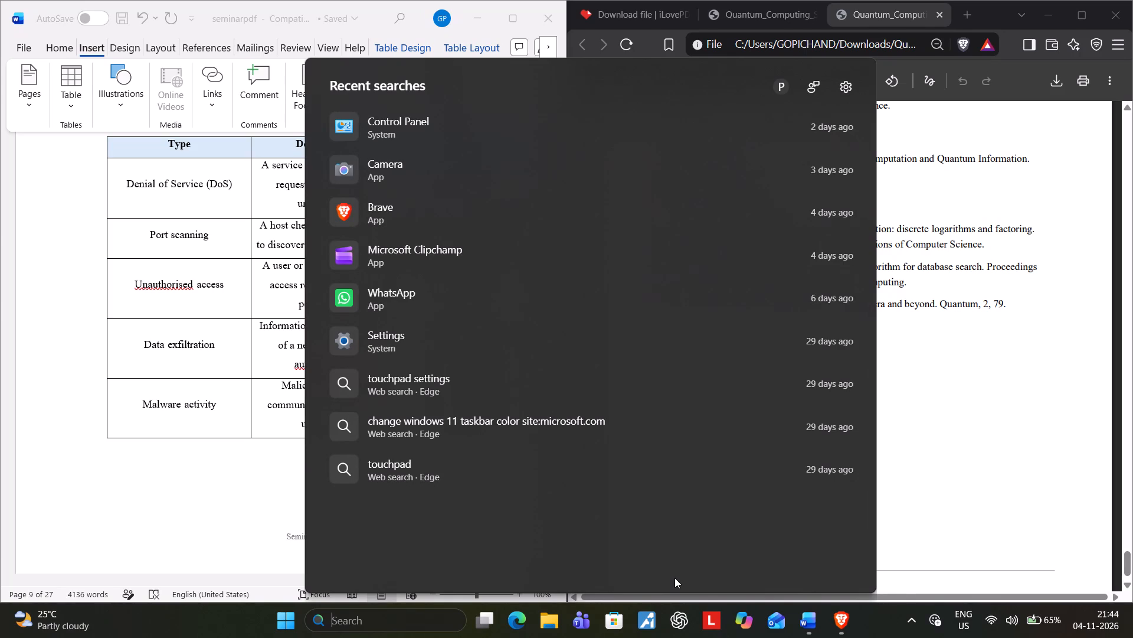
Dismiss the Windows search overlay and close the seminarpdf document in Word.
{"action": "left_click", "coordinate": [916, 468]}
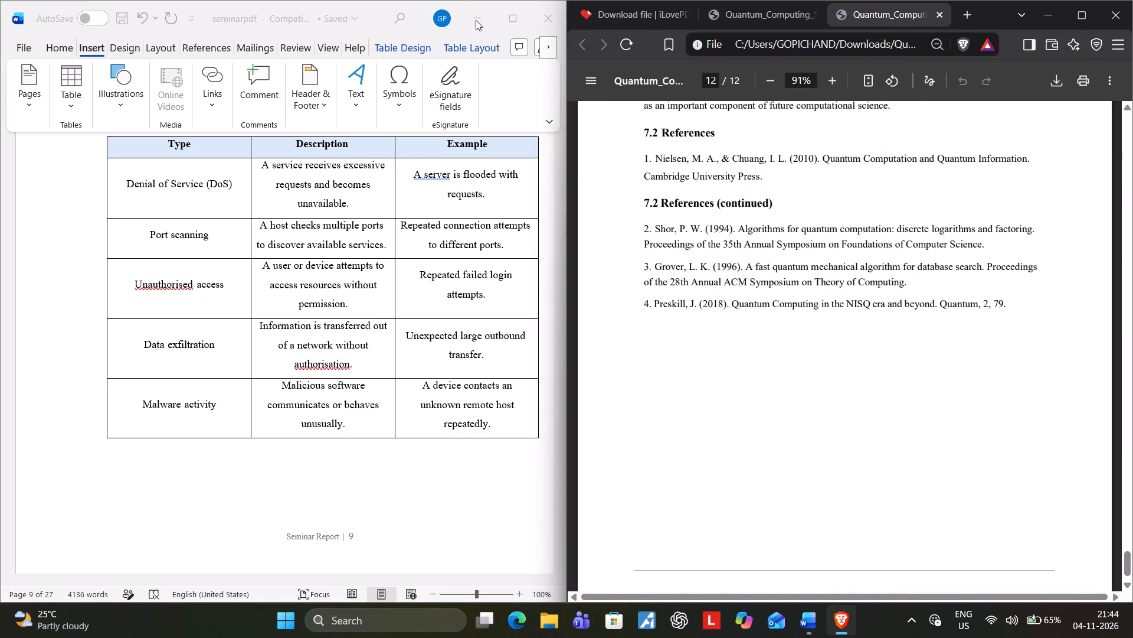
{"action": "left_click", "coordinate": [534, 16]}
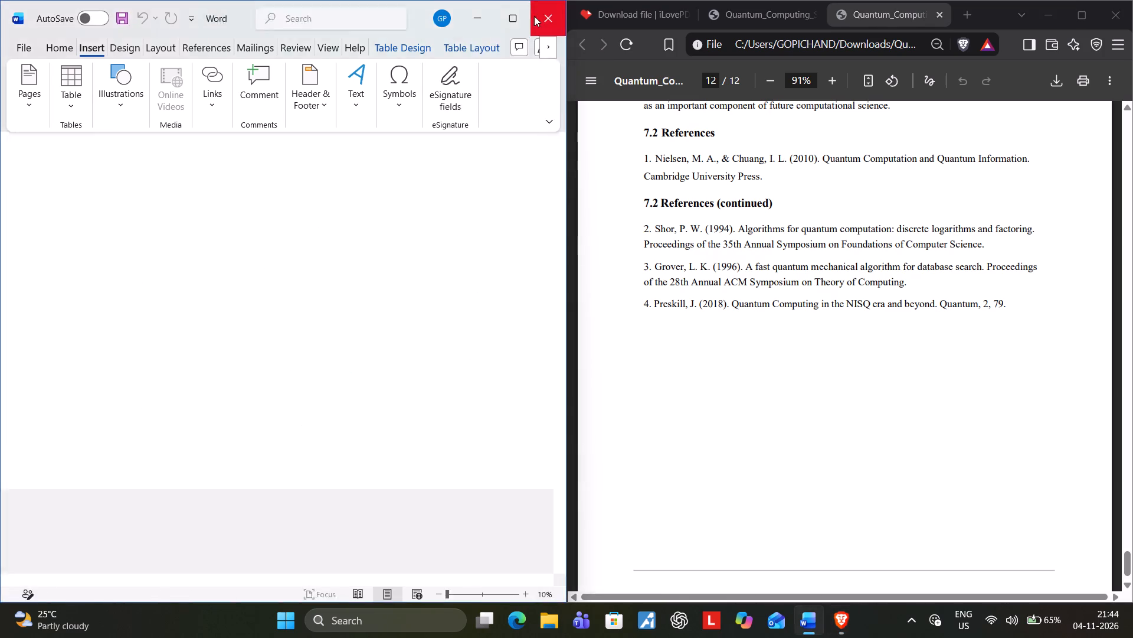
In the browser, close the duplicate Quantum Computing seminar report PDF, keeping one copy open.
{"action": "scroll", "coordinate": [780, 214], "scroll_direction": "up", "scroll_amount": 4}
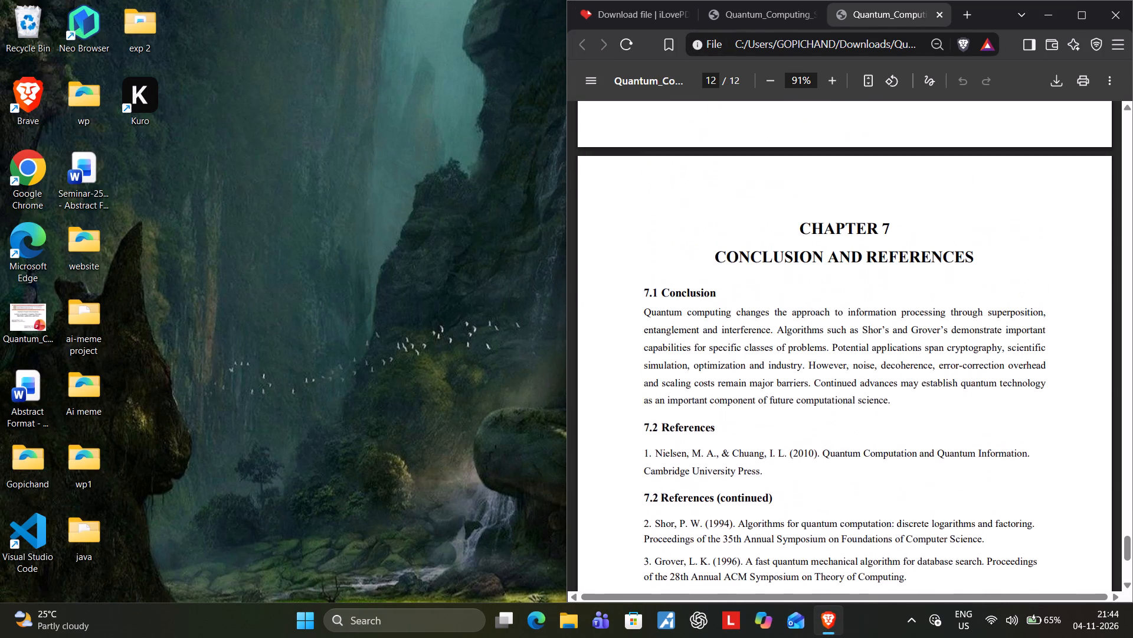
{"action": "scroll", "coordinate": [780, 214], "scroll_direction": "up", "scroll_amount": 10}
{"action": "left_click", "coordinate": [745, 11]}
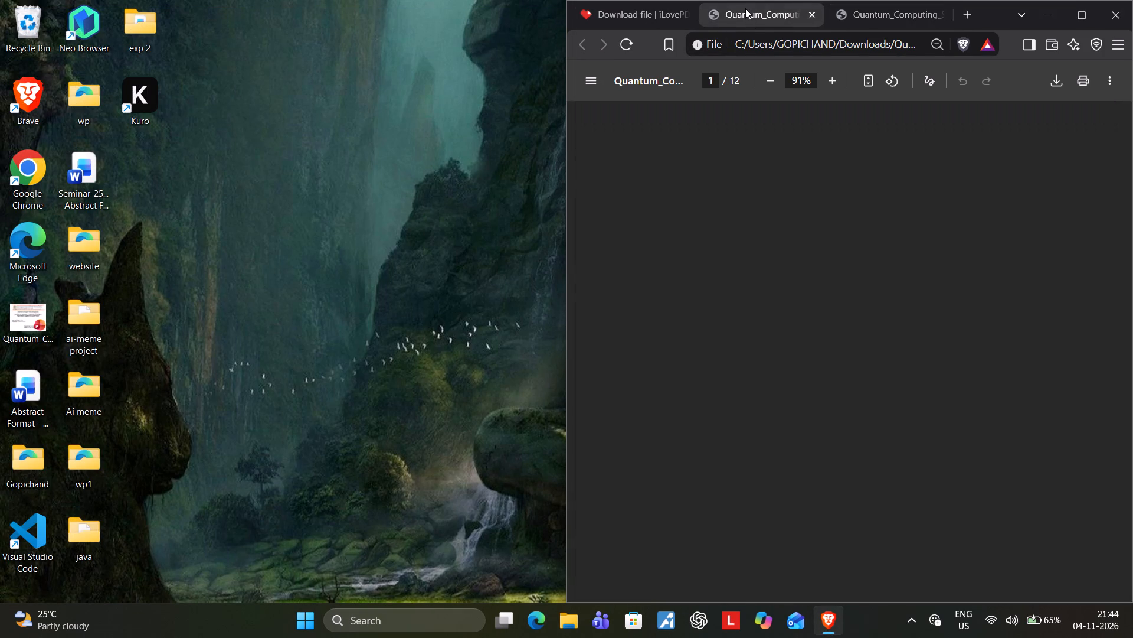
{"action": "left_click", "coordinate": [942, 9]}
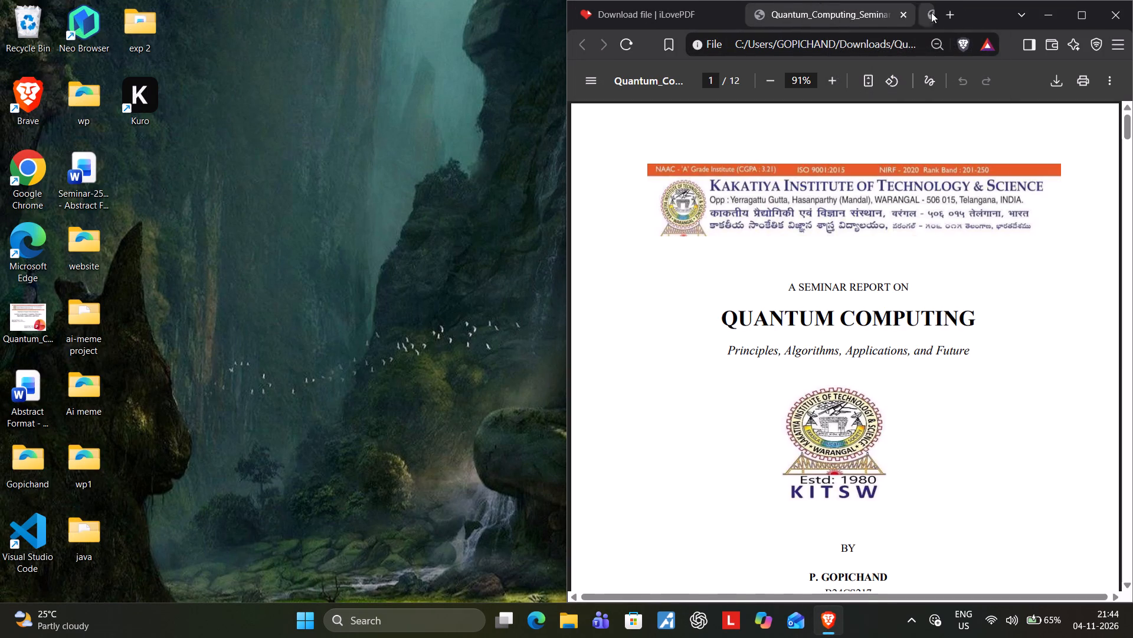
Maximize the iLovePDF page, return to the PDF to Word converter and load today's Quantum_Computing_Seminar_Report PDF from Downloads.
{"action": "left_click", "coordinate": [654, 18]}
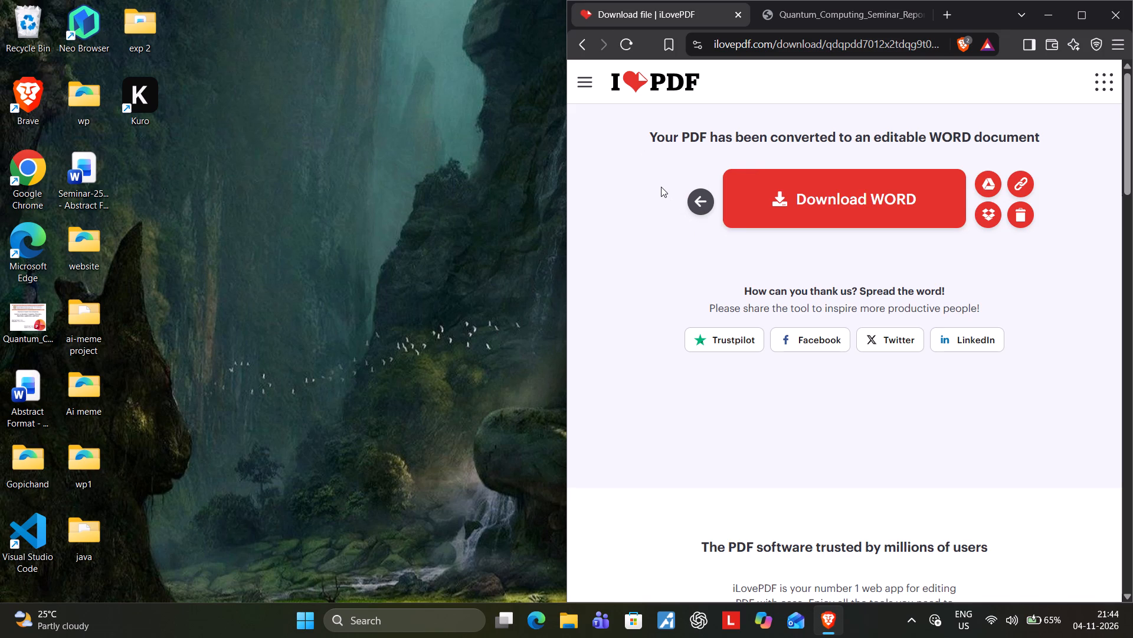
{"action": "left_click", "coordinate": [1076, 7]}
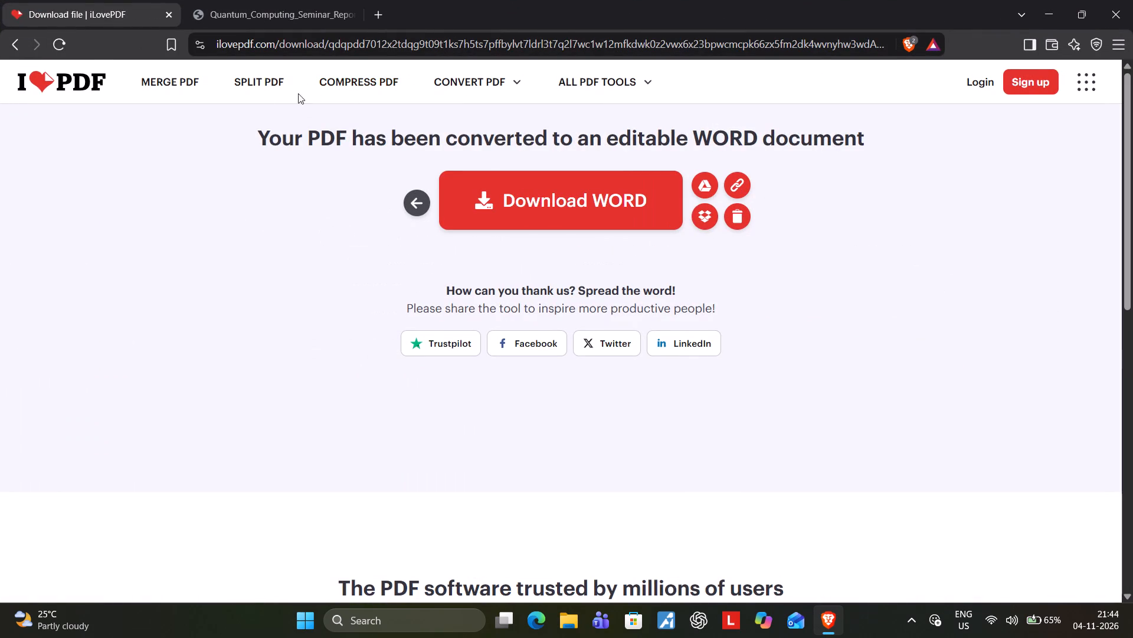
{"action": "left_click", "coordinate": [10, 45]}
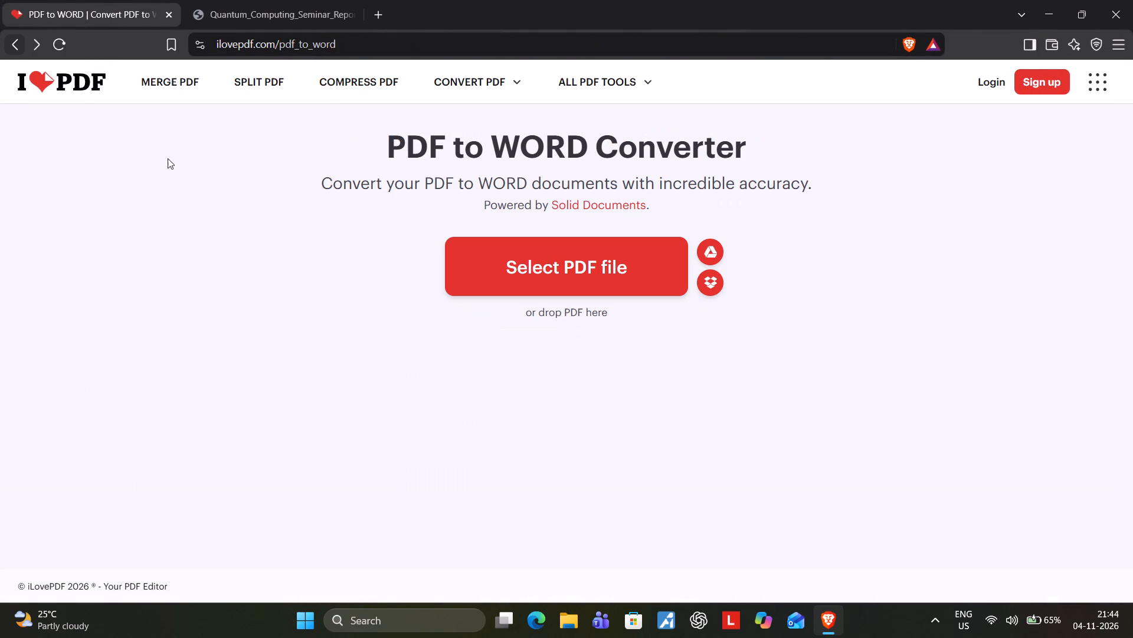
{"action": "left_click", "coordinate": [533, 286]}
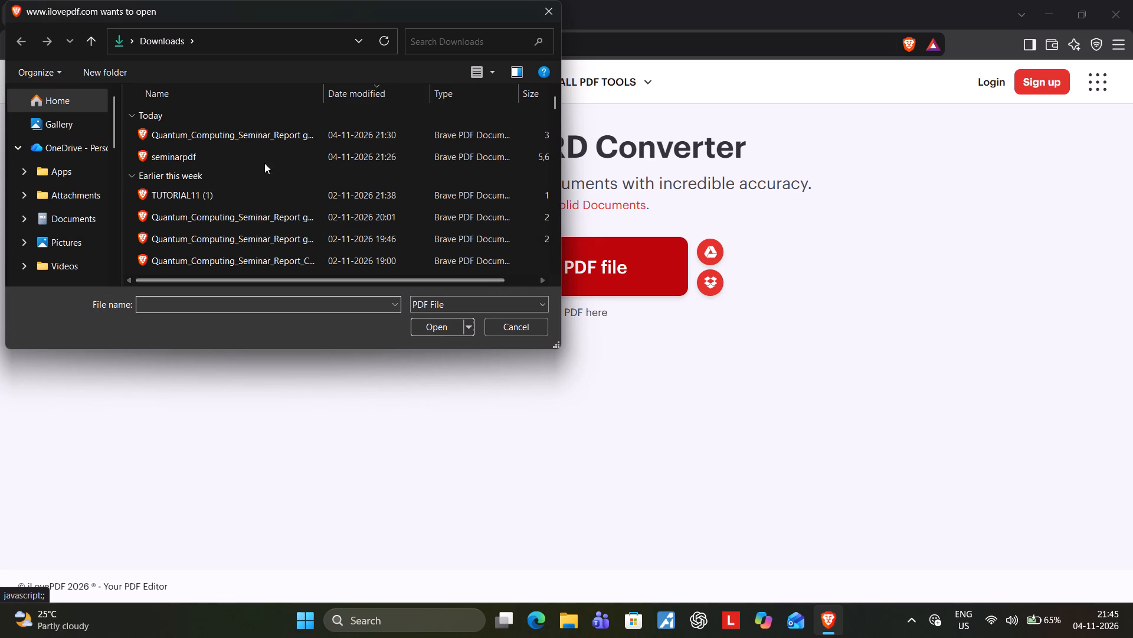
{"action": "left_click", "coordinate": [252, 141]}
{"action": "left_click", "coordinate": [434, 330]}
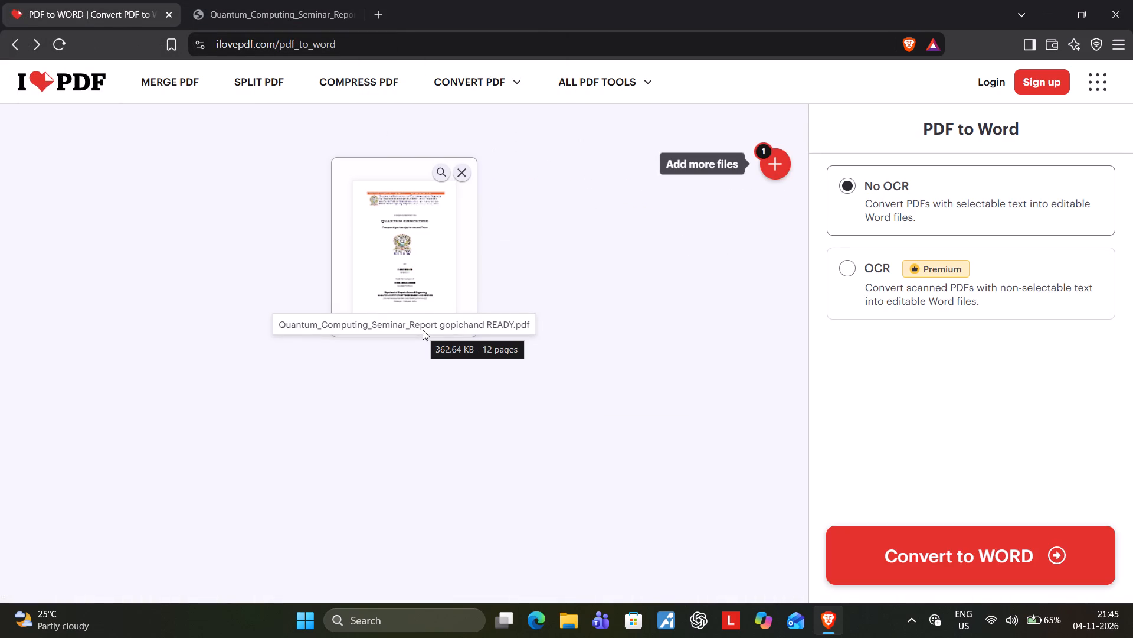
Convert the loaded PDF to Word without OCR and save the resulting document in Downloads under its suggested name.
{"action": "left_click", "coordinate": [948, 564]}
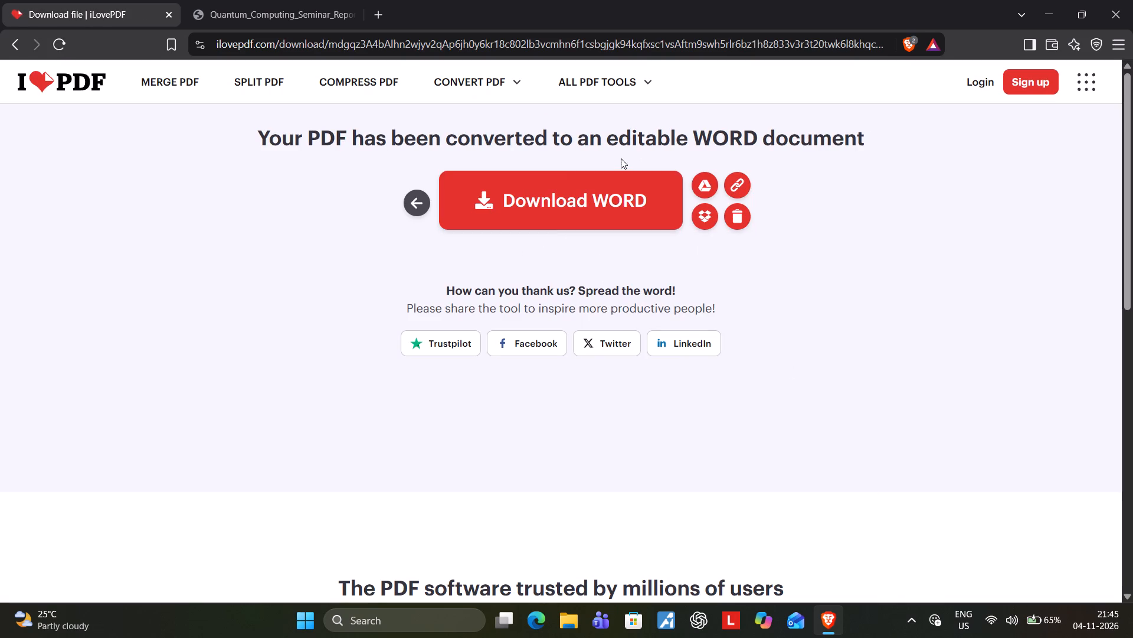
{"action": "left_click", "coordinate": [608, 216]}
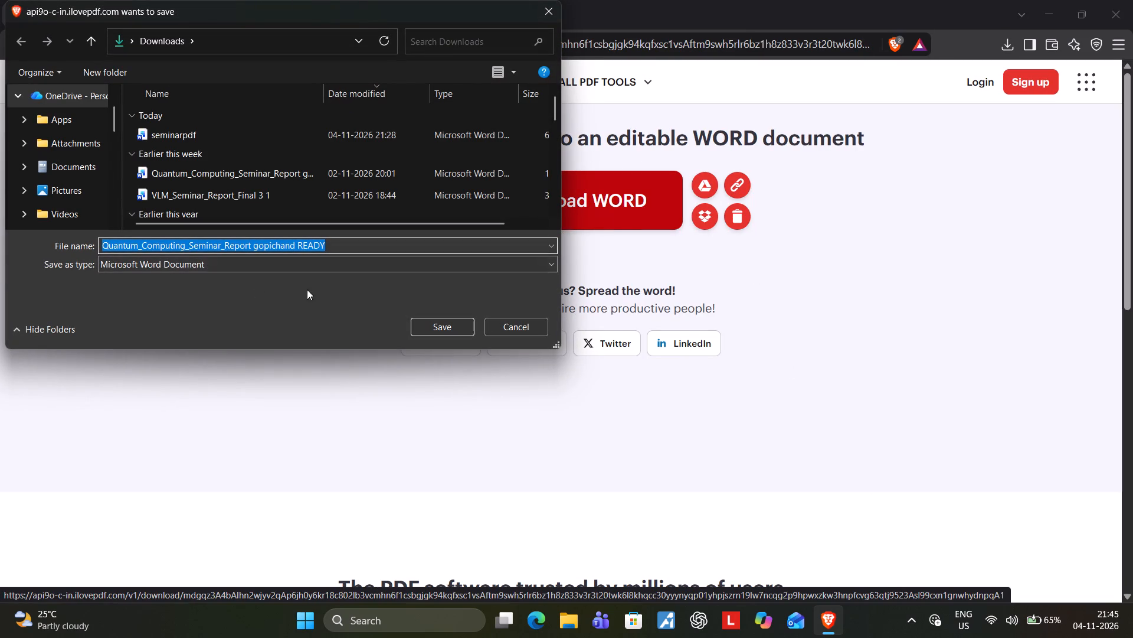
{"action": "left_click", "coordinate": [427, 321]}
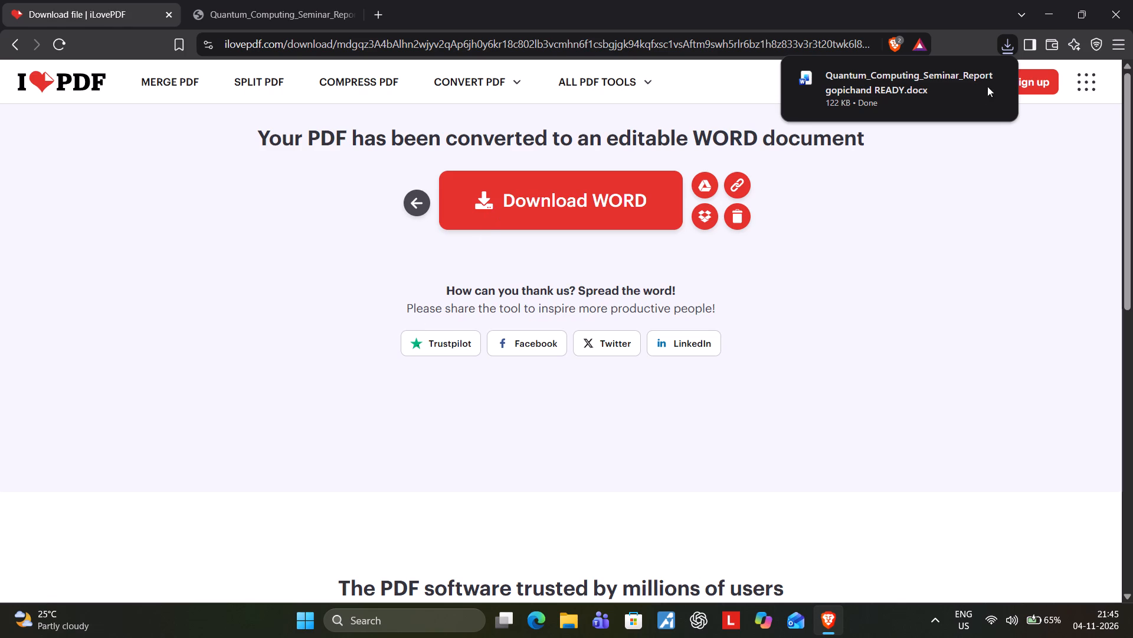
Open the downloaded Quantum Computing seminar report in Word, maximize its window and enable editing.
{"action": "left_click", "coordinate": [900, 97]}
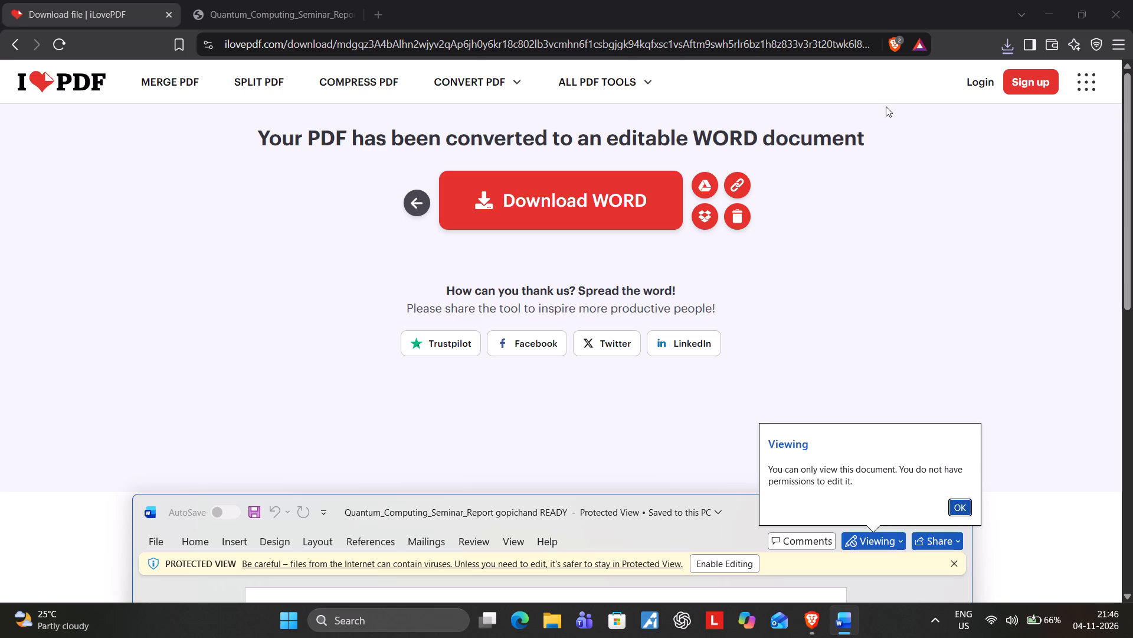
{"action": "left_click", "coordinate": [1012, 52]}
{"action": "left_click", "coordinate": [1006, 43]}
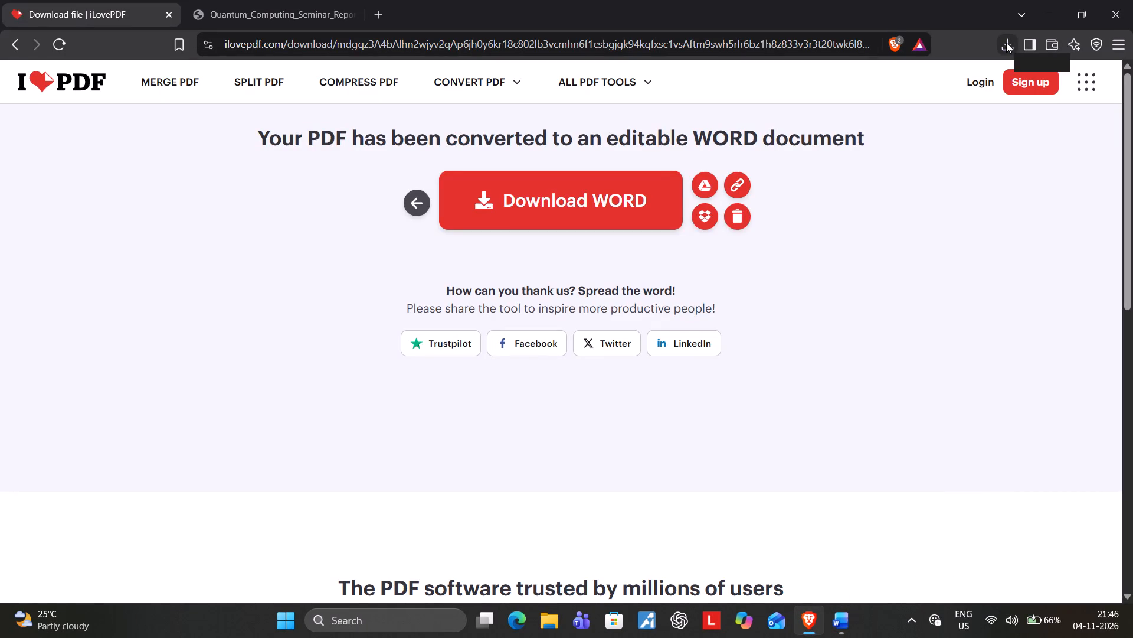
{"action": "left_click", "coordinate": [1006, 43]}
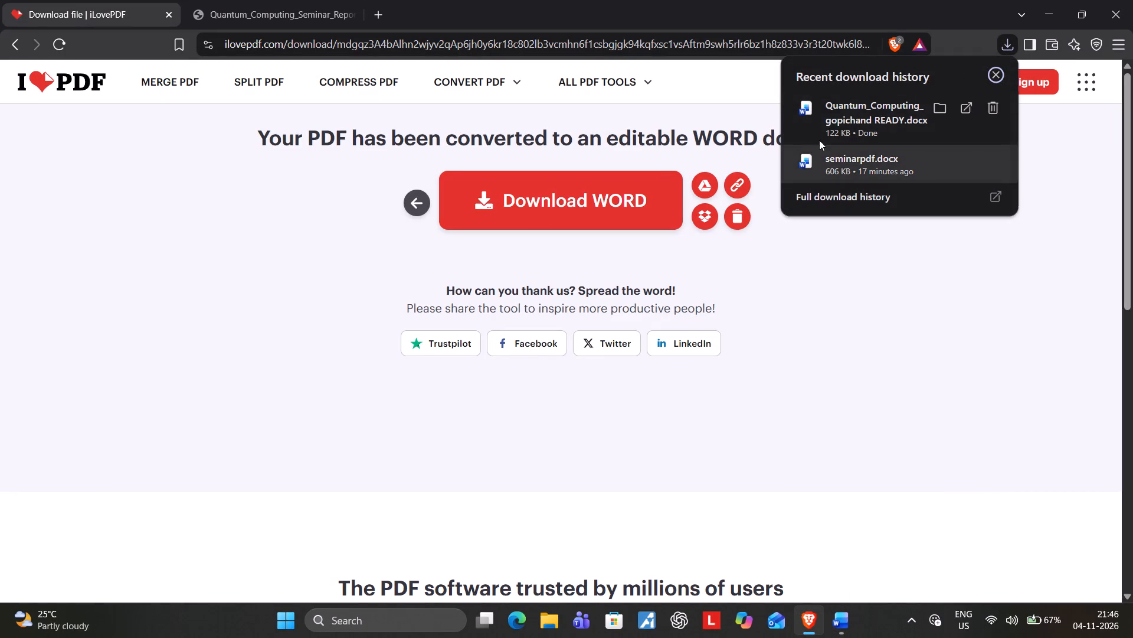
{"action": "left_click", "coordinate": [859, 106]}
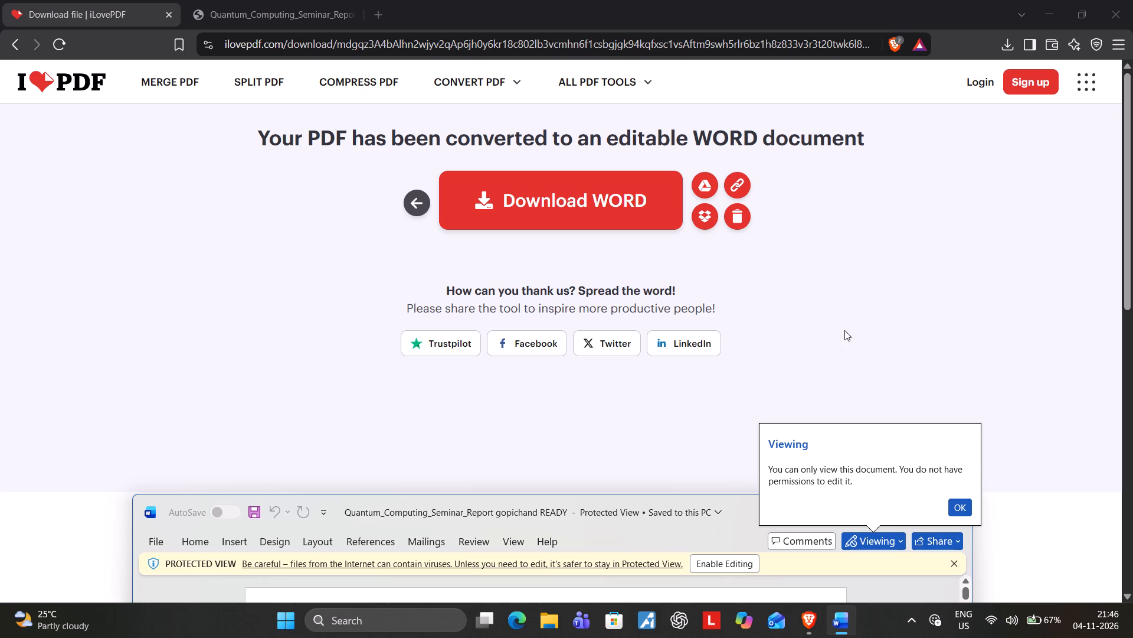
{"action": "scroll", "coordinate": [866, 441], "scroll_direction": "down", "scroll_amount": 2}
{"action": "left_click", "coordinate": [967, 505]}
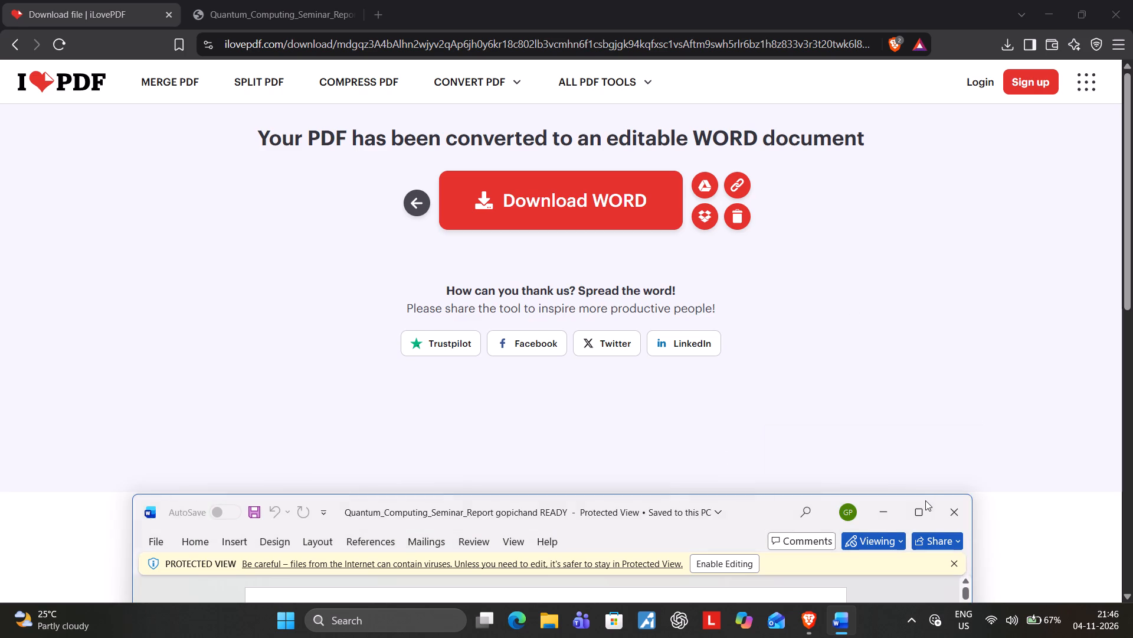
{"action": "left_click", "coordinate": [924, 502]}
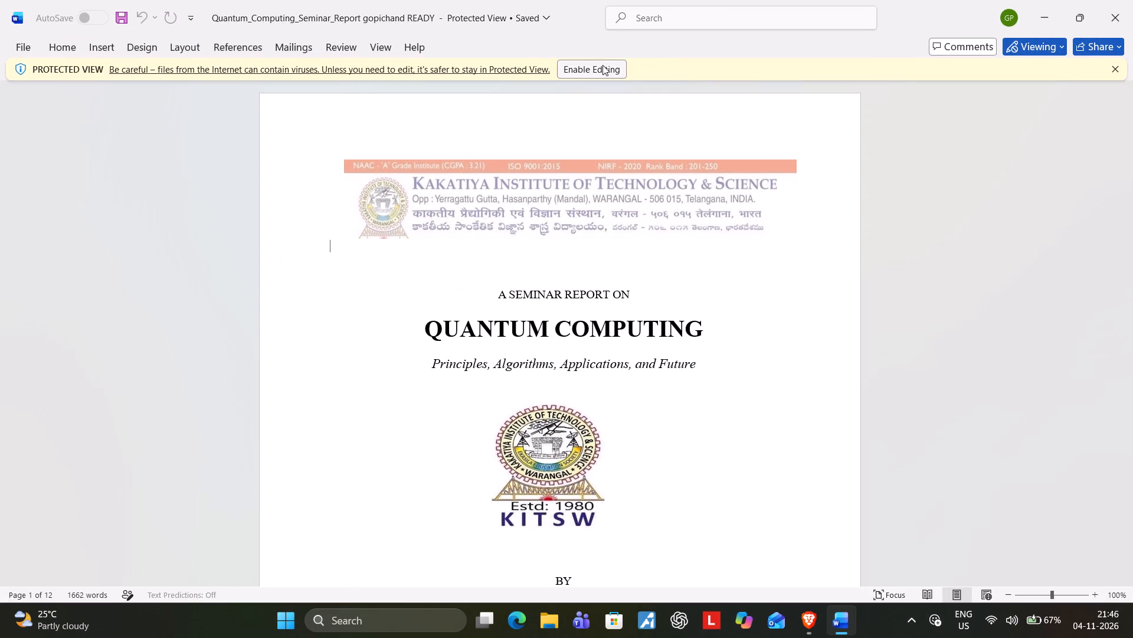
{"action": "left_click", "coordinate": [602, 65]}
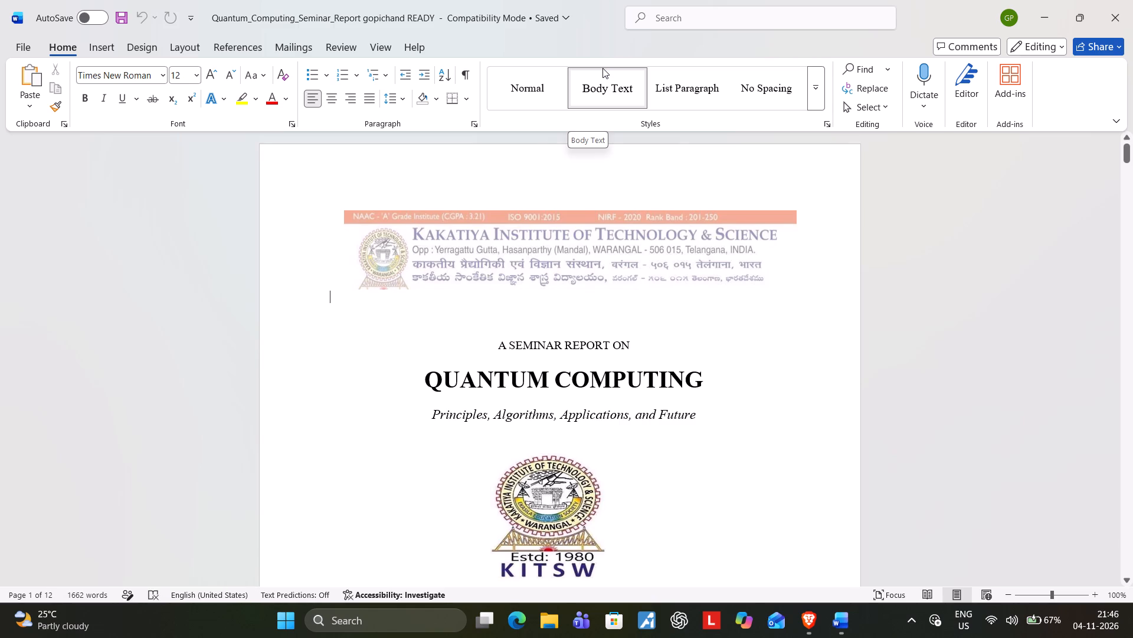
Open the institute header on the report's cover page for editing.
{"action": "scroll", "coordinate": [580, 95], "scroll_direction": "down", "scroll_amount": 2}
{"action": "left_click", "coordinate": [693, 330]}
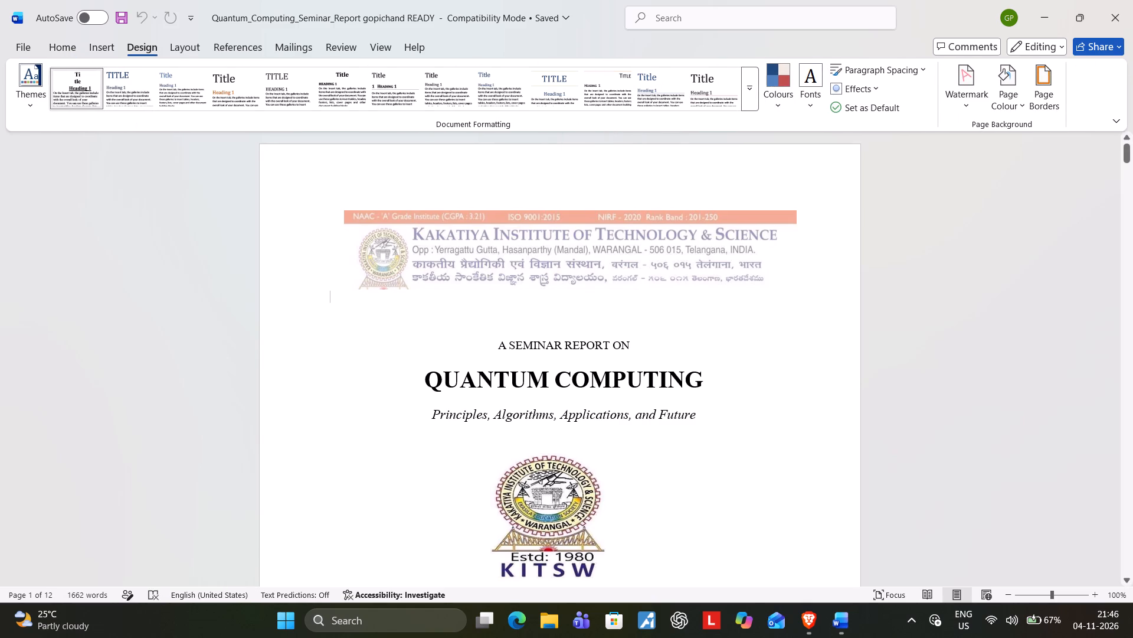
{"action": "left_click", "coordinate": [65, 41]}
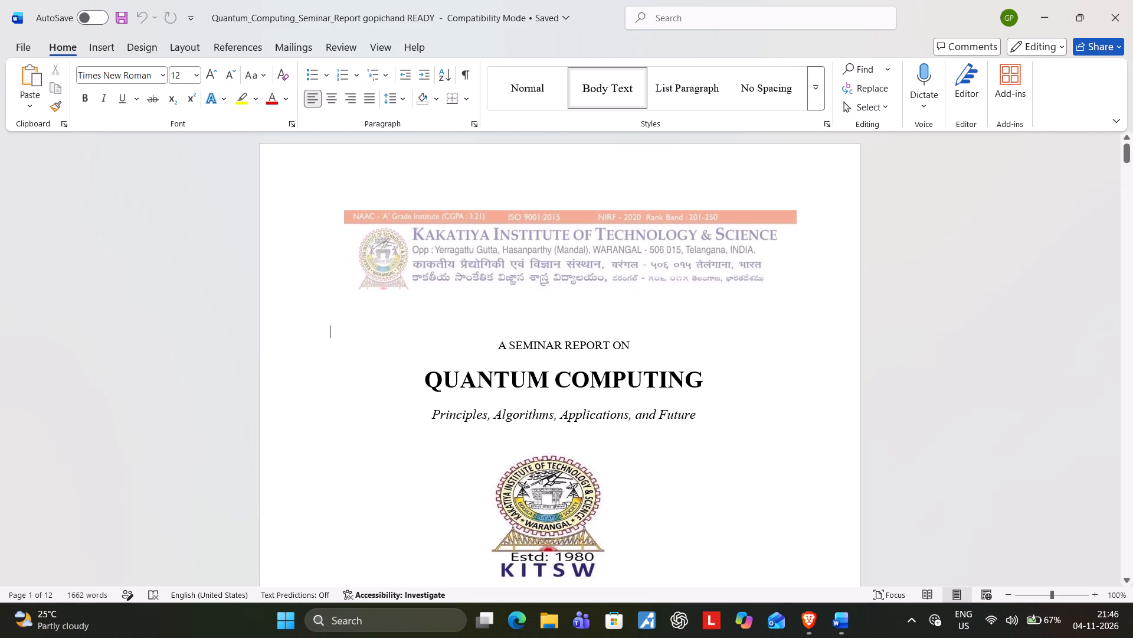
{"action": "scroll", "coordinate": [600, 371], "scroll_direction": "down", "scroll_amount": 2}
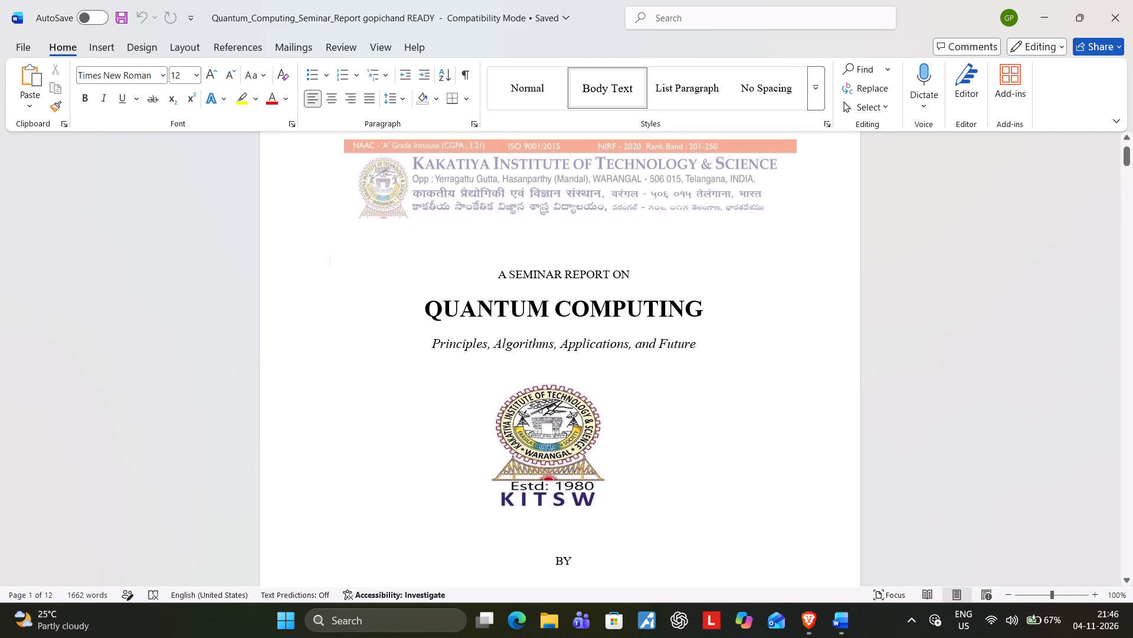
{"action": "left_click", "coordinate": [979, 440]}
{"action": "double_click", "coordinate": [705, 189]}
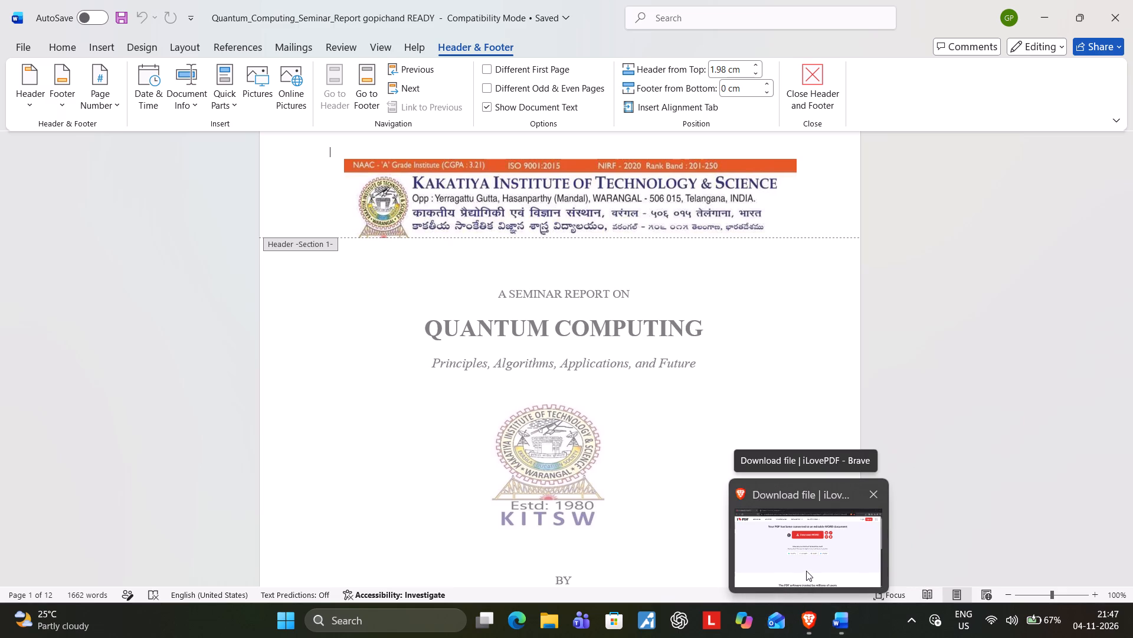
Close the Brave browser window showing the iLovePDF download page.
{"action": "left_click", "coordinate": [876, 492]}
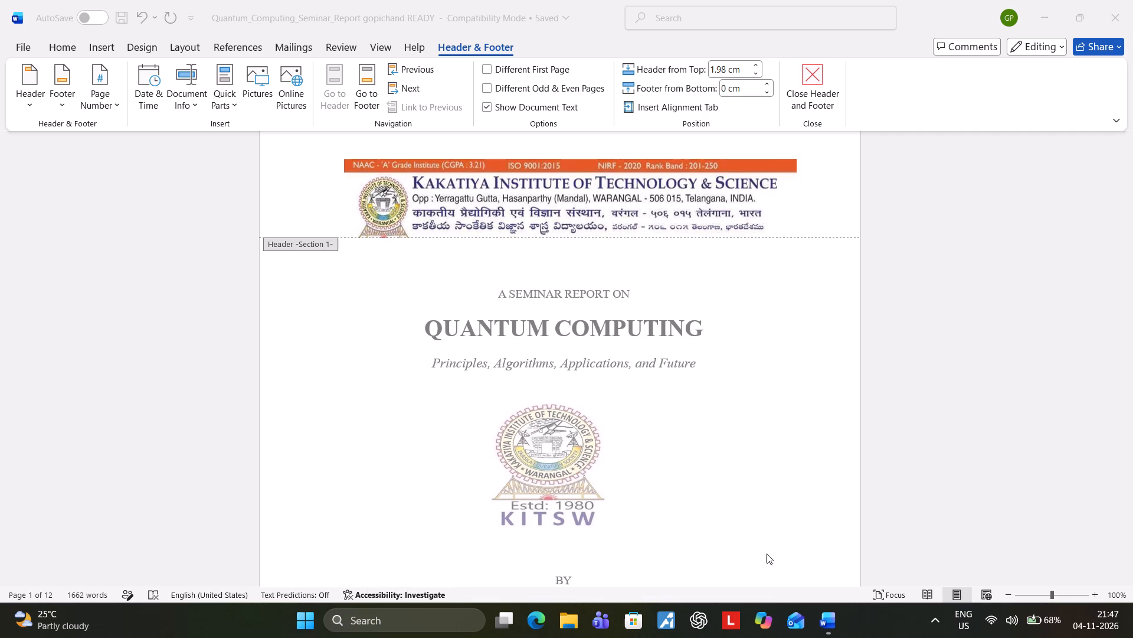
Open Windows search.
{"action": "left_click", "coordinate": [449, 625]}
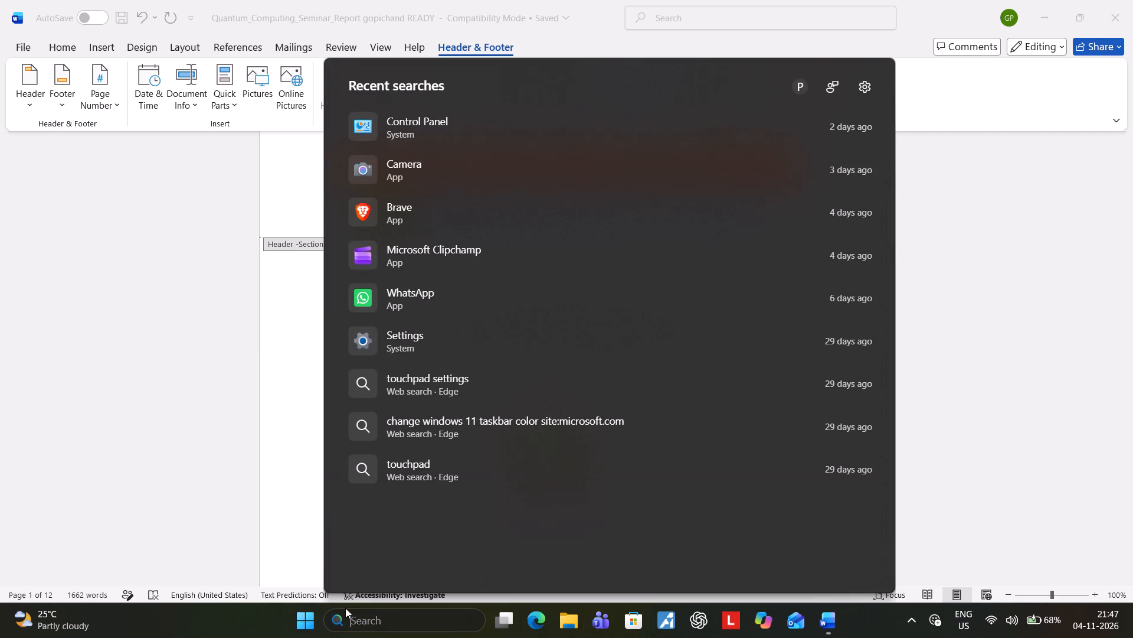
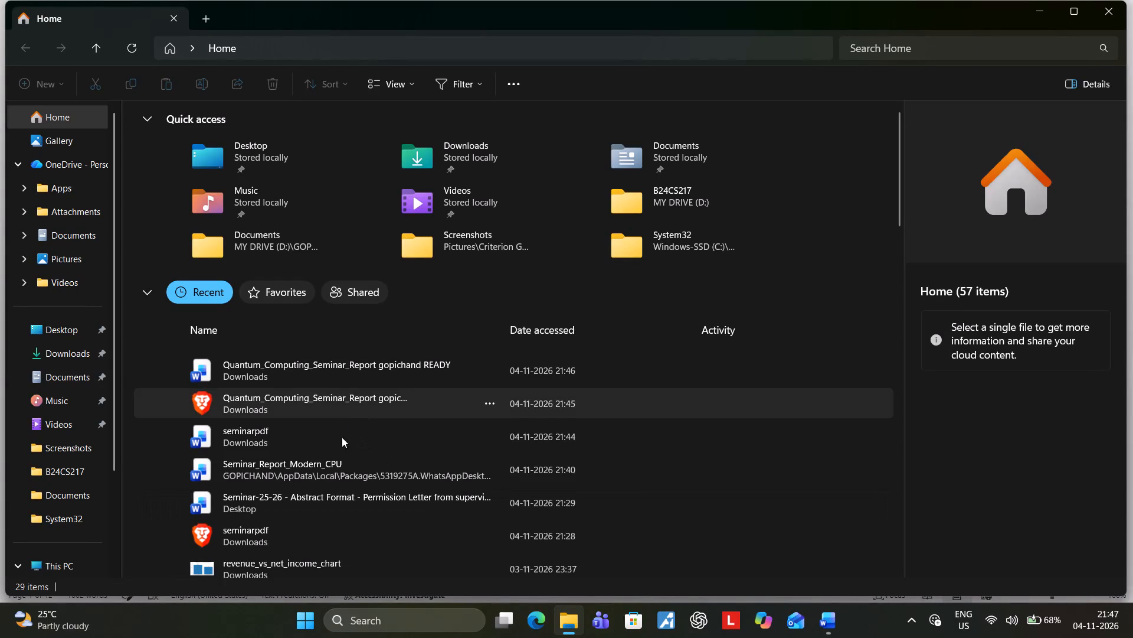
Open the seminarpdf file from recent files in Brave and arrange it side by side with the Quantum Computing report in Word.
{"action": "double_click", "coordinate": [317, 534]}
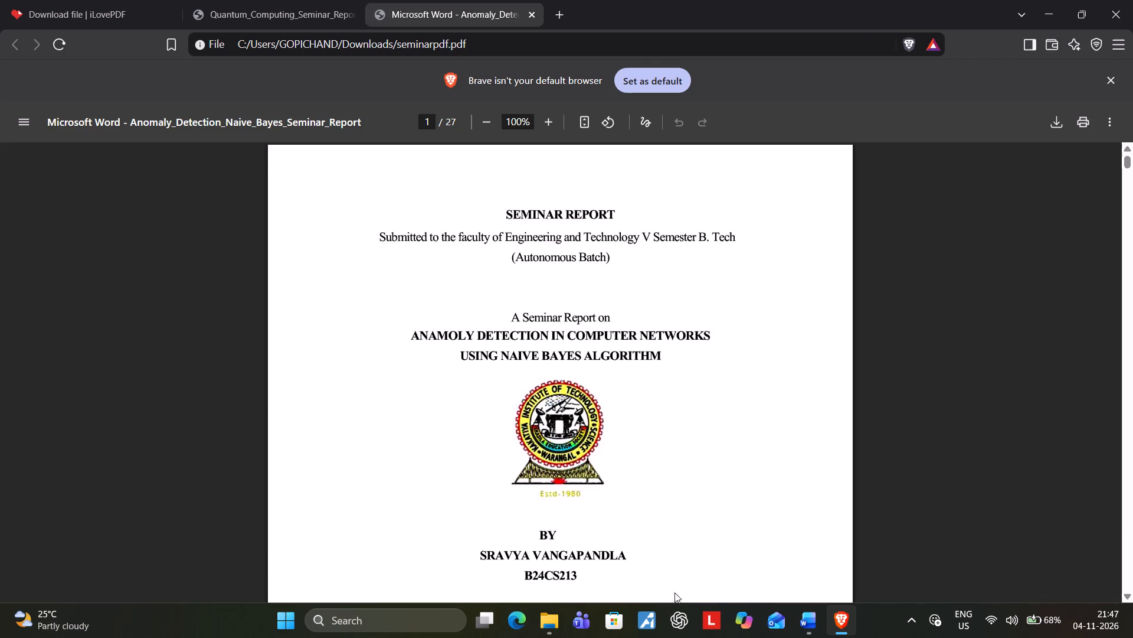
{"action": "right_click", "coordinate": [543, 624]}
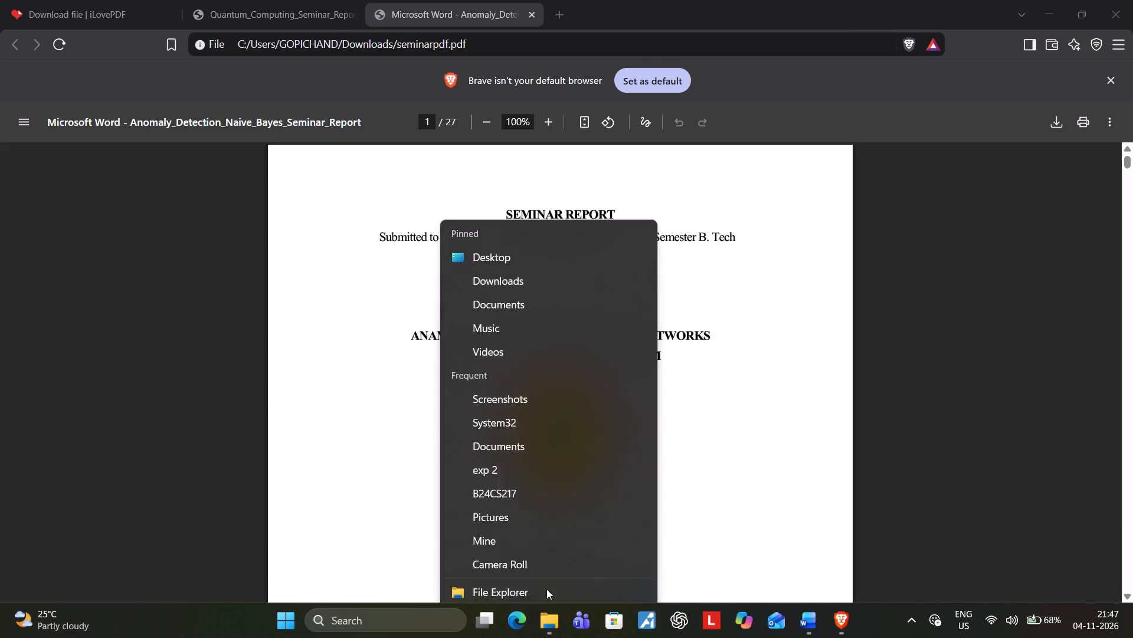
{"action": "left_click", "coordinate": [543, 577]}
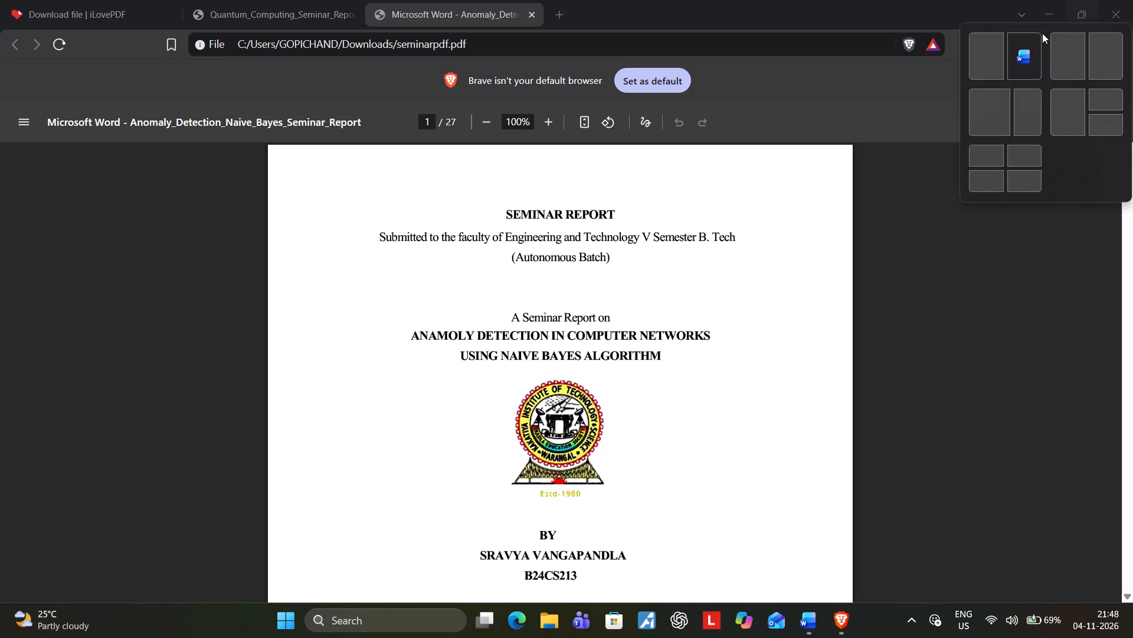
{"action": "left_click", "coordinate": [1013, 54]}
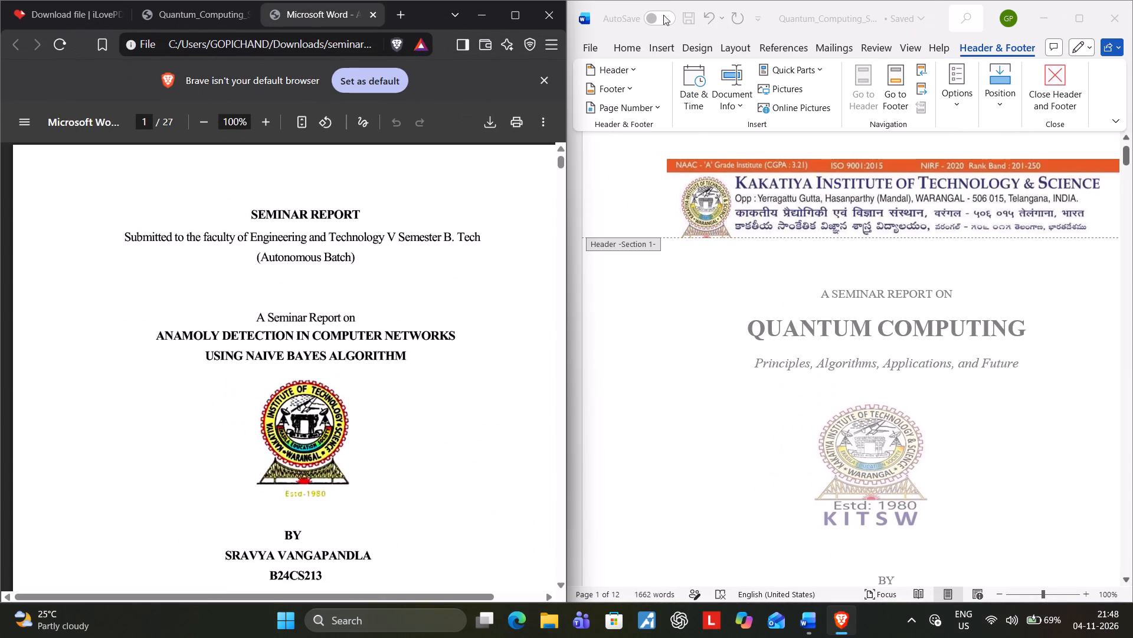
{"action": "scroll", "coordinate": [374, 427], "scroll_direction": "up", "scroll_amount": 4}
Delete the Kakatiya Institute banner image from the cover page header and return to the body text.
{"action": "right_click", "coordinate": [857, 183]}
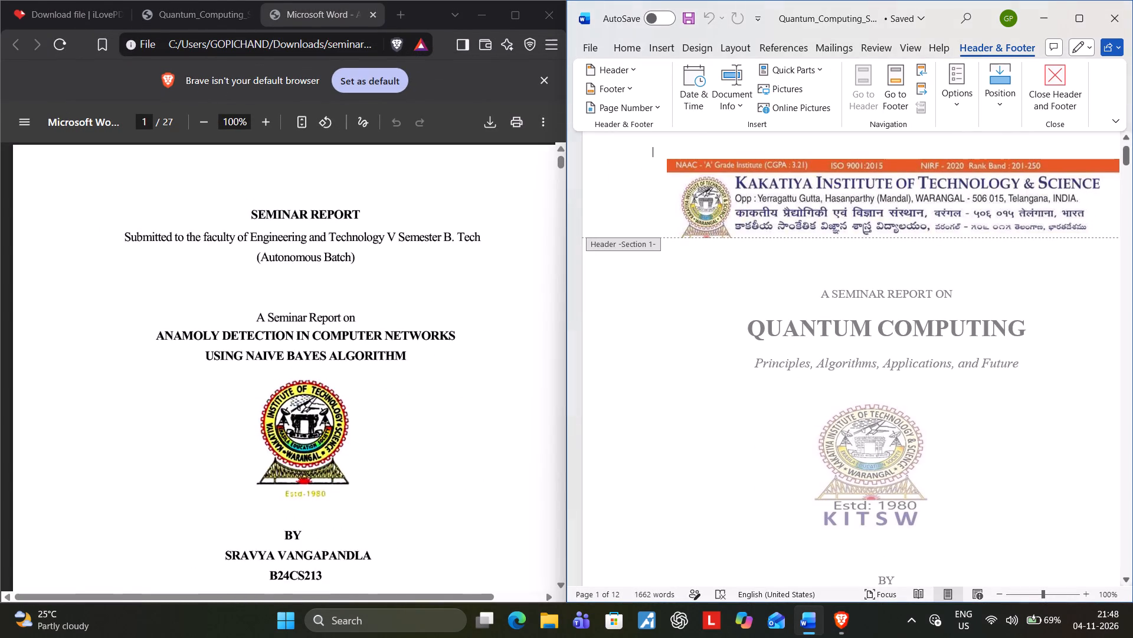
{"action": "right_click", "coordinate": [843, 197]}
{"action": "left_click", "coordinate": [883, 201]}
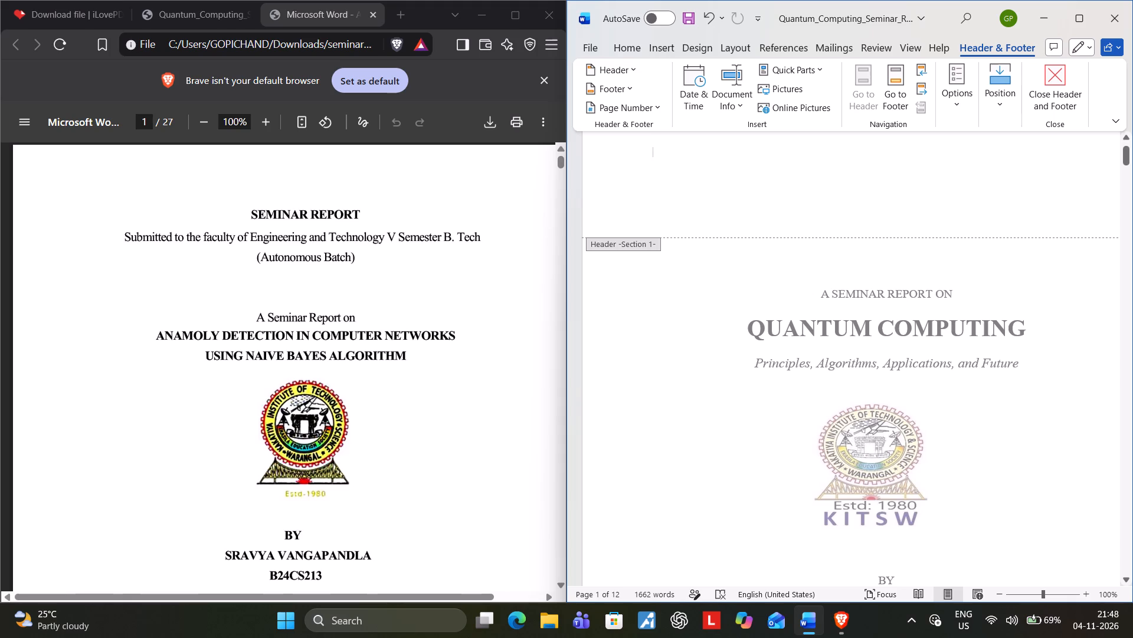
{"action": "double_click", "coordinate": [811, 308]}
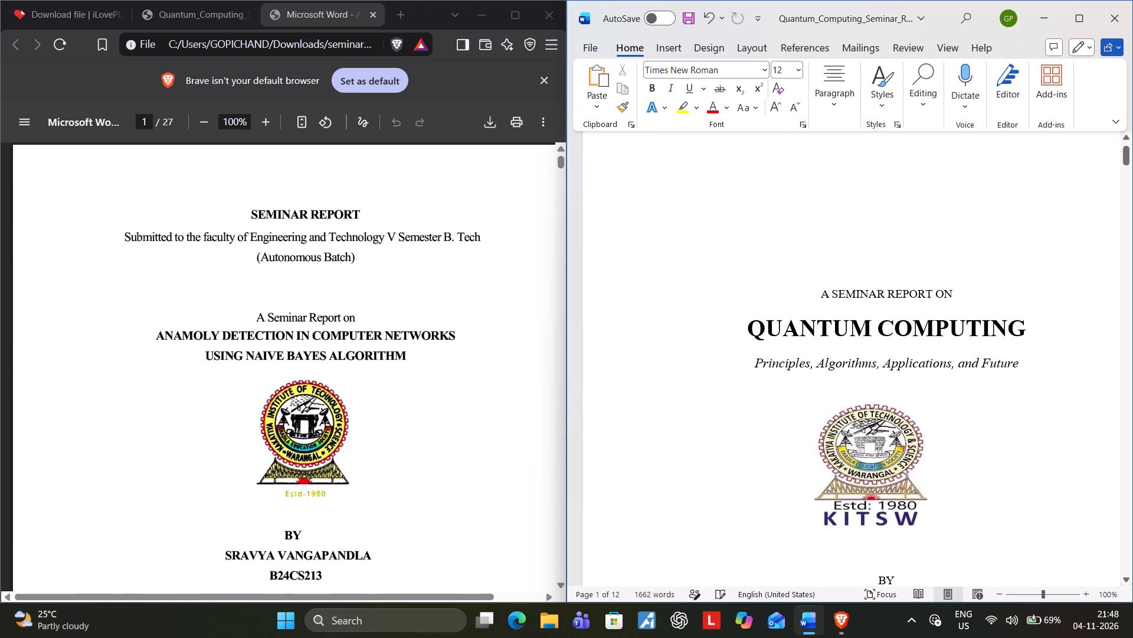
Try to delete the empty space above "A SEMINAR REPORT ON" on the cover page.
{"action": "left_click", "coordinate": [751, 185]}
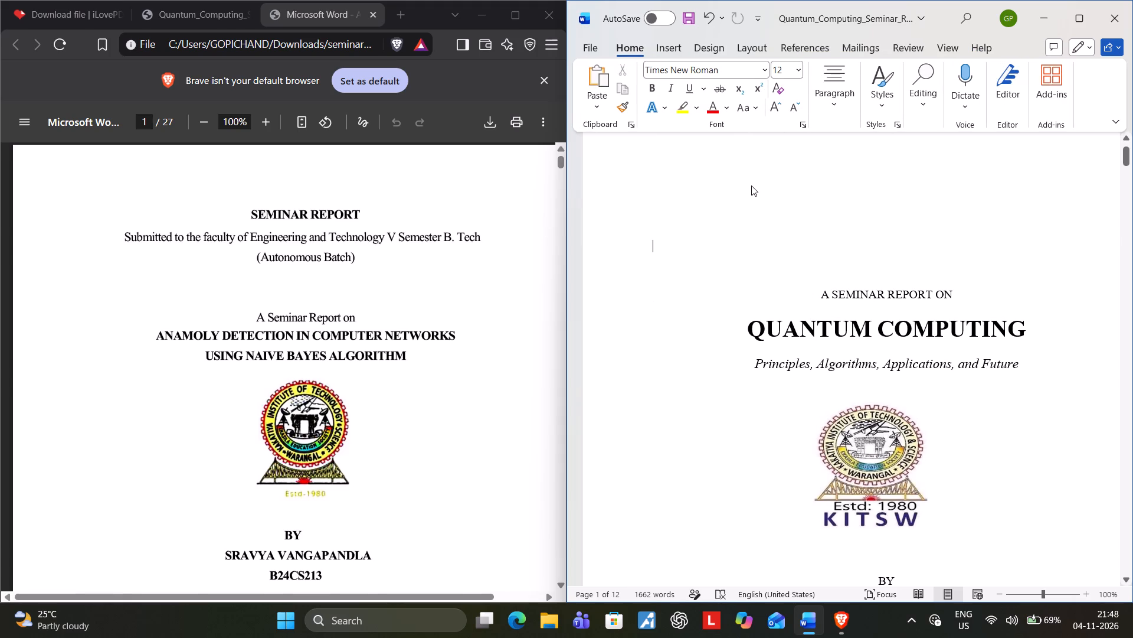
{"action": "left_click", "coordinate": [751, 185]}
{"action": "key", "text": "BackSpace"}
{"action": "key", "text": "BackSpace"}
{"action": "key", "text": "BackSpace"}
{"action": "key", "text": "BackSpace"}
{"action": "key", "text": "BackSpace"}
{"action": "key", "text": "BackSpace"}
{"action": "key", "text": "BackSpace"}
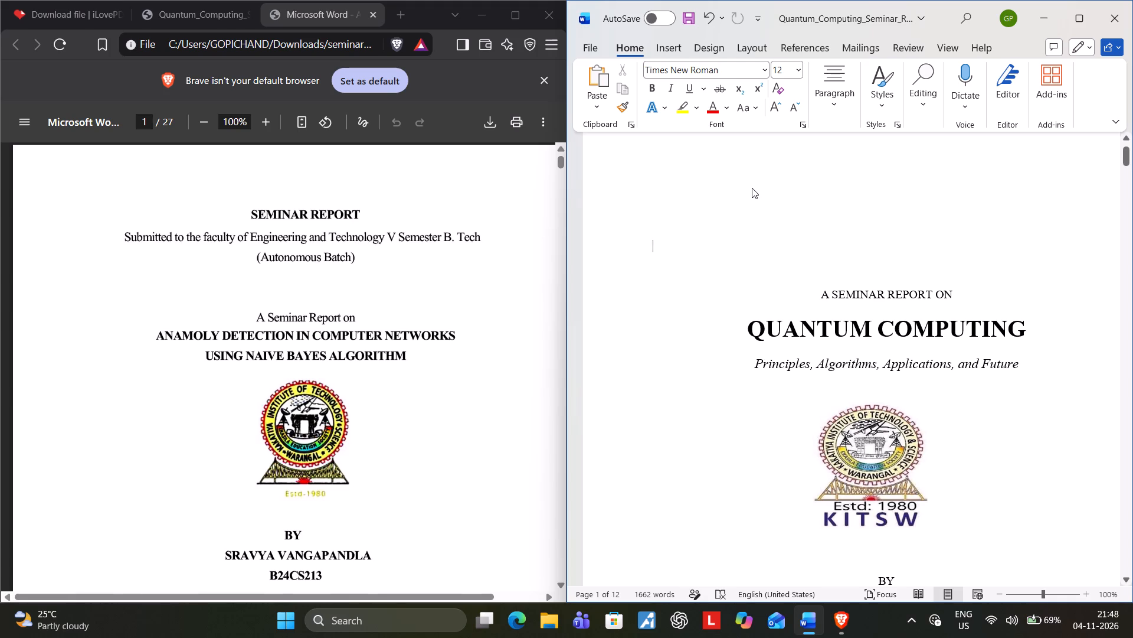
Reopen the cover page header for editing and maximize the Word window.
{"action": "double_click", "coordinate": [757, 190]}
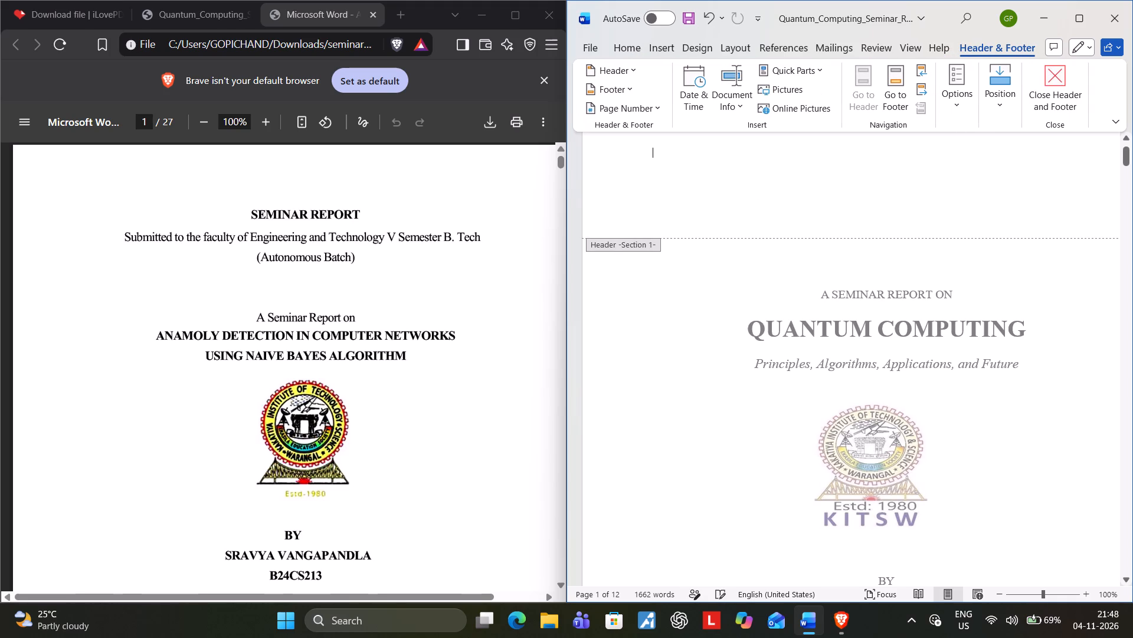
{"action": "right_click", "coordinate": [757, 191]}
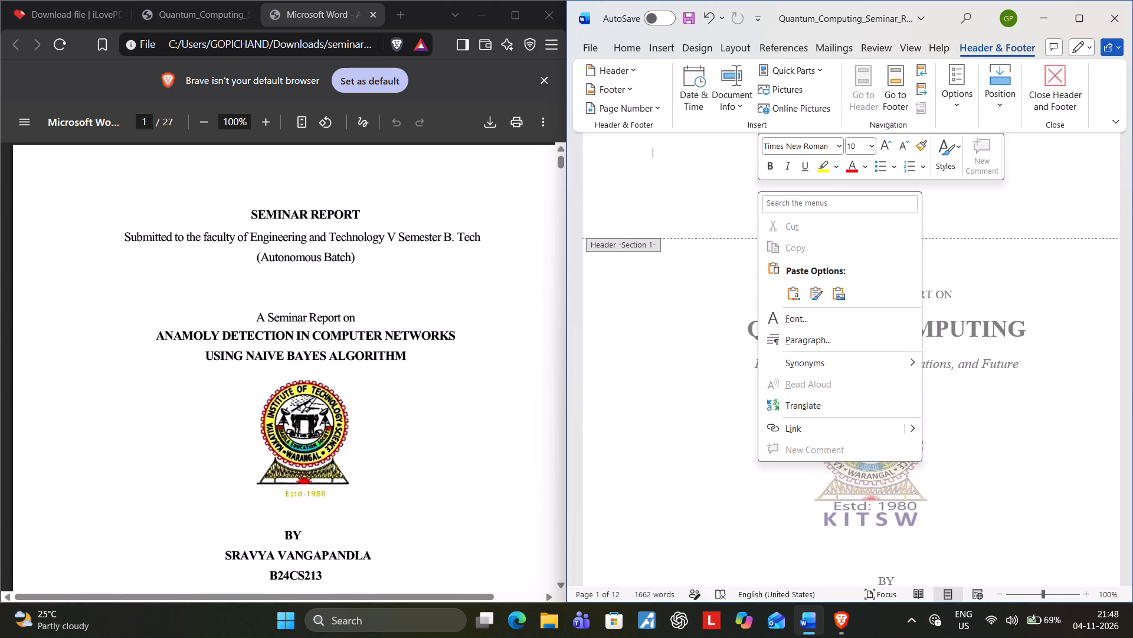
{"action": "left_click", "coordinate": [626, 245]}
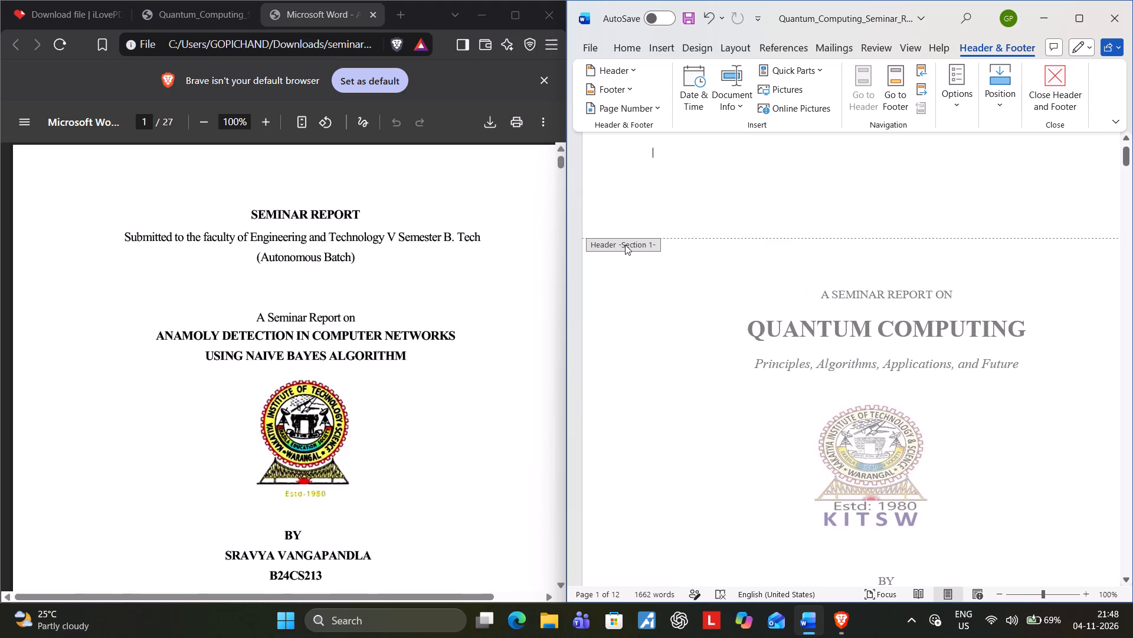
{"action": "left_click", "coordinate": [1088, 0]}
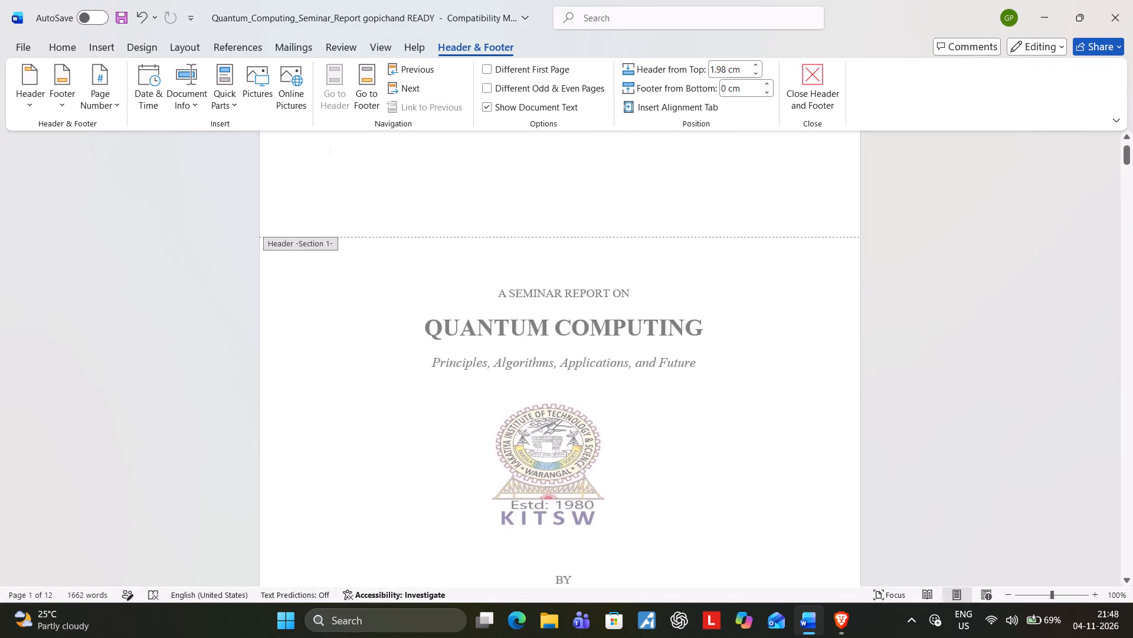
Set the header's distance from the top of the page to 0.1 cm.
{"action": "left_click_drag", "start_coordinate": [818, 236], "coordinate": [813, 190]}
{"action": "triple_click", "coordinate": [757, 64]}
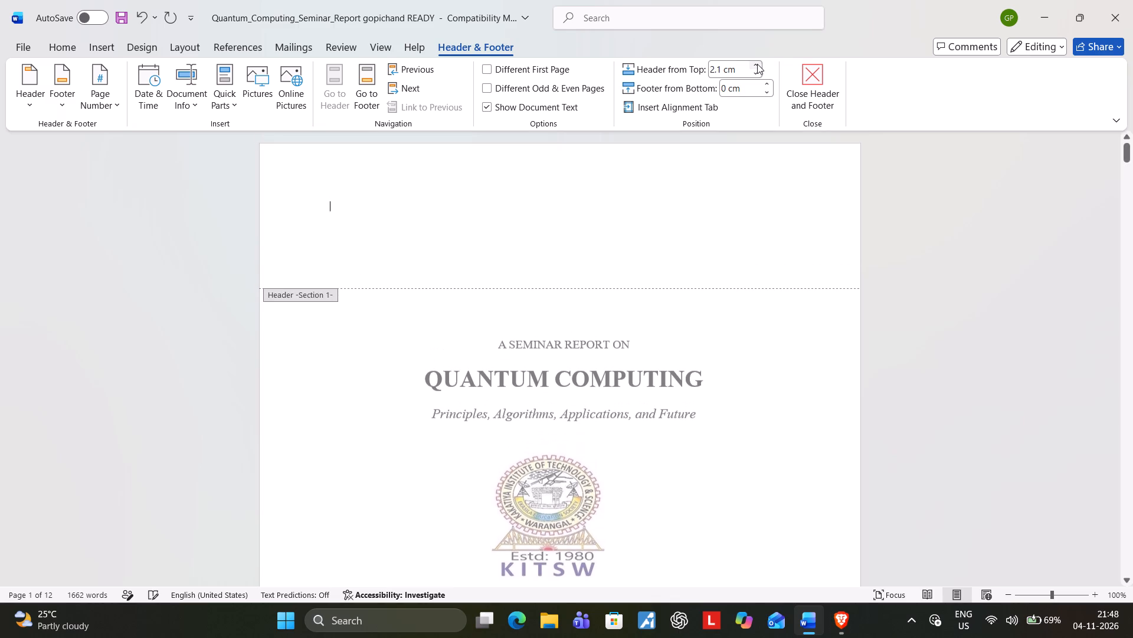
{"action": "left_click", "coordinate": [757, 70]}
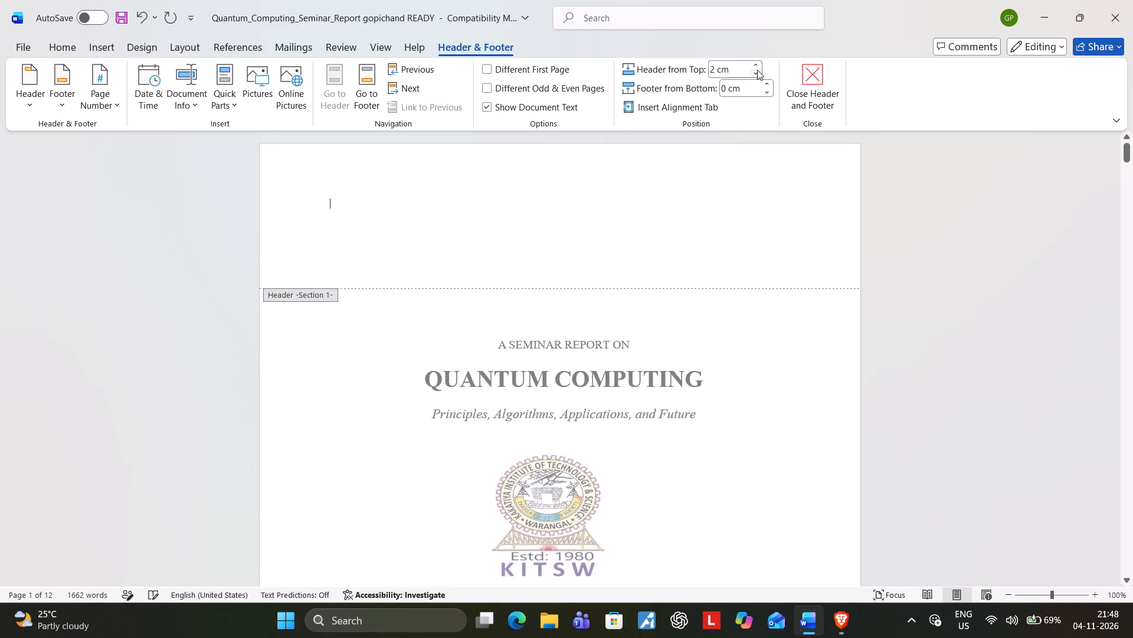
{"action": "triple_click", "coordinate": [757, 71]}
{"action": "triple_click", "coordinate": [757, 71]}
{"action": "triple_click", "coordinate": [757, 71]}
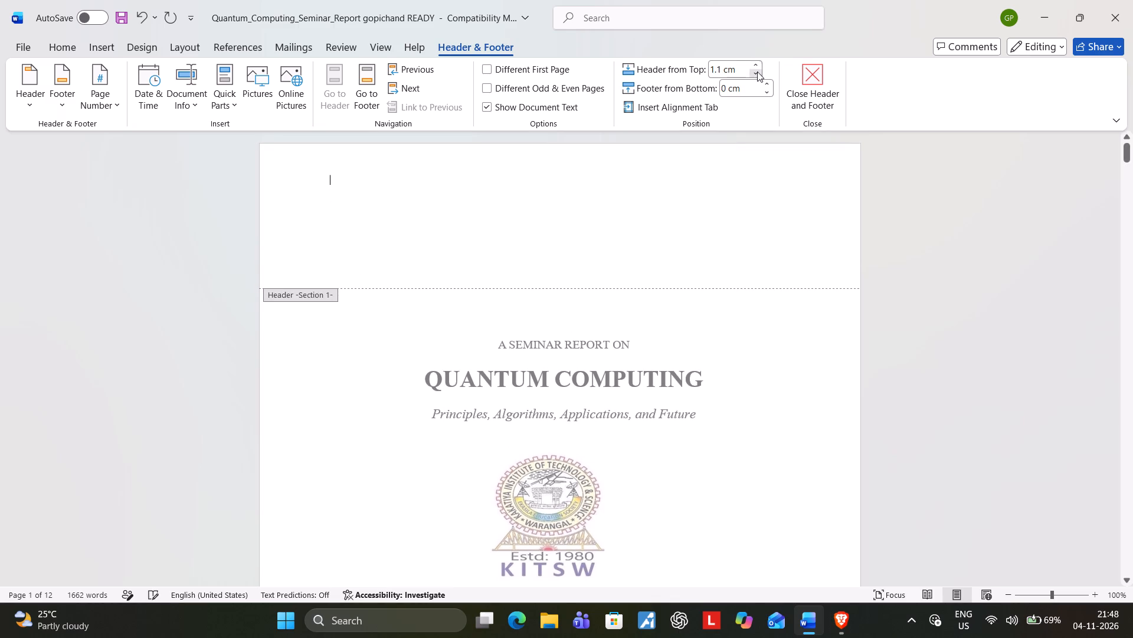
{"action": "triple_click", "coordinate": [757, 71]}
{"action": "triple_click", "coordinate": [757, 71]}
{"action": "triple_click", "coordinate": [757, 71]}
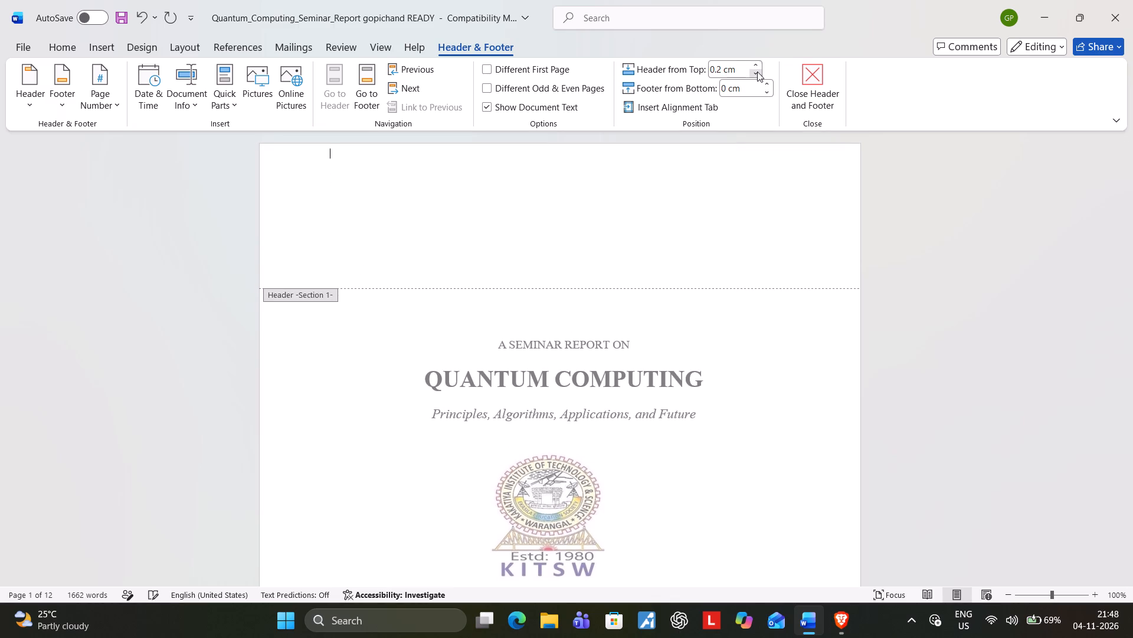
{"action": "left_click", "coordinate": [757, 71]}
{"action": "key", "text": "Return"}
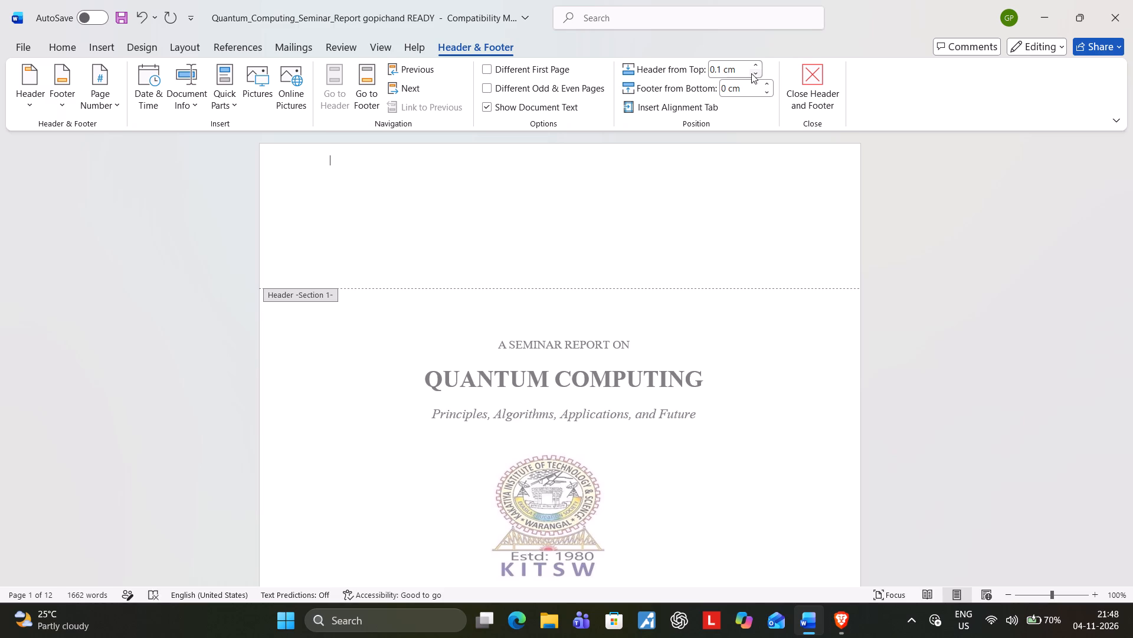
{"action": "left_click", "coordinate": [706, 109]}
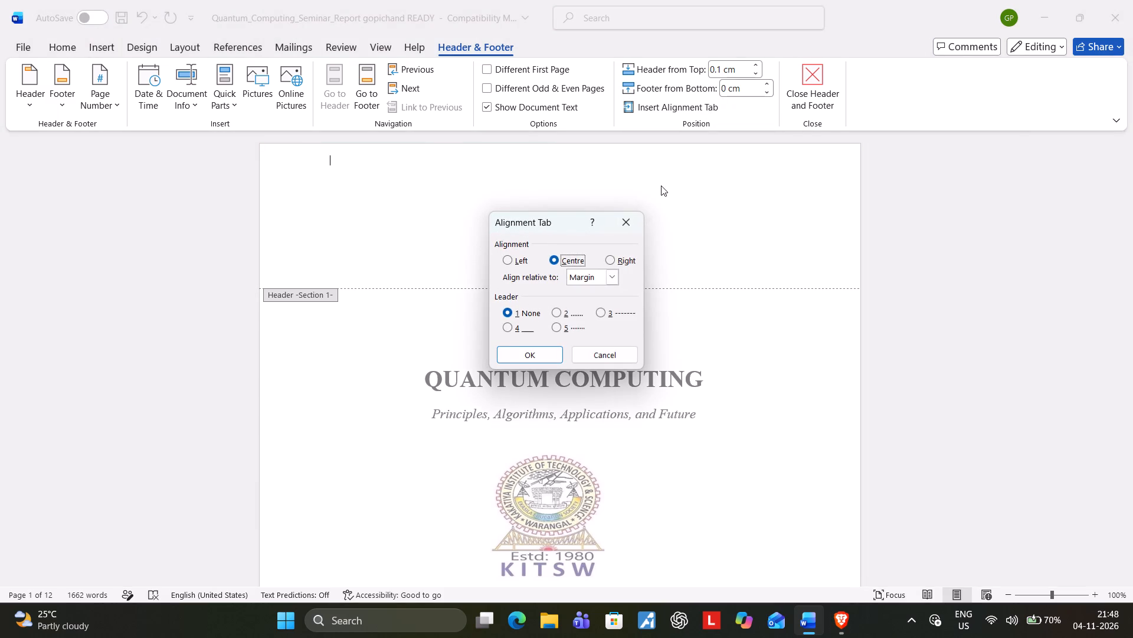
{"action": "left_click", "coordinate": [632, 229]}
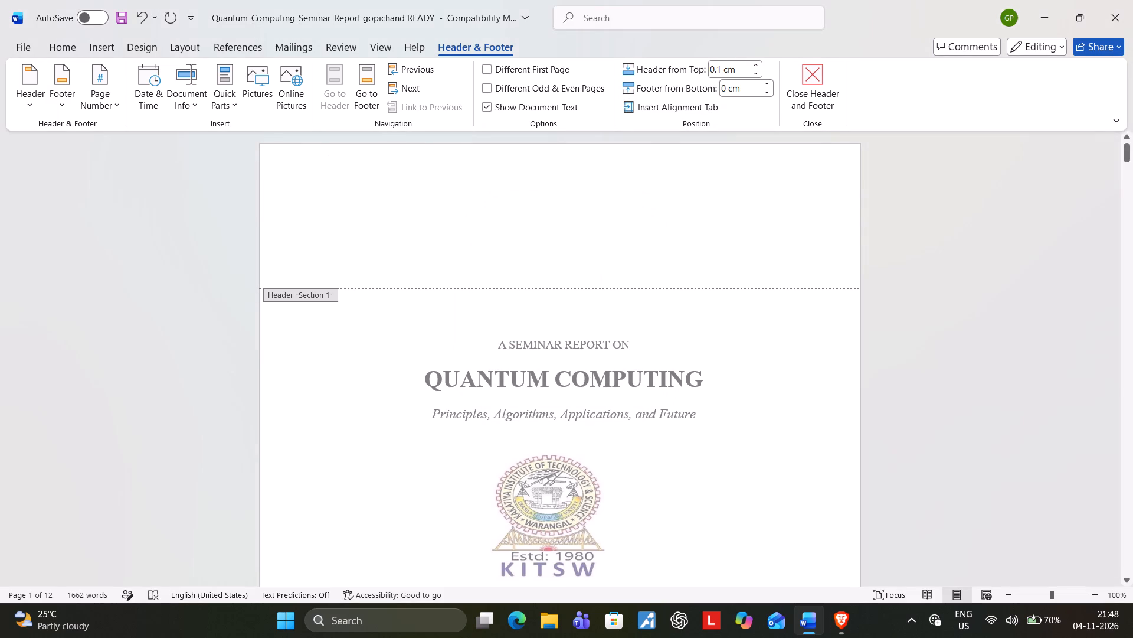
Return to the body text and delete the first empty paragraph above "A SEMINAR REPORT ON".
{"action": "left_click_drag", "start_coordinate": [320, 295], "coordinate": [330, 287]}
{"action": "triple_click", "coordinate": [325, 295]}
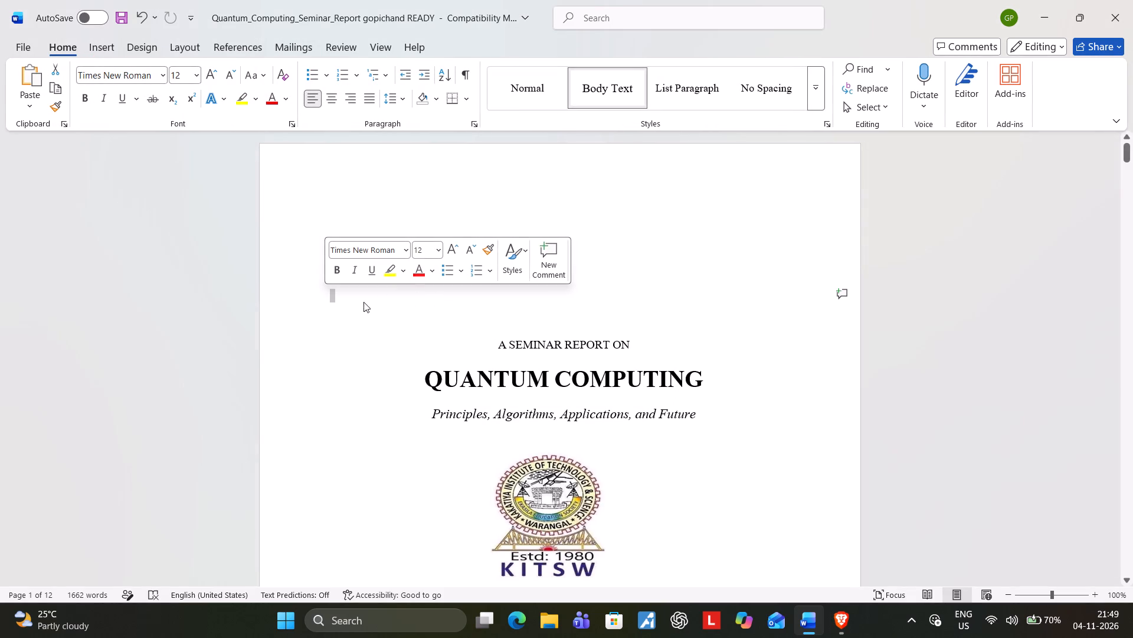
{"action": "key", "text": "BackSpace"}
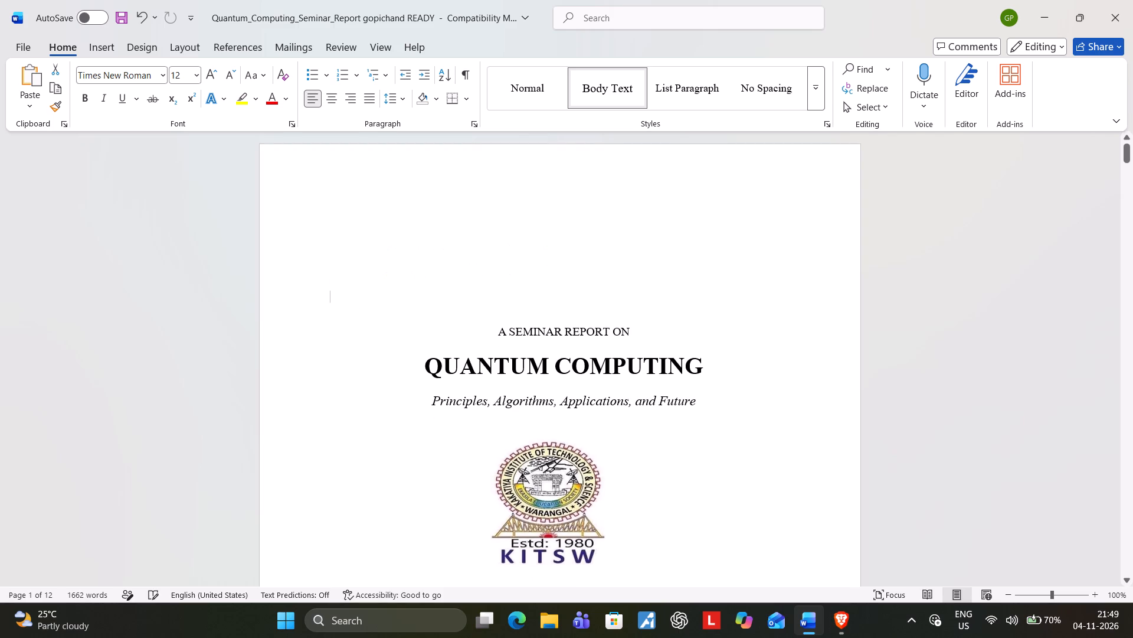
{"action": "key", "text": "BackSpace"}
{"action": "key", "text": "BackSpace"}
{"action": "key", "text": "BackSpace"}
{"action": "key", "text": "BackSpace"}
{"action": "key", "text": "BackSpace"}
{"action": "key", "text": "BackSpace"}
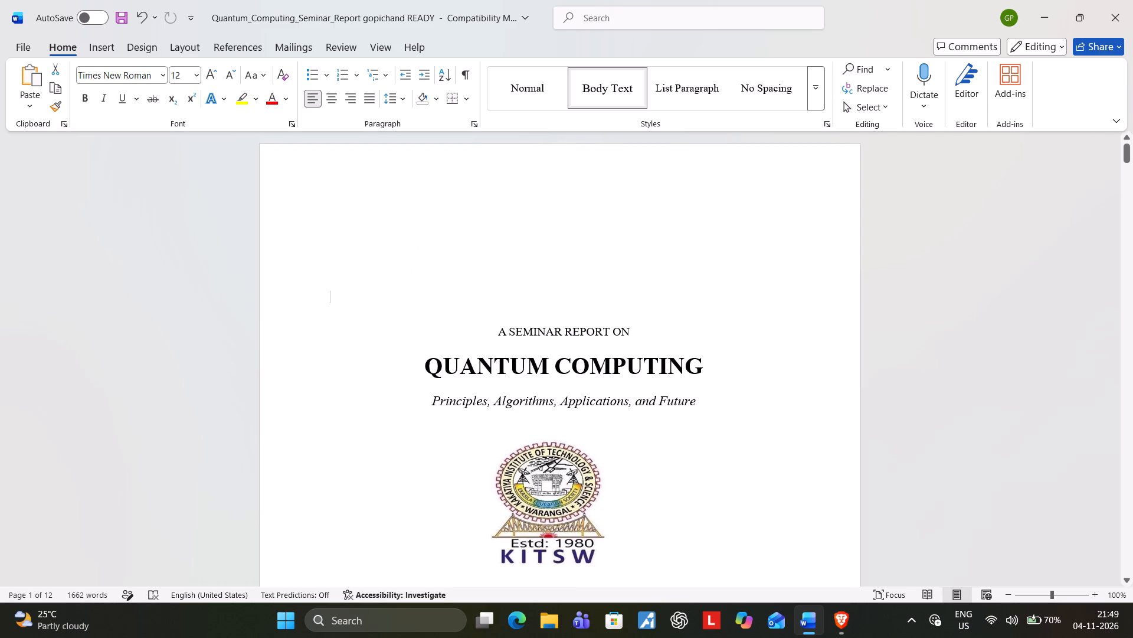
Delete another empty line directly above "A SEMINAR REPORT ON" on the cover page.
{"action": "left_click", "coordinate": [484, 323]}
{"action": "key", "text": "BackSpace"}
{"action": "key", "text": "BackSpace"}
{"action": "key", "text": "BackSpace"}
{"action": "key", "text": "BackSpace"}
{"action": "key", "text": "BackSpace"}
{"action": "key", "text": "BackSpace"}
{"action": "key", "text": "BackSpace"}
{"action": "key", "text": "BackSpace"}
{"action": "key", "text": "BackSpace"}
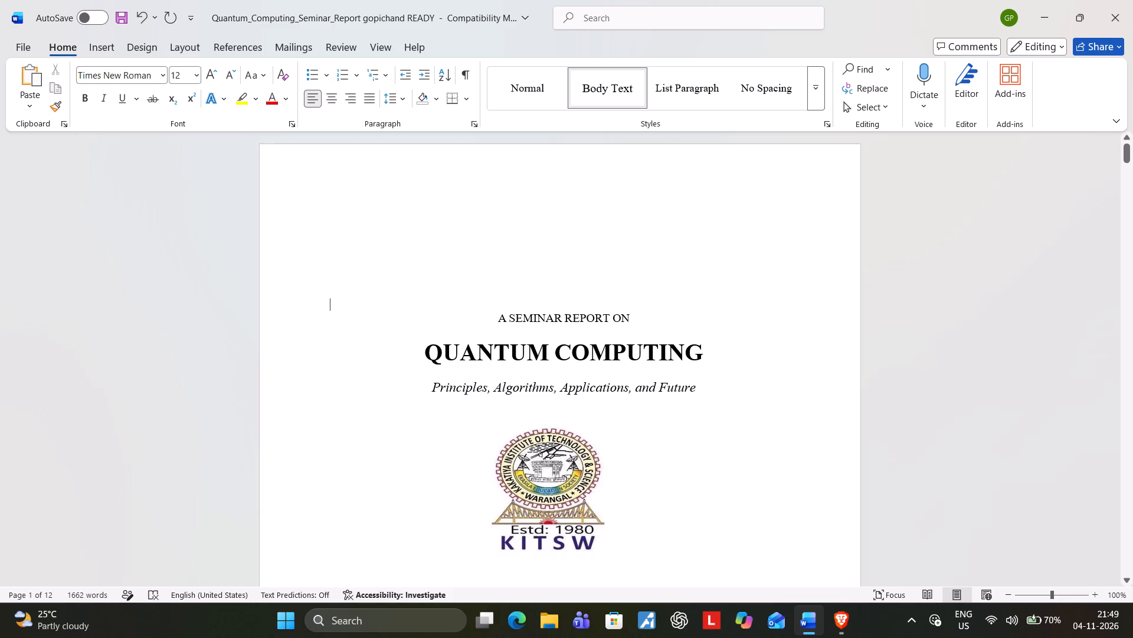
Examine the layout of the cover page's lower part and the Certificate page.
{"action": "scroll", "coordinate": [568, 313], "scroll_direction": "down", "scroll_amount": 11}
{"action": "scroll", "coordinate": [577, 322], "scroll_direction": "down", "scroll_amount": 12}
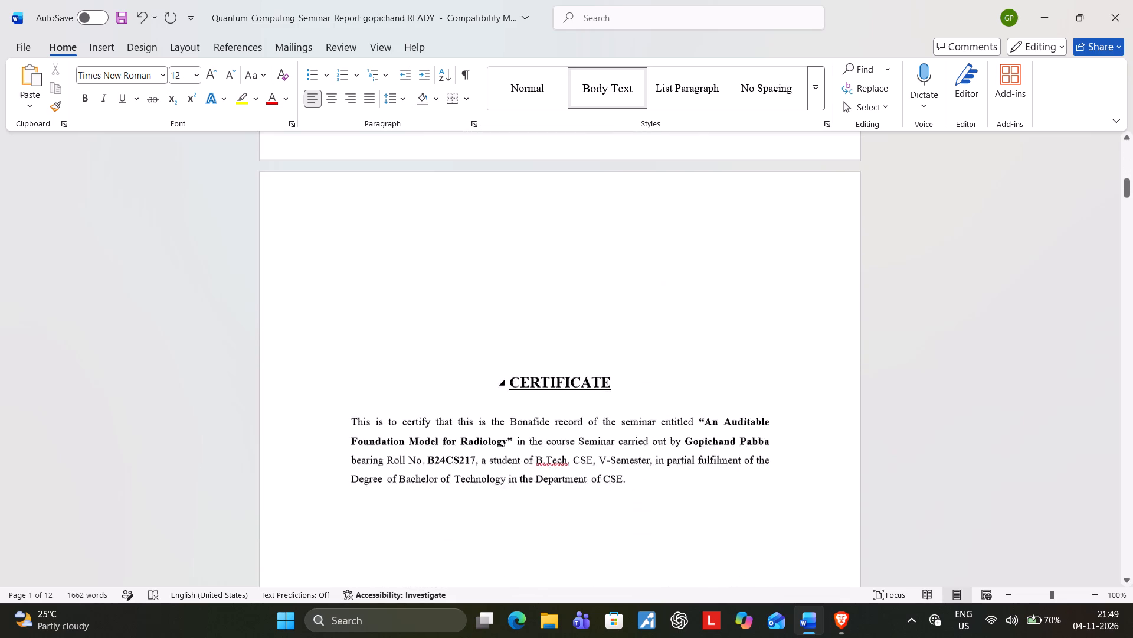
{"action": "scroll", "coordinate": [581, 328], "scroll_direction": "up", "scroll_amount": 5}
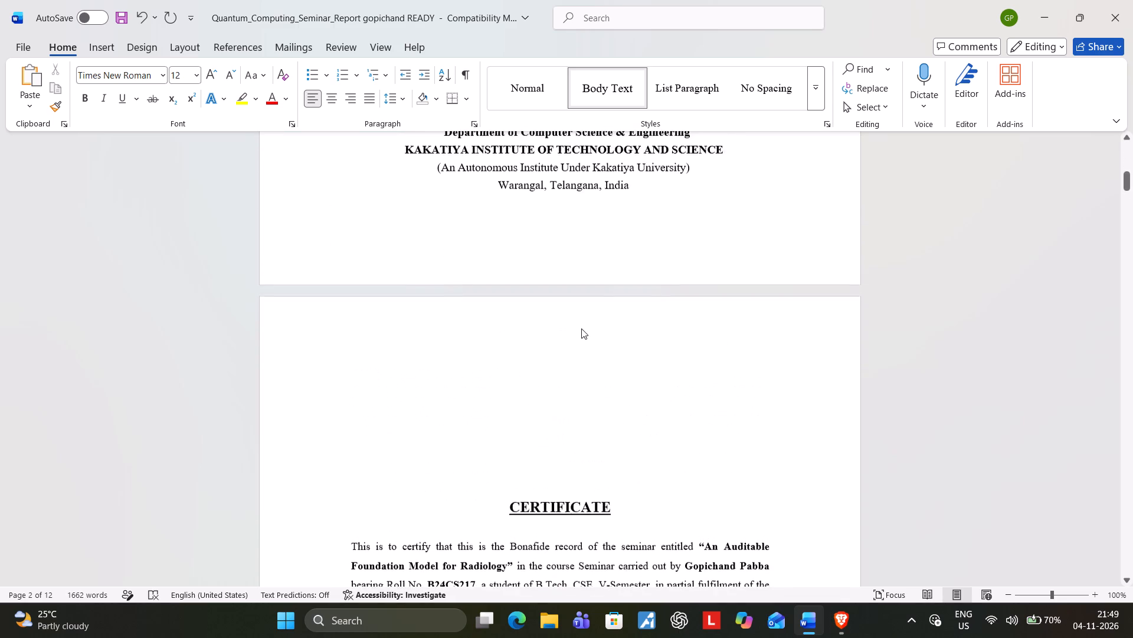
{"action": "scroll", "coordinate": [581, 328], "scroll_direction": "down", "scroll_amount": 12}
{"action": "scroll", "coordinate": [584, 328], "scroll_direction": "up", "scroll_amount": 5}
{"action": "scroll", "coordinate": [683, 286], "scroll_direction": "up", "scroll_amount": 6}
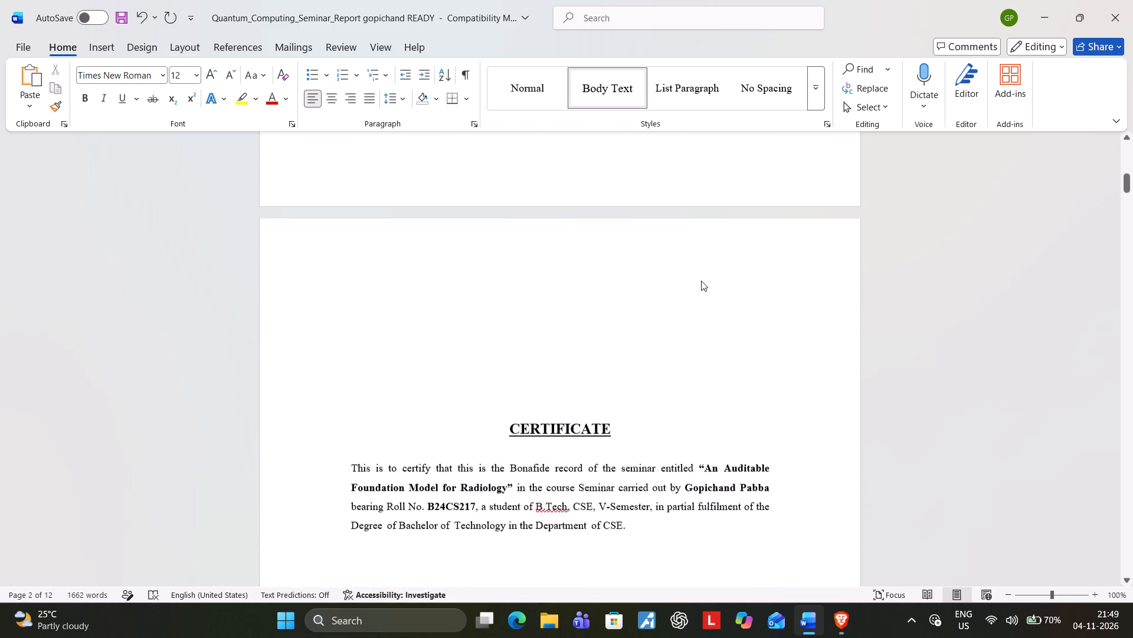
{"action": "scroll", "coordinate": [792, 263], "scroll_direction": "up", "scroll_amount": 6}
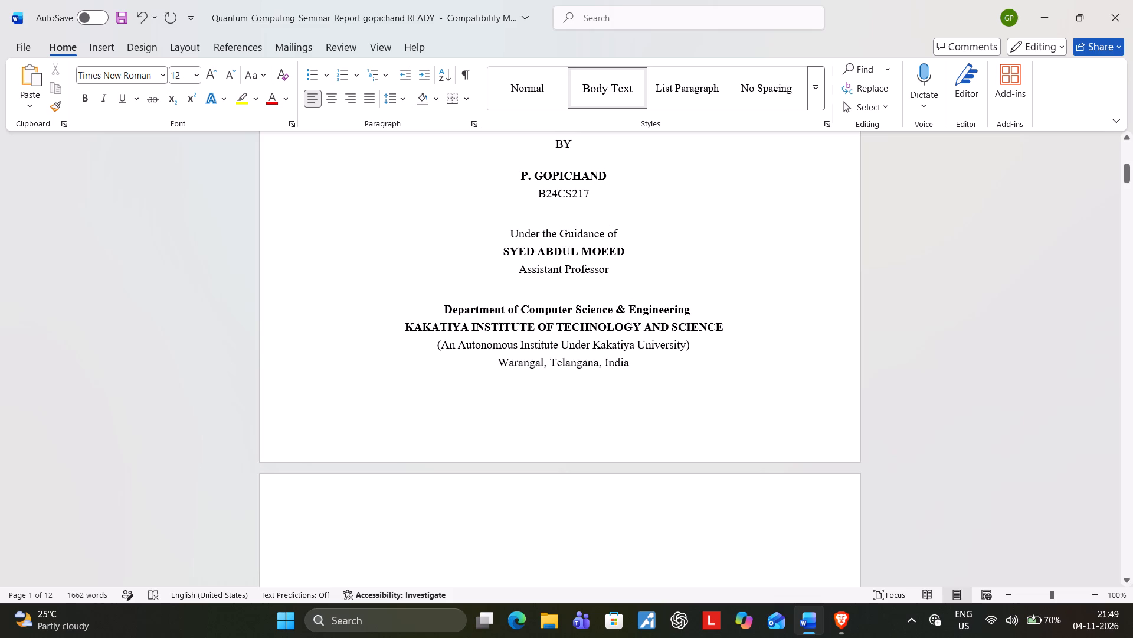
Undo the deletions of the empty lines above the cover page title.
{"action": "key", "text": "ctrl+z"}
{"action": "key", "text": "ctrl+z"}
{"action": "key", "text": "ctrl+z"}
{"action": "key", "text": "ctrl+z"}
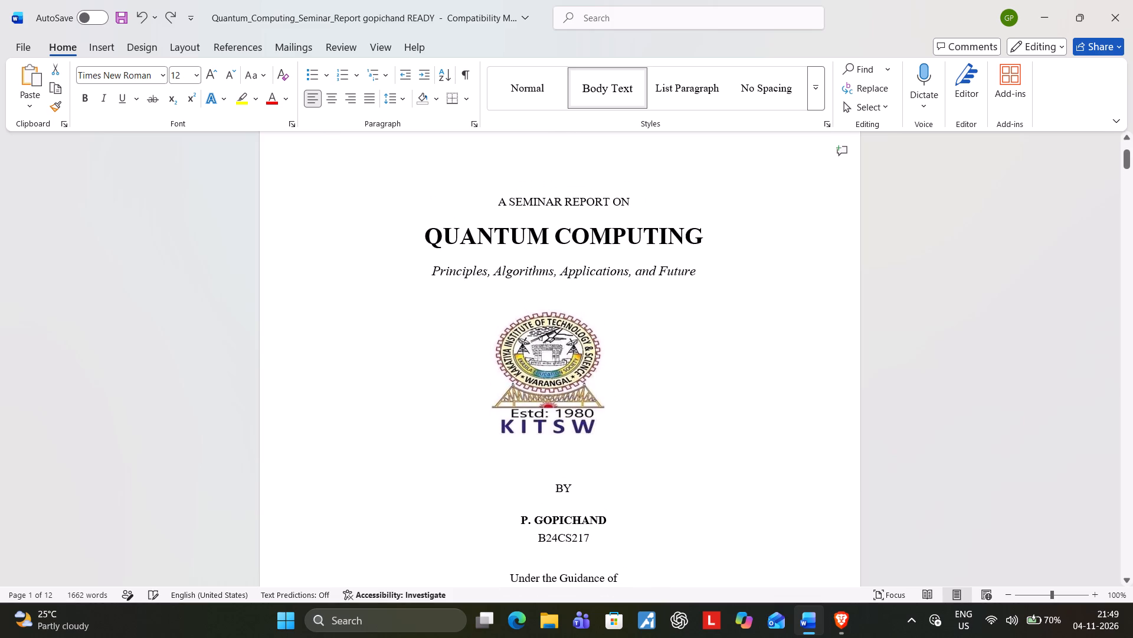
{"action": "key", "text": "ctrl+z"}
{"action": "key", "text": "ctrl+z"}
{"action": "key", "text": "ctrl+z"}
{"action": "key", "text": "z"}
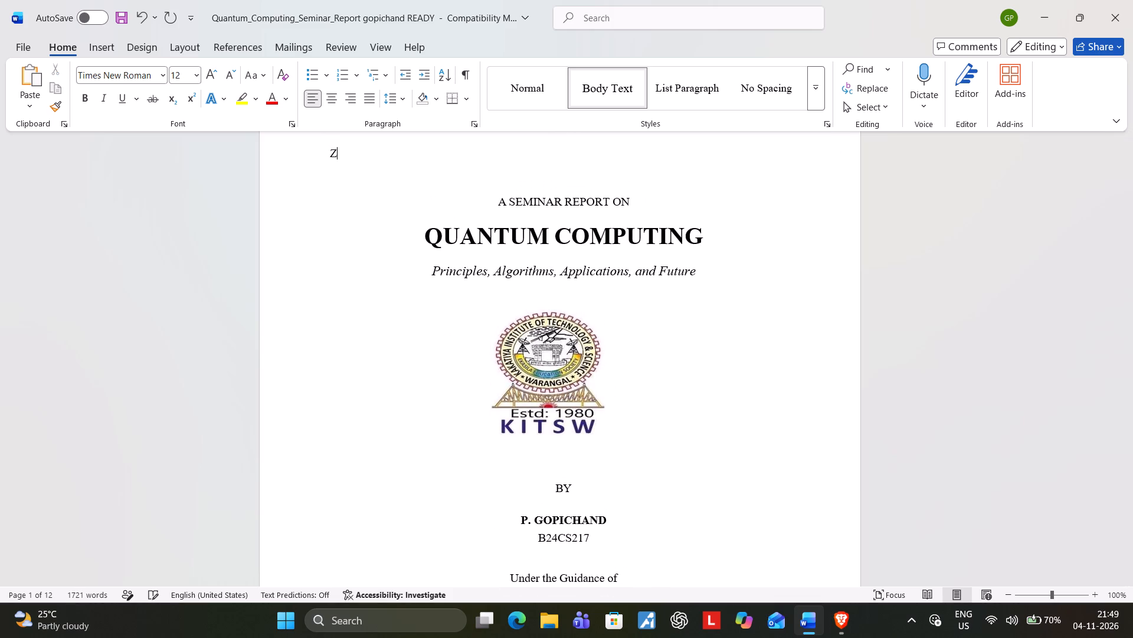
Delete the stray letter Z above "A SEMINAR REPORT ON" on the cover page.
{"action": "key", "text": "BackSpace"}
Close the Quantum Computing seminar report without saving the changes.
{"action": "scroll", "coordinate": [636, 431], "scroll_direction": "down", "scroll_amount": 20}
{"action": "scroll", "coordinate": [636, 431], "scroll_direction": "down", "scroll_amount": 10}
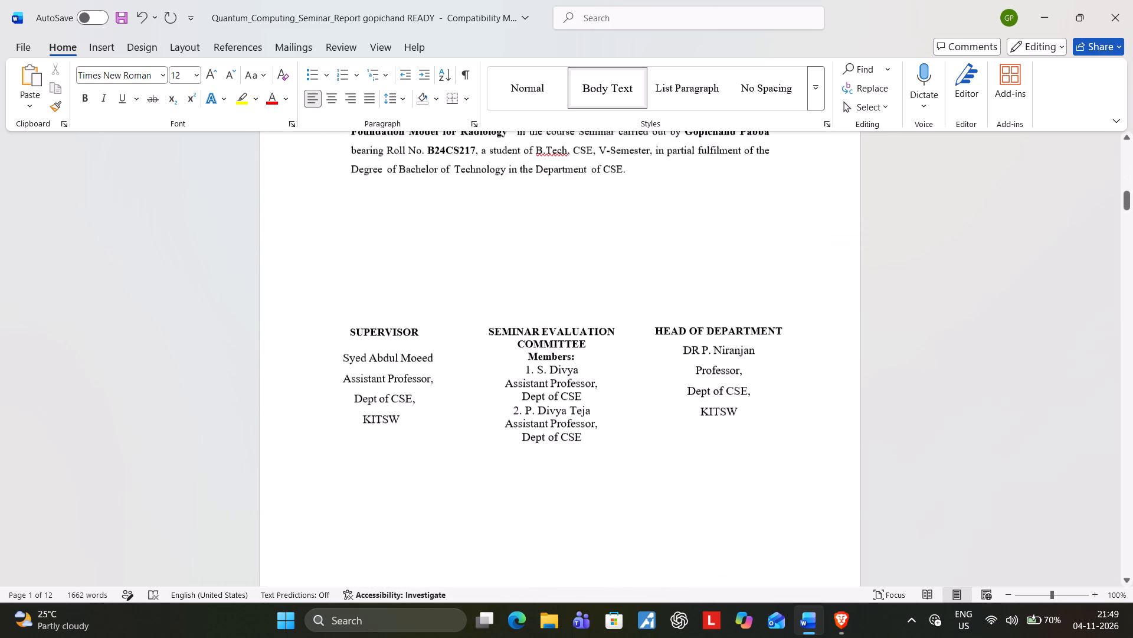
{"action": "scroll", "coordinate": [649, 418], "scroll_direction": "down", "scroll_amount": 16}
{"action": "scroll", "coordinate": [647, 418], "scroll_direction": "up", "scroll_amount": 6}
{"action": "scroll", "coordinate": [647, 418], "scroll_direction": "up", "scroll_amount": 16}
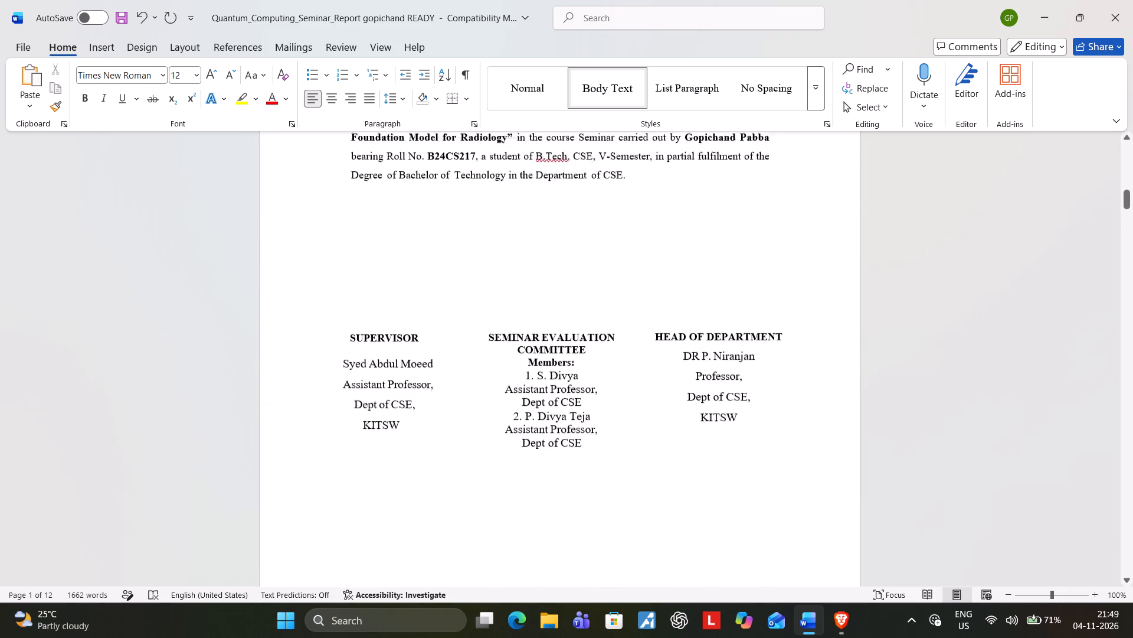
{"action": "scroll", "coordinate": [647, 418], "scroll_direction": "up", "scroll_amount": 11}
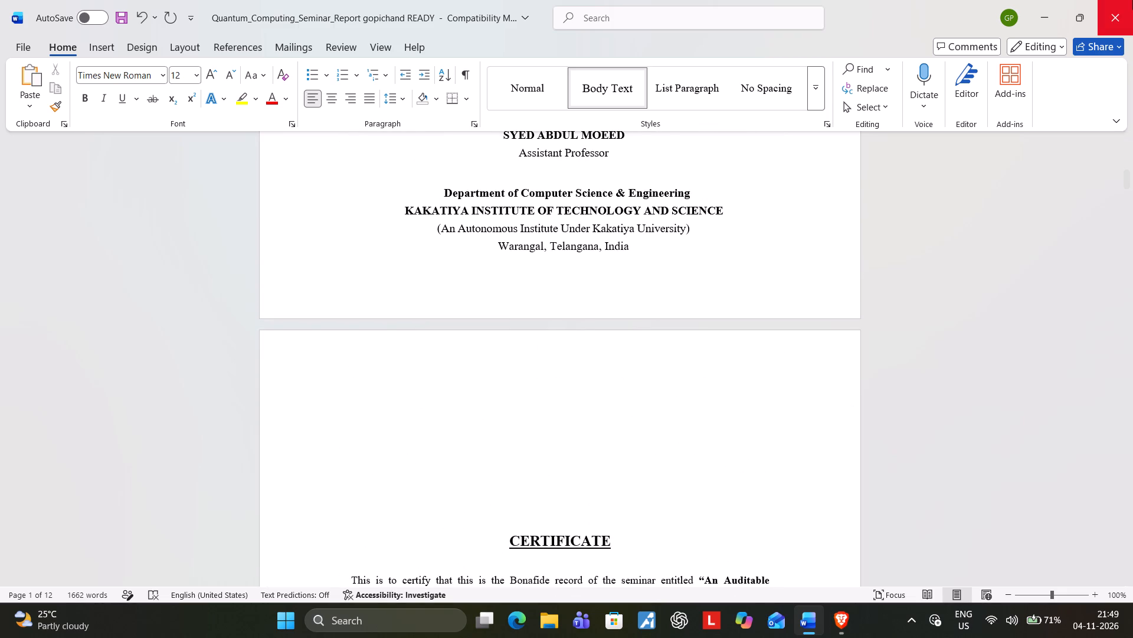
{"action": "left_click", "coordinate": [1132, 0]}
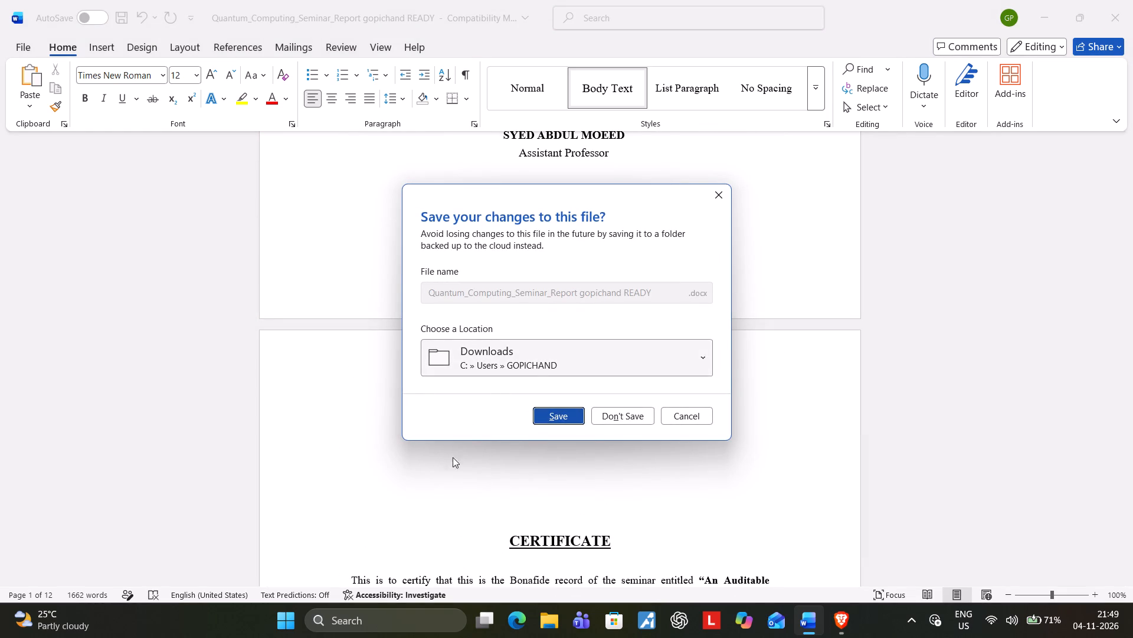
{"action": "left_click", "coordinate": [602, 419]}
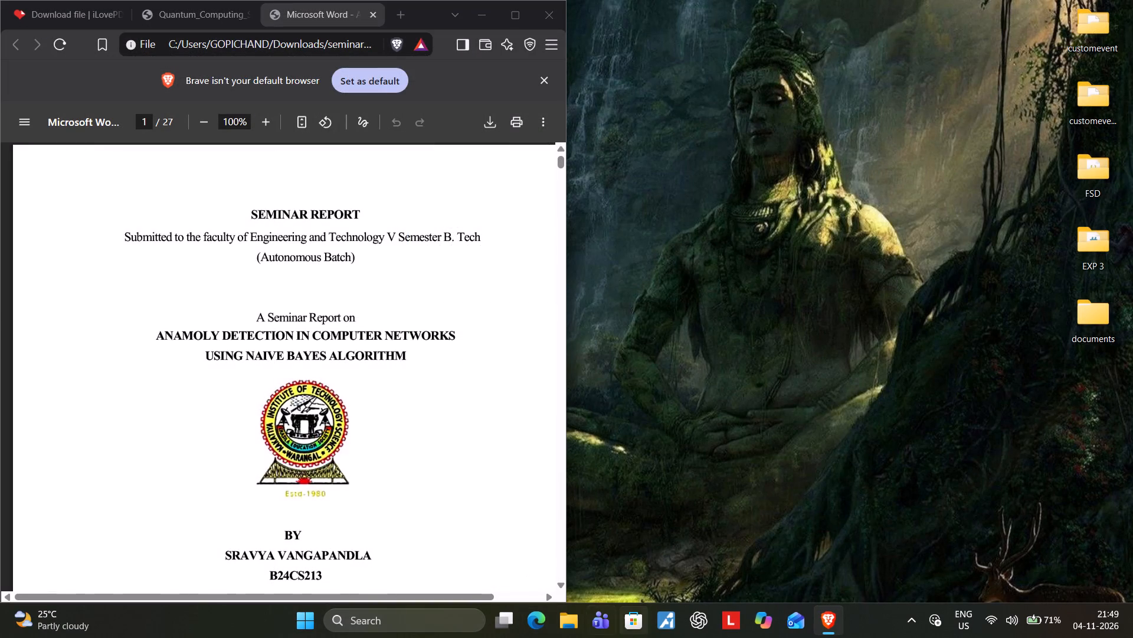
Reopen the Word document "Quantum_Computing_Seminar_Report gopichand READY" from the recent files in File Explorer and maximize its window.
{"action": "left_click", "coordinate": [581, 636]}
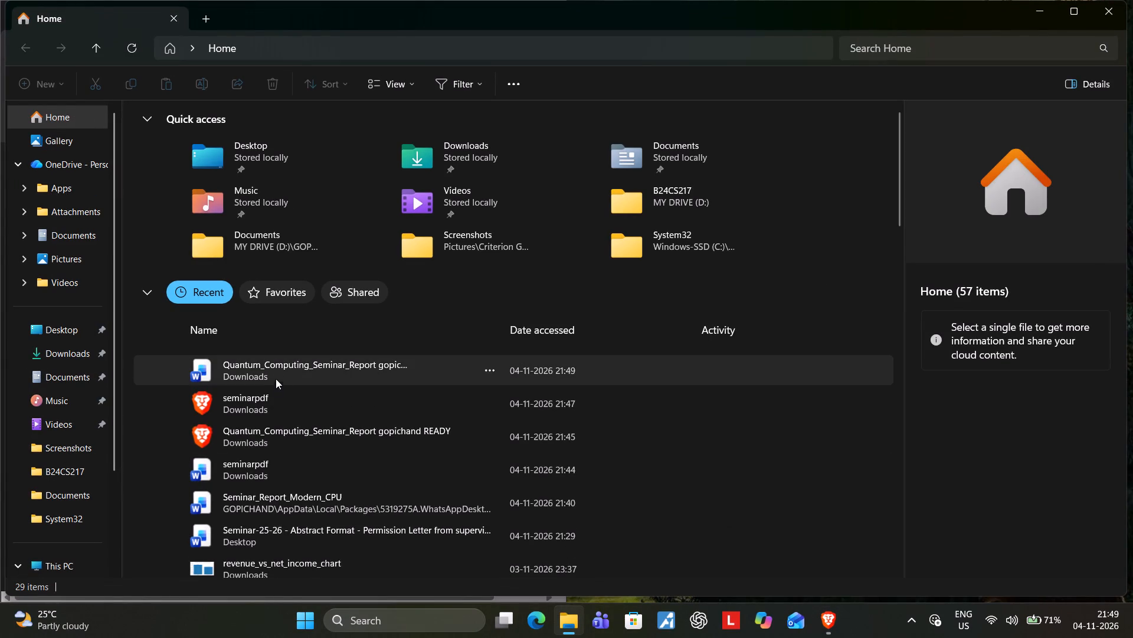
{"action": "double_click", "coordinate": [278, 370]}
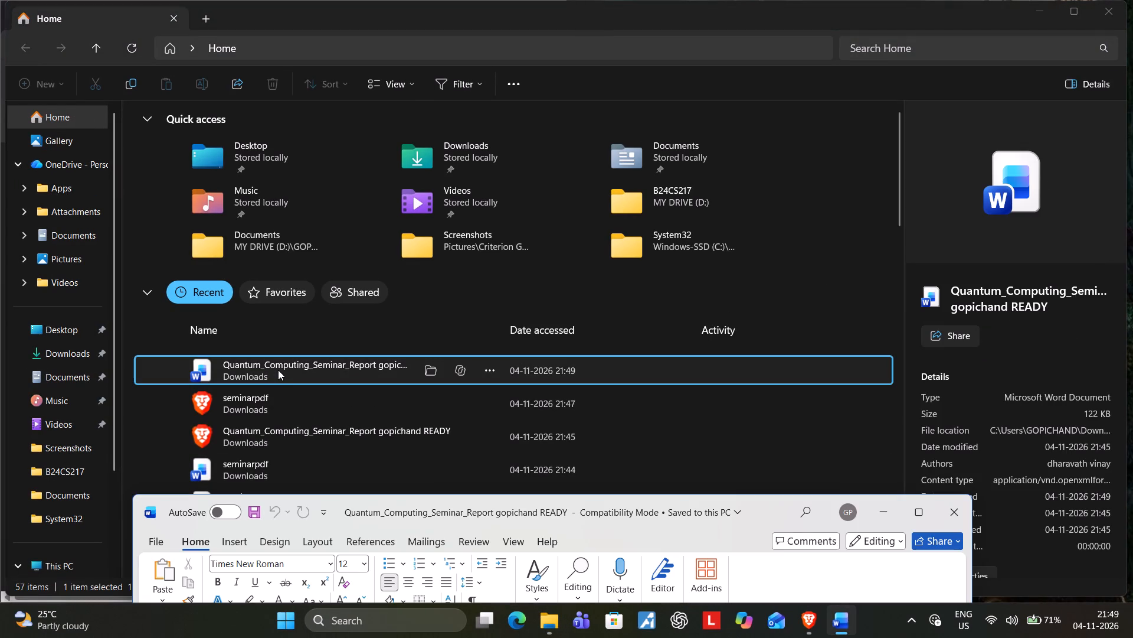
{"action": "left_click", "coordinate": [914, 506]}
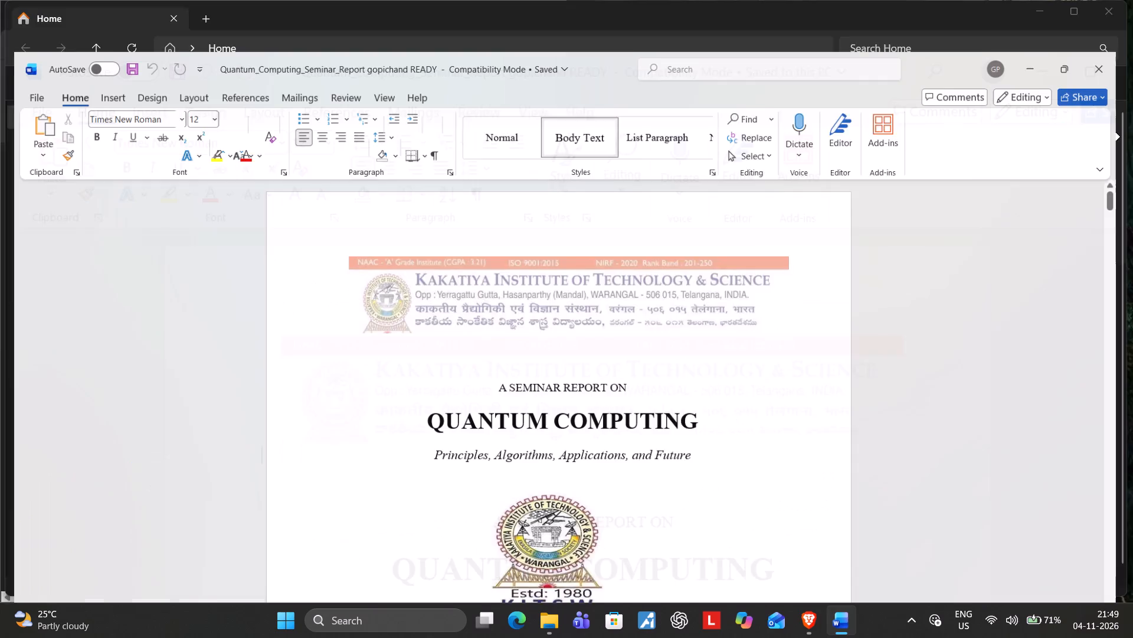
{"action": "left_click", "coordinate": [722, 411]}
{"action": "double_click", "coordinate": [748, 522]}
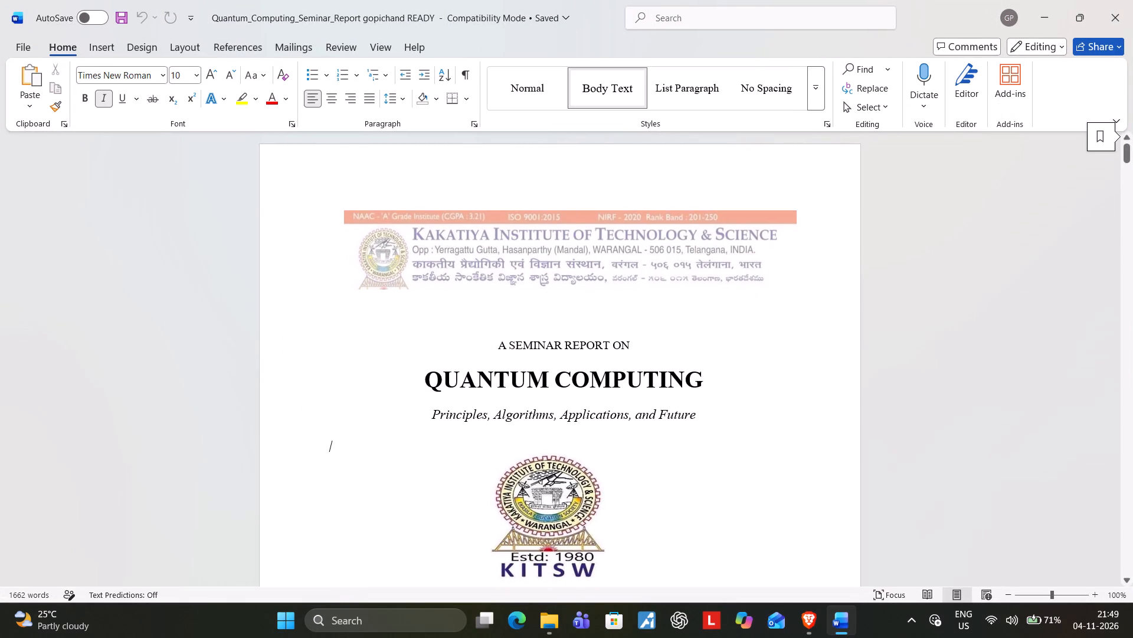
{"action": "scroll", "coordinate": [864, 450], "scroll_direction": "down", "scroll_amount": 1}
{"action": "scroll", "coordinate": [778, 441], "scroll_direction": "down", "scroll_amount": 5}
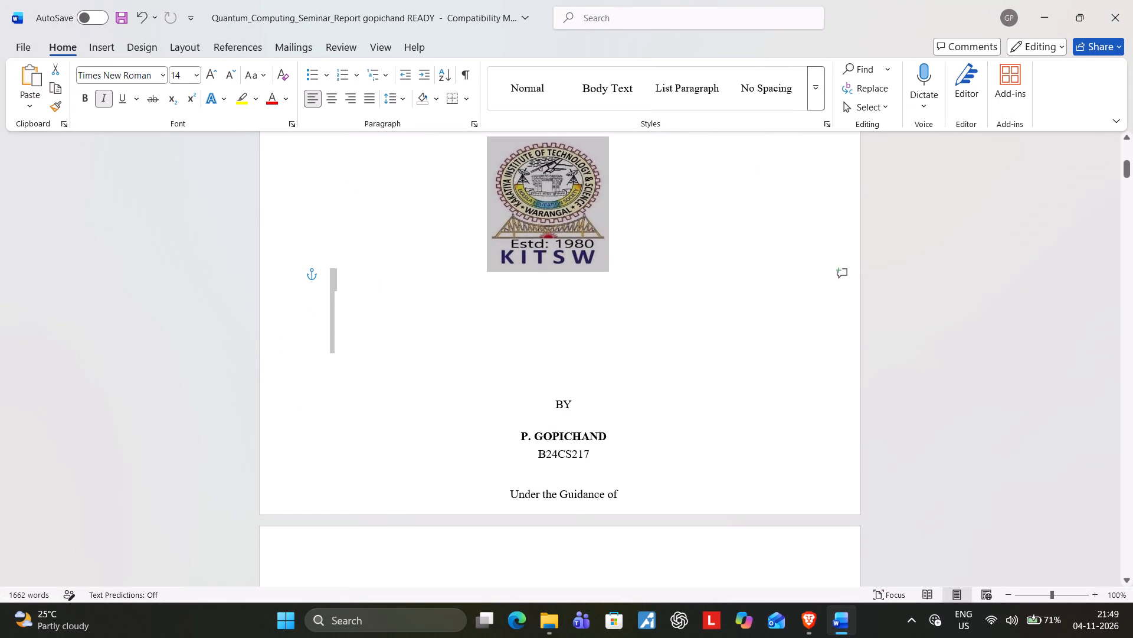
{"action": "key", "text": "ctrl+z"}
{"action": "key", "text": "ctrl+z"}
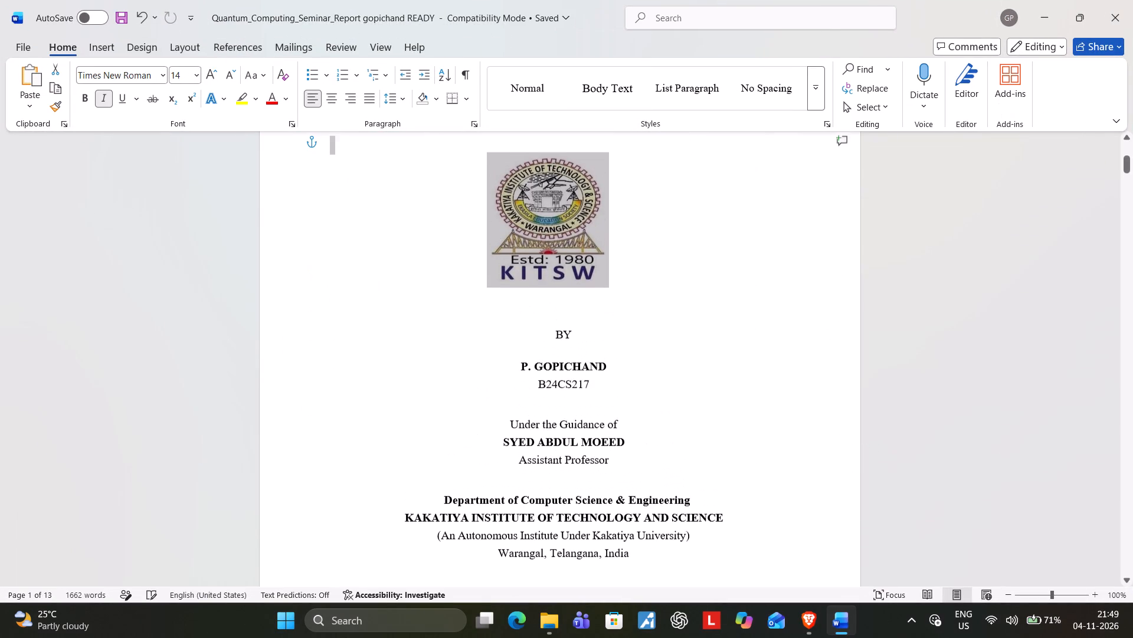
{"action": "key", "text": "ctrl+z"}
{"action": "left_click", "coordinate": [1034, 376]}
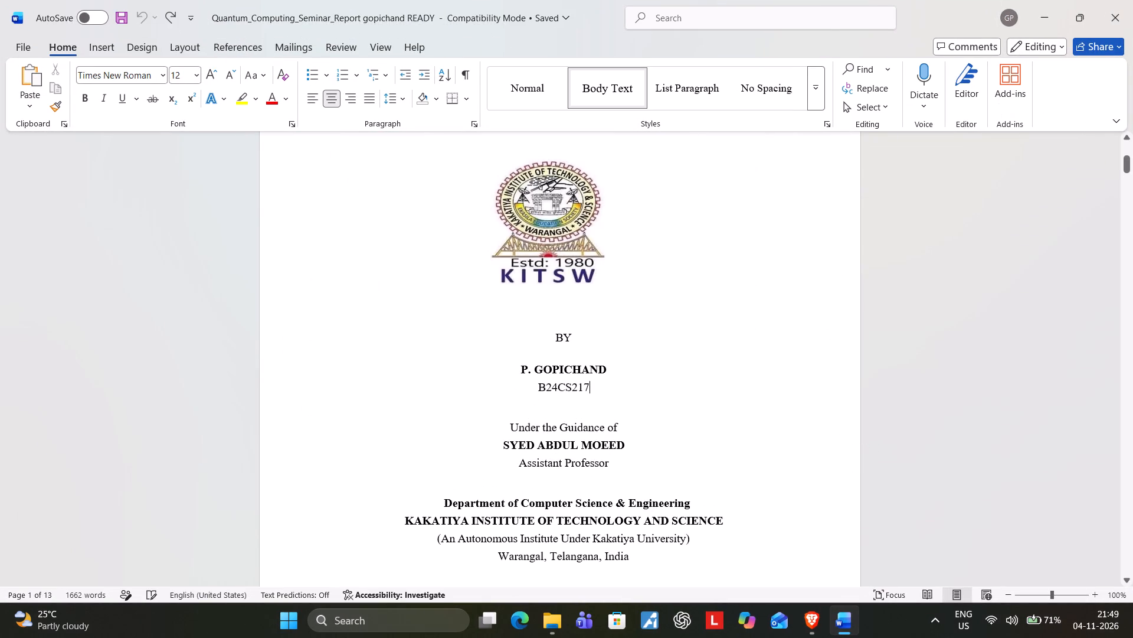
Close File Explorer and tile the Word report side by side with the seminarpdf reference in Brave.
{"action": "scroll", "coordinate": [1033, 376], "scroll_direction": "down", "scroll_amount": 19}
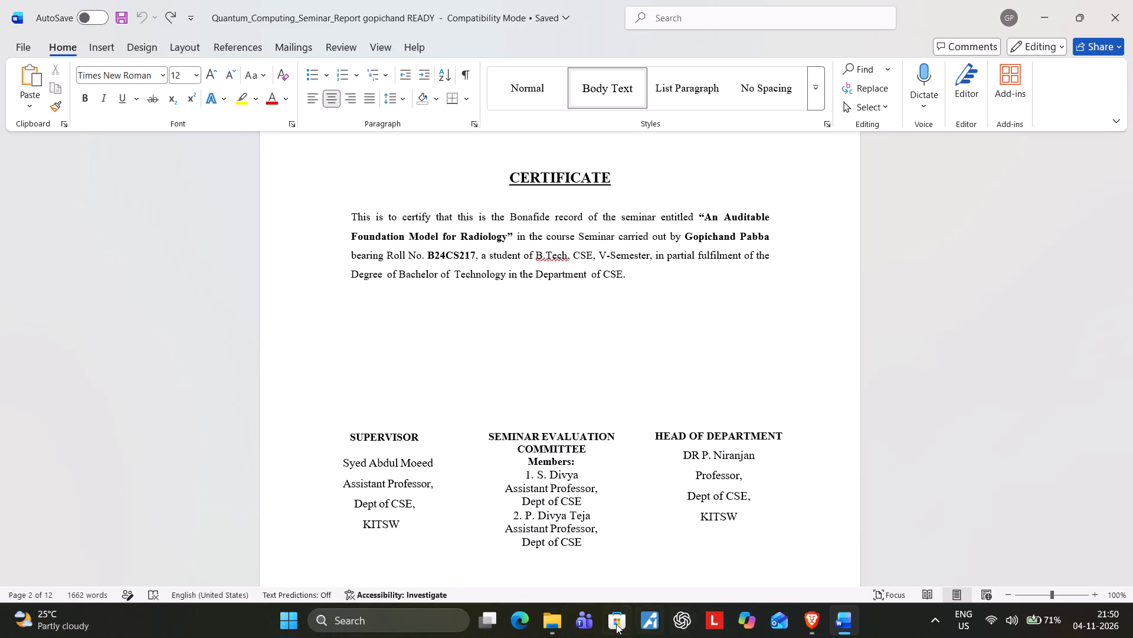
{"action": "right_click", "coordinate": [558, 624]}
{"action": "left_click", "coordinate": [546, 582]}
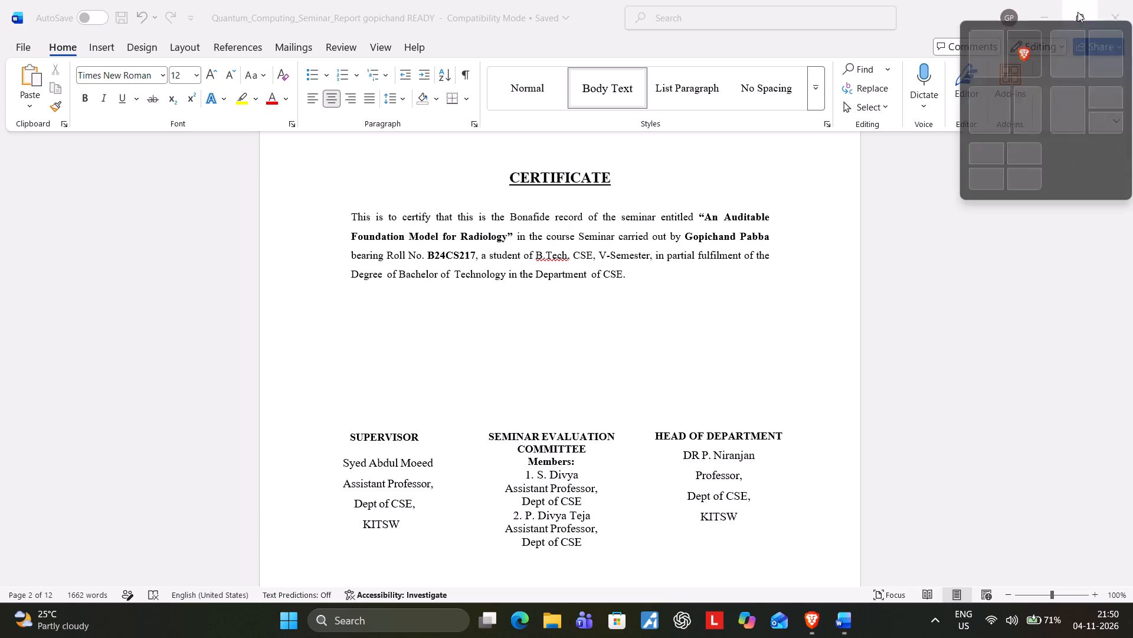
{"action": "left_click", "coordinate": [1023, 54]}
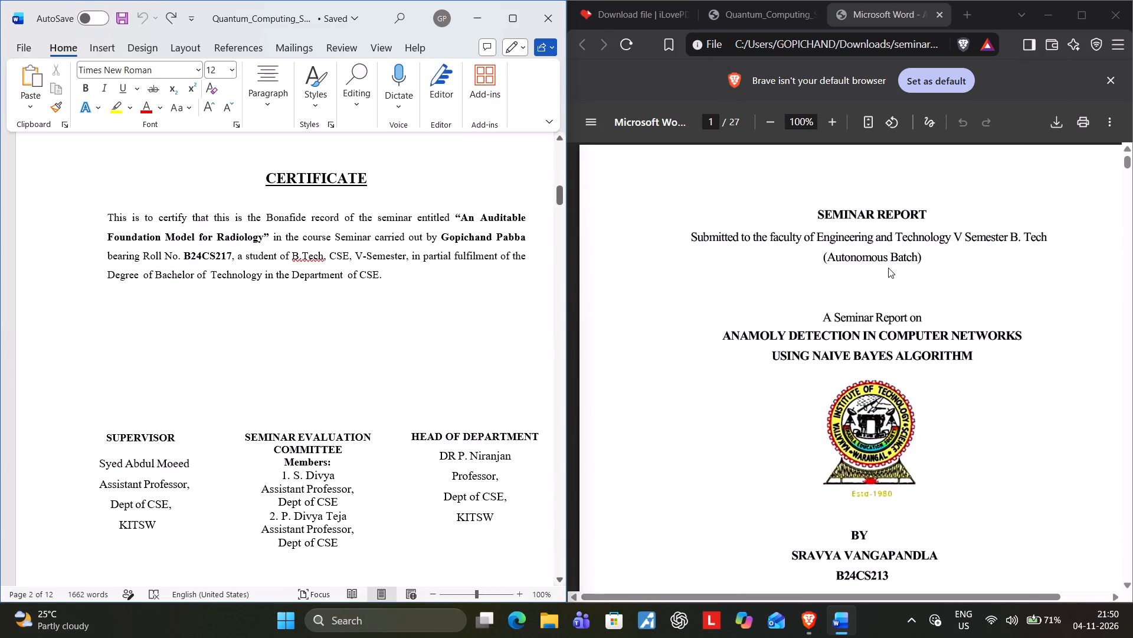
Compare the report's cover page with the cover page of the seminarpdf reference.
{"action": "scroll", "coordinate": [890, 277], "scroll_direction": "down", "scroll_amount": 3}
{"action": "scroll", "coordinate": [903, 332], "scroll_direction": "up", "scroll_amount": 2}
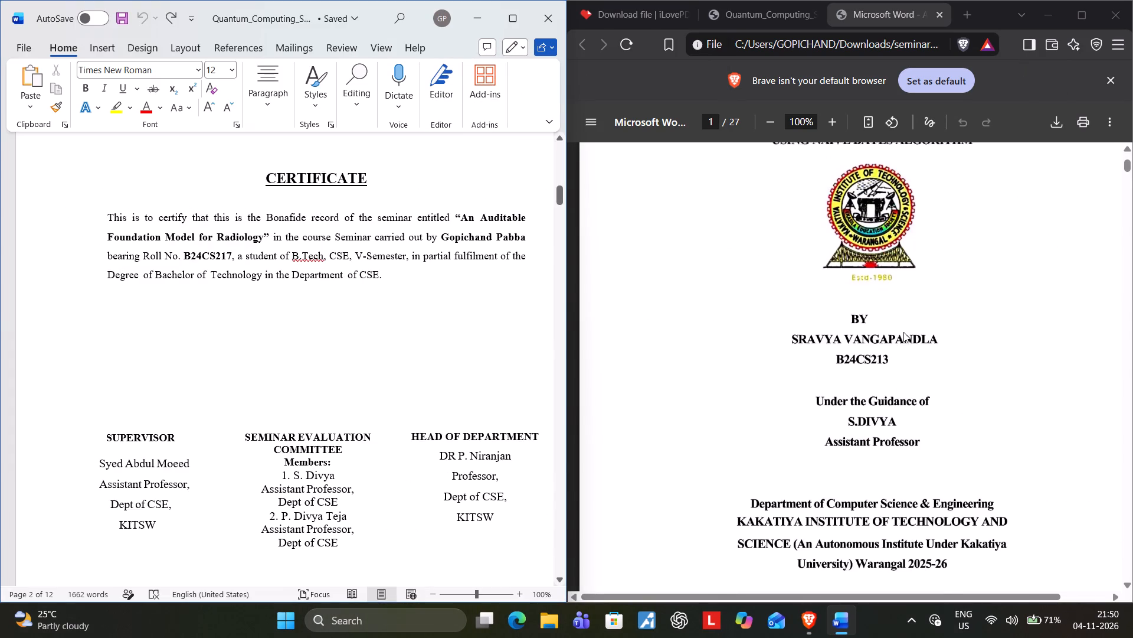
{"action": "scroll", "coordinate": [903, 332], "scroll_direction": "up", "scroll_amount": 4}
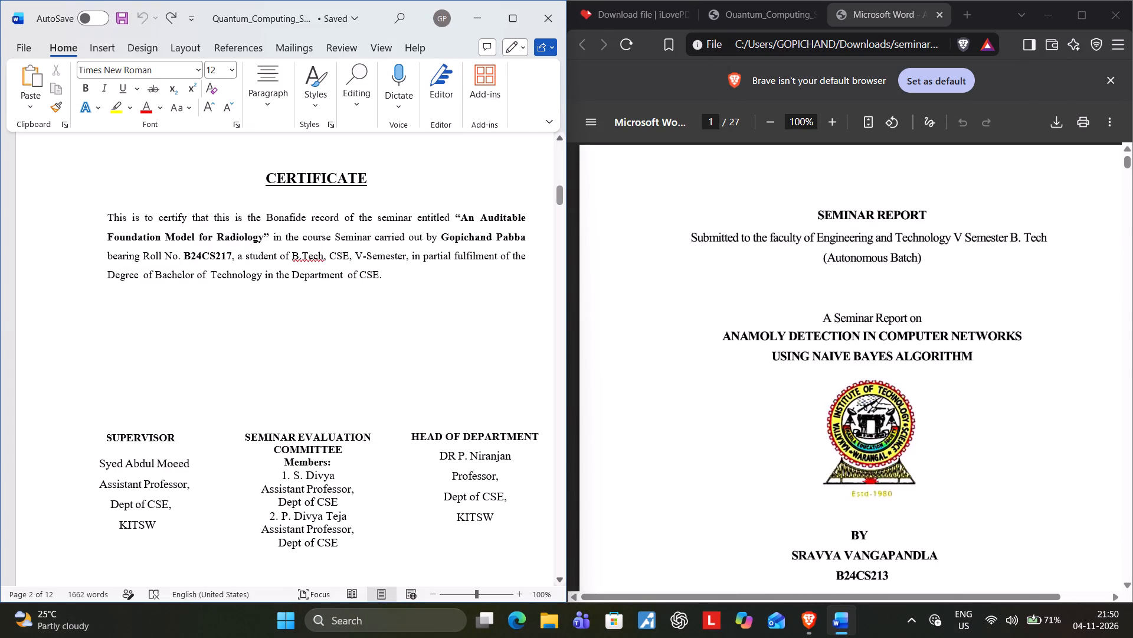
{"action": "scroll", "coordinate": [263, 216], "scroll_direction": "up", "scroll_amount": 11}
{"action": "scroll", "coordinate": [263, 216], "scroll_direction": "up", "scroll_amount": 18}
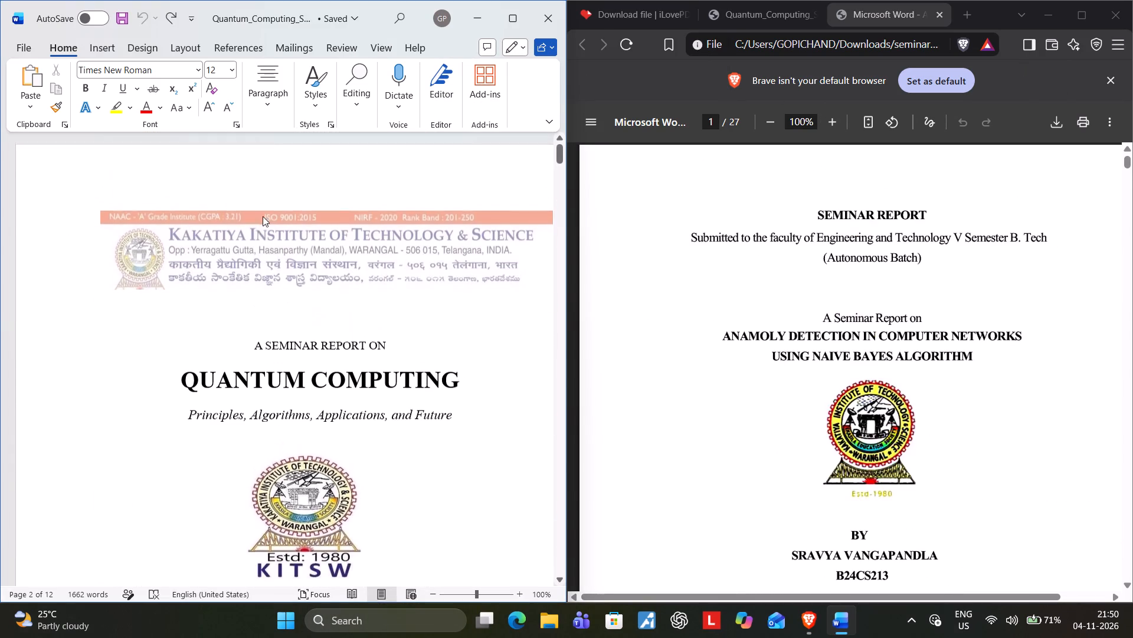
{"action": "scroll", "coordinate": [713, 336], "scroll_direction": "up", "scroll_amount": 3}
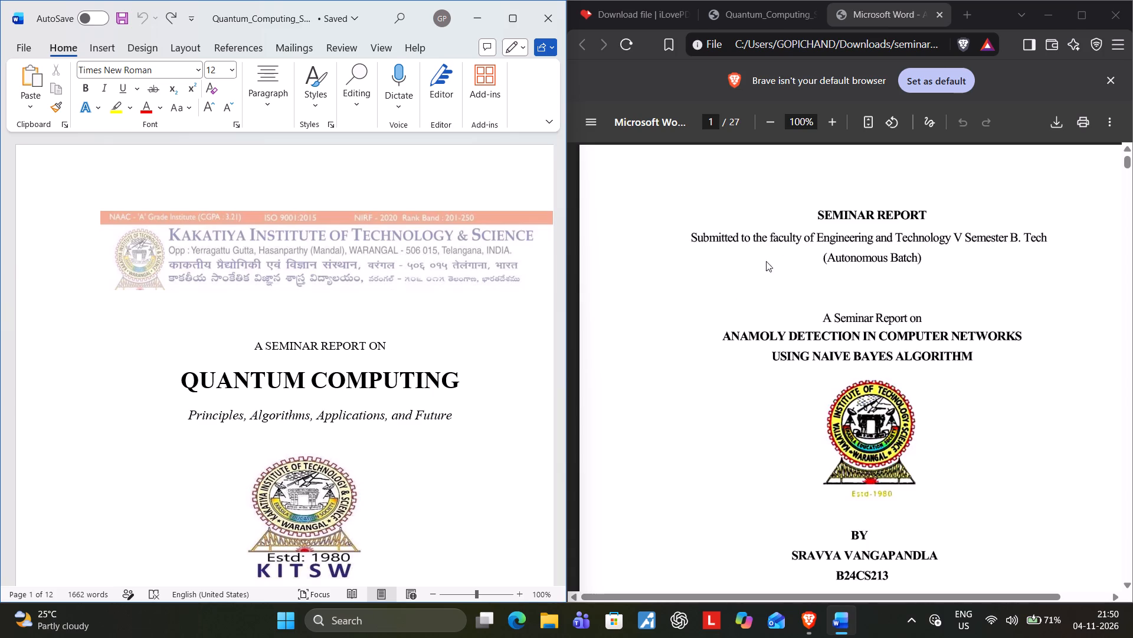
{"action": "scroll", "coordinate": [789, 261], "scroll_direction": "down", "scroll_amount": 1}
{"action": "scroll", "coordinate": [790, 262], "scroll_direction": "up", "scroll_amount": 1}
{"action": "scroll", "coordinate": [402, 317], "scroll_direction": "down", "scroll_amount": 1}
{"action": "scroll", "coordinate": [398, 321], "scroll_direction": "up", "scroll_amount": 2}
{"action": "scroll", "coordinate": [402, 318], "scroll_direction": "down", "scroll_amount": 3}
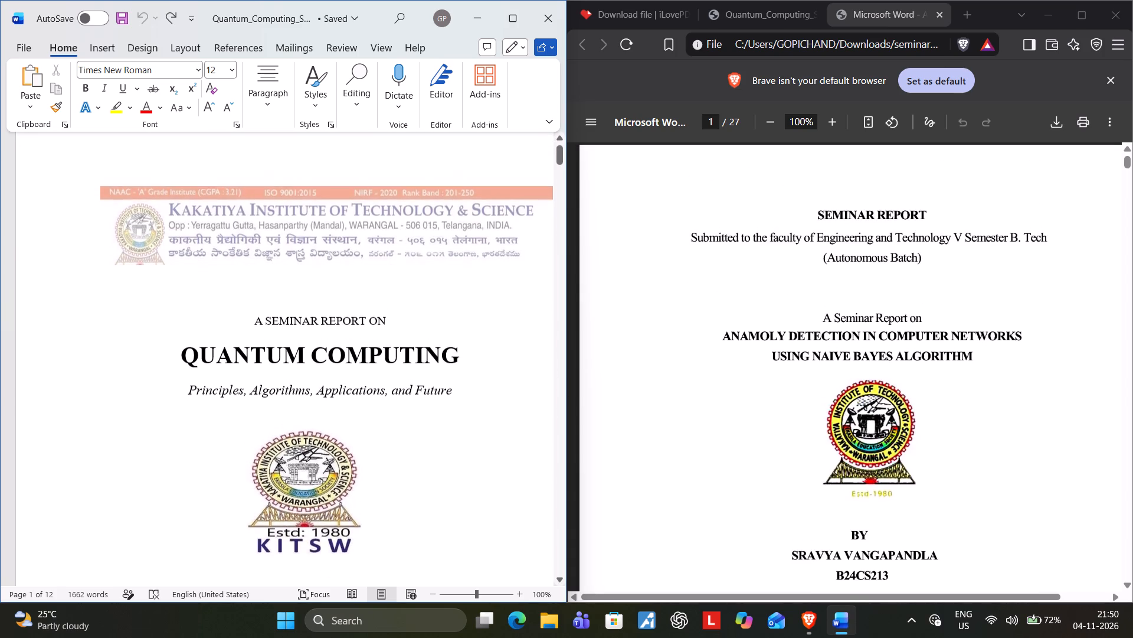
Compare the report's Certificate page and its institute banner with the Certificate page of the seminarpdf reference.
{"action": "scroll", "coordinate": [402, 320], "scroll_direction": "down", "scroll_amount": 18}
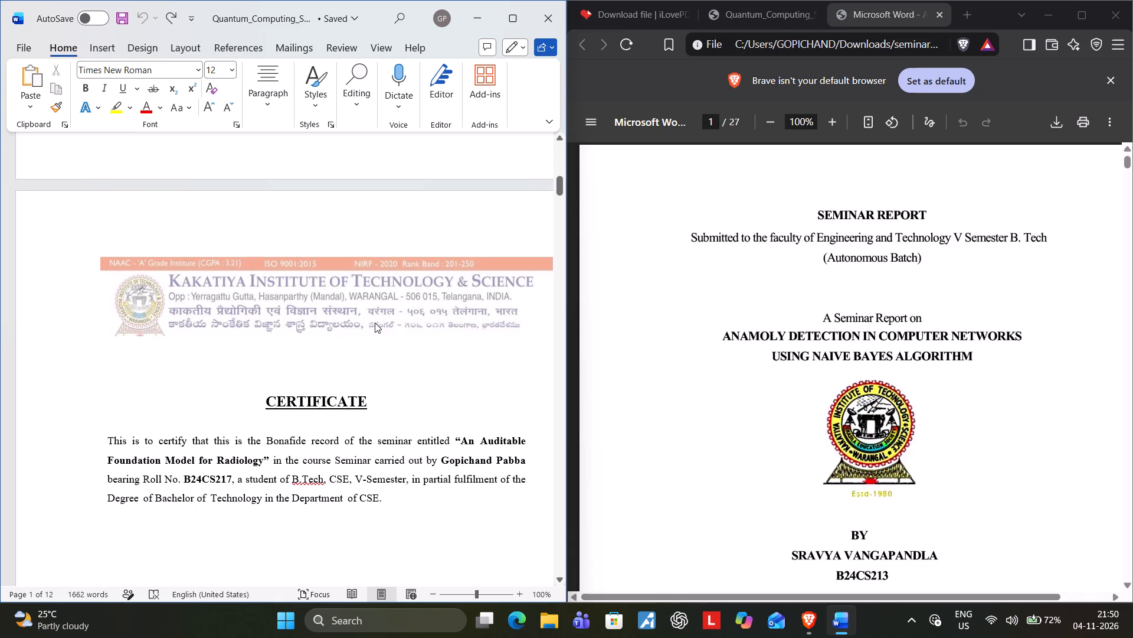
{"action": "scroll", "coordinate": [378, 318], "scroll_direction": "down", "scroll_amount": 10}
{"action": "scroll", "coordinate": [376, 325], "scroll_direction": "up", "scroll_amount": 5}
{"action": "scroll", "coordinate": [909, 455], "scroll_direction": "down", "scroll_amount": 4}
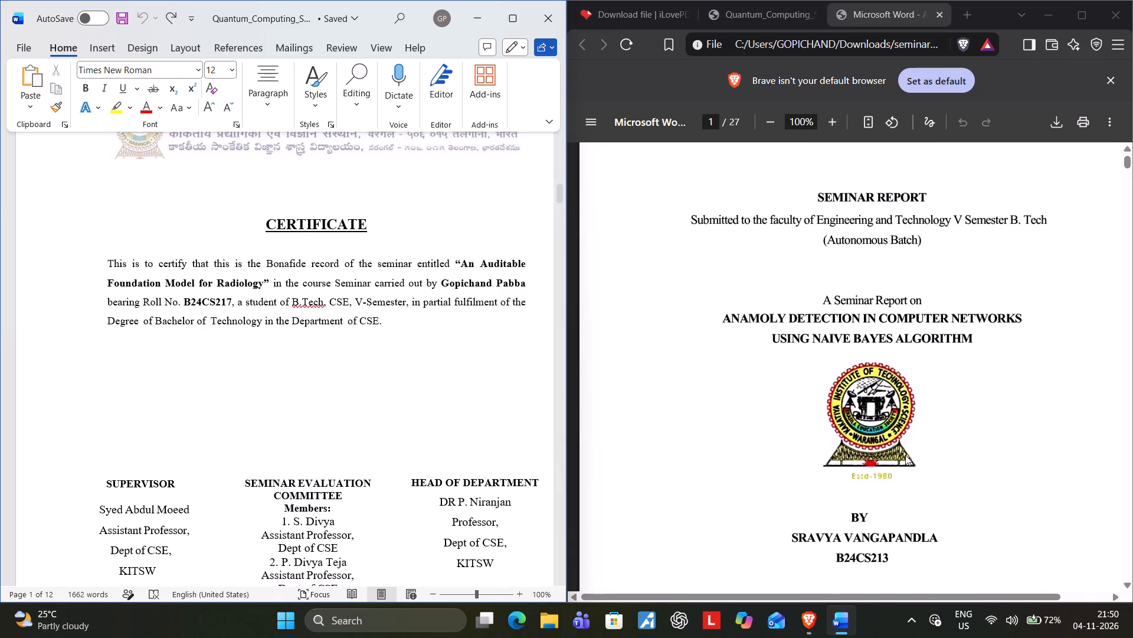
{"action": "scroll", "coordinate": [905, 455], "scroll_direction": "down", "scroll_amount": 8}
{"action": "scroll", "coordinate": [887, 448], "scroll_direction": "up", "scroll_amount": 3}
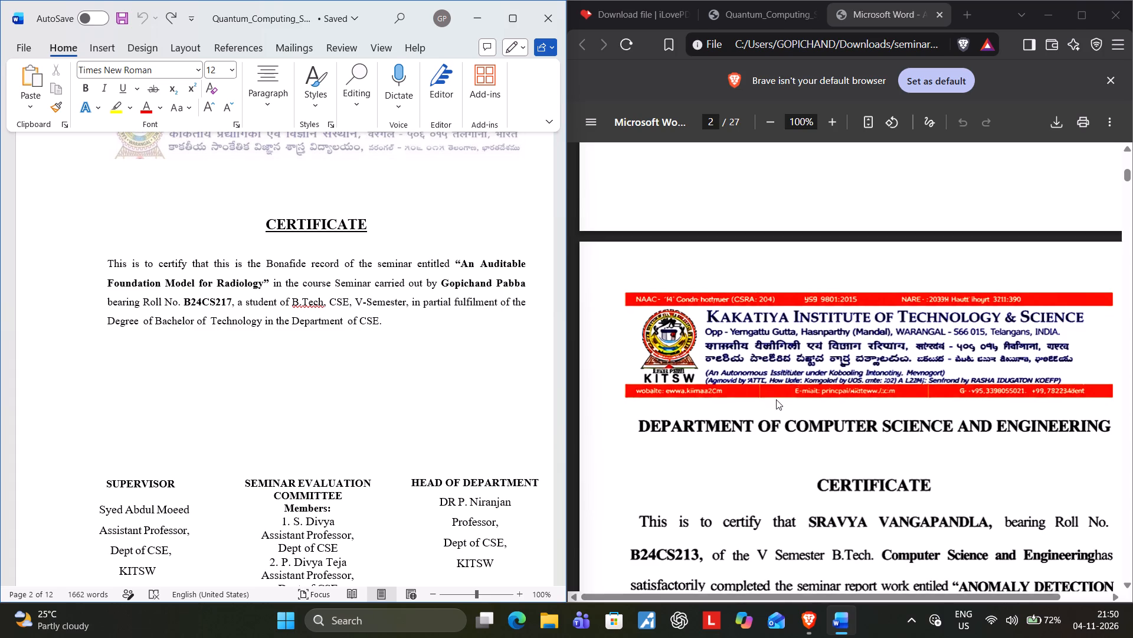
{"action": "scroll", "coordinate": [776, 399], "scroll_direction": "up", "scroll_amount": 10}
{"action": "scroll", "coordinate": [412, 320], "scroll_direction": "up", "scroll_amount": 17}
{"action": "scroll", "coordinate": [412, 320], "scroll_direction": "up", "scroll_amount": 6}
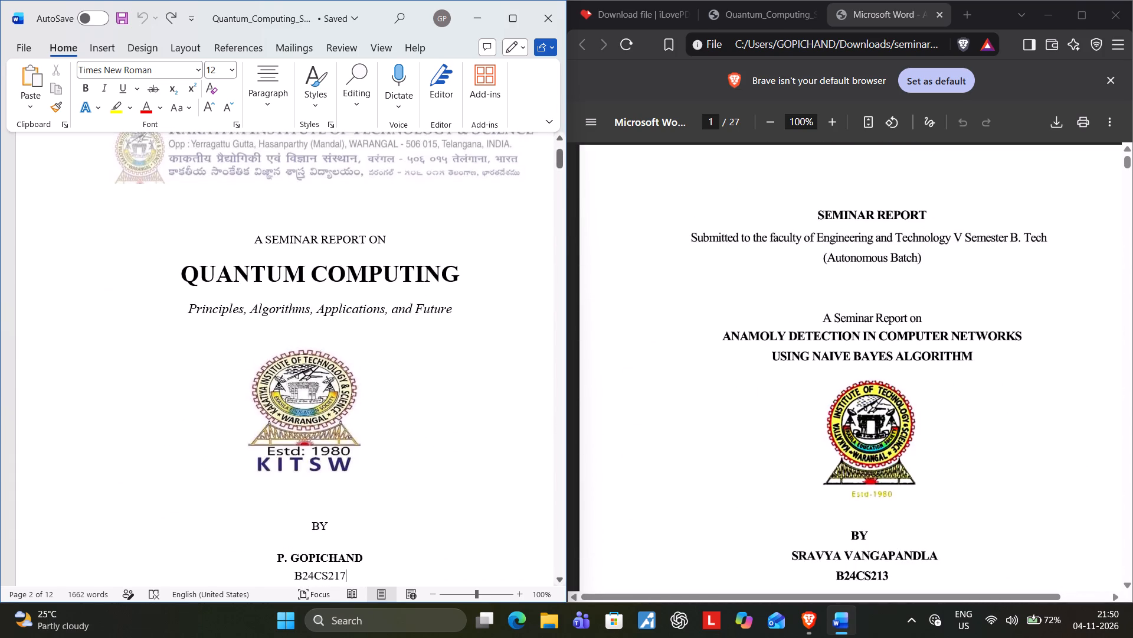
Open the cover page header for editing and examine the section headers and footers through Chapter 1.
{"action": "scroll", "coordinate": [404, 282], "scroll_direction": "up", "scroll_amount": 3}
{"action": "double_click", "coordinate": [380, 263]}
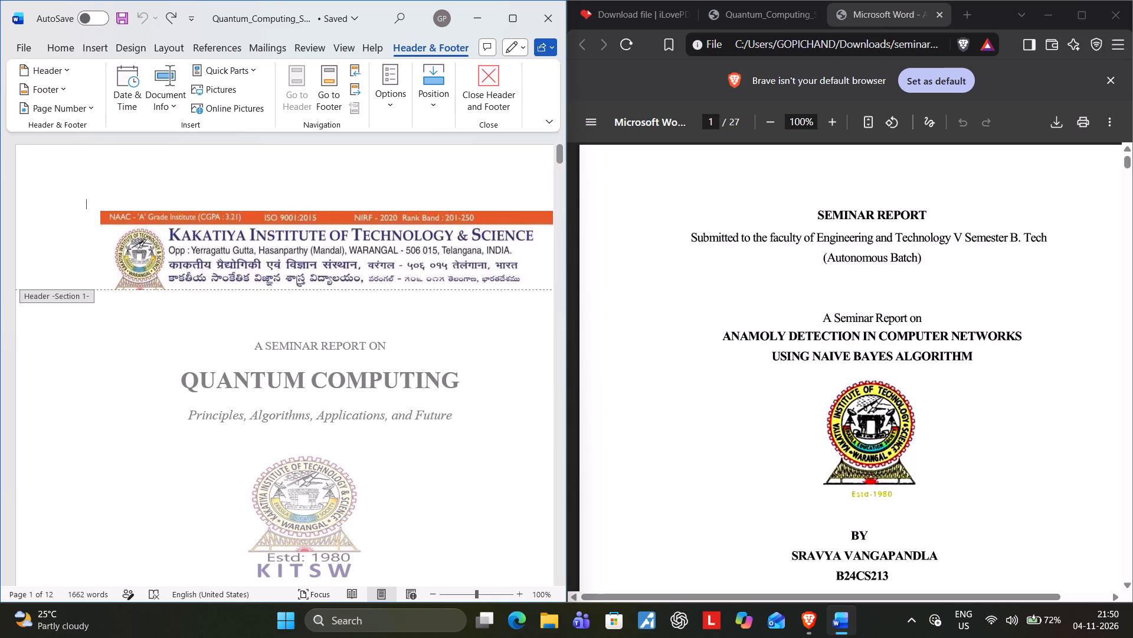
{"action": "scroll", "coordinate": [379, 263], "scroll_direction": "down", "scroll_amount": 20}
{"action": "scroll", "coordinate": [379, 263], "scroll_direction": "down", "scroll_amount": 20}
{"action": "scroll", "coordinate": [379, 263], "scroll_direction": "down", "scroll_amount": 2}
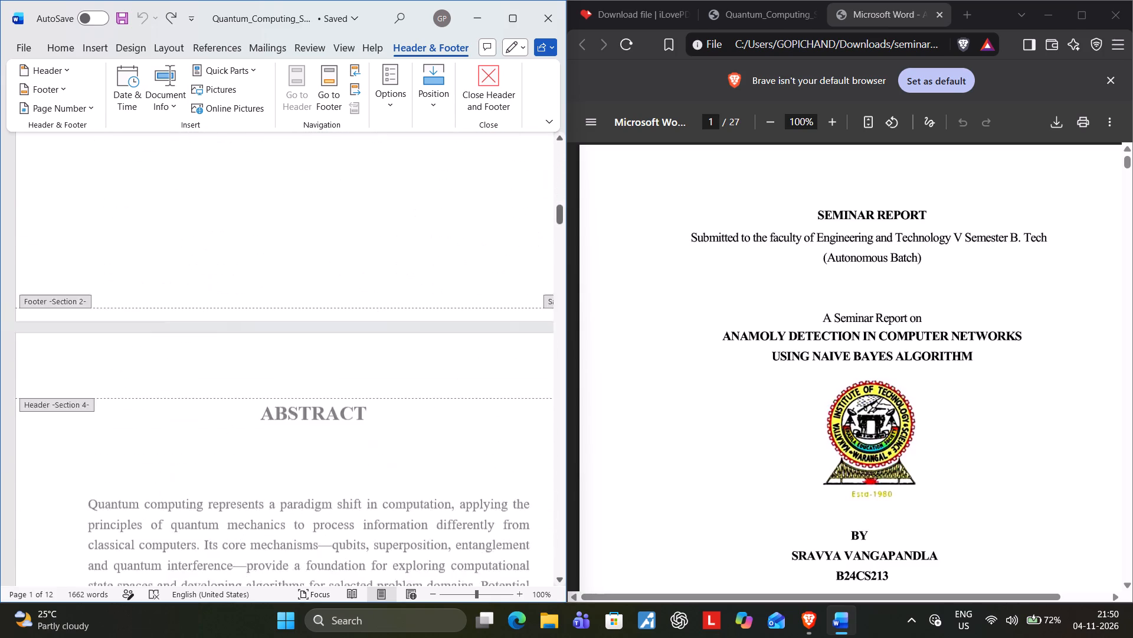
{"action": "scroll", "coordinate": [379, 307], "scroll_direction": "down", "scroll_amount": 20}
{"action": "scroll", "coordinate": [379, 307], "scroll_direction": "down", "scroll_amount": 20}
{"action": "scroll", "coordinate": [379, 307], "scroll_direction": "down", "scroll_amount": 2}
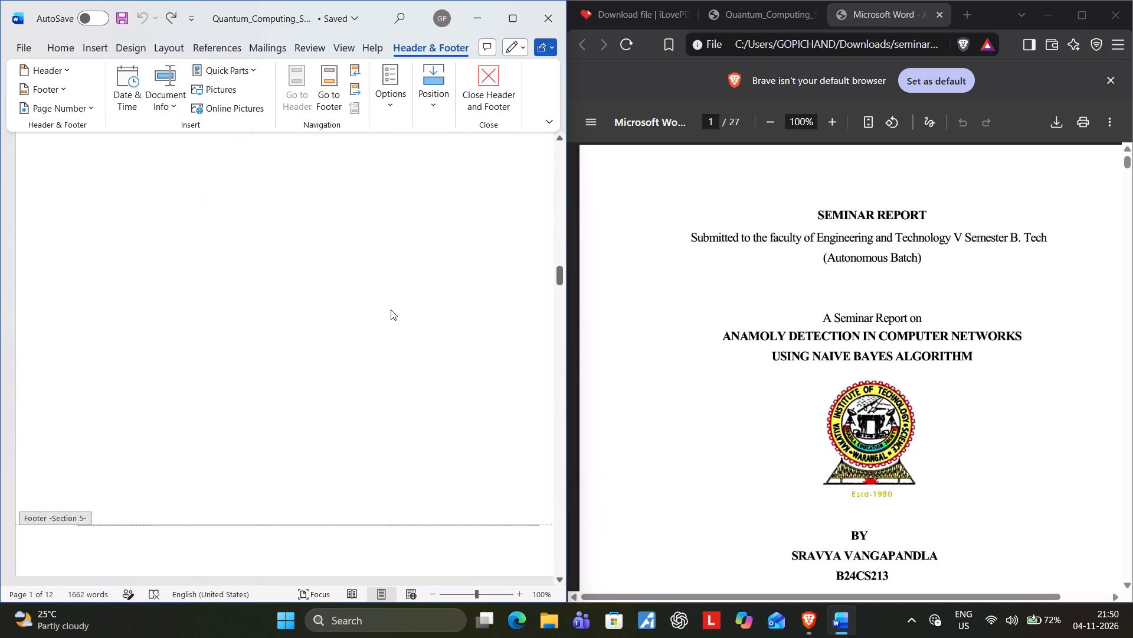
{"action": "scroll", "coordinate": [391, 310], "scroll_direction": "down", "scroll_amount": 20}
{"action": "scroll", "coordinate": [391, 310], "scroll_direction": "down", "scroll_amount": 9}
{"action": "scroll", "coordinate": [398, 305], "scroll_direction": "up", "scroll_amount": 7}
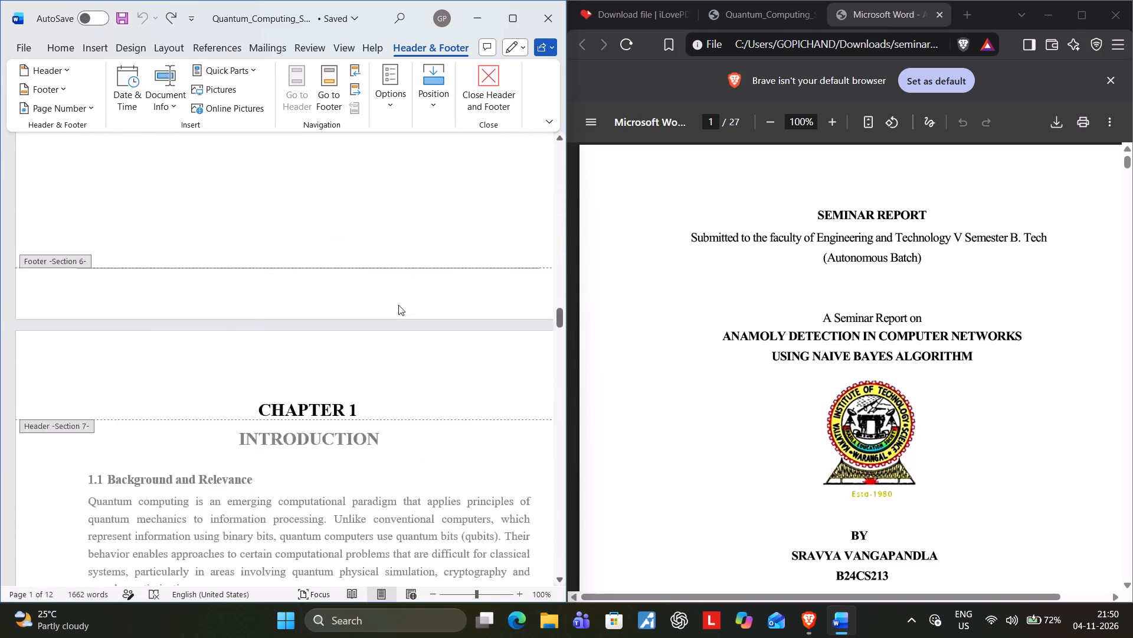
{"action": "scroll", "coordinate": [248, 430], "scroll_direction": "down", "scroll_amount": 4}
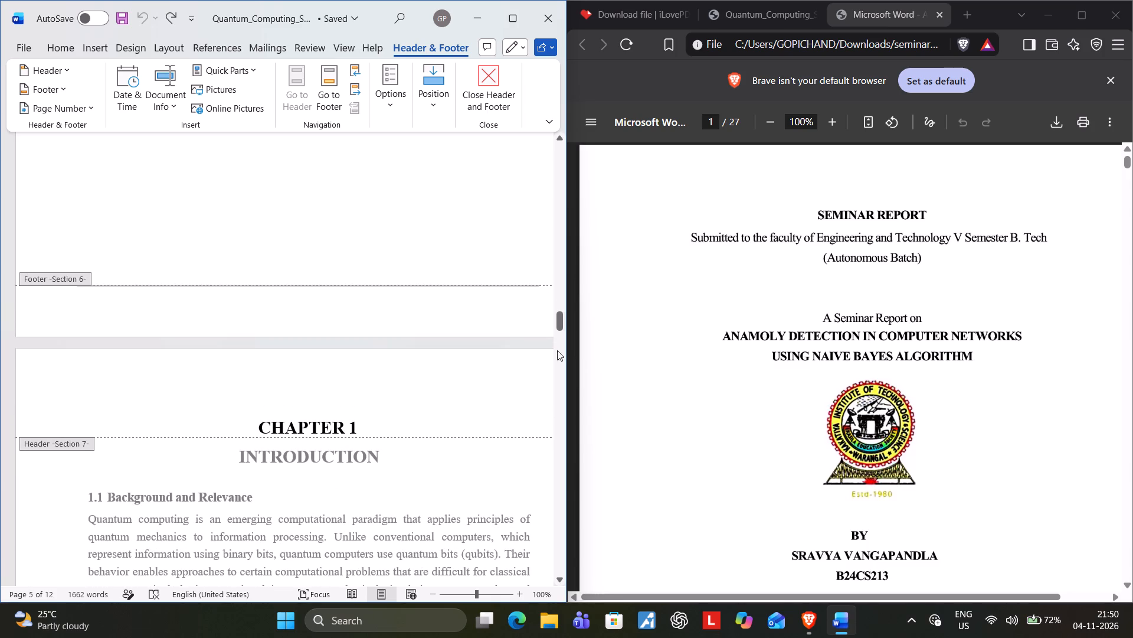
Move the institute banner picture in the cover page header down over the "A SEMINAR REPORT ON" line, shifted slightly left.
{"action": "left_click_drag", "start_coordinate": [562, 327], "coordinate": [678, 53]}
{"action": "left_click_drag", "start_coordinate": [559, 317], "coordinate": [574, 187]}
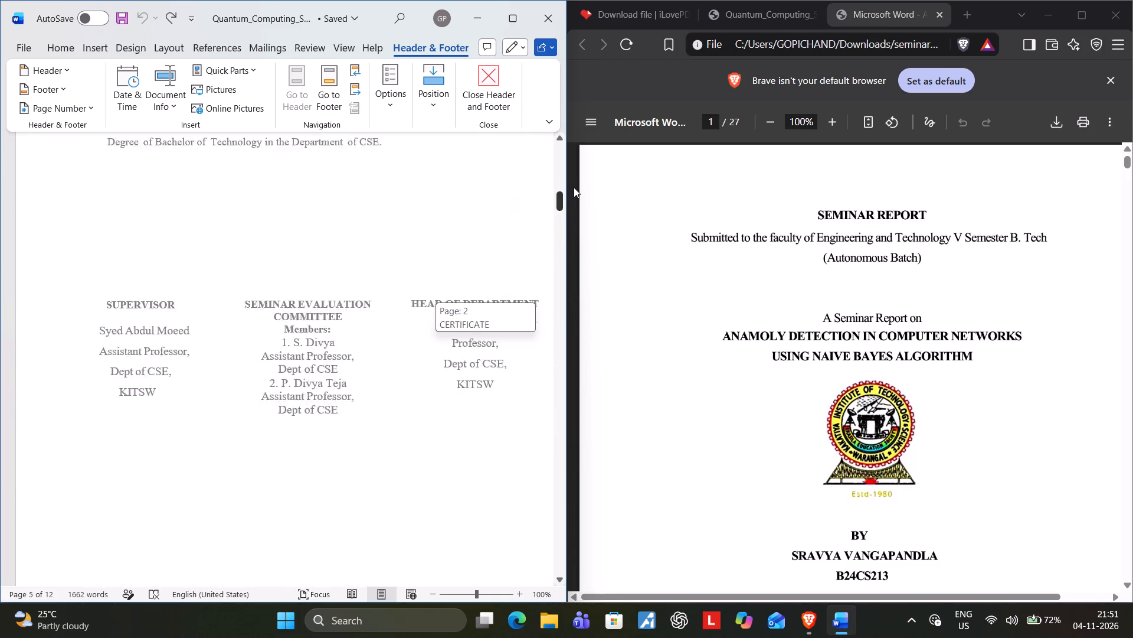
{"action": "left_click_drag", "start_coordinate": [574, 187], "coordinate": [574, 152]}
{"action": "left_click_drag", "start_coordinate": [395, 196], "coordinate": [386, 287]}
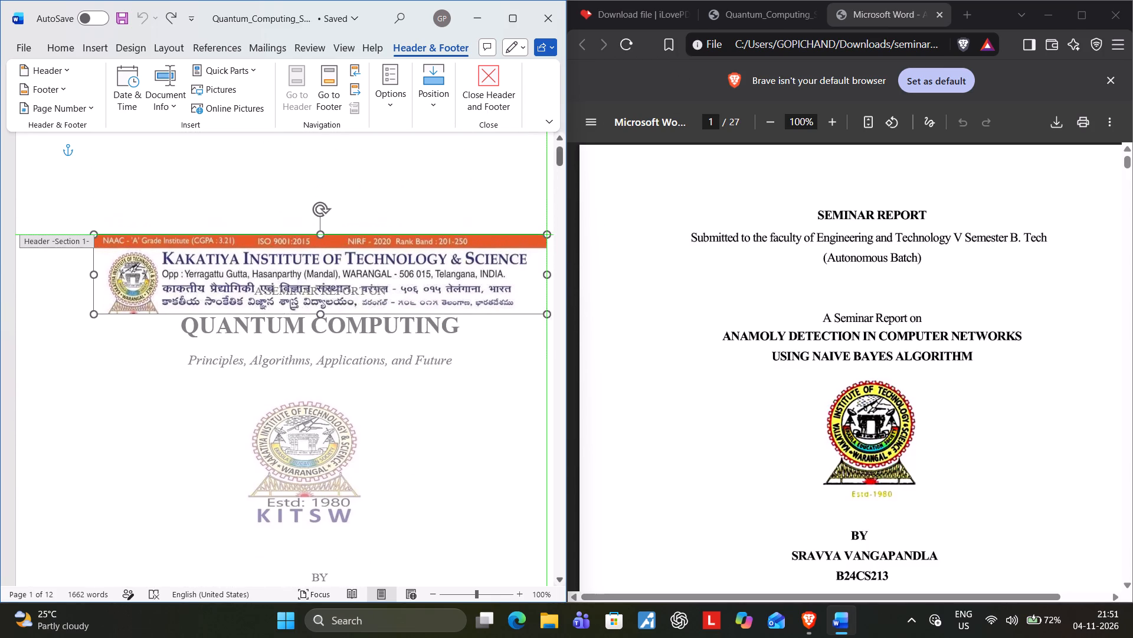
{"action": "left_click_drag", "start_coordinate": [386, 287], "coordinate": [370, 288]}
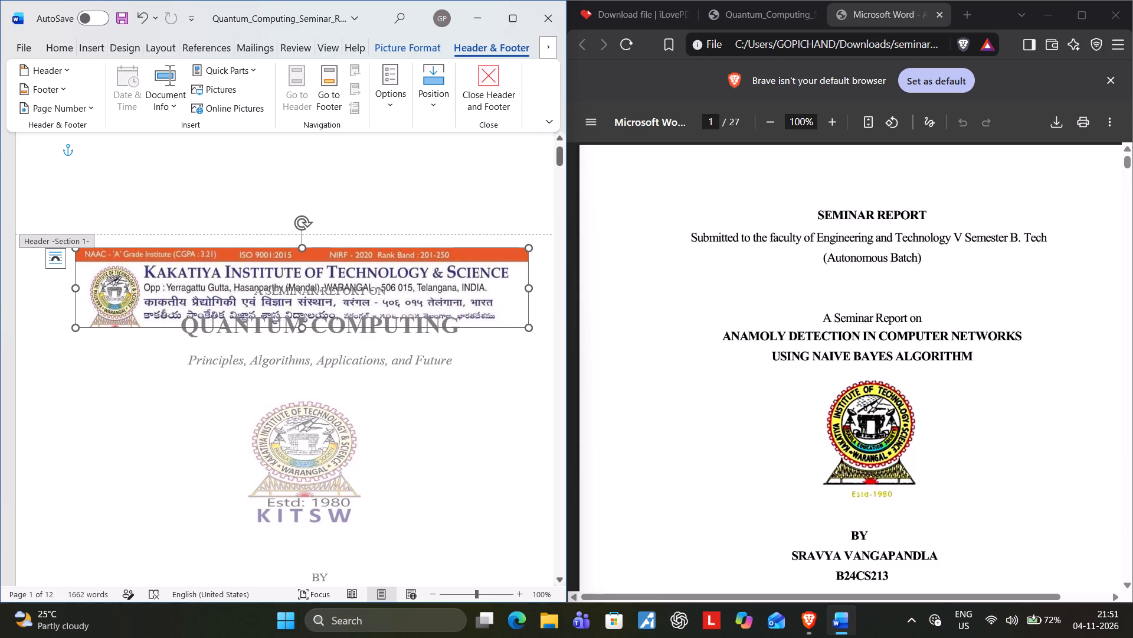
Examine the institute banner's position on the cover page and the Certificate page, and leave header editing.
{"action": "scroll", "coordinate": [255, 360], "scroll_direction": "down", "scroll_amount": 9}
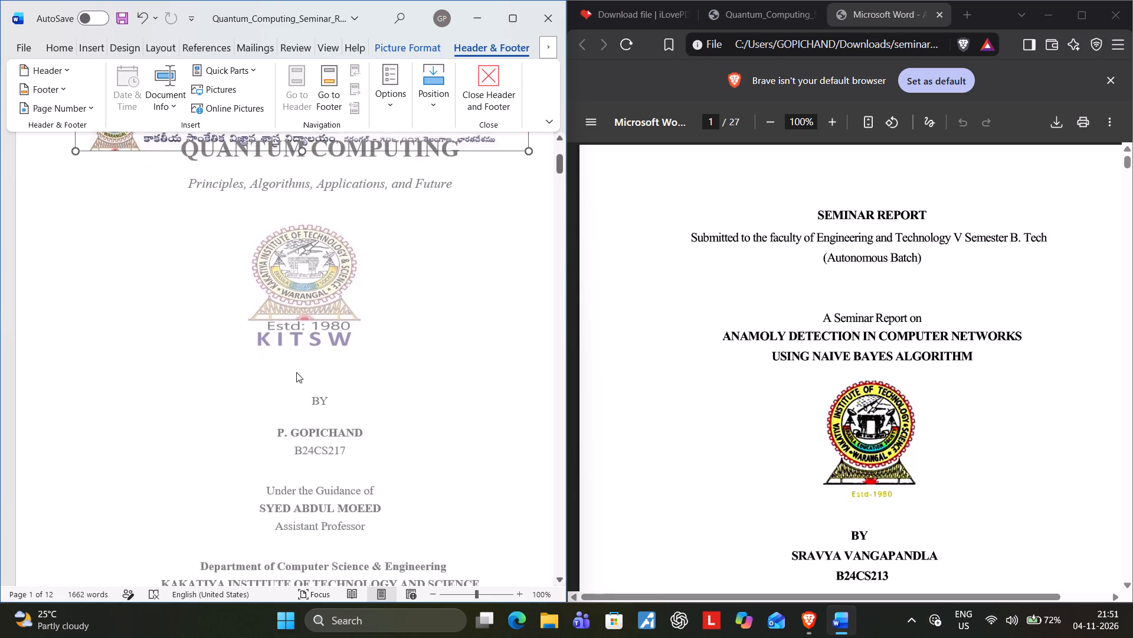
{"action": "scroll", "coordinate": [296, 372], "scroll_direction": "down", "scroll_amount": 12}
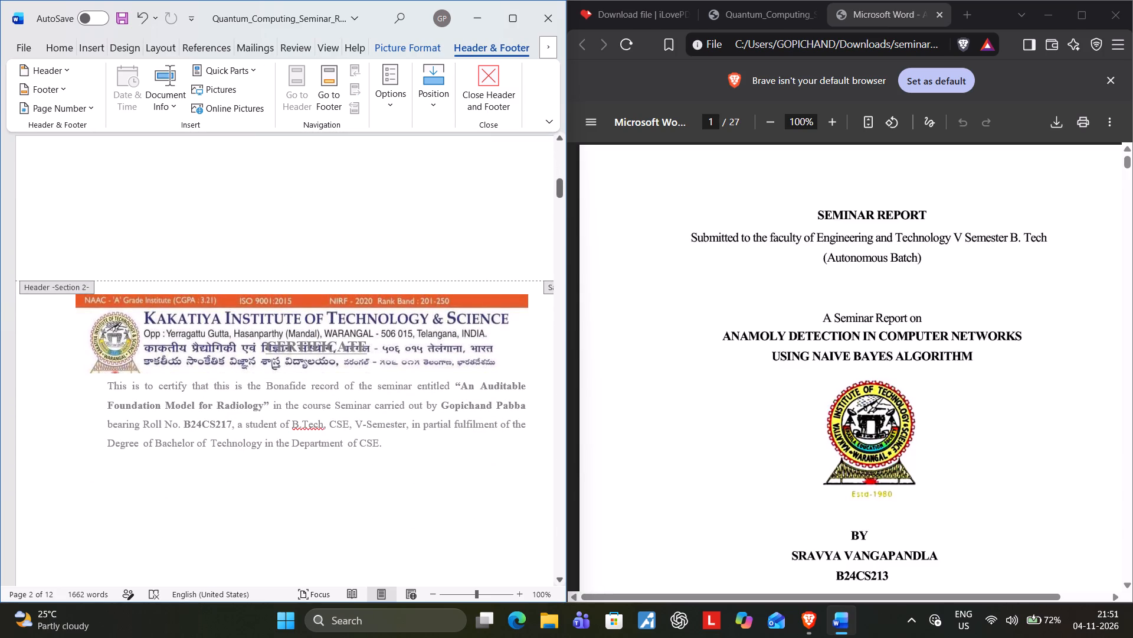
{"action": "scroll", "coordinate": [351, 214], "scroll_direction": "up", "scroll_amount": 17}
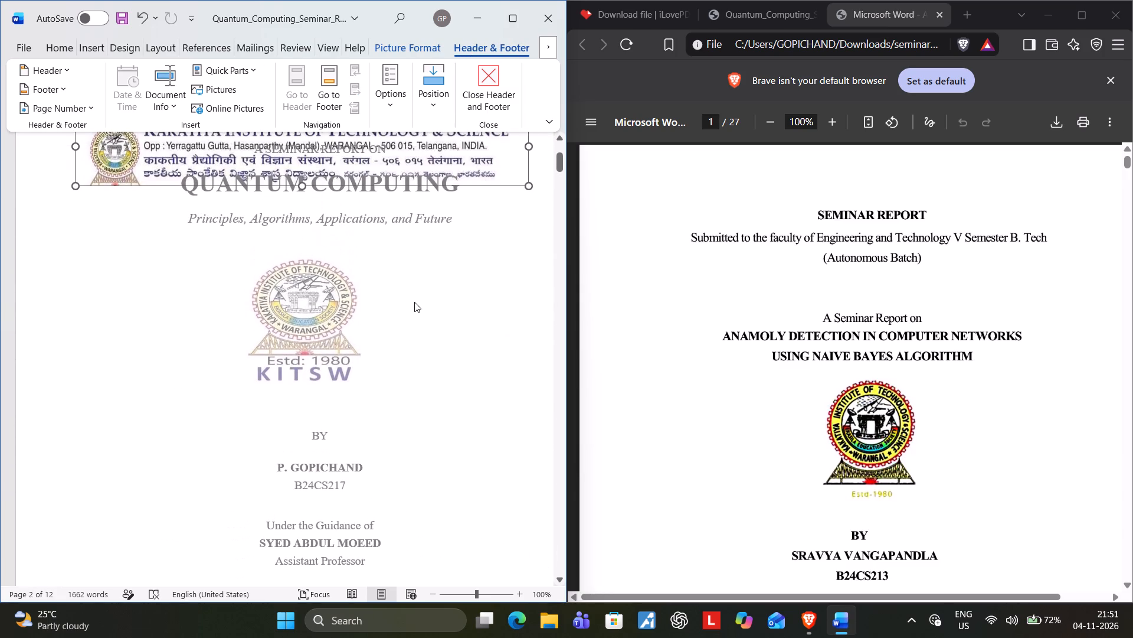
{"action": "double_click", "coordinate": [414, 302]}
{"action": "scroll", "coordinate": [446, 314], "scroll_direction": "up", "scroll_amount": 10}
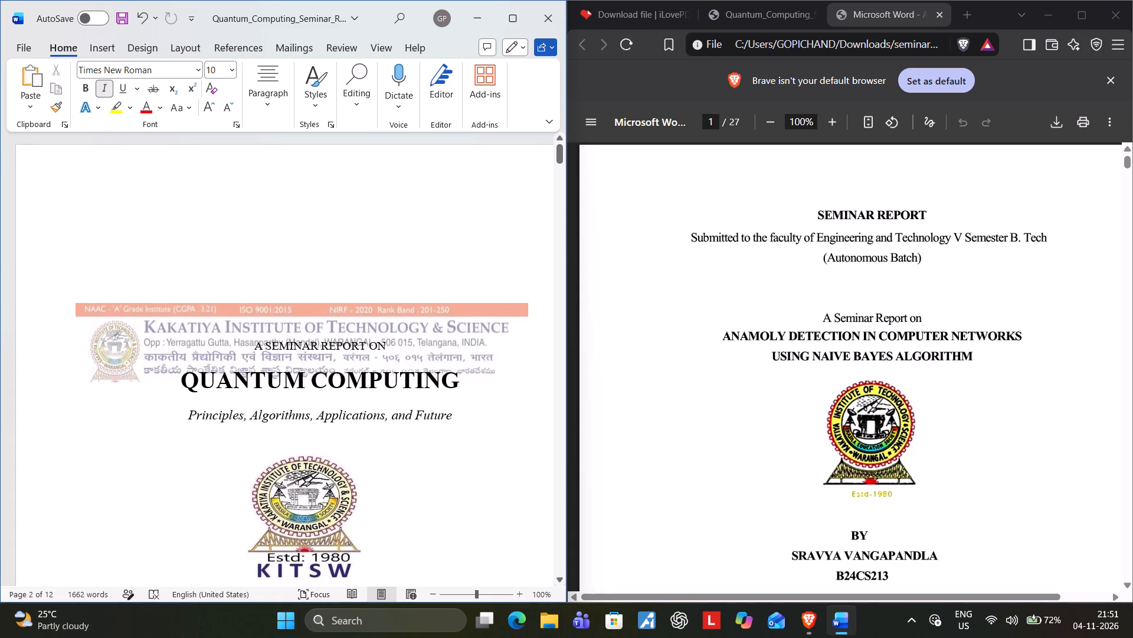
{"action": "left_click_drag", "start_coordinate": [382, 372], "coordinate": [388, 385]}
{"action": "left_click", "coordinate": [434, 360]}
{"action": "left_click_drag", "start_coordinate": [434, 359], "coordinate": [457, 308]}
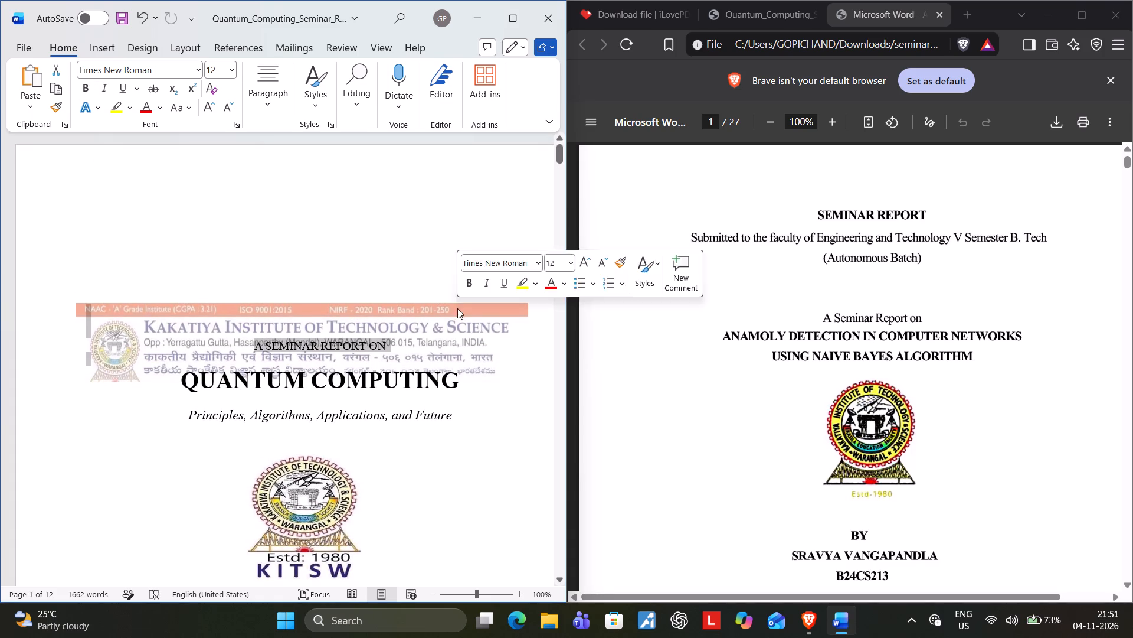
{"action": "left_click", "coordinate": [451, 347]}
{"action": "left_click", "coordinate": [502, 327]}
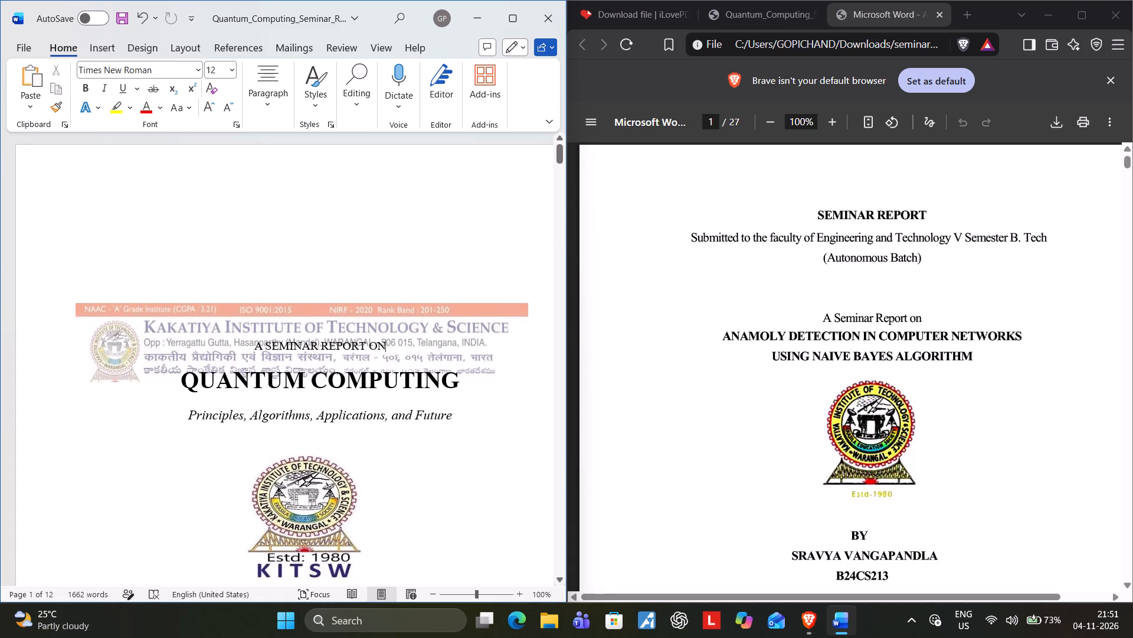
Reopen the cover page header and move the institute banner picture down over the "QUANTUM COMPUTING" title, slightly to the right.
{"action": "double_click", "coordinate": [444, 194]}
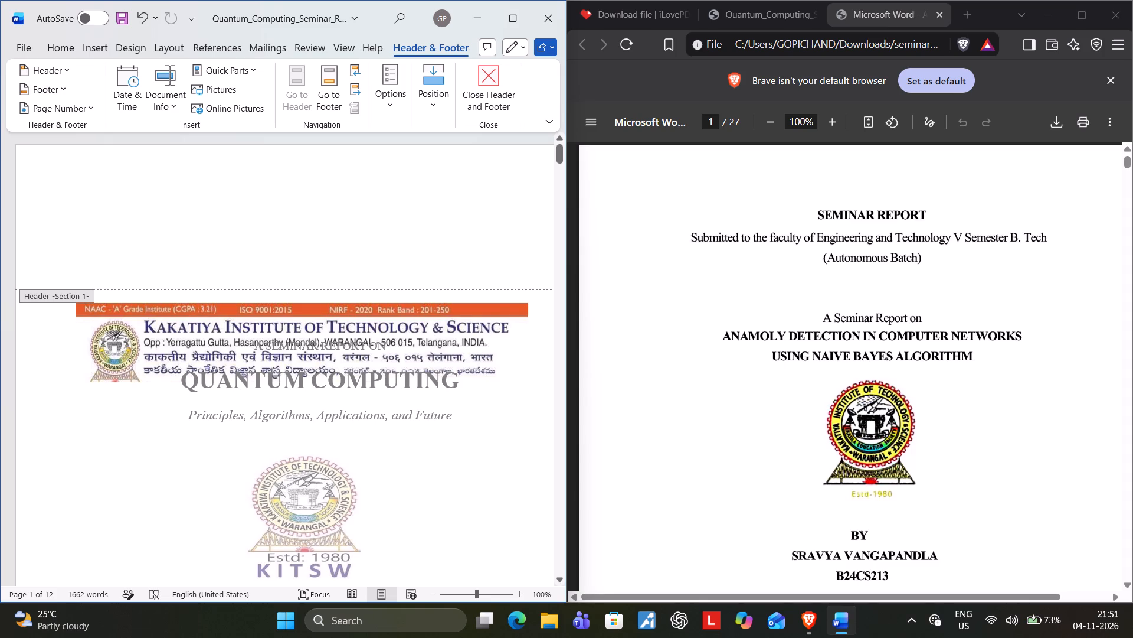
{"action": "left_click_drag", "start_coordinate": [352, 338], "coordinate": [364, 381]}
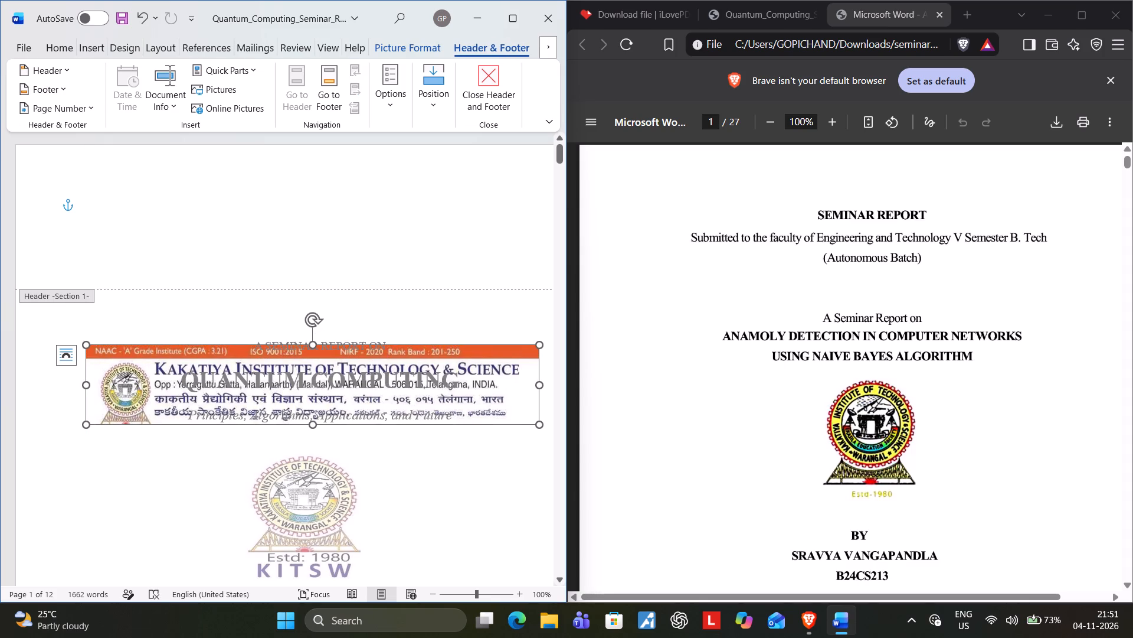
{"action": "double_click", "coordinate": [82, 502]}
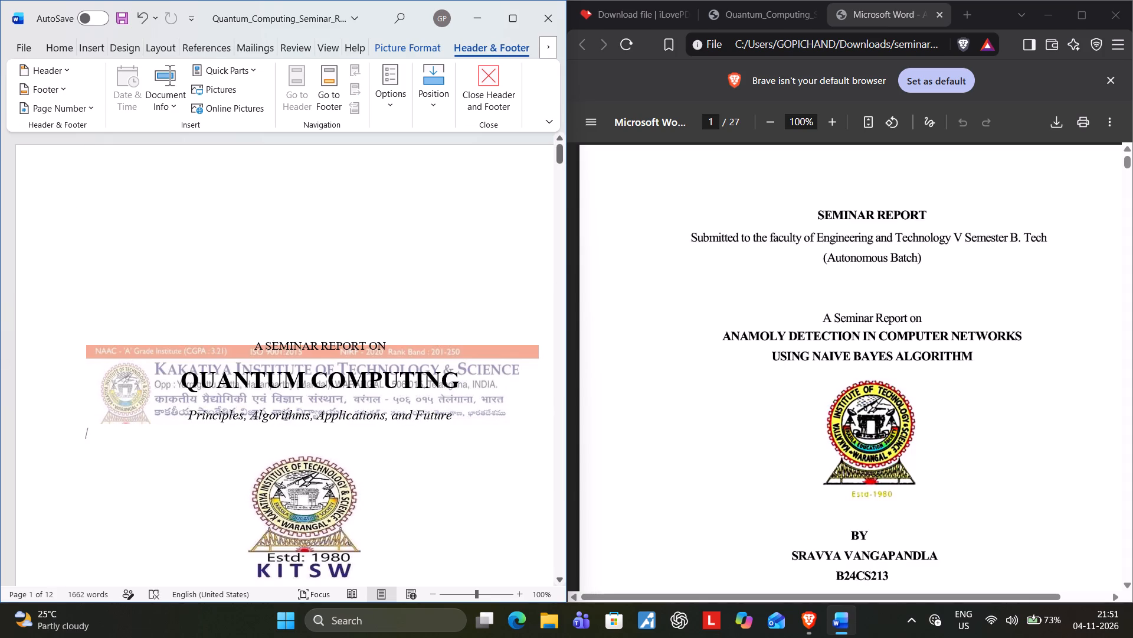
Examine how the moved institute banner overlaps the heading on the Certificate page.
{"action": "scroll", "coordinate": [99, 493], "scroll_direction": "down", "scroll_amount": 18}
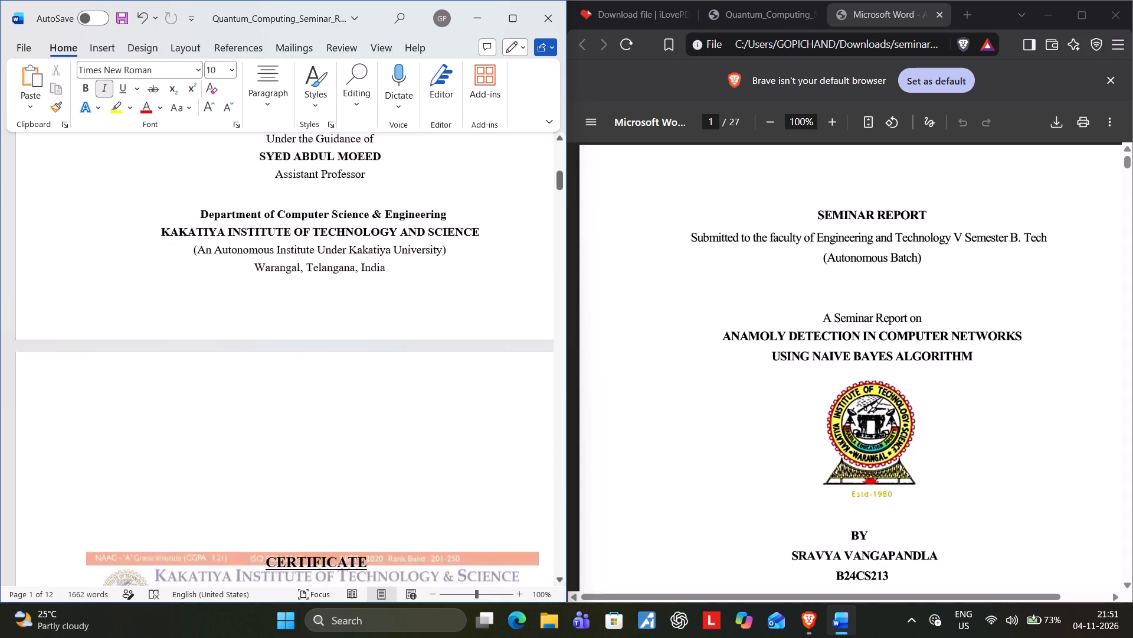
{"action": "scroll", "coordinate": [99, 492], "scroll_direction": "down", "scroll_amount": 4}
{"action": "left_click_drag", "start_coordinate": [244, 402], "coordinate": [286, 354]}
{"action": "left_click", "coordinate": [244, 266]}
{"action": "scroll", "coordinate": [224, 309], "scroll_direction": "up", "scroll_amount": 12}
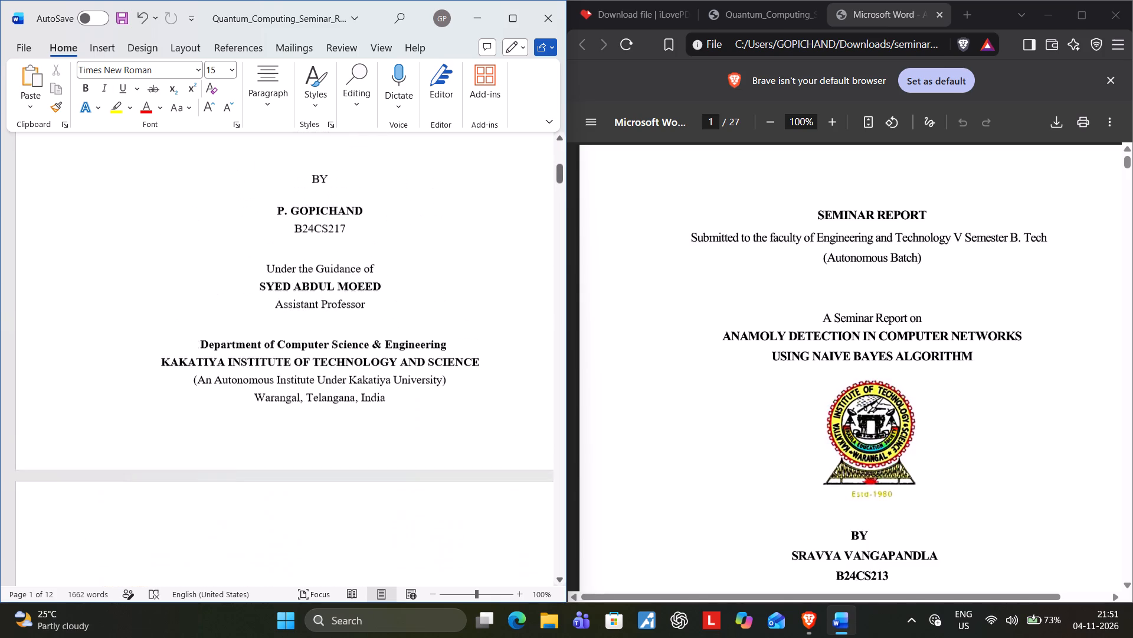
{"action": "scroll", "coordinate": [222, 310], "scroll_direction": "up", "scroll_amount": 10}
Move the blank paragraph beneath the cover page's "A SEMINAR REPORT ON" line to above that line.
{"action": "triple_click", "coordinate": [195, 359]}
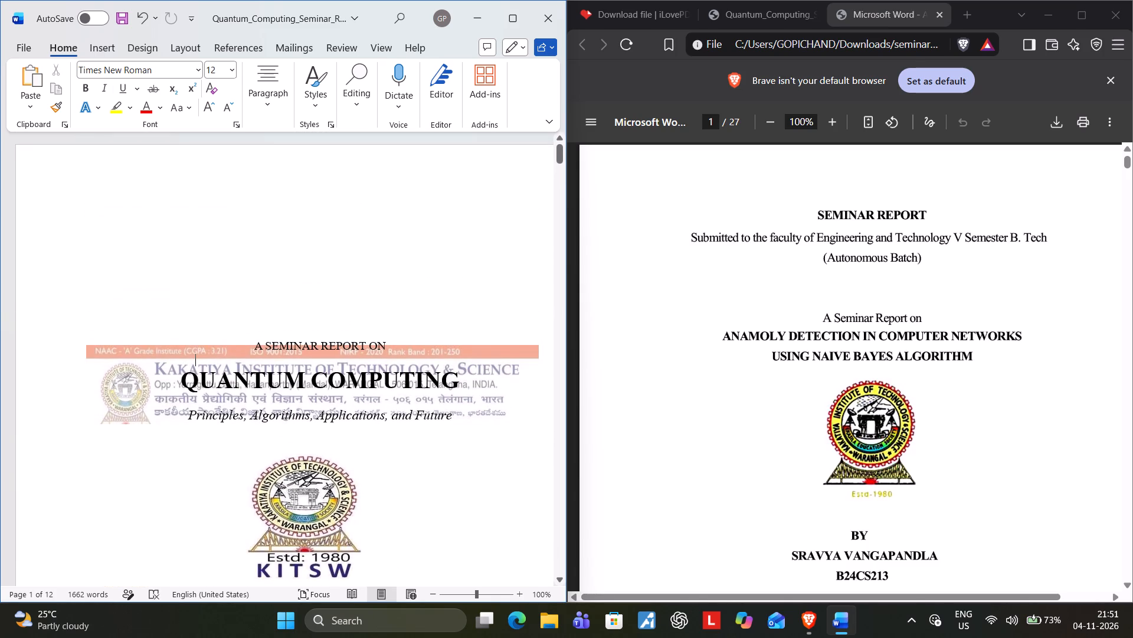
{"action": "left_click", "coordinate": [195, 359]}
{"action": "left_click_drag", "start_coordinate": [195, 359], "coordinate": [239, 324]}
{"action": "right_click", "coordinate": [180, 366]}
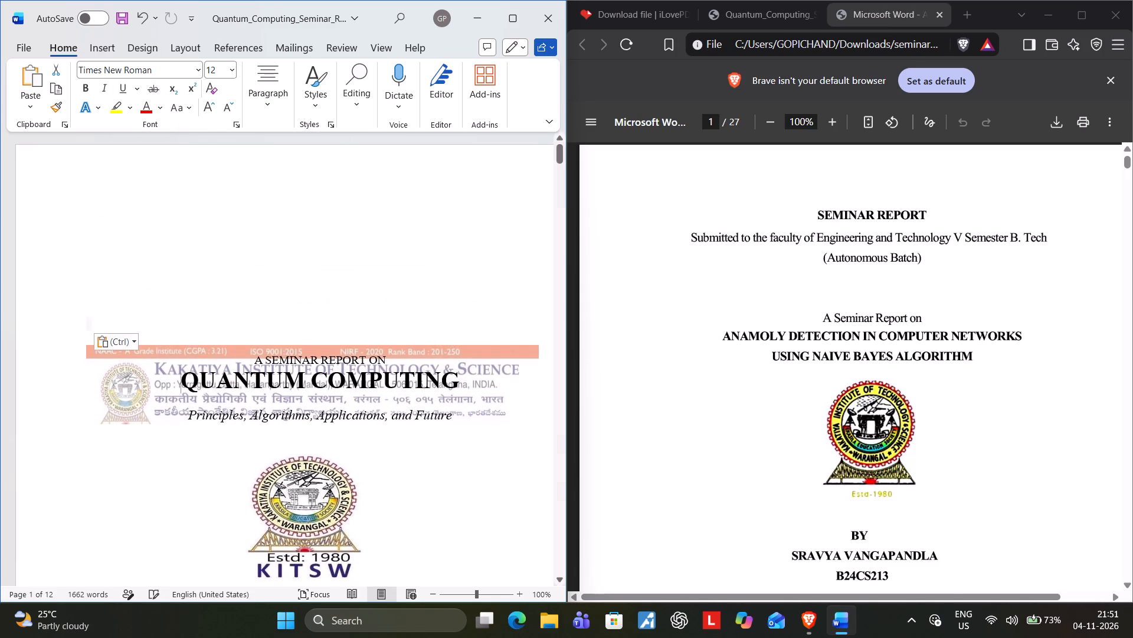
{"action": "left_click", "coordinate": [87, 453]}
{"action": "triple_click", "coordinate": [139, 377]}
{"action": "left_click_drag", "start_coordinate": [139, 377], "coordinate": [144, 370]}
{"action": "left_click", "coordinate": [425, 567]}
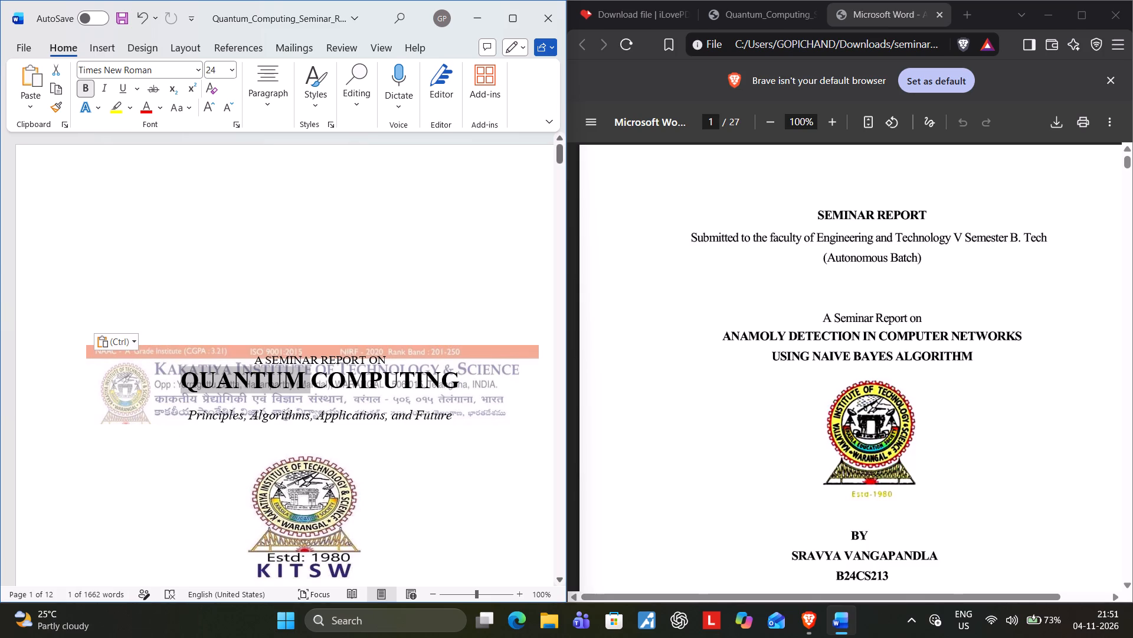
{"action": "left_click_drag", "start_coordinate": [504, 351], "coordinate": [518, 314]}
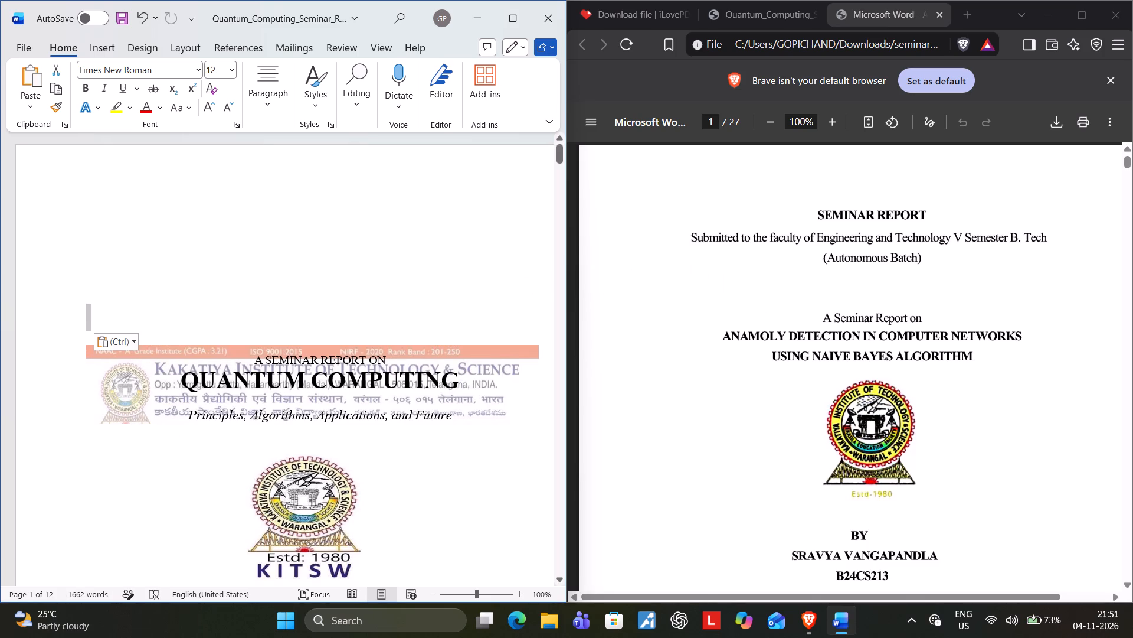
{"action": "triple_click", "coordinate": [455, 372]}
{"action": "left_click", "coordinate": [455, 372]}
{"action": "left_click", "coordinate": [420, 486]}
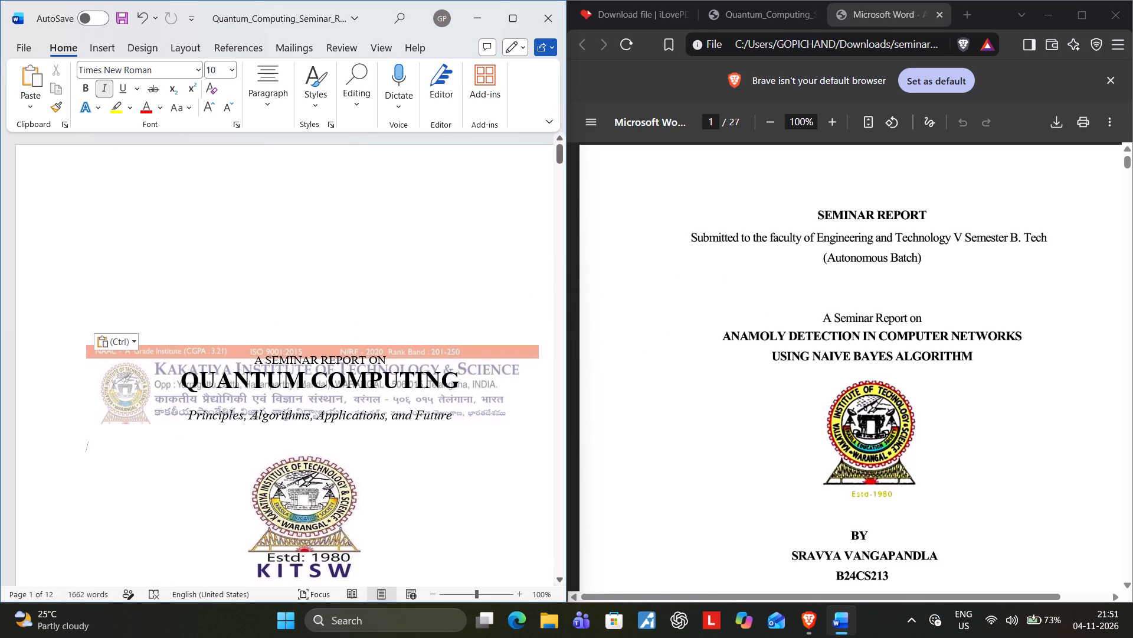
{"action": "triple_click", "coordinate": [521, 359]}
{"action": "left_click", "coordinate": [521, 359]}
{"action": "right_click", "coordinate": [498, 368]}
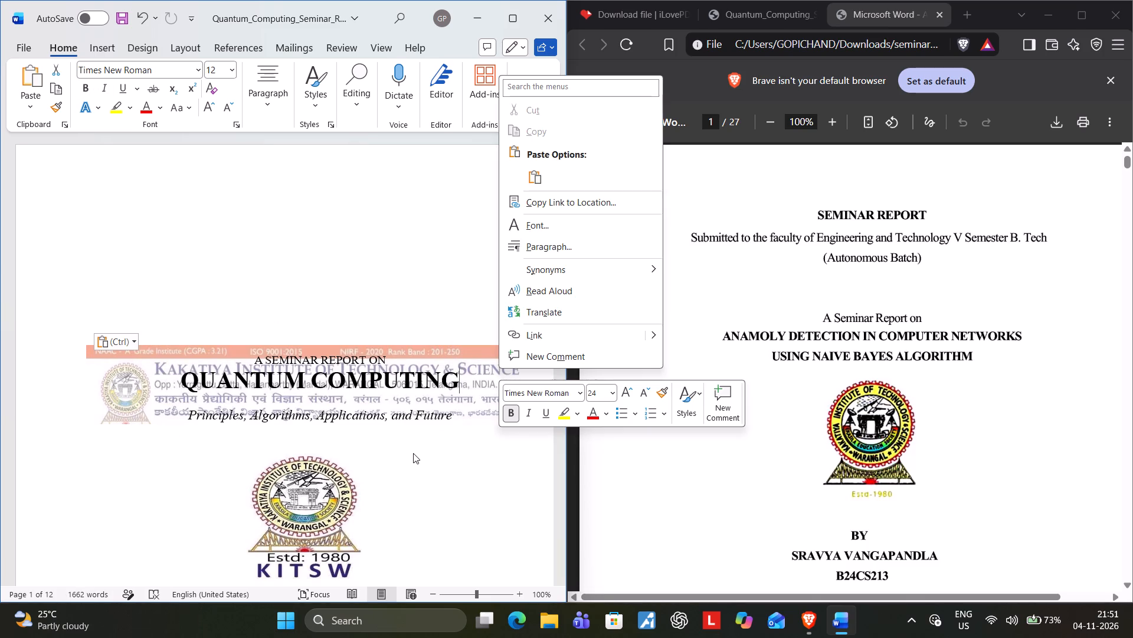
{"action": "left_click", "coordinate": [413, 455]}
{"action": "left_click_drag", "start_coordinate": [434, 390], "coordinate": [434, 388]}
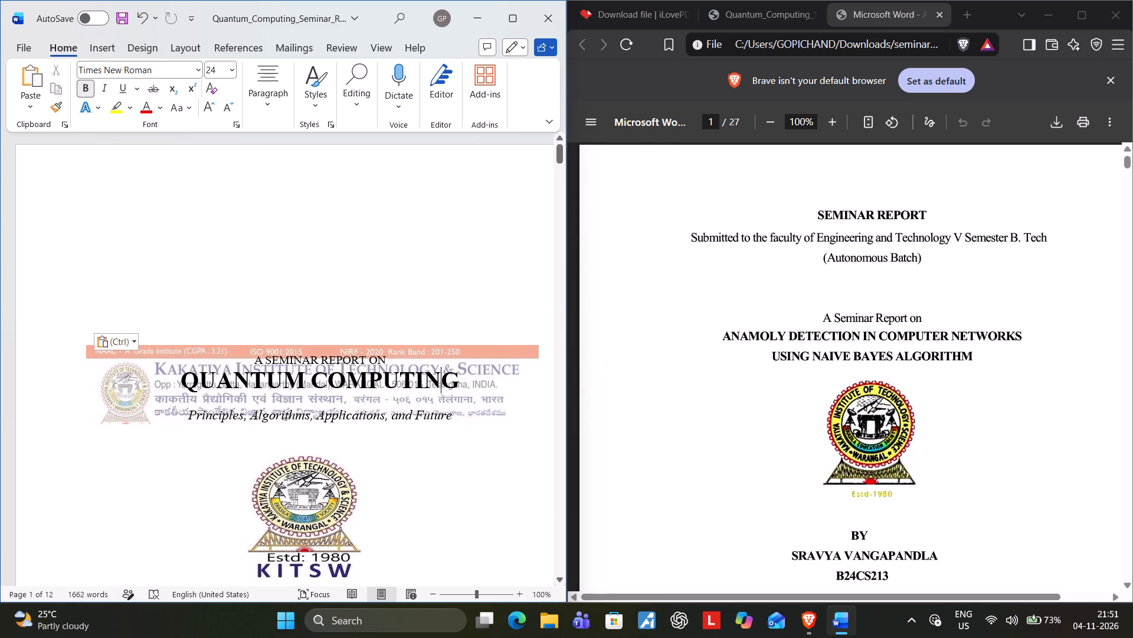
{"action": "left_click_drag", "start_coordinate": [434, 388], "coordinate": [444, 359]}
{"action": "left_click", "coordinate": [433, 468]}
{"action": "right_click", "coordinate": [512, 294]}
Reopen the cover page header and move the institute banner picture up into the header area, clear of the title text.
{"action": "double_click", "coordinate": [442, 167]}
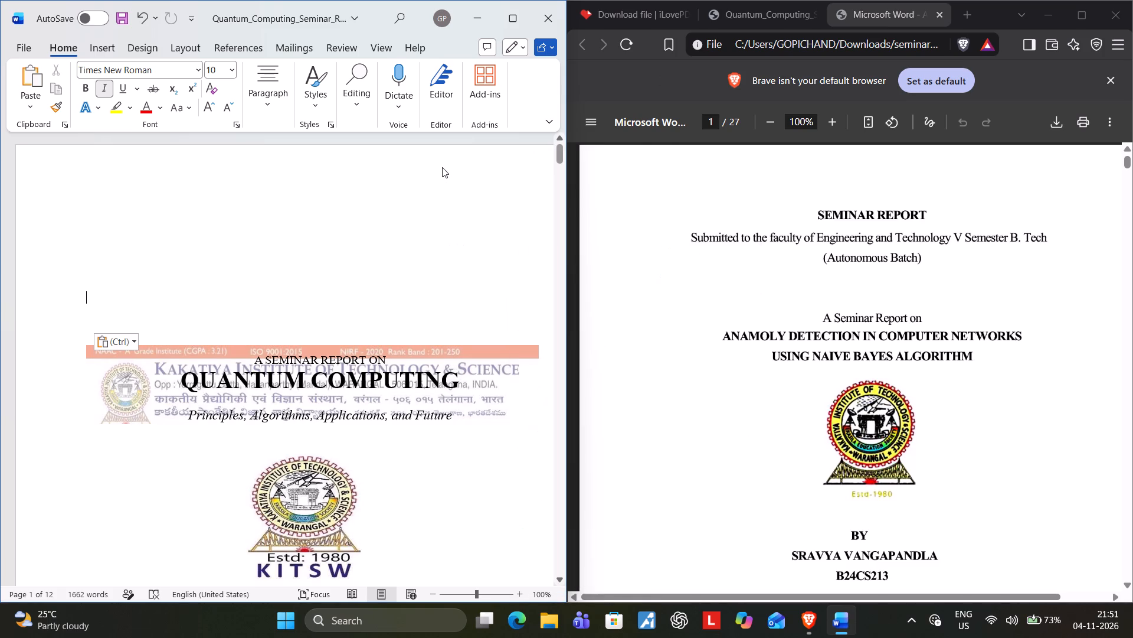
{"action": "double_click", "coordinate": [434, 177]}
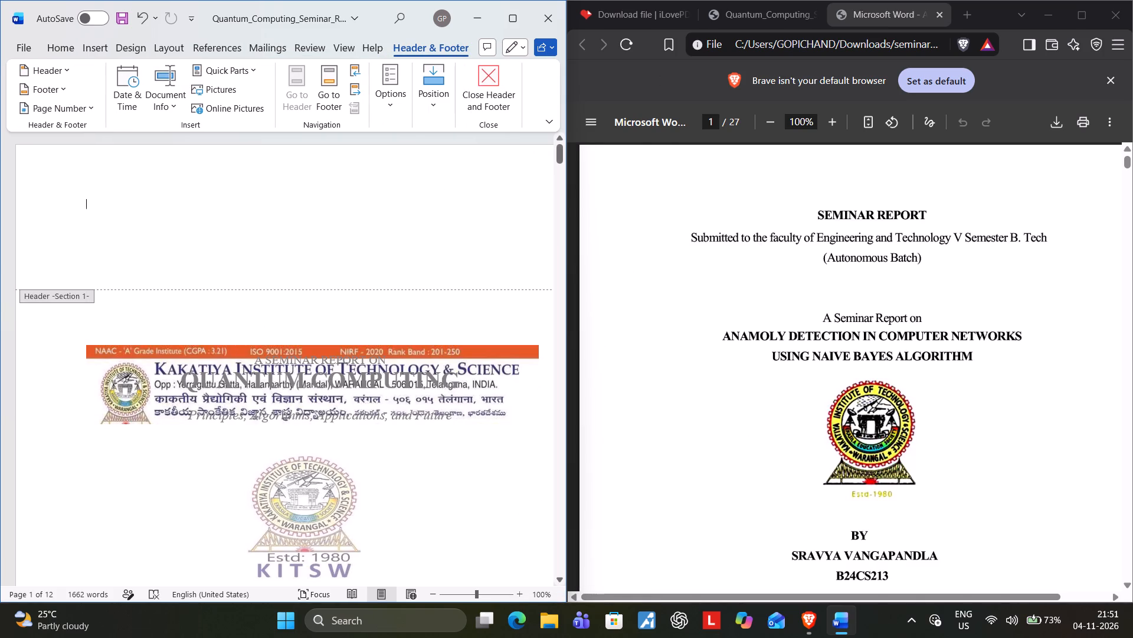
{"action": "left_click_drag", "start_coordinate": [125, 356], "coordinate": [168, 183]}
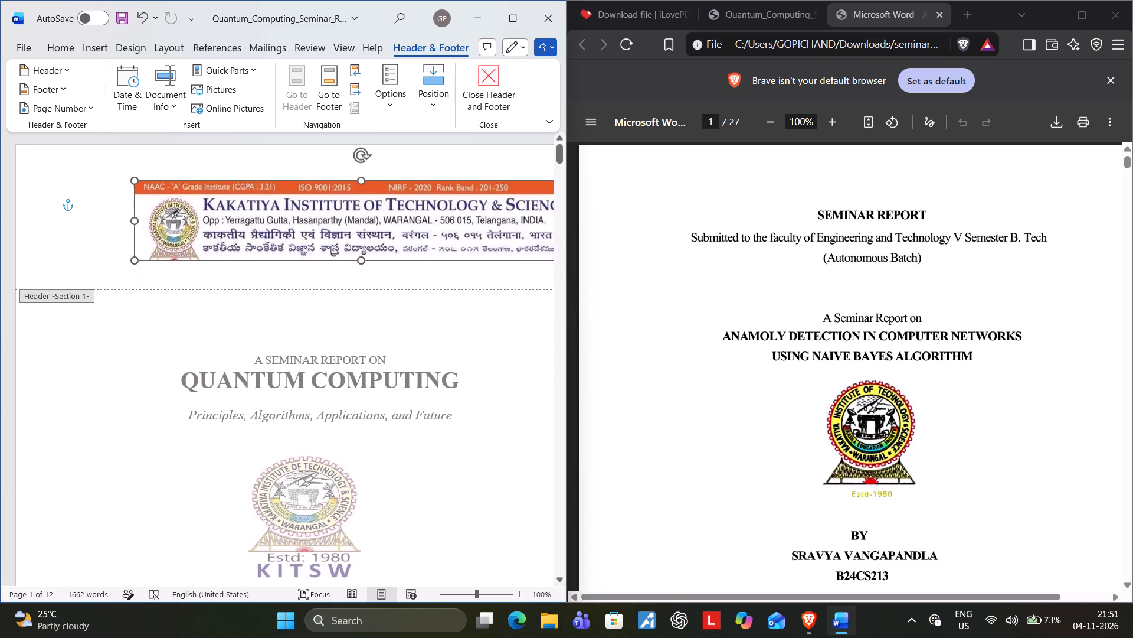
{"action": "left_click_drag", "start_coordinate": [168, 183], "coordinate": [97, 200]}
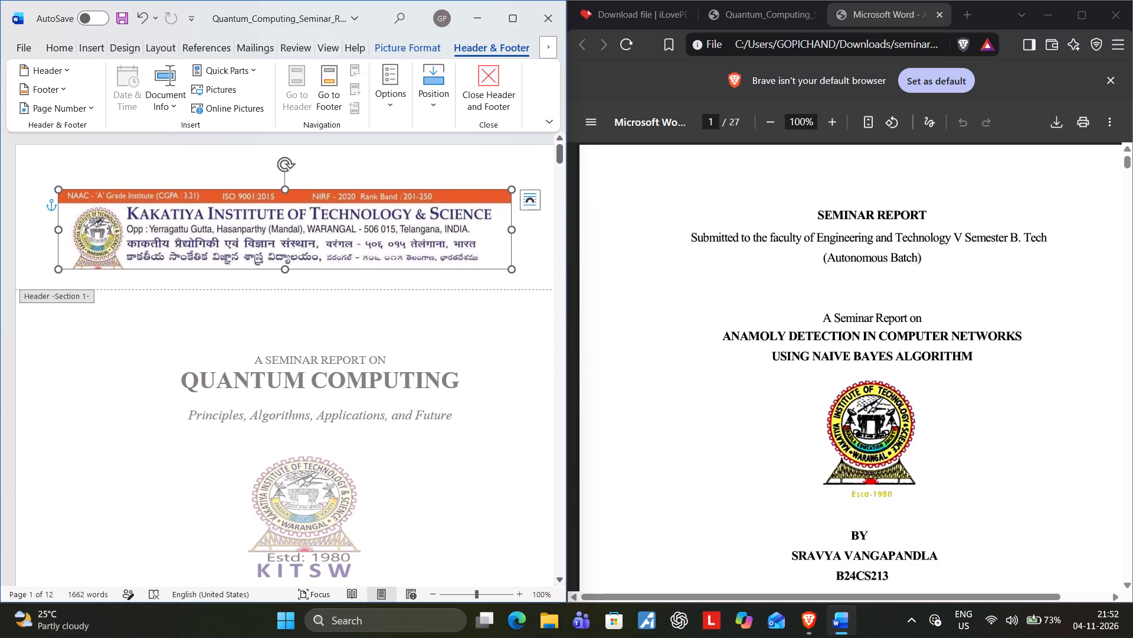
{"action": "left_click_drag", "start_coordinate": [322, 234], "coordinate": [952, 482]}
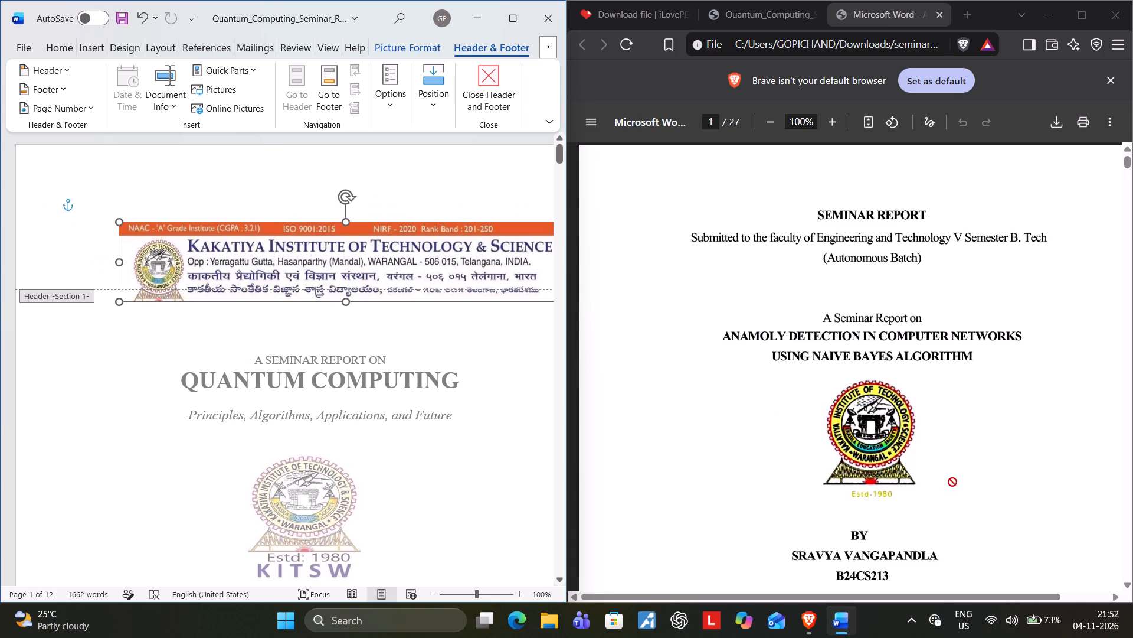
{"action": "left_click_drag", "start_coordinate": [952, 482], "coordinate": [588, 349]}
Copy the institute banner picture from the cover page header.
{"action": "right_click", "coordinate": [355, 246]}
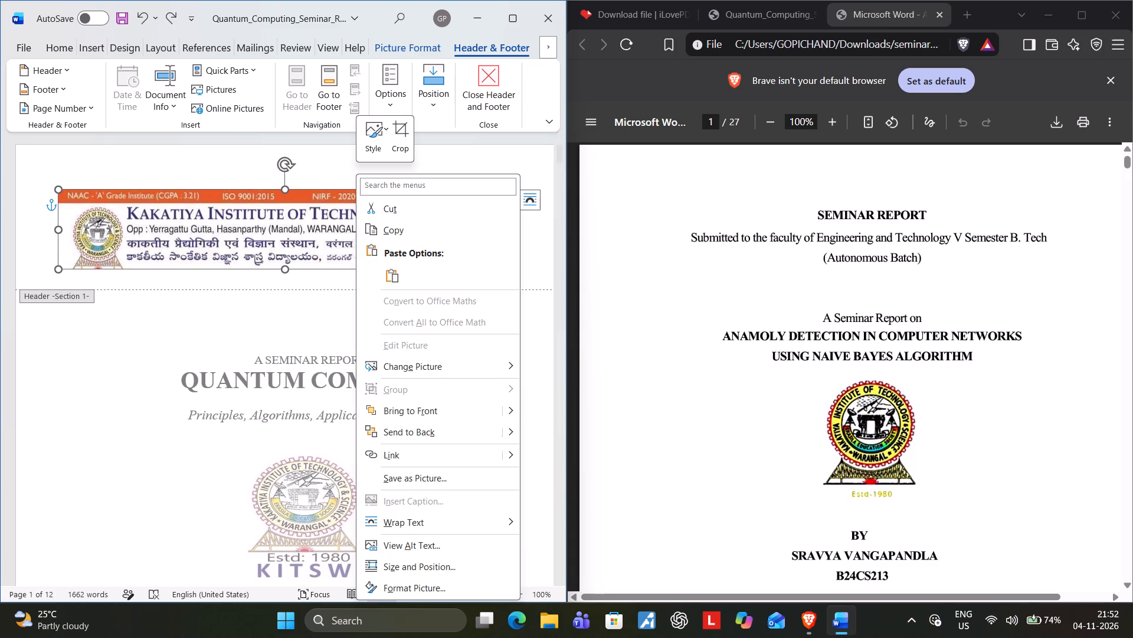
{"action": "left_click", "coordinate": [379, 223]}
{"action": "left_click", "coordinate": [689, 429]}
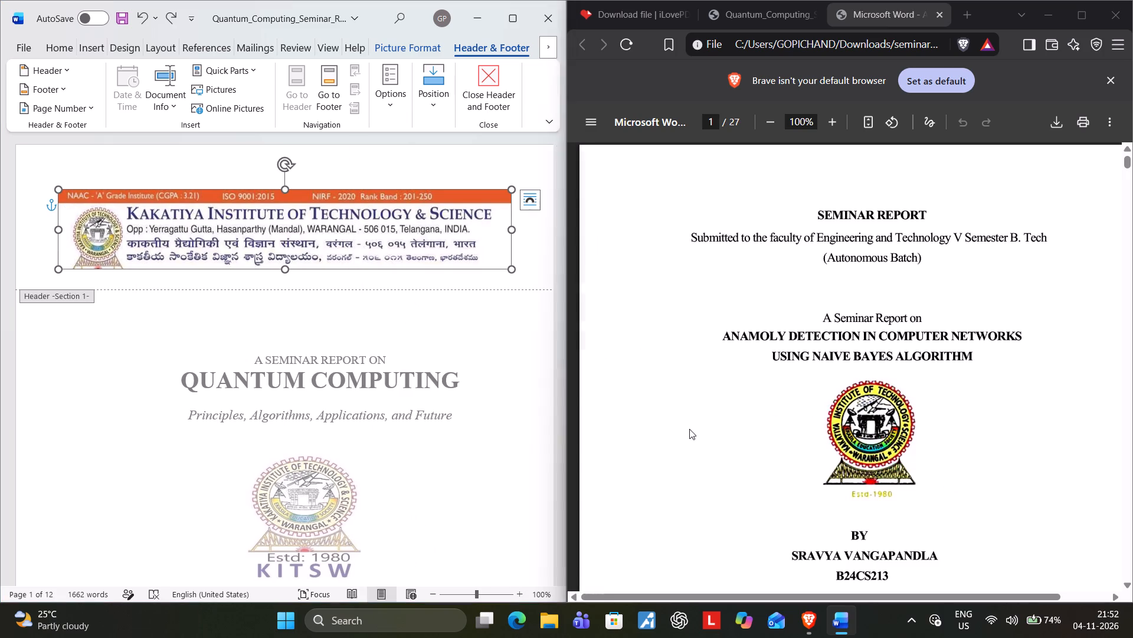
Delete the institute banner picture from the cover page header.
{"action": "right_click", "coordinate": [396, 248]}
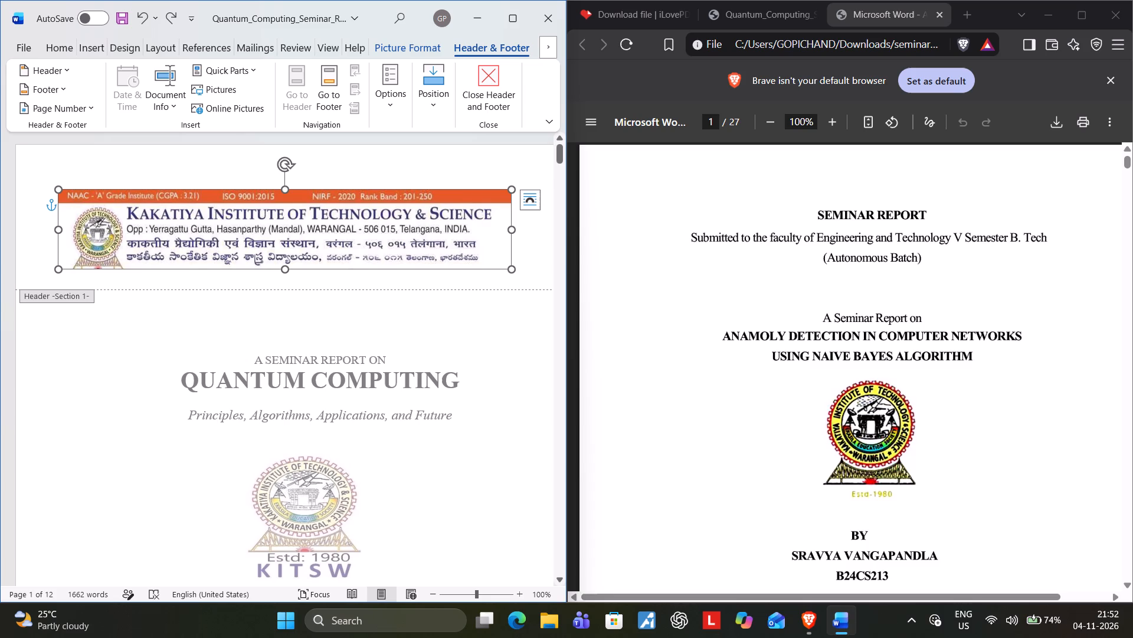
{"action": "key", "text": "Delete"}
Check the headers of the cover page and the Certificate page for the institute banner, and leave header editing.
{"action": "scroll", "coordinate": [420, 297], "scroll_direction": "down", "scroll_amount": 13}
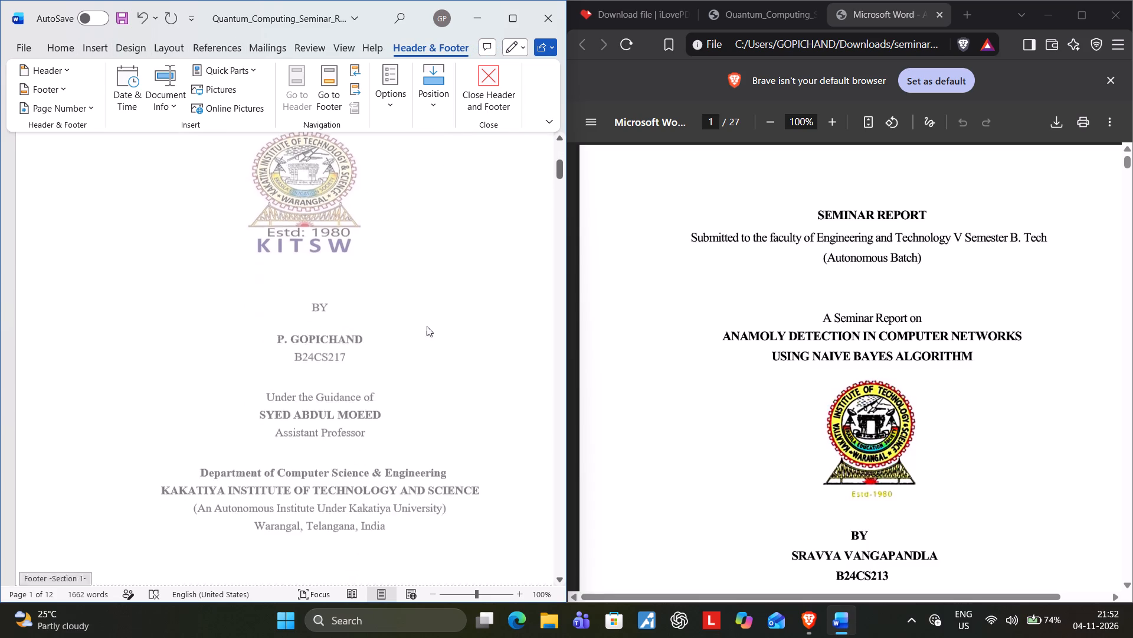
{"action": "scroll", "coordinate": [427, 326], "scroll_direction": "down", "scroll_amount": 9}
{"action": "scroll", "coordinate": [427, 330], "scroll_direction": "up", "scroll_amount": 7}
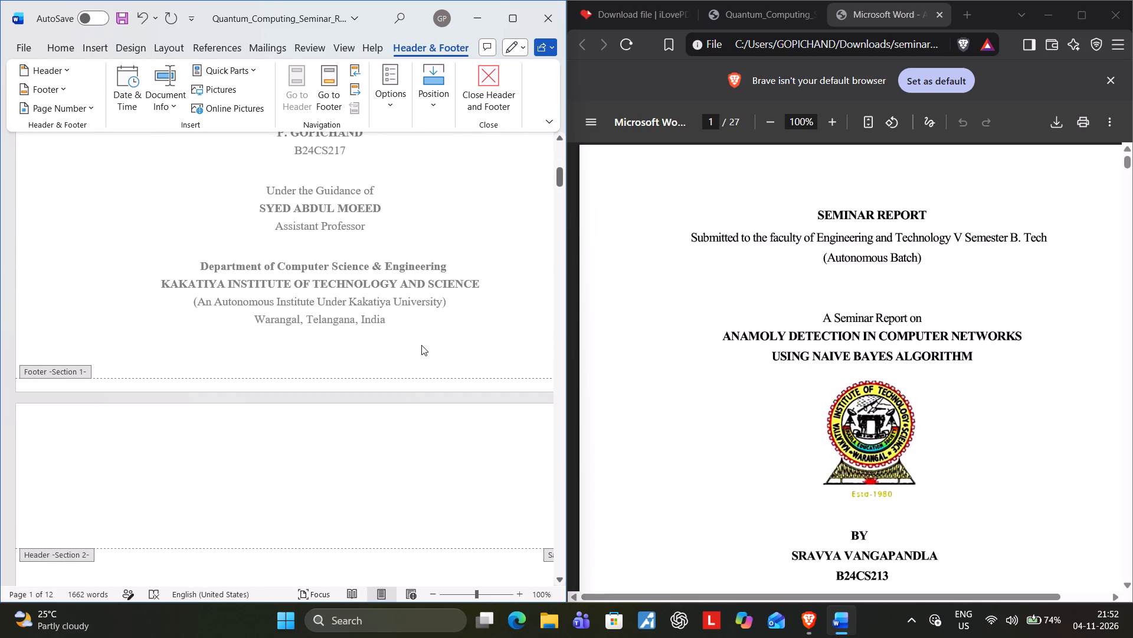
{"action": "left_click_drag", "start_coordinate": [48, 554], "coordinate": [57, 517]}
{"action": "left_click", "coordinate": [59, 552]}
{"action": "double_click", "coordinate": [59, 552]}
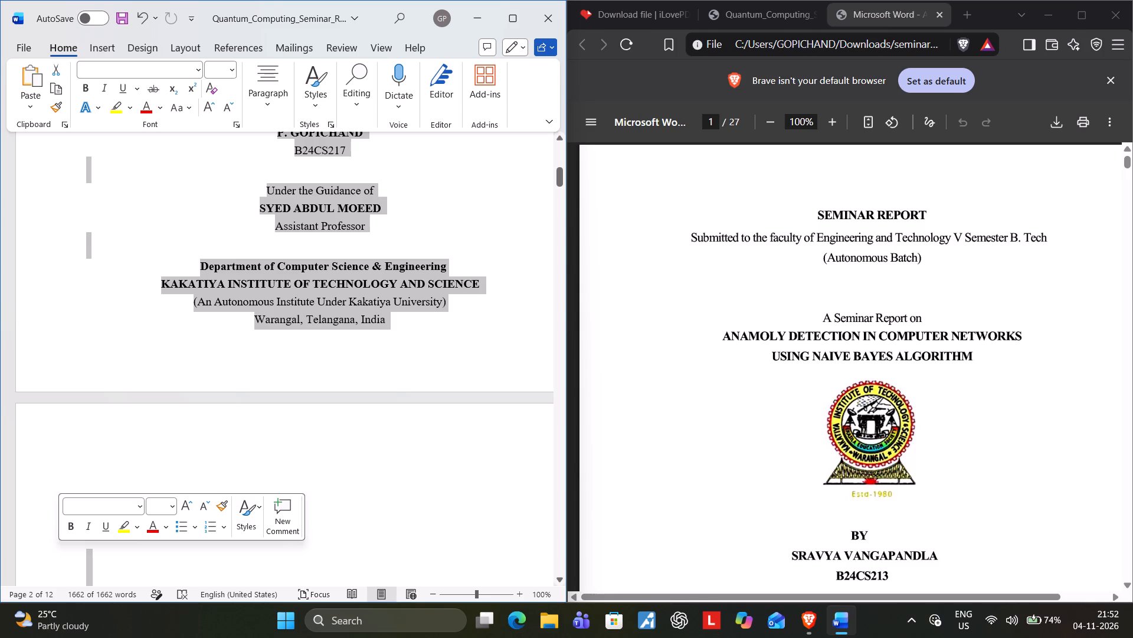
{"action": "left_click", "coordinate": [374, 486]}
{"action": "scroll", "coordinate": [385, 479], "scroll_direction": "up", "scroll_amount": 9}
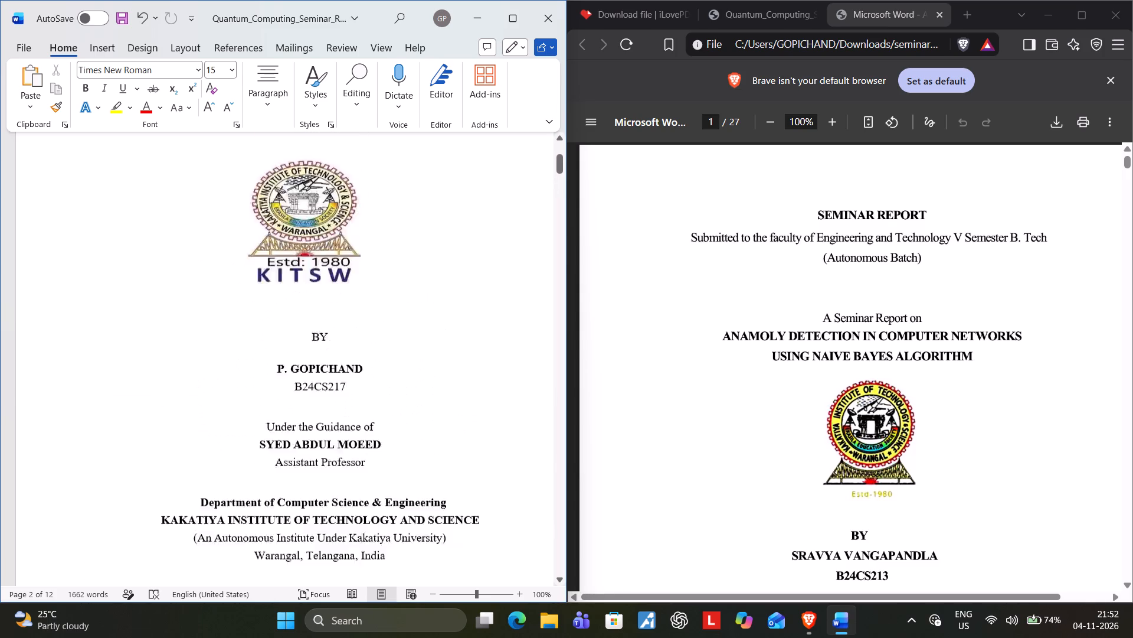
{"action": "scroll", "coordinate": [385, 479], "scroll_direction": "up", "scroll_amount": 13}
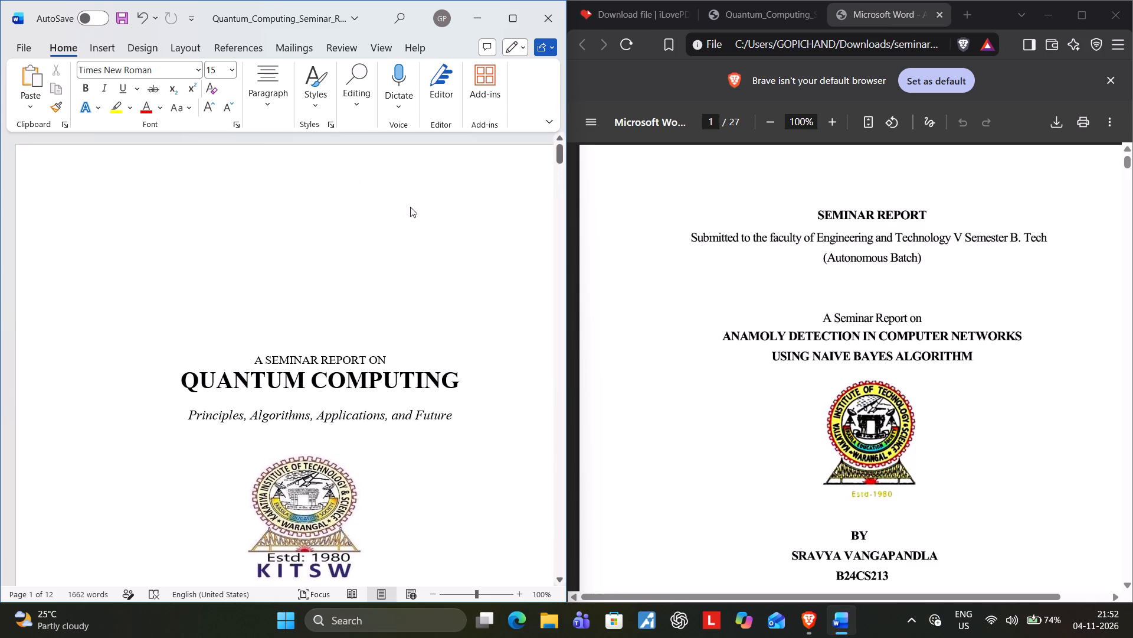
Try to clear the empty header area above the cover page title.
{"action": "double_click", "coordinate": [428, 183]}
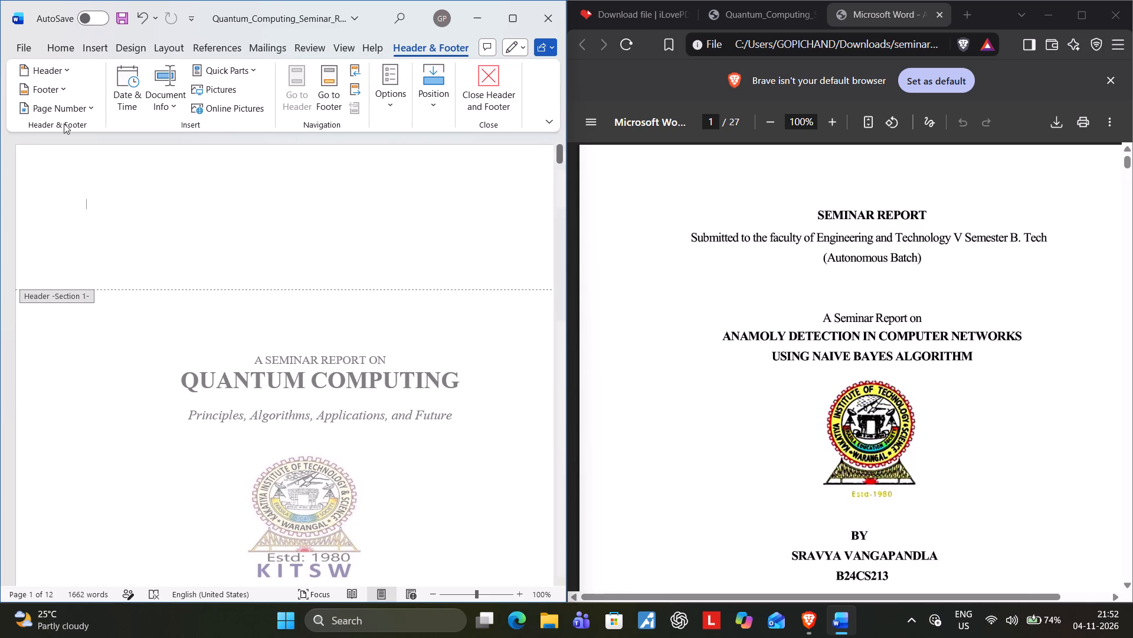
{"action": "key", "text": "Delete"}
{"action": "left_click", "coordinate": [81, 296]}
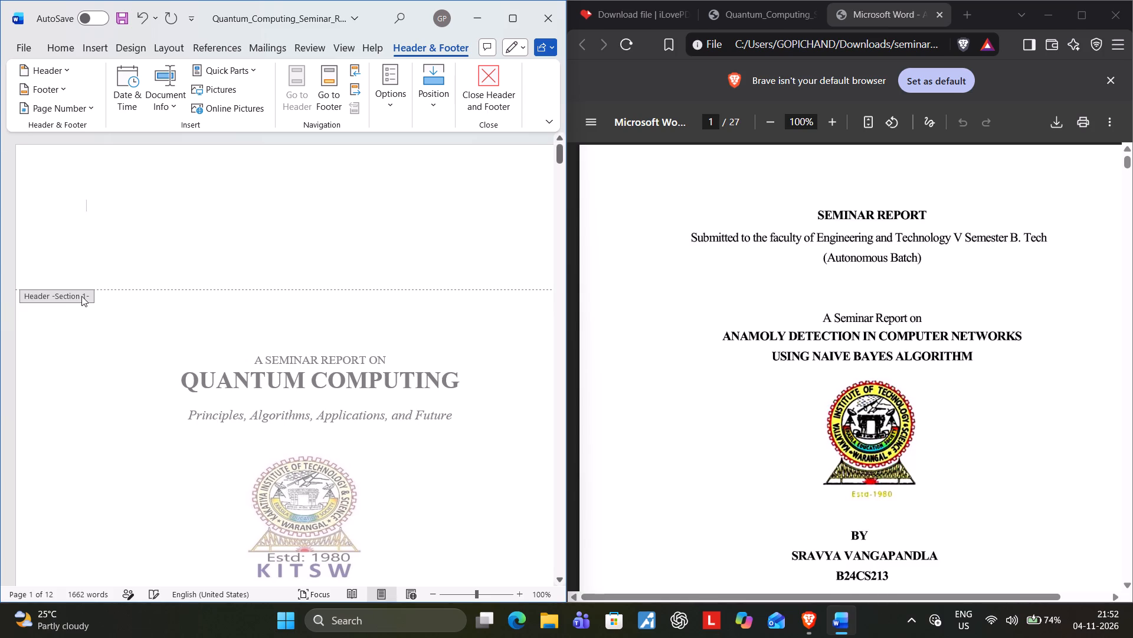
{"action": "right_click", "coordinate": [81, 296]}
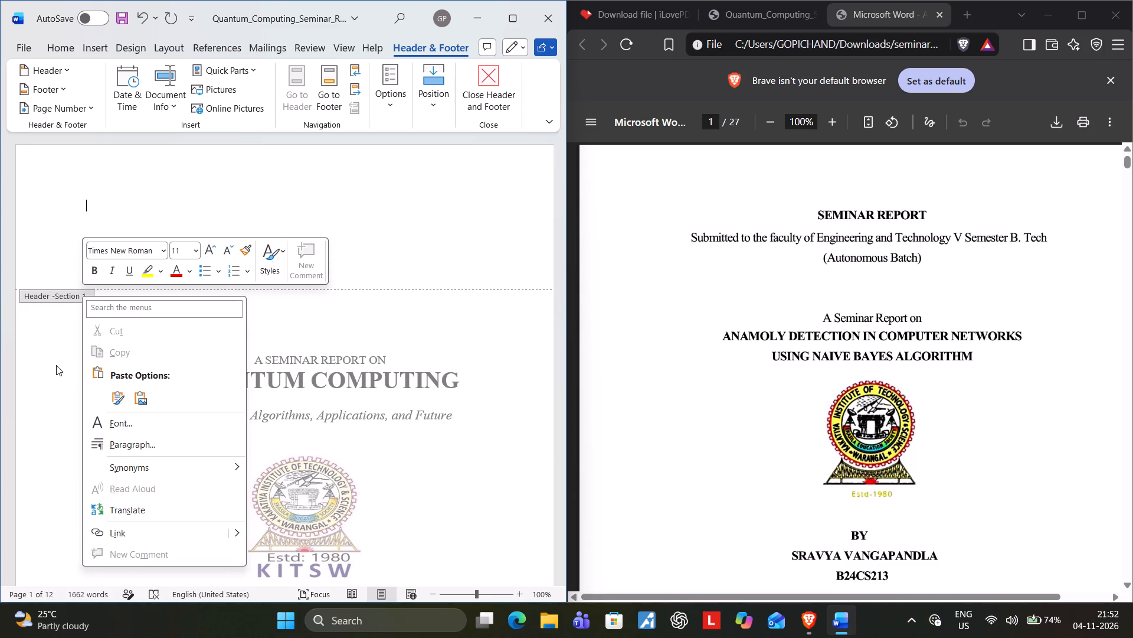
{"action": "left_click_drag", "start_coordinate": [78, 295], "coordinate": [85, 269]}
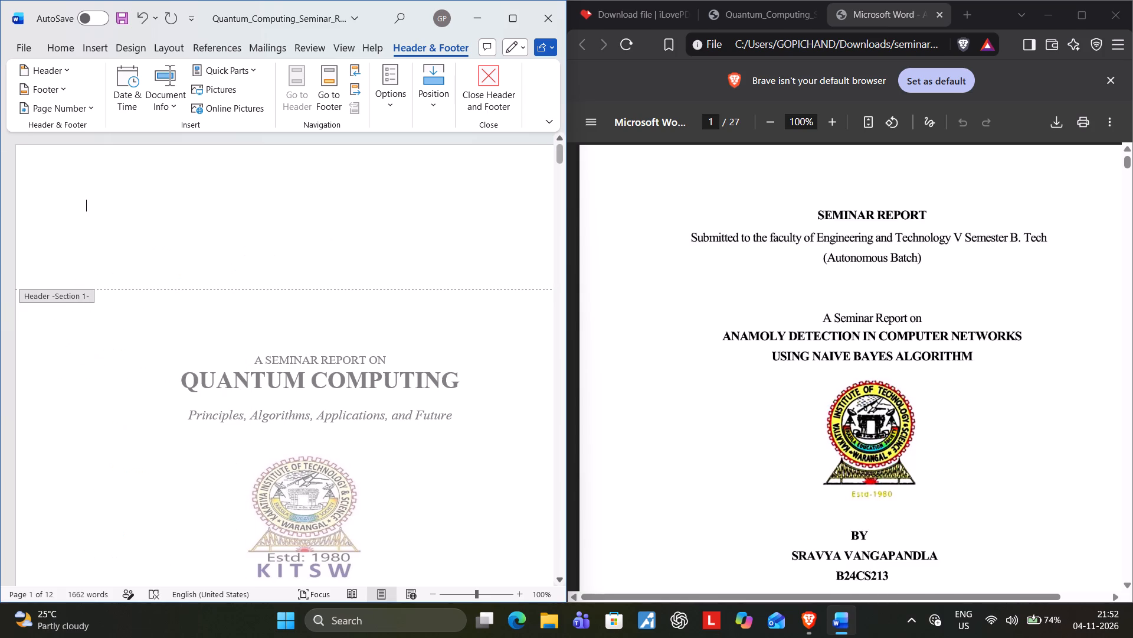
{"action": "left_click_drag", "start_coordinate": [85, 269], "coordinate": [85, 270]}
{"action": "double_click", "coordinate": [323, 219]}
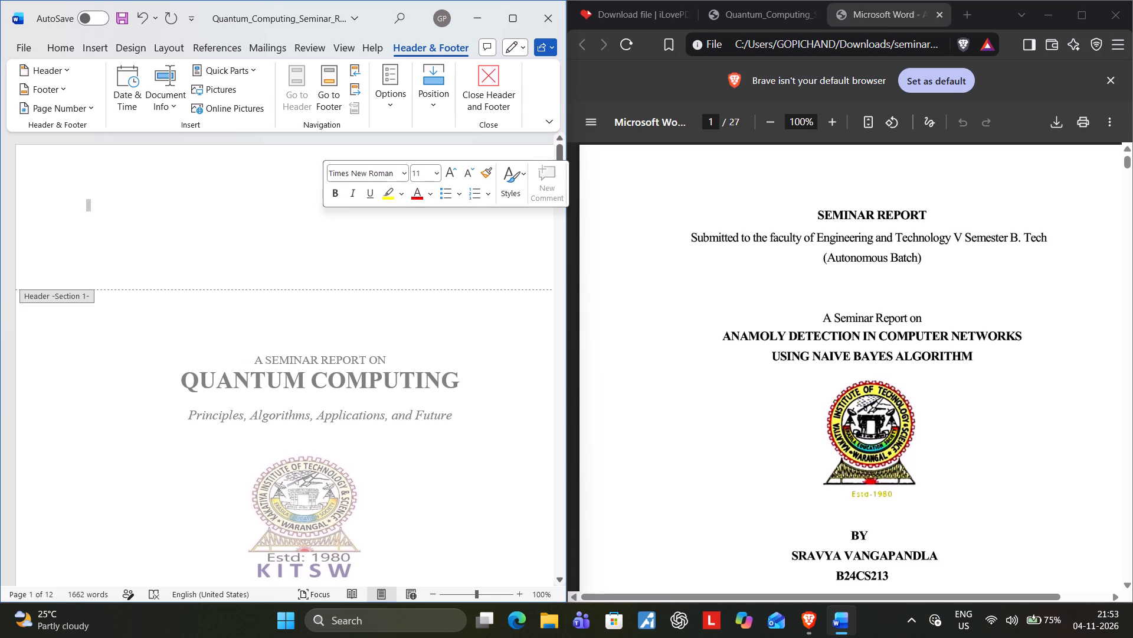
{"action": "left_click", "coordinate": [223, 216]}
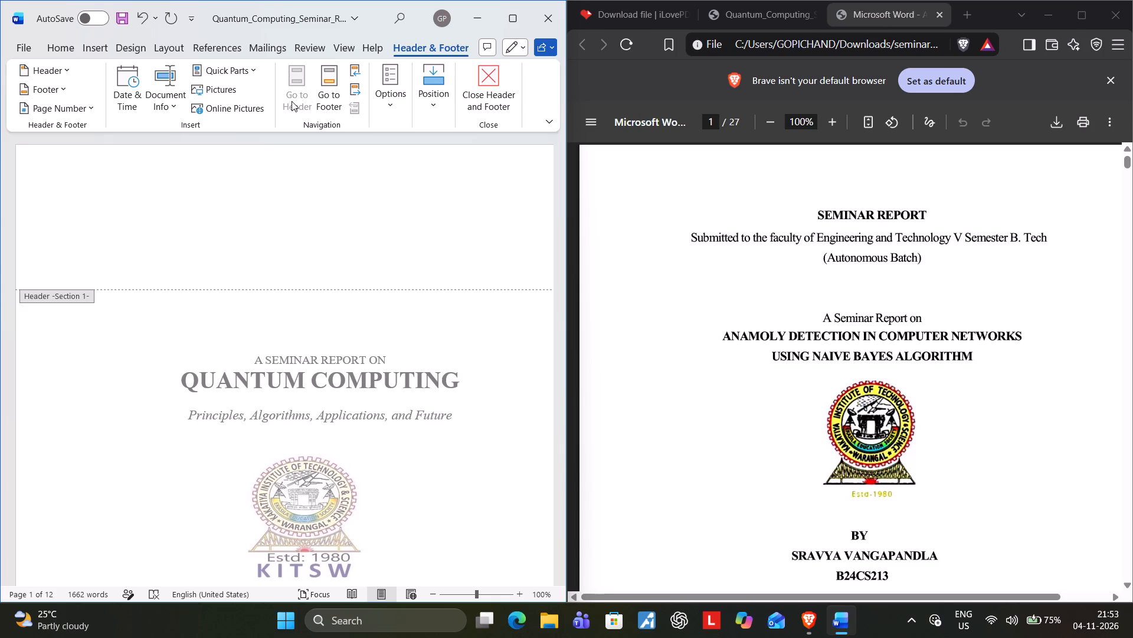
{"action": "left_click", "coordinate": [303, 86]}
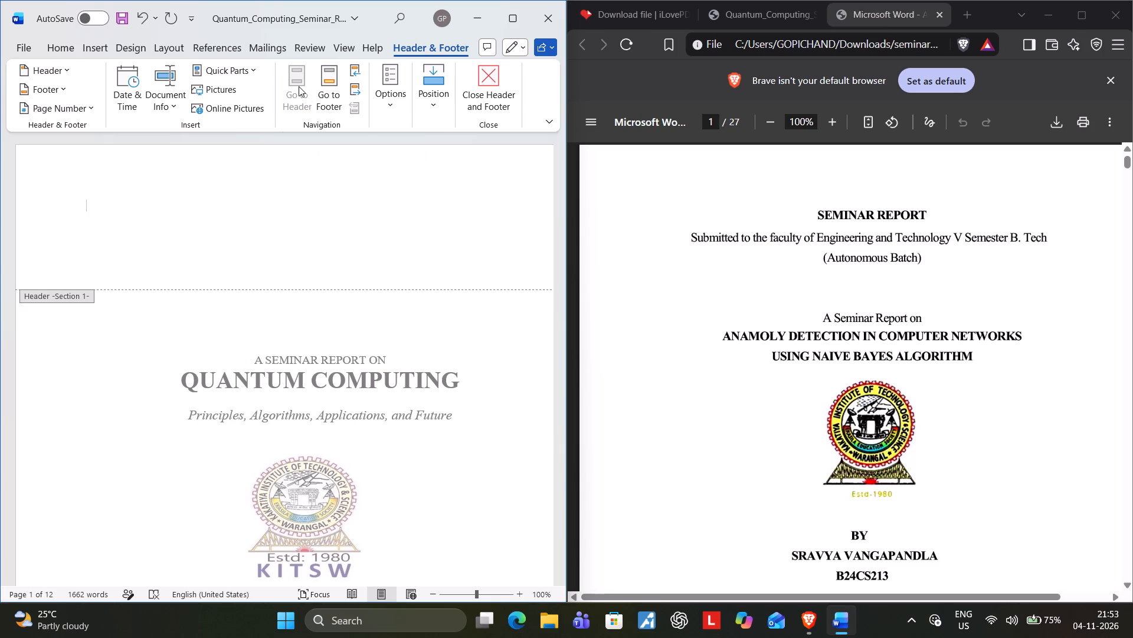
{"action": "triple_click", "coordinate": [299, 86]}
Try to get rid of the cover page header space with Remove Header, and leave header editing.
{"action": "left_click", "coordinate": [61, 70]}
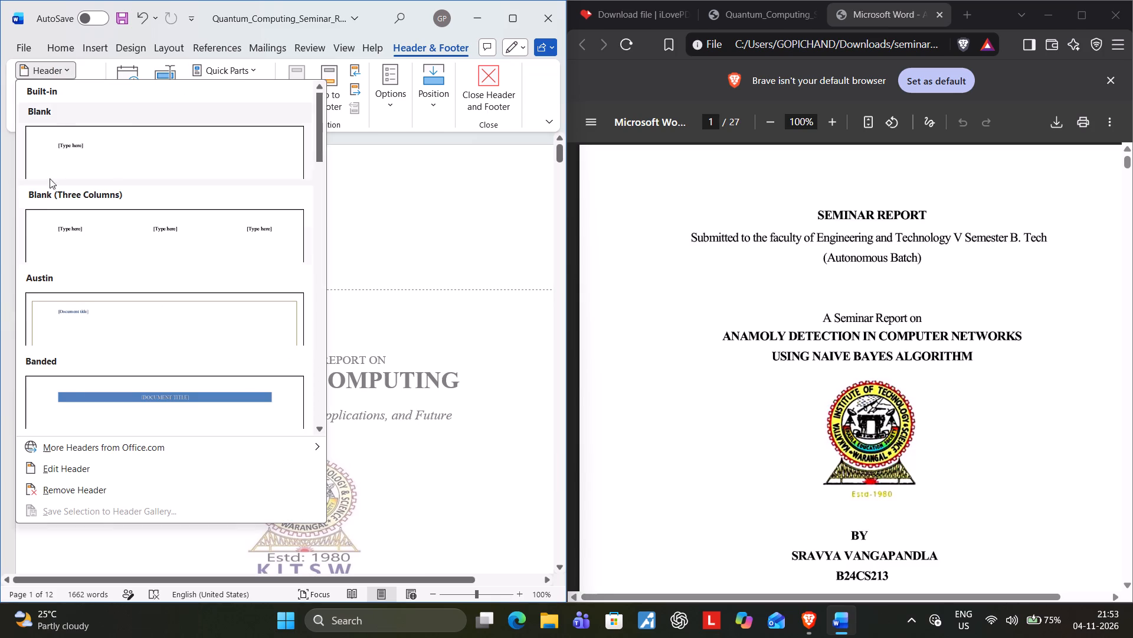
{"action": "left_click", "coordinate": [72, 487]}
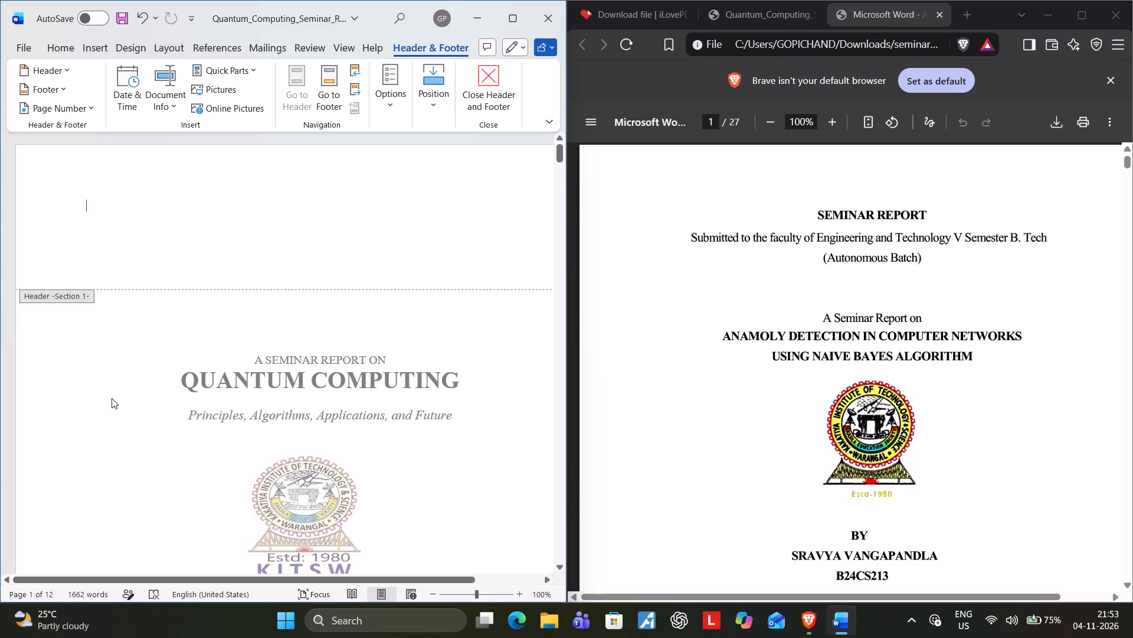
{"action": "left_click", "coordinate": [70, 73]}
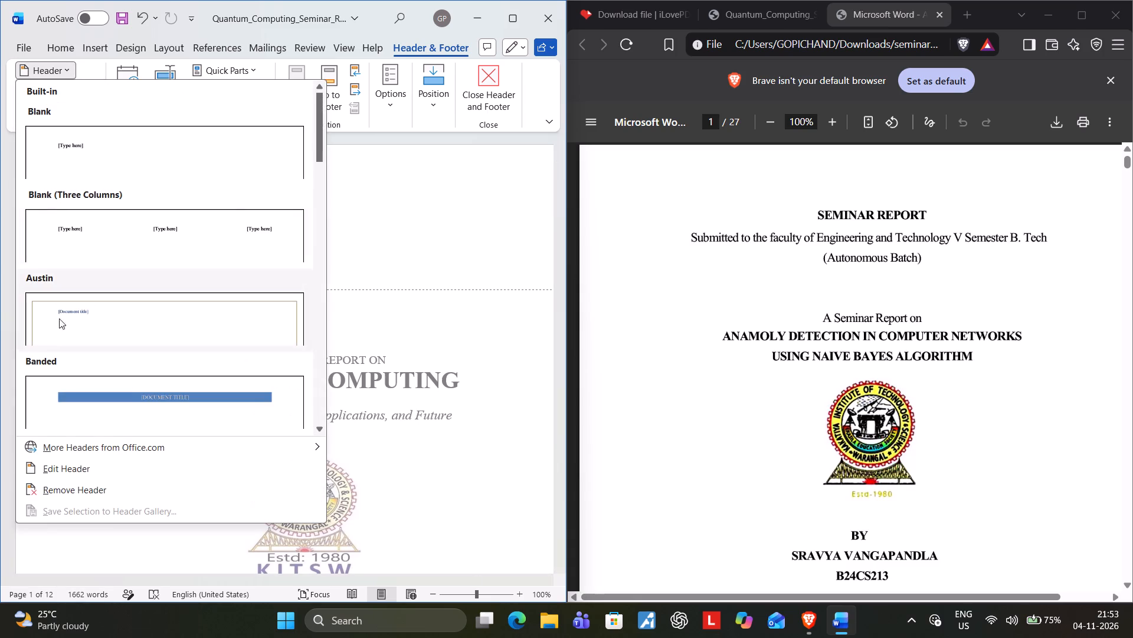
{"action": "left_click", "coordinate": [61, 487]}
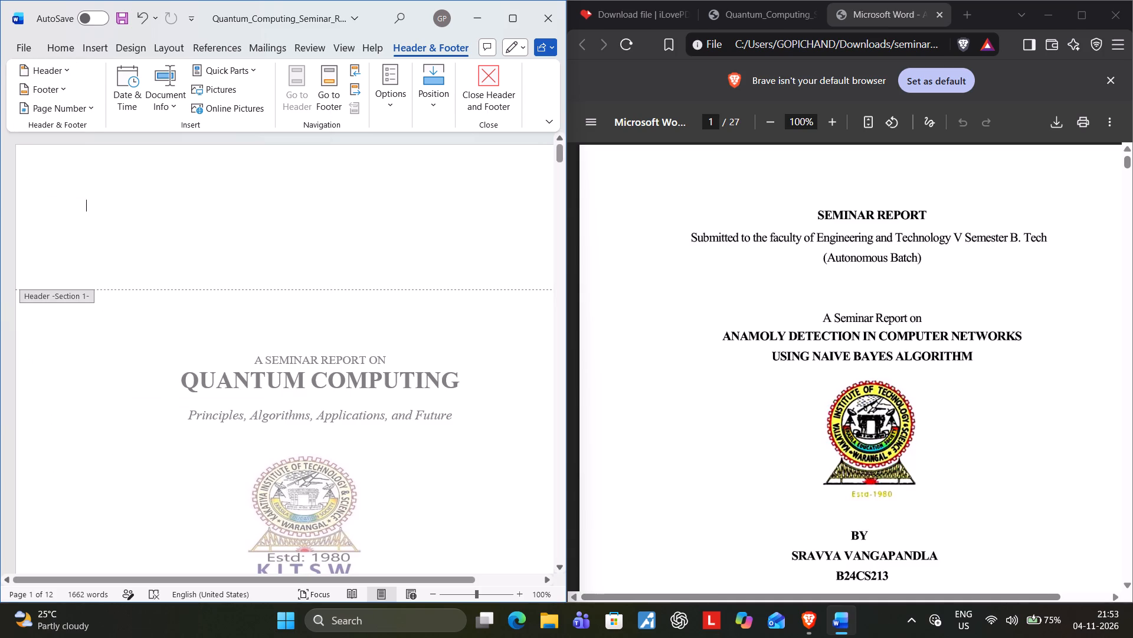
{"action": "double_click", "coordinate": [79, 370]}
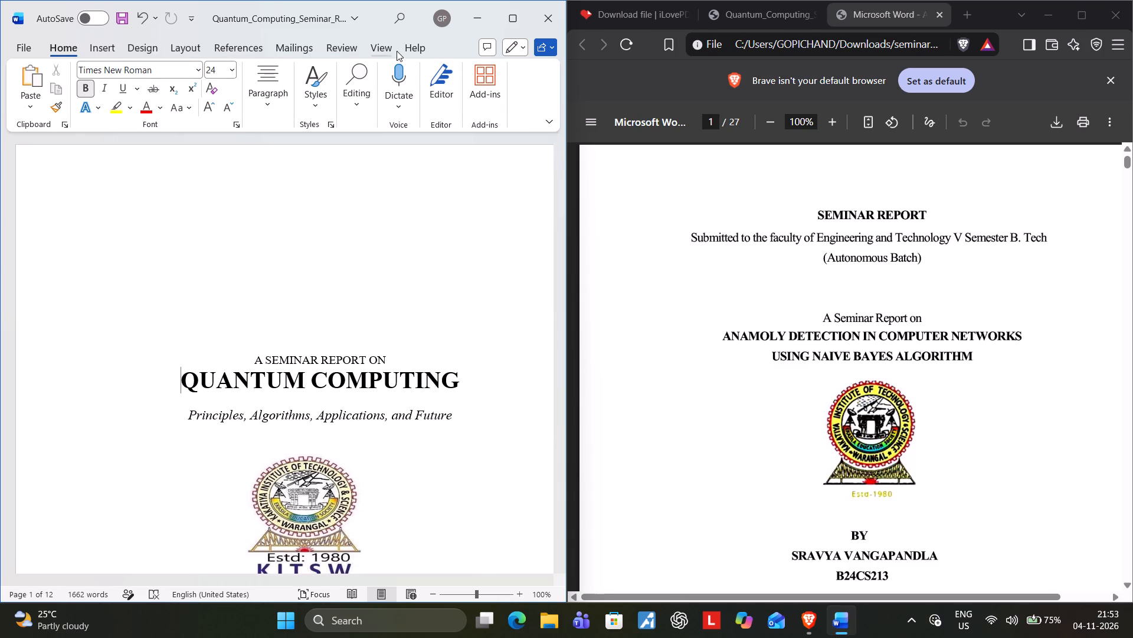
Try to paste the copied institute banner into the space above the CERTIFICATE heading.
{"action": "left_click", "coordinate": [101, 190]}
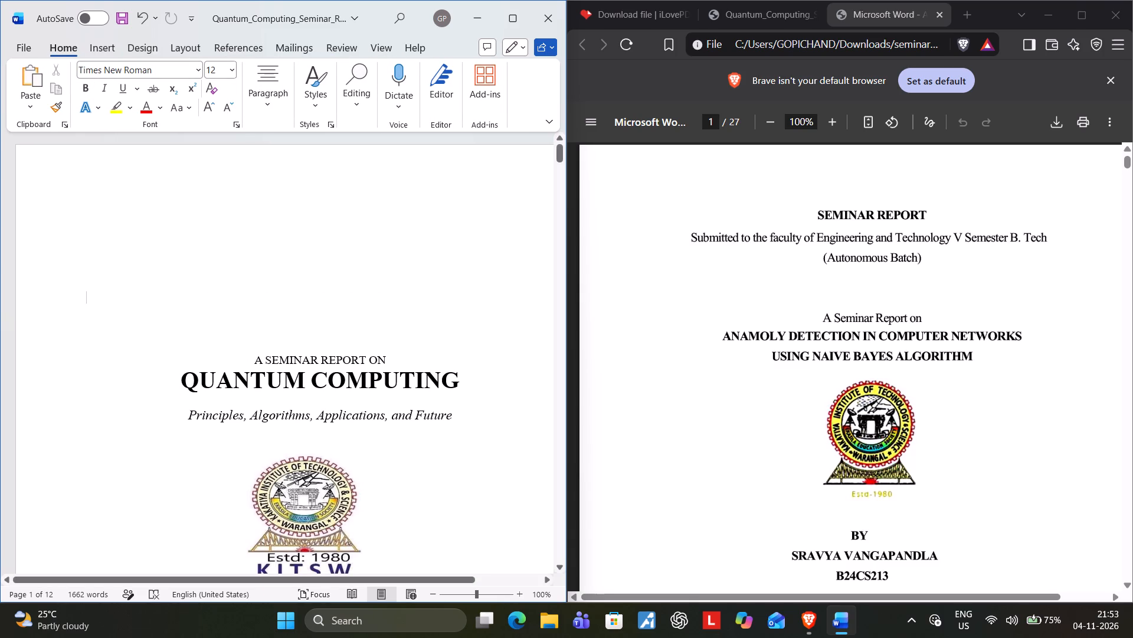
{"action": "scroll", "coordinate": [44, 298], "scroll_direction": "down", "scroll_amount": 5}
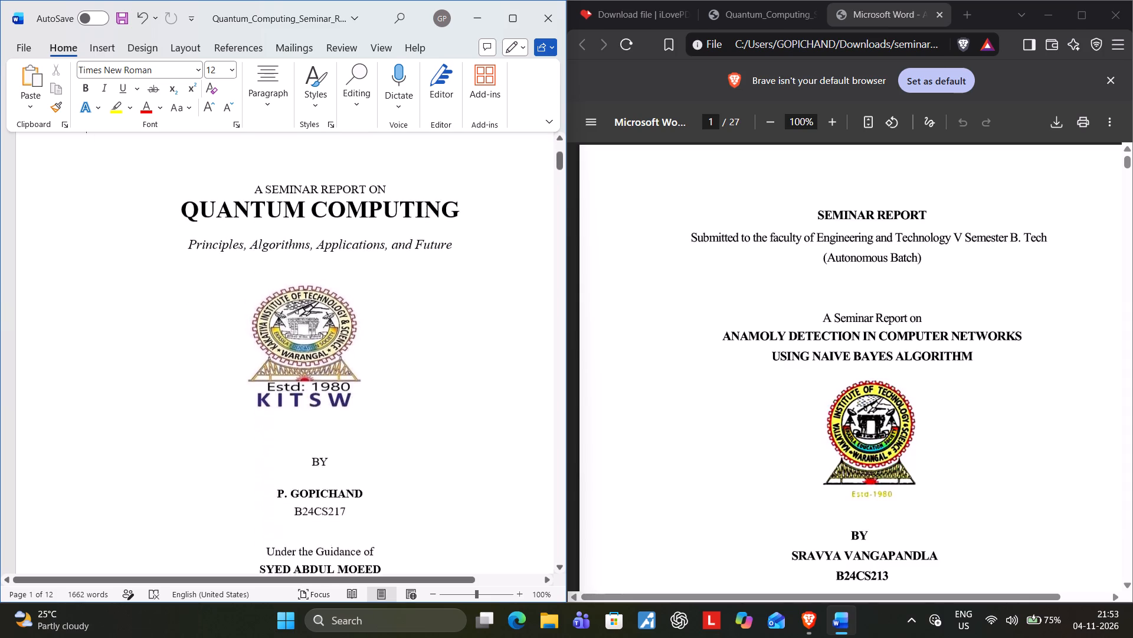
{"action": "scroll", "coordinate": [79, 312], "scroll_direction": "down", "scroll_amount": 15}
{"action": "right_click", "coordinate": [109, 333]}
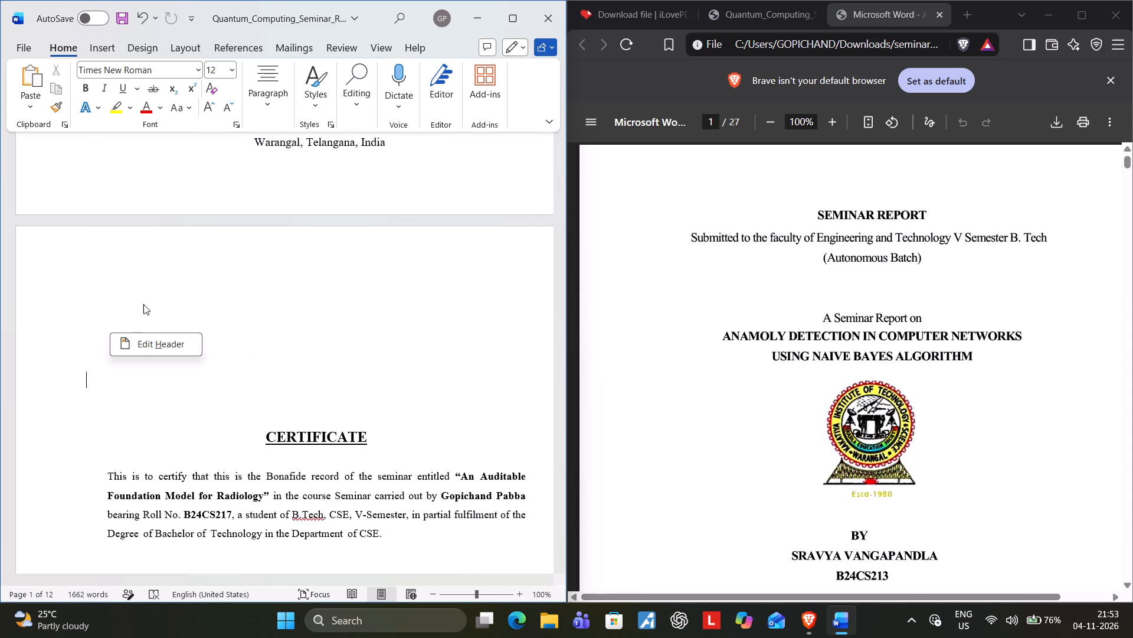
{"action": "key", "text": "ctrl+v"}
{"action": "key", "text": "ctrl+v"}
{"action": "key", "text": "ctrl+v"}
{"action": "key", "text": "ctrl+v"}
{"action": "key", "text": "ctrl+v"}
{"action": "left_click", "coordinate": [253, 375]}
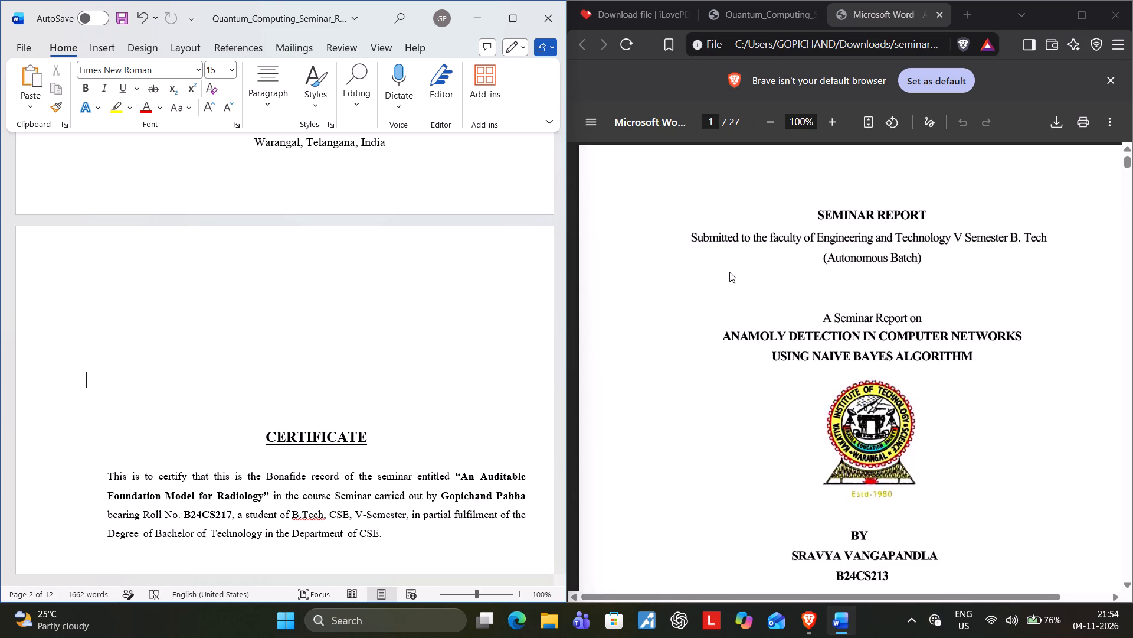
Examine how the reference report in the browser lays out the institute banner and department heading on its Certificate page.
{"action": "scroll", "coordinate": [831, 307], "scroll_direction": "down", "scroll_amount": 1}
{"action": "scroll", "coordinate": [831, 304], "scroll_direction": "up", "scroll_amount": 5}
{"action": "scroll", "coordinate": [831, 304], "scroll_direction": "down", "scroll_amount": 10}
{"action": "left_click", "coordinate": [834, 337]}
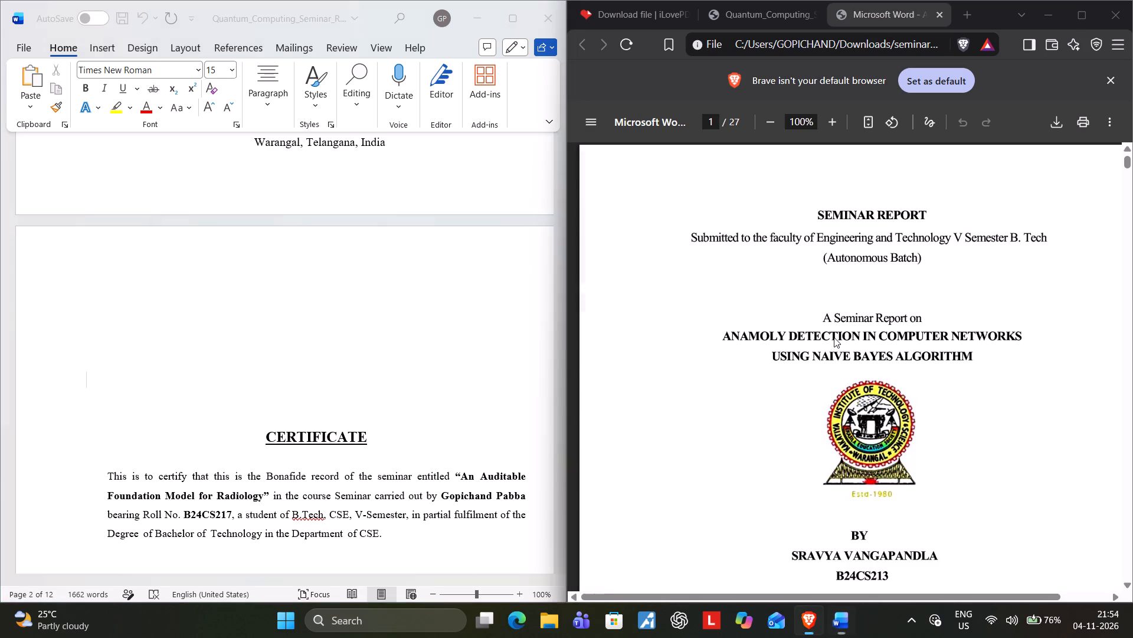
{"action": "scroll", "coordinate": [841, 340], "scroll_direction": "down", "scroll_amount": 10}
{"action": "scroll", "coordinate": [847, 349], "scroll_direction": "up", "scroll_amount": 1}
{"action": "scroll", "coordinate": [847, 349], "scroll_direction": "down", "scroll_amount": 2}
{"action": "scroll", "coordinate": [847, 349], "scroll_direction": "up", "scroll_amount": 5}
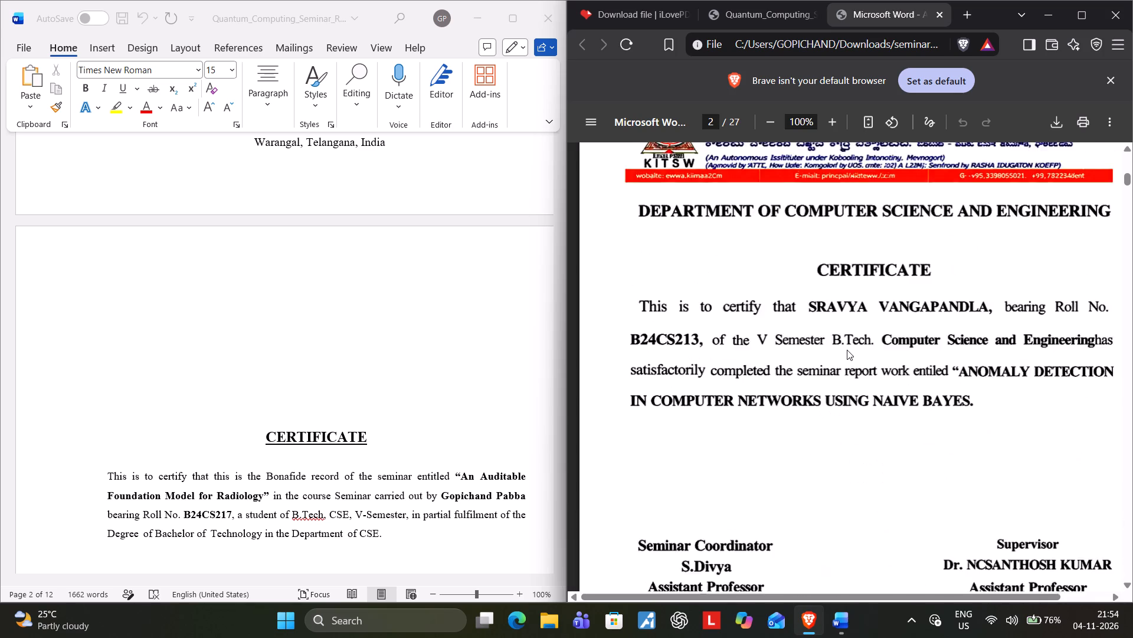
{"action": "scroll", "coordinate": [847, 350], "scroll_direction": "up", "scroll_amount": 4}
{"action": "right_click", "coordinate": [787, 393]}
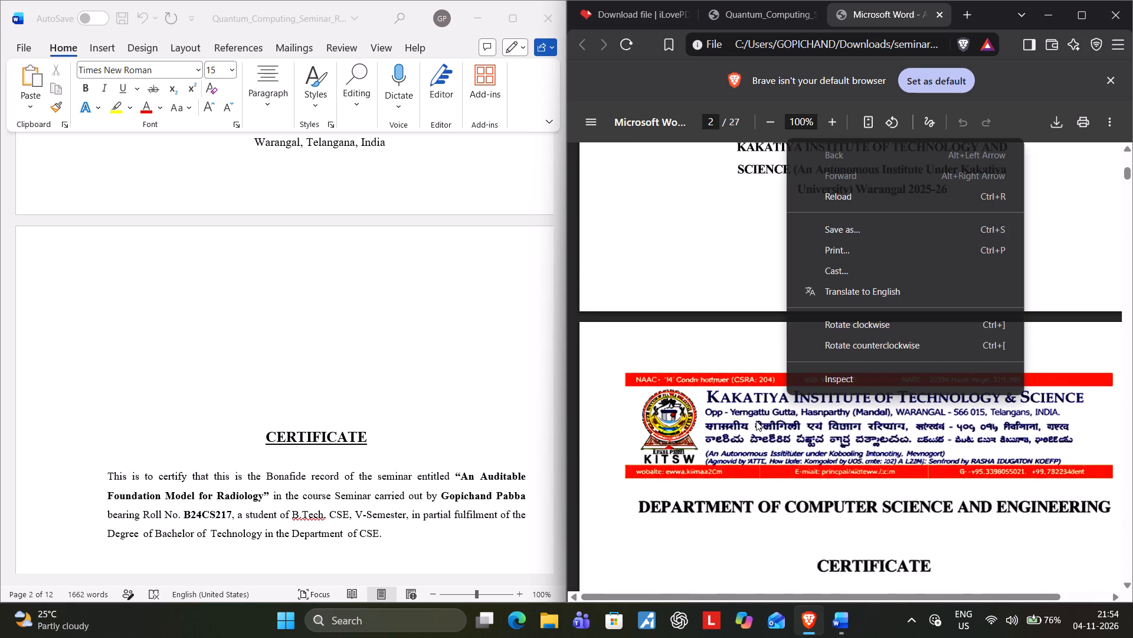
{"action": "scroll", "coordinate": [756, 421], "scroll_direction": "up", "scroll_amount": 1}
{"action": "left_click", "coordinate": [765, 386]}
{"action": "scroll", "coordinate": [715, 392], "scroll_direction": "down", "scroll_amount": 3}
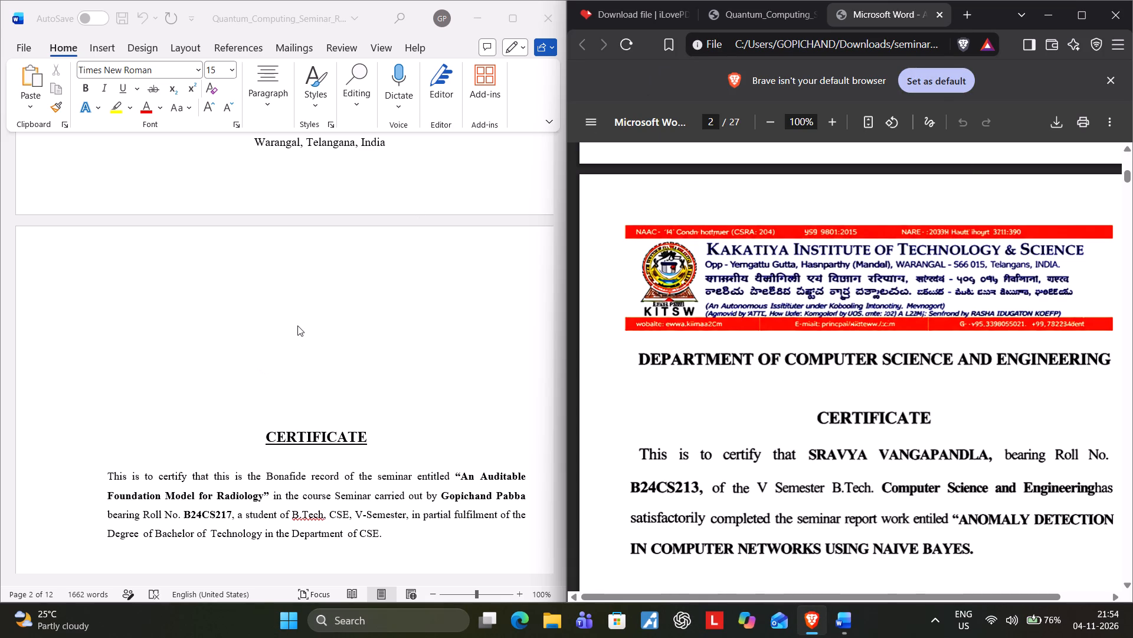
Switch back to the Quantum Computing report in Word, maximized, and undo the banner and header edits as far as possible.
{"action": "left_click", "coordinate": [512, 0]}
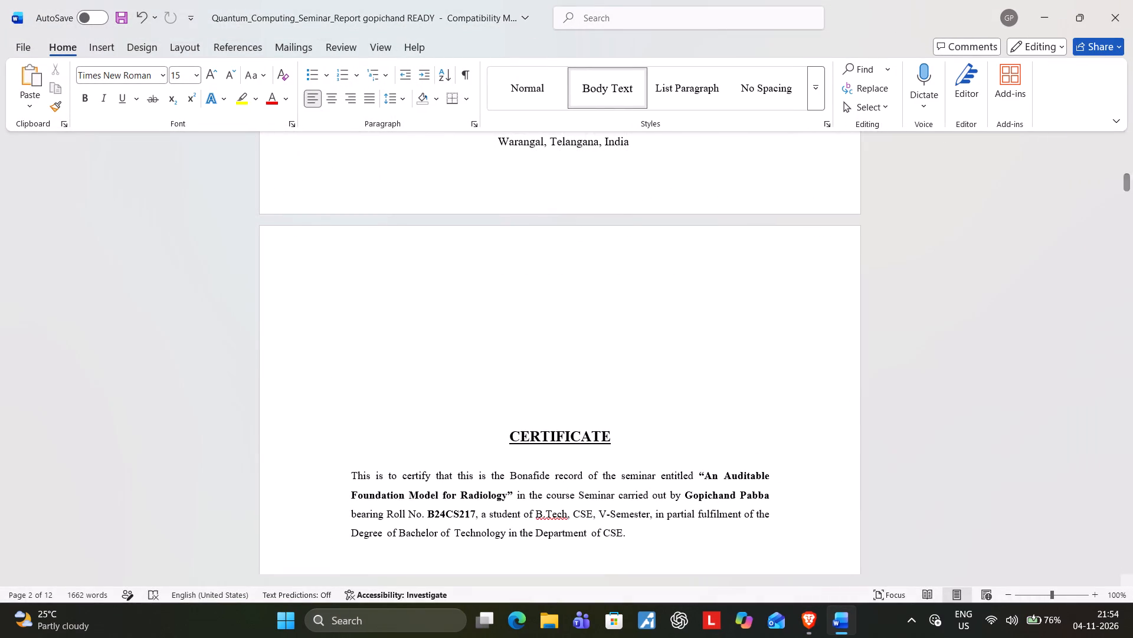
{"action": "key", "text": "ctrl+z"}
{"action": "key", "text": "ctrl+z"}
{"action": "key", "text": "ctrl+z"}
{"action": "key", "text": "ctrl+z"}
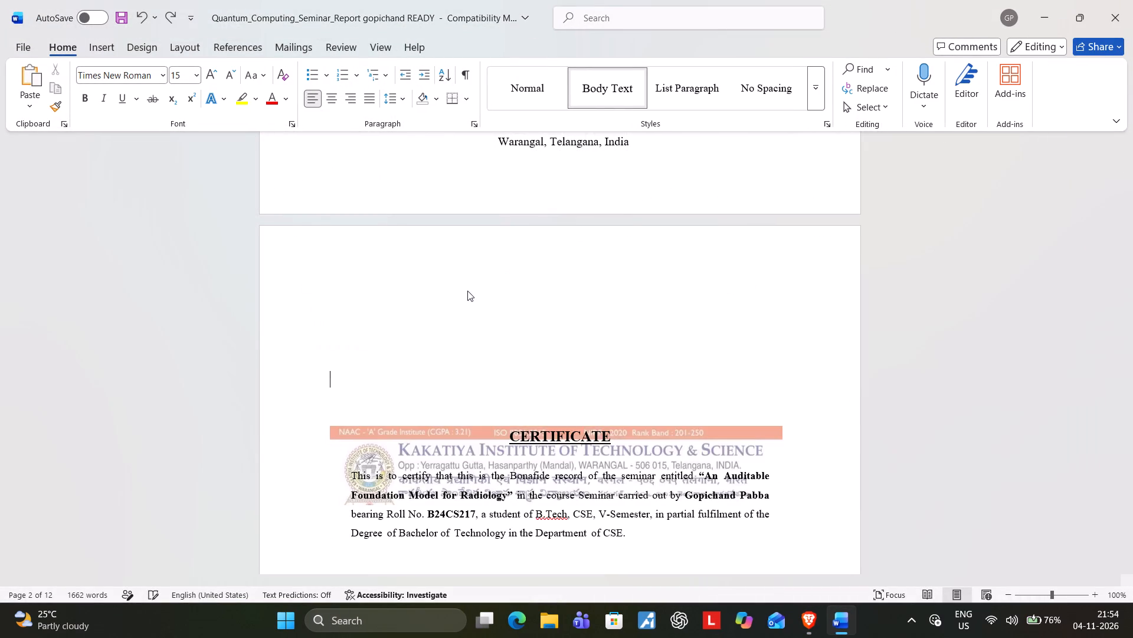
{"action": "key", "text": "ctrl+z"}
{"action": "key", "text": "ctrl+z"}
{"action": "key", "text": "ctrl+z"}
{"action": "key", "text": "ctrl+z"}
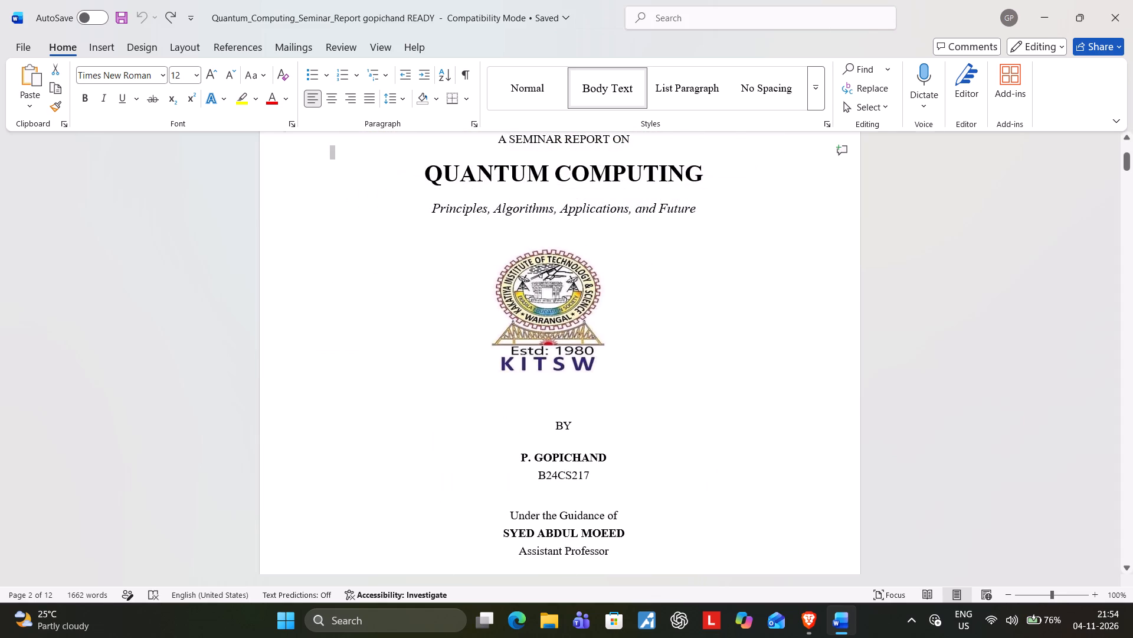
Open the cover page header and copy the institute banner picture.
{"action": "scroll", "coordinate": [515, 456], "scroll_direction": "up", "scroll_amount": 4, "text": "ctrl"}
{"action": "scroll", "coordinate": [529, 444], "scroll_direction": "down", "scroll_amount": 4, "text": "ctrl"}
{"action": "scroll", "coordinate": [529, 443], "scroll_direction": "up", "scroll_amount": 11}
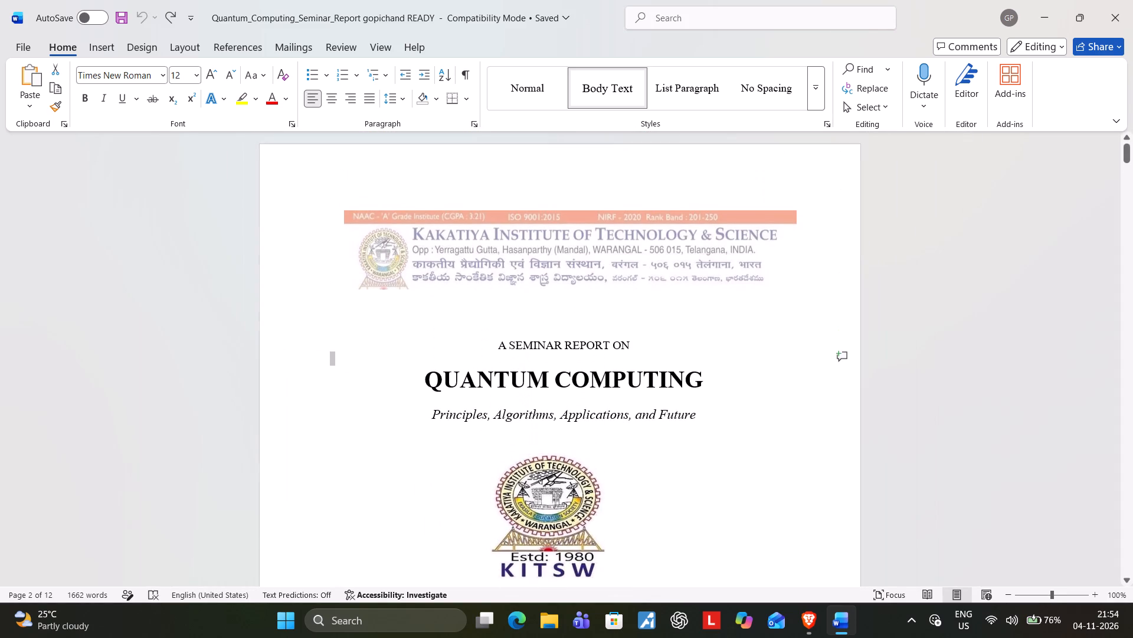
{"action": "double_click", "coordinate": [490, 245]}
{"action": "right_click", "coordinate": [500, 253]}
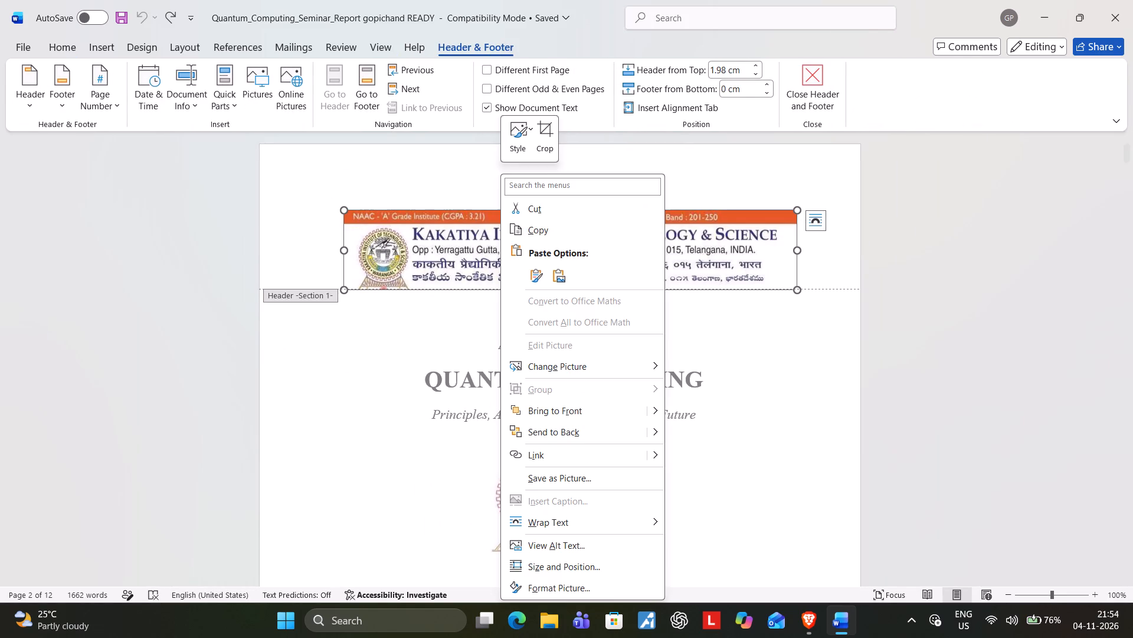
{"action": "left_click", "coordinate": [543, 232]}
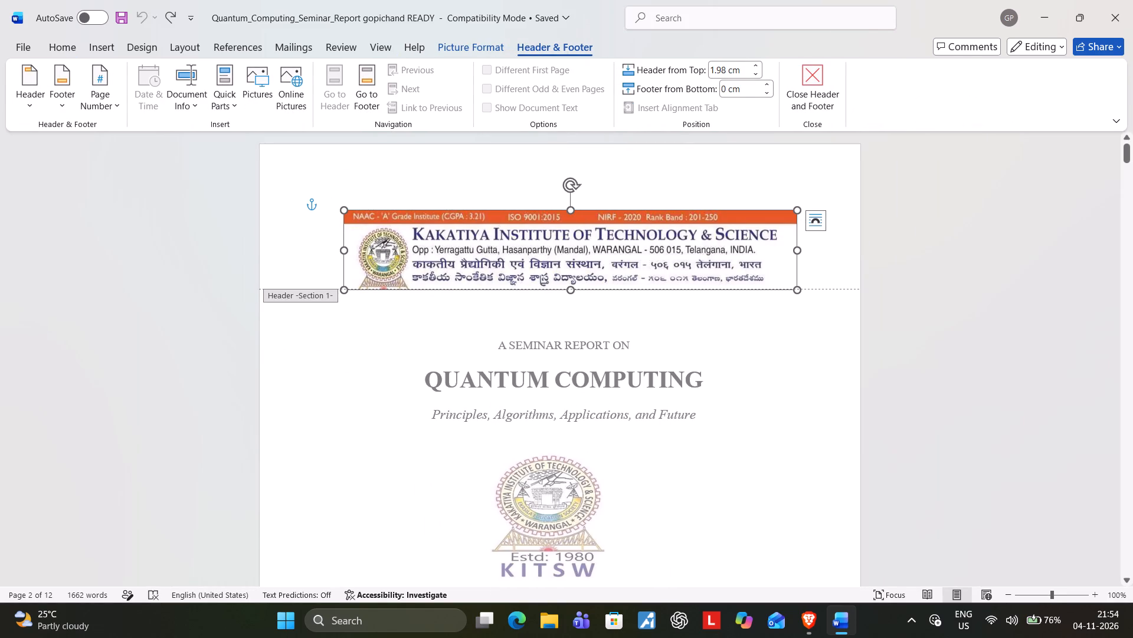
Create a new blank document and paste the institute banner picture into it.
{"action": "left_click", "coordinate": [21, 45]}
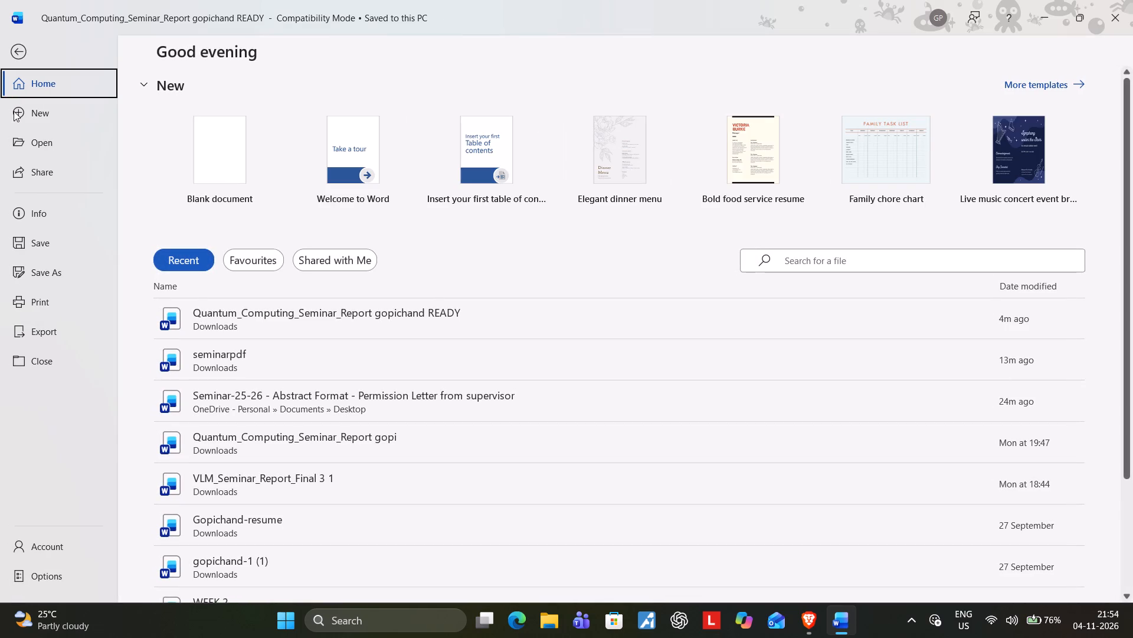
{"action": "left_click", "coordinate": [66, 108]}
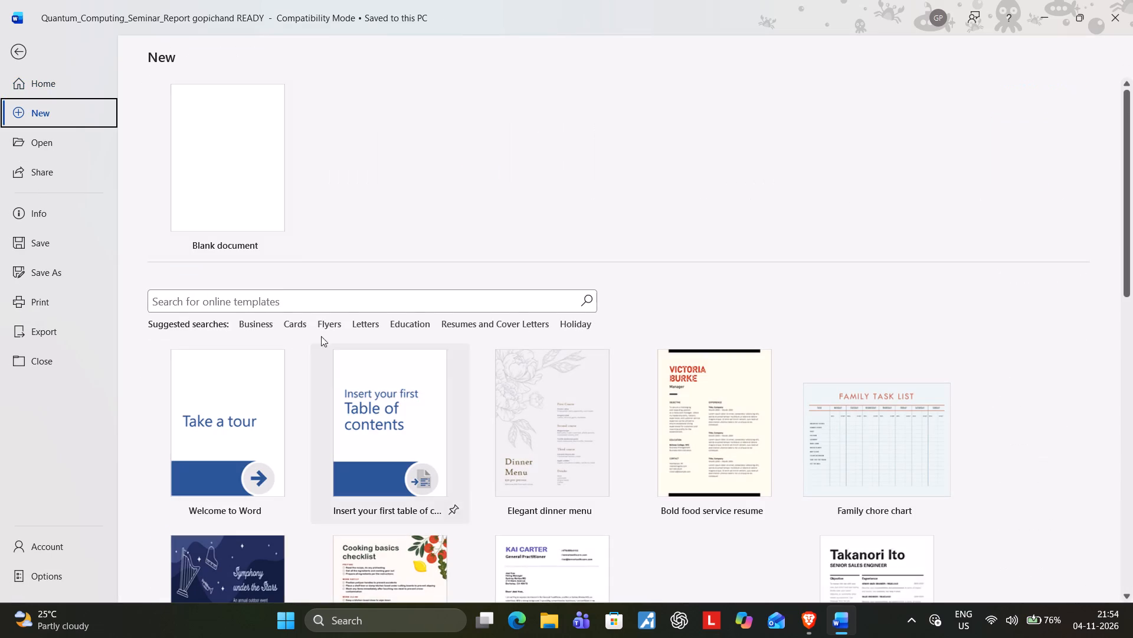
{"action": "left_click", "coordinate": [214, 211]}
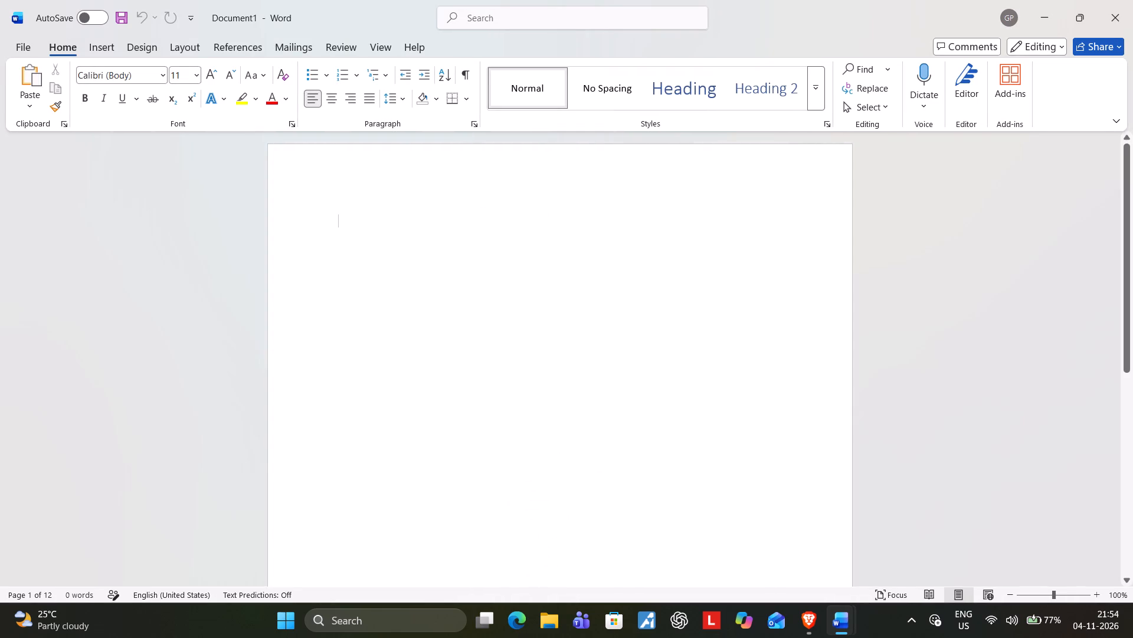
{"action": "key", "text": "ctrl+v"}
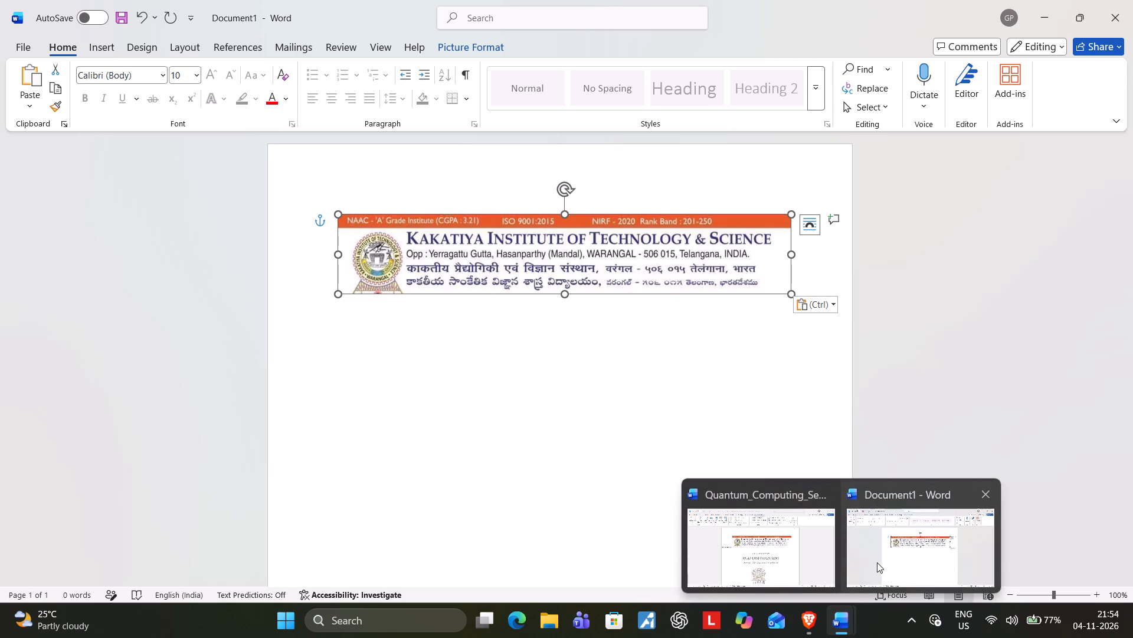
Return to the Quantum Computing report and cut the institute banner picture from the cover page header.
{"action": "left_click", "coordinate": [769, 549]}
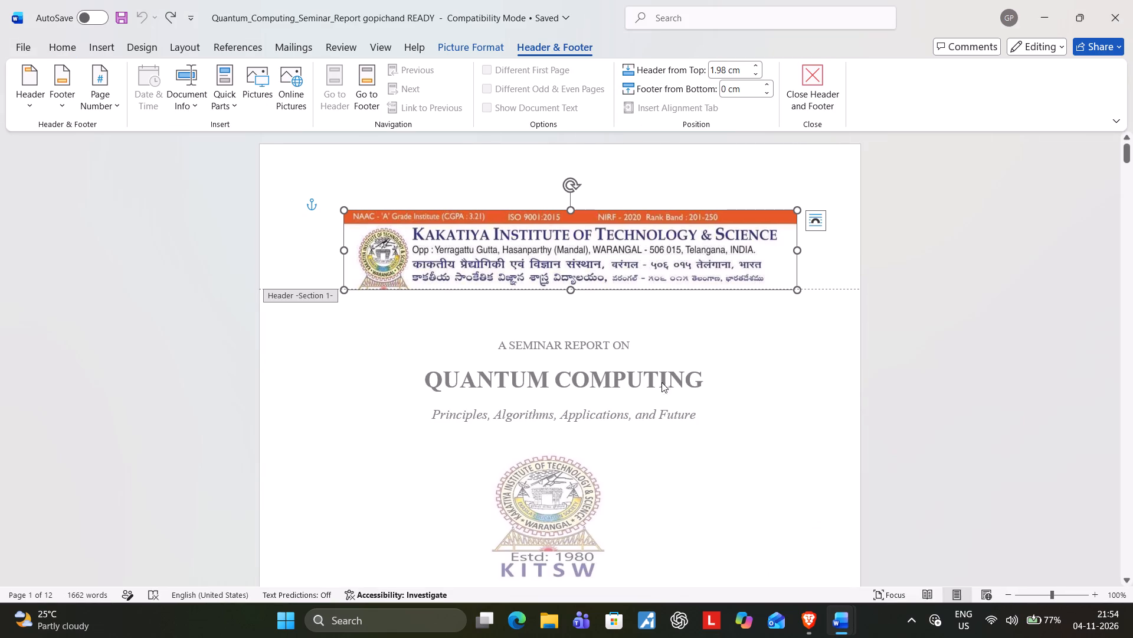
{"action": "right_click", "coordinate": [598, 263]}
{"action": "left_click", "coordinate": [627, 209]}
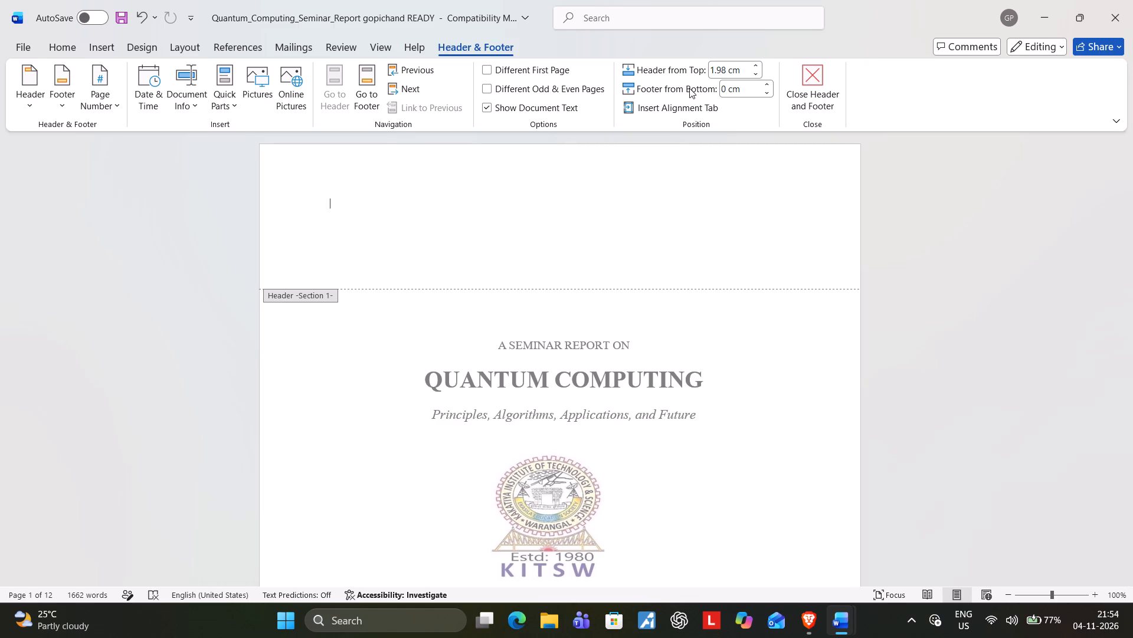
Close header and footer editing and return to the cover page's body text.
{"action": "left_click", "coordinate": [814, 86]}
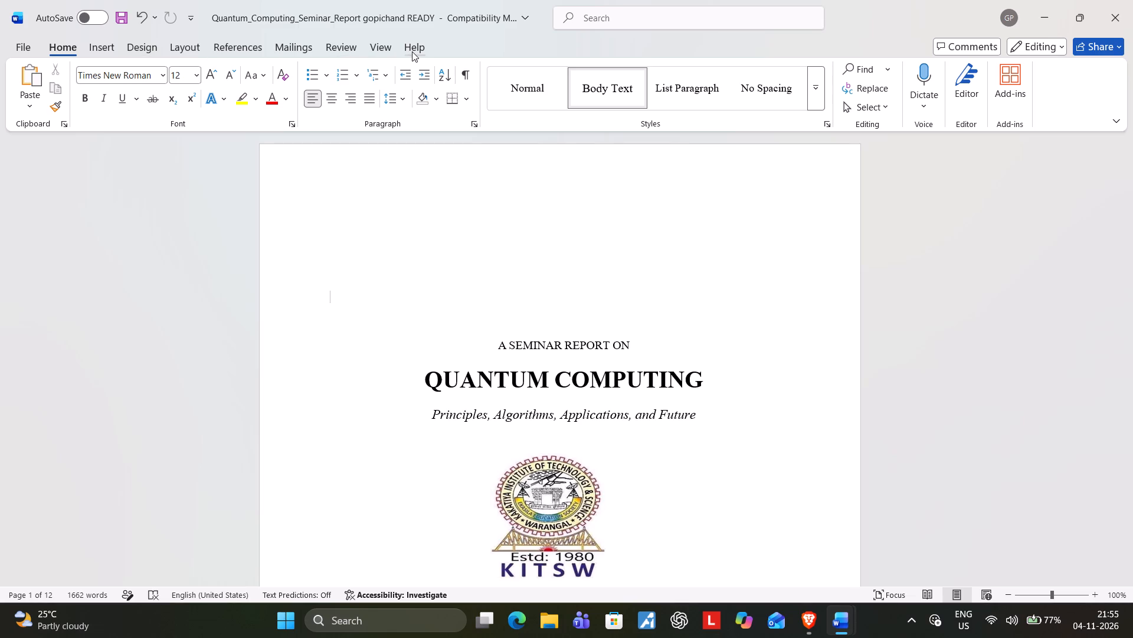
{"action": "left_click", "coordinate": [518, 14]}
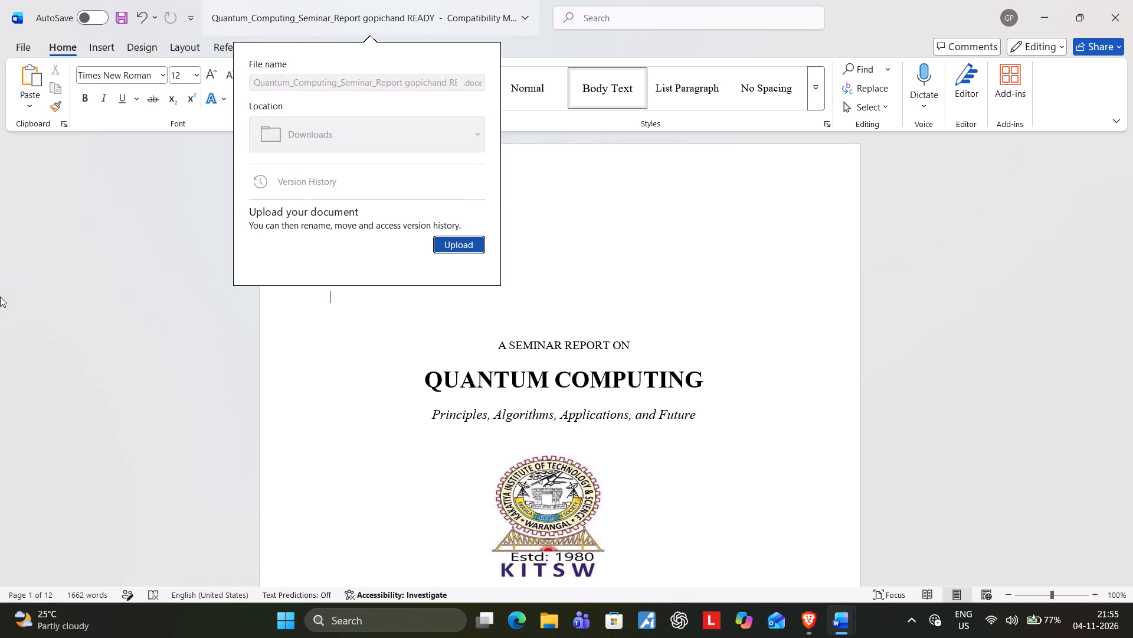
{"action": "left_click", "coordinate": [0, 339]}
Reopen the cover page header and remove the header from section 1.
{"action": "double_click", "coordinate": [466, 232]}
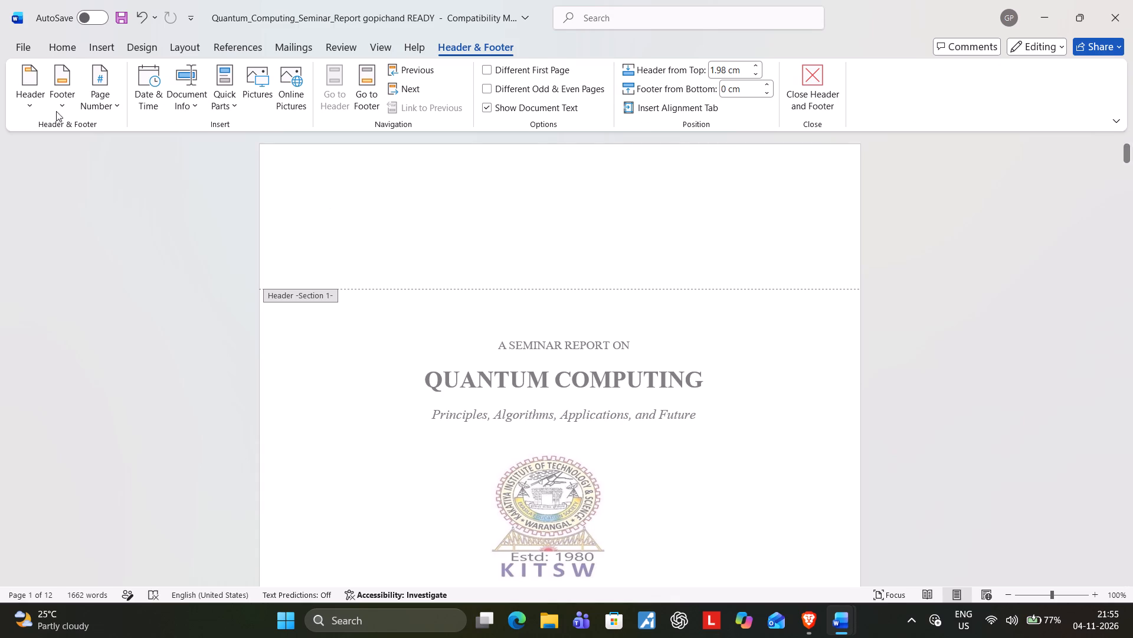
{"action": "left_click", "coordinate": [41, 106]}
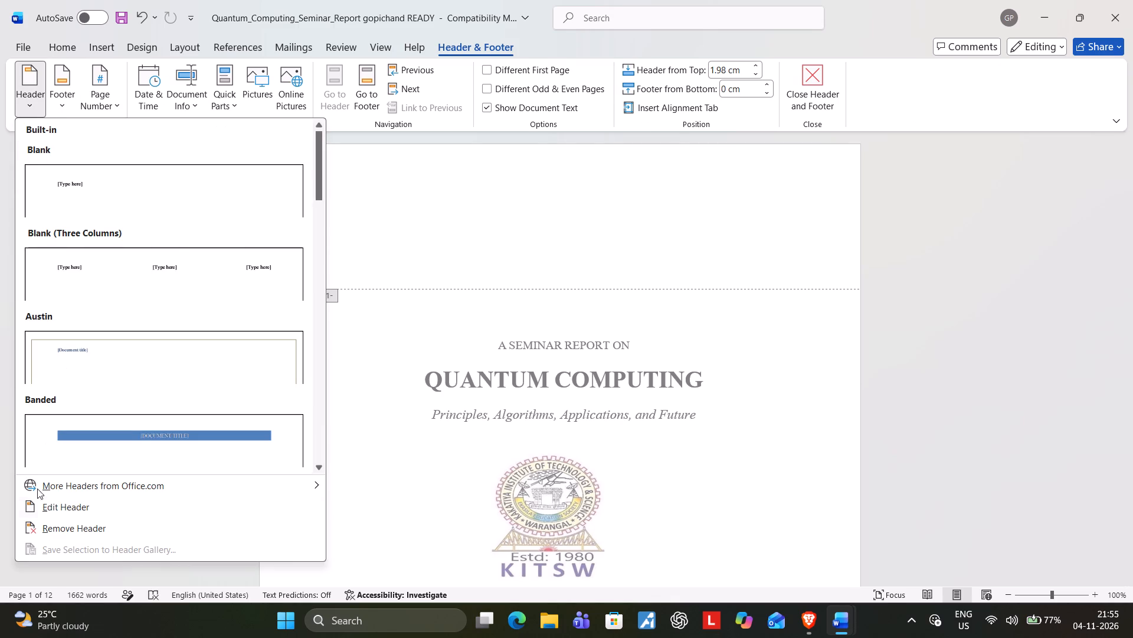
{"action": "left_click", "coordinate": [54, 525]}
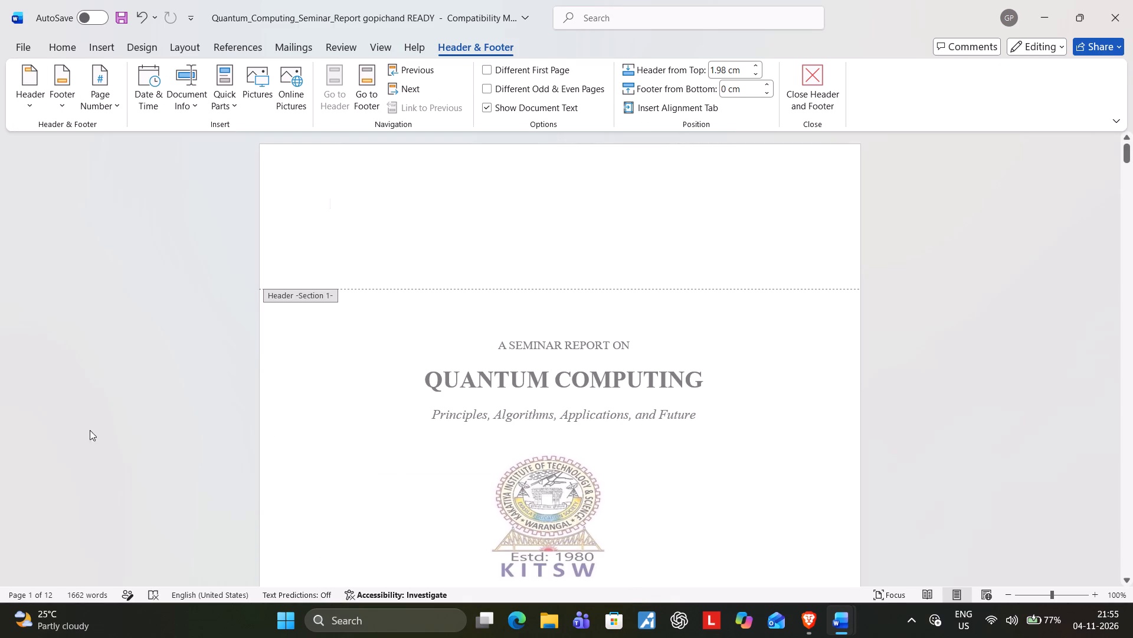
Remove the footer from section 1 of the report.
{"action": "left_click", "coordinate": [72, 125]}
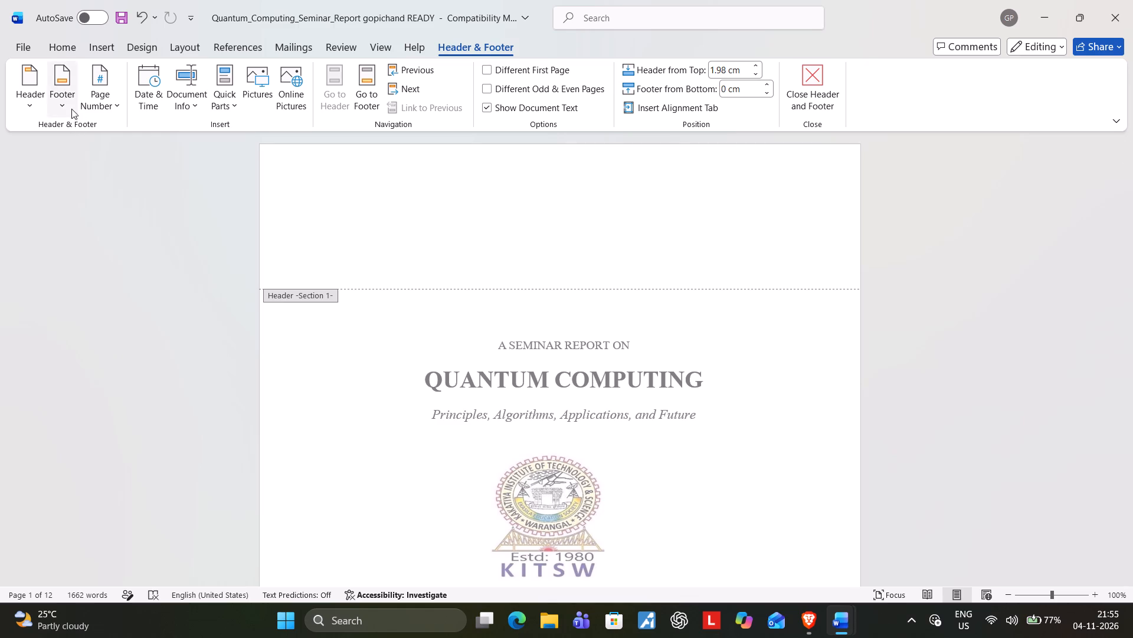
{"action": "left_click", "coordinate": [69, 107]}
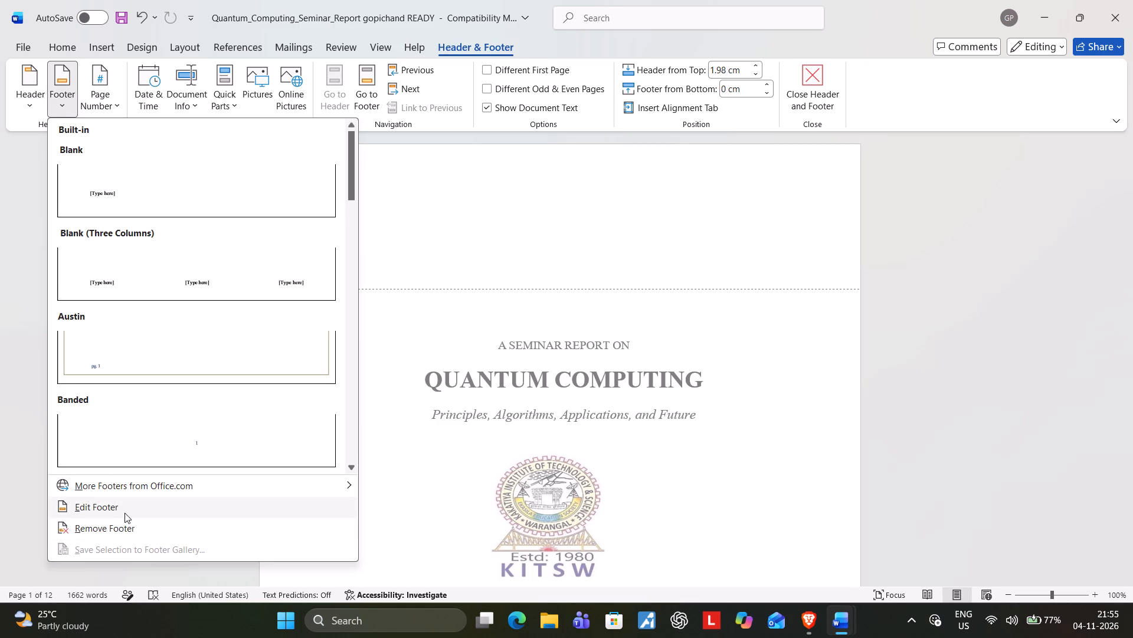
{"action": "left_click", "coordinate": [123, 528]}
Check the header and footer areas of the cover page and the start of section 2 for leftover content.
{"action": "scroll", "coordinate": [482, 503], "scroll_direction": "down", "scroll_amount": 5}
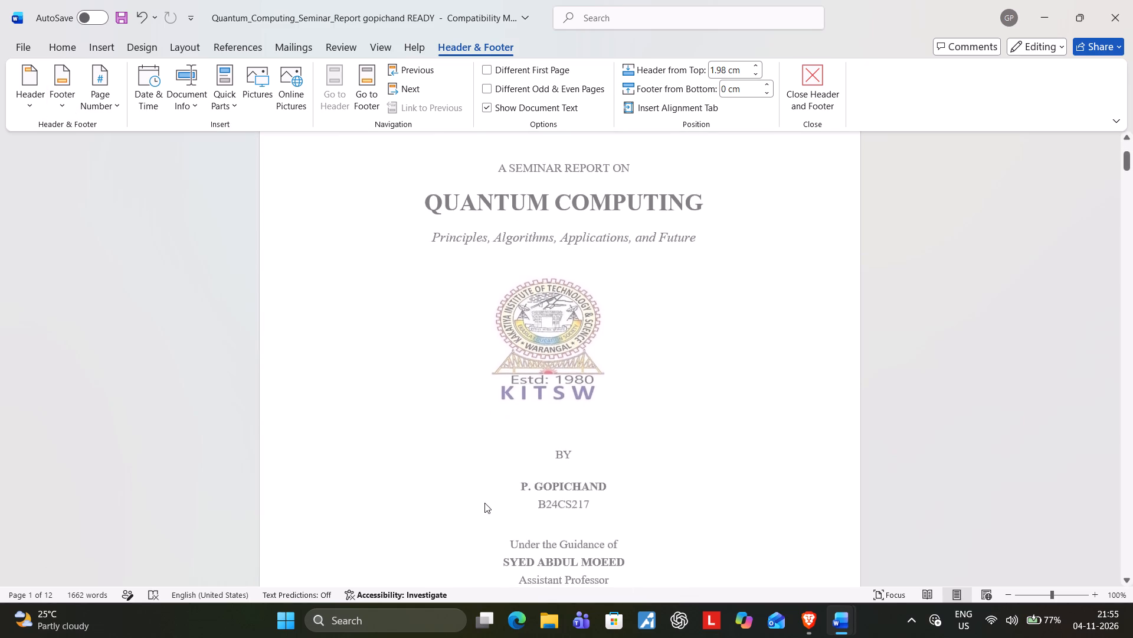
{"action": "scroll", "coordinate": [484, 503], "scroll_direction": "down", "scroll_amount": 11}
{"action": "scroll", "coordinate": [484, 503], "scroll_direction": "up", "scroll_amount": 2}
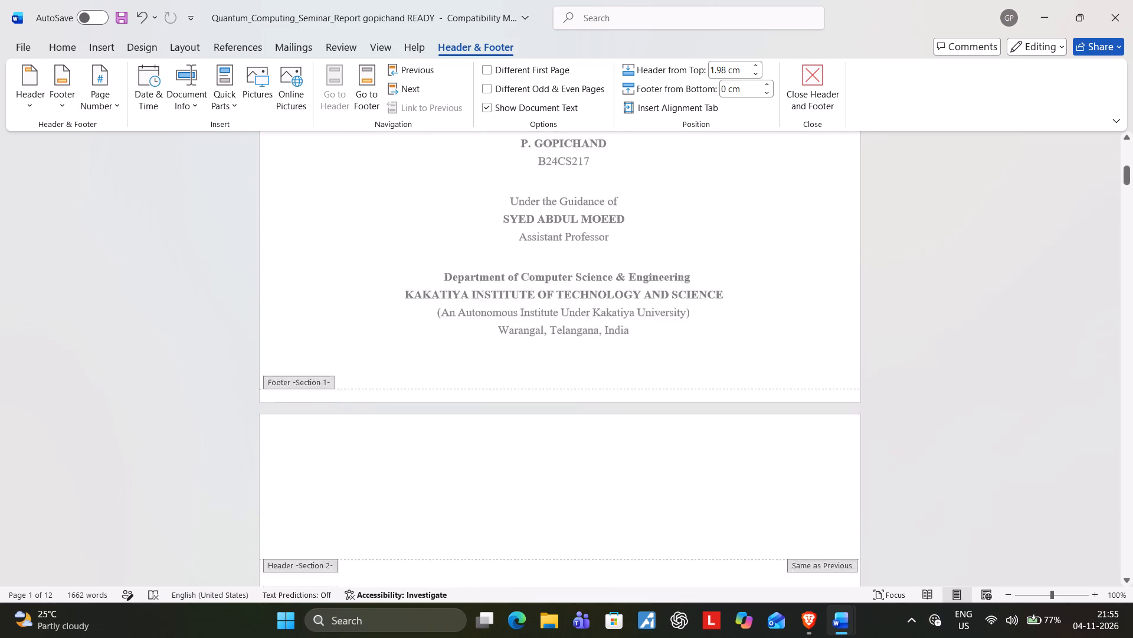
{"action": "scroll", "coordinate": [484, 503], "scroll_direction": "up", "scroll_amount": 16}
{"action": "scroll", "coordinate": [258, 487], "scroll_direction": "up", "scroll_amount": 5}
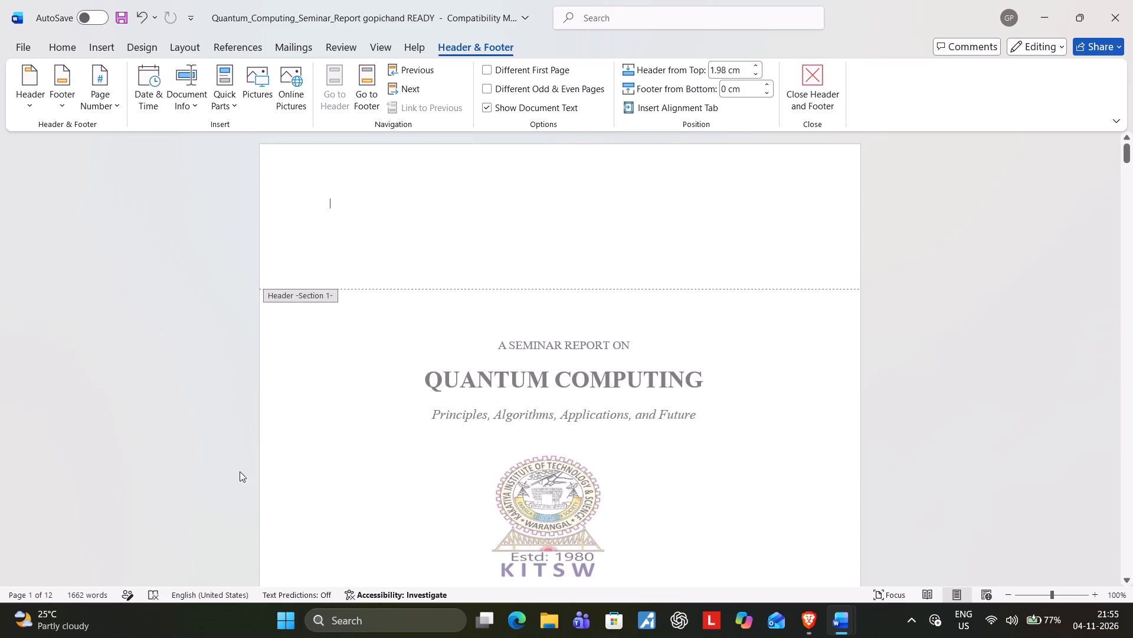
{"action": "left_click", "coordinate": [113, 109]}
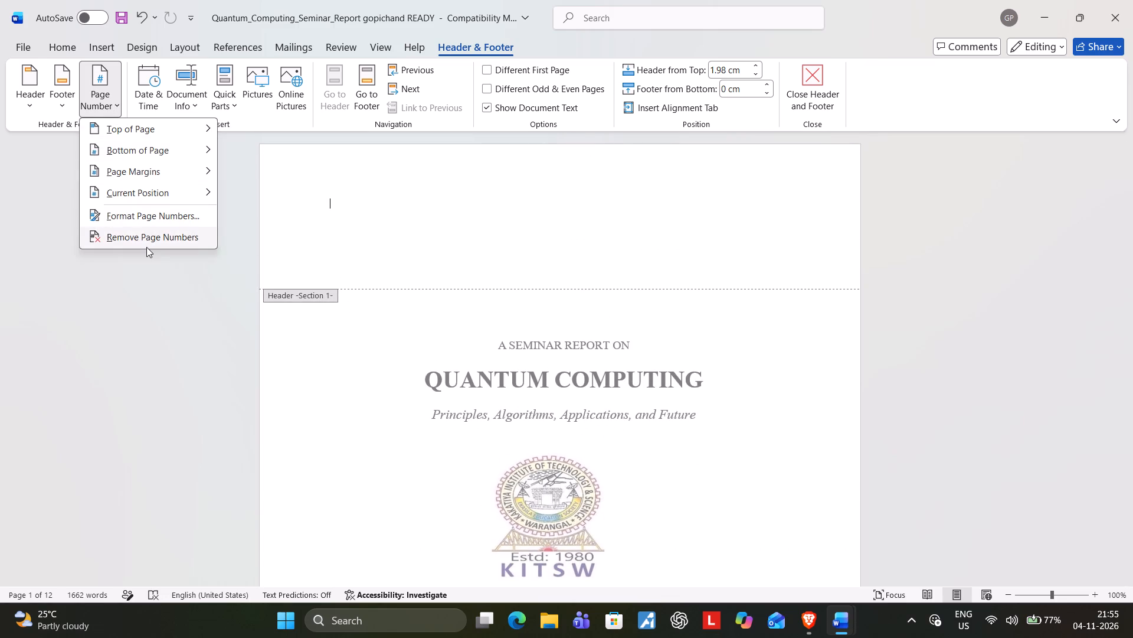
{"action": "left_click", "coordinate": [139, 280]}
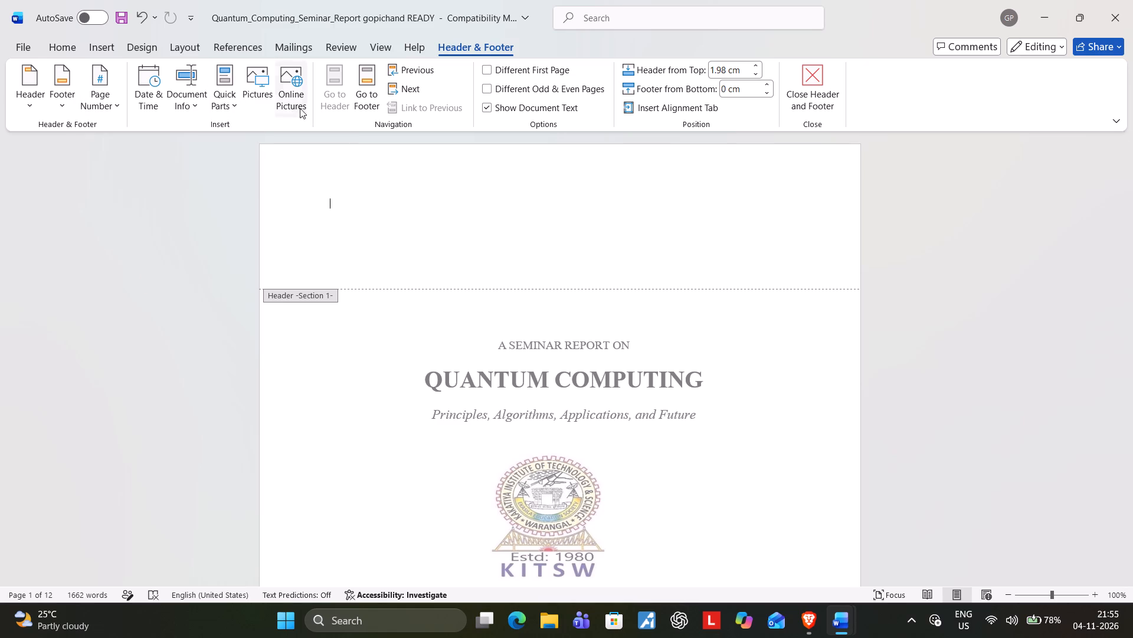
Set section 1's header distance from the top to 0 cm and leave header and footer editing.
{"action": "left_click", "coordinate": [370, 97]}
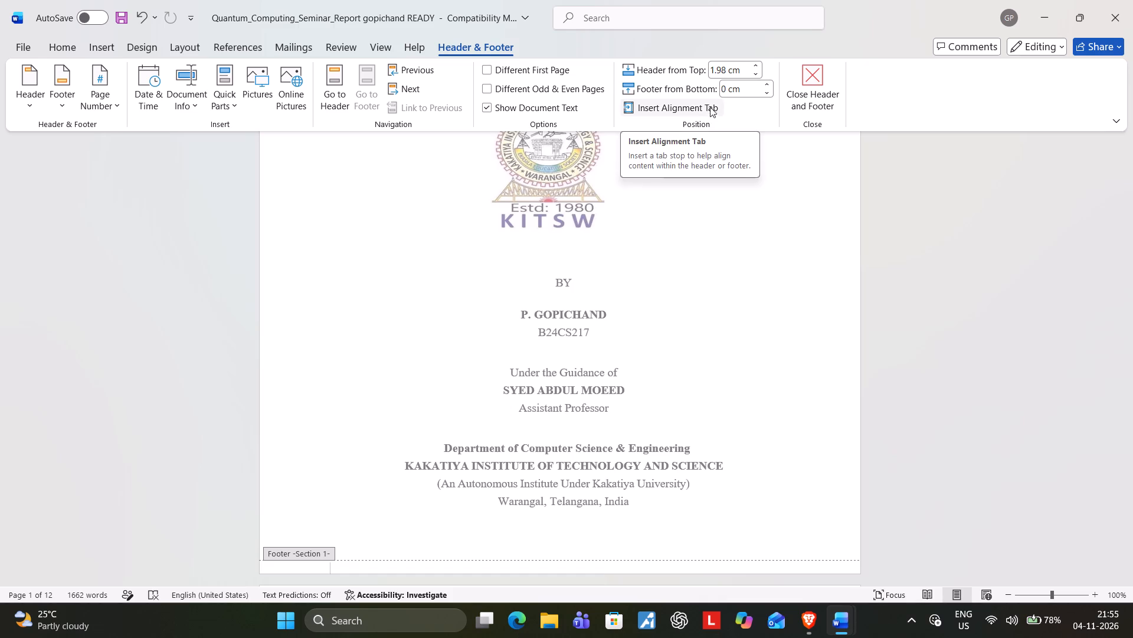
{"action": "double_click", "coordinate": [759, 62]}
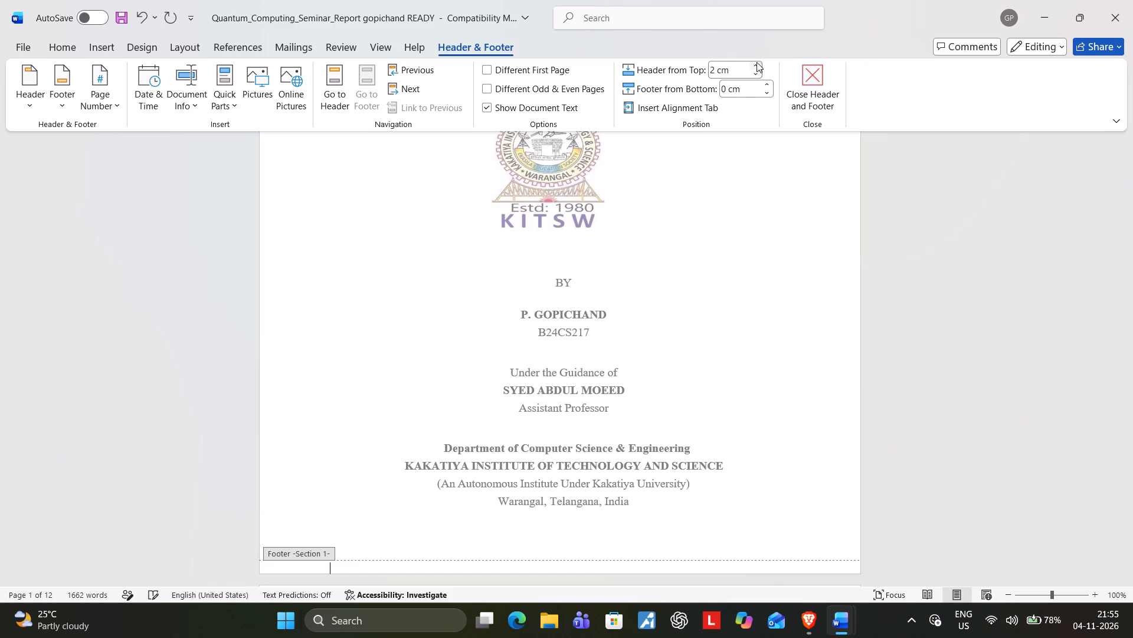
{"action": "left_click", "coordinate": [757, 63]}
{"action": "triple_click", "coordinate": [757, 63]}
{"action": "triple_click", "coordinate": [757, 63]}
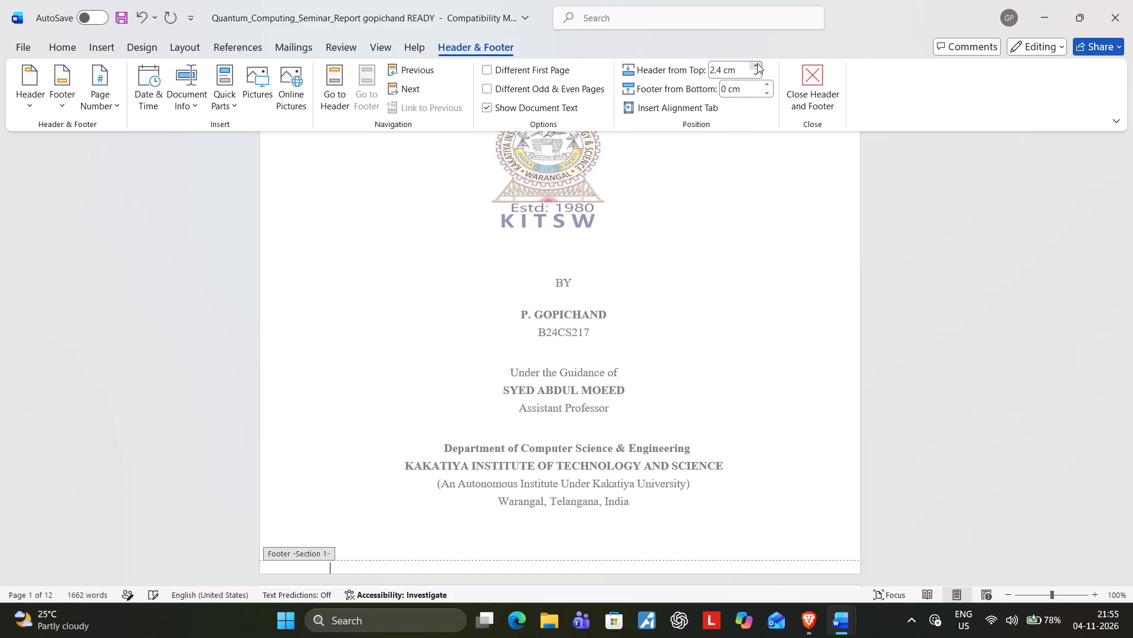
{"action": "triple_click", "coordinate": [757, 63]}
{"action": "left_click", "coordinate": [757, 63]}
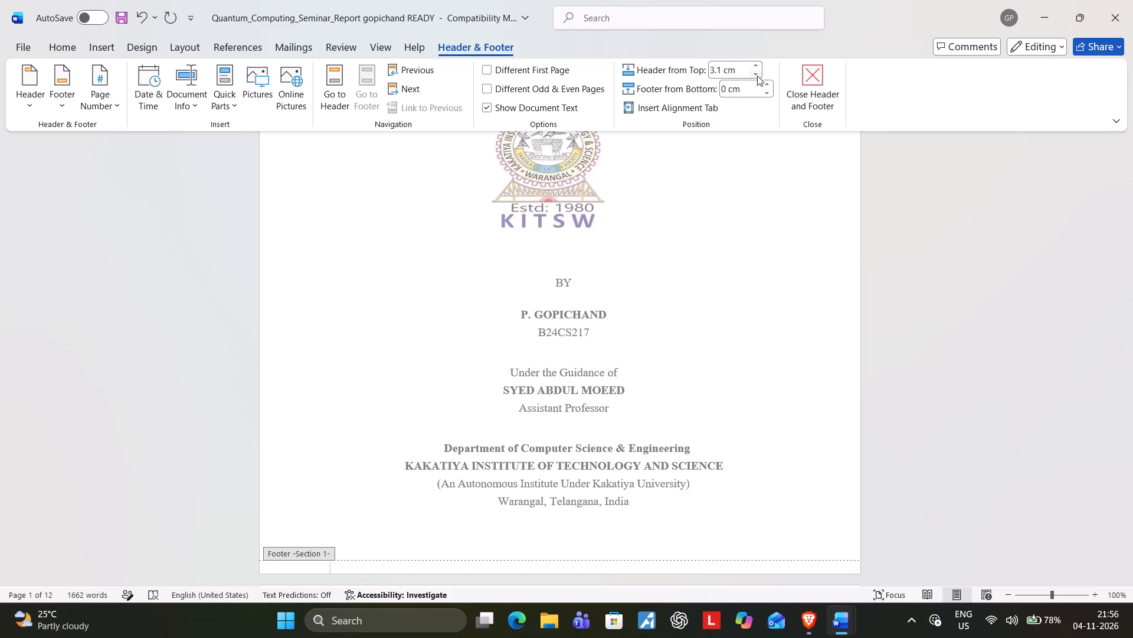
{"action": "left_click", "coordinate": [757, 76]}
{"action": "left_click_drag", "start_coordinate": [742, 67], "coordinate": [738, 74]}
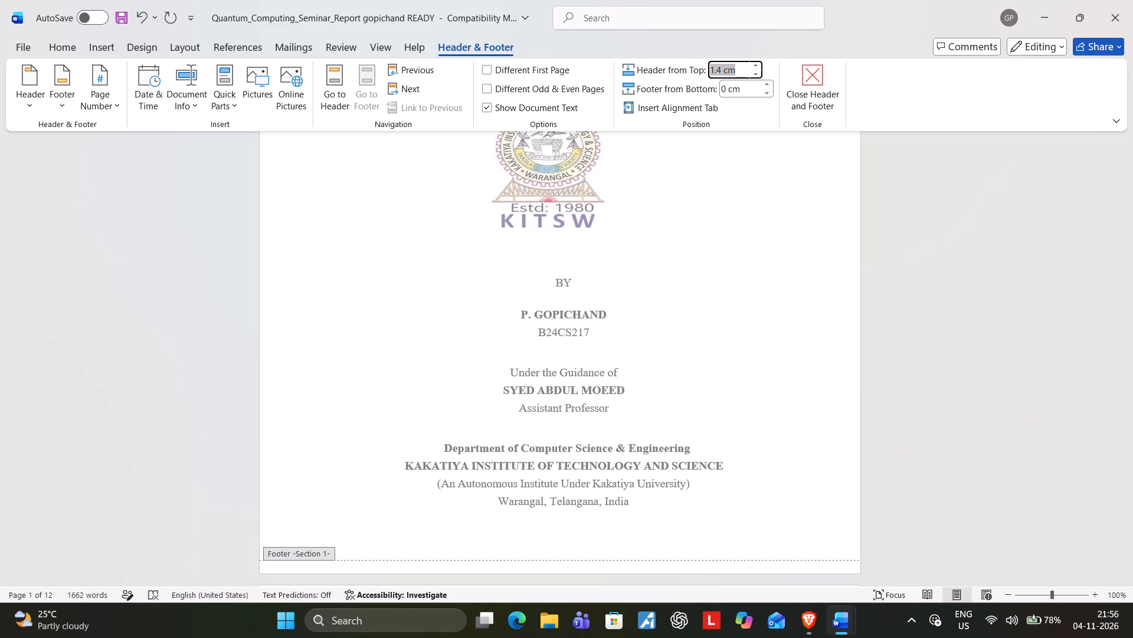
{"action": "key", "text": "0"}
{"action": "key", "text": "Return"}
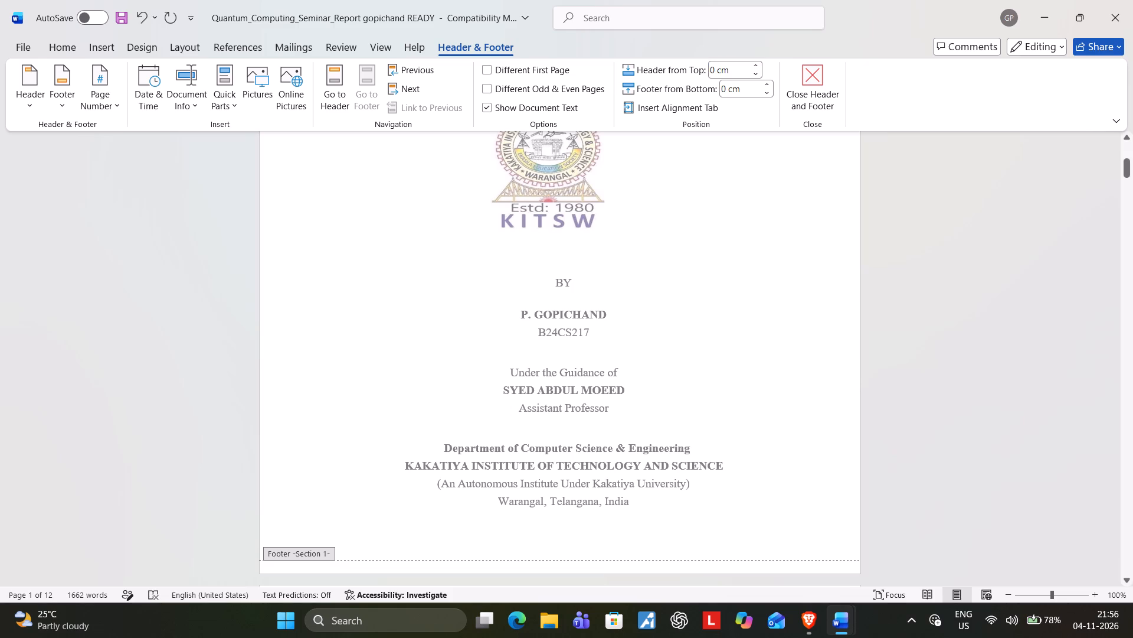
{"action": "left_click", "coordinate": [847, 291]}
{"action": "scroll", "coordinate": [679, 370], "scroll_direction": "up", "scroll_amount": 16}
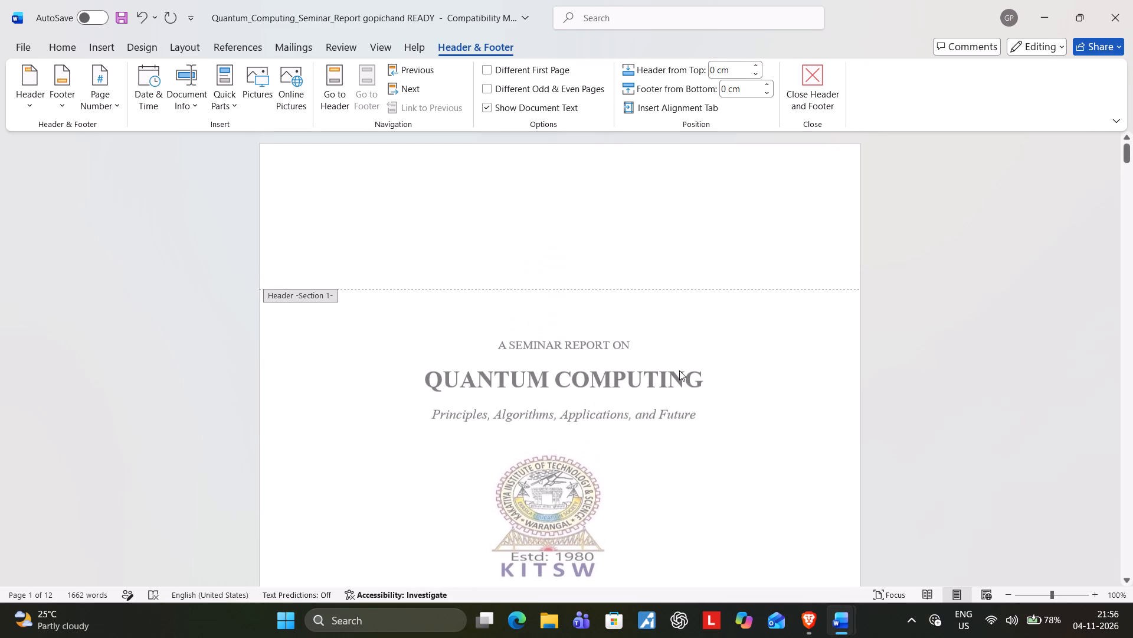
{"action": "double_click", "coordinate": [325, 292]}
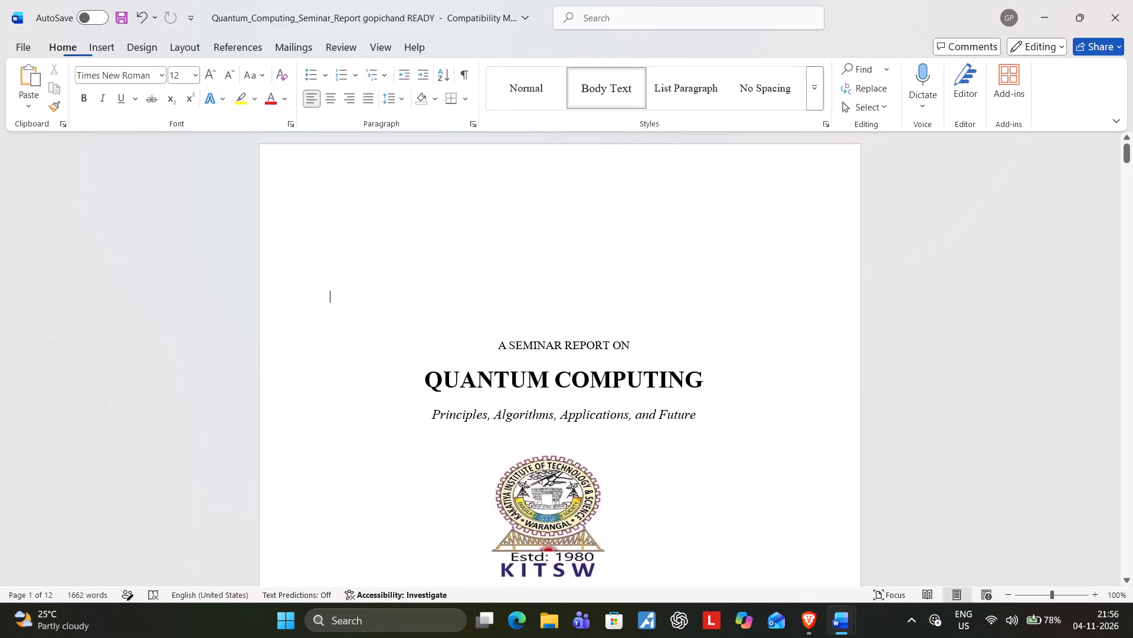
Look through the report from the cover page to Chapter 5 to check the page layout without the banner.
{"action": "scroll", "coordinate": [508, 376], "scroll_direction": "down", "scroll_amount": 16}
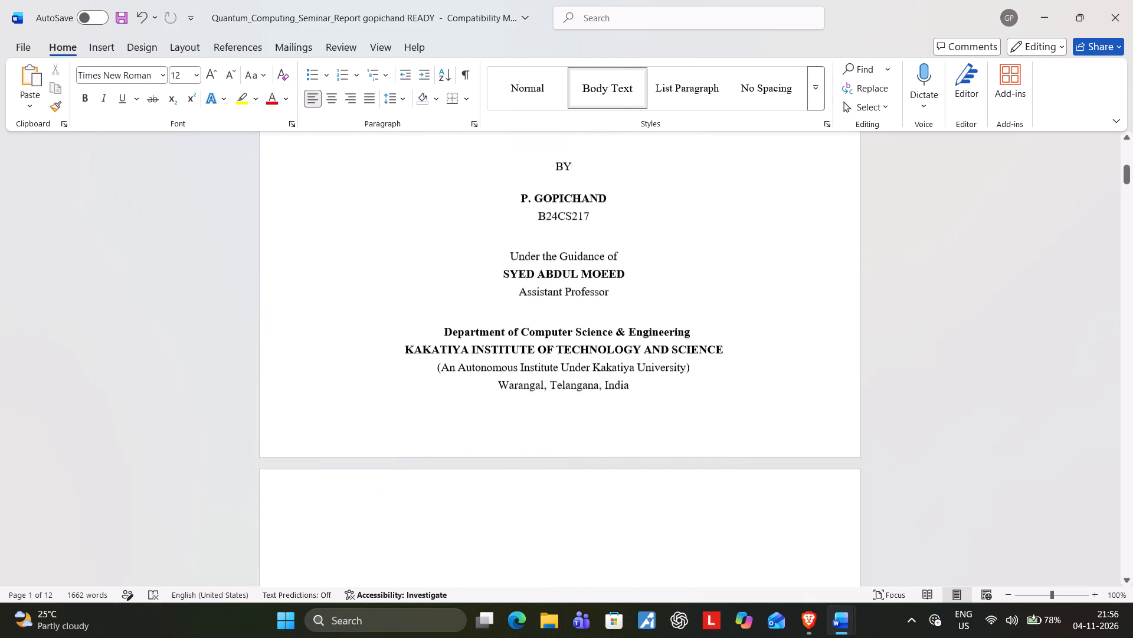
{"action": "scroll", "coordinate": [525, 388], "scroll_direction": "down", "scroll_amount": 18}
{"action": "scroll", "coordinate": [550, 412], "scroll_direction": "down", "scroll_amount": 10}
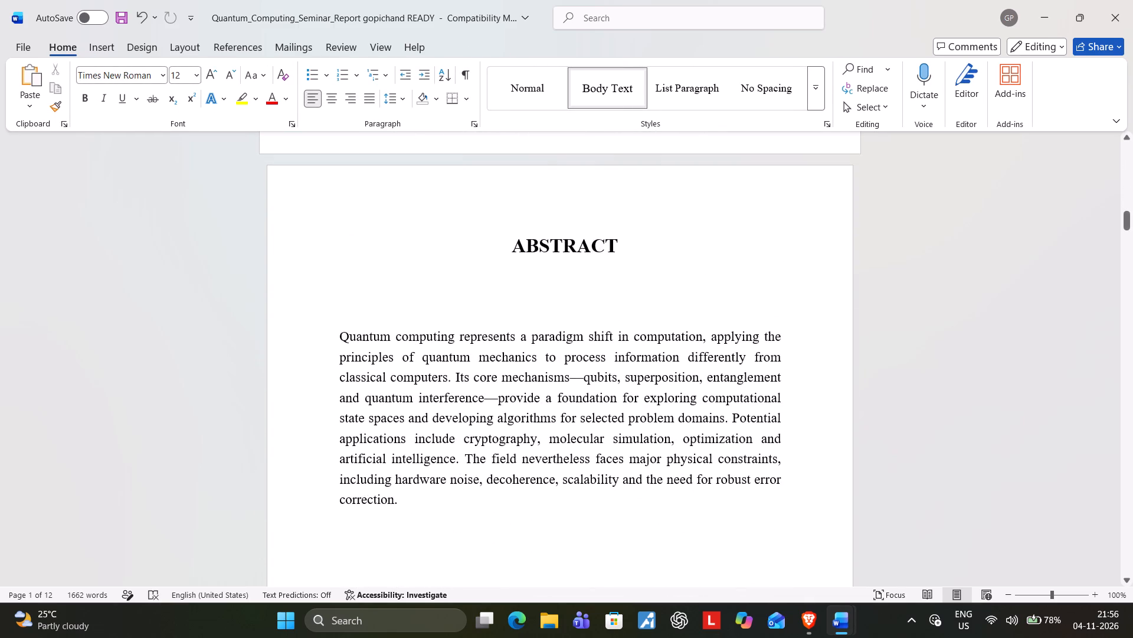
{"action": "scroll", "coordinate": [554, 414], "scroll_direction": "down", "scroll_amount": 3}
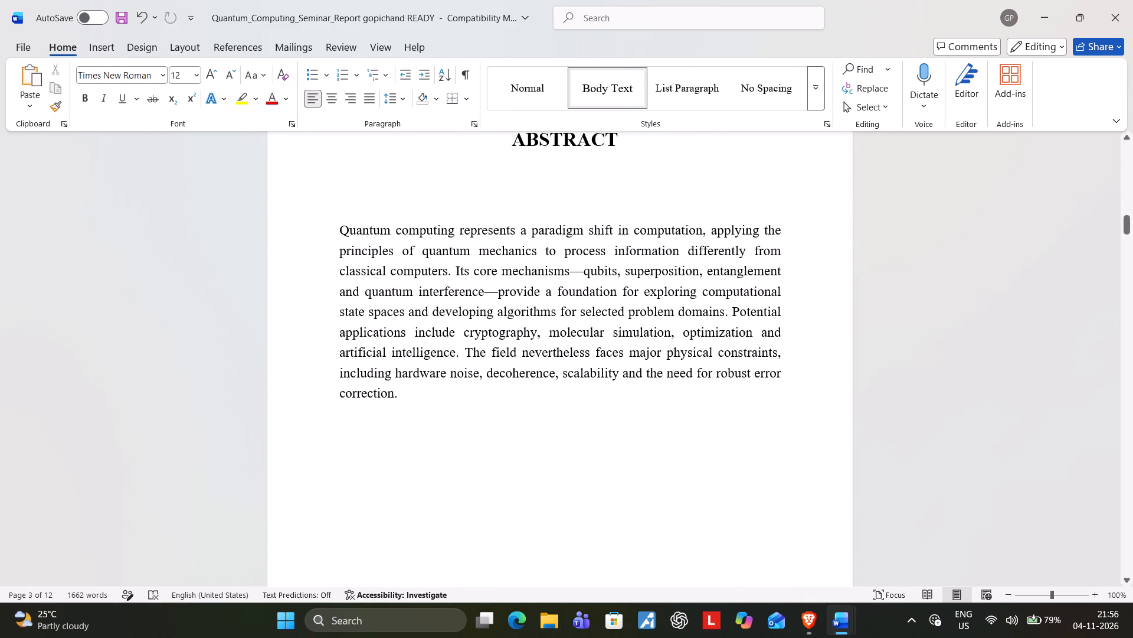
{"action": "scroll", "coordinate": [558, 415], "scroll_direction": "down", "scroll_amount": 12}
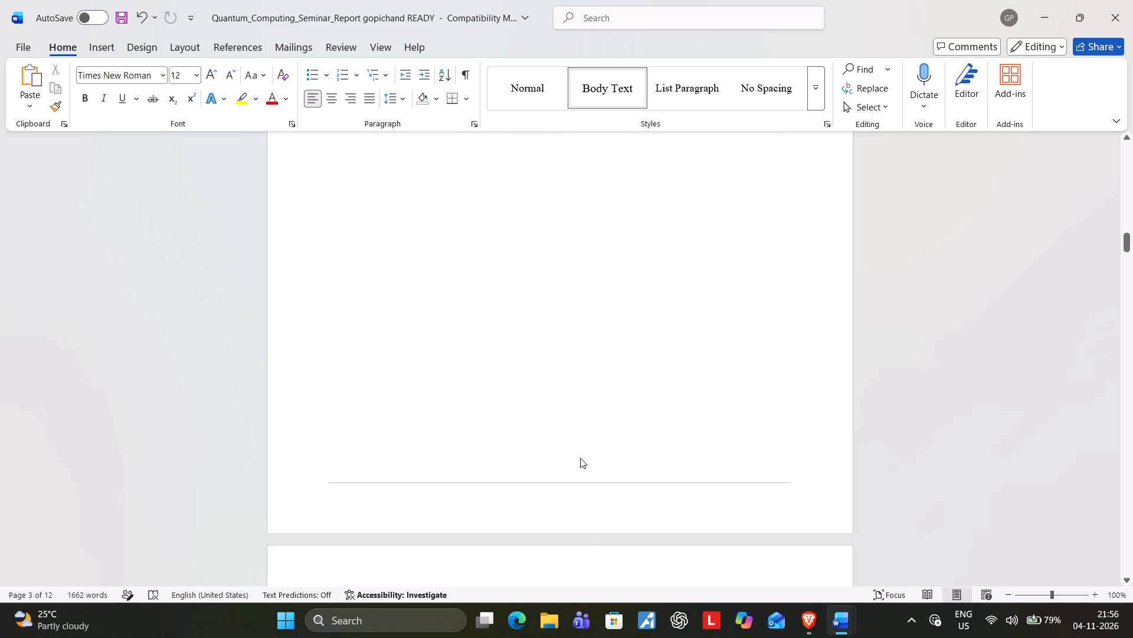
{"action": "scroll", "coordinate": [552, 525], "scroll_direction": "down", "scroll_amount": 17}
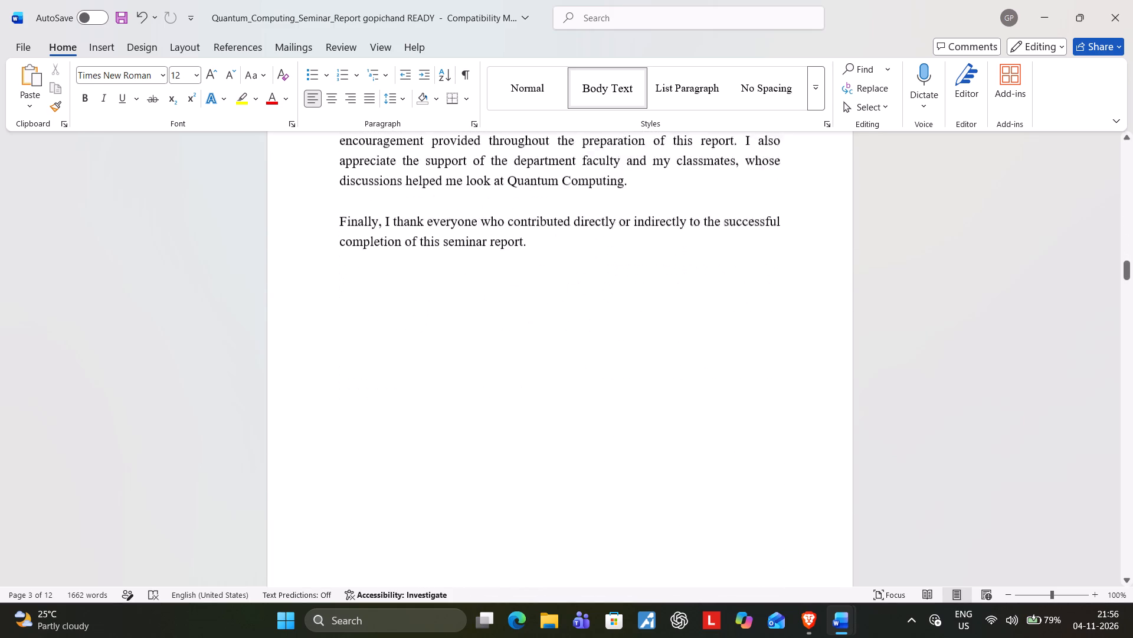
{"action": "scroll", "coordinate": [551, 530], "scroll_direction": "down", "scroll_amount": 20}
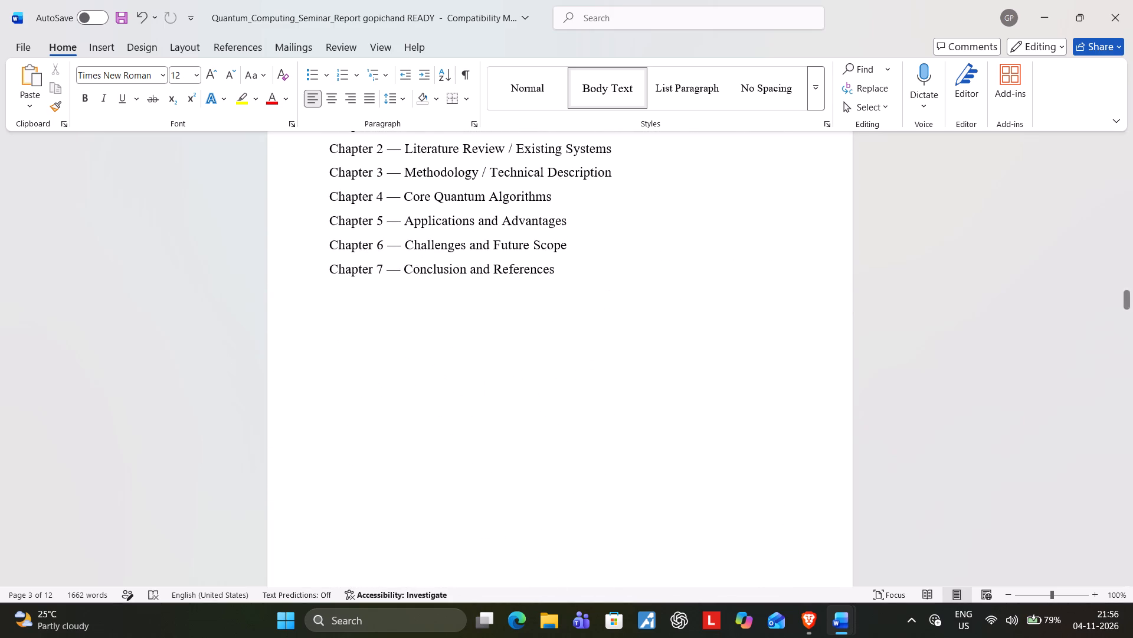
{"action": "scroll", "coordinate": [616, 490], "scroll_direction": "down", "scroll_amount": 5}
{"action": "scroll", "coordinate": [431, 523], "scroll_direction": "down", "scroll_amount": 12}
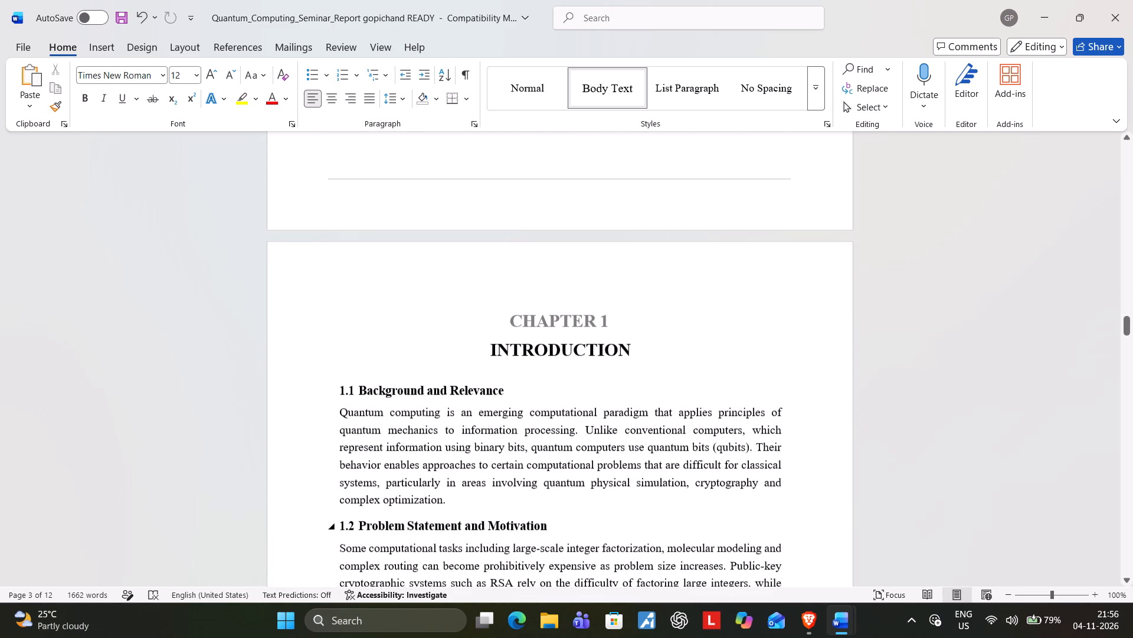
{"action": "scroll", "coordinate": [440, 517], "scroll_direction": "down", "scroll_amount": 12}
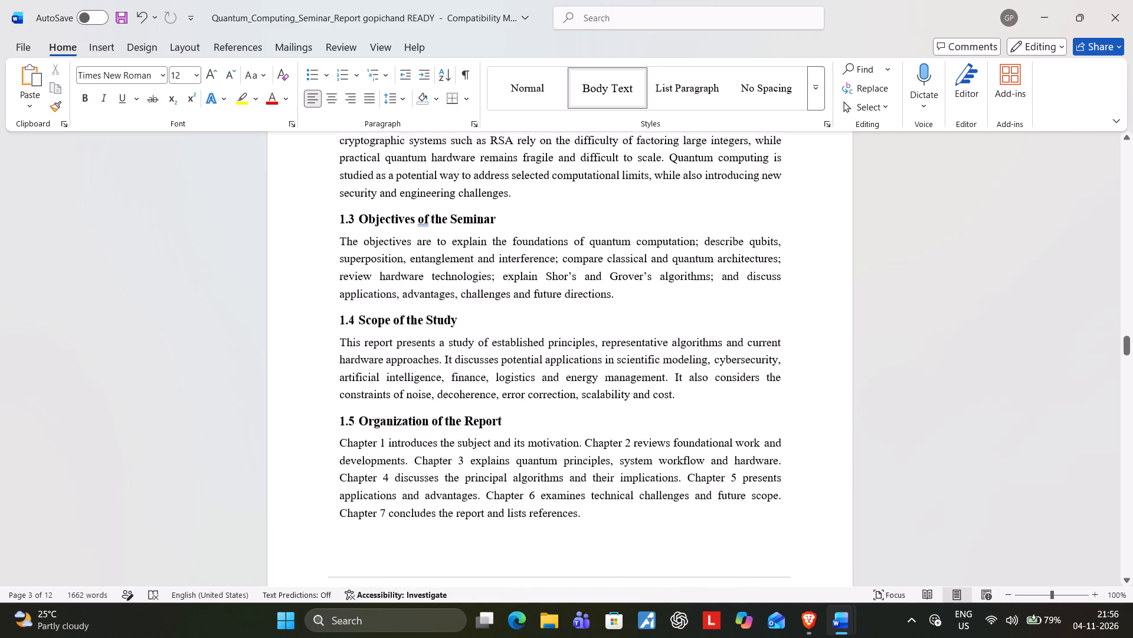
{"action": "scroll", "coordinate": [440, 517], "scroll_direction": "down", "scroll_amount": 17}
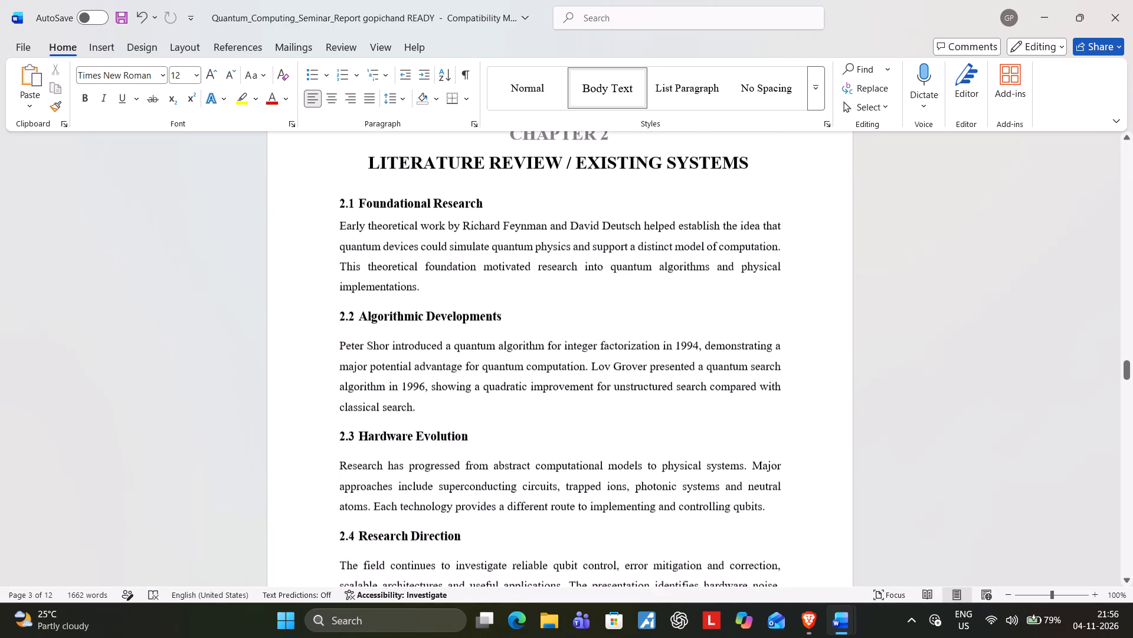
{"action": "scroll", "coordinate": [440, 517], "scroll_direction": "down", "scroll_amount": 17}
{"action": "scroll", "coordinate": [440, 518], "scroll_direction": "down", "scroll_amount": 5}
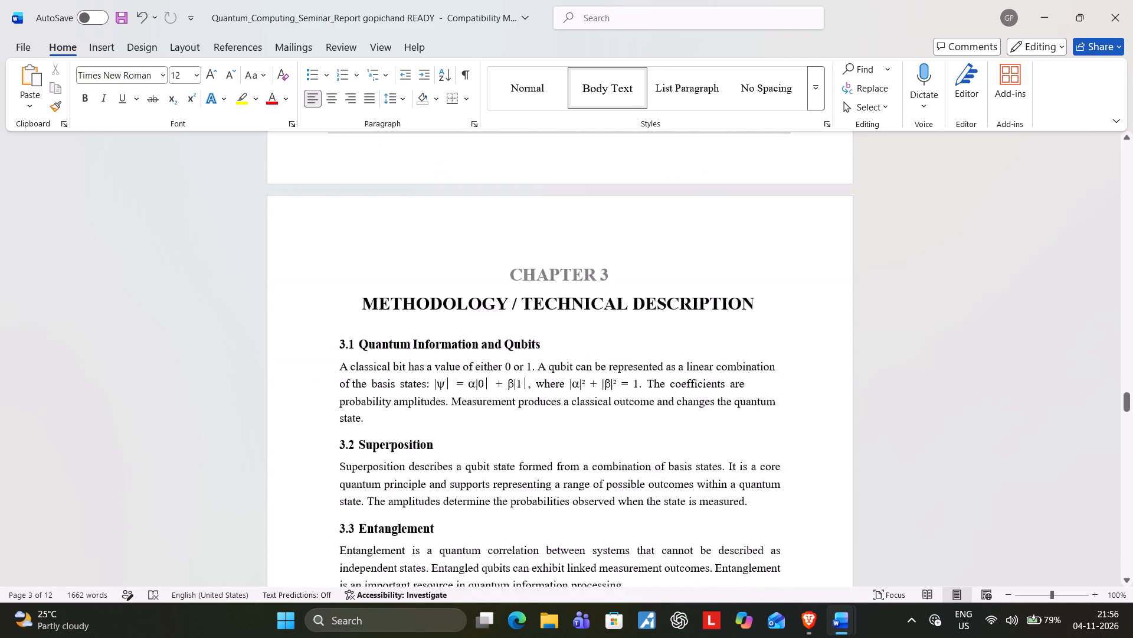
{"action": "scroll", "coordinate": [440, 518], "scroll_direction": "down", "scroll_amount": 14}
{"action": "scroll", "coordinate": [440, 519], "scroll_direction": "down", "scroll_amount": 11}
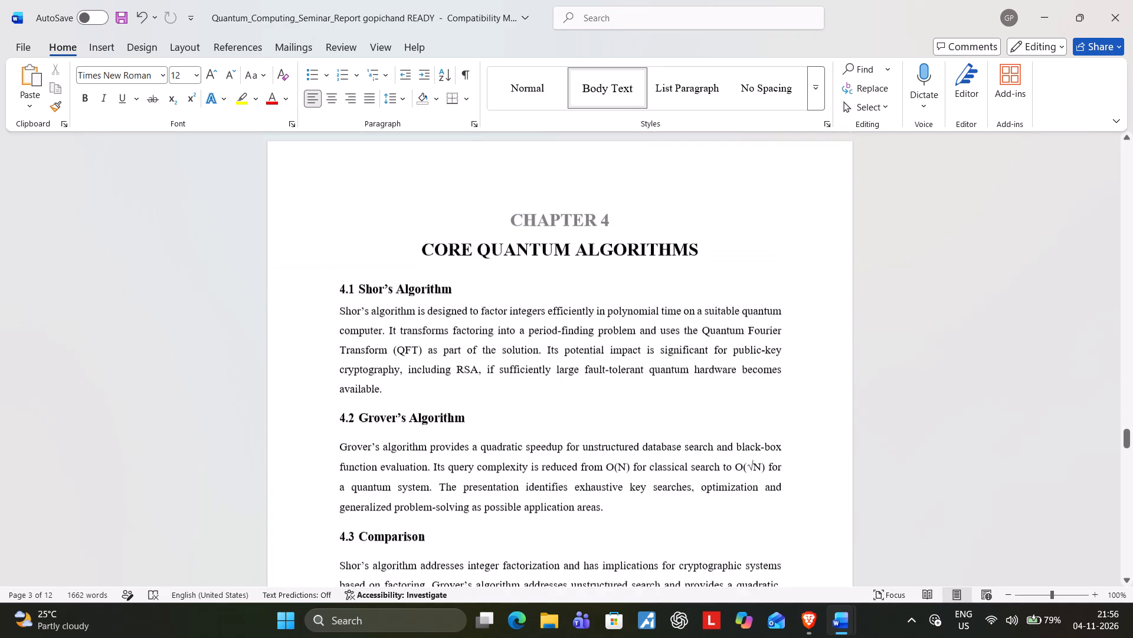
{"action": "scroll", "coordinate": [440, 519], "scroll_direction": "down", "scroll_amount": 12}
{"action": "scroll", "coordinate": [440, 519], "scroll_direction": "down", "scroll_amount": 9}
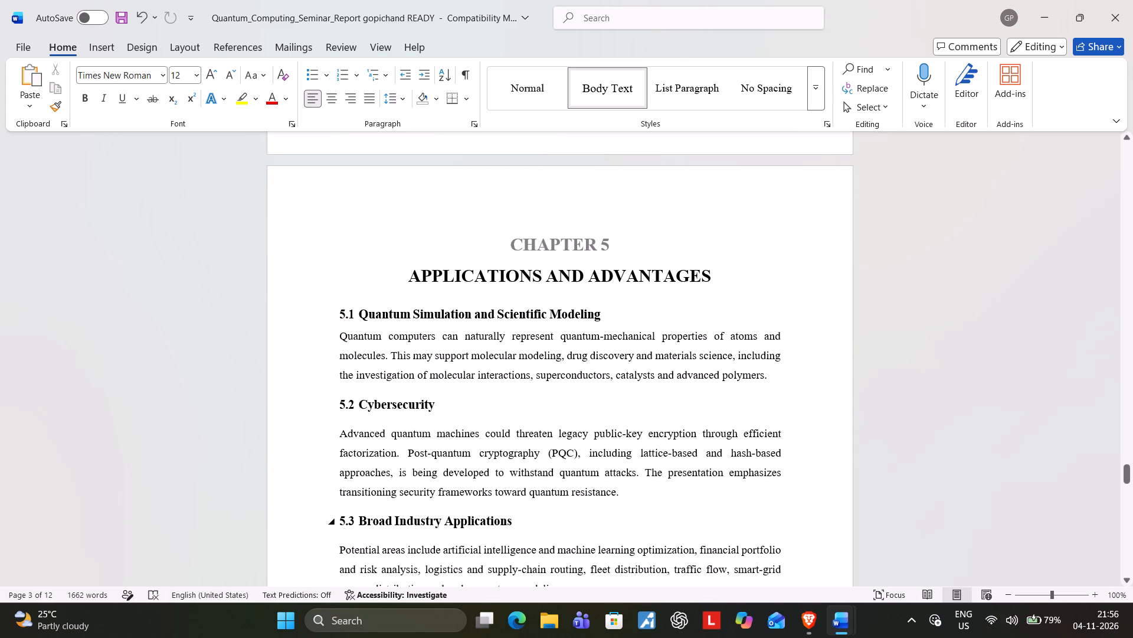
{"action": "scroll", "coordinate": [440, 519], "scroll_direction": "up", "scroll_amount": 14}
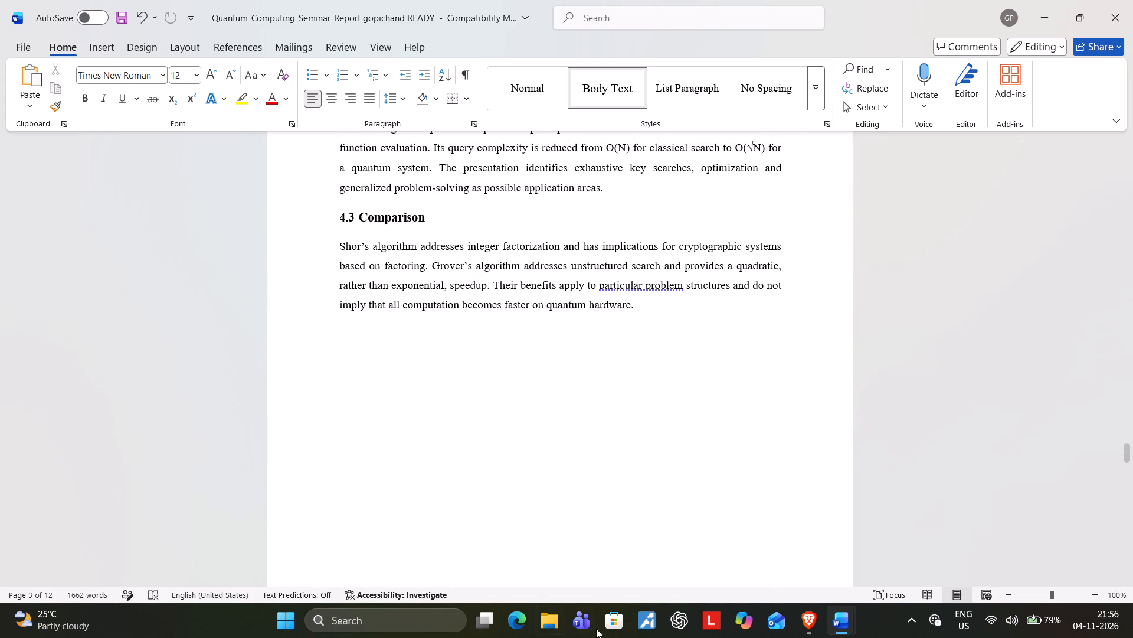
Switch to Document1, the new document holding the copied institute banner.
{"action": "left_click", "coordinate": [837, 623]}
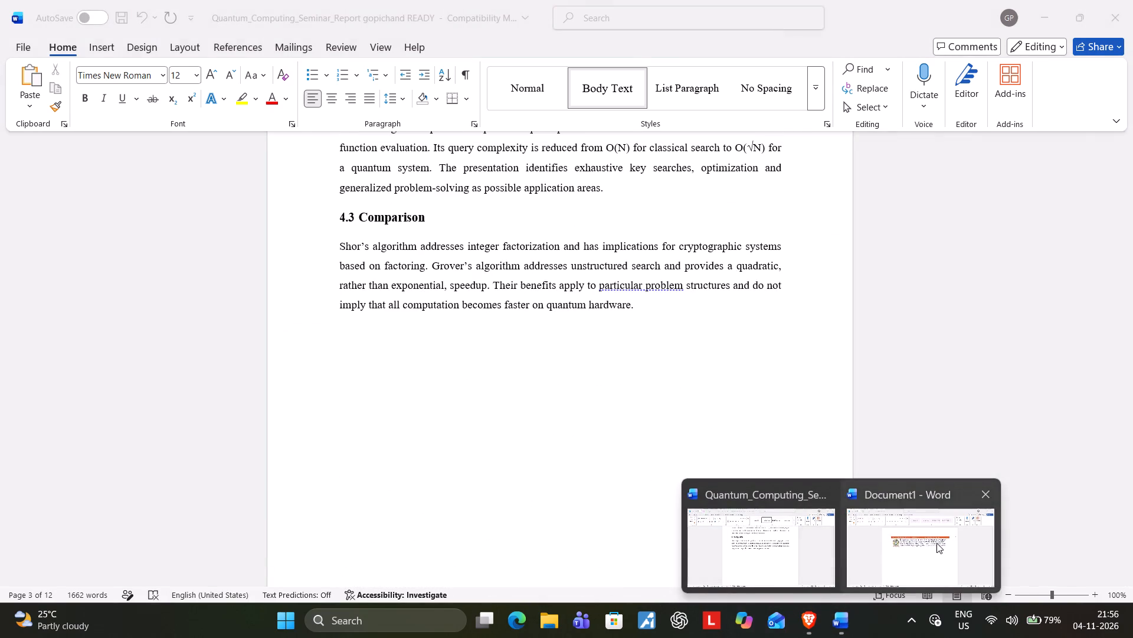
{"action": "left_click", "coordinate": [936, 543]}
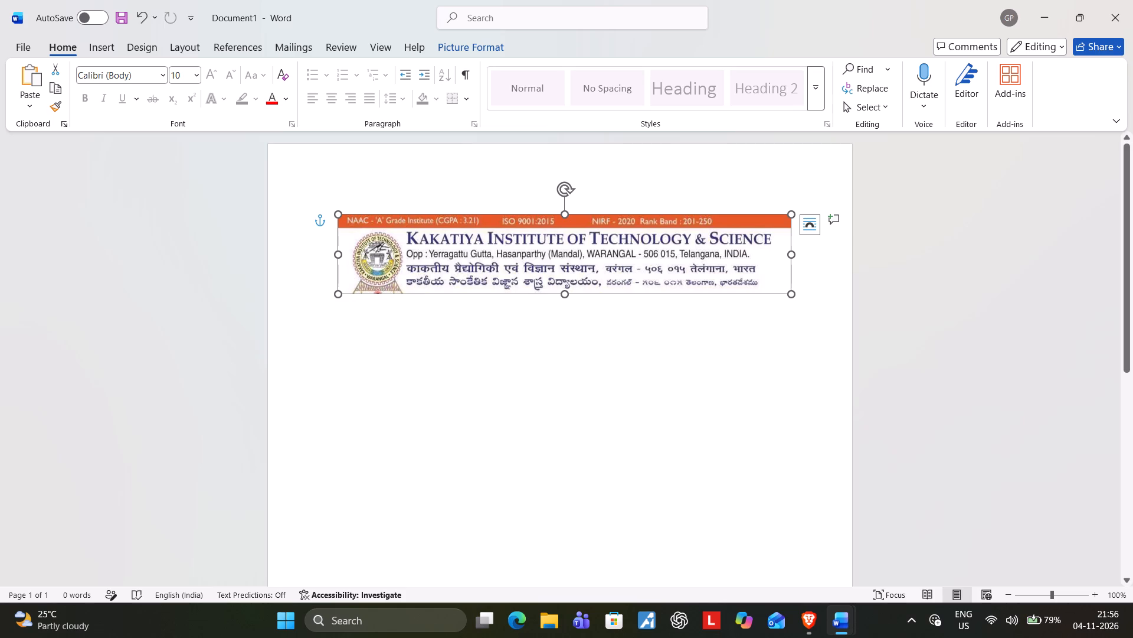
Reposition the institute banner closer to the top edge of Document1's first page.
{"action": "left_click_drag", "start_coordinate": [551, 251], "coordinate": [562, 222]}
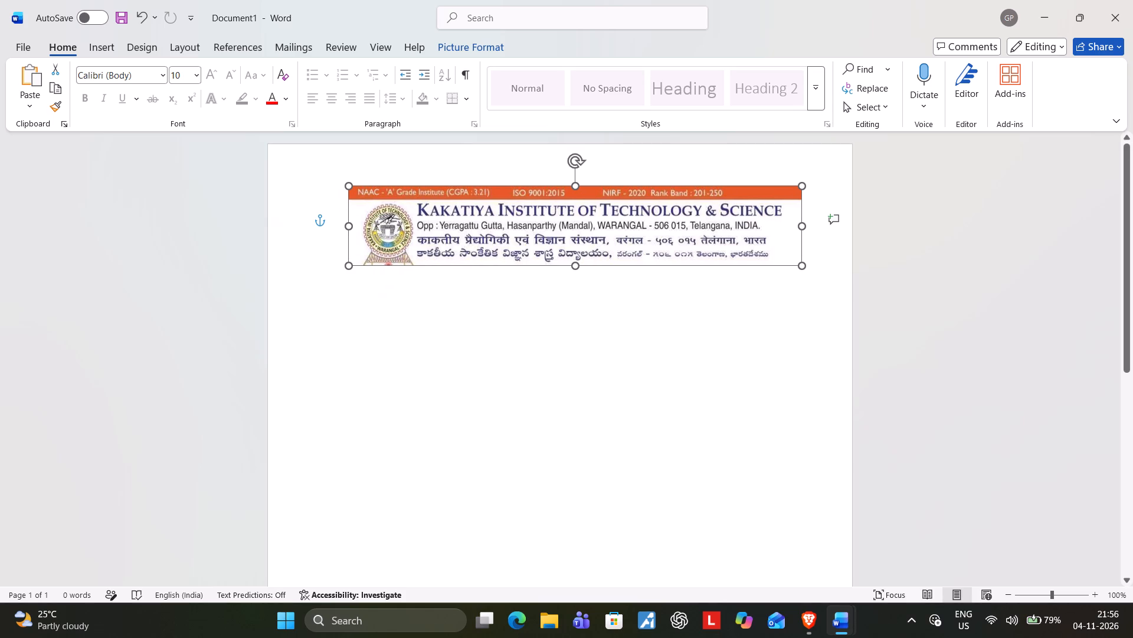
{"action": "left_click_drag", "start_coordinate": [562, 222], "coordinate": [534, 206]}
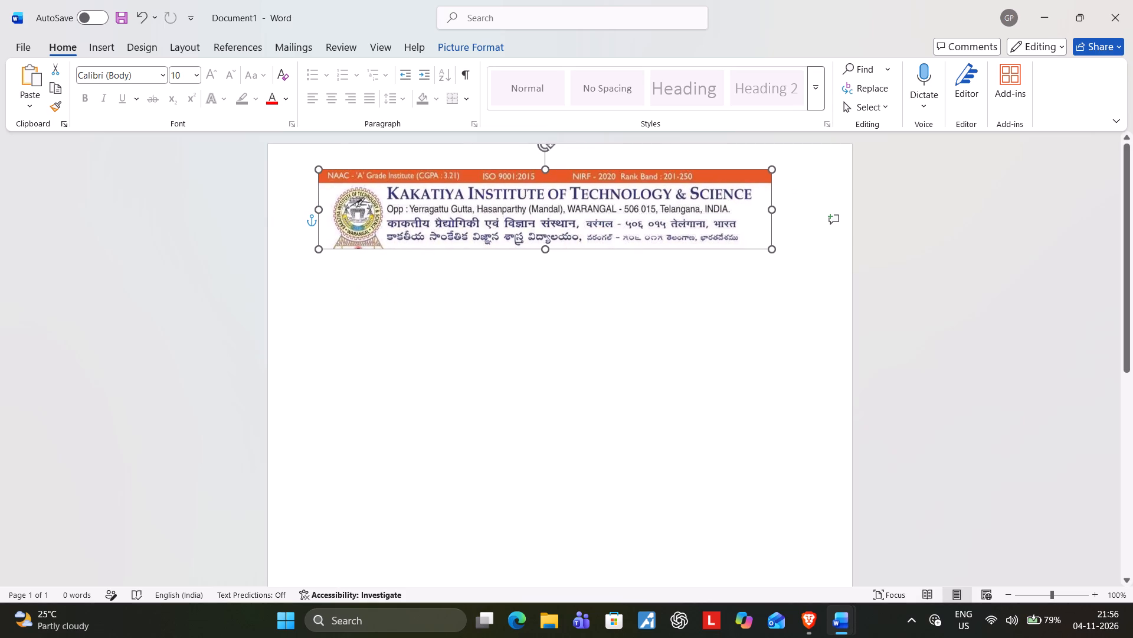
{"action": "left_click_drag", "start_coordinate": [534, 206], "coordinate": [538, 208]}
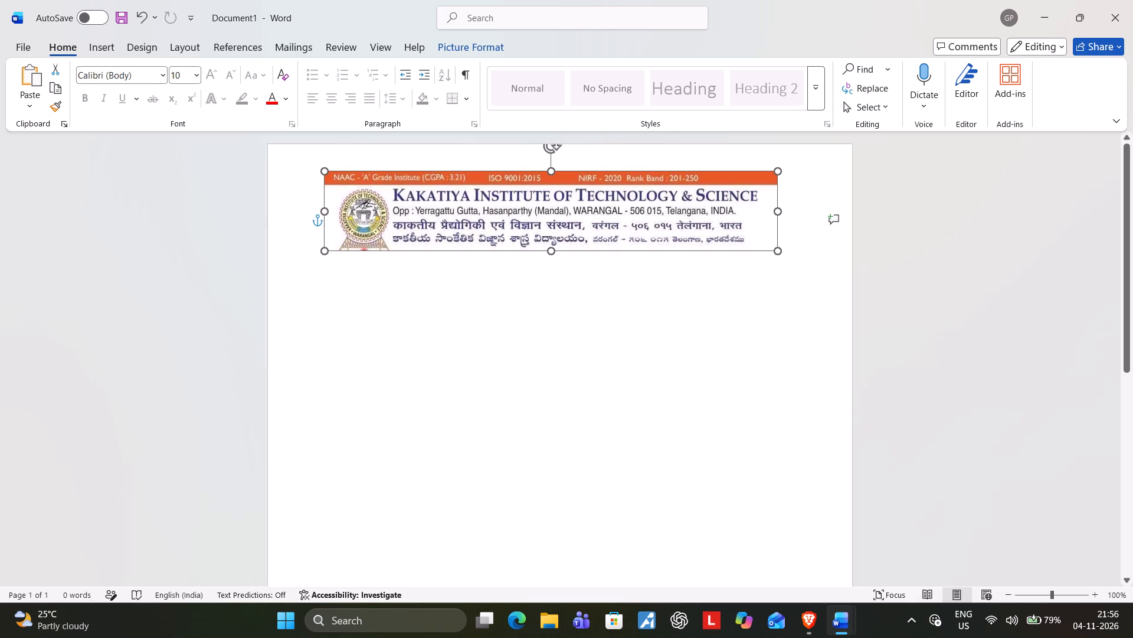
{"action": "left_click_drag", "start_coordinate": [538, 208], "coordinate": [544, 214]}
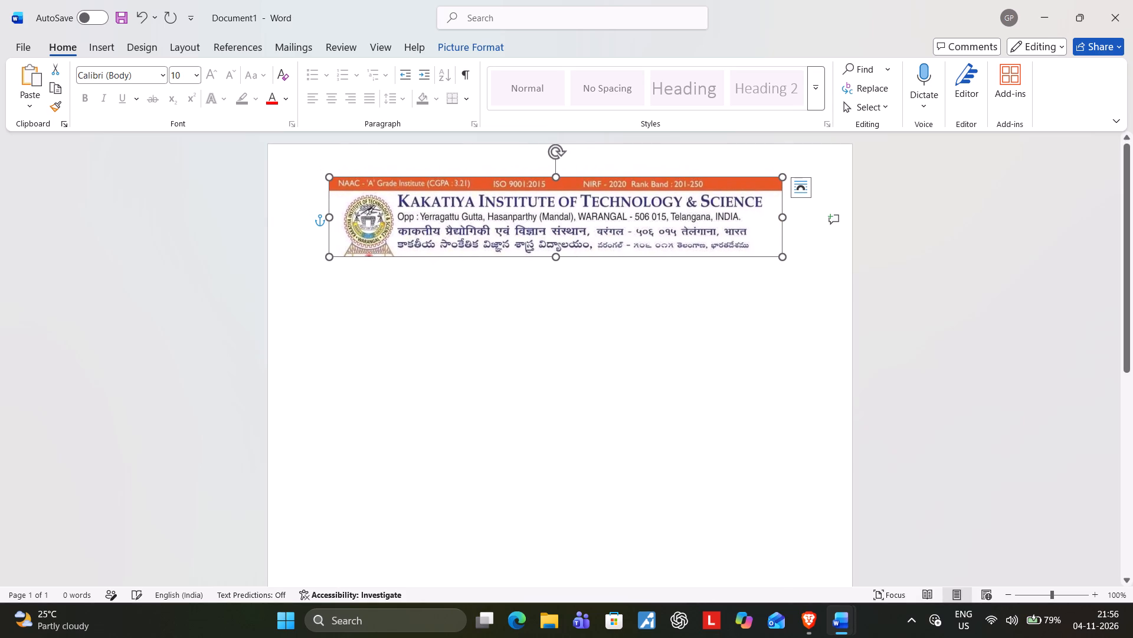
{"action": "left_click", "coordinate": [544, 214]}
Insert a blank page in Document1 from a text position just below the banner.
{"action": "double_click", "coordinate": [529, 294]}
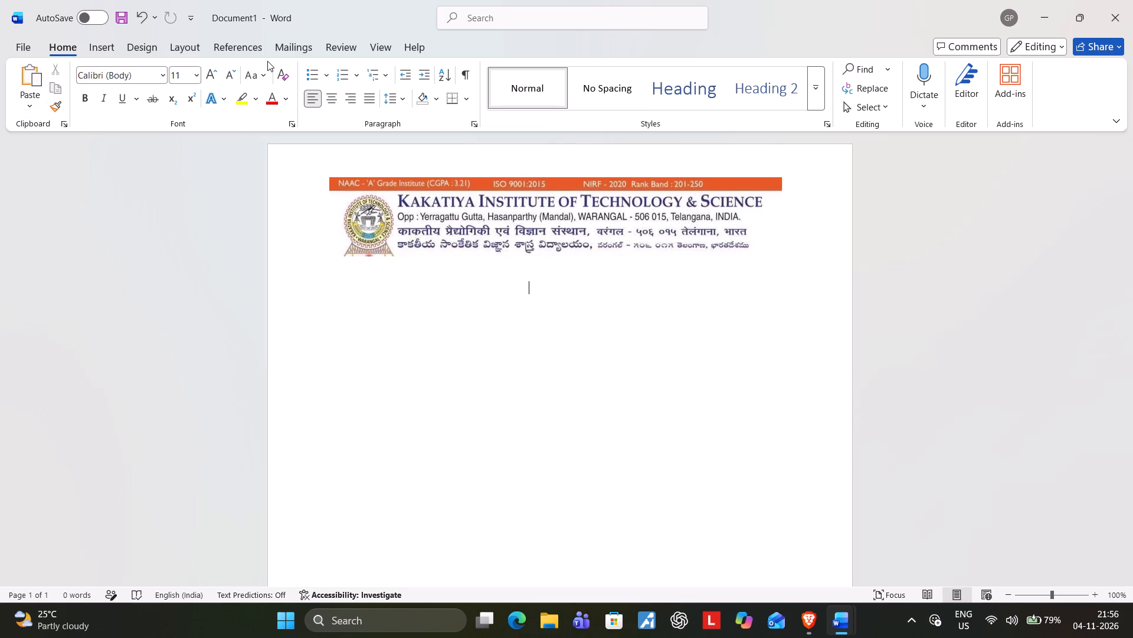
{"action": "left_click", "coordinate": [109, 44]}
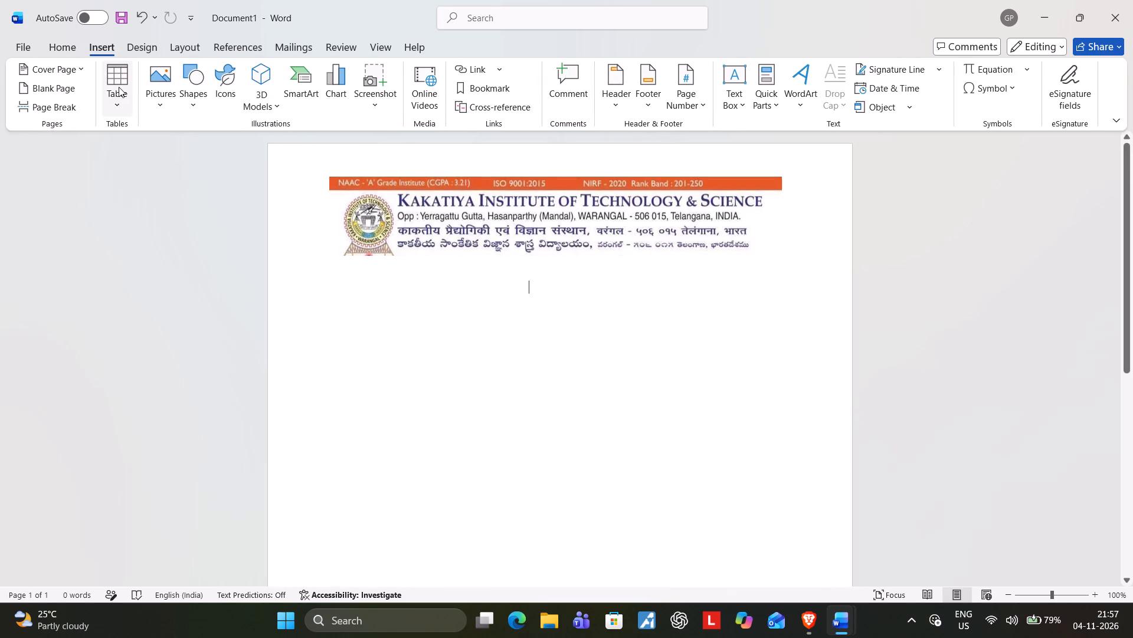
{"action": "left_click", "coordinate": [48, 84]}
{"action": "scroll", "coordinate": [626, 409], "scroll_direction": "up", "scroll_amount": 8}
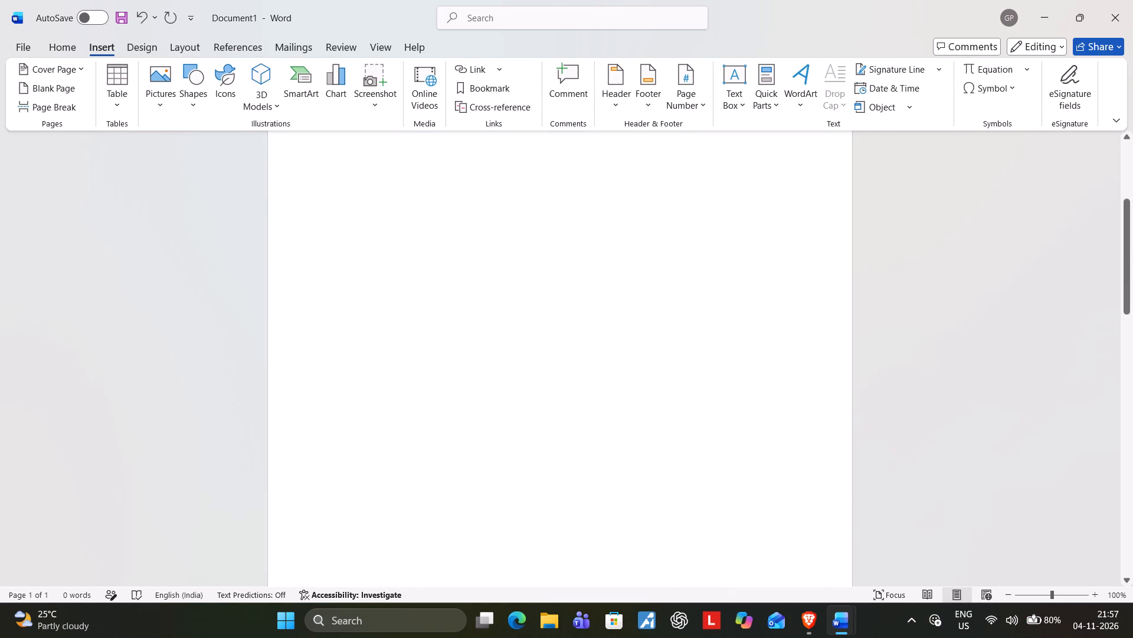
{"action": "scroll", "coordinate": [626, 409], "scroll_direction": "up", "scroll_amount": 16}
{"action": "scroll", "coordinate": [626, 409], "scroll_direction": "down", "scroll_amount": 13}
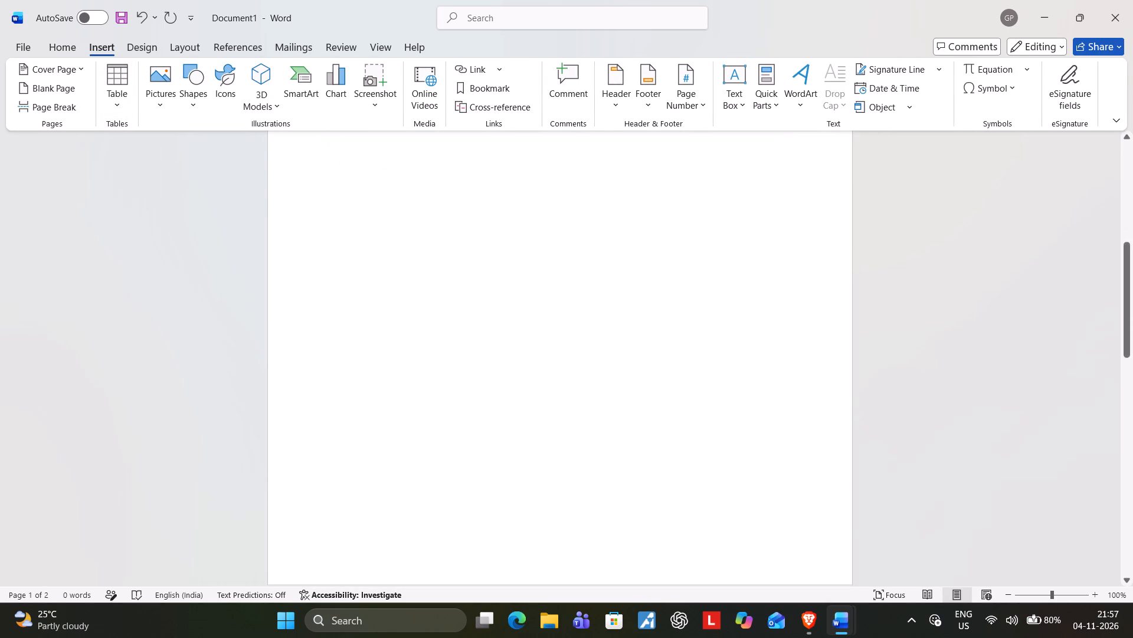
{"action": "scroll", "coordinate": [646, 410], "scroll_direction": "down", "scroll_amount": 10}
Move the institute banner from Document1's first page to the top of the second page, leaving the first page empty.
{"action": "scroll", "coordinate": [648, 411], "scroll_direction": "up", "scroll_amount": 20}
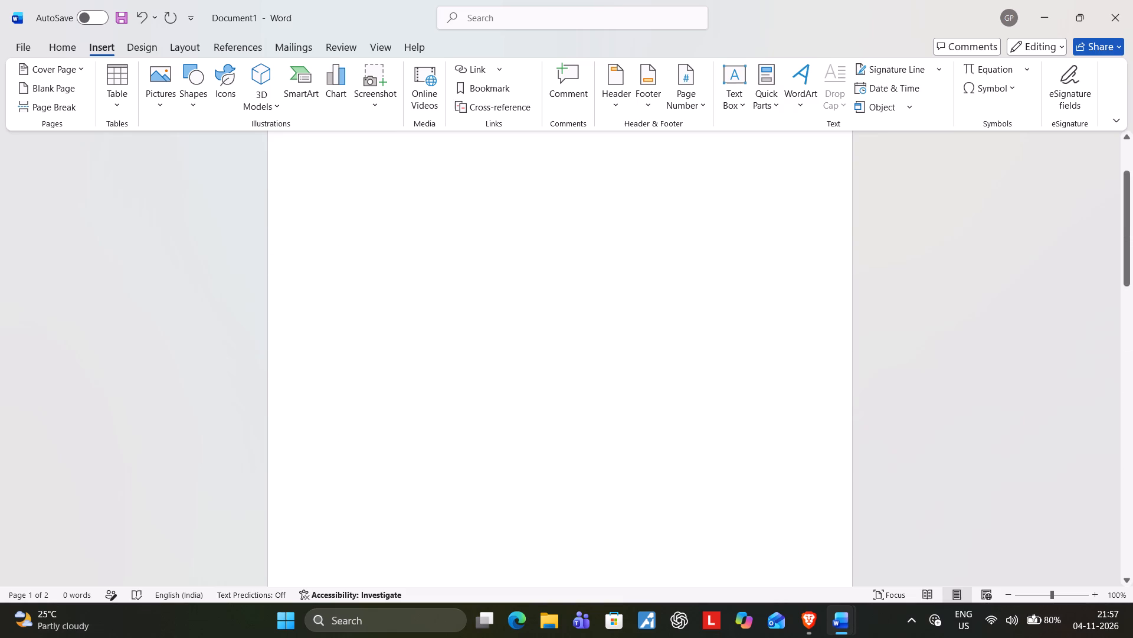
{"action": "scroll", "coordinate": [648, 411], "scroll_direction": "up", "scroll_amount": 5}
{"action": "left_click_drag", "start_coordinate": [585, 223], "coordinate": [578, 526]}
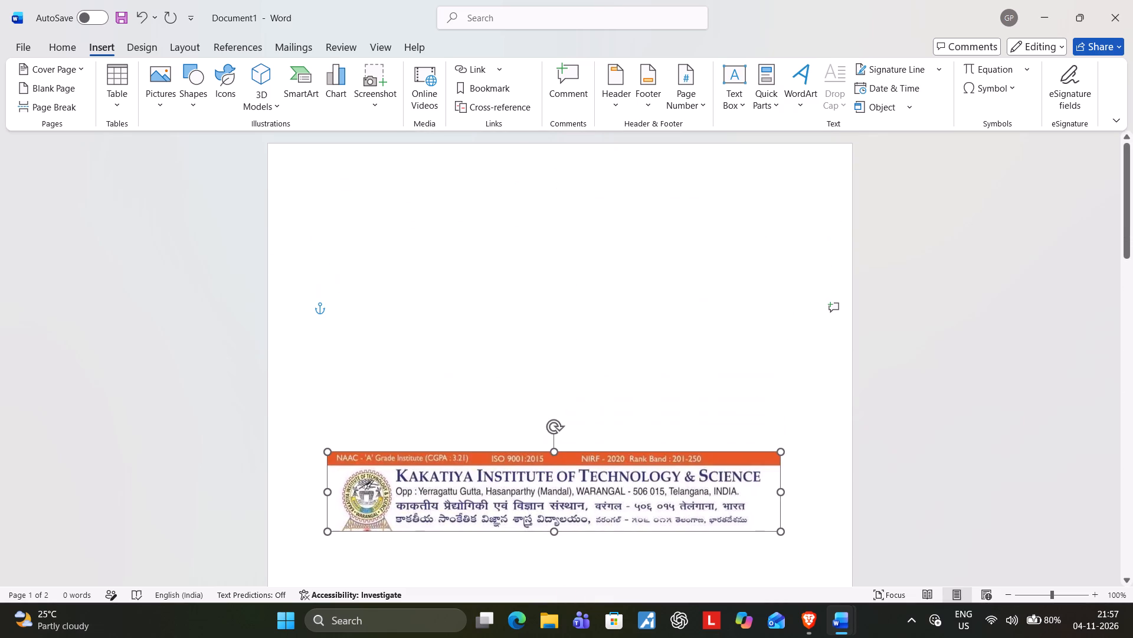
{"action": "left_click_drag", "start_coordinate": [578, 526], "coordinate": [567, 613]}
{"action": "scroll", "coordinate": [625, 398], "scroll_direction": "down", "scroll_amount": 5}
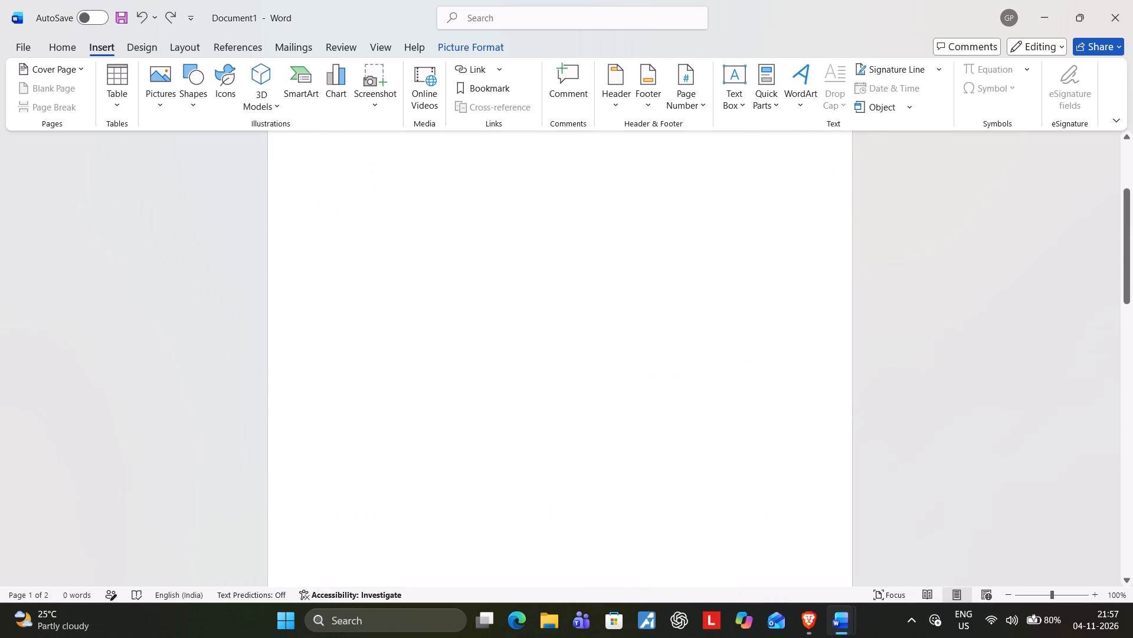
{"action": "scroll", "coordinate": [625, 399], "scroll_direction": "down", "scroll_amount": 1}
{"action": "scroll", "coordinate": [625, 399], "scroll_direction": "up", "scroll_amount": 3}
{"action": "left_click_drag", "start_coordinate": [630, 141], "coordinate": [631, 272]}
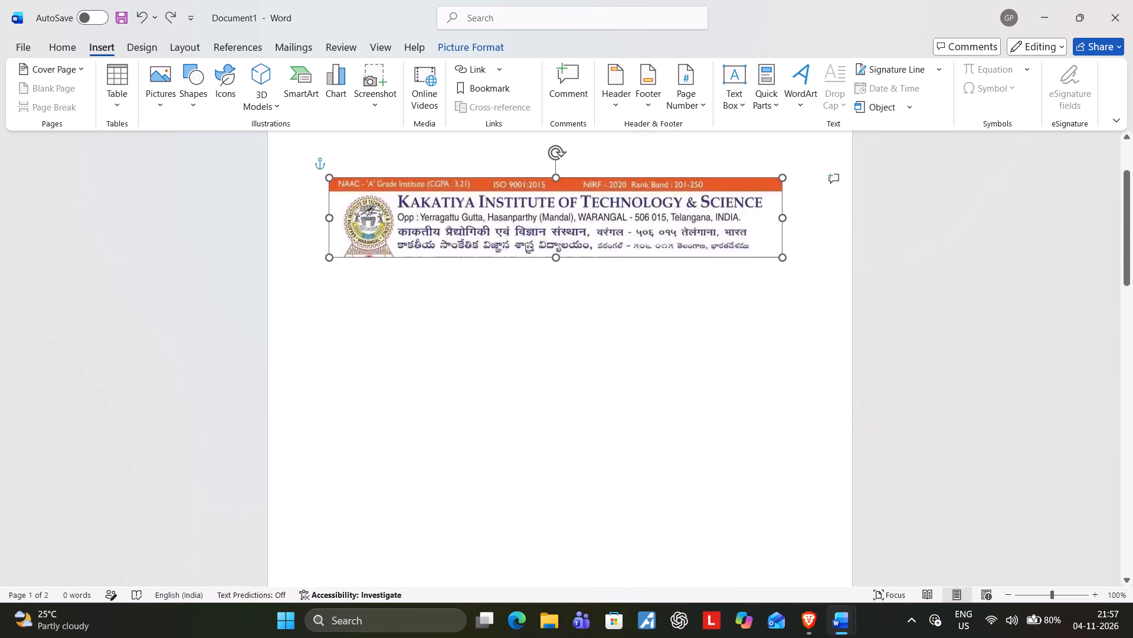
{"action": "left_click_drag", "start_coordinate": [631, 272], "coordinate": [629, 430]}
{"action": "scroll", "coordinate": [862, 470], "scroll_direction": "down", "scroll_amount": 4}
{"action": "scroll", "coordinate": [936, 424], "scroll_direction": "down", "scroll_amount": 3}
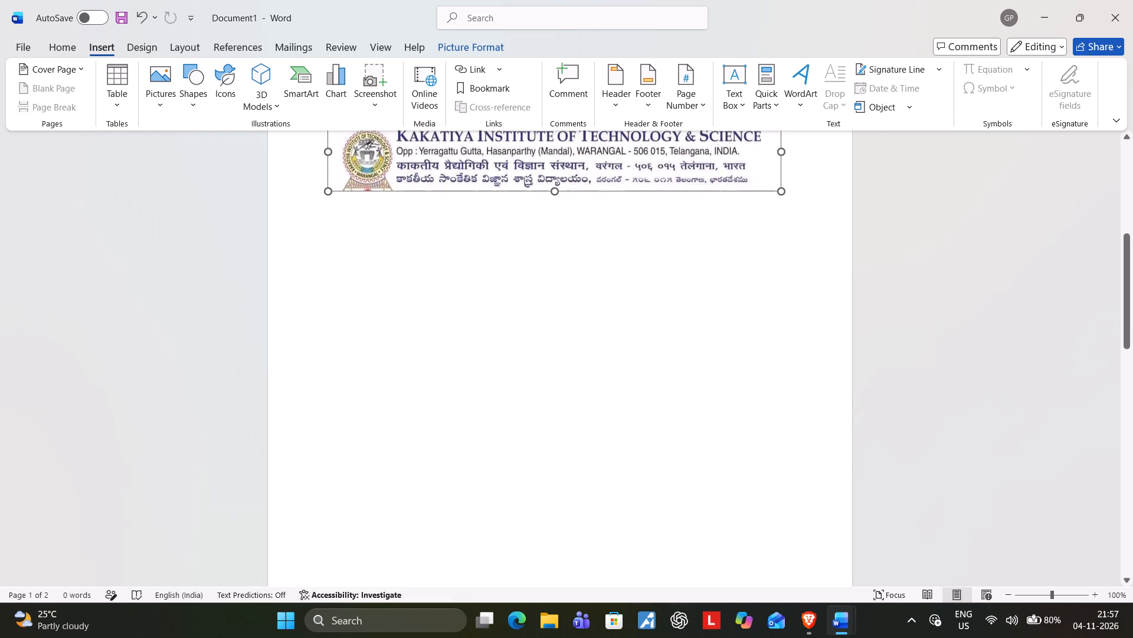
{"action": "left_click_drag", "start_coordinate": [624, 158], "coordinate": [627, 414]}
{"action": "scroll", "coordinate": [829, 342], "scroll_direction": "down", "scroll_amount": 5}
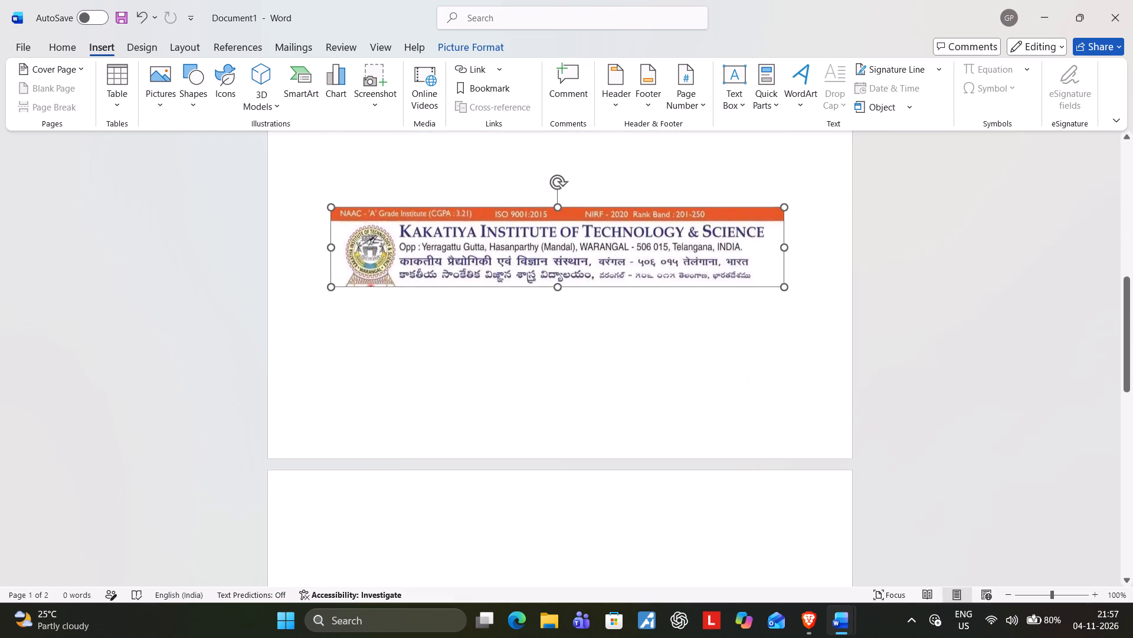
{"action": "scroll", "coordinate": [880, 338], "scroll_direction": "down", "scroll_amount": 4}
{"action": "scroll", "coordinate": [702, 190], "scroll_direction": "up", "scroll_amount": 1}
{"action": "left_click_drag", "start_coordinate": [677, 147], "coordinate": [685, 444]}
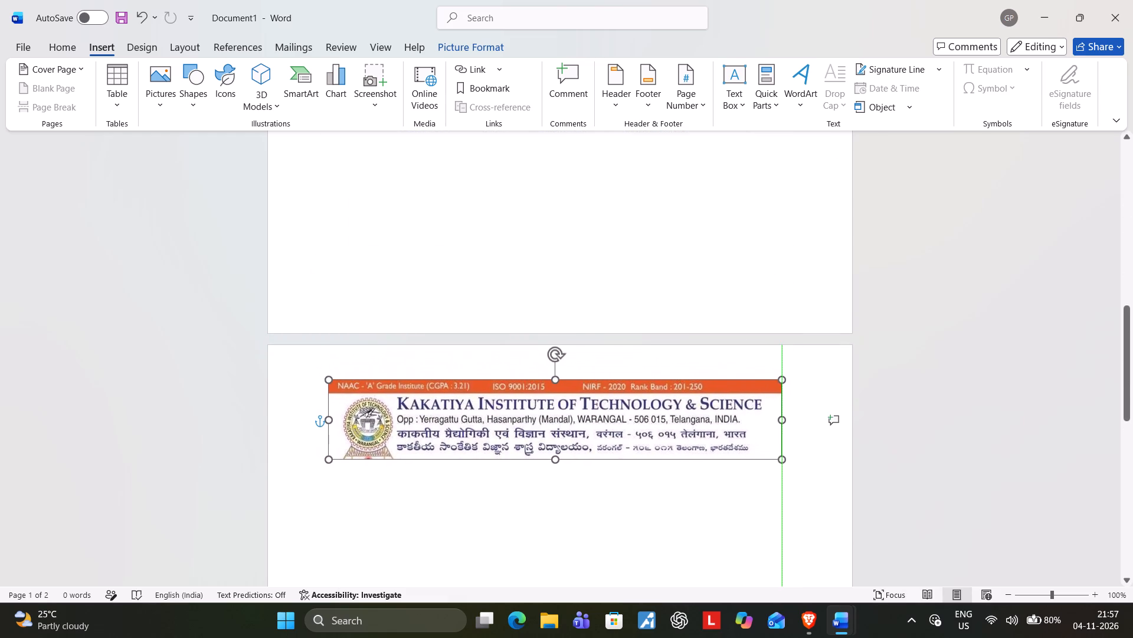
{"action": "left_click_drag", "start_coordinate": [685, 444], "coordinate": [676, 436]}
{"action": "left_click", "coordinate": [1116, 424]}
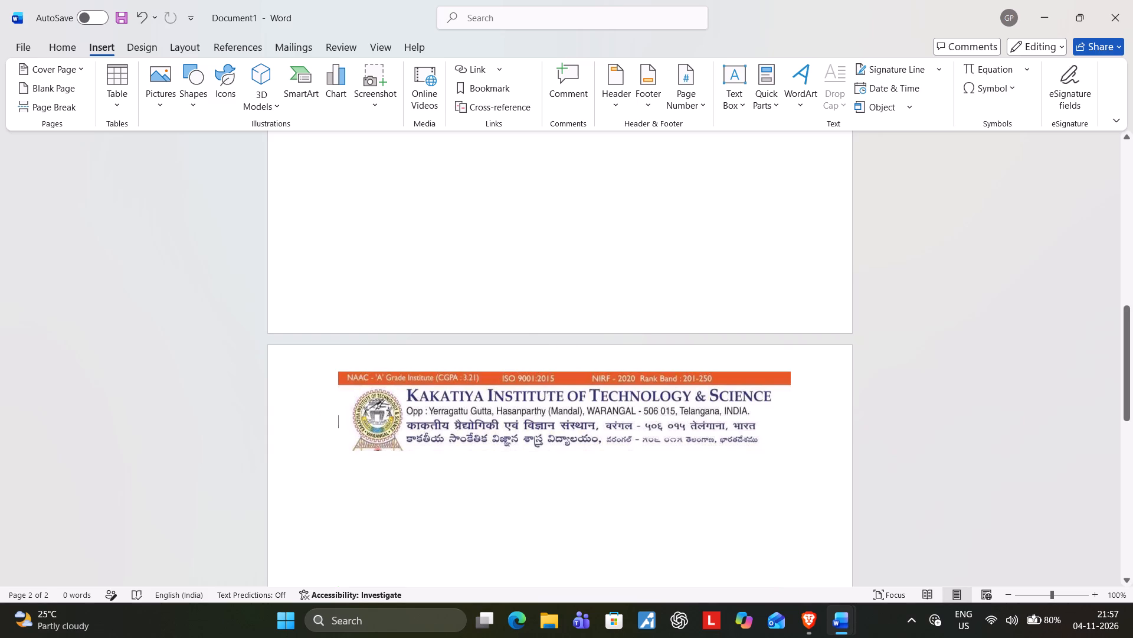
Close the Brave browser window and arrange Document1 and the Quantum Computing report side by side.
{"action": "scroll", "coordinate": [978, 398], "scroll_direction": "up", "scroll_amount": 20}
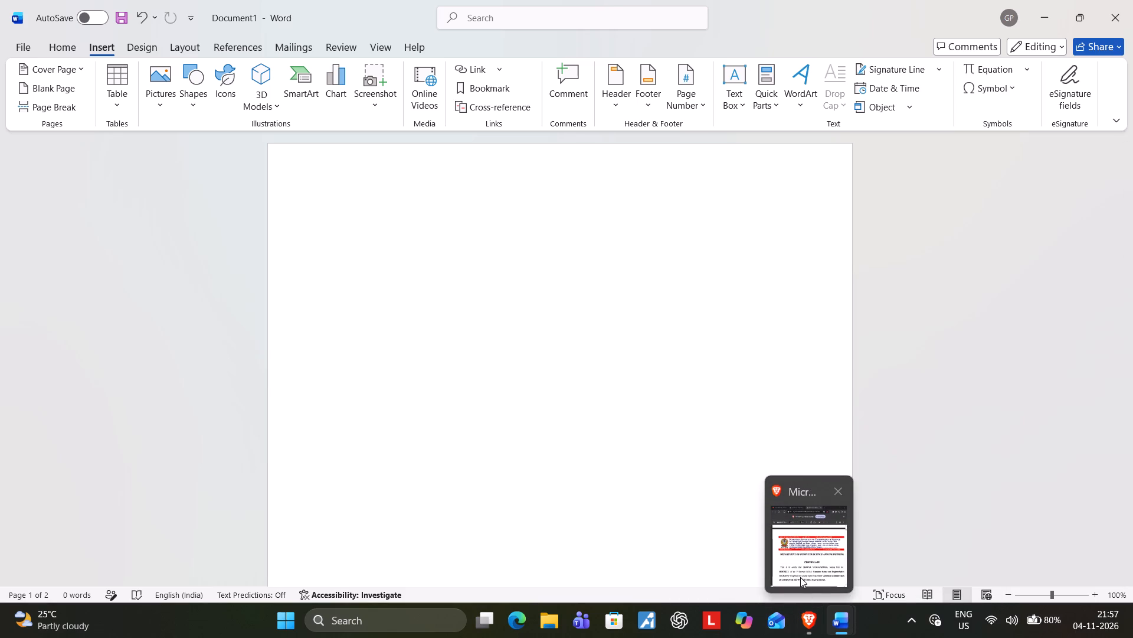
{"action": "left_click", "coordinate": [840, 491]}
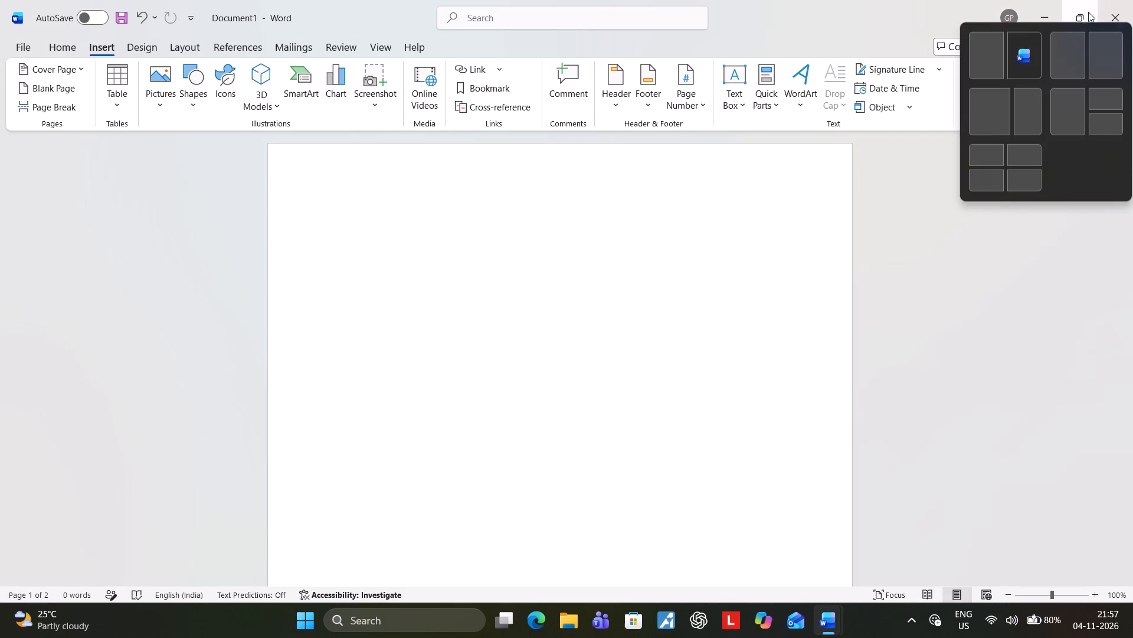
{"action": "left_click", "coordinate": [1027, 50]}
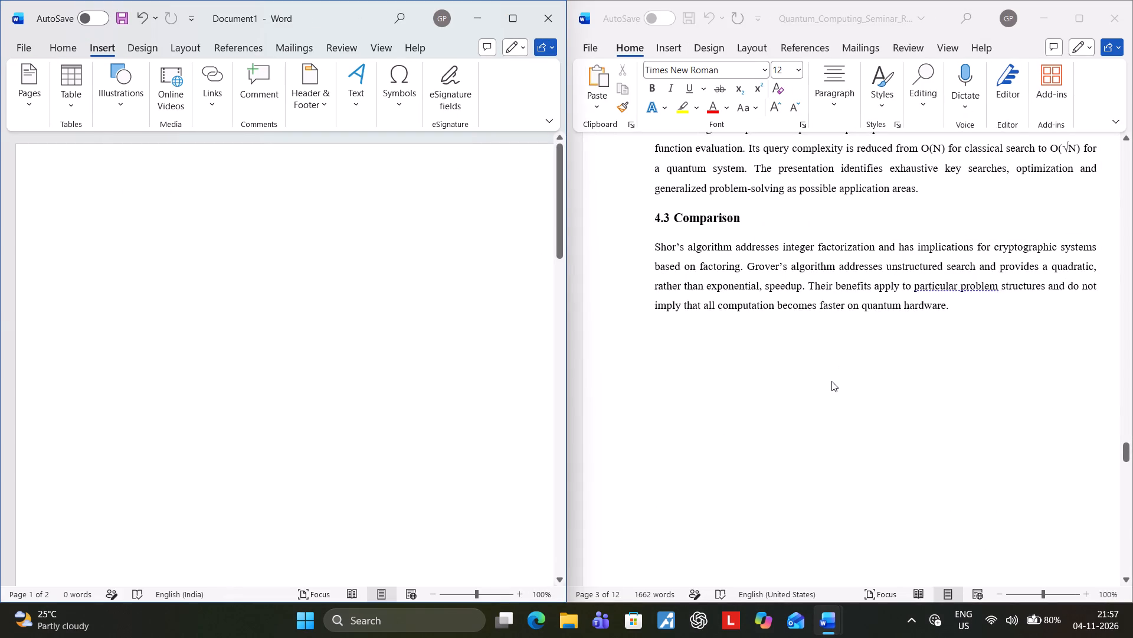
Copy the Quantum Computing report's entire cover page content, from "A SEMINAR REPORT ON" through "Warangal, Telangana, India", including the KITSW logo.
{"action": "scroll", "coordinate": [831, 381], "scroll_direction": "up", "scroll_amount": 18}
{"action": "scroll", "coordinate": [831, 381], "scroll_direction": "up", "scroll_amount": 20}
{"action": "scroll", "coordinate": [831, 381], "scroll_direction": "up", "scroll_amount": 1}
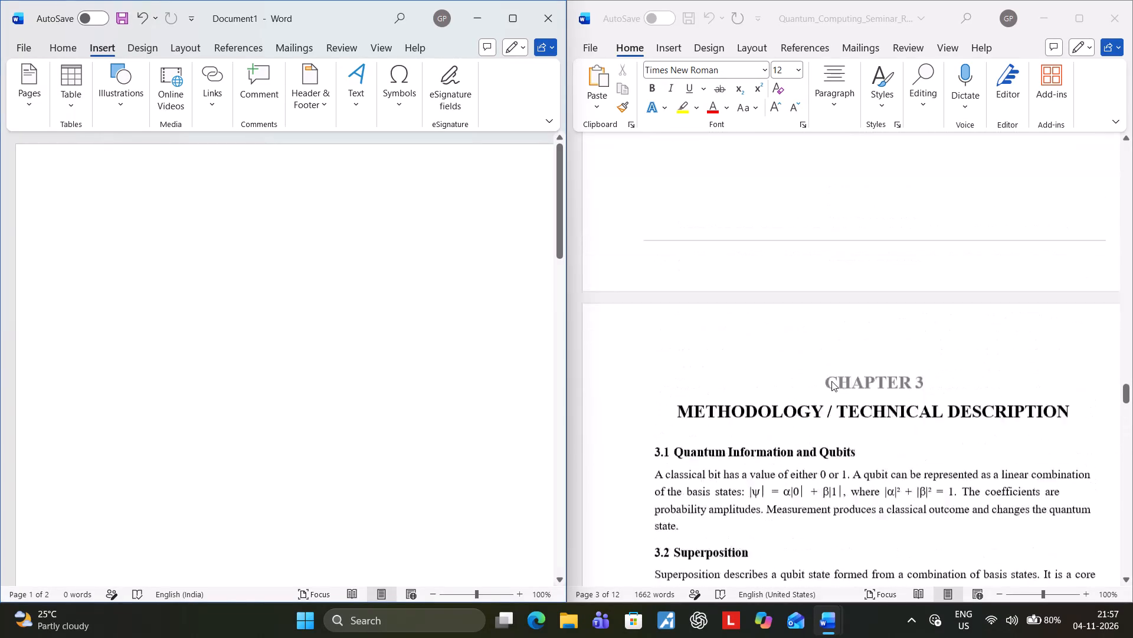
{"action": "scroll", "coordinate": [831, 381], "scroll_direction": "up", "scroll_amount": 20}
{"action": "scroll", "coordinate": [831, 381], "scroll_direction": "up", "scroll_amount": 20}
{"action": "scroll", "coordinate": [831, 381], "scroll_direction": "up", "scroll_amount": 1}
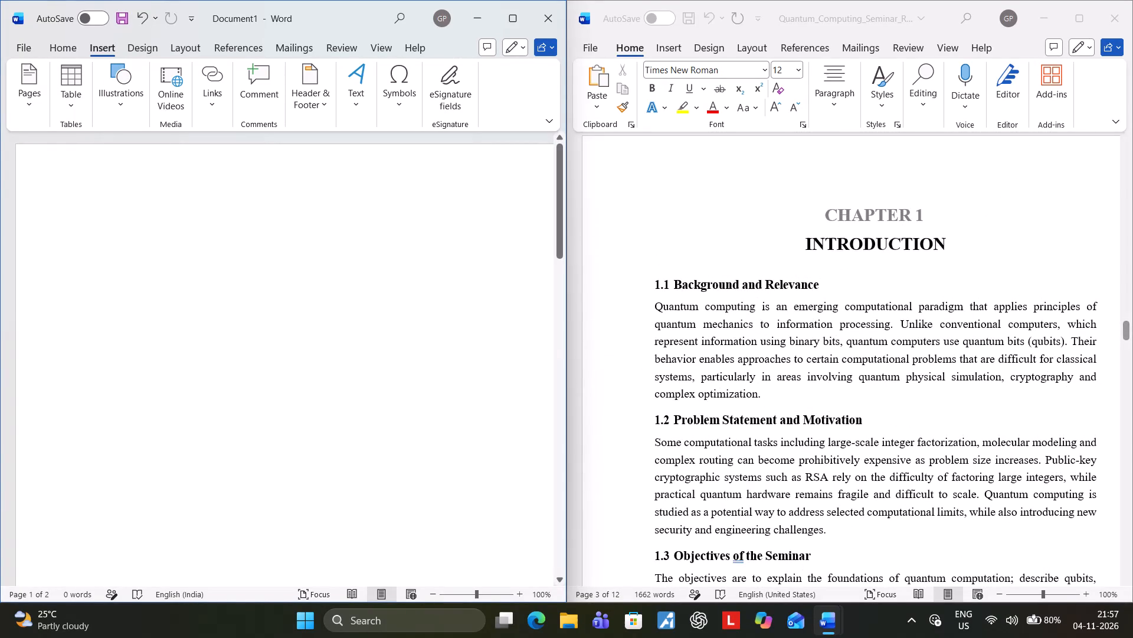
{"action": "scroll", "coordinate": [254, 369], "scroll_direction": "up", "scroll_amount": 11}
{"action": "scroll", "coordinate": [269, 378], "scroll_direction": "down", "scroll_amount": 16}
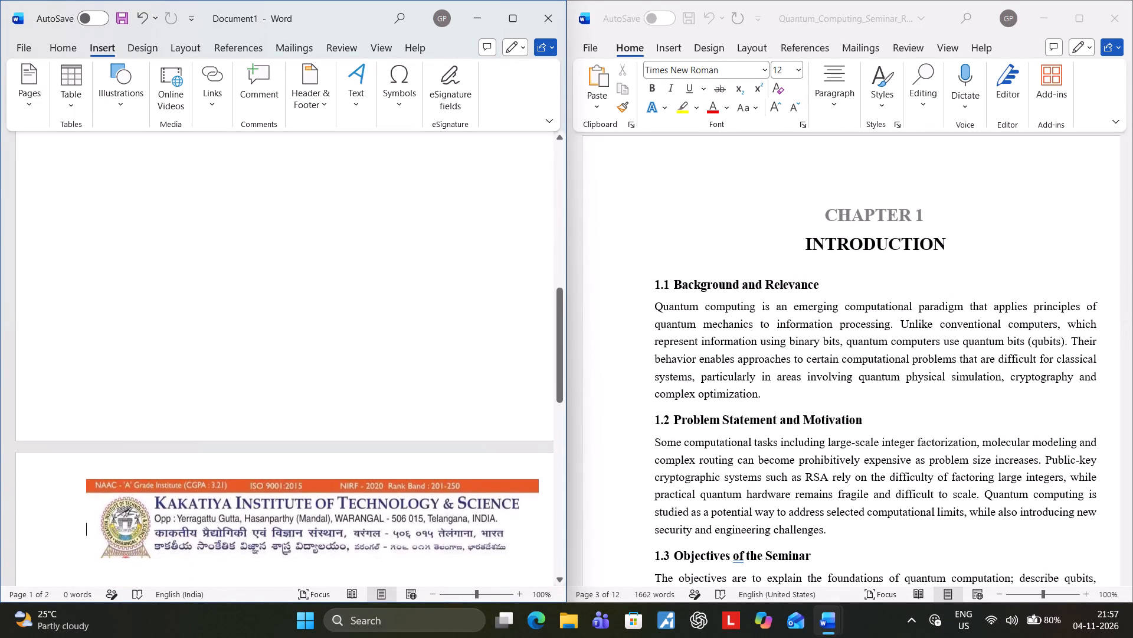
{"action": "scroll", "coordinate": [268, 397], "scroll_direction": "up", "scroll_amount": 16}
{"action": "scroll", "coordinate": [268, 397], "scroll_direction": "up", "scroll_amount": 6}
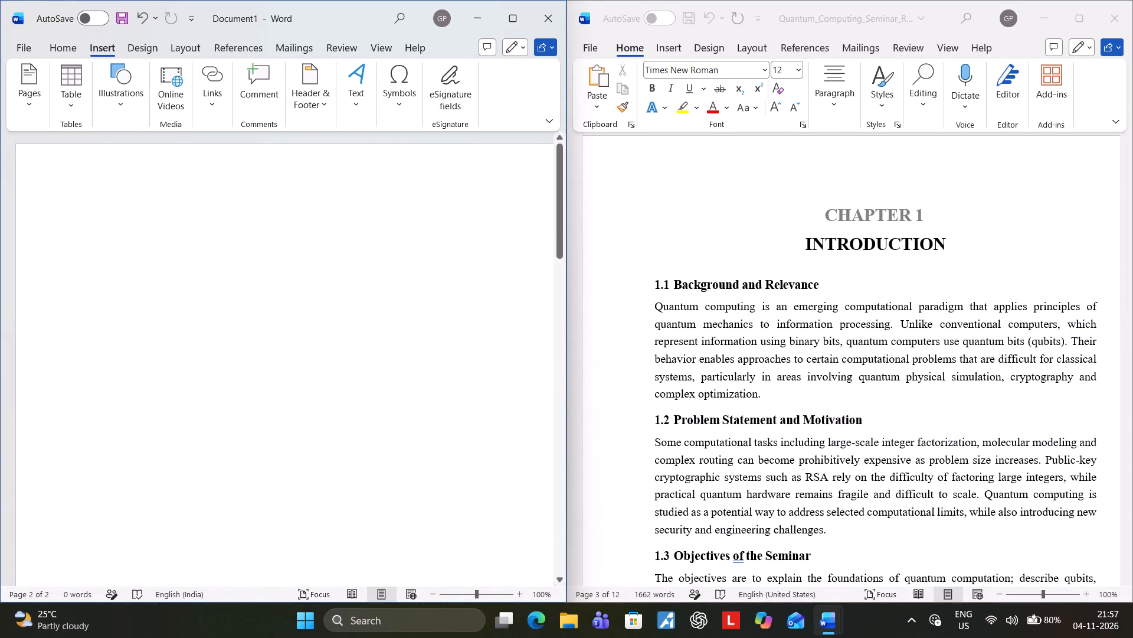
{"action": "scroll", "coordinate": [268, 397], "scroll_direction": "up", "scroll_amount": 5}
{"action": "scroll", "coordinate": [733, 419], "scroll_direction": "up", "scroll_amount": 5}
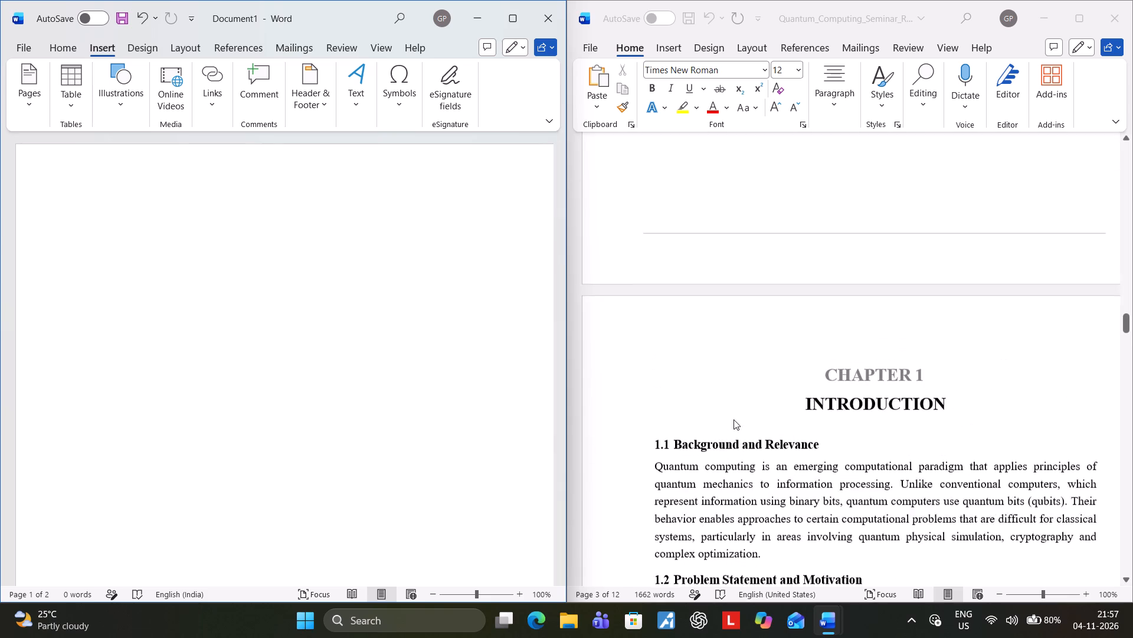
{"action": "scroll", "coordinate": [733, 419], "scroll_direction": "up", "scroll_amount": 20}
{"action": "scroll", "coordinate": [733, 419], "scroll_direction": "up", "scroll_amount": 10}
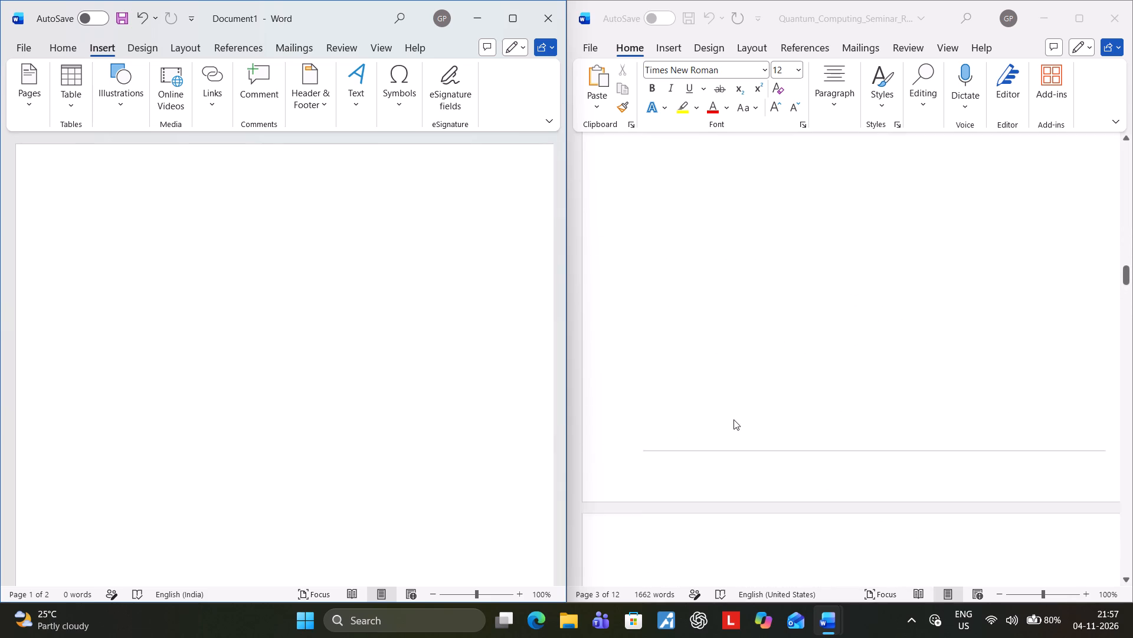
{"action": "scroll", "coordinate": [733, 419], "scroll_direction": "up", "scroll_amount": 17}
{"action": "scroll", "coordinate": [733, 419], "scroll_direction": "up", "scroll_amount": 14}
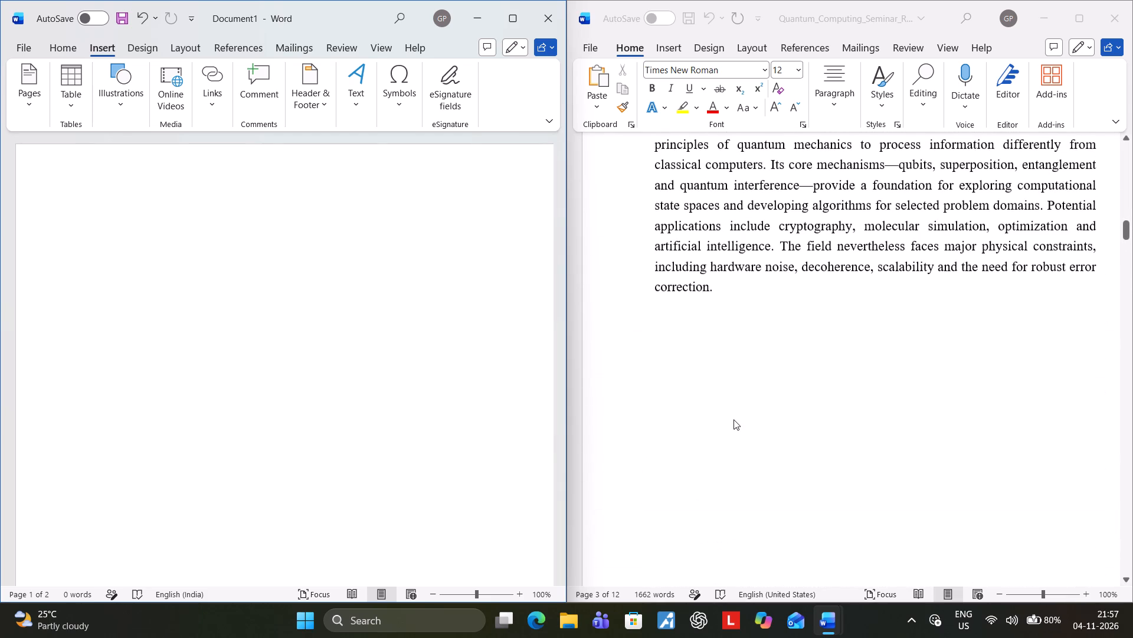
{"action": "scroll", "coordinate": [733, 419], "scroll_direction": "up", "scroll_amount": 14}
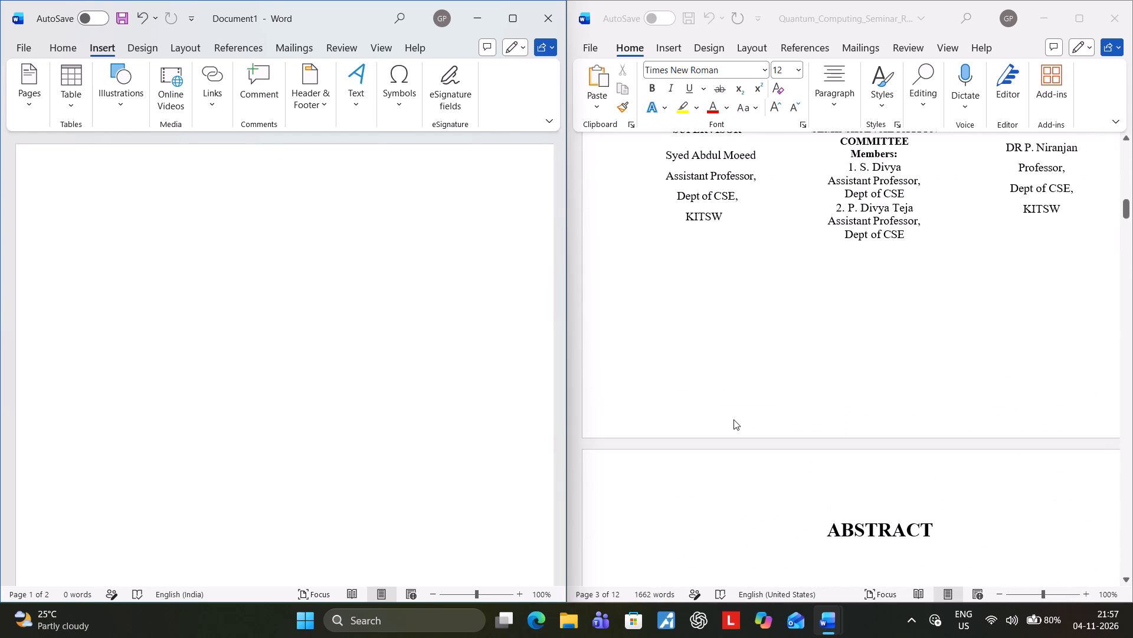
{"action": "scroll", "coordinate": [733, 419], "scroll_direction": "up", "scroll_amount": 20}
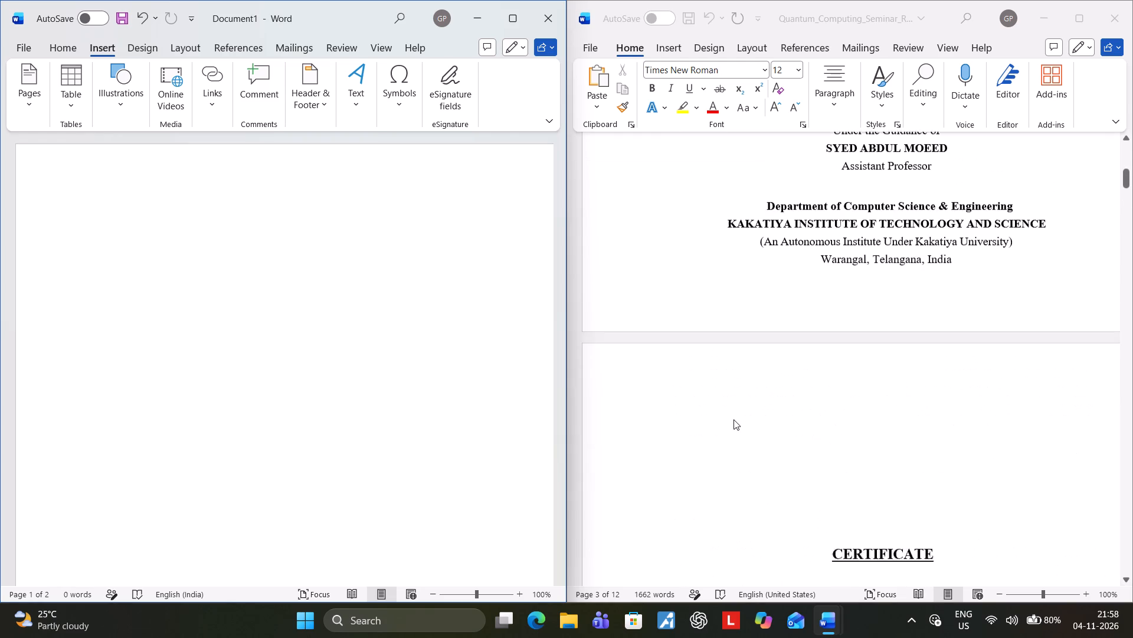
{"action": "scroll", "coordinate": [733, 419], "scroll_direction": "up", "scroll_amount": 18}
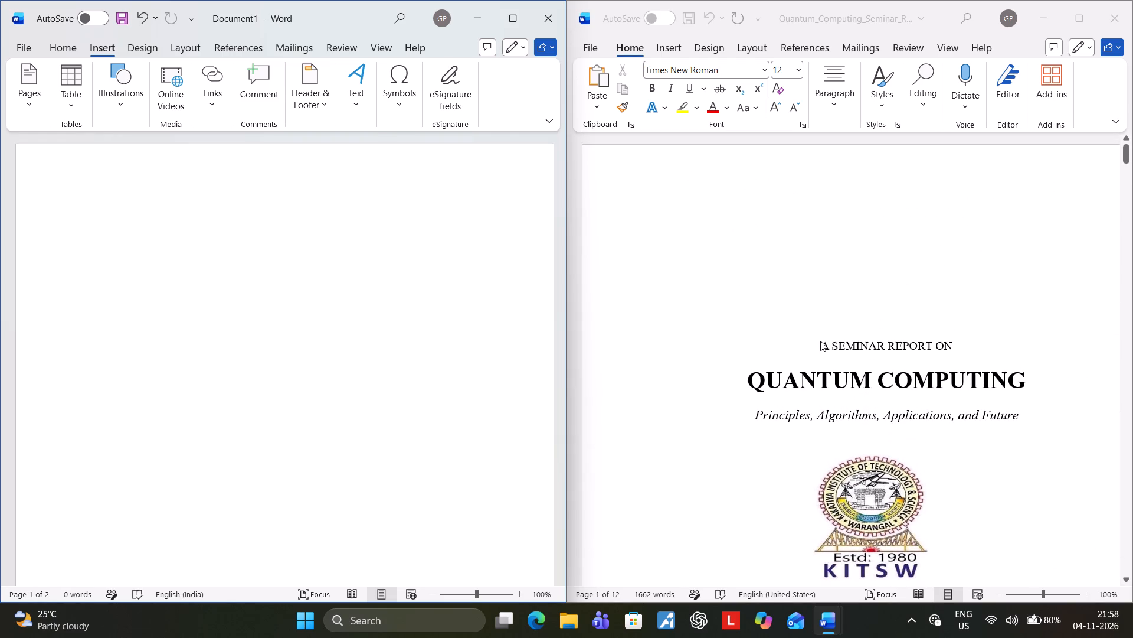
{"action": "left_click_drag", "start_coordinate": [817, 343], "coordinate": [839, 431]}
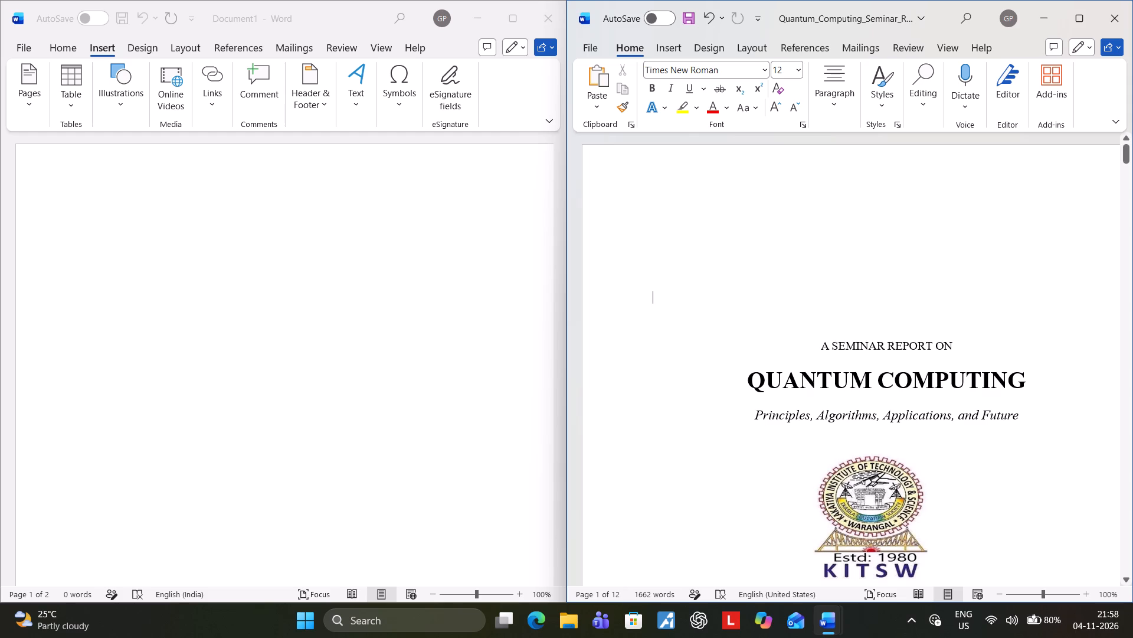
{"action": "left_click", "coordinate": [877, 385]}
{"action": "scroll", "coordinate": [876, 386], "scroll_direction": "down", "scroll_amount": 5}
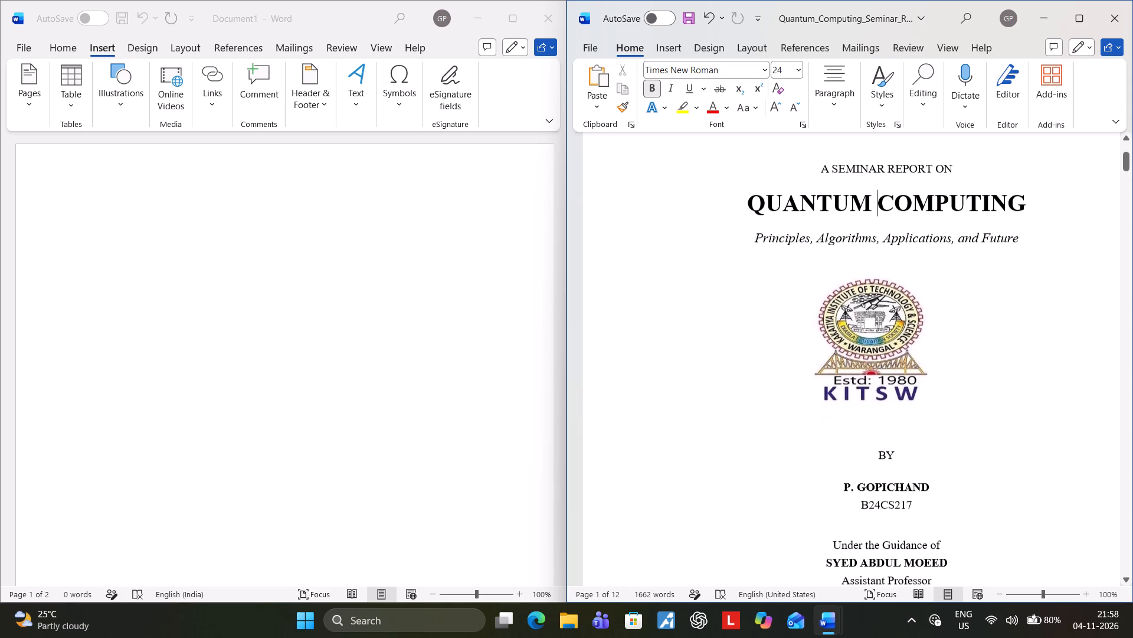
{"action": "left_click_drag", "start_coordinate": [816, 165], "coordinate": [891, 458]}
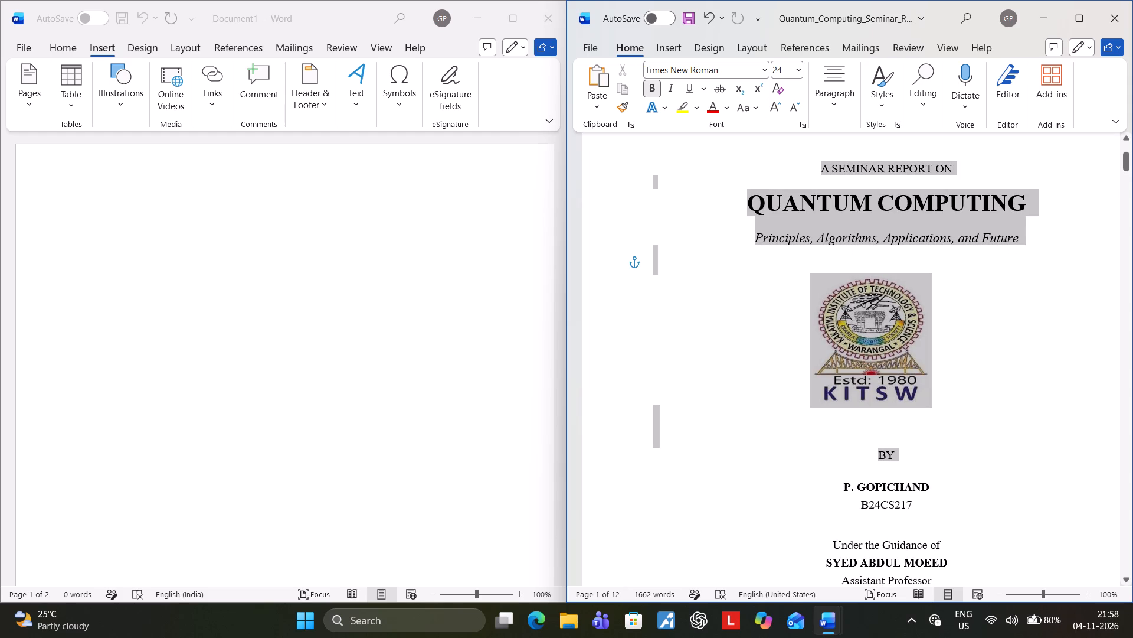
{"action": "left_click_drag", "start_coordinate": [891, 458], "coordinate": [946, 545]}
{"action": "scroll", "coordinate": [917, 522], "scroll_direction": "down", "scroll_amount": 4}
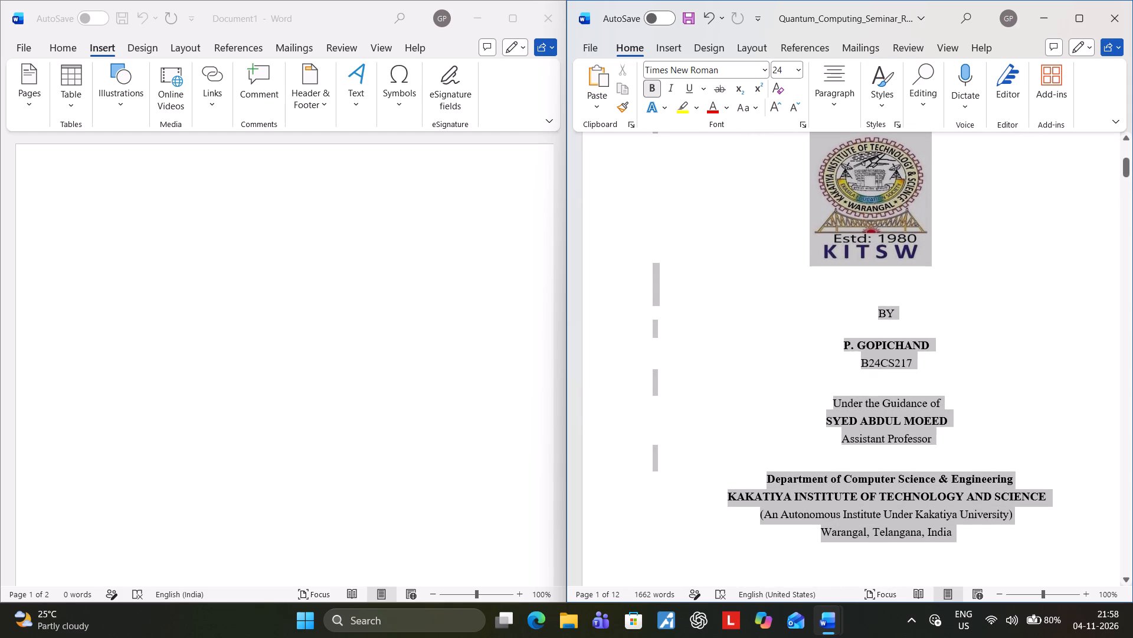
{"action": "left_click_drag", "start_coordinate": [946, 545], "coordinate": [947, 545]}
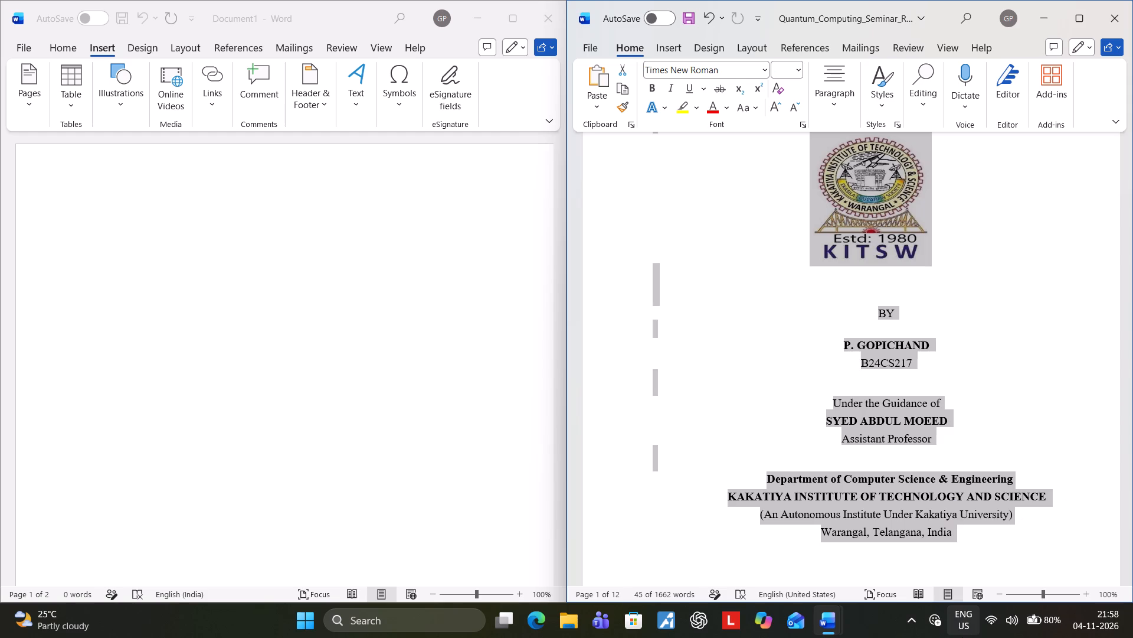
{"action": "key", "text": "ctrl+c"}
Paste the copied cover page content at the top of Document1's empty first page.
{"action": "left_click", "coordinate": [359, 424]}
{"action": "scroll", "coordinate": [359, 424], "scroll_direction": "up", "scroll_amount": 10}
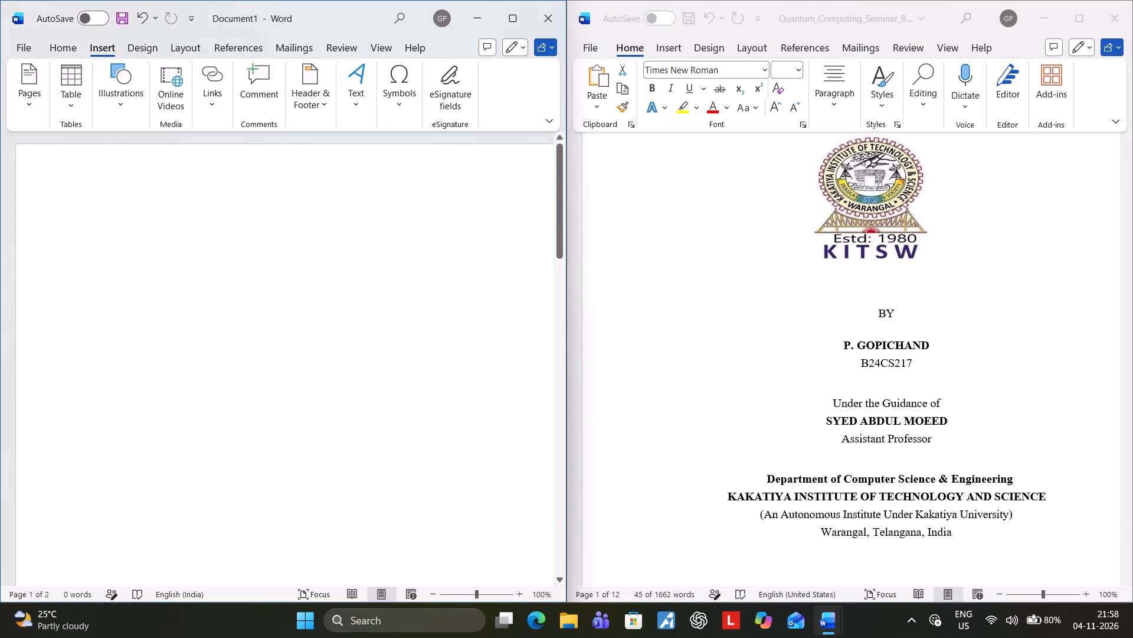
{"action": "left_click", "coordinate": [86, 201]}
{"action": "key", "text": "ctrl+v"}
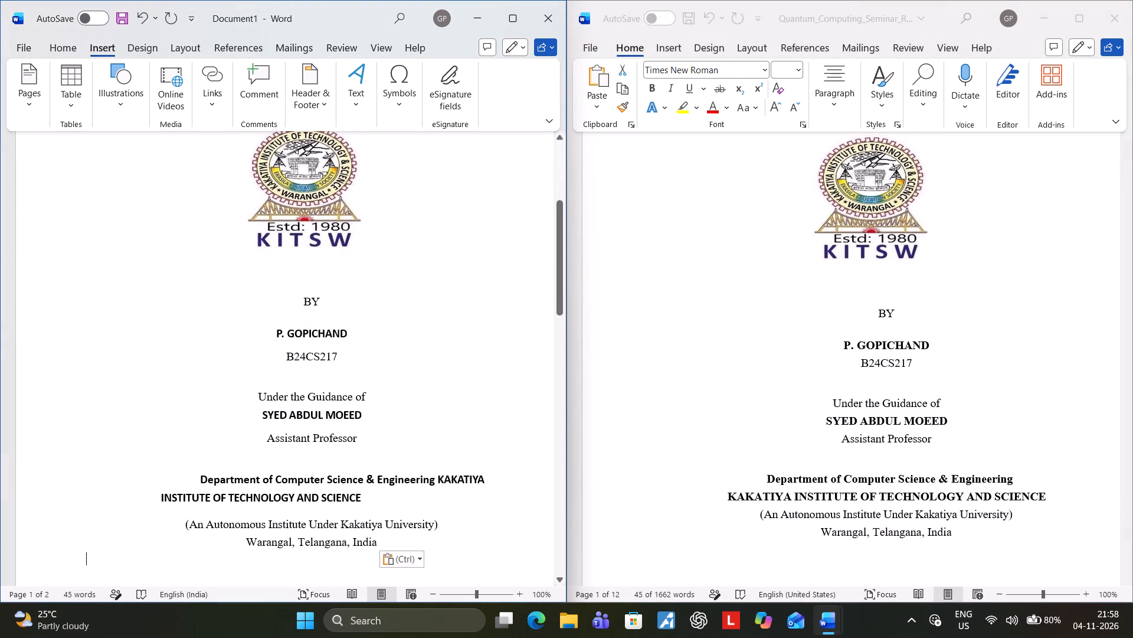
Maximize Document1 and centre all the pasted cover page content.
{"action": "scroll", "coordinate": [192, 447], "scroll_direction": "up", "scroll_amount": 6}
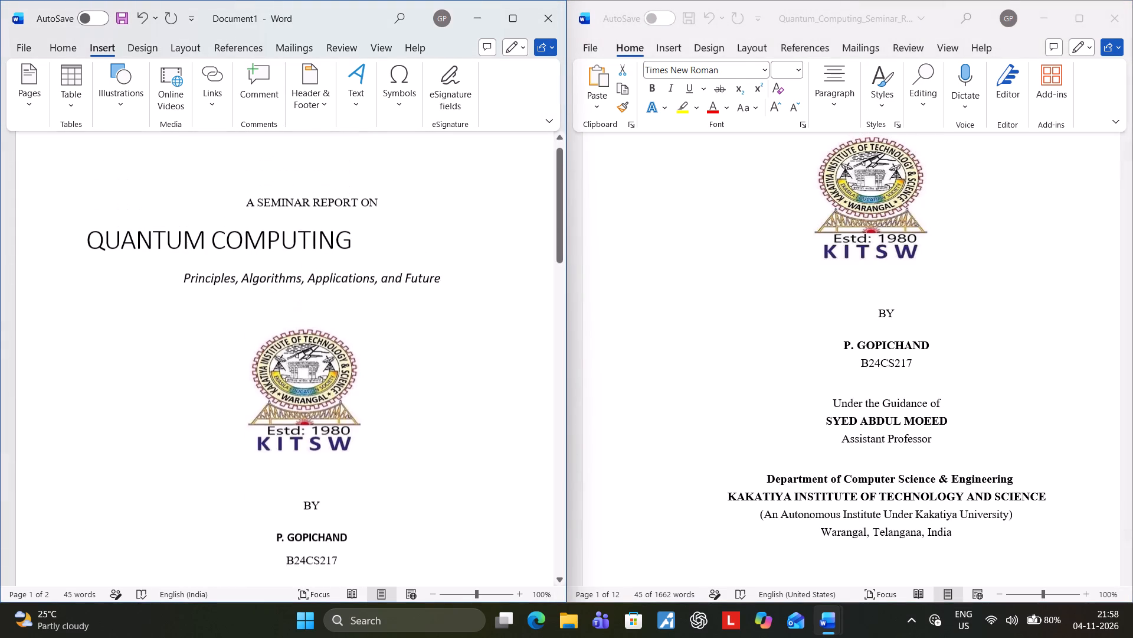
{"action": "scroll", "coordinate": [200, 431], "scroll_direction": "up", "scroll_amount": 2}
{"action": "left_click_drag", "start_coordinate": [225, 218], "coordinate": [310, 432]}
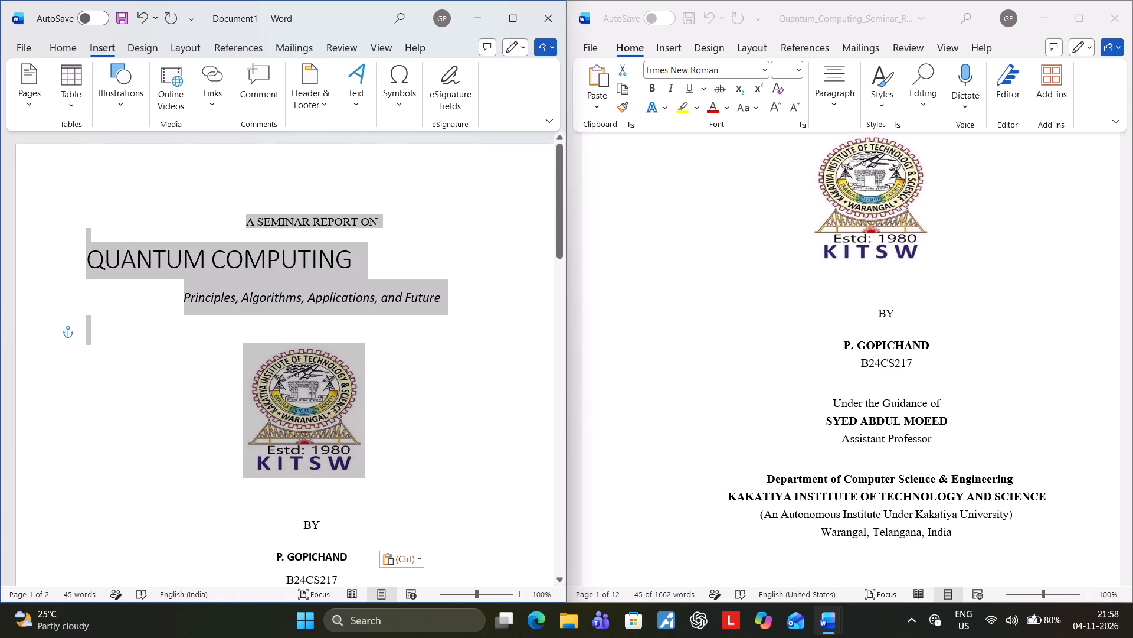
{"action": "left_click_drag", "start_coordinate": [310, 432], "coordinate": [358, 595]}
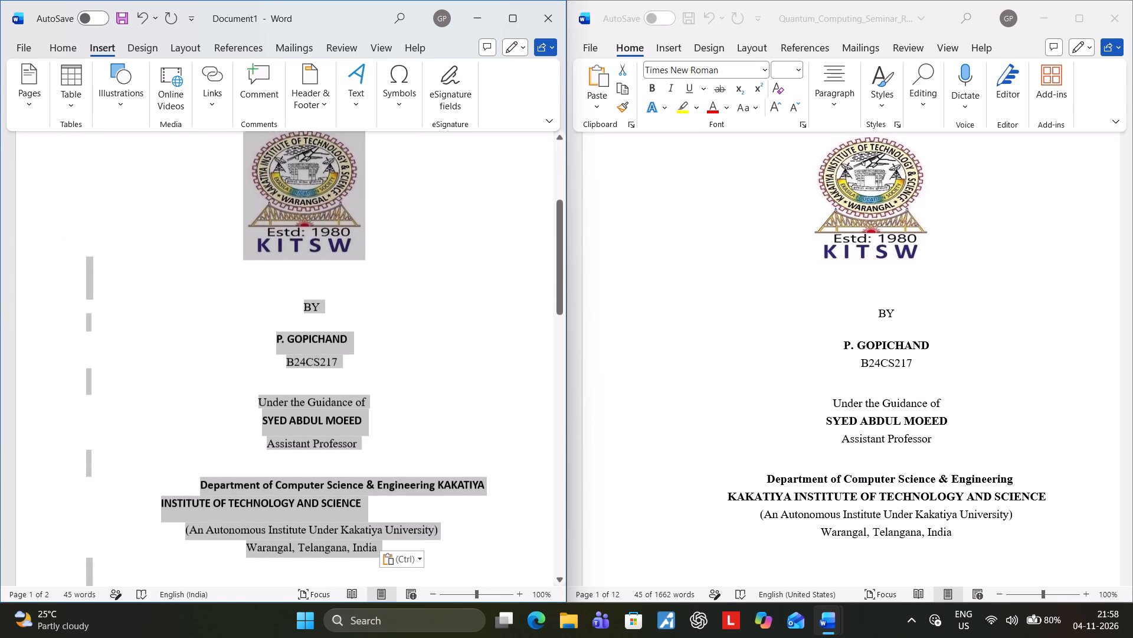
{"action": "left_click_drag", "start_coordinate": [358, 595], "coordinate": [417, 494]}
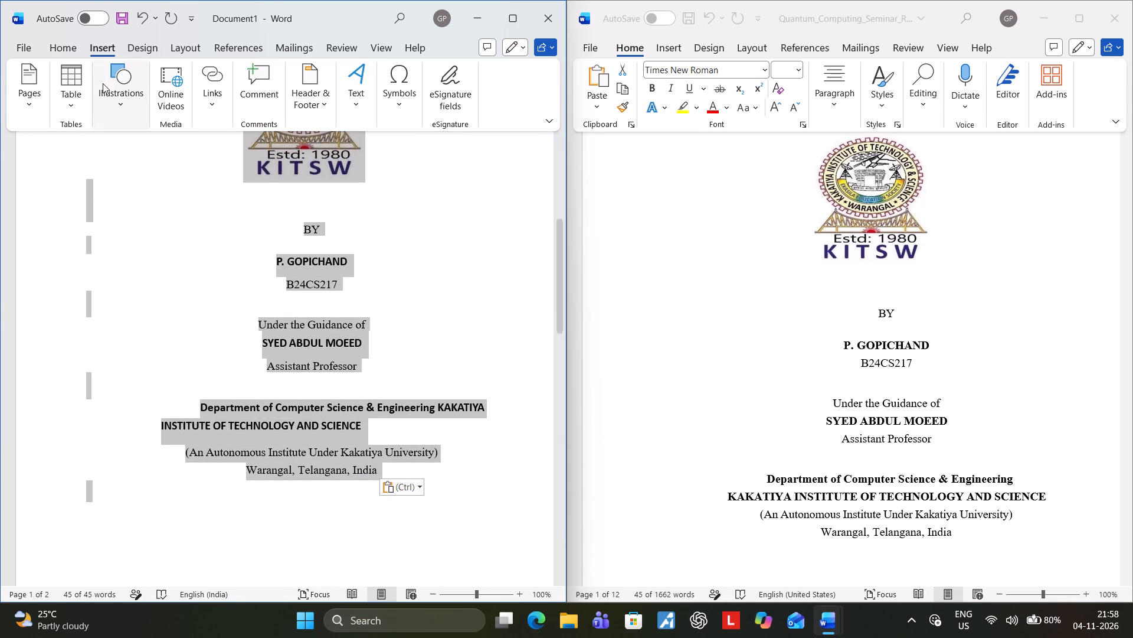
{"action": "left_click", "coordinate": [508, 12]}
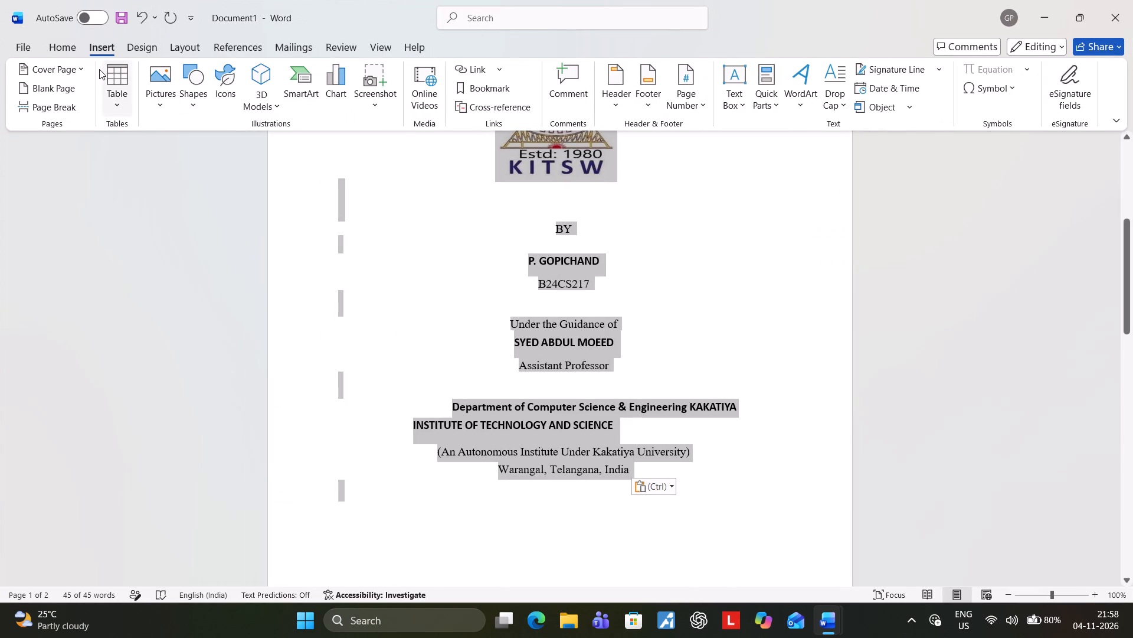
{"action": "left_click", "coordinate": [50, 49]}
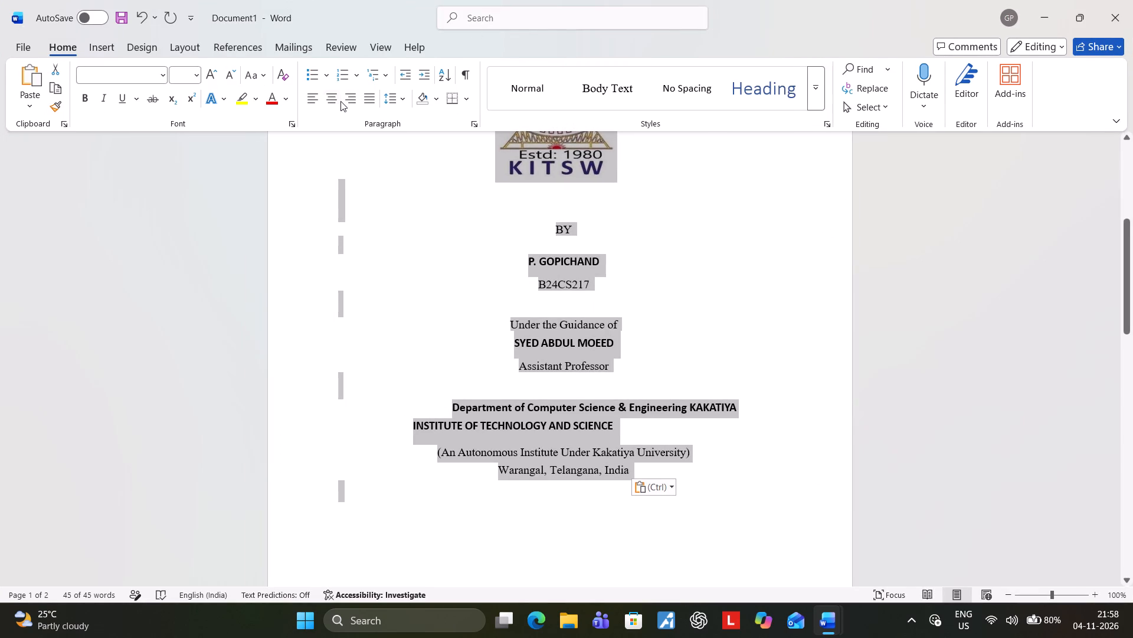
{"action": "left_click", "coordinate": [333, 101]}
{"action": "left_click", "coordinate": [387, 276]}
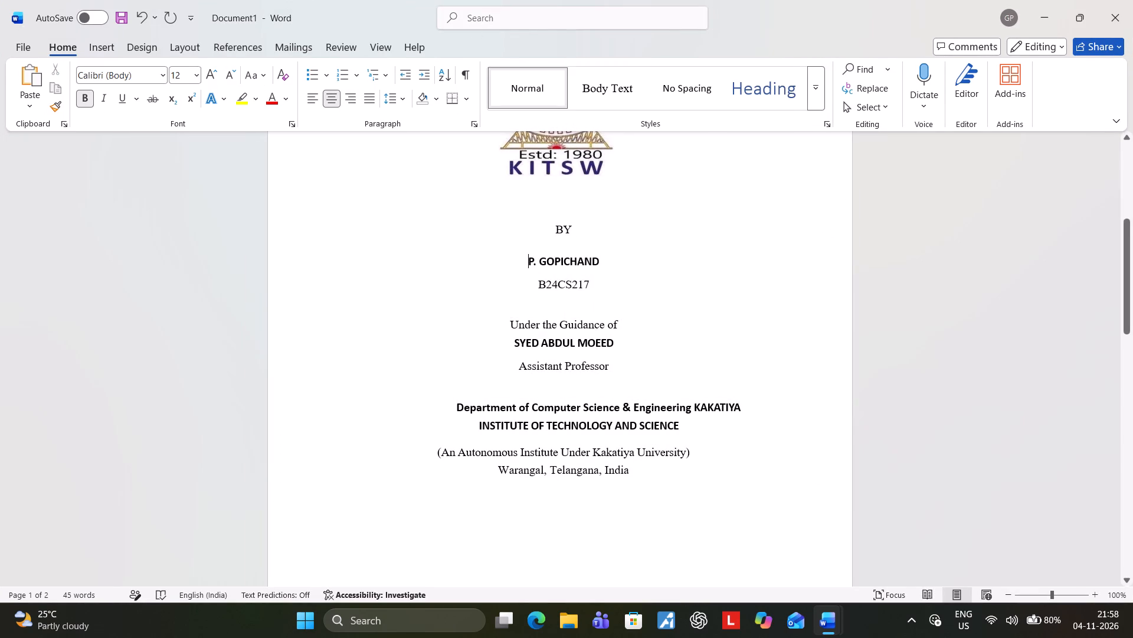
Break the department line before "KAKATIYA" so the institute name starts on its own line.
{"action": "left_click", "coordinate": [695, 409]}
{"action": "key", "text": "Return"}
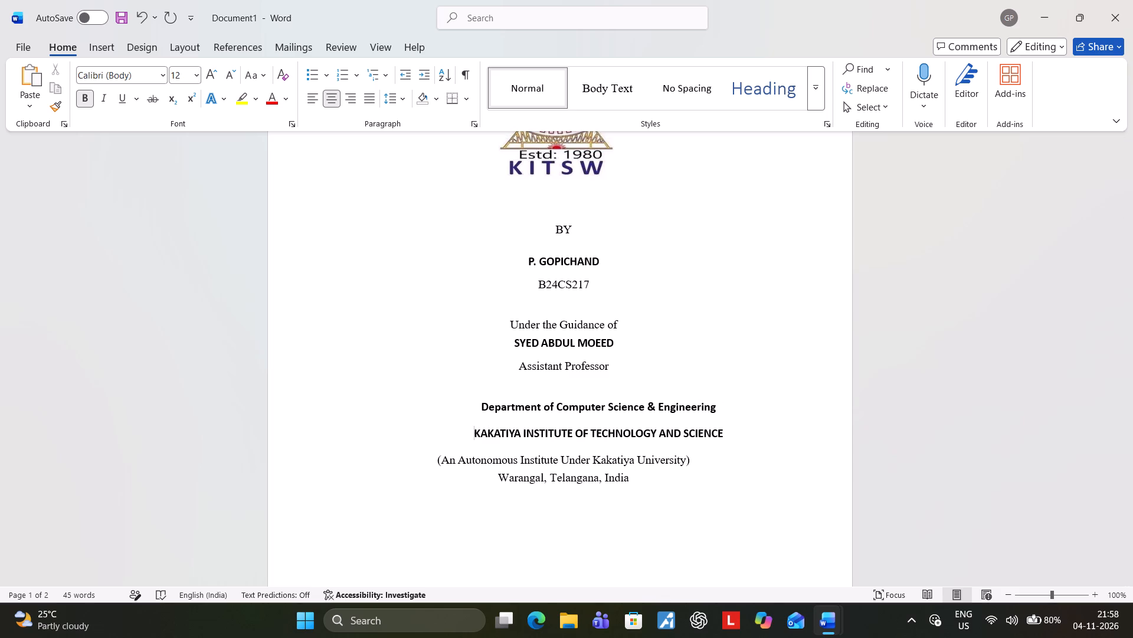
Remove the leading "A" from the cover page's top line so it reads "SEMINAR REPORT ON".
{"action": "scroll", "coordinate": [612, 480], "scroll_direction": "up", "scroll_amount": 3}
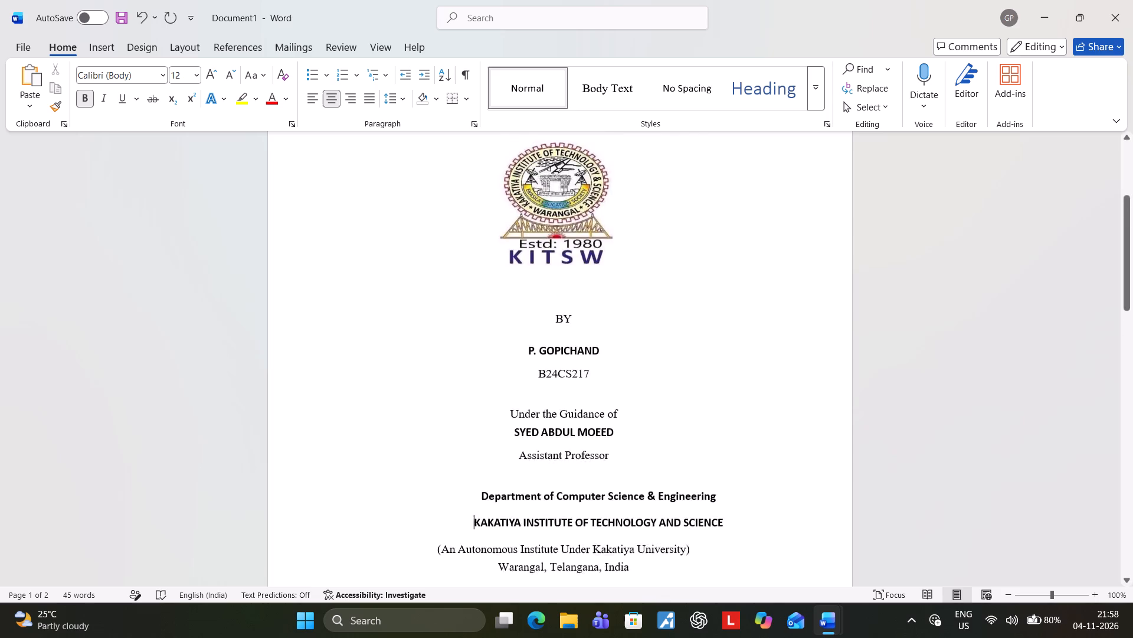
{"action": "scroll", "coordinate": [612, 480], "scroll_direction": "up", "scroll_amount": 7}
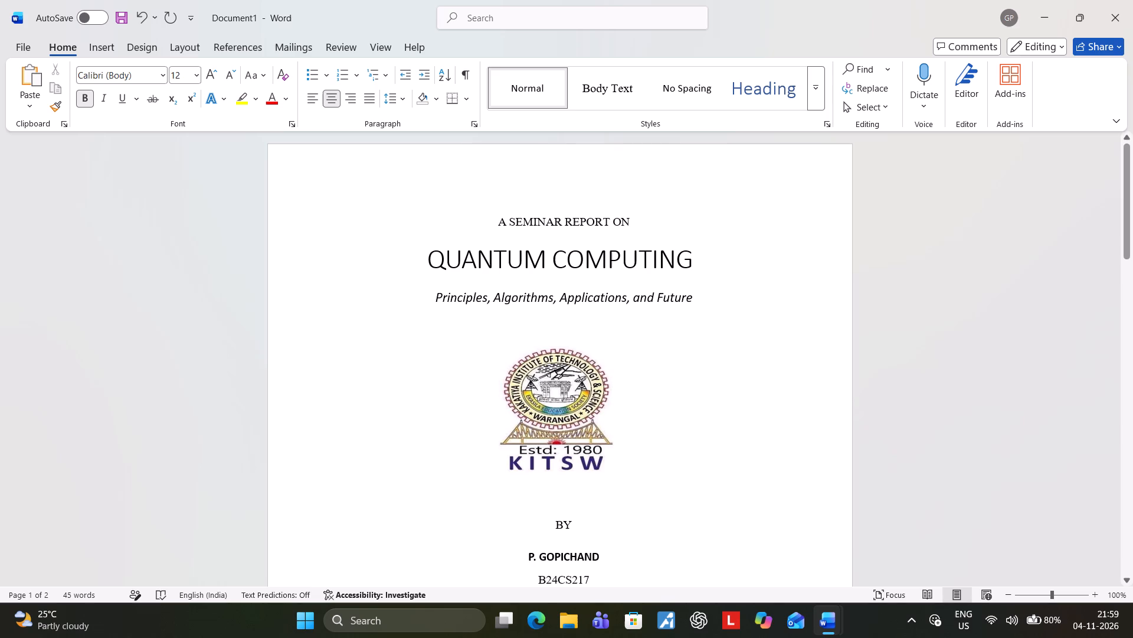
{"action": "scroll", "coordinate": [612, 411], "scroll_direction": "up", "scroll_amount": 2}
{"action": "left_click", "coordinate": [506, 222]}
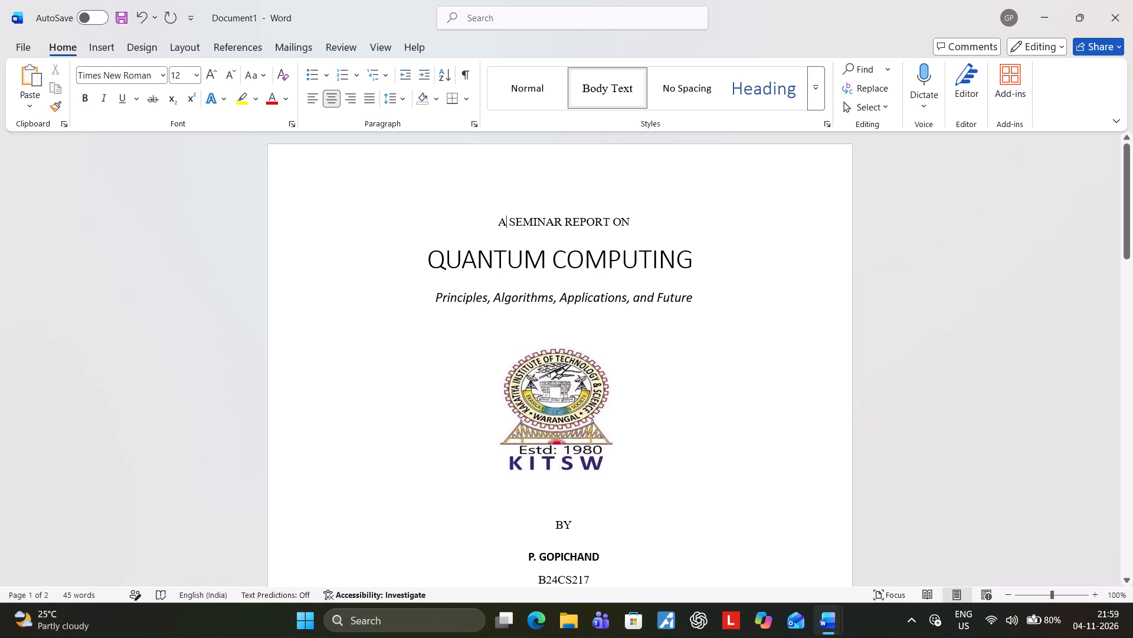
{"action": "key", "text": "Right"}
{"action": "key", "text": "BackSpace"}
{"action": "key", "text": "BackSpace"}
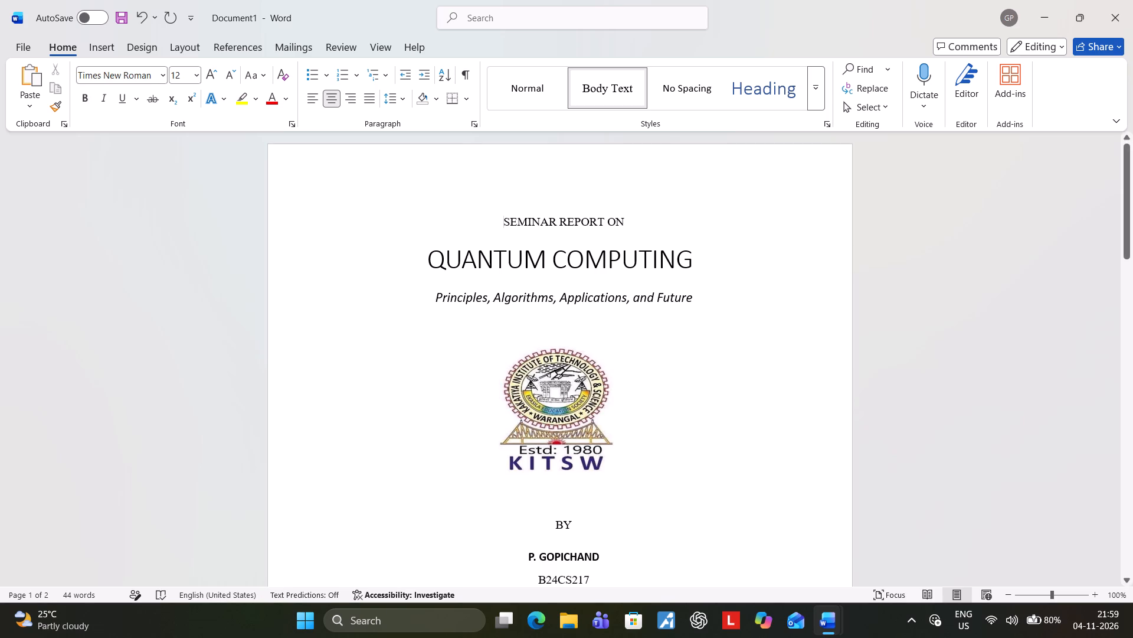
Make the "SEMINAR REPORT ON" line bold.
{"action": "left_click_drag", "start_coordinate": [498, 222], "coordinate": [630, 222]}
{"action": "left_click", "coordinate": [639, 205]}
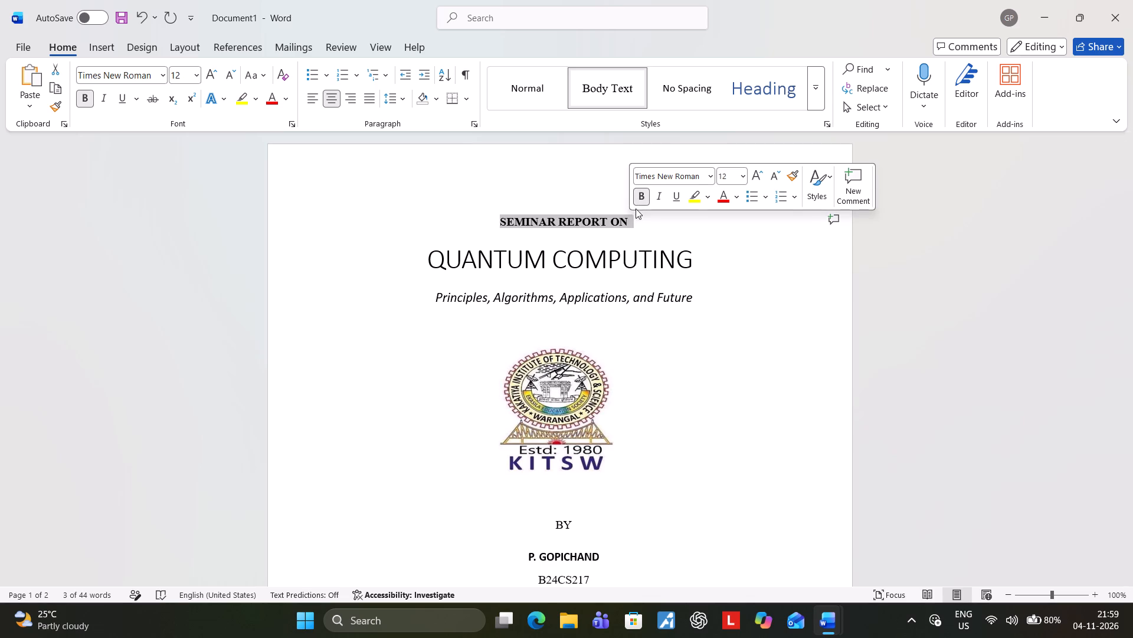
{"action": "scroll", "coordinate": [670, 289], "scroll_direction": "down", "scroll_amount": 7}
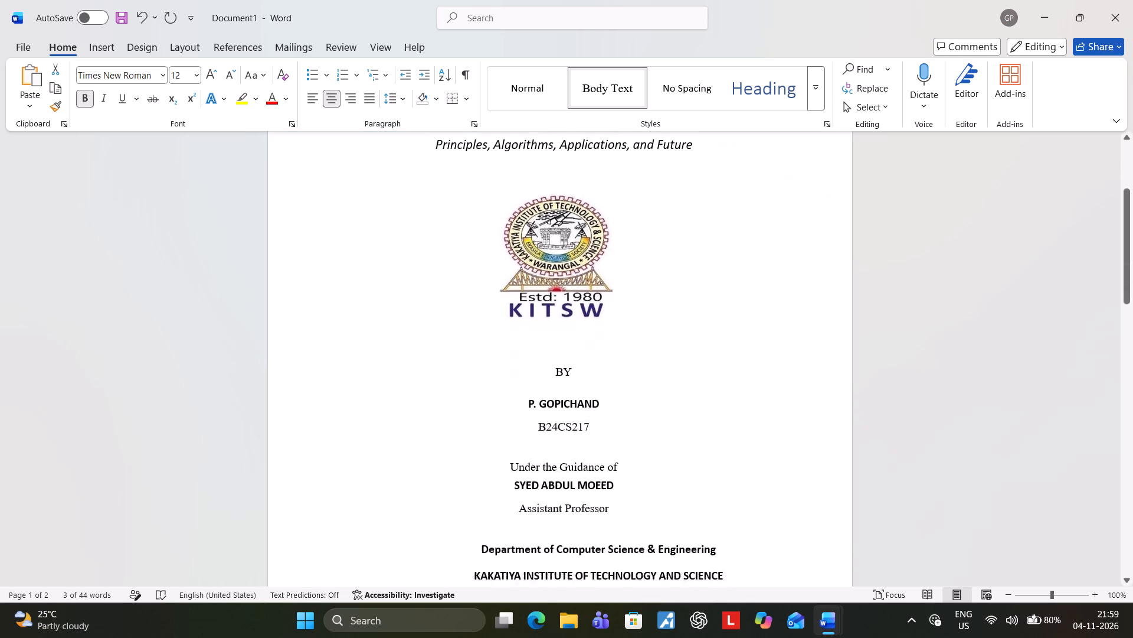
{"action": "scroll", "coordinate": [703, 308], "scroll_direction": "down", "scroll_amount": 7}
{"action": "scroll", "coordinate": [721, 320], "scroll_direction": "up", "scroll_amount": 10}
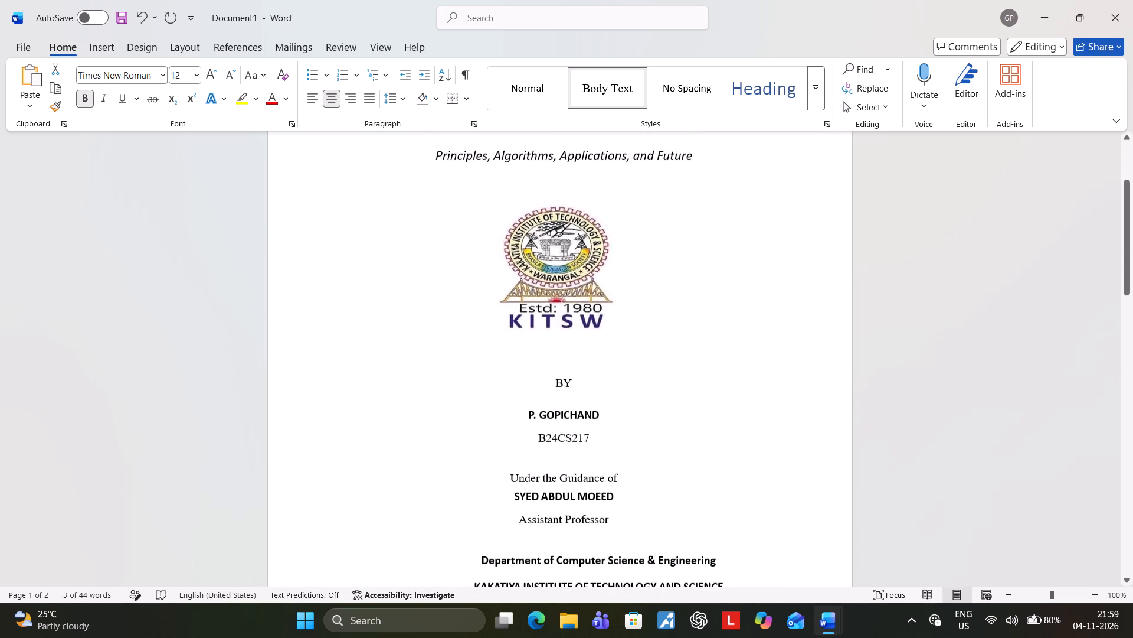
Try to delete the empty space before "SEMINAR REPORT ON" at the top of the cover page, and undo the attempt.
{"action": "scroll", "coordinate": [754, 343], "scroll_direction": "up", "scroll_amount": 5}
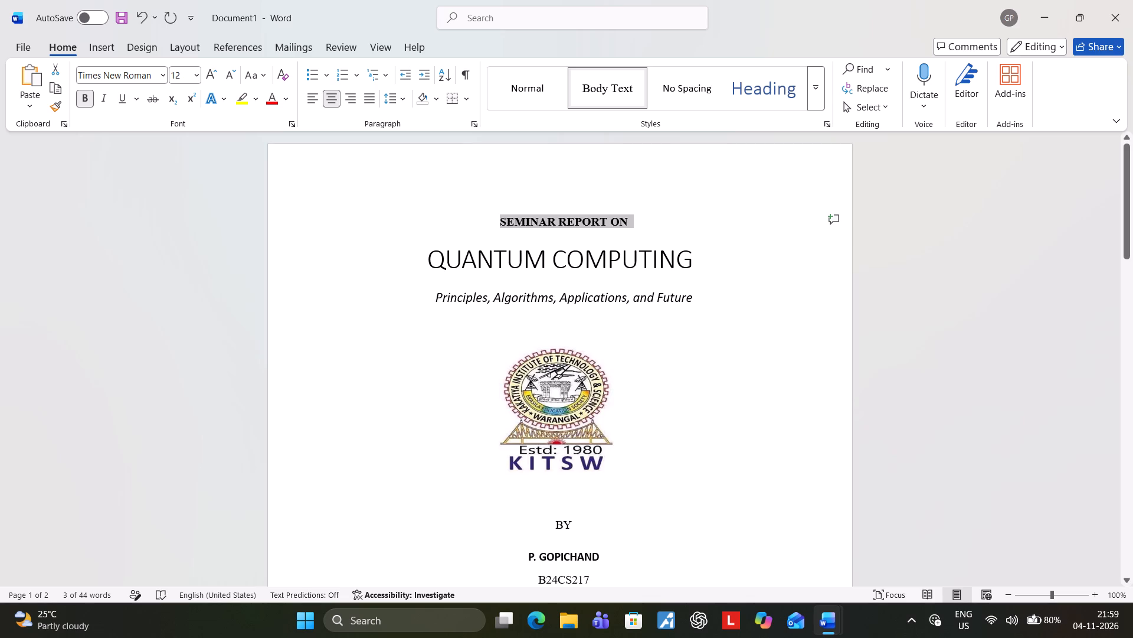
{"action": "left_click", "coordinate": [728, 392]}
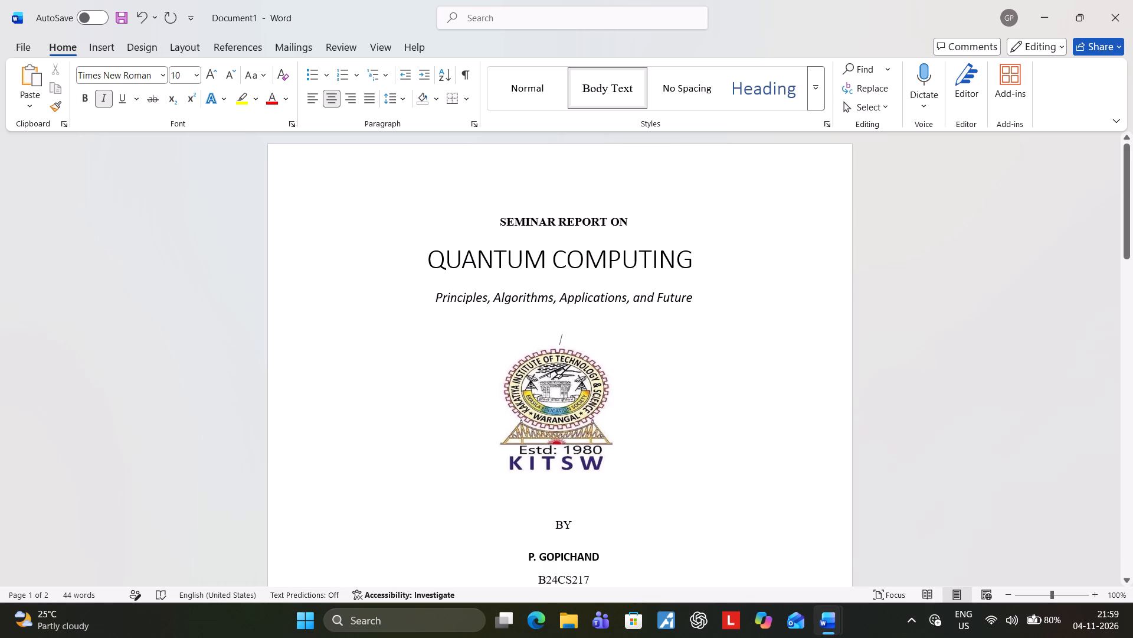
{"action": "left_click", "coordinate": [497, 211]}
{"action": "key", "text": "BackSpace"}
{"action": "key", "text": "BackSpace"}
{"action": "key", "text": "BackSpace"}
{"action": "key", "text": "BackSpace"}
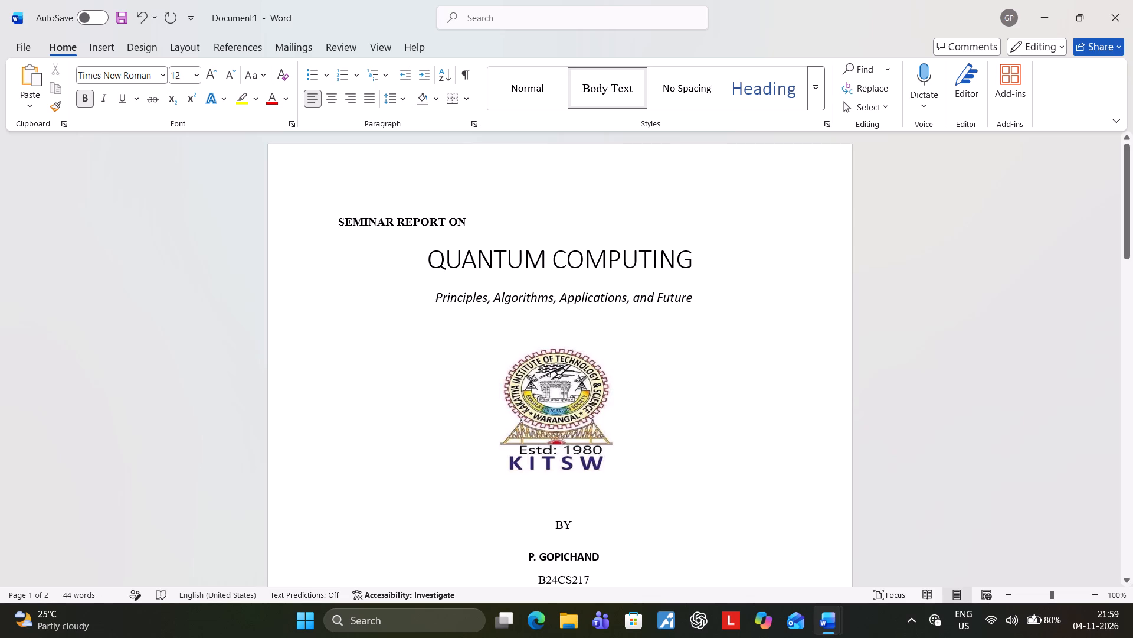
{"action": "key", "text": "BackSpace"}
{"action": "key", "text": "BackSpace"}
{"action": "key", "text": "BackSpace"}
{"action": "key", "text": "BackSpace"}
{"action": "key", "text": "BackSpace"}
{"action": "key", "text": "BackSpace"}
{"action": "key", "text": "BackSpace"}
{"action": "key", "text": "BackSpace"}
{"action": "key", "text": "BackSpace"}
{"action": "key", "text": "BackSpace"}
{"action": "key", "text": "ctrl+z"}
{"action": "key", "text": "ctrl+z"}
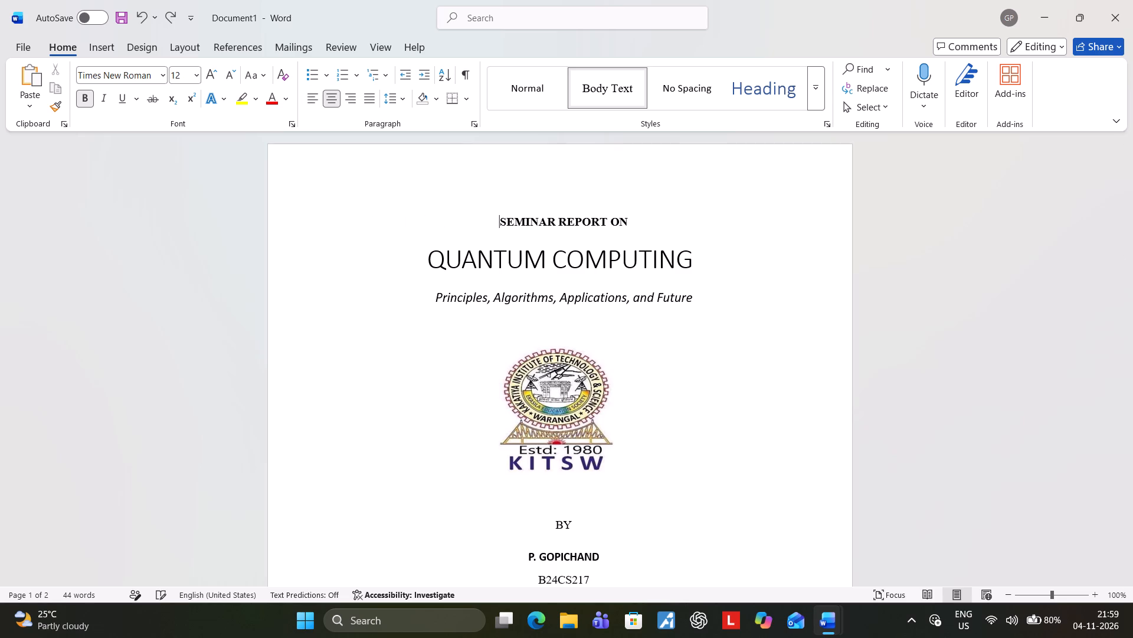
Start a new line directly below "SEMINAR REPORT ON" and write "Submitted" on it.
{"action": "left_click", "coordinate": [643, 219]}
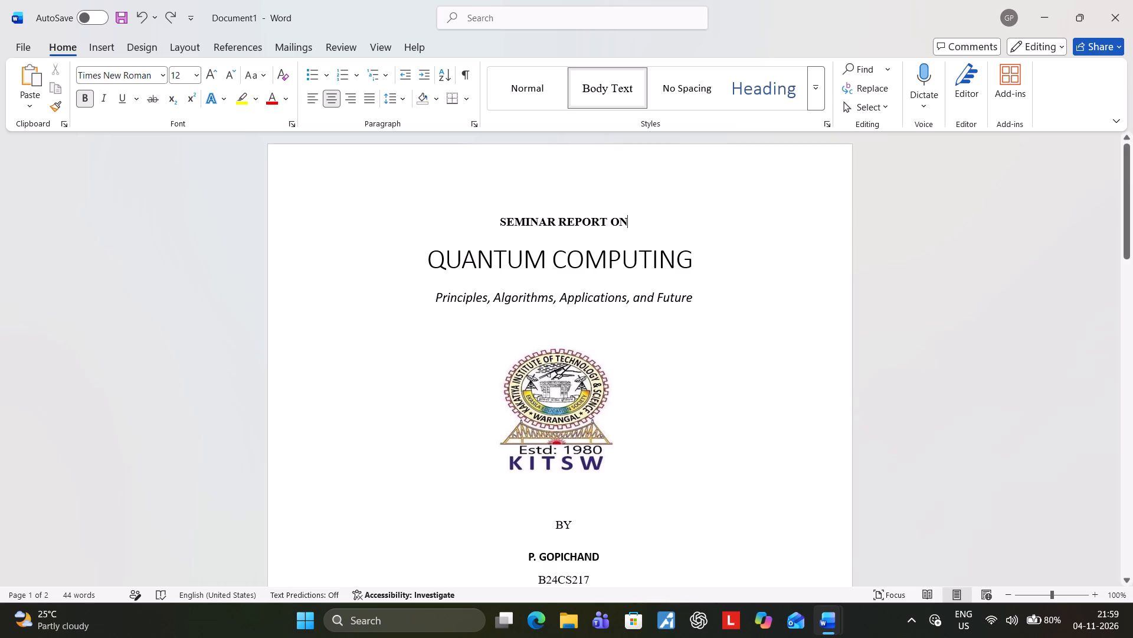
{"action": "key", "text": "Return"}
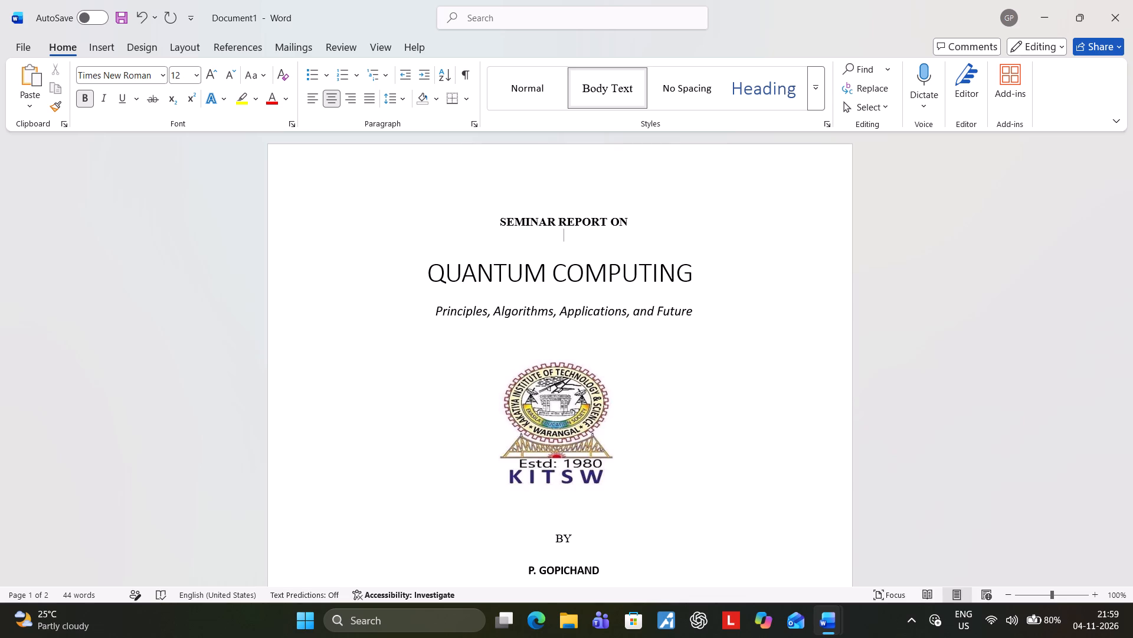
{"action": "type", "text": "Su"}
{"action": "type", "text": "bmitted"}
{"action": "key", "text": "space"}
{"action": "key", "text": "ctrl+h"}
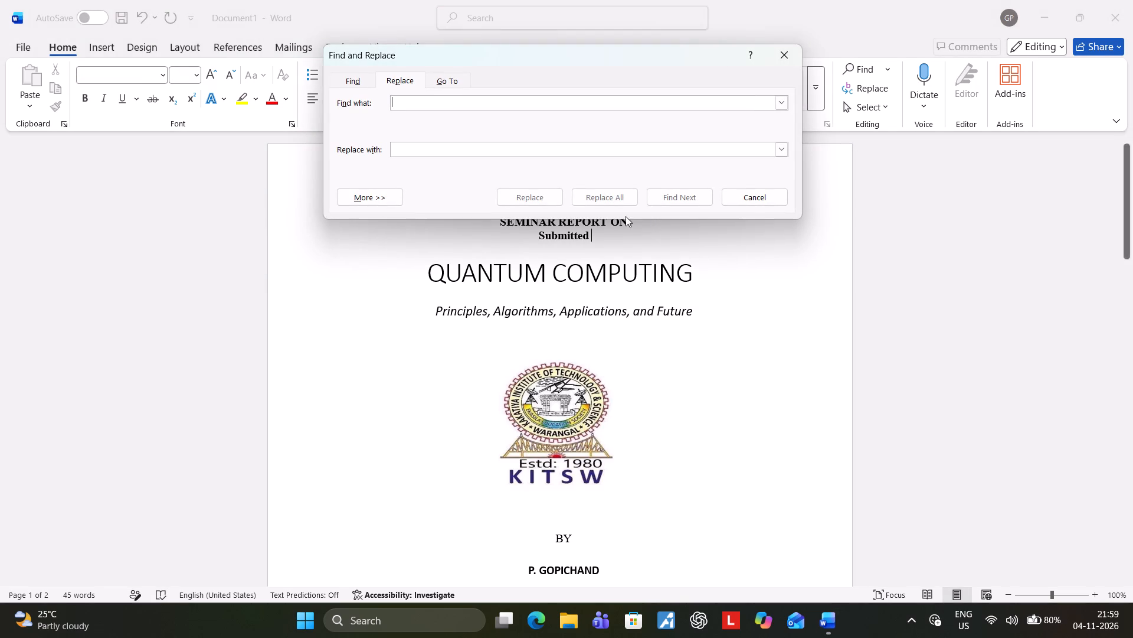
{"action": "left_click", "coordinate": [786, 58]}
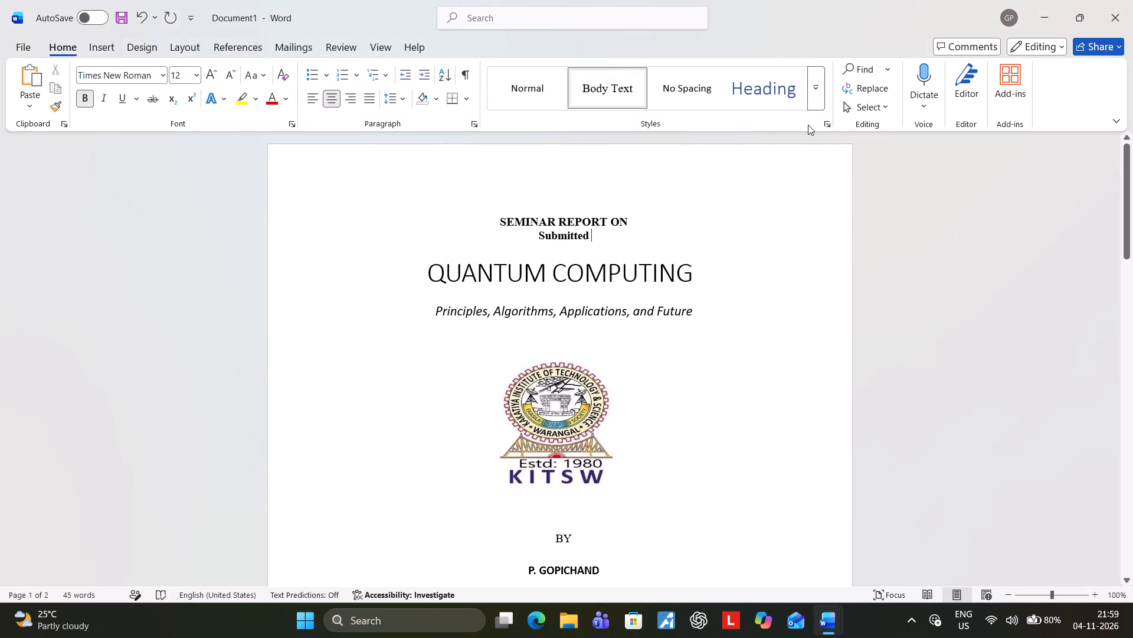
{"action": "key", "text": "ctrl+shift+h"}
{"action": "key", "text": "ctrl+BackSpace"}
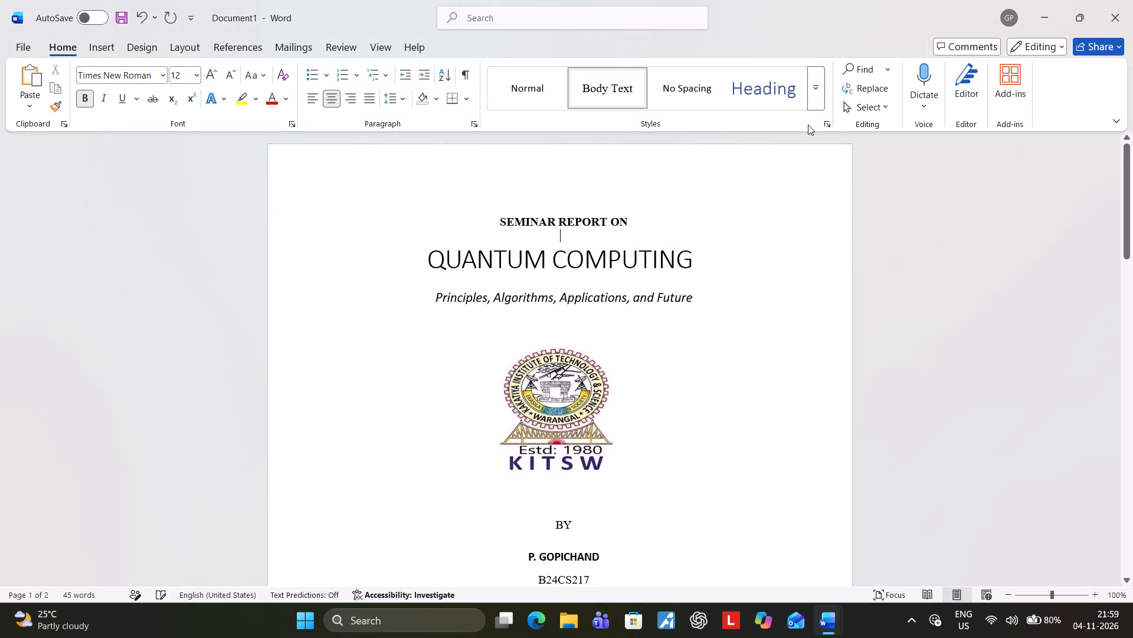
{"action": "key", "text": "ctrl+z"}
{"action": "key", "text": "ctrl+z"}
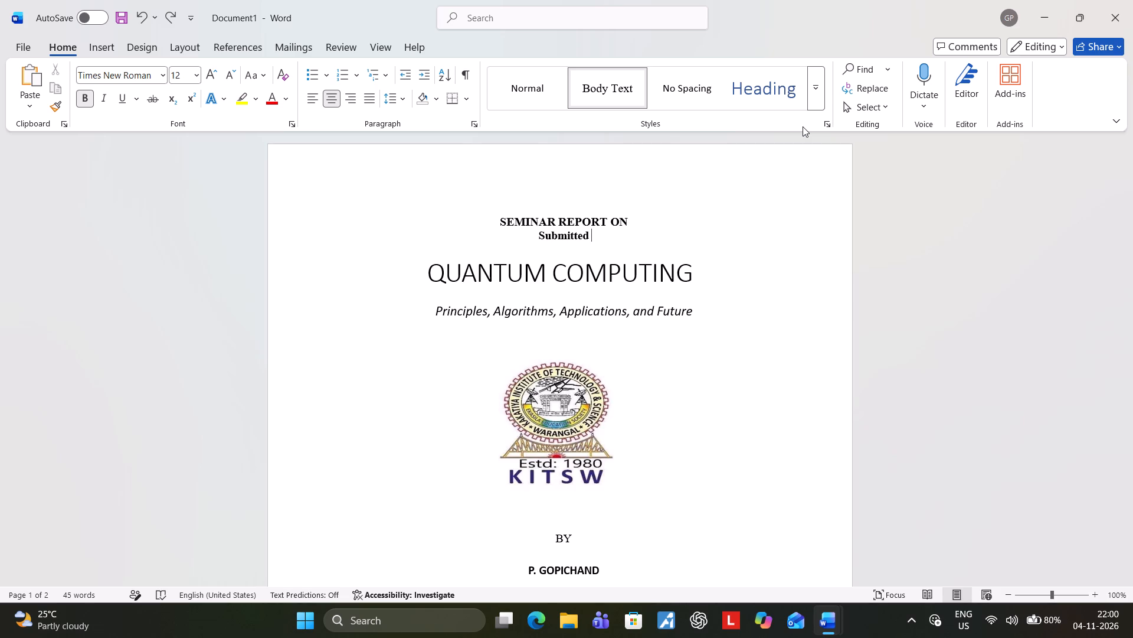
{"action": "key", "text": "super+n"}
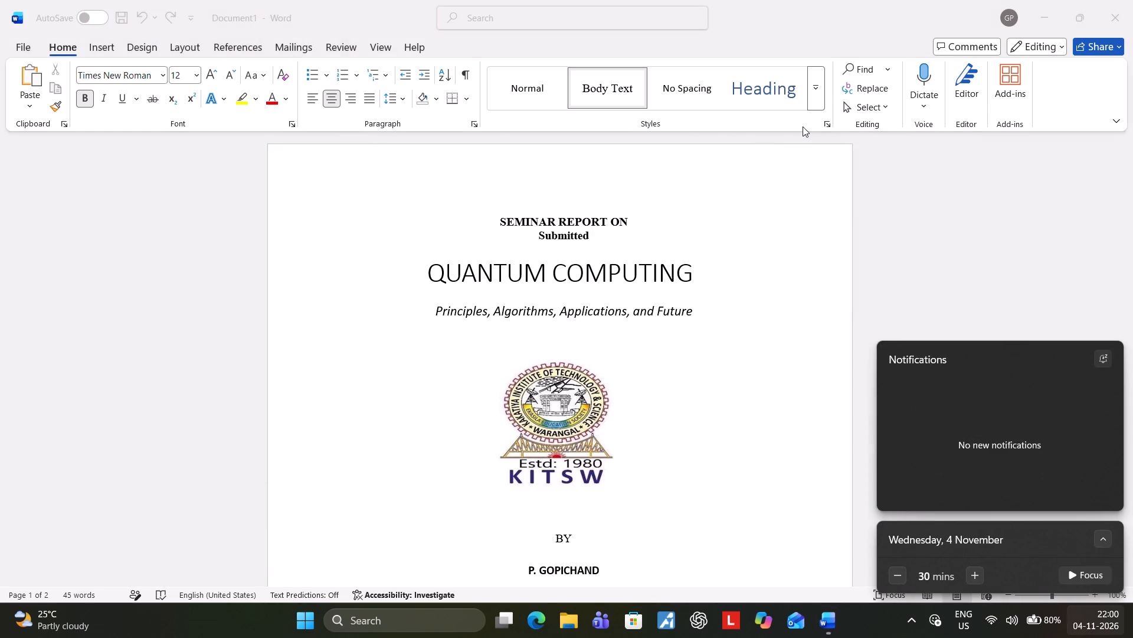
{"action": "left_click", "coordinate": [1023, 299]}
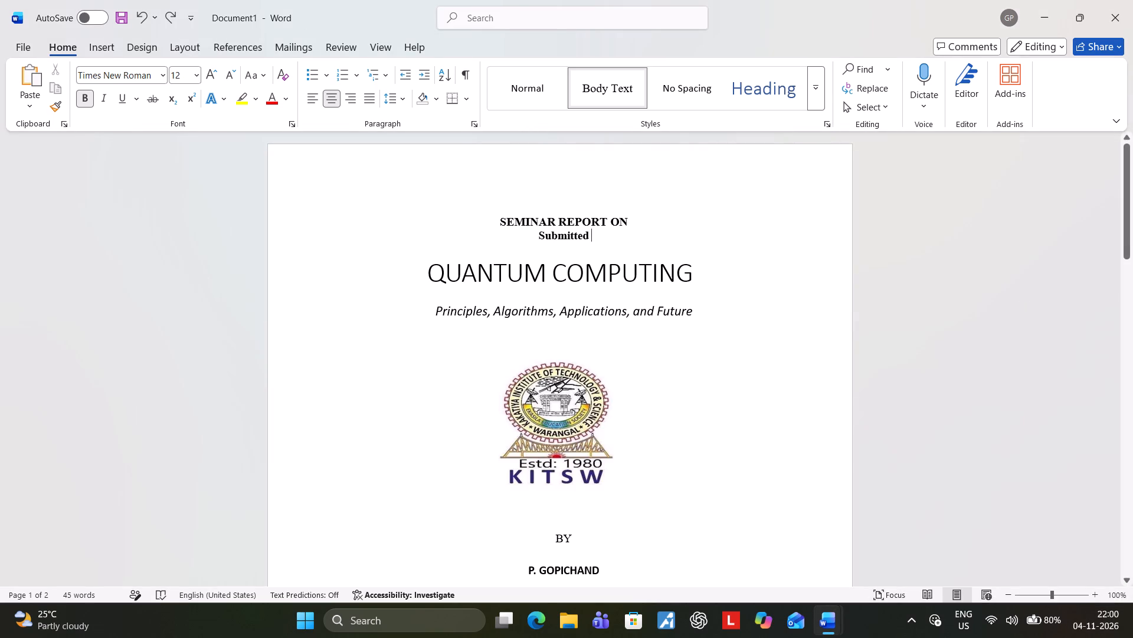
Use voice typing to dictate the rest of the "Submitted" line: Faculty of Engineering and Technology, 5th Semester B Tech.
{"action": "key", "text": "super+h"}
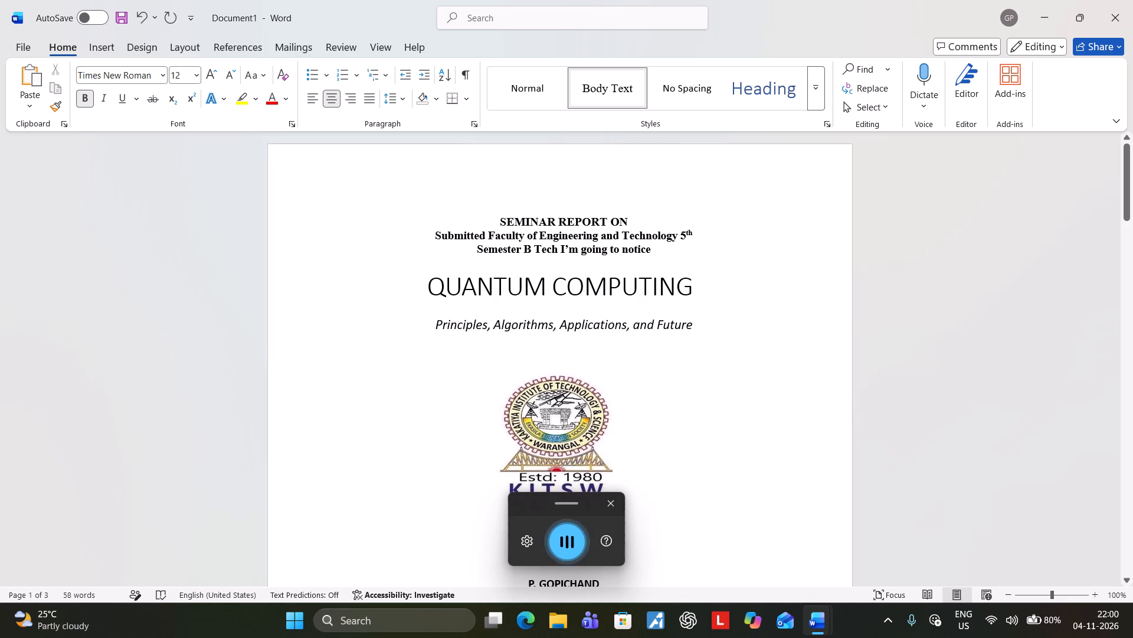
{"action": "left_click", "coordinate": [610, 503]}
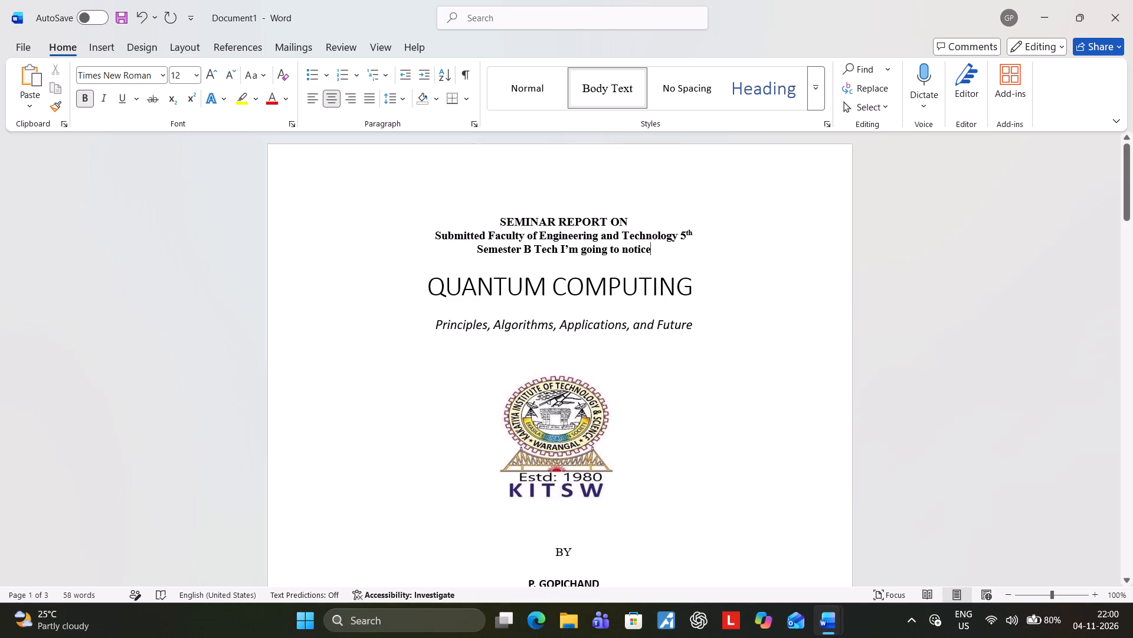
Delete the stray dictated words "I'm going to notice" so the line ends at "B Tech".
{"action": "key", "text": "BackSpace"}
{"action": "key", "text": "BackSpace"}
{"action": "key", "text": "BackSpace"}
{"action": "key", "text": "BackSpace"}
{"action": "key", "text": "BackSpace"}
{"action": "key", "text": "BackSpace"}
{"action": "key", "text": "BackSpace"}
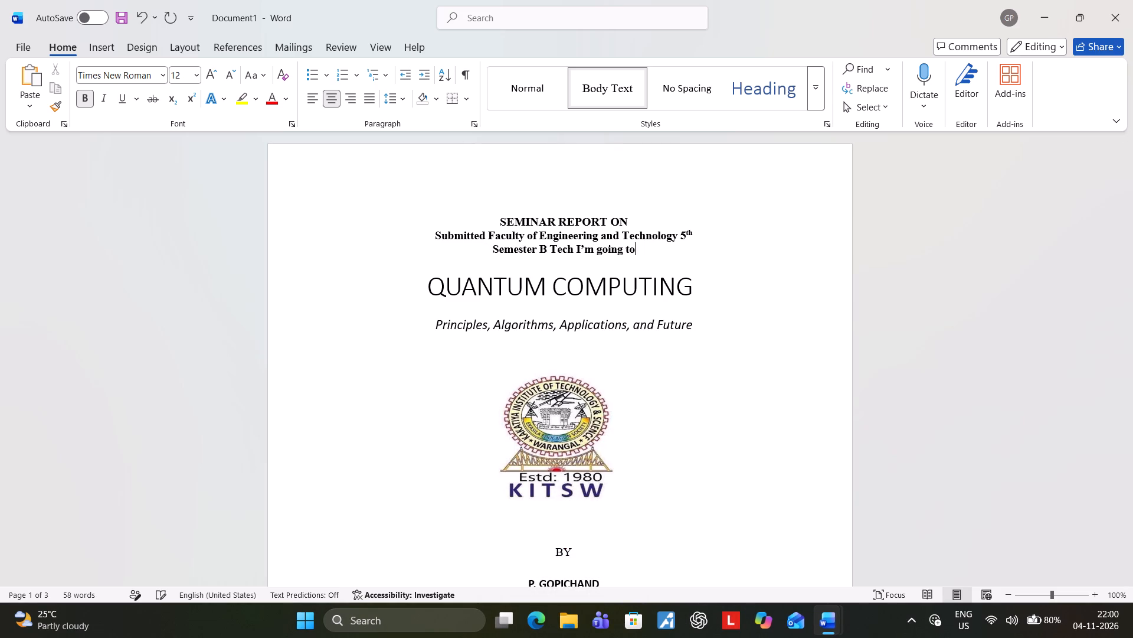
{"action": "key", "text": "BackSpace"}
{"action": "key", "text": "BackSpace"}
{"action": "key", "text": "BackSpace"}
{"action": "key", "text": "BackSpace"}
{"action": "key", "text": "BackSpace"}
{"action": "key", "text": "BackSpace"}
{"action": "key", "text": "BackSpace"}
{"action": "key", "text": "BackSpace"}
{"action": "key", "text": "BackSpace"}
{"action": "key", "text": "BackSpace"}
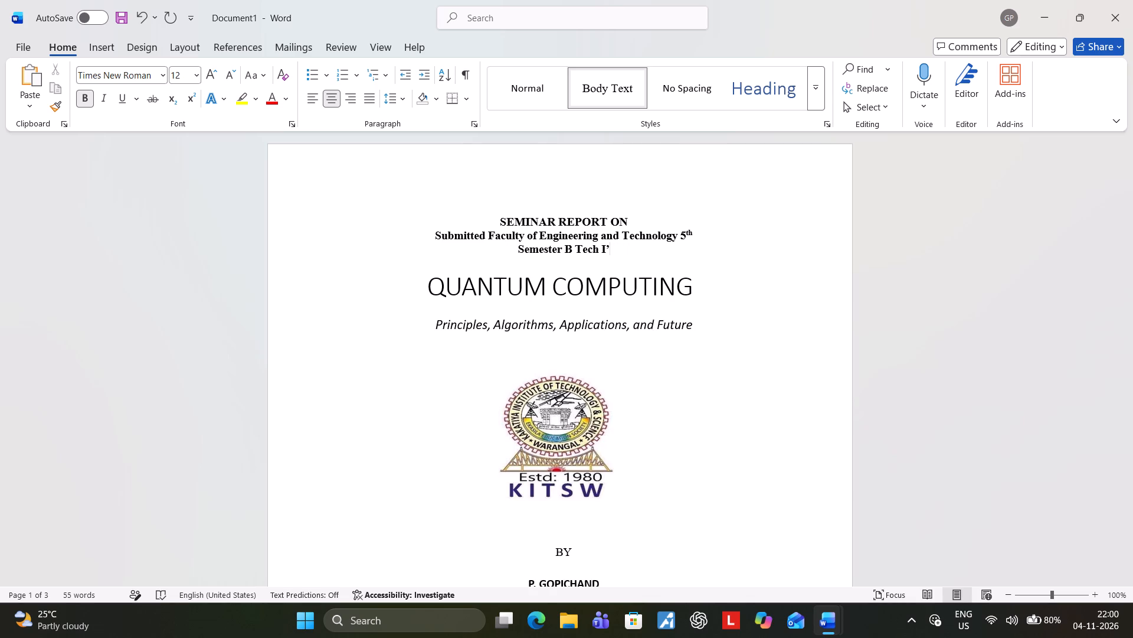
{"action": "key", "text": "BackSpace"}
{"action": "key", "text": "BackSpace"}
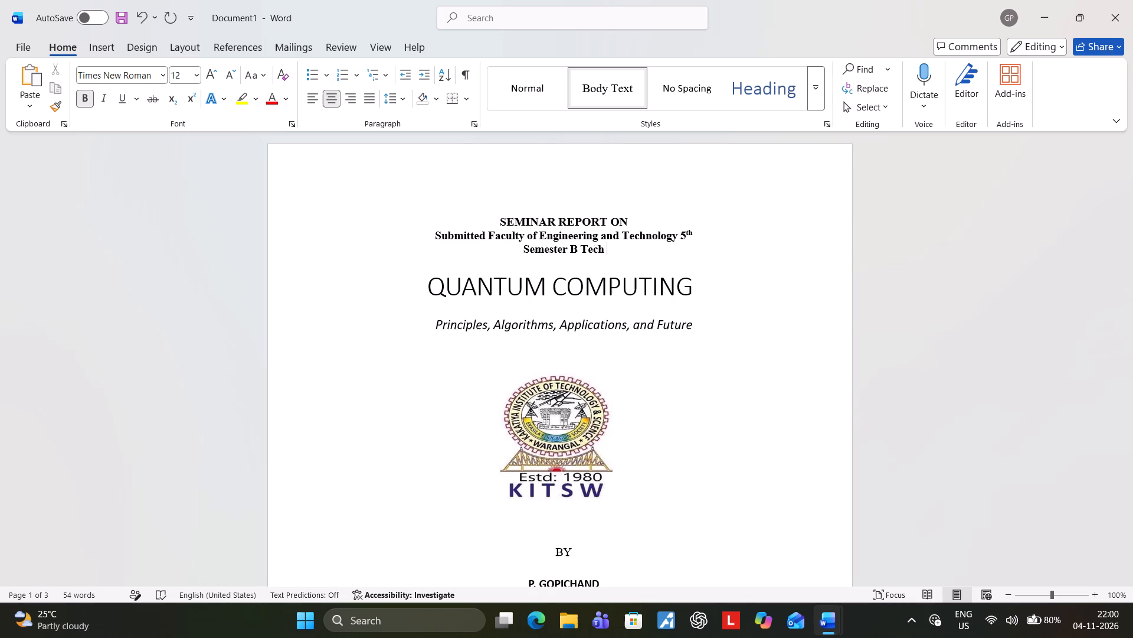
Remove the centring and indent from the "Submitted Faculty of Engineering" line so it starts at the left margin.
{"action": "left_click", "coordinate": [428, 236]}
{"action": "key", "text": "BackSpace"}
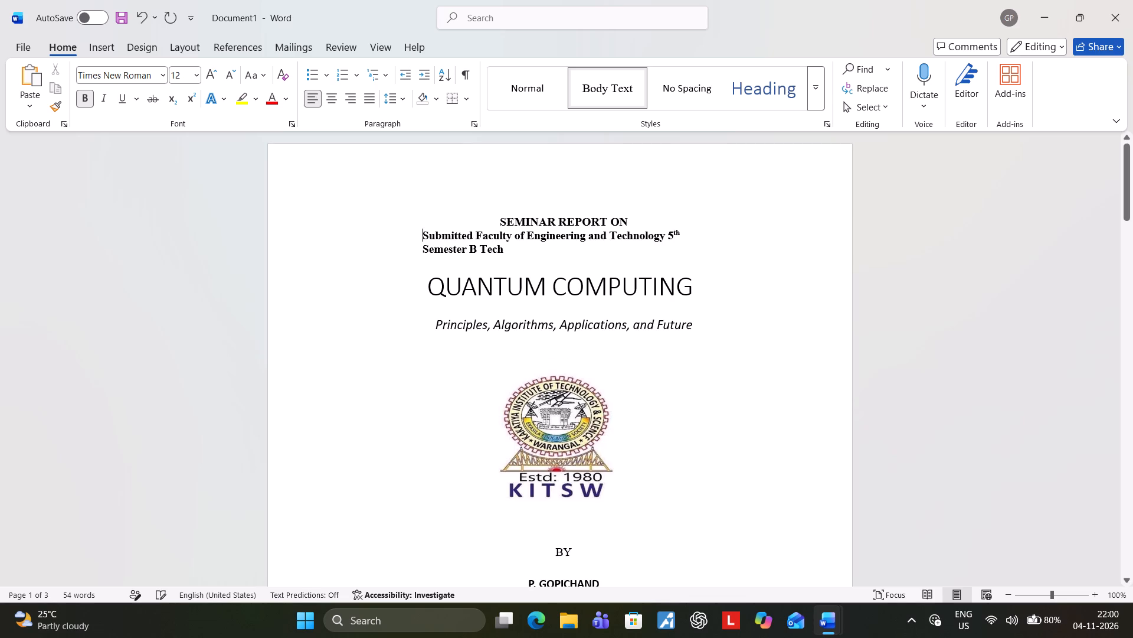
{"action": "key", "text": "BackSpace"}
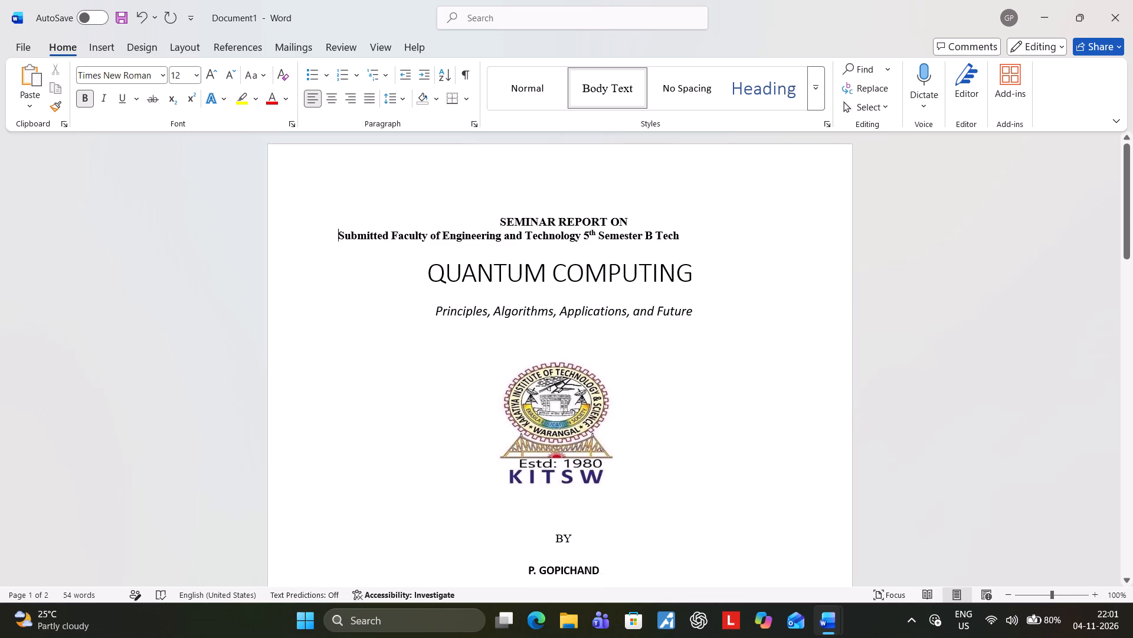
Insert a blank line between "SEMINAR REPORT ON" and the "Submitted" line.
{"action": "left_click", "coordinate": [649, 223]}
{"action": "key", "text": "Return"}
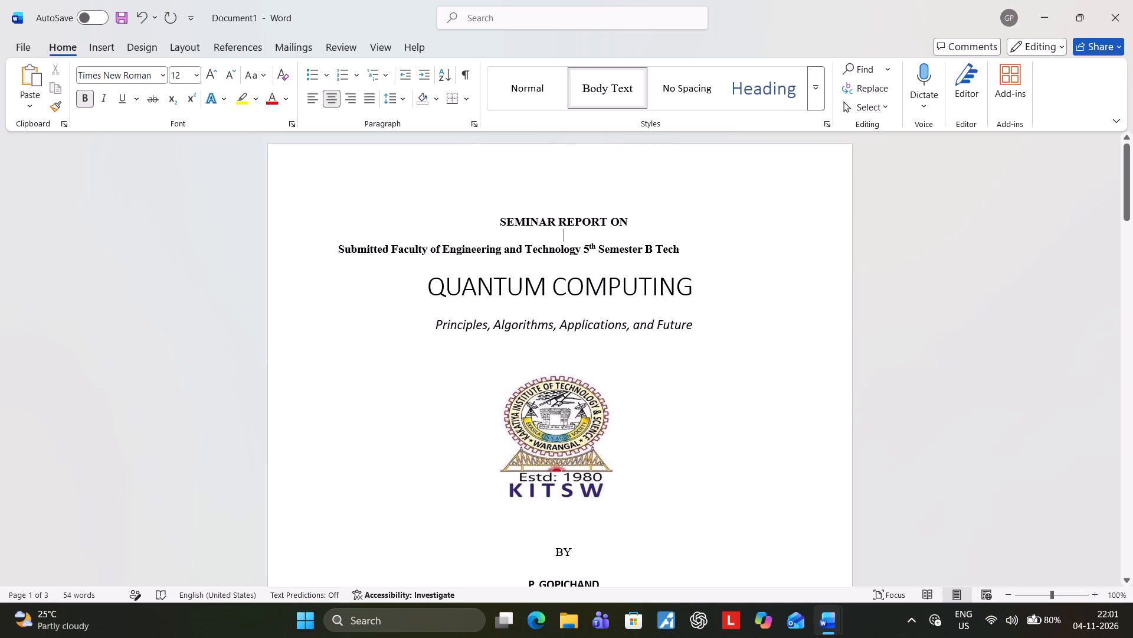
Correct the end of the dictated line to read "V Semester B. Tech" instead of "5th Semester B Tech".
{"action": "left_click", "coordinate": [595, 247]}
{"action": "key", "text": "BackSpace"}
{"action": "key", "text": "BackSpace"}
{"action": "key", "text": "BackSpace"}
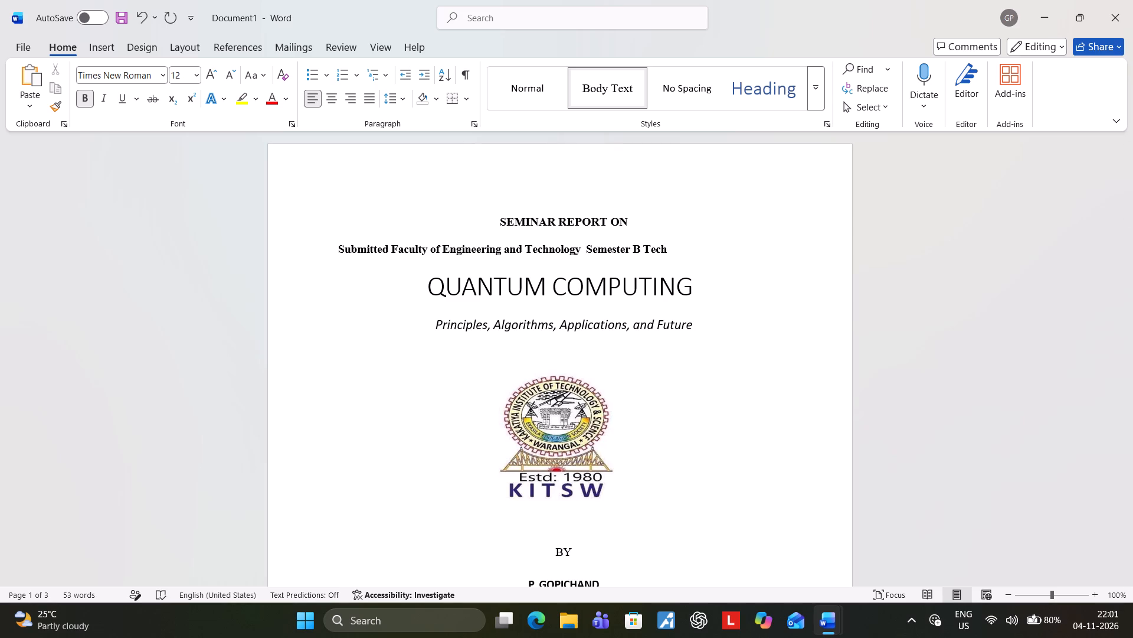
{"action": "key", "text": "shift+v"}
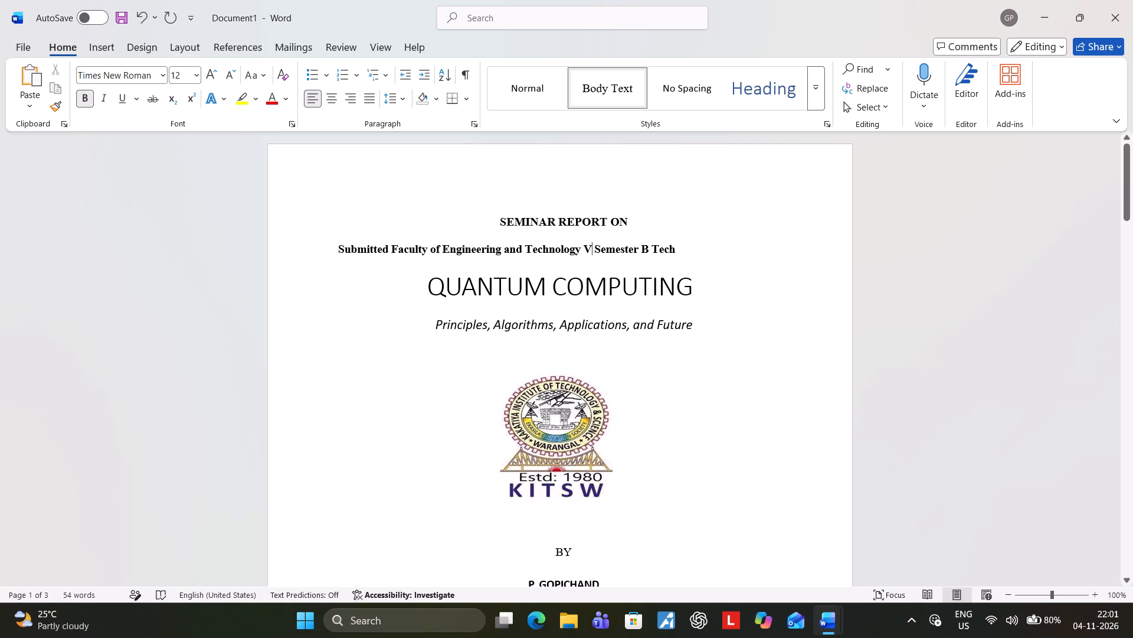
{"action": "left_click", "coordinate": [651, 252]}
{"action": "key", "text": "Left"}
{"action": "key", "text": "period"}
Insert "to the" after "Submitted" so the line begins "Submitted to the Faculty".
{"action": "left_click", "coordinate": [389, 249]}
{"action": "key", "text": "space"}
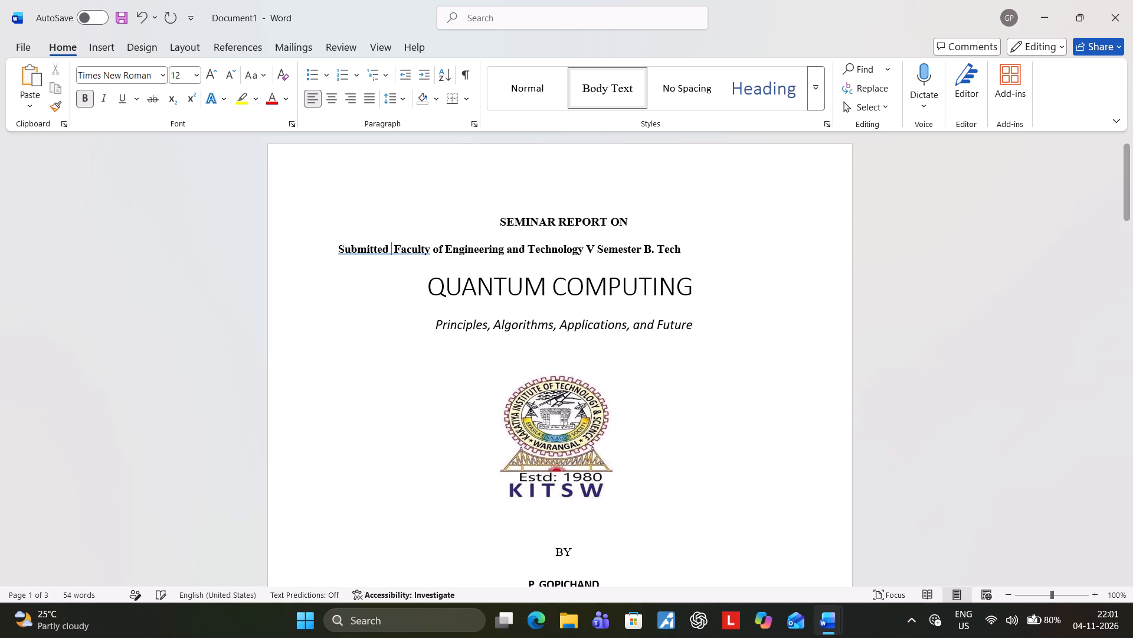
{"action": "type", "text": "to the"}
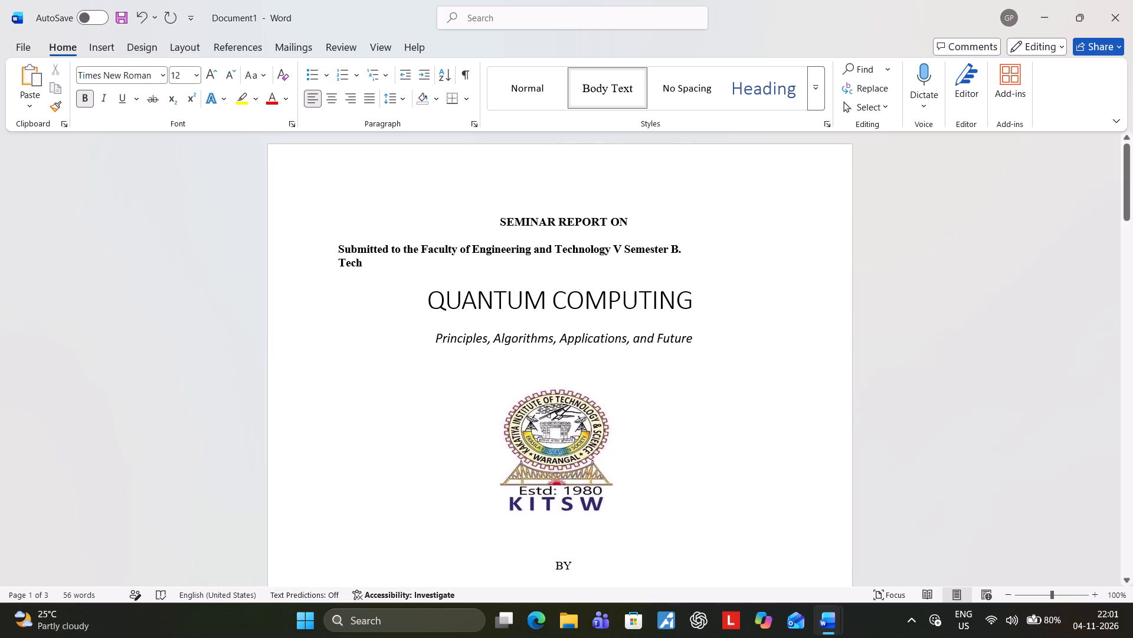
Remove the bold formatting from the whole "Submitted to the Faculty of Engineering and Technology V Semester B. Tech" line.
{"action": "left_click_drag", "start_coordinate": [336, 253], "coordinate": [367, 262]}
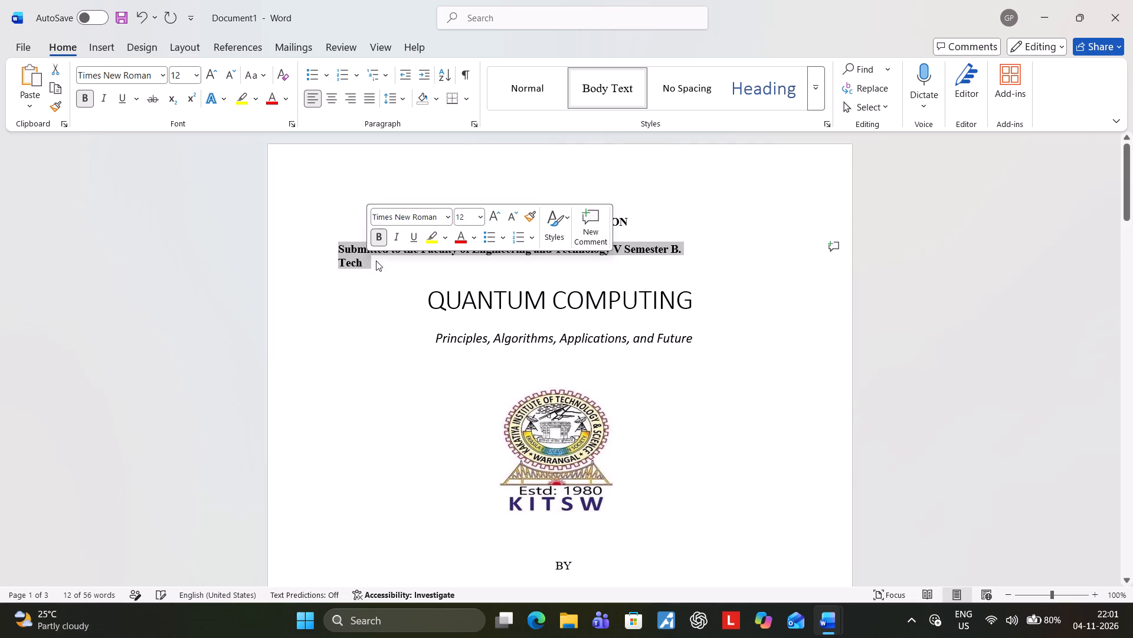
{"action": "left_click", "coordinate": [380, 242]}
{"action": "left_click", "coordinate": [376, 288]}
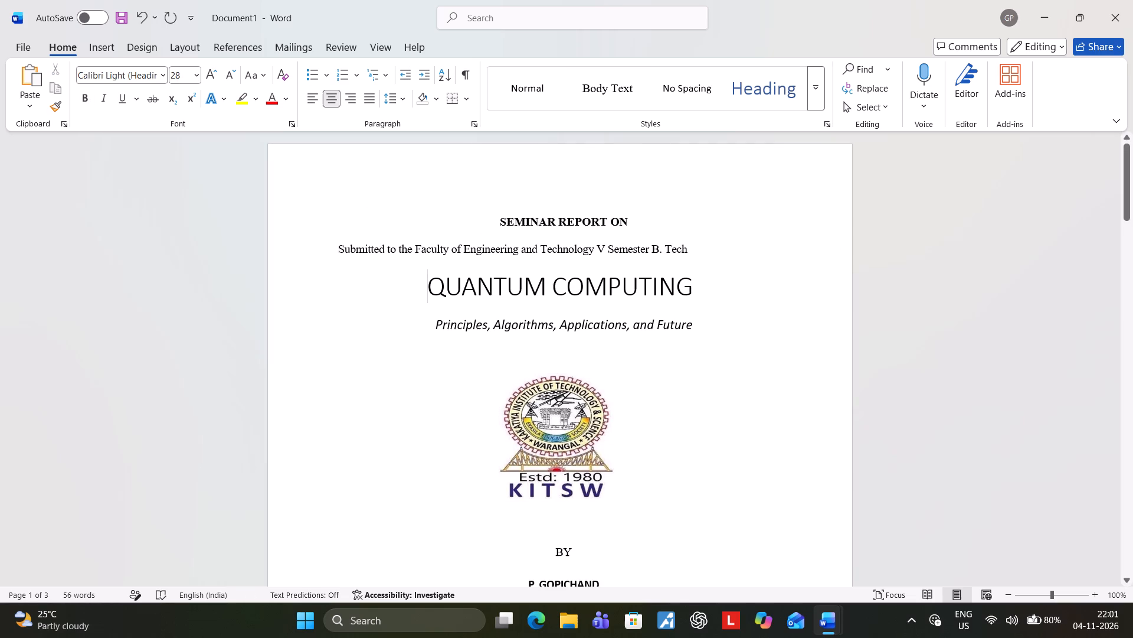
Add an empty line below the "Submitted to the Faculty" line, above the QUANTUM COMPUTING title.
{"action": "left_click", "coordinate": [699, 248]}
{"action": "key", "text": "Return"}
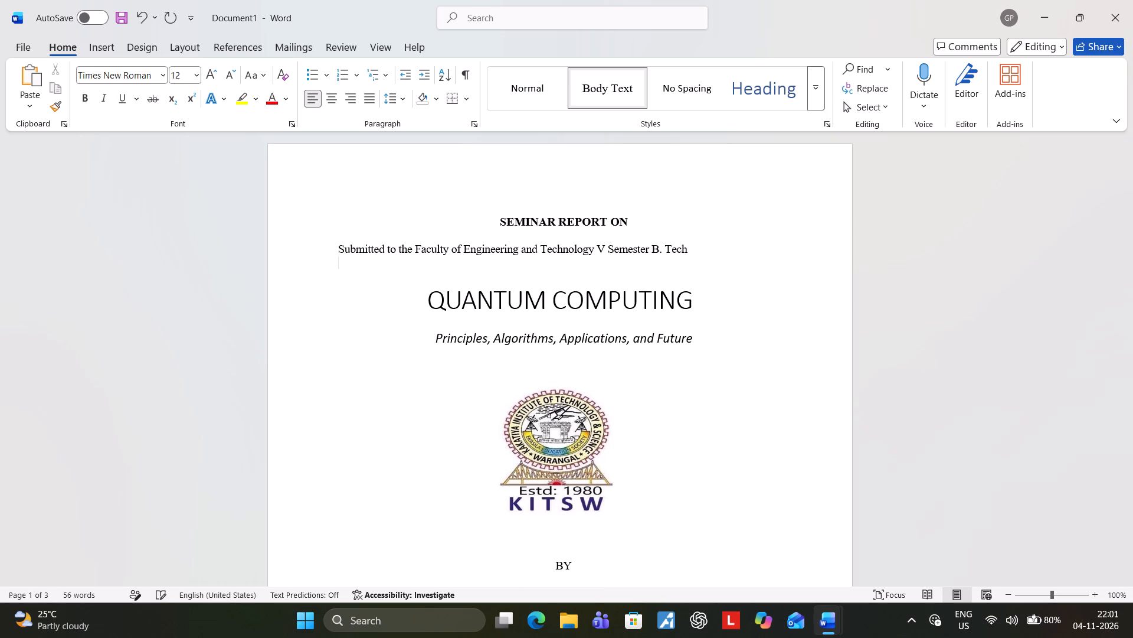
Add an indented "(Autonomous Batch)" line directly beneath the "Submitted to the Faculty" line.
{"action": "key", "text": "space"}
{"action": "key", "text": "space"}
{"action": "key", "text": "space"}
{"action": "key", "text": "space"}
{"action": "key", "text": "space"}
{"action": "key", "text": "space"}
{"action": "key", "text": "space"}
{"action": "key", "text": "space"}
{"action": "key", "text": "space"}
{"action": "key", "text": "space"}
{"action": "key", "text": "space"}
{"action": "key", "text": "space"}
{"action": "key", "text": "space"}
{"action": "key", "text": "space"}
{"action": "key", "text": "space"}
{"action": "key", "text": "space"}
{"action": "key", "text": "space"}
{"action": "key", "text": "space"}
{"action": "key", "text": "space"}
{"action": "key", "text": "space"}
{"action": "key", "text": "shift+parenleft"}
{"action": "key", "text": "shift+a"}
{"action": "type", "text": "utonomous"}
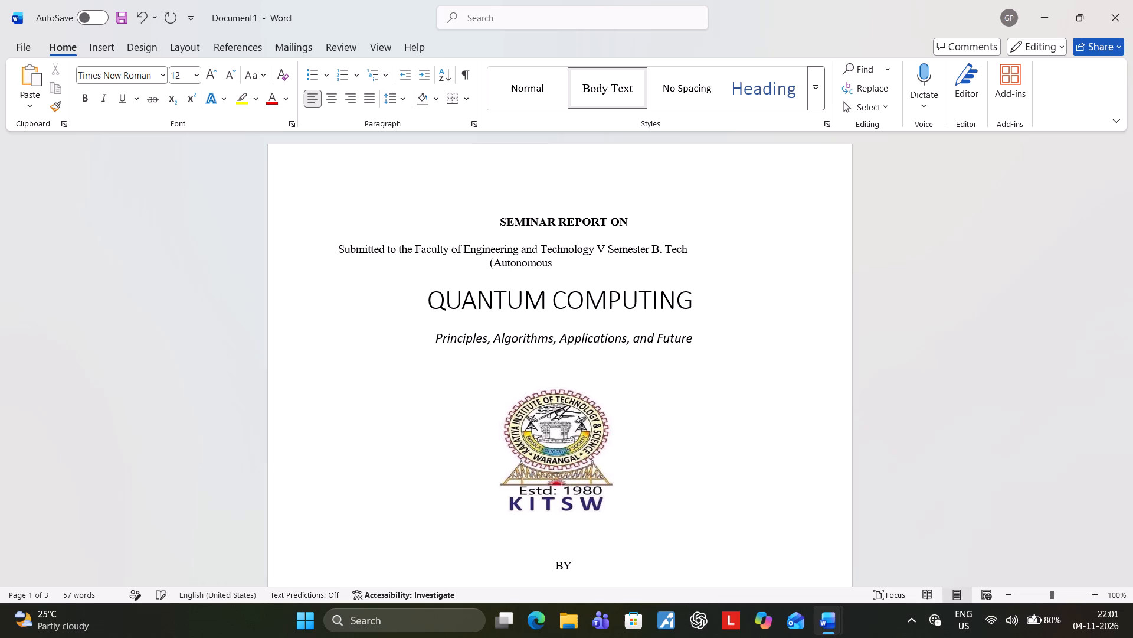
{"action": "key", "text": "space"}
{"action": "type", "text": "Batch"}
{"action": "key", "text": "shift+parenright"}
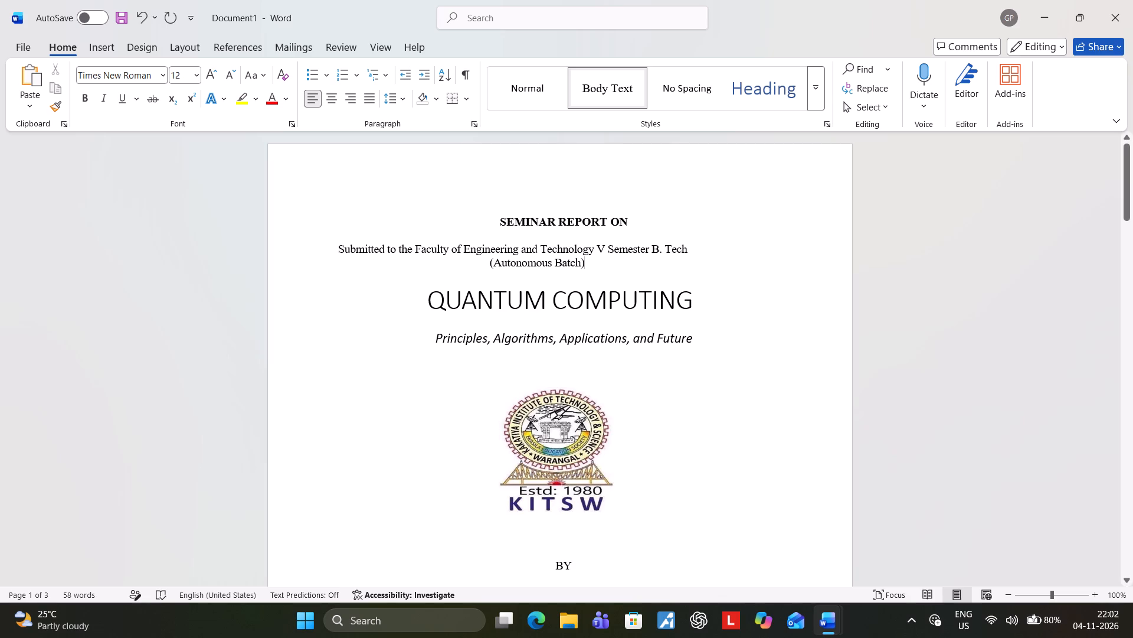
Undo all edits in Document1, back to a blank document.
{"action": "key", "text": "ctrl+z"}
{"action": "key", "text": "ctrl+z"}
{"action": "key", "text": "ctrl+z"}
{"action": "key", "text": "ctrl+z"}
{"action": "key", "text": "ctrl+z"}
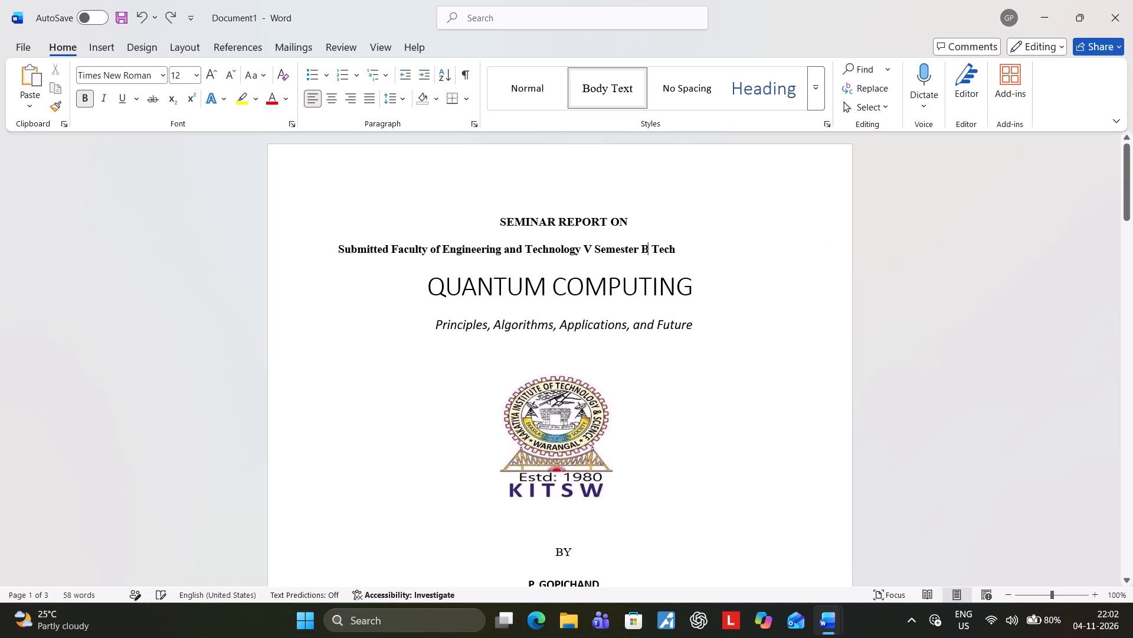
{"action": "key", "text": "ctrl+z"}
{"action": "key", "text": "ctrl+z"}
{"action": "key", "text": "ctrl+z"}
{"action": "key", "text": "ctrl+z"}
{"action": "key", "text": "ctrl+z"}
{"action": "key", "text": "ctrl+z"}
{"action": "key", "text": "ctrl+z"}
{"action": "key", "text": "ctrl+z"}
{"action": "key", "text": "ctrl+z"}
{"action": "key", "text": "ctrl+z"}
{"action": "key", "text": "ctrl+z"}
{"action": "key", "text": "ctrl+z"}
{"action": "key", "text": "ctrl+z"}
{"action": "key", "text": "ctrl+z"}
{"action": "key", "text": "ctrl+z"}
{"action": "key", "text": "ctrl+z"}
{"action": "key", "text": "ctrl+z"}
{"action": "key", "text": "ctrl+z"}
{"action": "key", "text": "ctrl+z"}
{"action": "key", "text": "ctrl+z"}
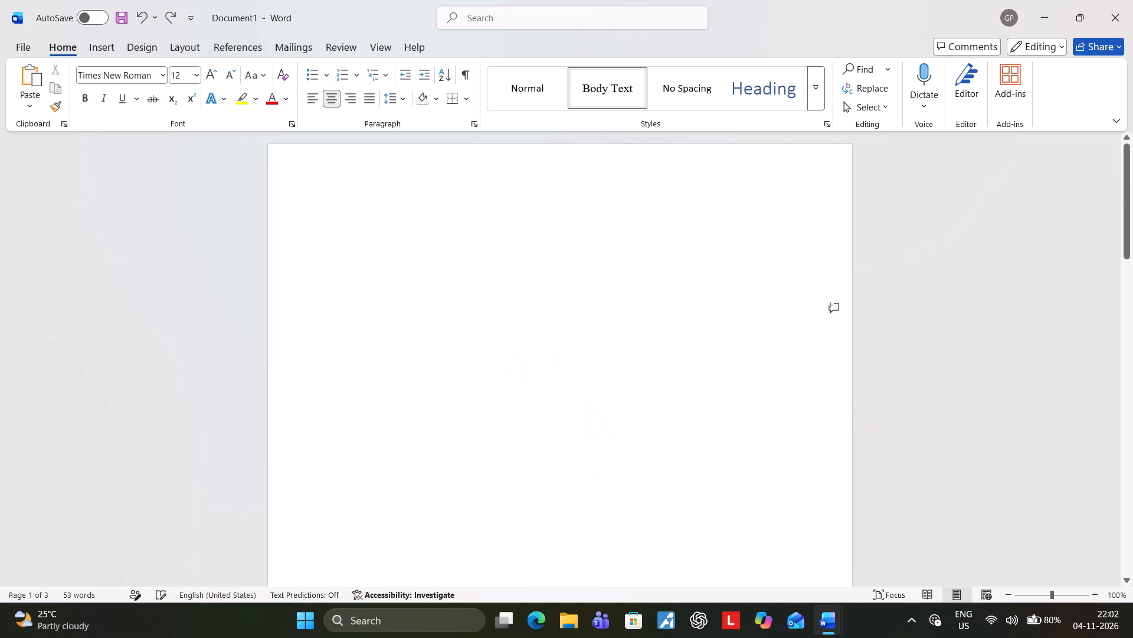
{"action": "scroll", "coordinate": [598, 294], "scroll_direction": "up", "scroll_amount": 9}
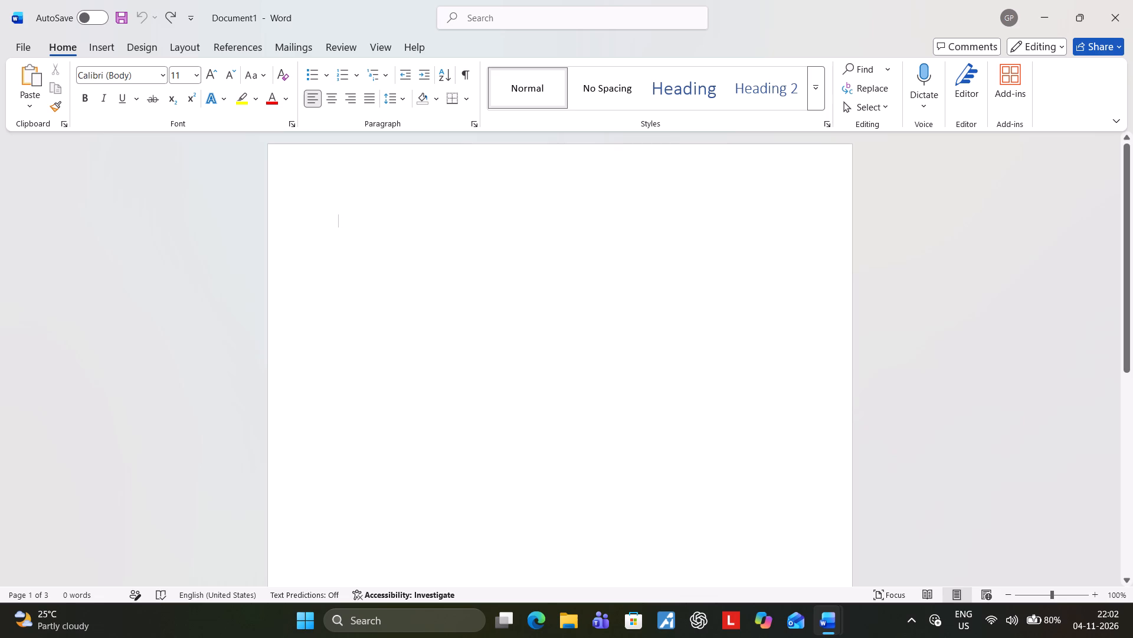
{"action": "scroll", "coordinate": [443, 278], "scroll_direction": "up", "scroll_amount": 3}
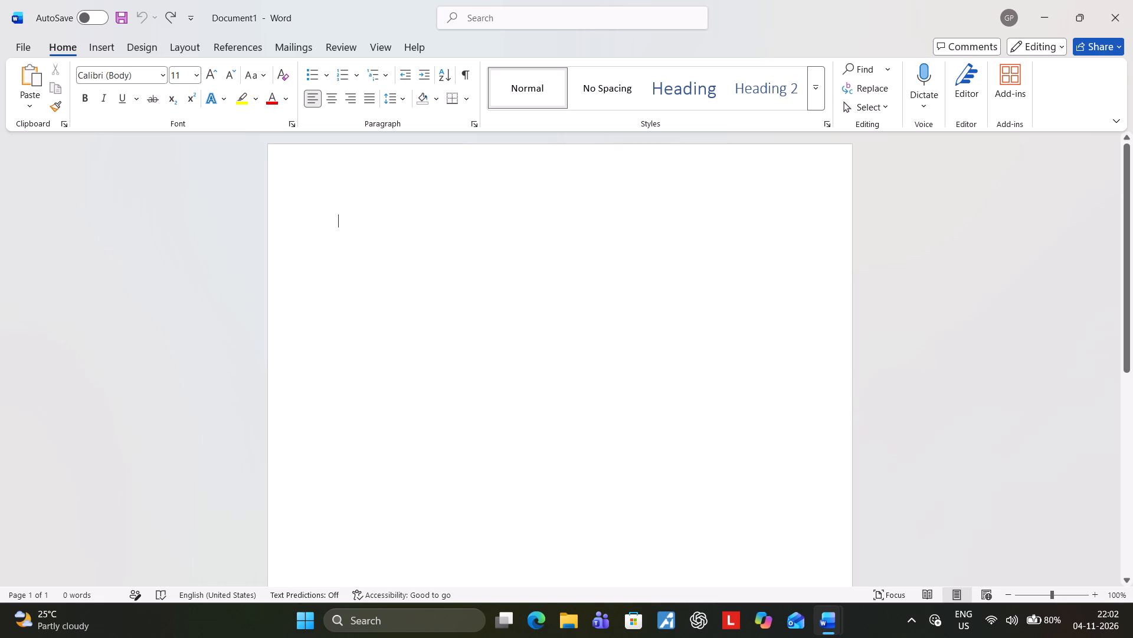
{"action": "scroll", "coordinate": [443, 278], "scroll_direction": "up", "scroll_amount": 7}
{"action": "scroll", "coordinate": [425, 283], "scroll_direction": "down", "scroll_amount": 15}
{"action": "scroll", "coordinate": [449, 348], "scroll_direction": "up", "scroll_amount": 7}
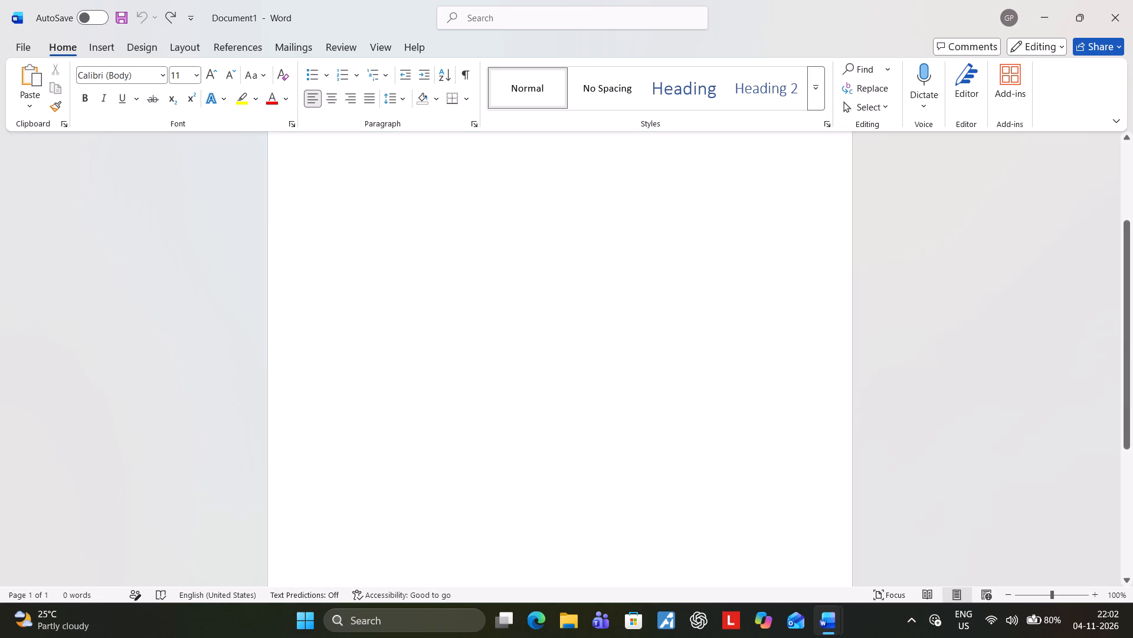
{"action": "scroll", "coordinate": [449, 348], "scroll_direction": "up", "scroll_amount": 14}
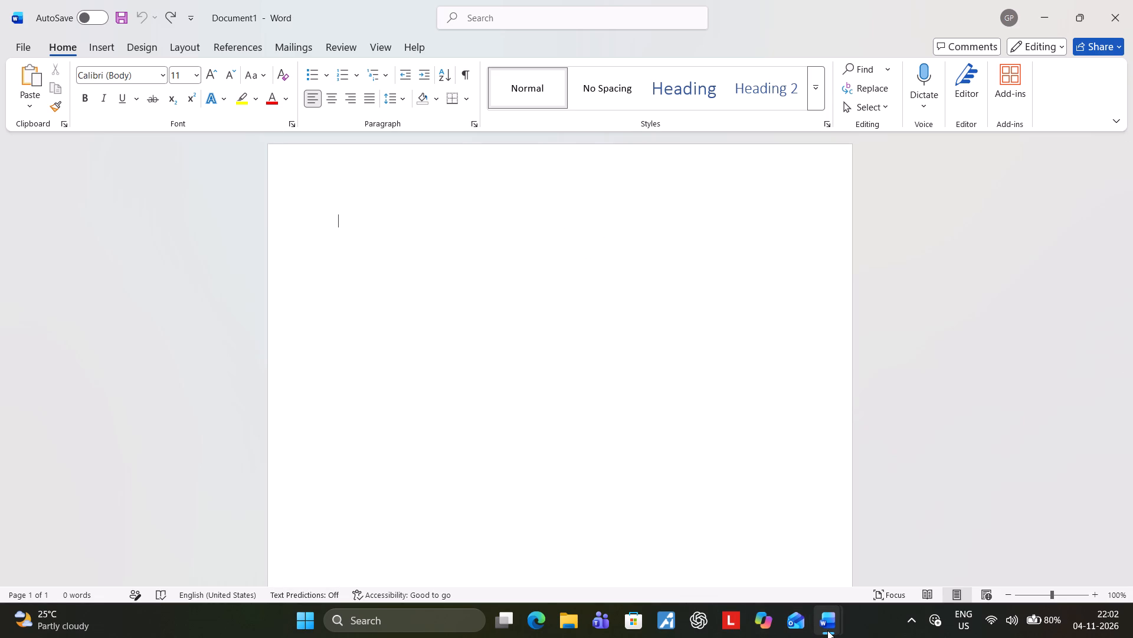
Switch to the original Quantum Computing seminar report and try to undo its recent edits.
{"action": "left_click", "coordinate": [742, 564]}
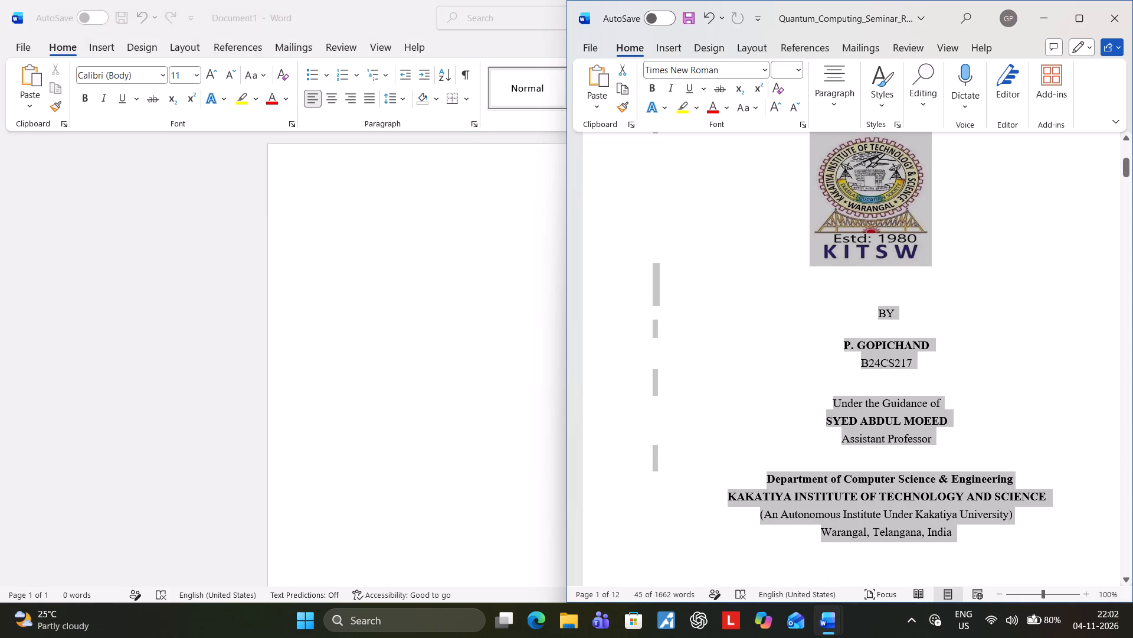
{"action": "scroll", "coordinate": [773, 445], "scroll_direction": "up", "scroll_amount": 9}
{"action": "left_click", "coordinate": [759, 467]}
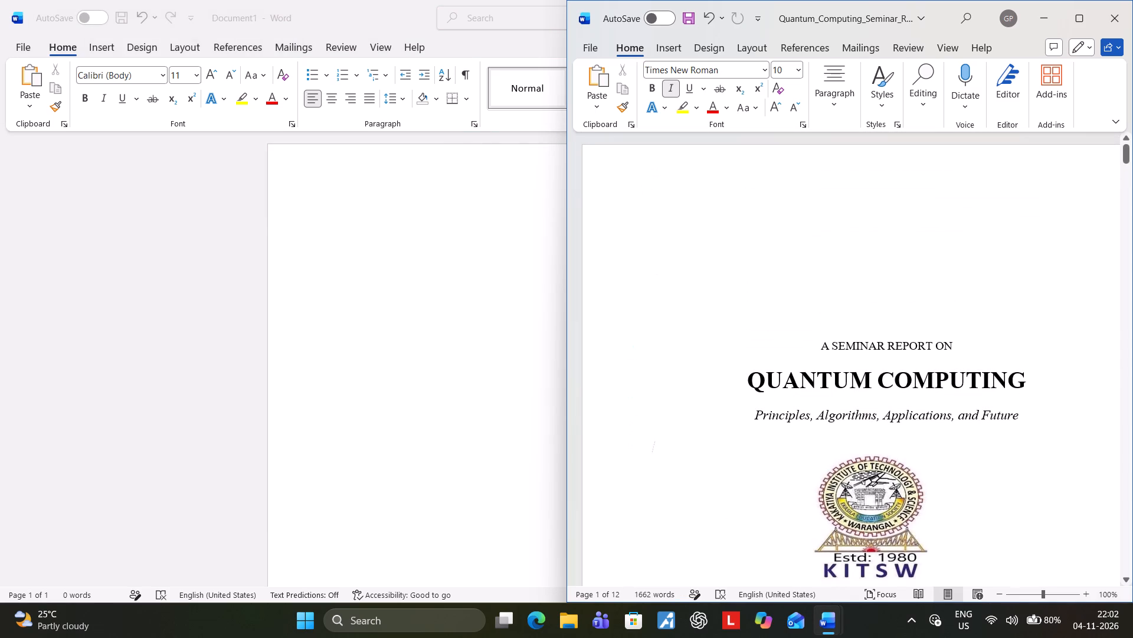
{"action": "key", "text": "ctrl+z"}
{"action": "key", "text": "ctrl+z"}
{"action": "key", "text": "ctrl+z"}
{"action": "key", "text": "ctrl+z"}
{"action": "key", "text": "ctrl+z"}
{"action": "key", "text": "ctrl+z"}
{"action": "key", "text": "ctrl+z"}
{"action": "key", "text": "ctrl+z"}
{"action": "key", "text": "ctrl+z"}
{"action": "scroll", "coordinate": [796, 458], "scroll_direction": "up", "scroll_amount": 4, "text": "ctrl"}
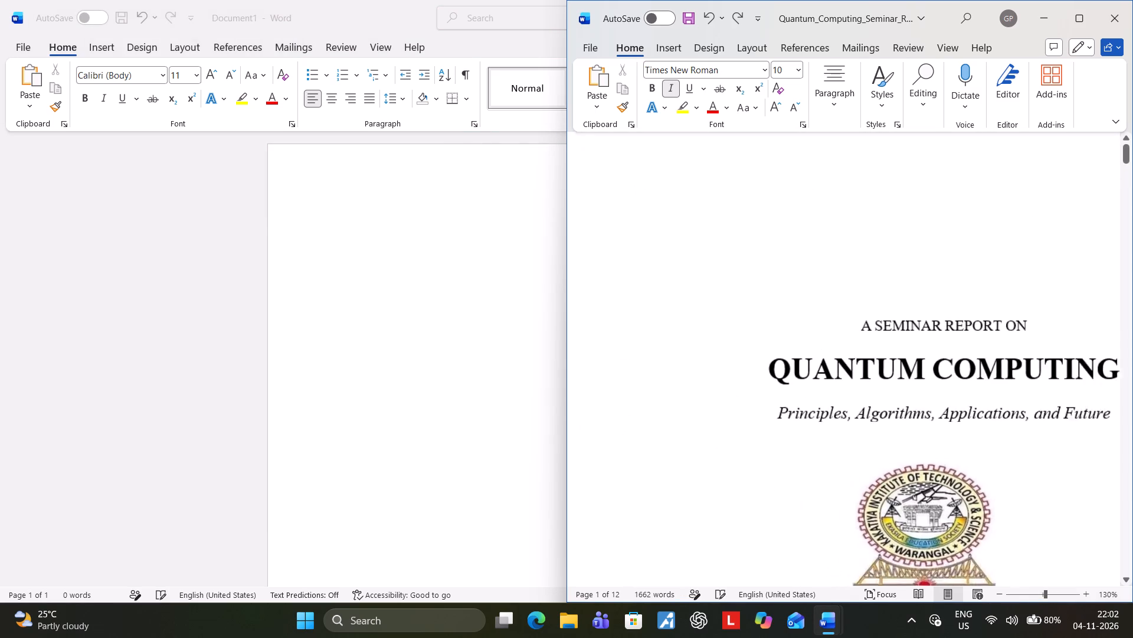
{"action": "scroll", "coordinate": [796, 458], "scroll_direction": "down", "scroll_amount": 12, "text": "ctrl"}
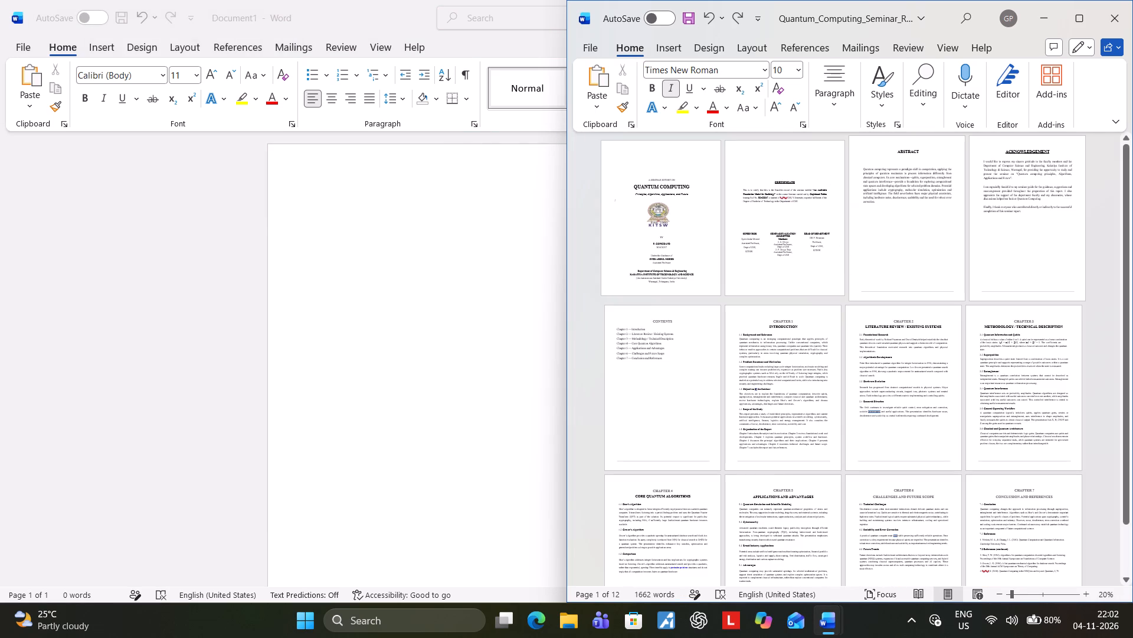
Close the Quantum Computing seminar report without saving its changes and reopen its READY file from File Explorer.
{"action": "left_click", "coordinate": [1121, 18]}
{"action": "left_click", "coordinate": [899, 419]}
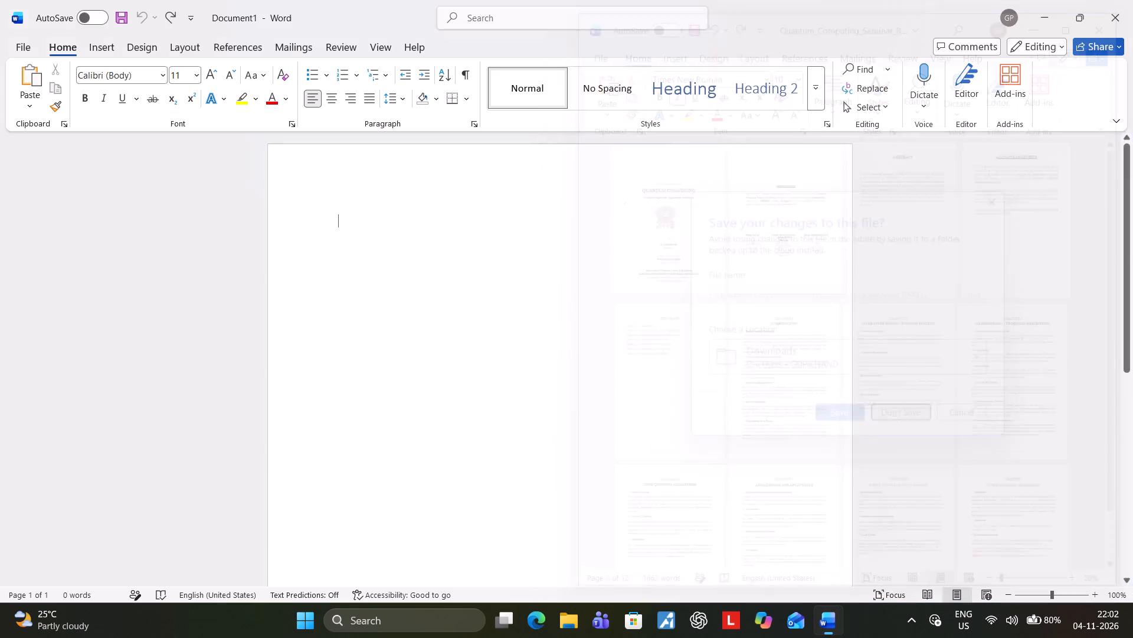
{"action": "double_click", "coordinate": [566, 619]}
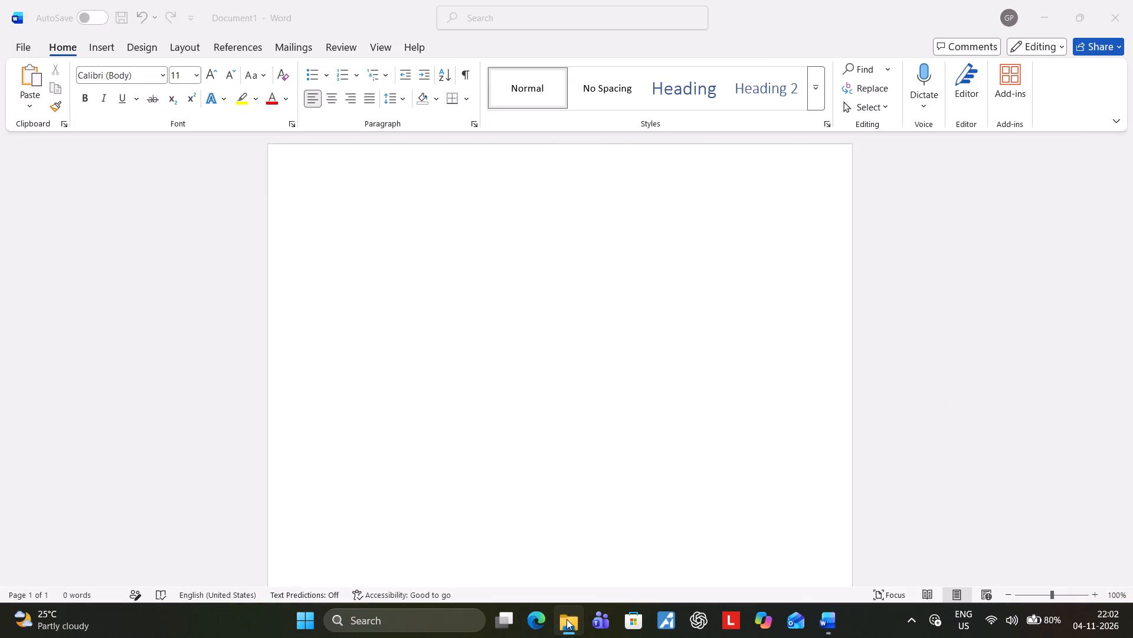
{"action": "left_click", "coordinate": [566, 619]}
{"action": "double_click", "coordinate": [313, 374]}
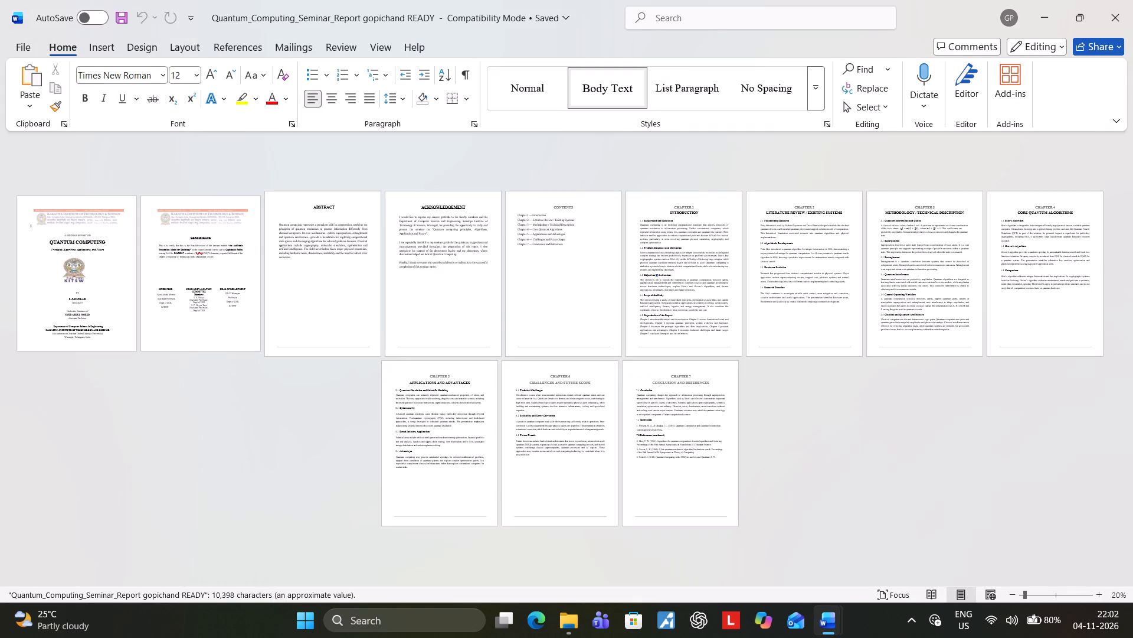
Open the header on the seminar report's cover page for editing.
{"action": "scroll", "coordinate": [162, 340], "scroll_direction": "up", "scroll_amount": 5}
{"action": "scroll", "coordinate": [66, 324], "scroll_direction": "up", "scroll_amount": 2}
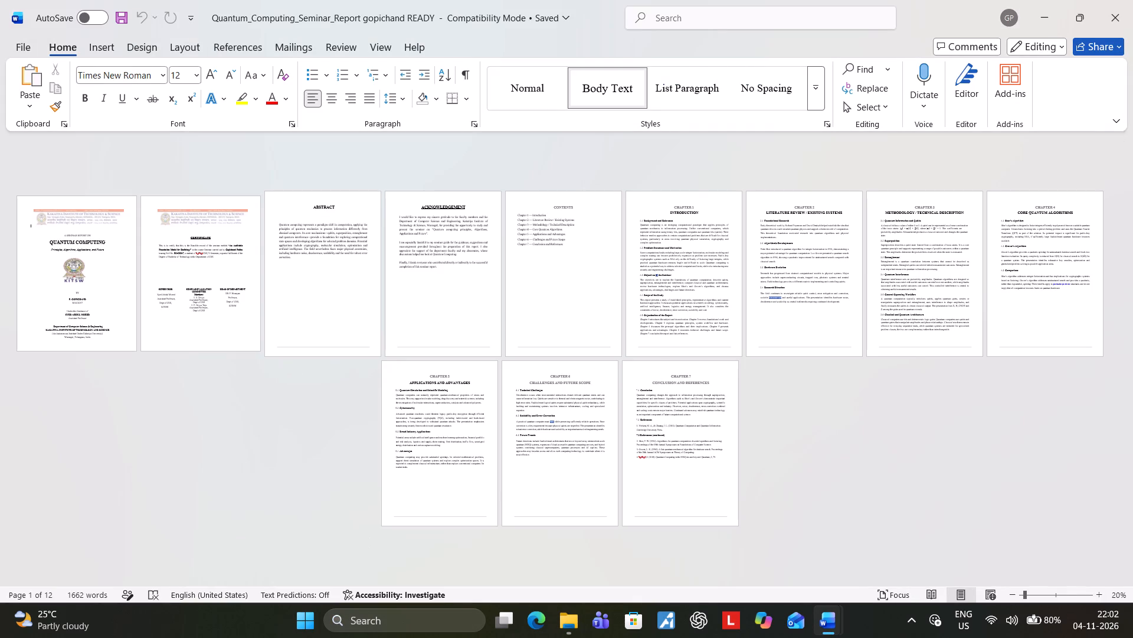
{"action": "scroll", "coordinate": [66, 324], "scroll_direction": "up", "scroll_amount": 2}
{"action": "double_click", "coordinate": [112, 282]}
{"action": "scroll", "coordinate": [112, 282], "scroll_direction": "up", "scroll_amount": 4}
{"action": "scroll", "coordinate": [112, 282], "scroll_direction": "up", "scroll_amount": 2, "text": "ctrl"}
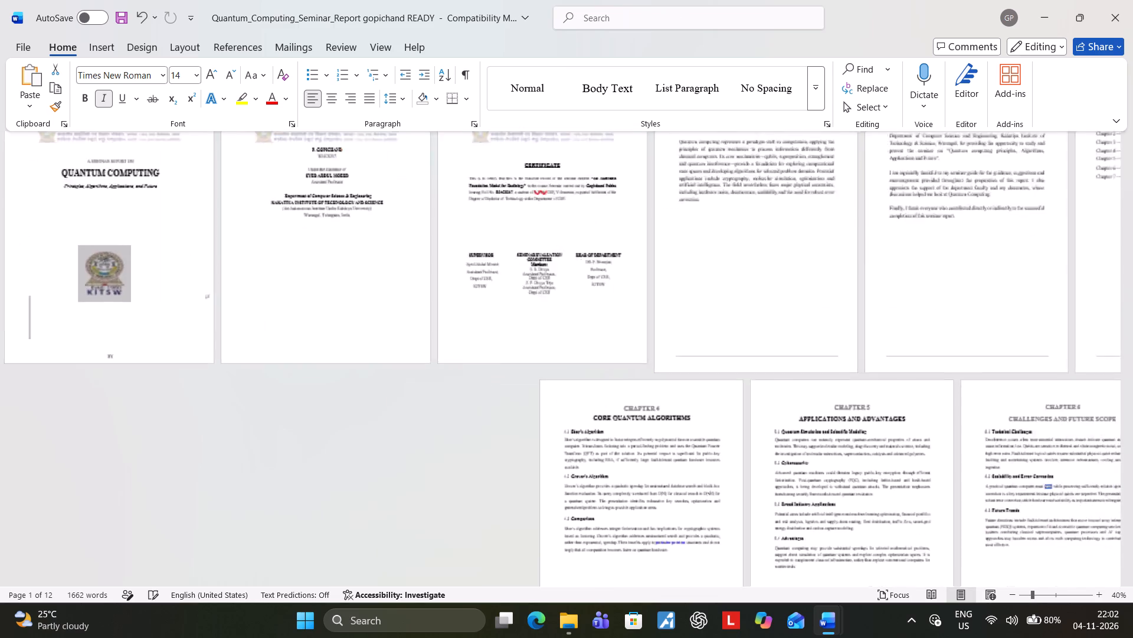
{"action": "scroll", "coordinate": [112, 282], "scroll_direction": "up", "scroll_amount": 4, "text": "ctrl"}
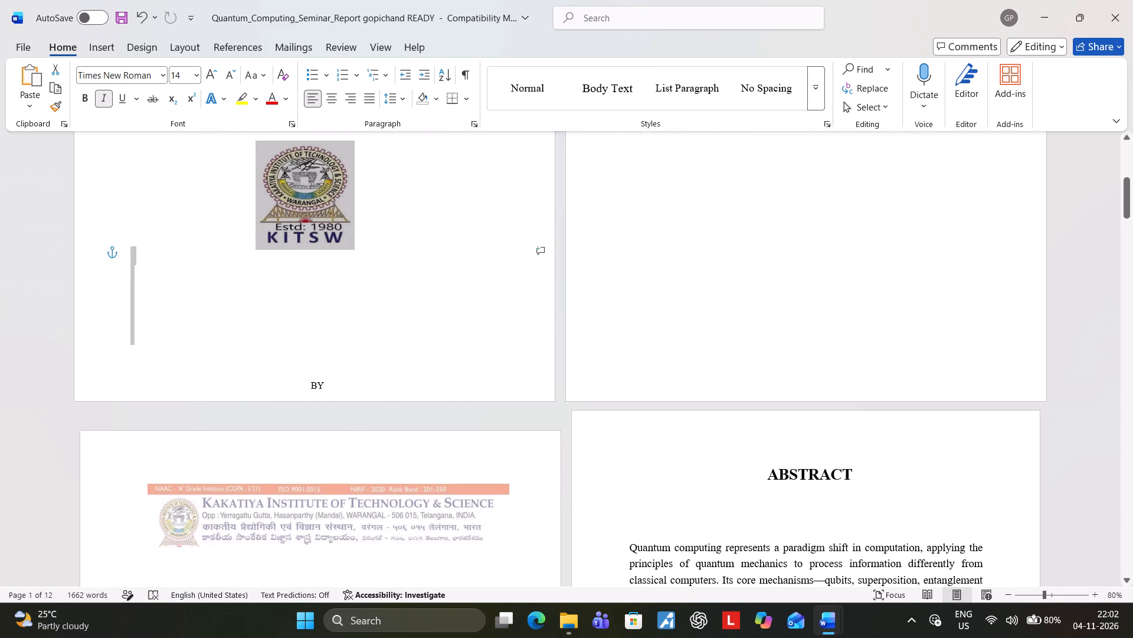
{"action": "scroll", "coordinate": [428, 334], "scroll_direction": "up", "scroll_amount": 10}
{"action": "scroll", "coordinate": [428, 336], "scroll_direction": "up", "scroll_amount": 4, "text": "ctrl"}
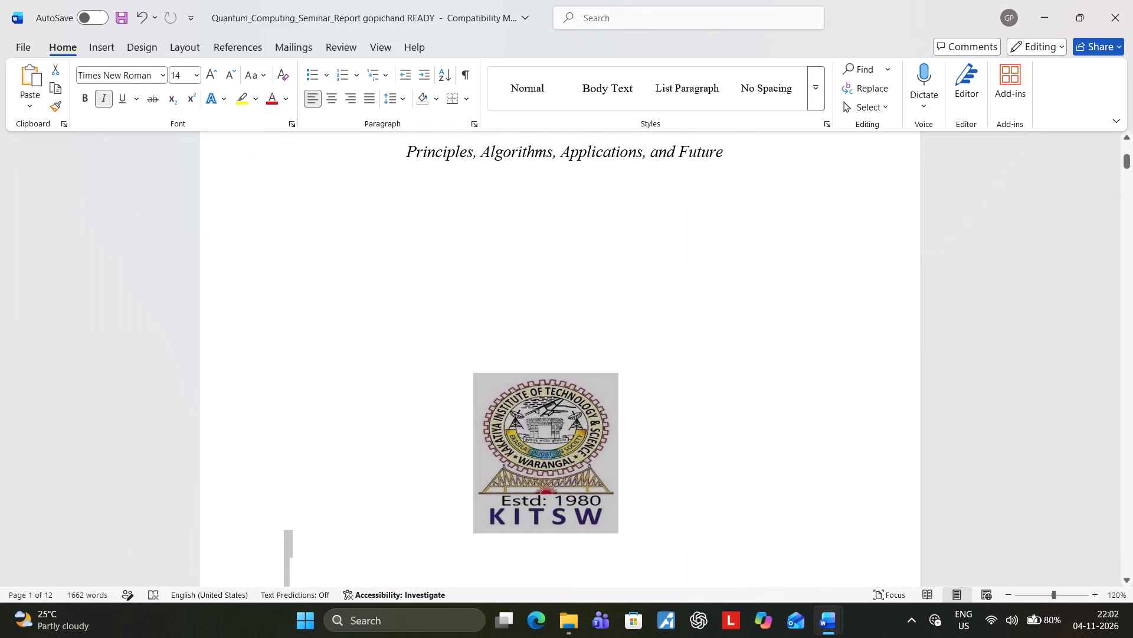
{"action": "scroll", "coordinate": [617, 366], "scroll_direction": "up", "scroll_amount": 4}
{"action": "scroll", "coordinate": [694, 445], "scroll_direction": "down", "scroll_amount": 11}
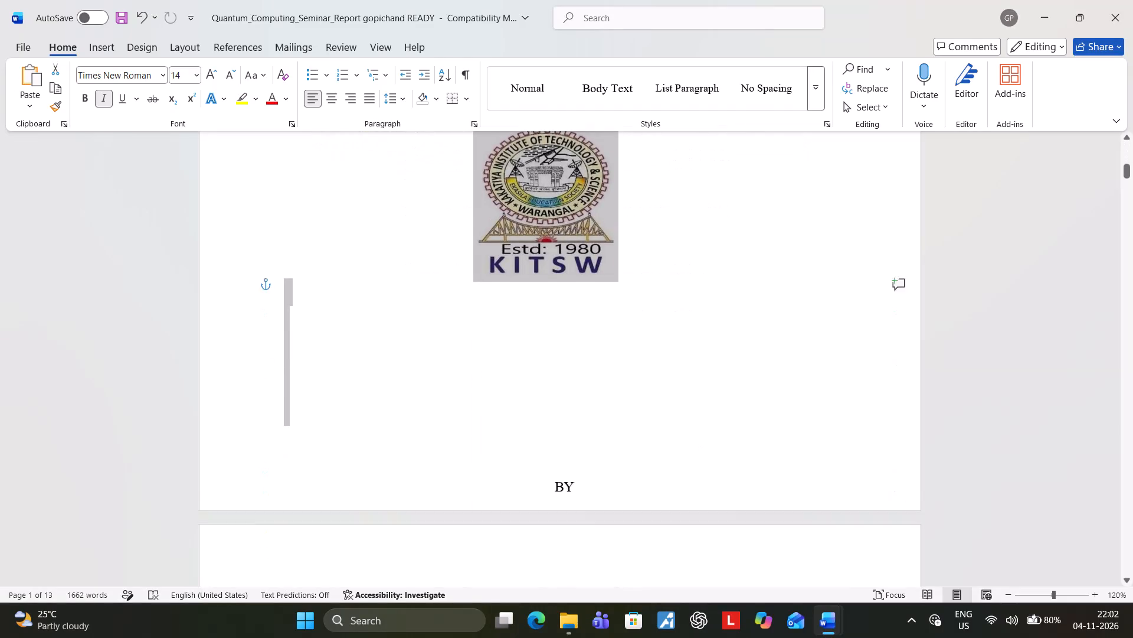
{"action": "left_click", "coordinate": [713, 389]}
{"action": "scroll", "coordinate": [718, 389], "scroll_direction": "up", "scroll_amount": 5}
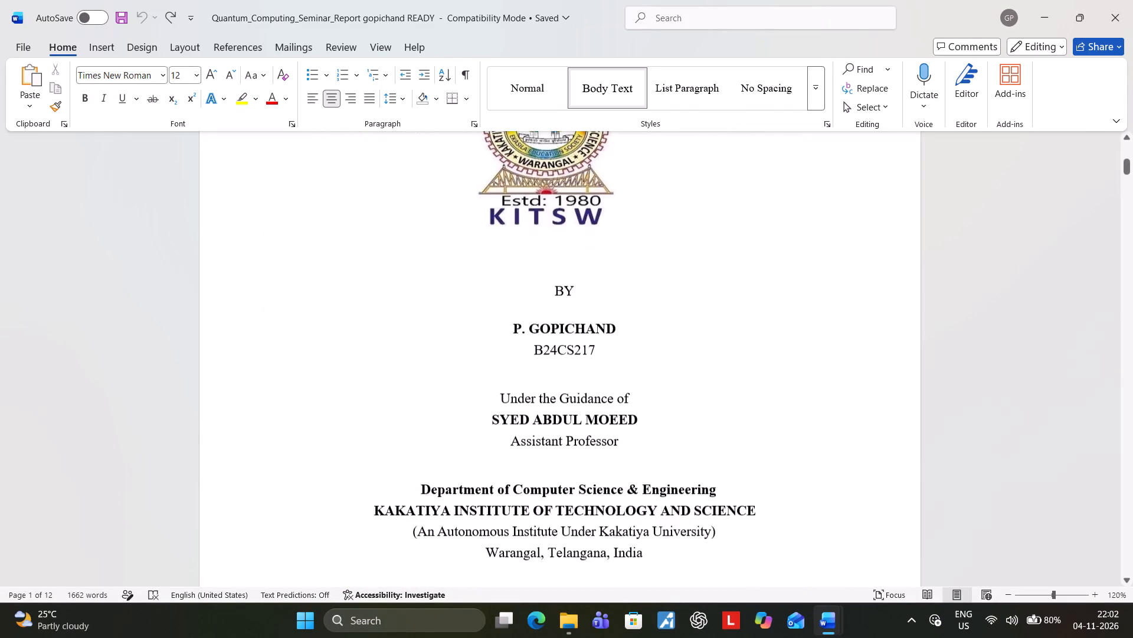
{"action": "scroll", "coordinate": [718, 389], "scroll_direction": "up", "scroll_amount": 10}
{"action": "double_click", "coordinate": [658, 285]}
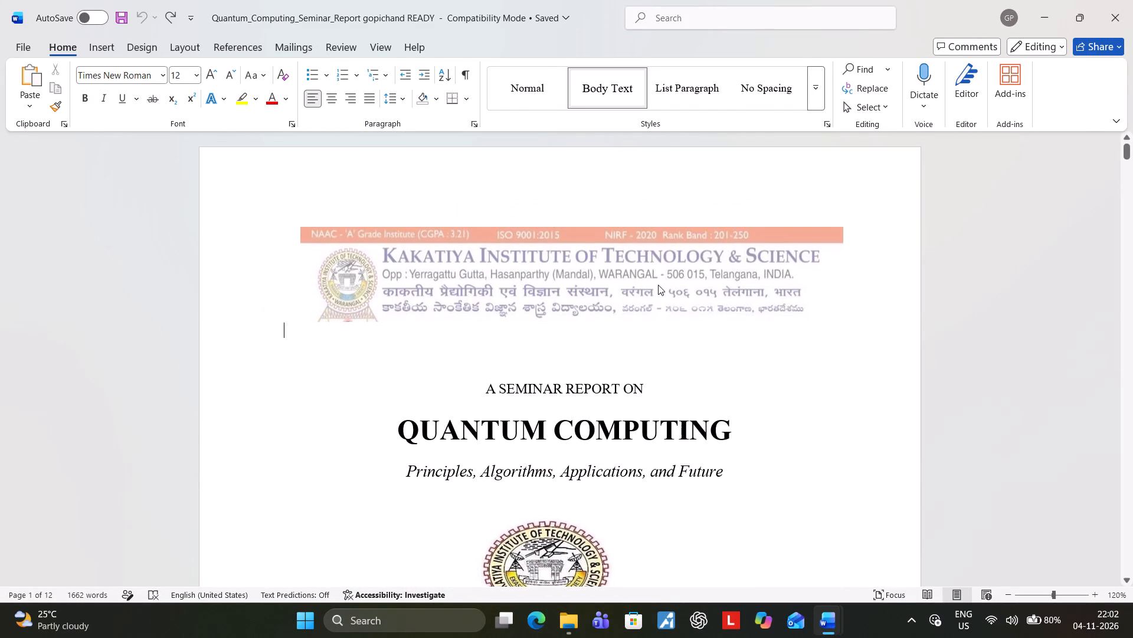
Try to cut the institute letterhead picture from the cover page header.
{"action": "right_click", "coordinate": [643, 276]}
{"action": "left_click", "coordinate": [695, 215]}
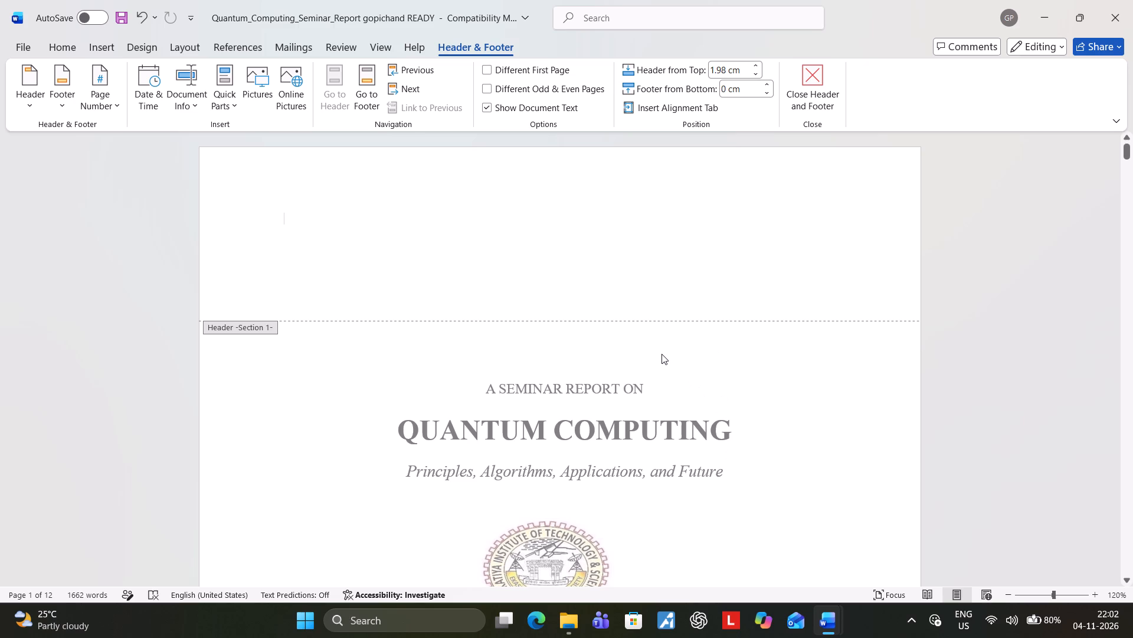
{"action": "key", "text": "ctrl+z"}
Copy the Kakatiya Institute of Technology & Science letterhead picture from the cover page header.
{"action": "right_click", "coordinate": [662, 297]}
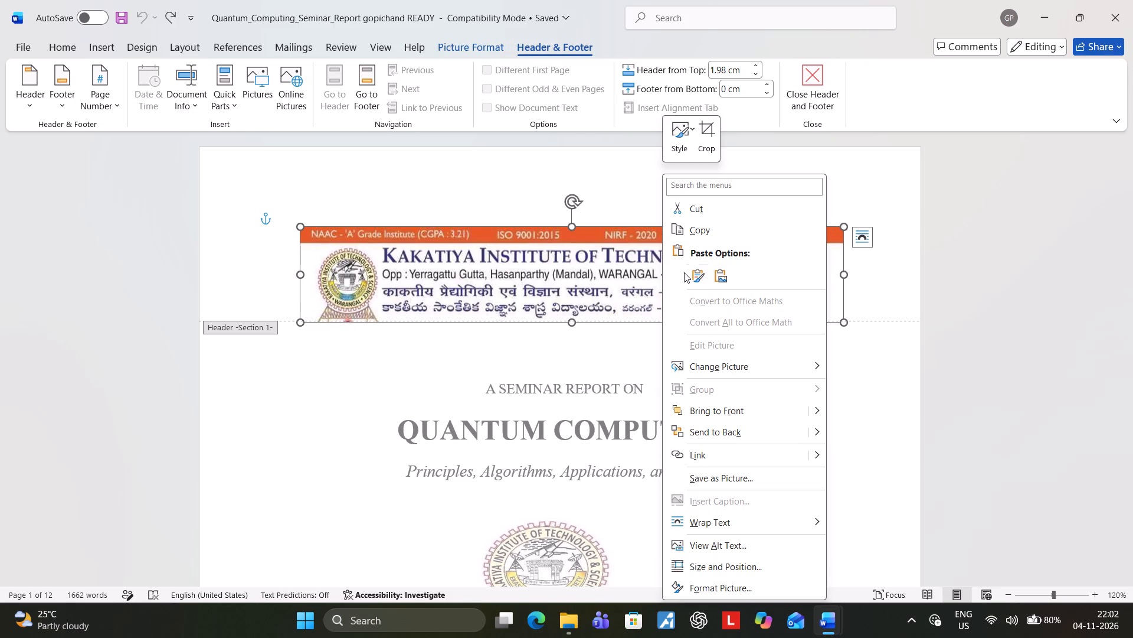
{"action": "left_click", "coordinate": [708, 227]}
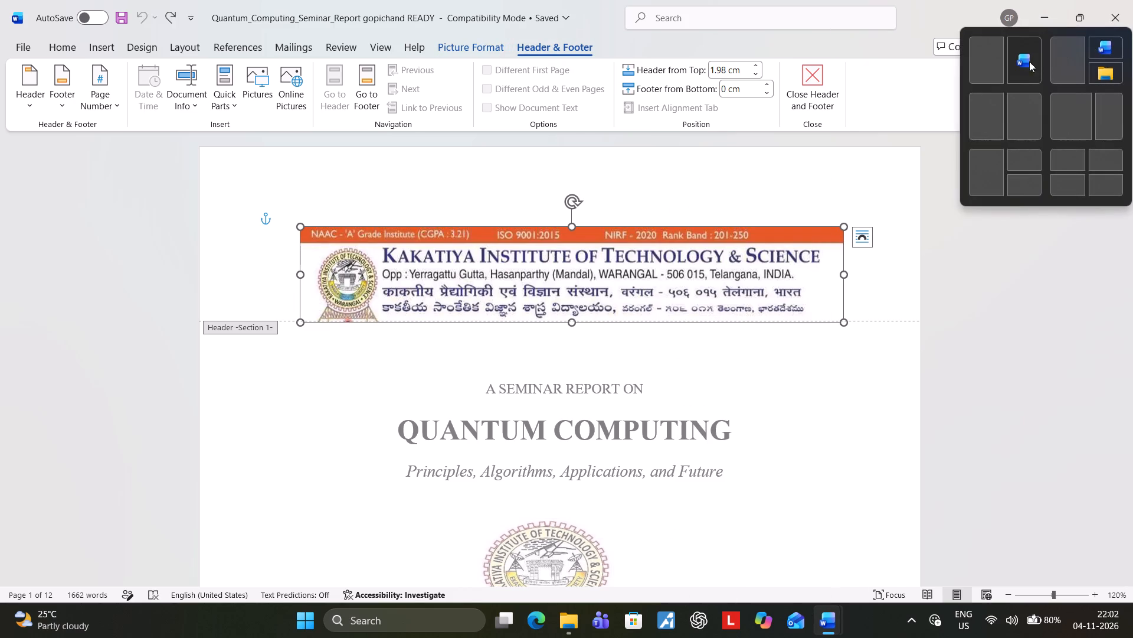
Place the report side by side with the blank Document1 and return from its header to the body text.
{"action": "left_click", "coordinate": [1008, 64]}
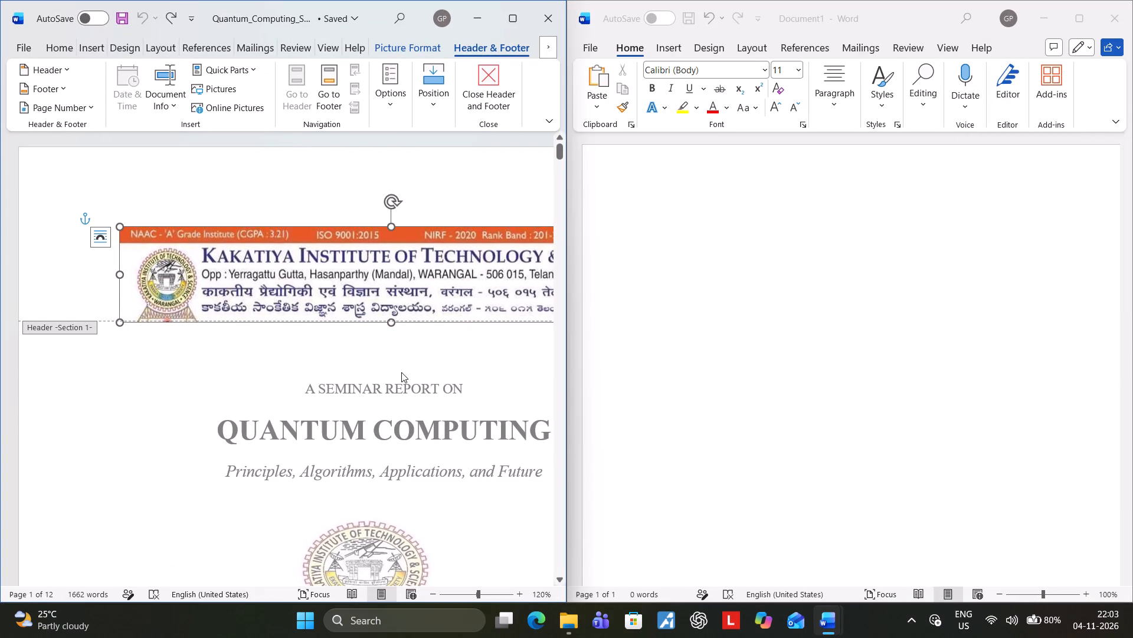
{"action": "scroll", "coordinate": [401, 372], "scroll_direction": "down", "scroll_amount": 4}
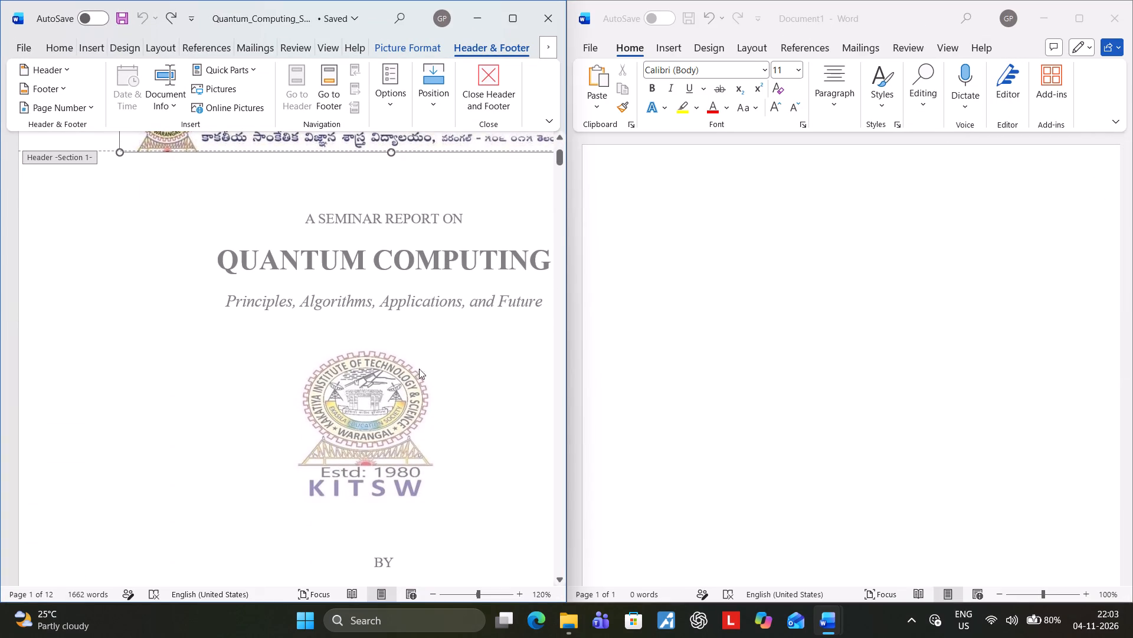
{"action": "left_click", "coordinate": [486, 365]}
{"action": "double_click", "coordinate": [486, 365]}
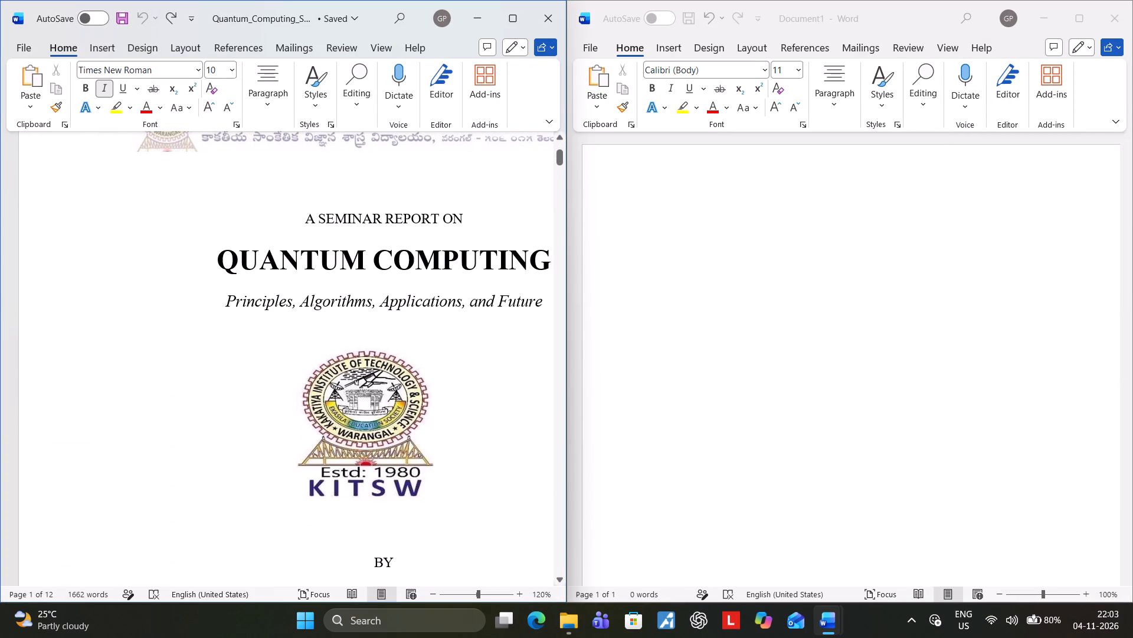
Copy the report's cover page content from "A SEMINAR REPORT ON" through "Warangal, Telangana, India", including the KITSW logo.
{"action": "left_click_drag", "start_coordinate": [303, 217], "coordinate": [391, 451]}
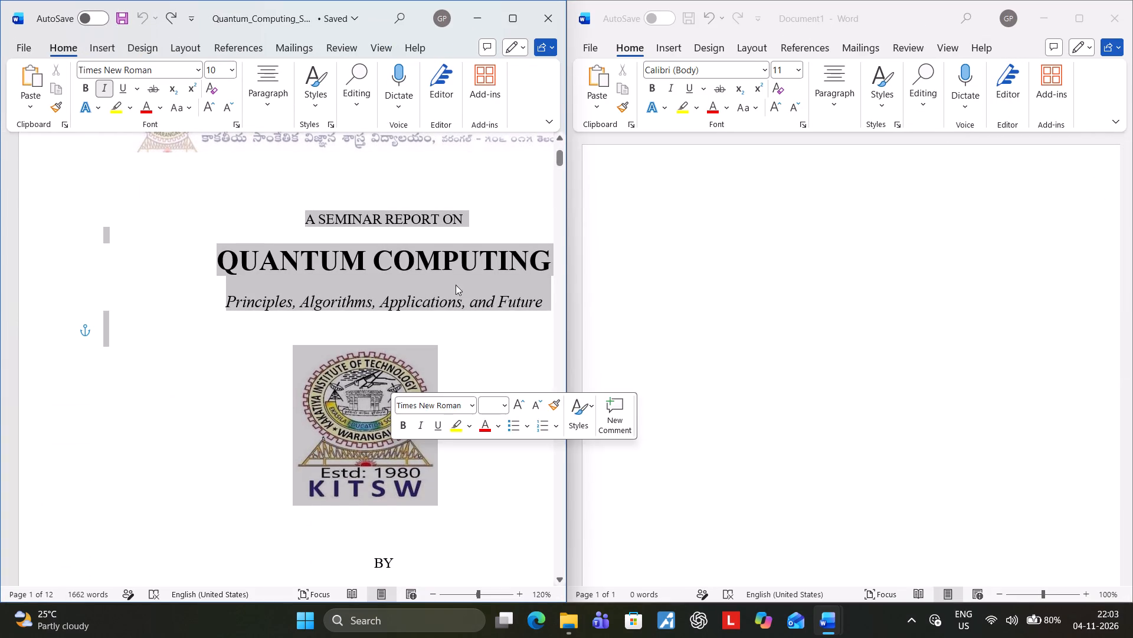
{"action": "left_click", "coordinate": [512, 19]}
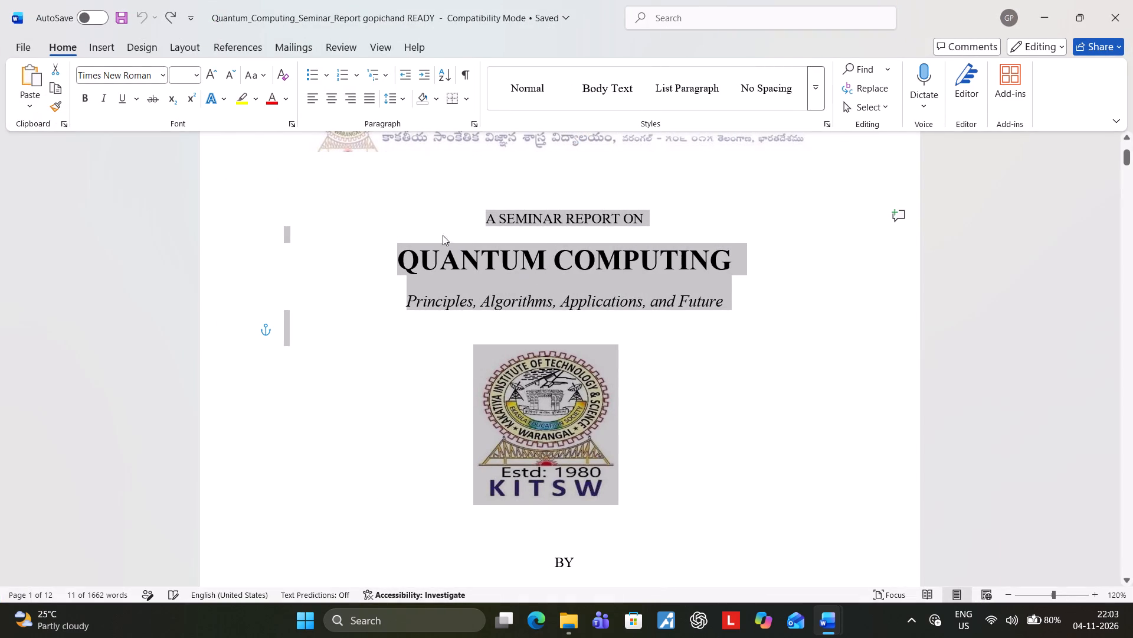
{"action": "left_click", "coordinate": [469, 214]}
{"action": "left_click_drag", "start_coordinate": [472, 215], "coordinate": [577, 470]}
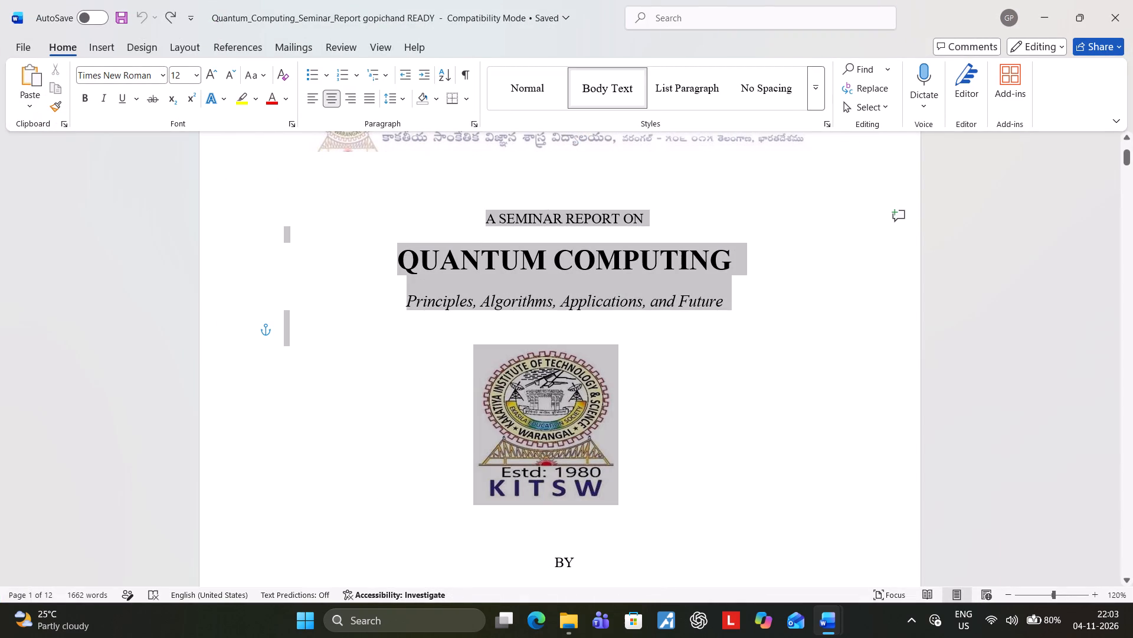
{"action": "left_click_drag", "start_coordinate": [577, 470], "coordinate": [647, 501]}
{"action": "scroll", "coordinate": [574, 473], "scroll_direction": "down", "scroll_amount": 8}
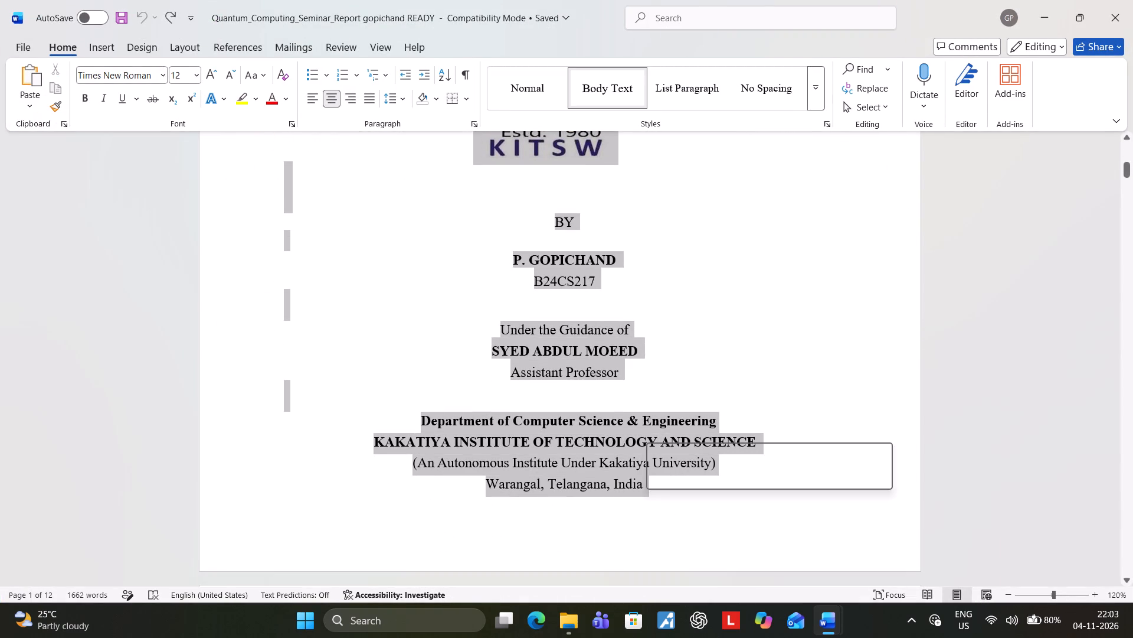
{"action": "key", "text": "ctrl+c"}
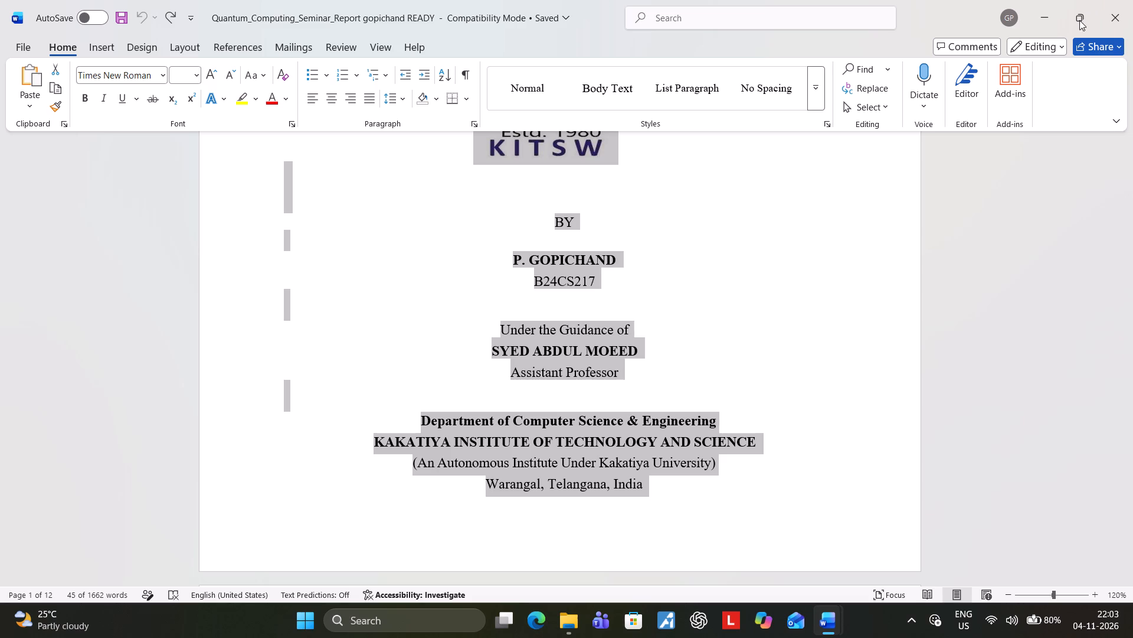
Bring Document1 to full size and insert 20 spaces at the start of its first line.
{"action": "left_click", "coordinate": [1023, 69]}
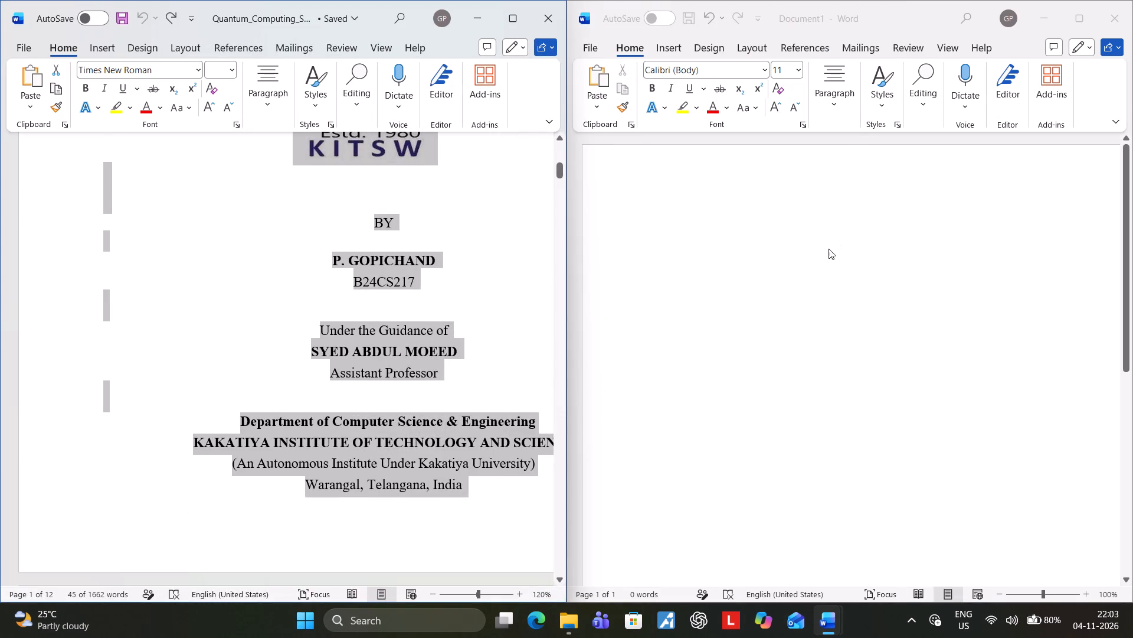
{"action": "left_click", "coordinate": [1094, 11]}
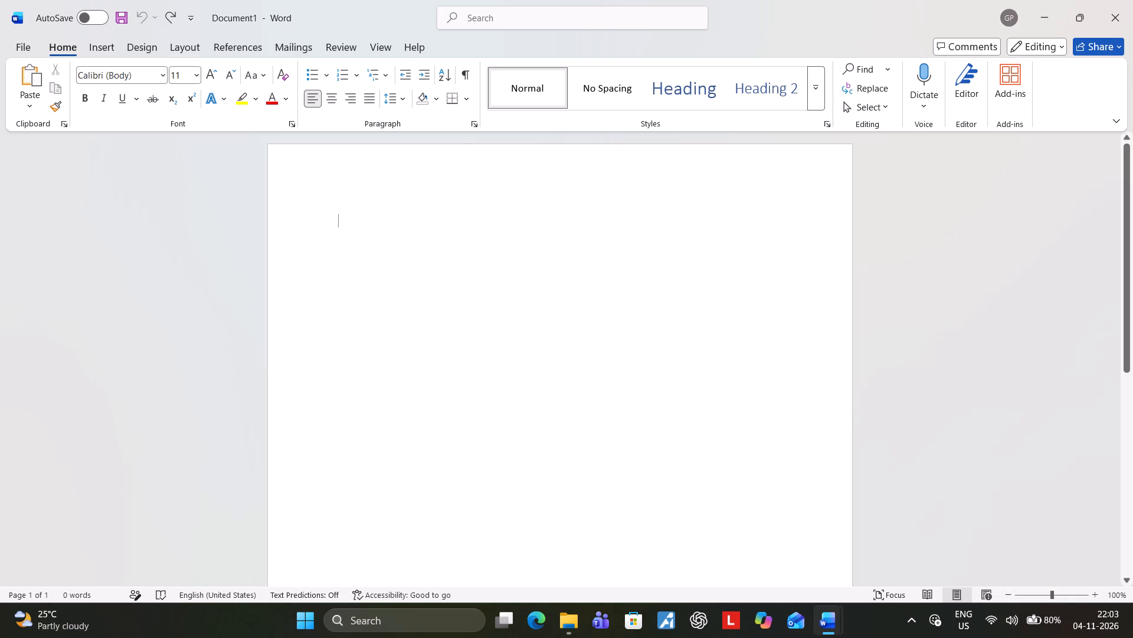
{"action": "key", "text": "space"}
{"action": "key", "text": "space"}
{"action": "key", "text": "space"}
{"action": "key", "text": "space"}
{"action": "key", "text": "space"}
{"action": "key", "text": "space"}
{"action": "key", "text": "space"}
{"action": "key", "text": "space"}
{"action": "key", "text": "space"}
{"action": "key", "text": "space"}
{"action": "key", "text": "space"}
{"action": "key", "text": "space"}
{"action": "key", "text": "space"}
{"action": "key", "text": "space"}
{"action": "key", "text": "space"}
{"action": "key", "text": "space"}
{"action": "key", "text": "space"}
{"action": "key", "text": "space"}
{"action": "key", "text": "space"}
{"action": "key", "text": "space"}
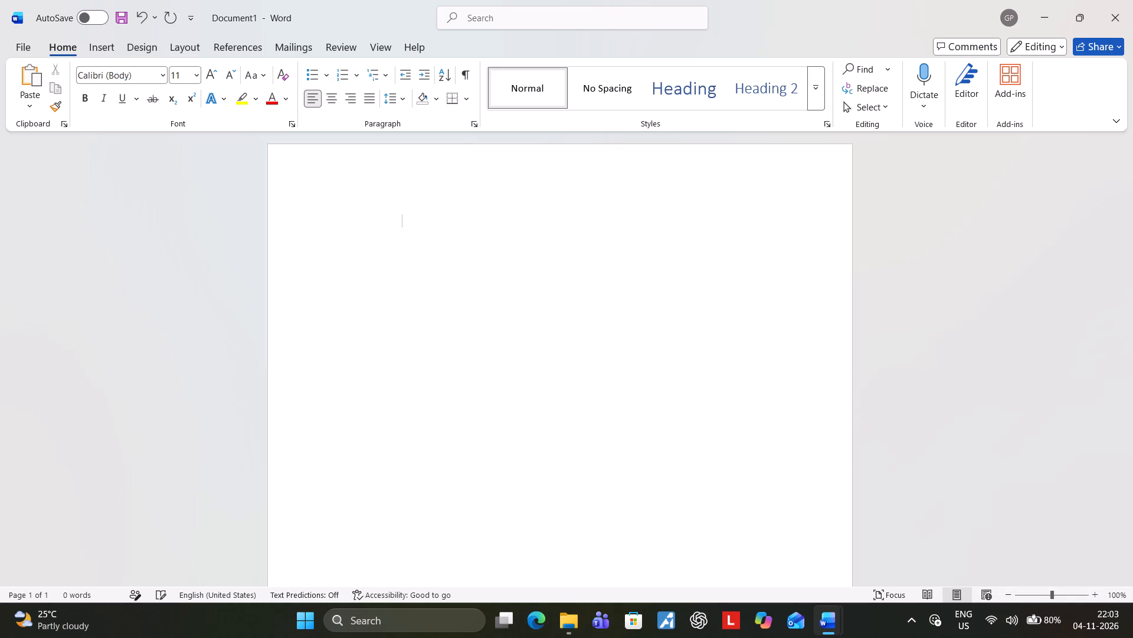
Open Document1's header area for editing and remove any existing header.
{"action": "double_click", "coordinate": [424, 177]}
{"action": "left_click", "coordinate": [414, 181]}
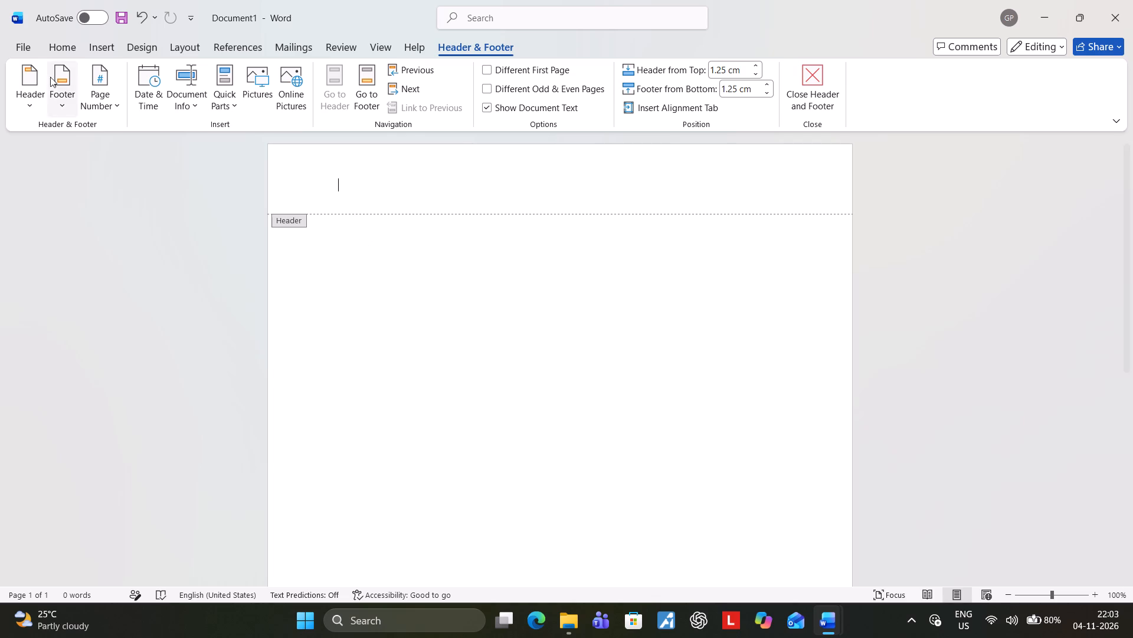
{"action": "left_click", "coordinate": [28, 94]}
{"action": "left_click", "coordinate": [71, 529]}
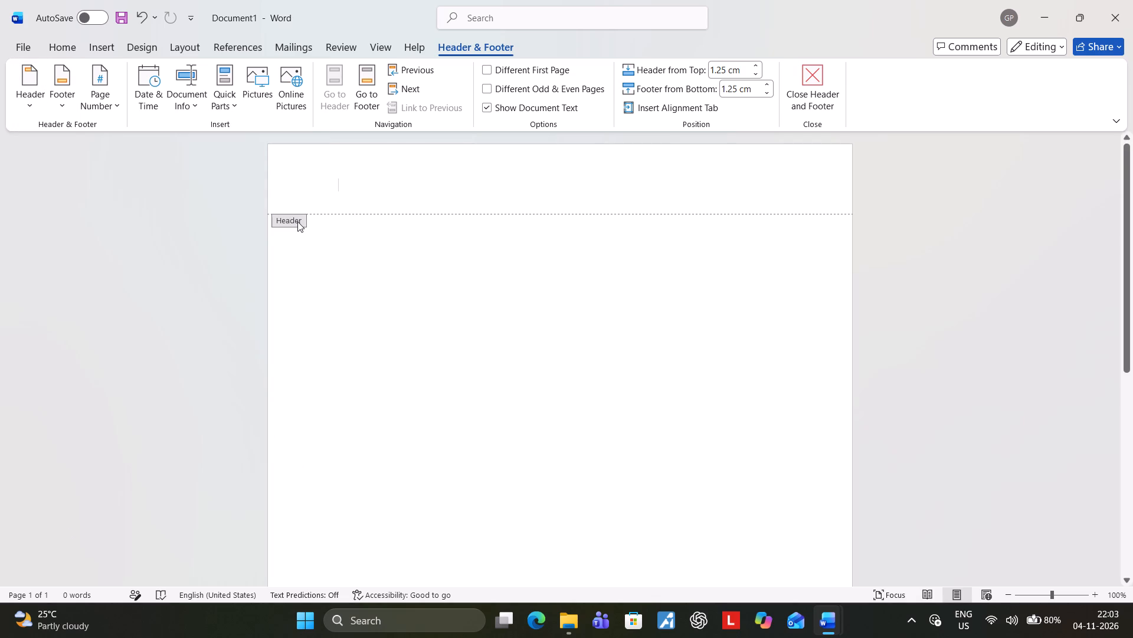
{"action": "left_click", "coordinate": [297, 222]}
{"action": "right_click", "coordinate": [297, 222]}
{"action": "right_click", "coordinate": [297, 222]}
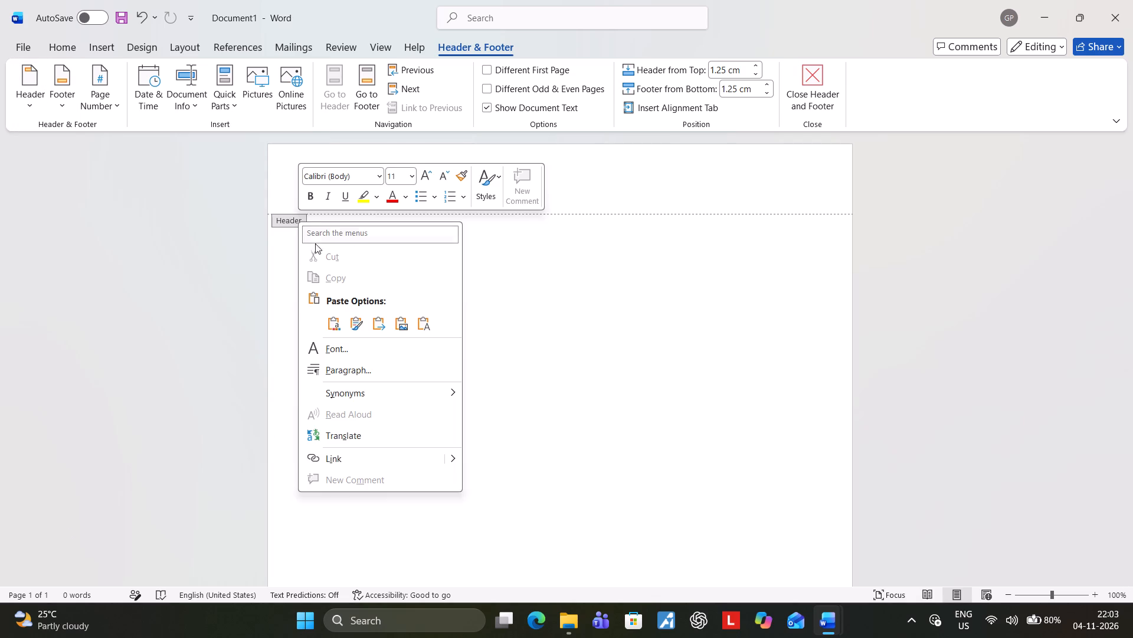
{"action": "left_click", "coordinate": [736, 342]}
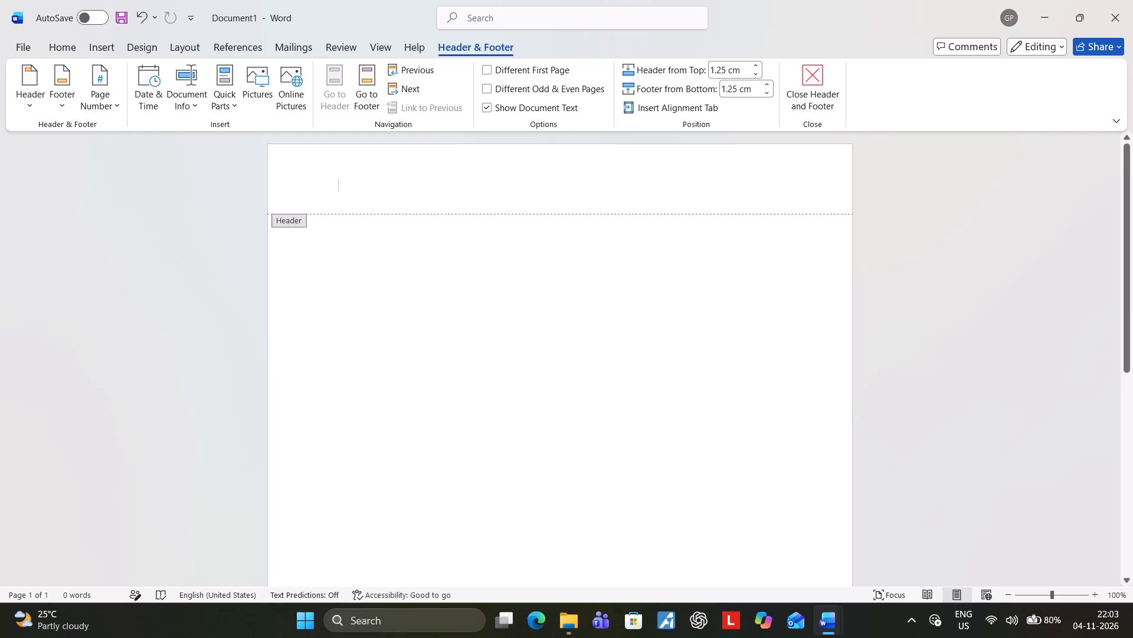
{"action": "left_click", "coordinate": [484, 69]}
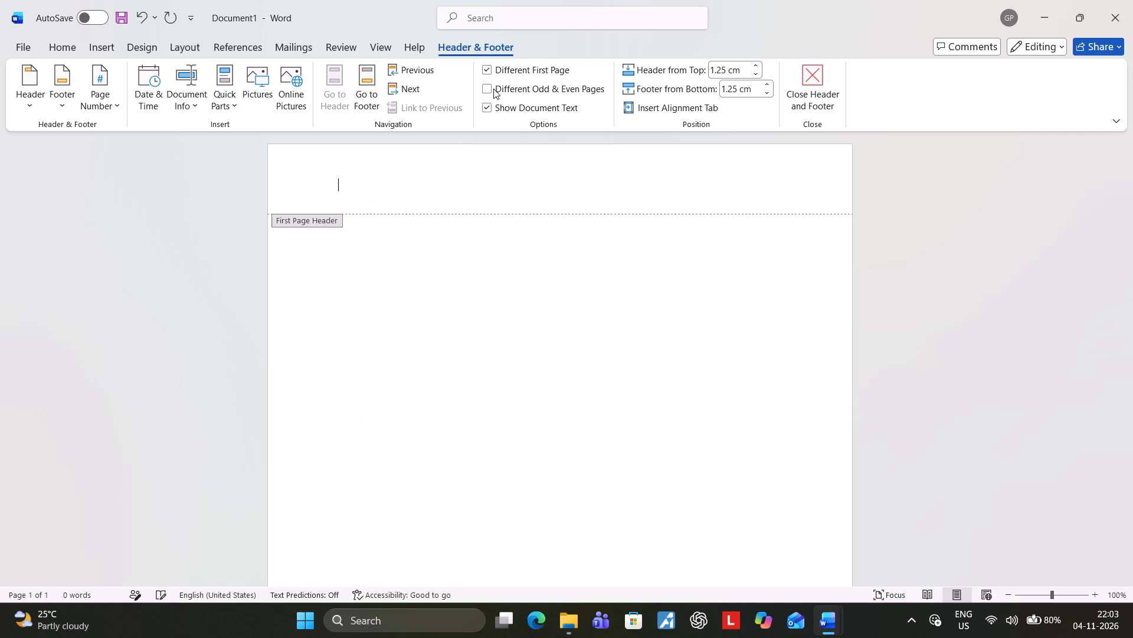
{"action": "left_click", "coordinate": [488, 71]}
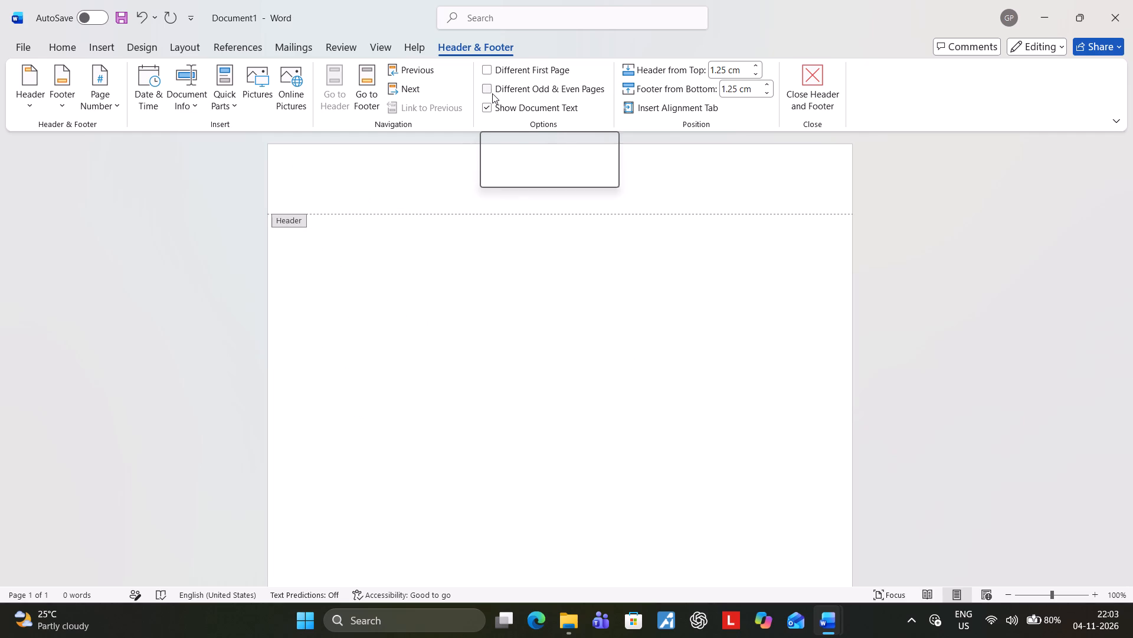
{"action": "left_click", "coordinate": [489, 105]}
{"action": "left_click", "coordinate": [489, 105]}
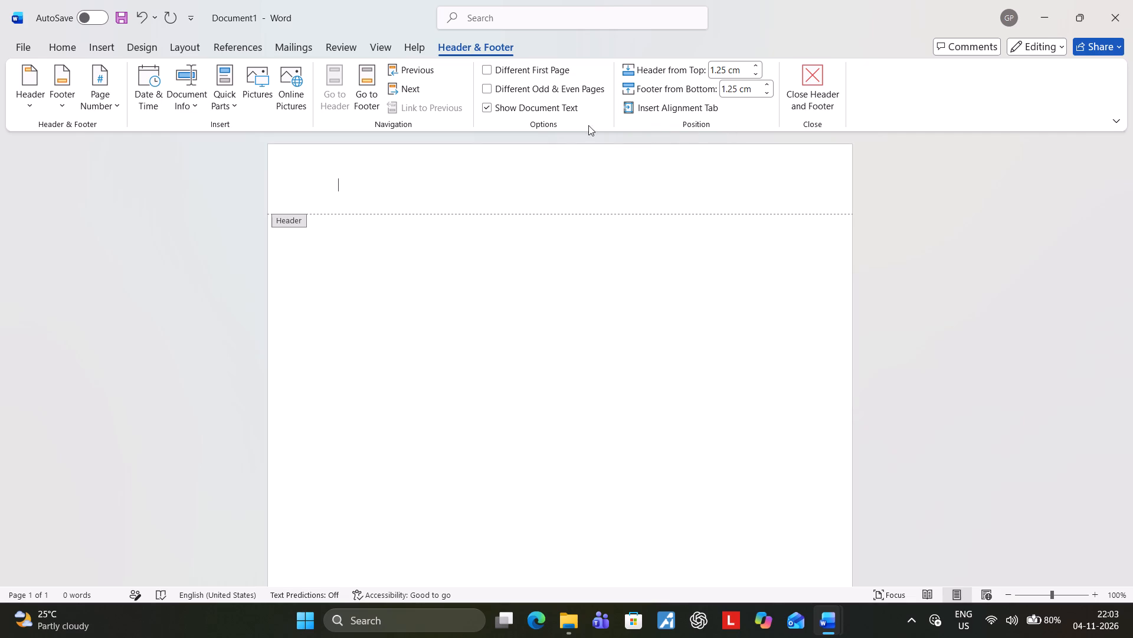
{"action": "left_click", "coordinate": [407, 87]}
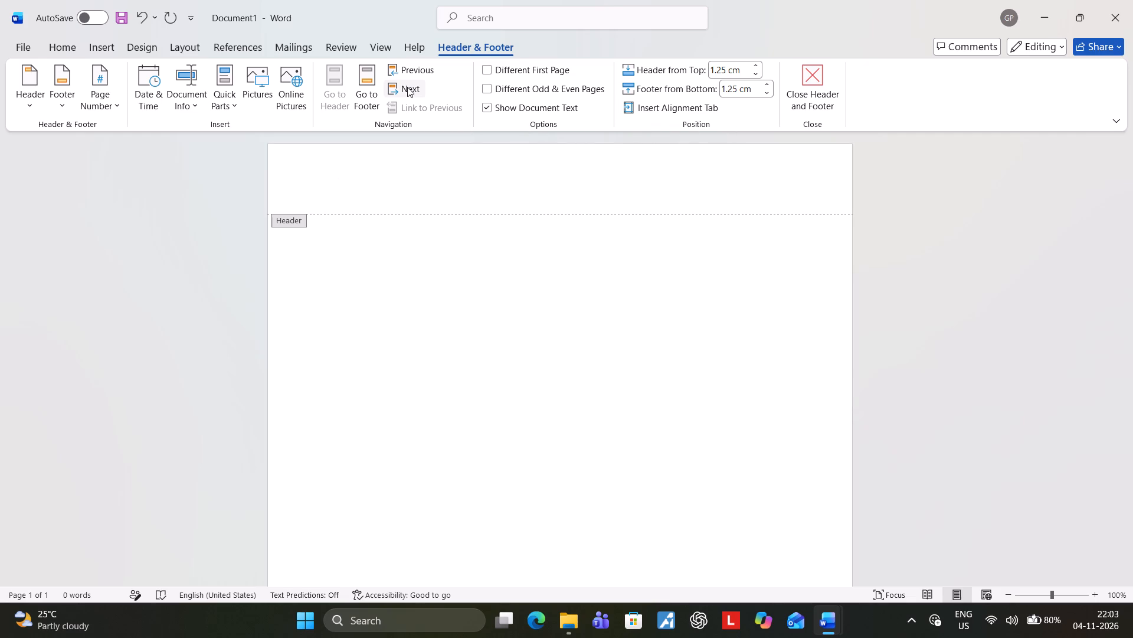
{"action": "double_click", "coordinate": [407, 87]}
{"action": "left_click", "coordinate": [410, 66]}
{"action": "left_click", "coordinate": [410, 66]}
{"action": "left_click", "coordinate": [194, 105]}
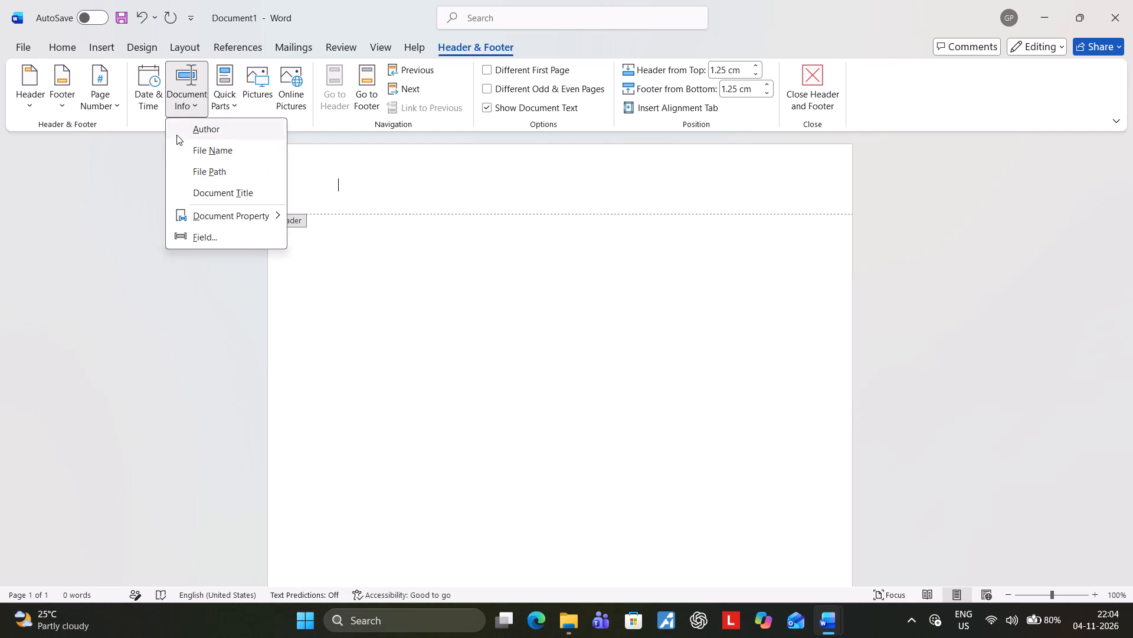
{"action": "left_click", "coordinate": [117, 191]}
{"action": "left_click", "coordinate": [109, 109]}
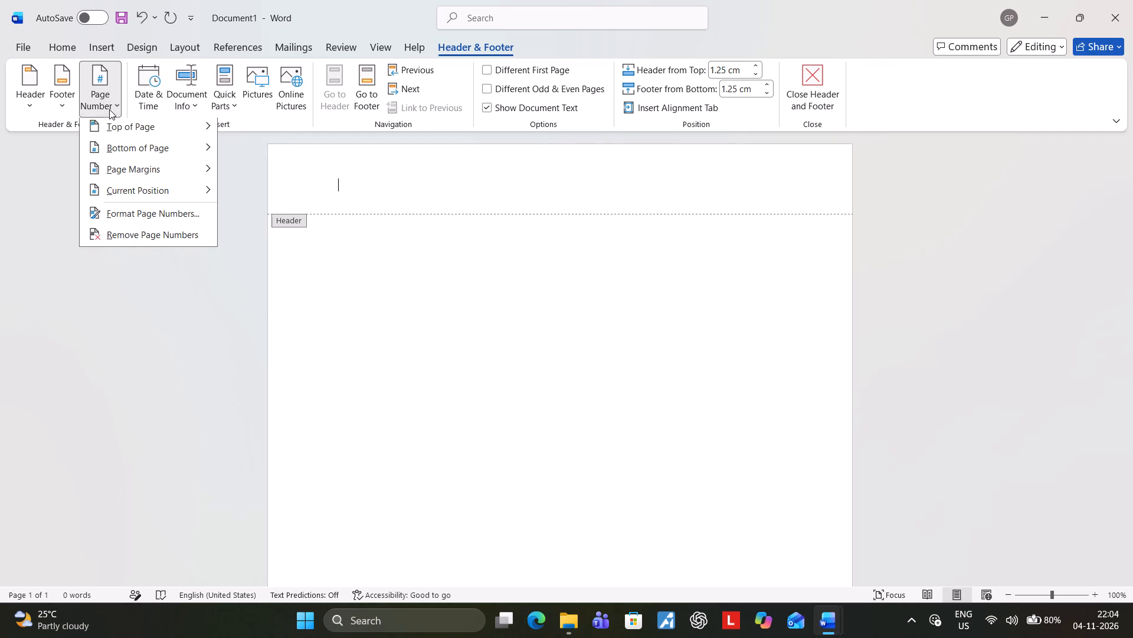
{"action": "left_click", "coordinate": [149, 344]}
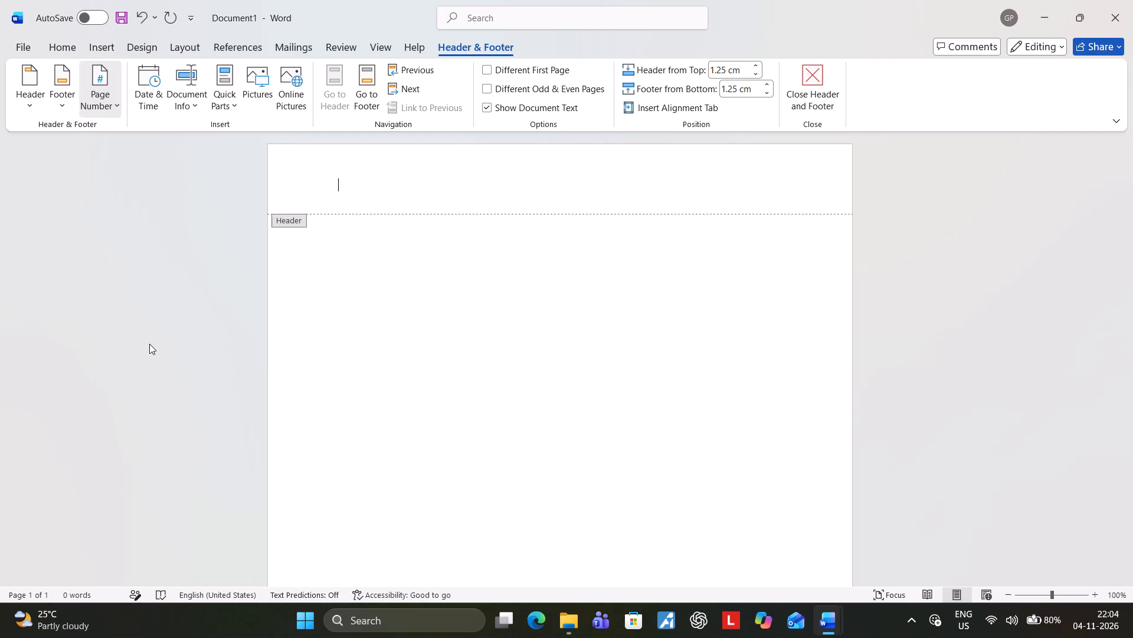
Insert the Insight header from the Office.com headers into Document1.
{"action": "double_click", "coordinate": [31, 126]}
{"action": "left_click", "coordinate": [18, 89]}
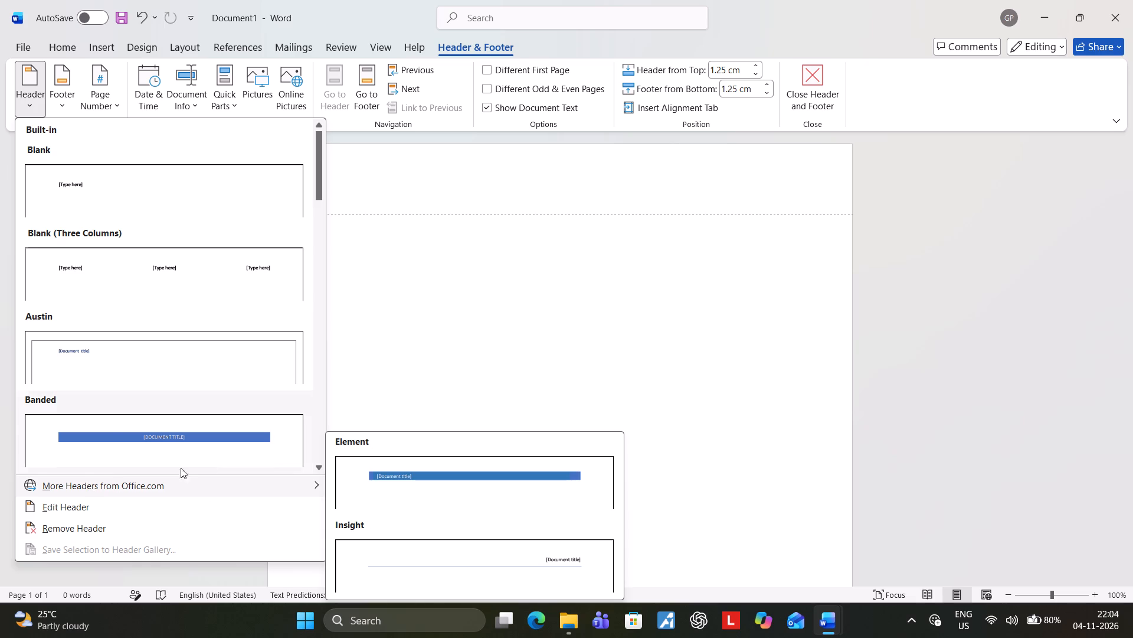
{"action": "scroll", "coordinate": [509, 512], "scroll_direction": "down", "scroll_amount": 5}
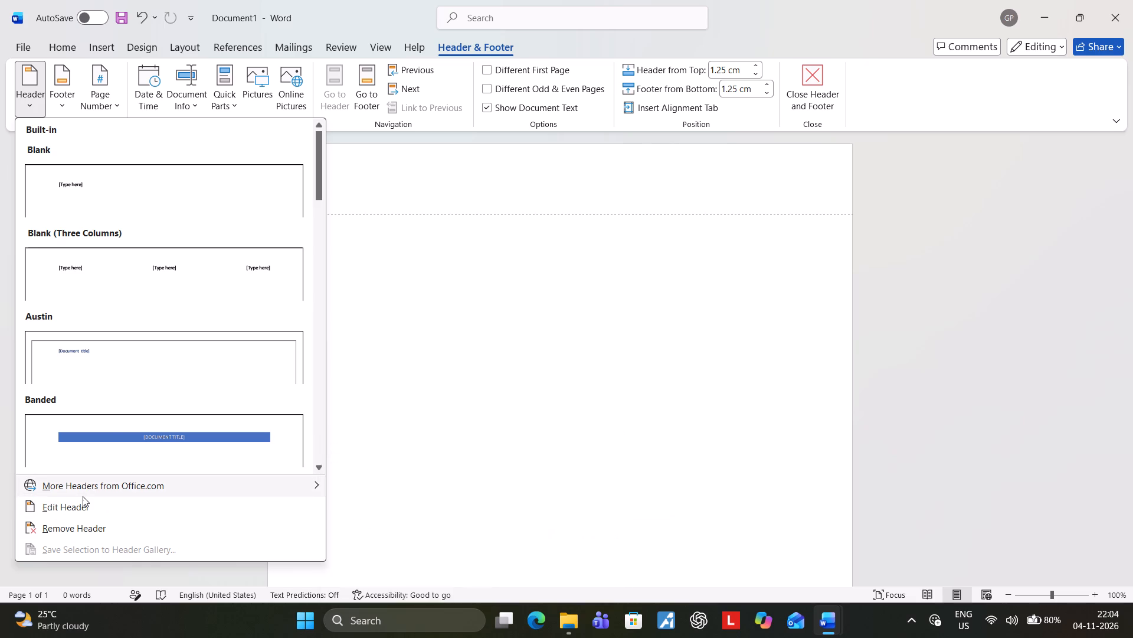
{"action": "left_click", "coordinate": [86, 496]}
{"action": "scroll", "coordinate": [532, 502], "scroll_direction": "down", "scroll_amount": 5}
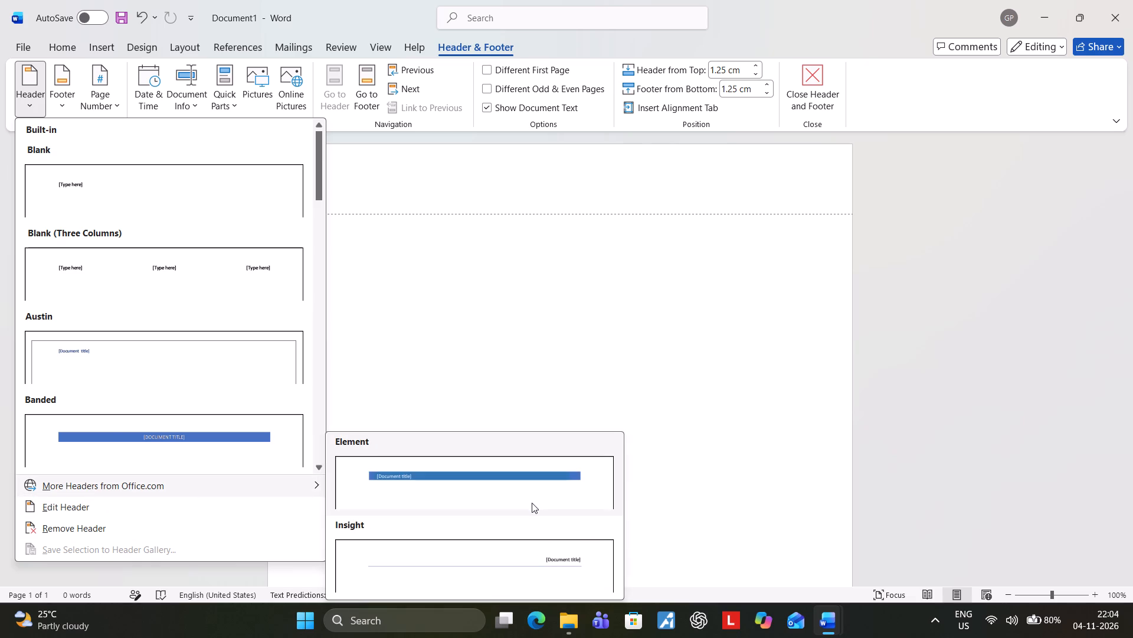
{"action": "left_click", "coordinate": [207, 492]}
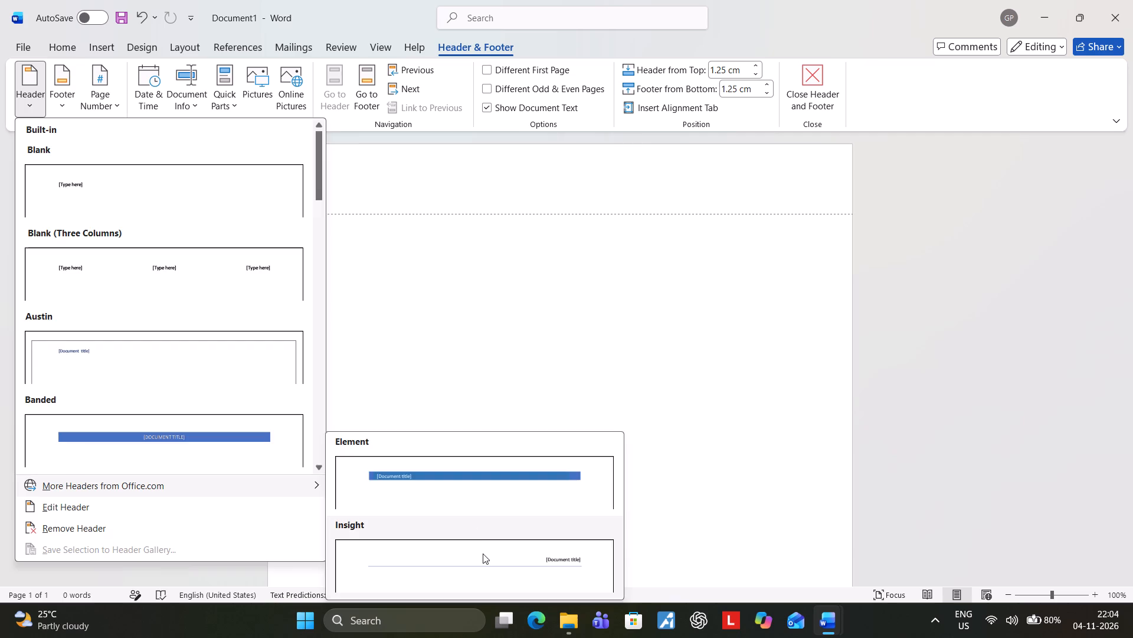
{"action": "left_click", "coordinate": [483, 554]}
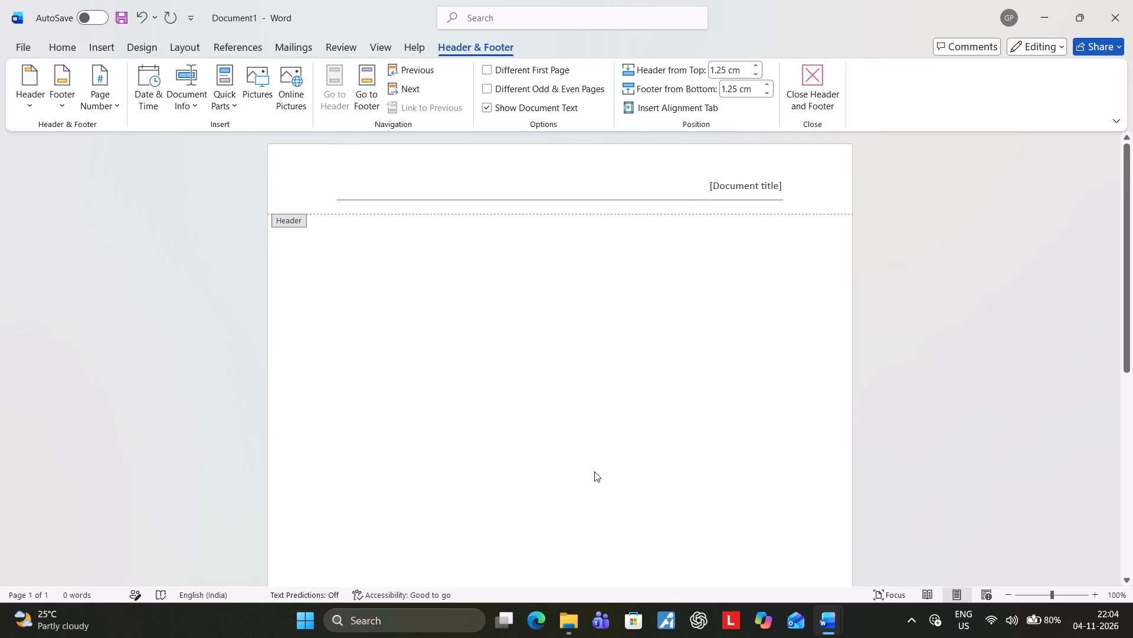
Close Document1 without saving its changes.
{"action": "right_click_drag", "start_coordinate": [680, 0], "coordinate": [599, 0]}
{"action": "key", "text": "ctrl+z"}
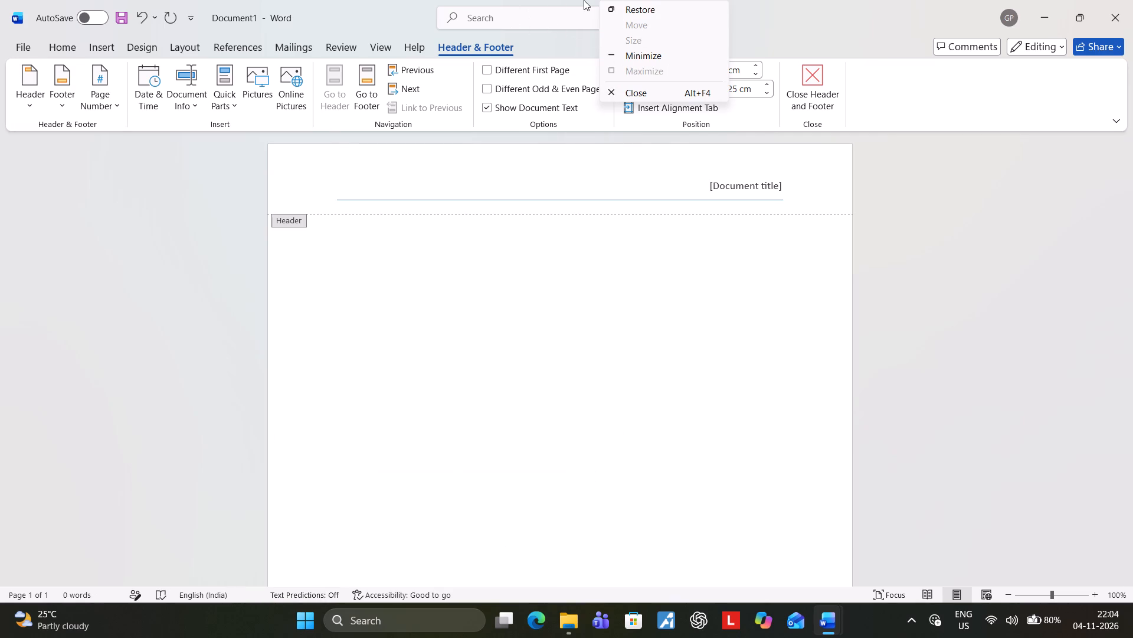
{"action": "key", "text": "ctrl+z"}
{"action": "key", "text": "ctrl+z"}
{"action": "key", "text": "ctrl+z"}
{"action": "key", "text": "z"}
{"action": "left_click", "coordinate": [623, 97]}
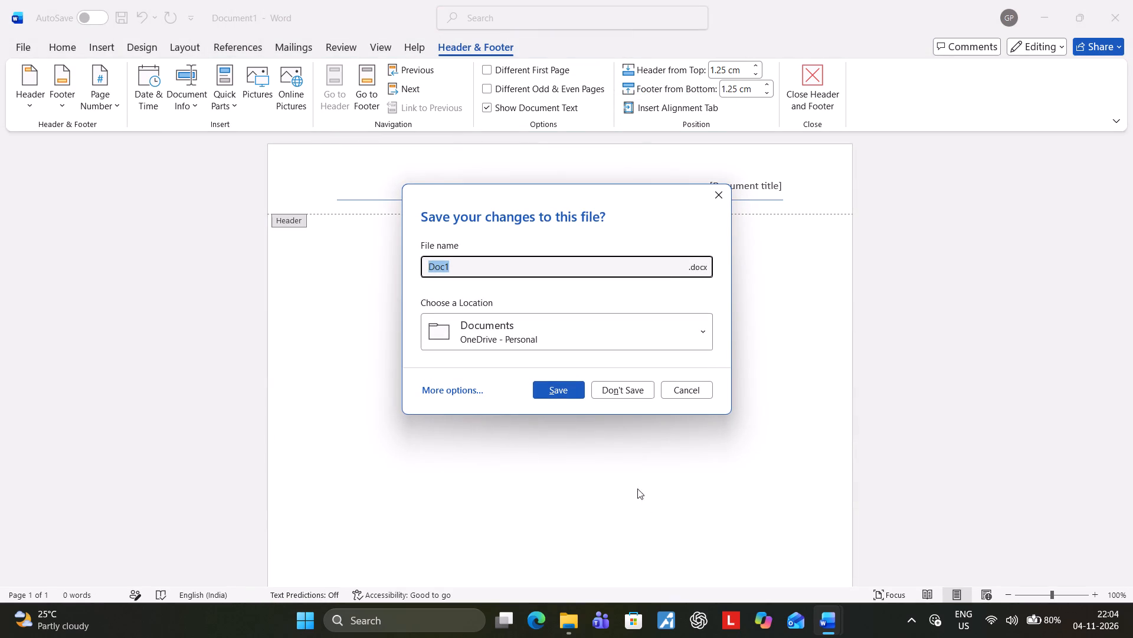
{"action": "left_click", "coordinate": [624, 386]}
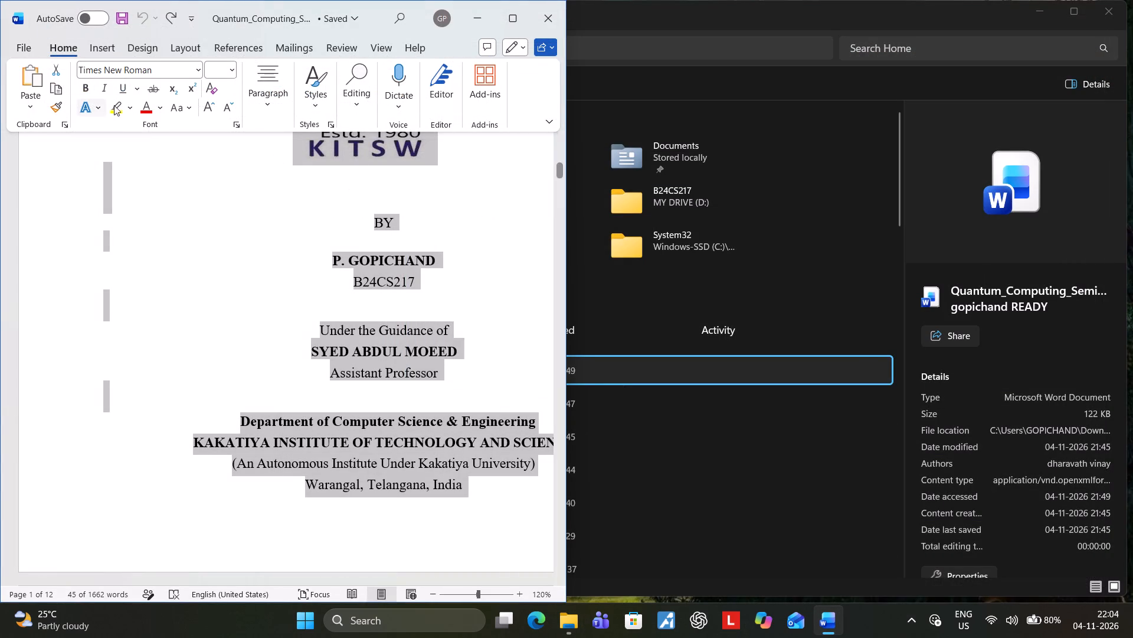
Create a new blank document from the report window and maximize it.
{"action": "left_click", "coordinate": [25, 43]}
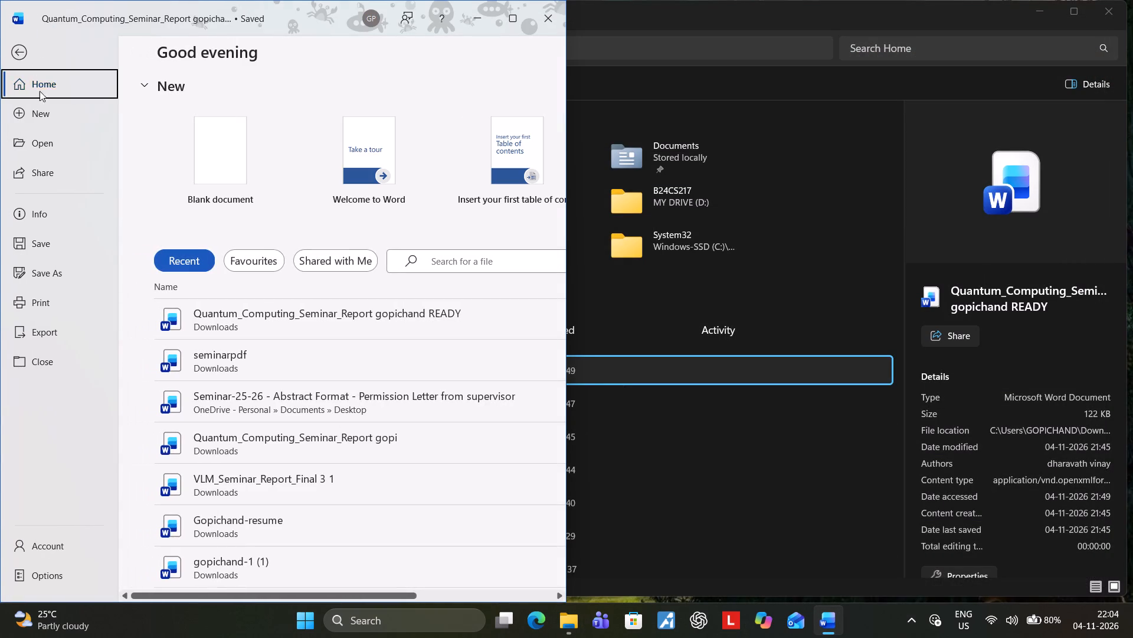
{"action": "left_click", "coordinate": [35, 118]}
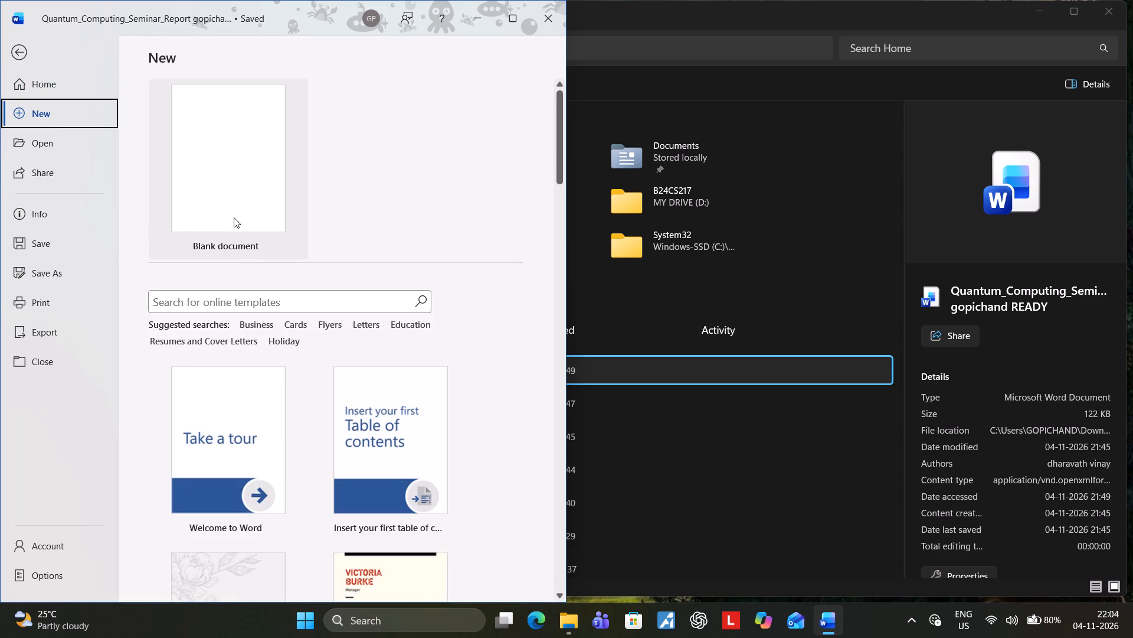
{"action": "left_click", "coordinate": [234, 217]}
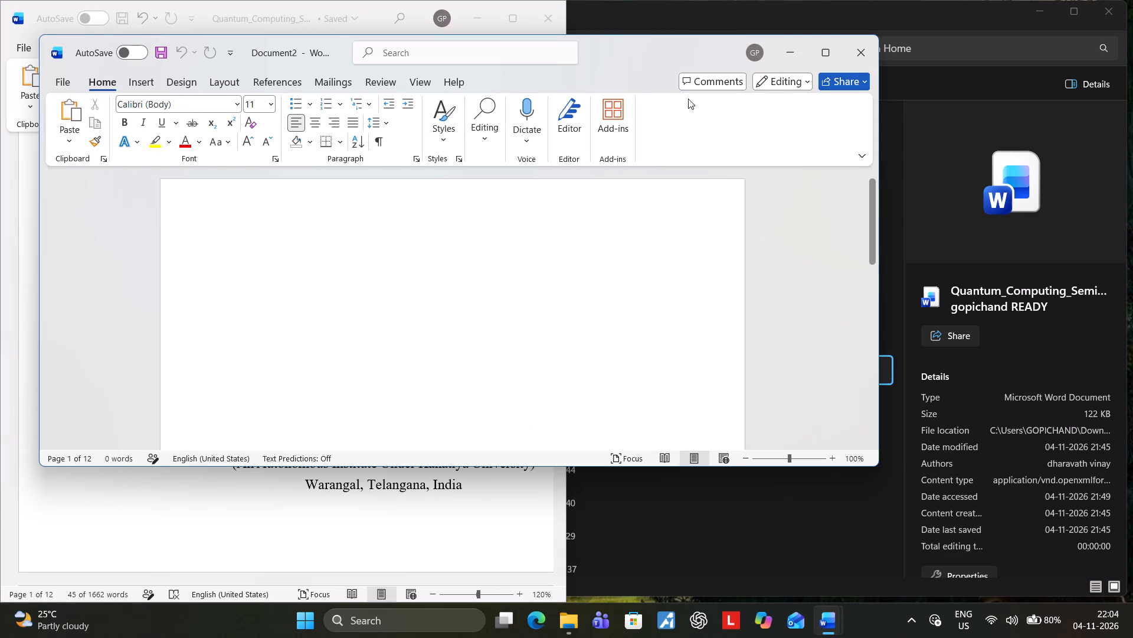
{"action": "left_click", "coordinate": [825, 47]}
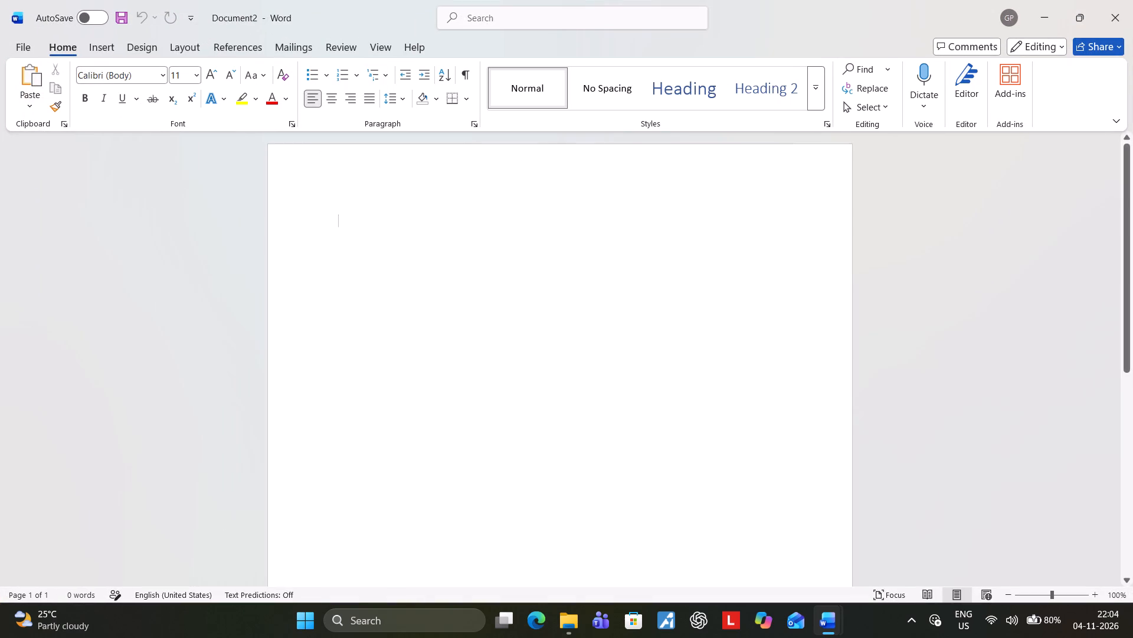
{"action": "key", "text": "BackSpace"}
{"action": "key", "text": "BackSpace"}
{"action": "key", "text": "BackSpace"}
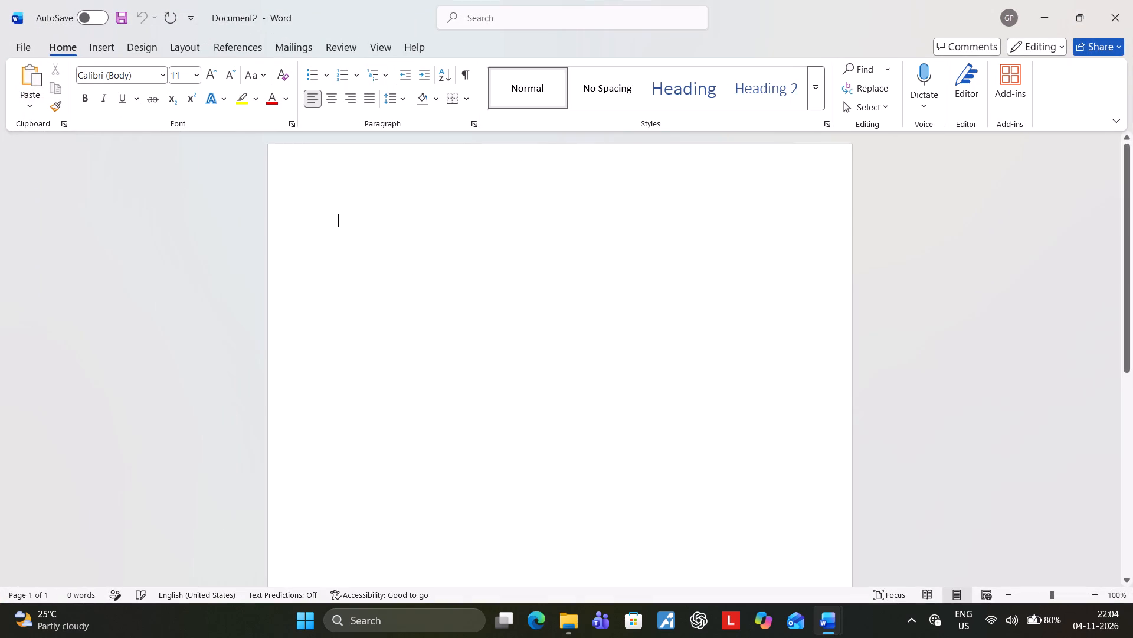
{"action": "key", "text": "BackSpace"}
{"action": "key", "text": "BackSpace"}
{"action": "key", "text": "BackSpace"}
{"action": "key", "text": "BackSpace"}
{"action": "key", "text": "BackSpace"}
Dictate the opening text "Seminar report submitted to the Faculty of Engineering and Technology", followed by the semester and autonomous batch wording.
{"action": "key", "text": "super+h"}
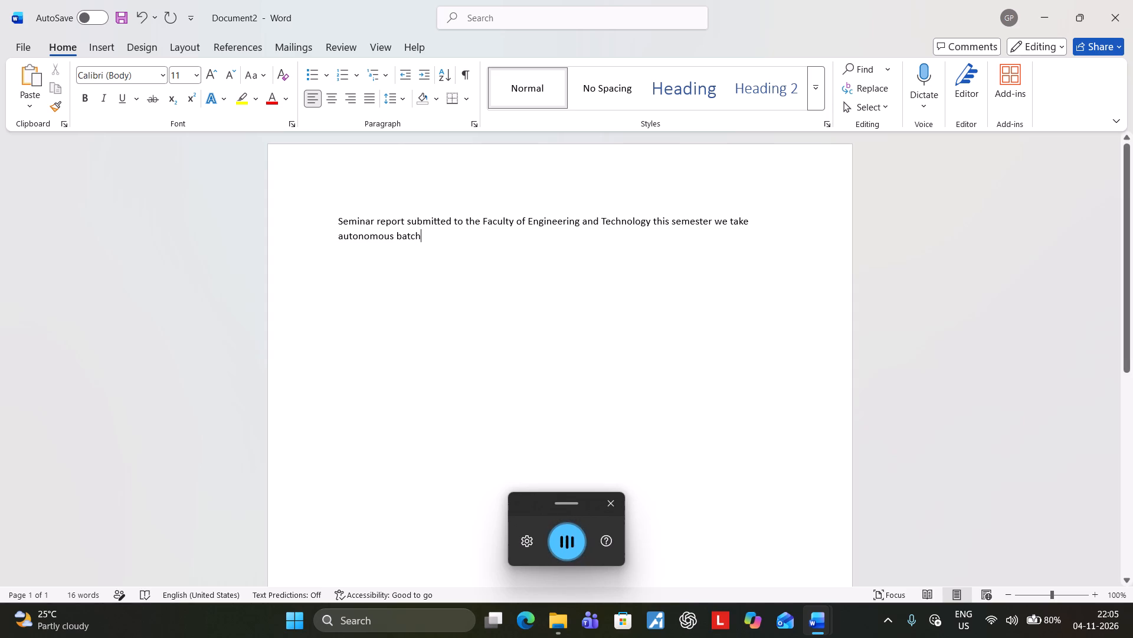
{"action": "left_click", "coordinate": [618, 506]}
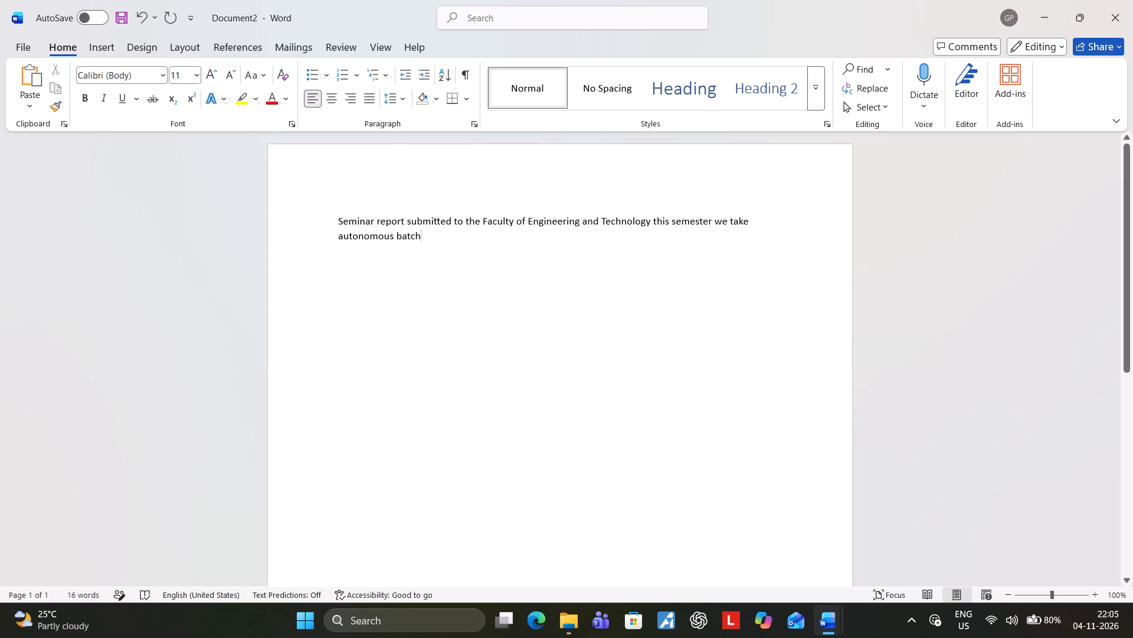
Split the dictated text so that "Seminar report" stands on its own line.
{"action": "left_click", "coordinate": [405, 222]}
{"action": "key", "text": "Return"}
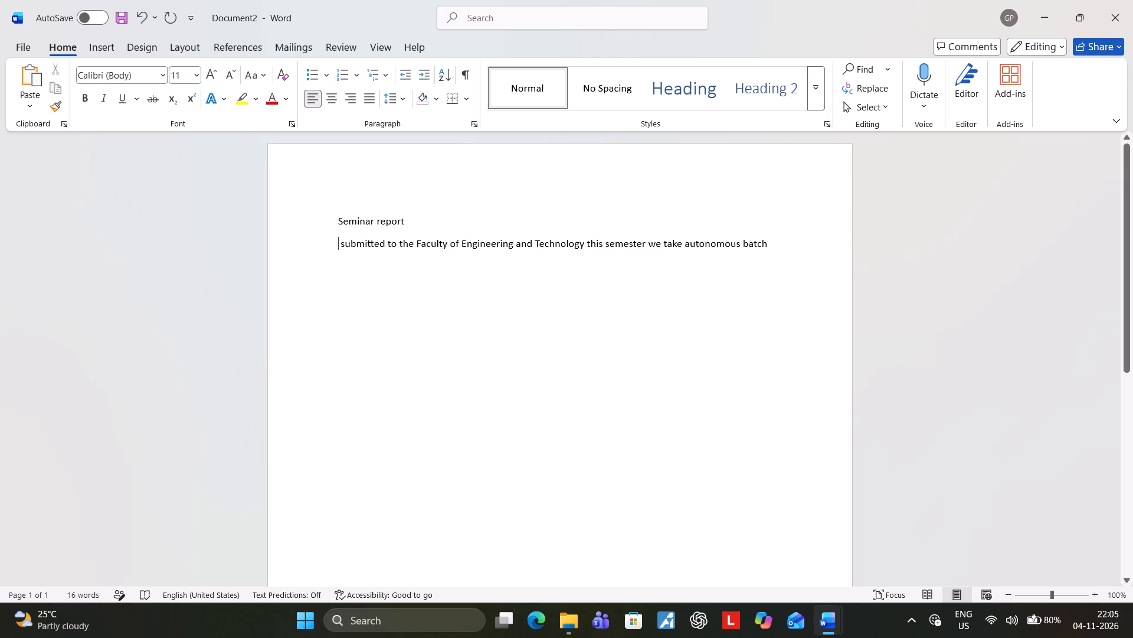
Correct the misheard words after "Engineering and Technology" so the line reads "V semester B. Tech" before "autonomous batch".
{"action": "left_click", "coordinate": [601, 243]}
{"action": "key", "text": "BackSpace"}
{"action": "key", "text": "BackSpace"}
{"action": "key", "text": "BackSpace"}
{"action": "key", "text": "BackSpace"}
{"action": "key", "text": "shift+v"}
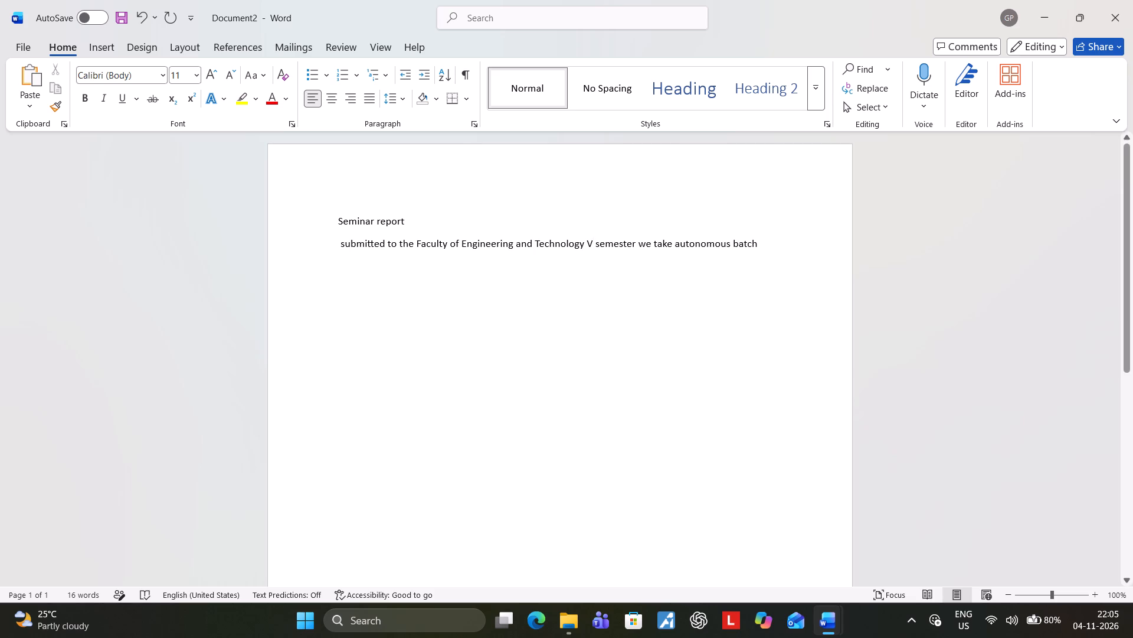
{"action": "left_click", "coordinate": [672, 243]}
{"action": "key", "text": "BackSpace"}
{"action": "key", "text": "BackSpace"}
{"action": "key", "text": "BackSpace"}
{"action": "key", "text": "BackSpace"}
{"action": "key", "text": "BackSpace"}
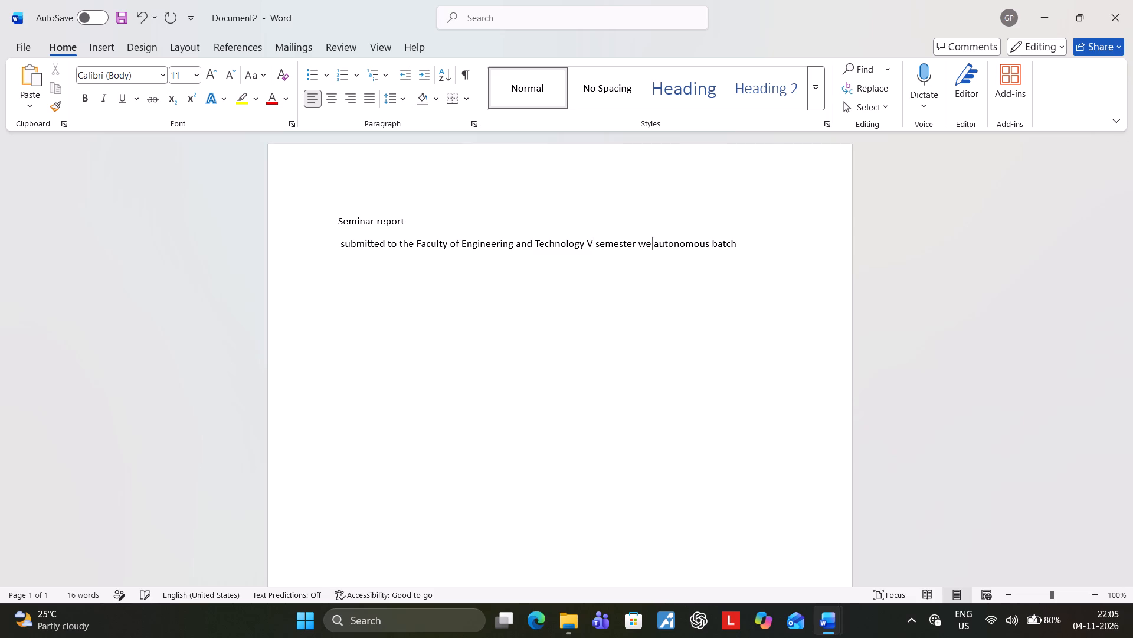
{"action": "key", "text": "BackSpace"}
{"action": "key", "text": "BackSpace"}
{"action": "key", "text": "shift+b"}
{"action": "type", "text": ". Tech"}
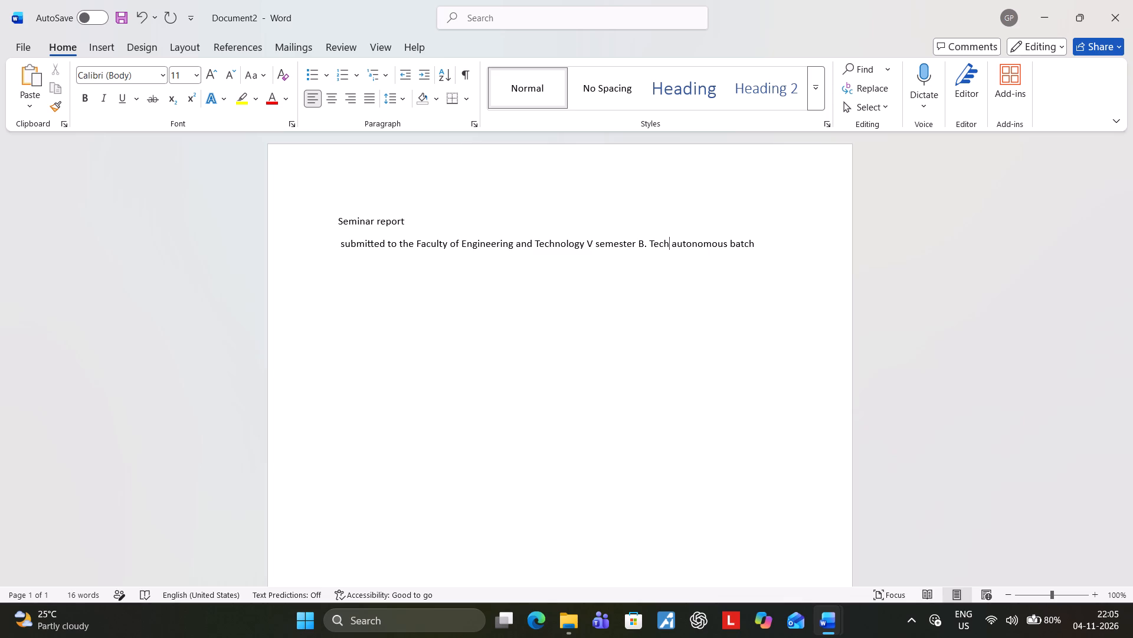
Put "autonomous batch" on its own line and enclose it in parentheses.
{"action": "key", "text": "Return"}
{"action": "key", "text": "shift+parenleft"}
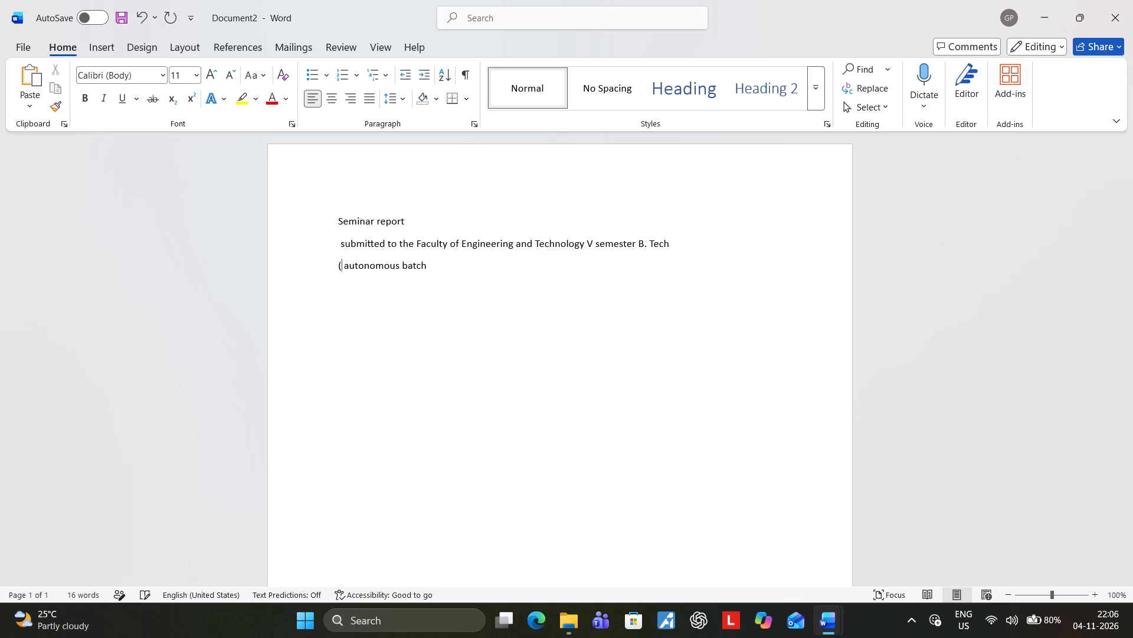
{"action": "key", "text": "Right"}
{"action": "key", "text": "Right"}
{"action": "key", "text": "Right"}
{"action": "key", "text": "Right"}
{"action": "key", "text": "Right"}
{"action": "key", "text": "Right"}
{"action": "key", "text": "Right"}
{"action": "key", "text": "Right"}
{"action": "key", "text": "Right"}
{"action": "key", "text": "Right"}
{"action": "key", "text": "Right"}
{"action": "key", "text": "Right"}
{"action": "key", "text": "Right"}
{"action": "key", "text": "Right"}
{"action": "key", "text": "Right"}
{"action": "key", "text": "Right"}
{"action": "key", "text": "Right"}
{"action": "key", "text": "shift+parenright"}
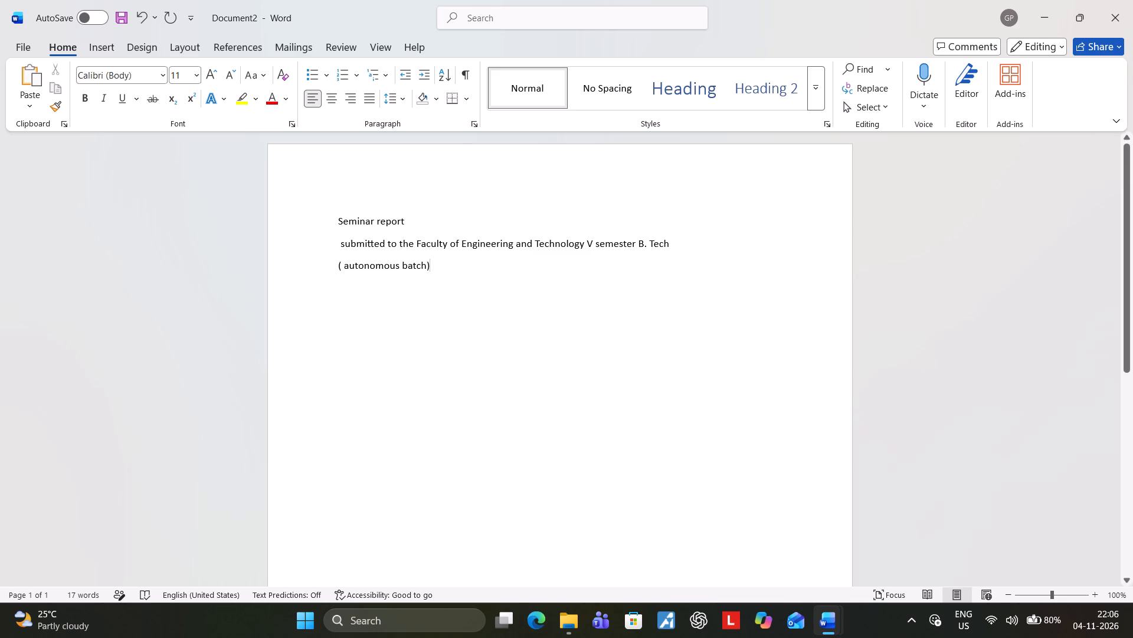
Rewrite the first line in capitals as "SEMINAR REPORT".
{"action": "left_click", "coordinate": [372, 222]}
{"action": "key", "text": "BackSpace"}
{"action": "key", "text": "BackSpace"}
{"action": "key", "text": "BackSpace"}
{"action": "key", "text": "BackSpace"}
{"action": "key", "text": "BackSpace"}
{"action": "key", "text": "BackSpace"}
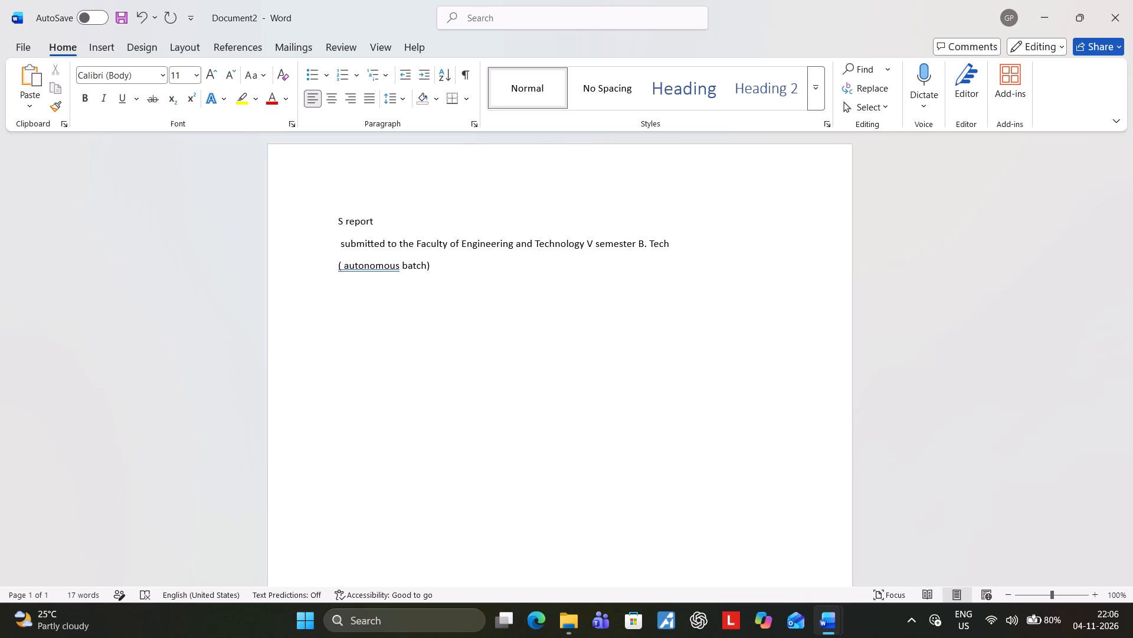
{"action": "type", "text": "EMINAR"}
{"action": "key", "text": "Right"}
{"action": "key", "text": "Right"}
{"action": "key", "text": "Right"}
{"action": "key", "text": "Right"}
{"action": "key", "text": "Right"}
{"action": "key", "text": "Right"}
{"action": "key", "text": "Right"}
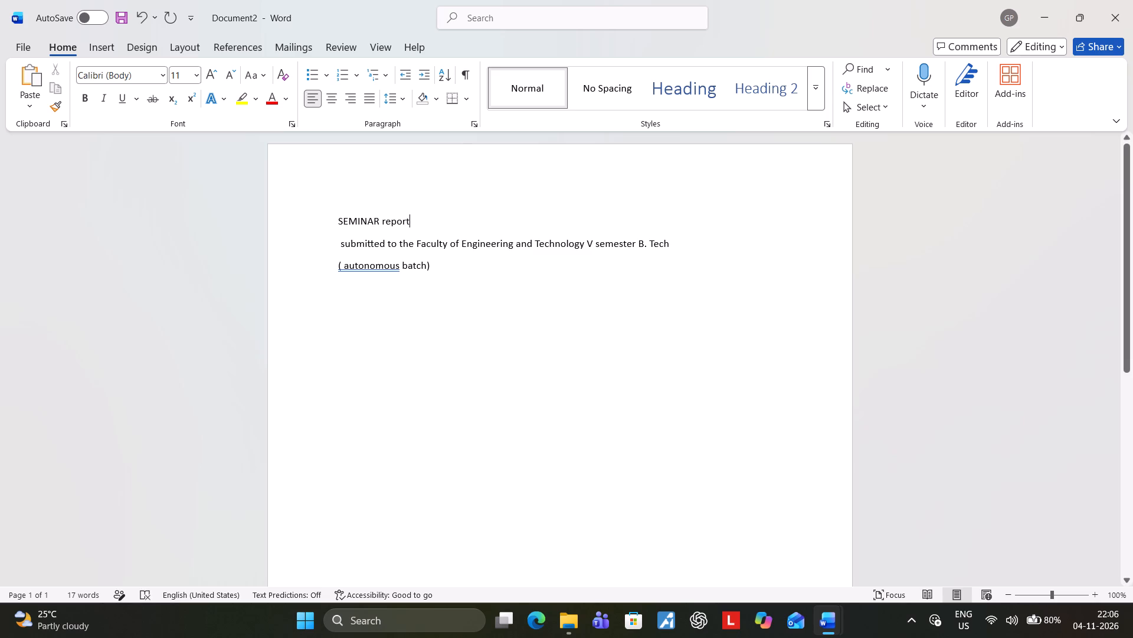
{"action": "key", "text": "BackSpace"}
{"action": "key", "text": "BackSpace"}
{"action": "key", "text": "BackSpace"}
{"action": "key", "text": "BackSpace"}
{"action": "key", "text": "BackSpace"}
{"action": "key", "text": "BackSpace"}
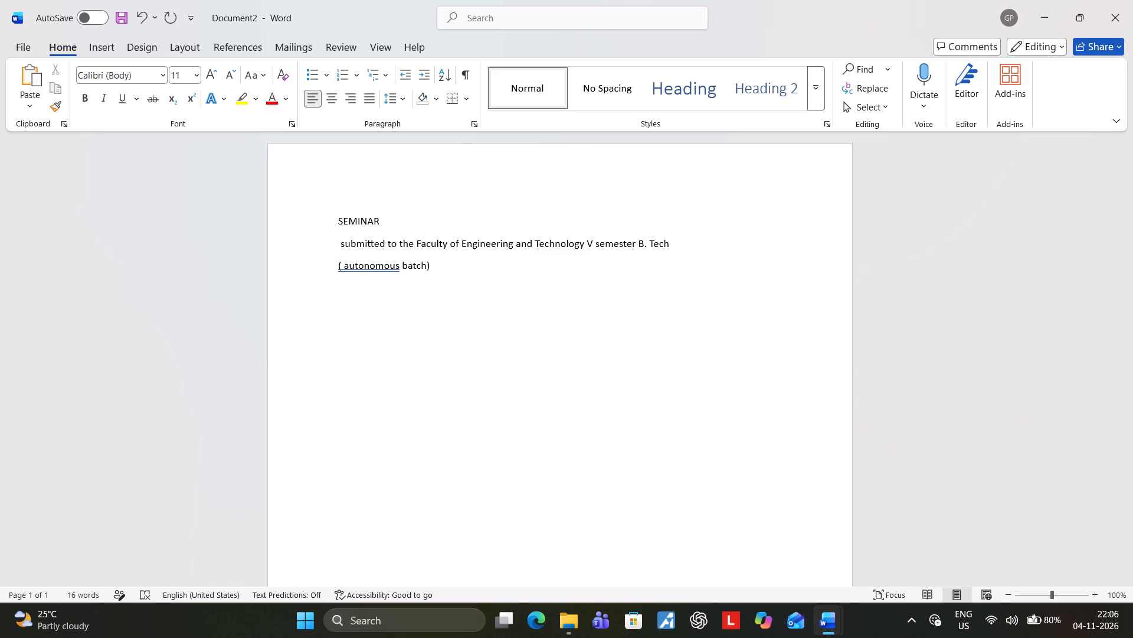
{"action": "type", "text": "REPORT"}
Capitalize the initial letters of "Submitted" and "Semester" in the second line.
{"action": "left_click", "coordinate": [343, 245]}
{"action": "key", "text": "BackSpace"}
{"action": "key", "text": "s"}
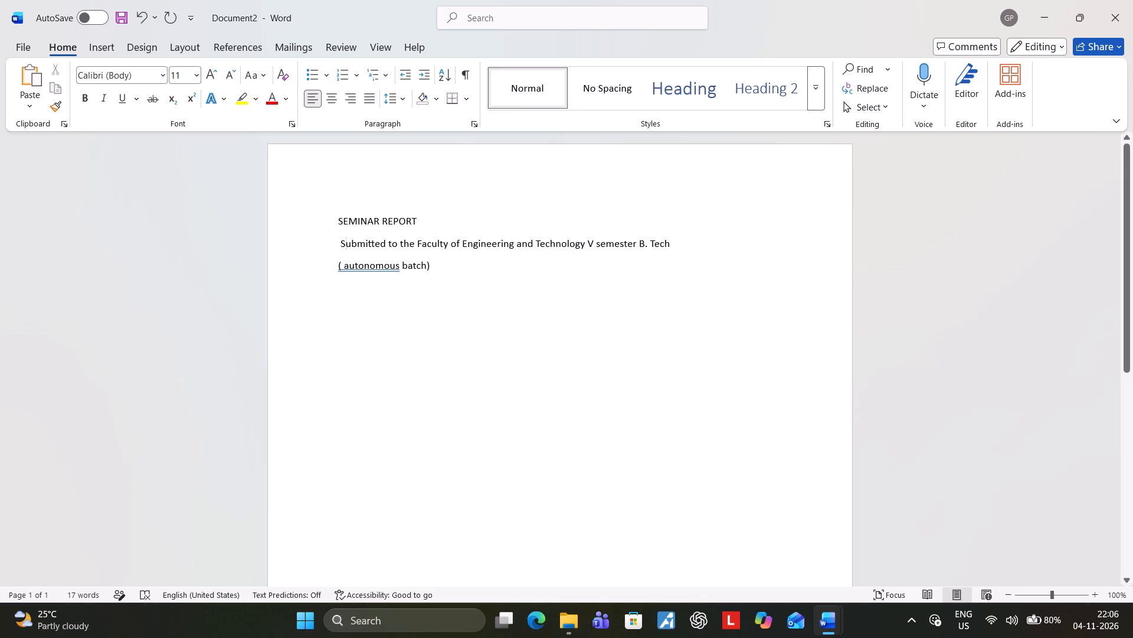
{"action": "left_click", "coordinate": [600, 247]}
{"action": "key", "text": "BackSpace"}
{"action": "key", "text": "s"}
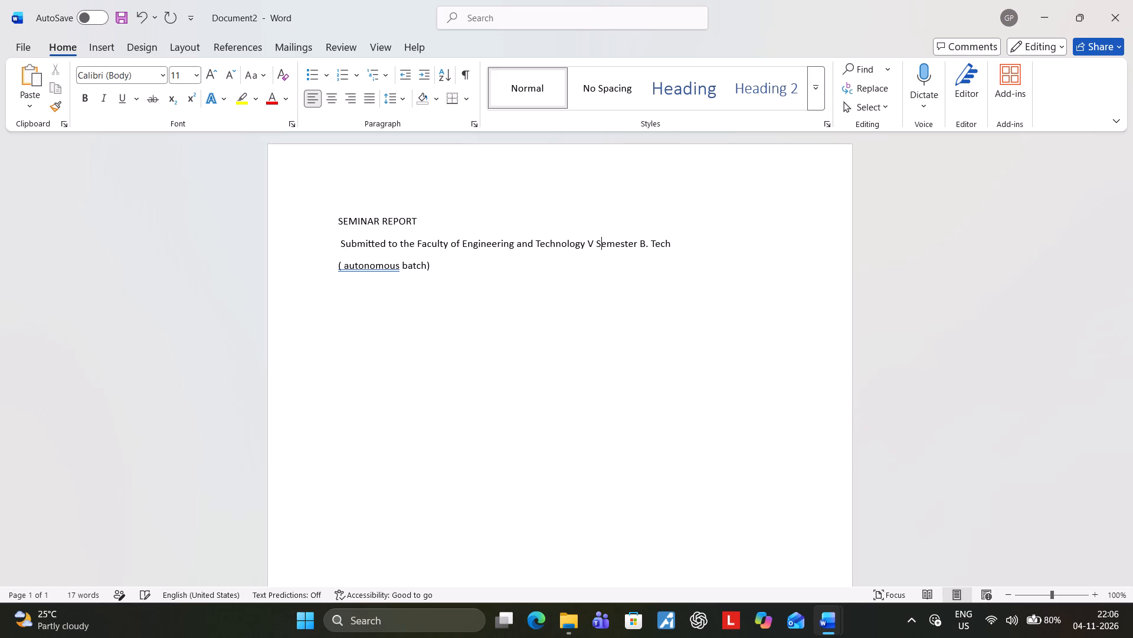
Correct the third line to read "(Autonomous Batch)", without the space after the opening parenthesis.
{"action": "left_click", "coordinate": [347, 265]}
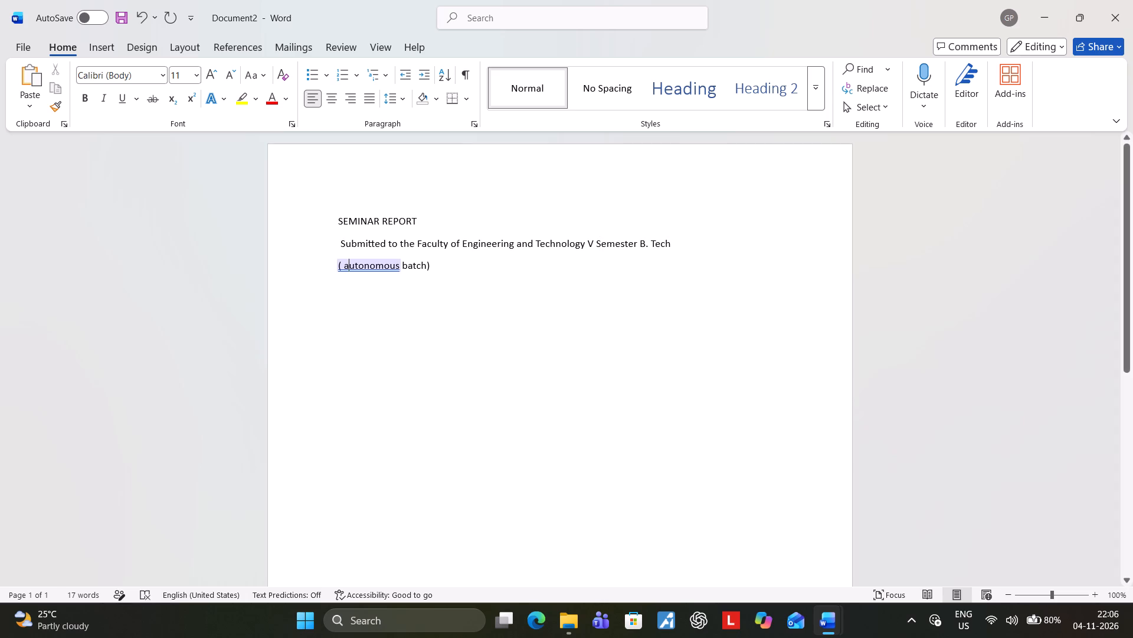
{"action": "key", "text": "BackSpace"}
{"action": "key", "text": "BackSpace"}
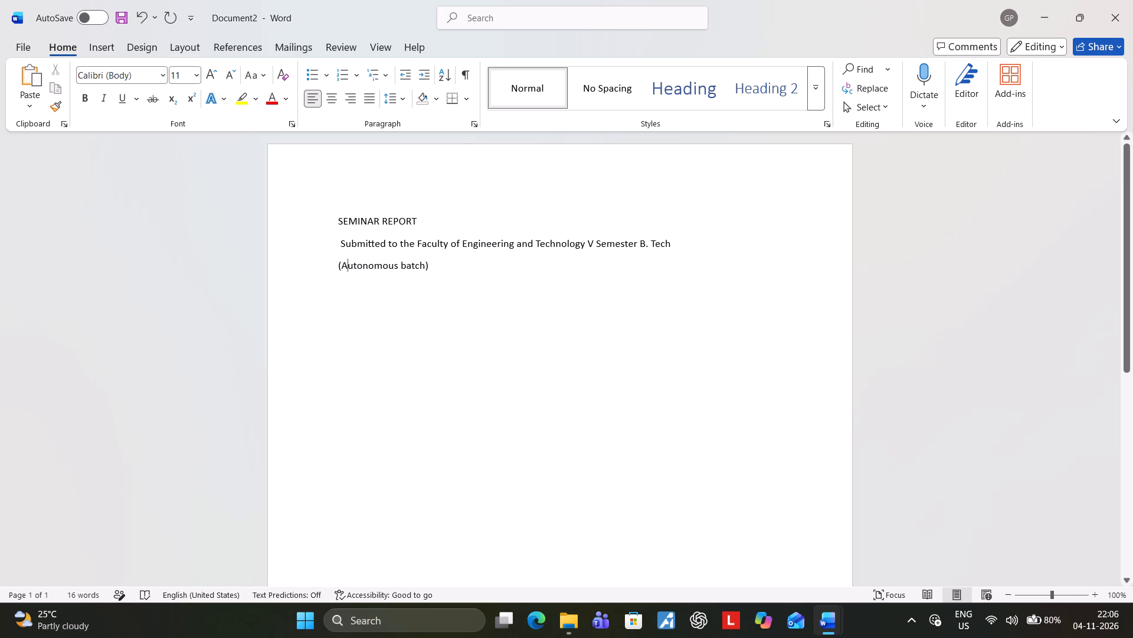
{"action": "left_click", "coordinate": [407, 265]}
{"action": "key", "text": "BackSpace"}
{"action": "key", "text": "shift+b"}
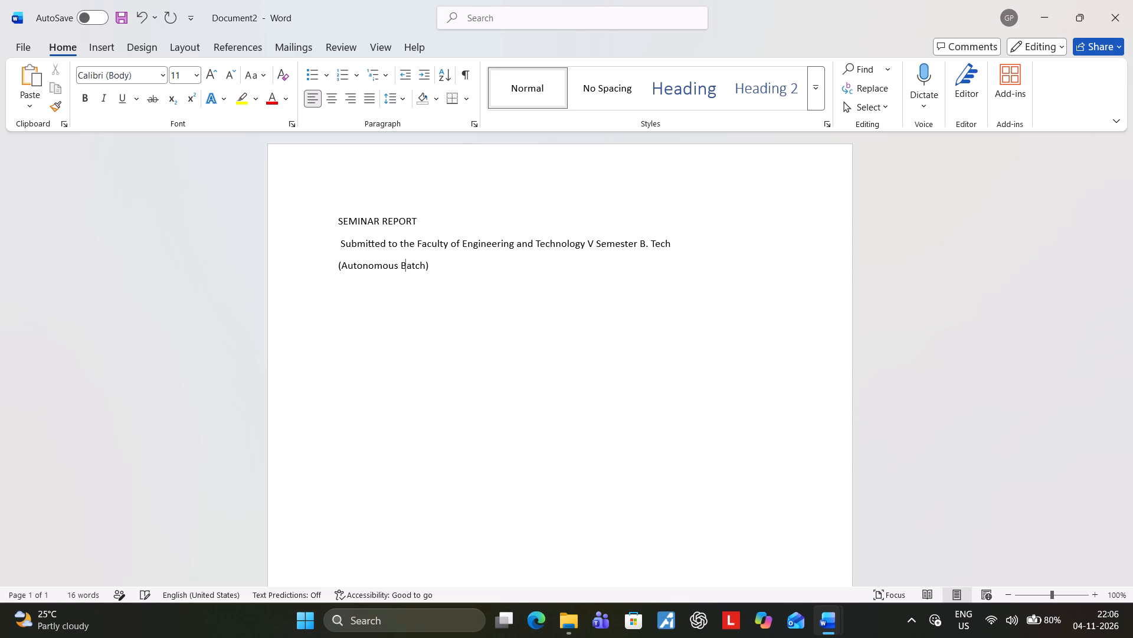
Paste the copied Quantum Computing cover page content on a new line below "(Autonomous Batch)".
{"action": "left_click", "coordinate": [495, 255]}
{"action": "left_click", "coordinate": [494, 261]}
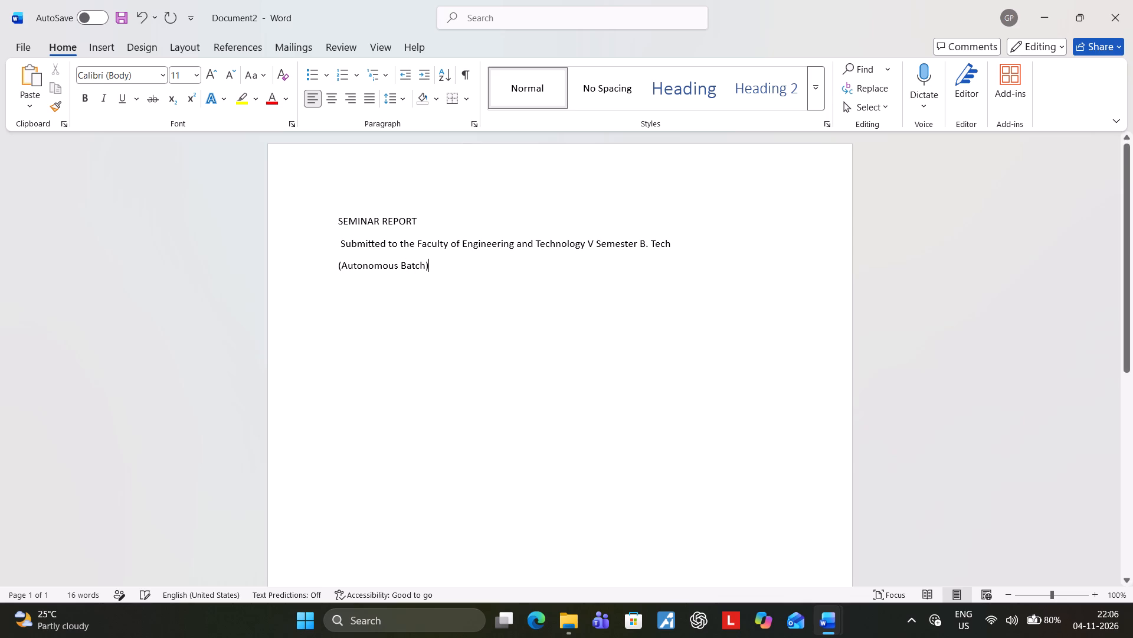
{"action": "key", "text": "Return"}
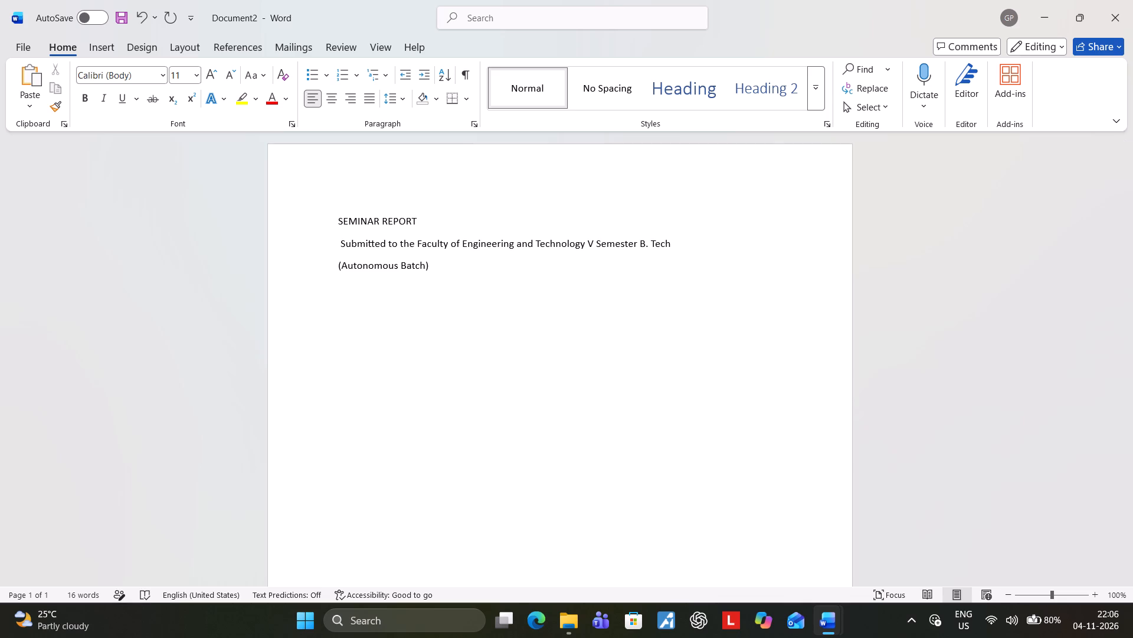
{"action": "key", "text": "ctrl+v"}
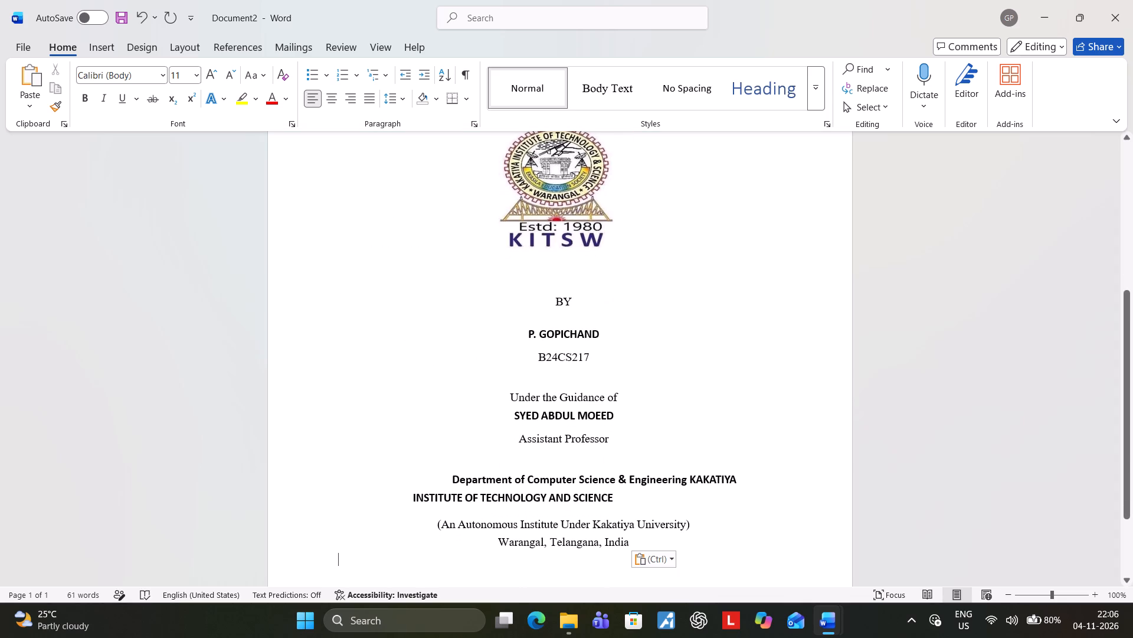
Center all lines from "SEMINAR REPORT" through the subtitle "Principles, Algorithms, Applications, and Future".
{"action": "scroll", "coordinate": [540, 275], "scroll_direction": "up", "scroll_amount": 8}
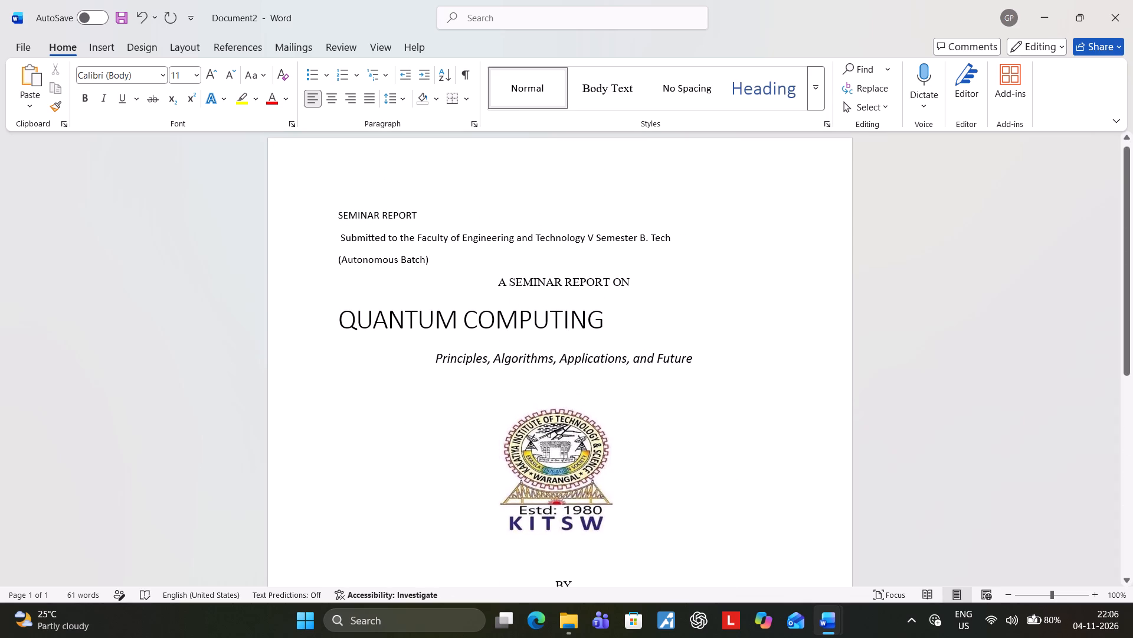
{"action": "left_click_drag", "start_coordinate": [335, 216], "coordinate": [398, 285]}
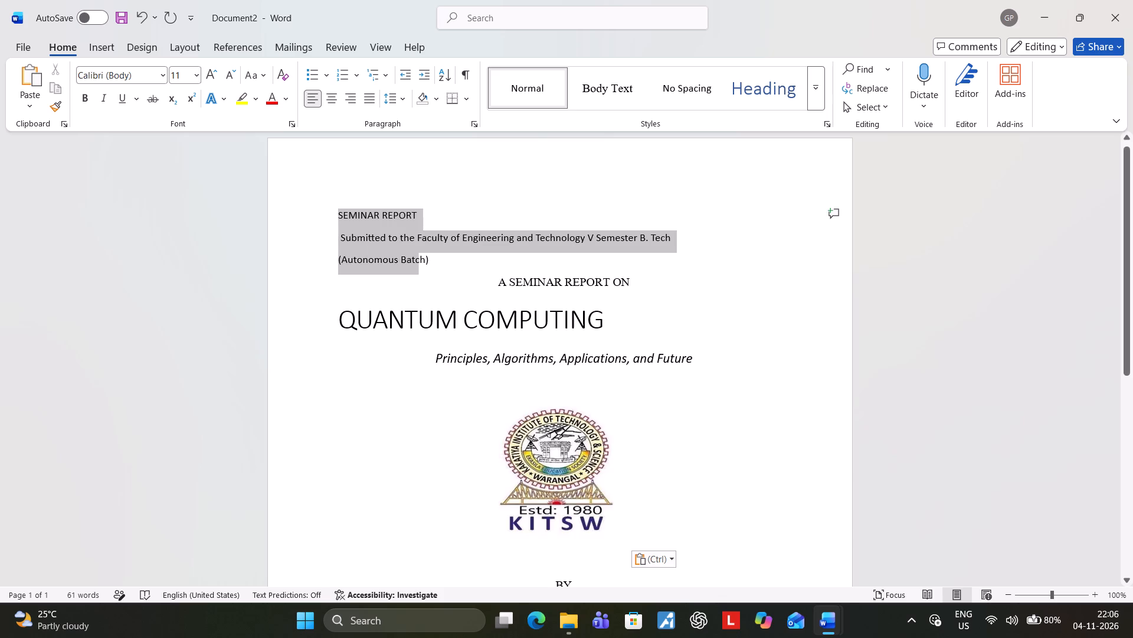
{"action": "left_click_drag", "start_coordinate": [398, 285], "coordinate": [691, 361]}
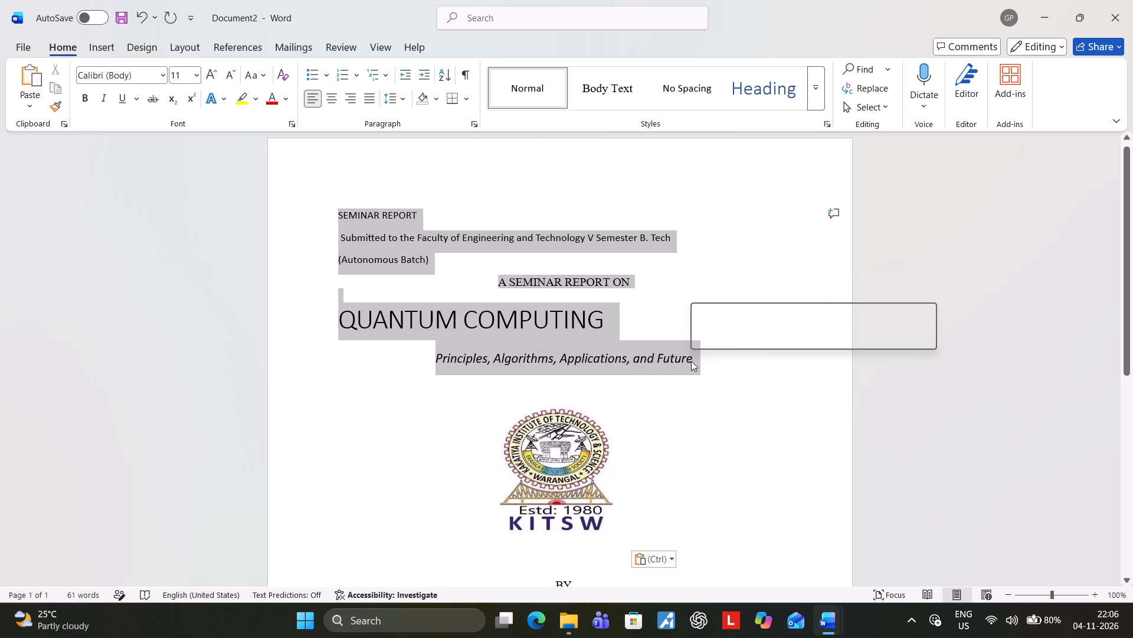
{"action": "left_click", "coordinate": [332, 101]}
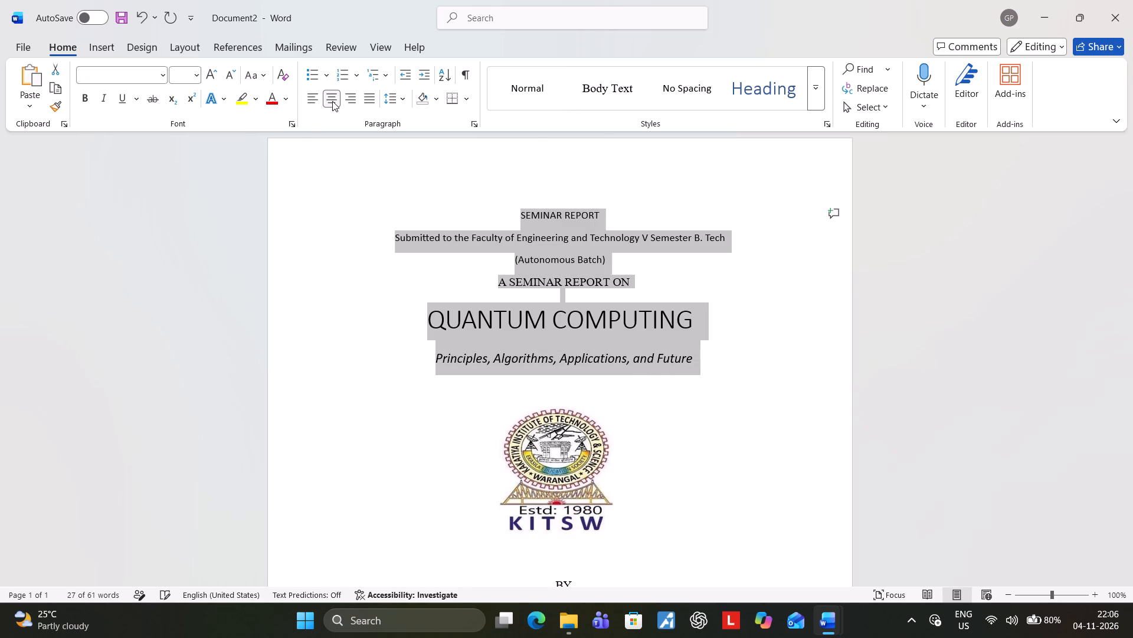
{"action": "left_click", "coordinate": [447, 249]}
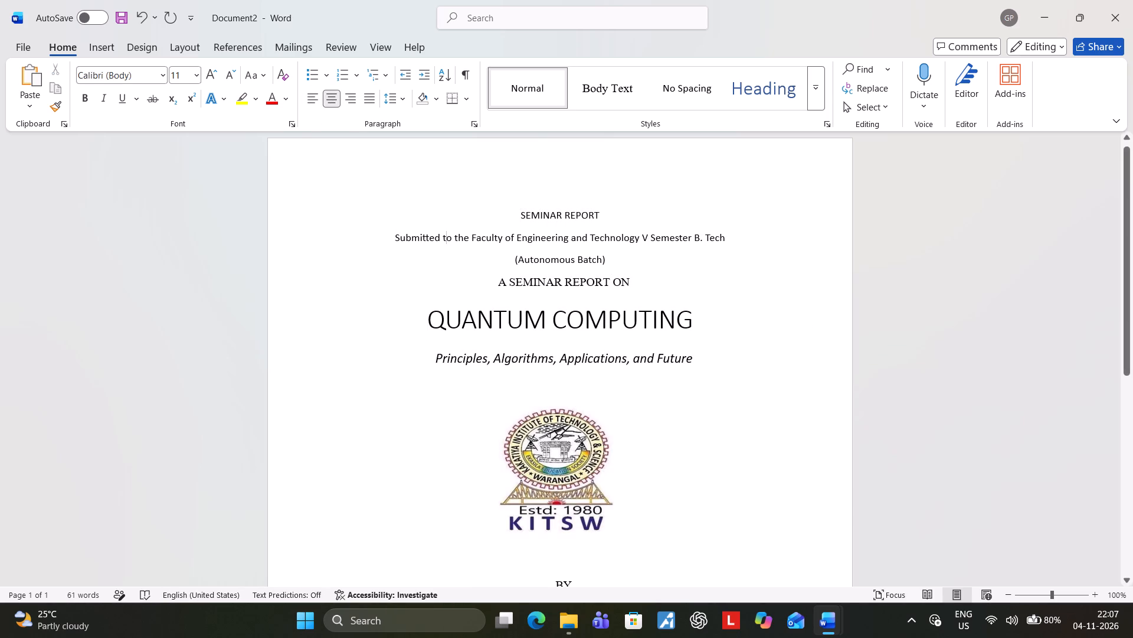
Make the "SEMINAR REPORT" line bold and set its font to Times New Roman.
{"action": "left_click_drag", "start_coordinate": [518, 214], "coordinate": [605, 212]}
{"action": "left_click", "coordinate": [610, 188]}
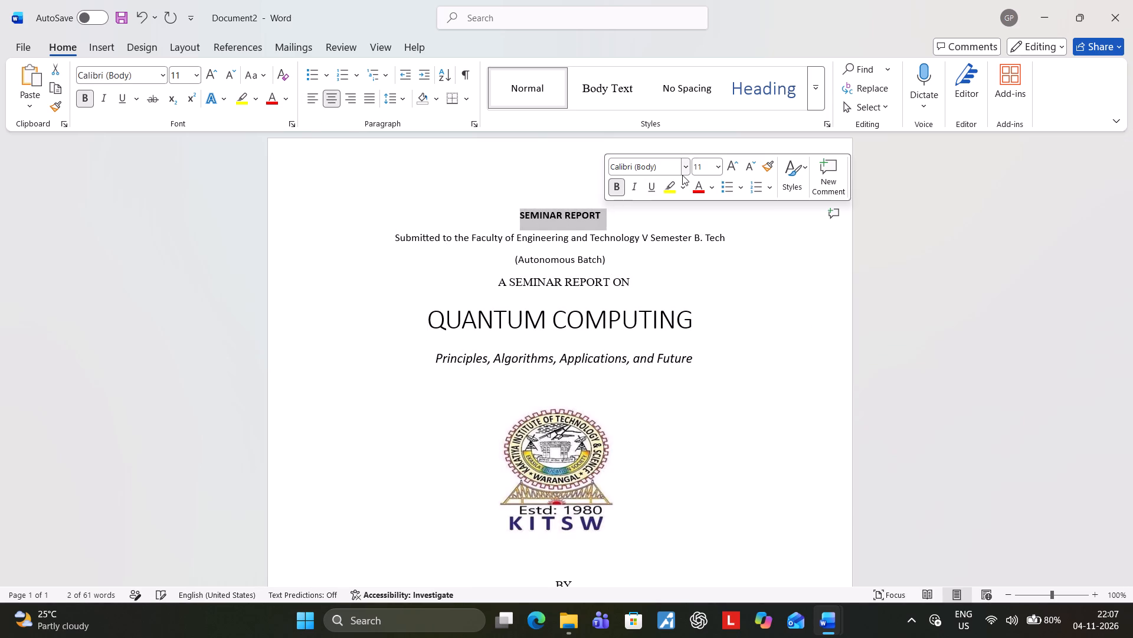
{"action": "left_click", "coordinate": [685, 173]}
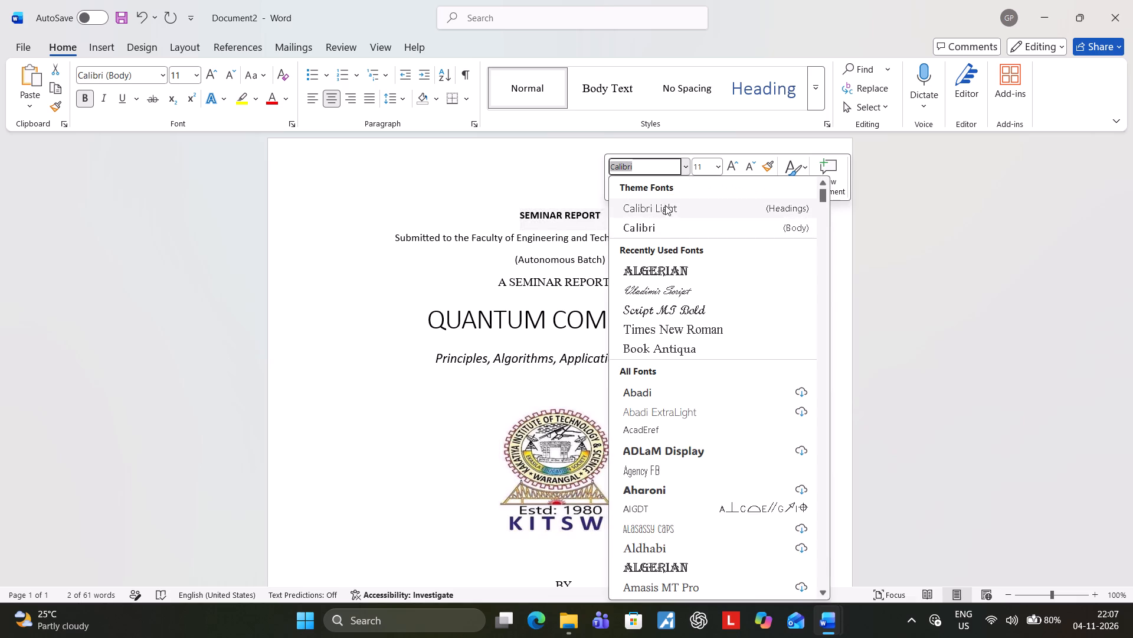
{"action": "left_click", "coordinate": [677, 321]}
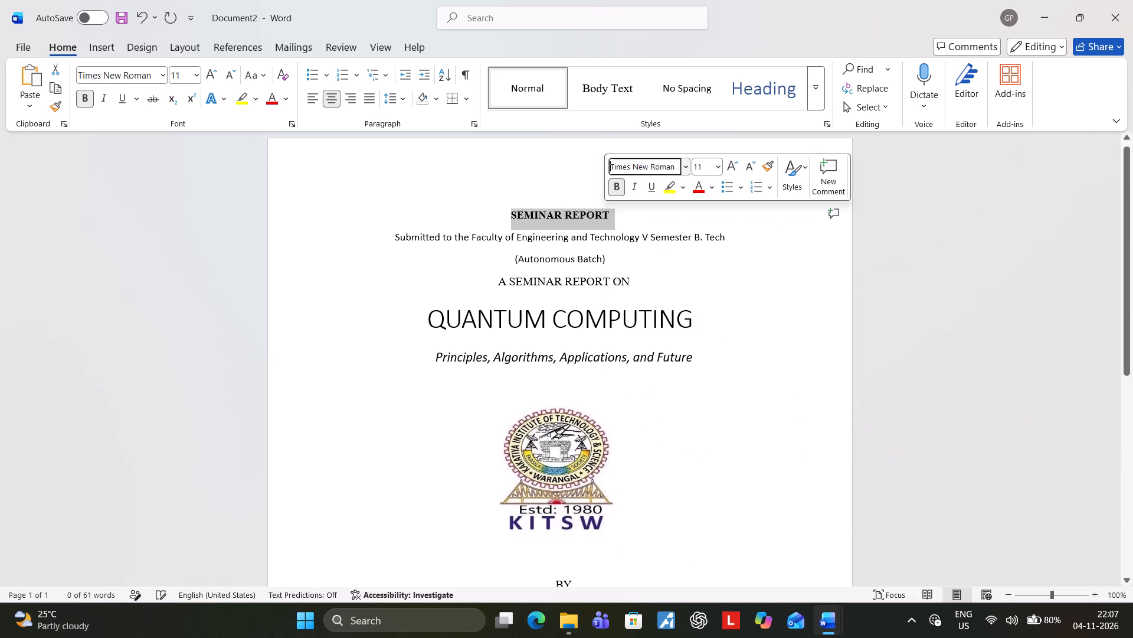
Set the "Submitted to the Faculty of Engineering and Technology" and "(Autonomous Batch)" lines to Times New Roman.
{"action": "left_click_drag", "start_coordinate": [396, 235], "coordinate": [598, 279]}
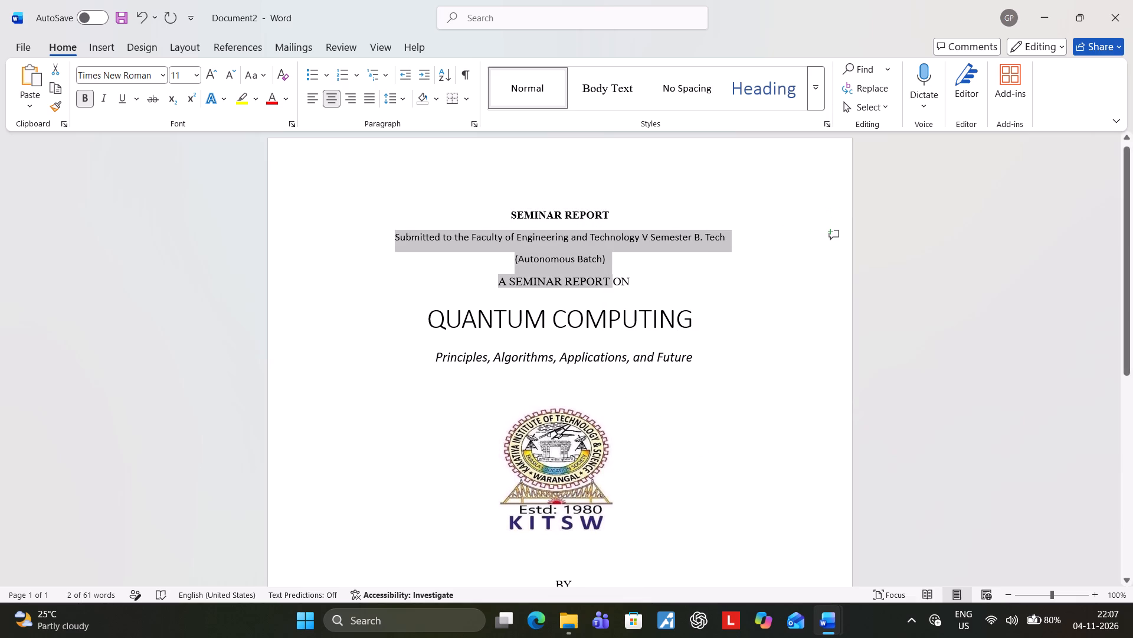
{"action": "left_click_drag", "start_coordinate": [598, 279], "coordinate": [625, 263]}
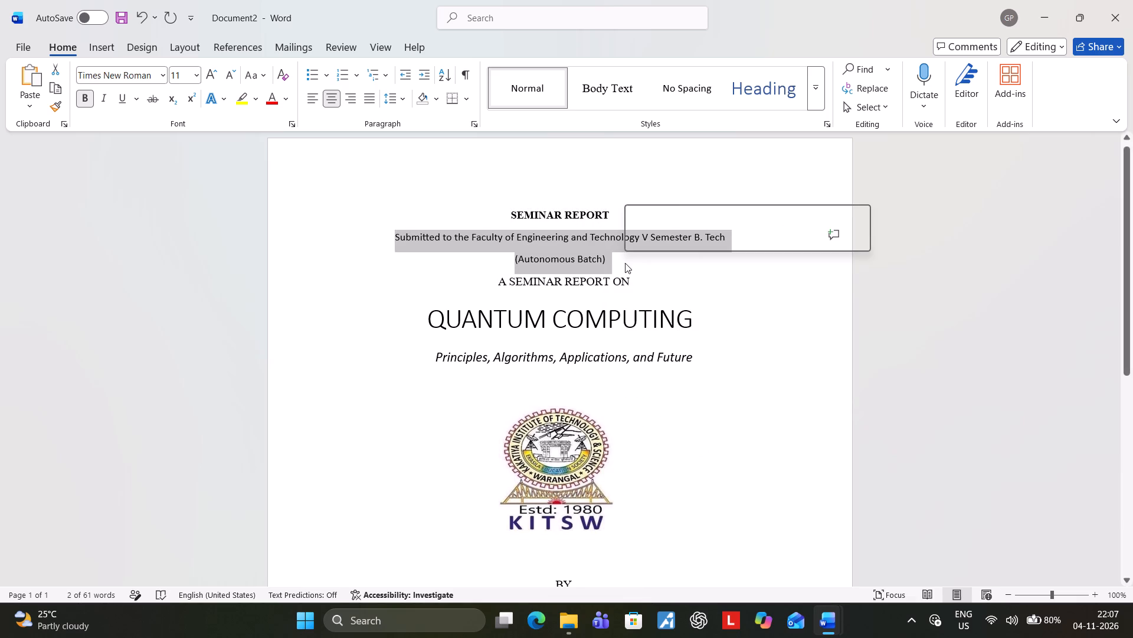
{"action": "left_click", "coordinate": [702, 223]}
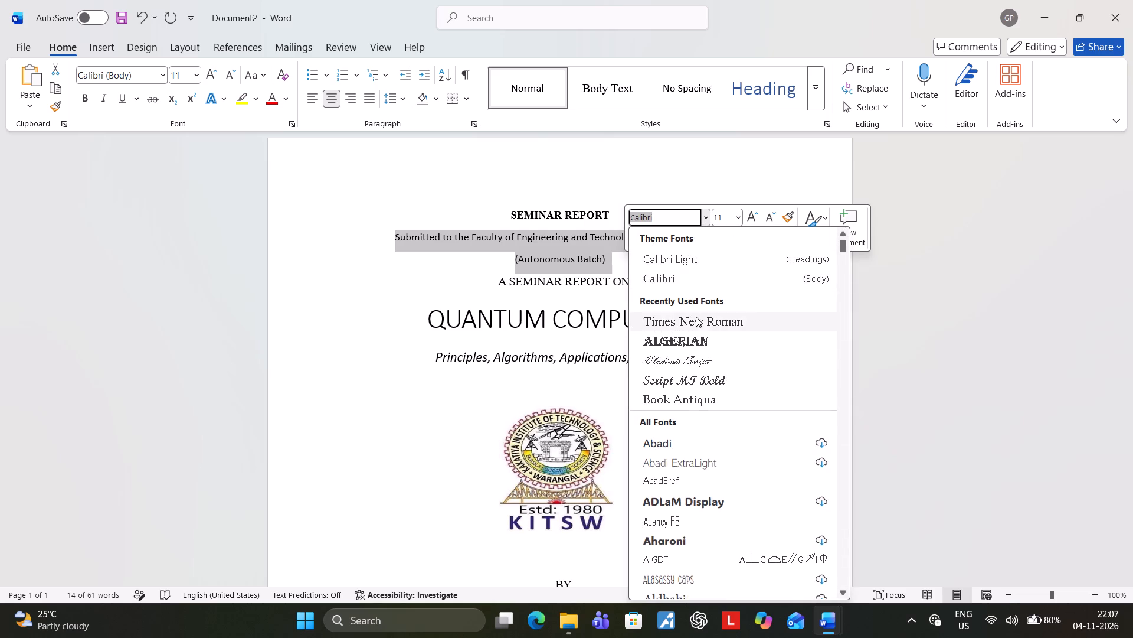
{"action": "left_click", "coordinate": [696, 321]}
{"action": "left_click", "coordinate": [722, 315]}
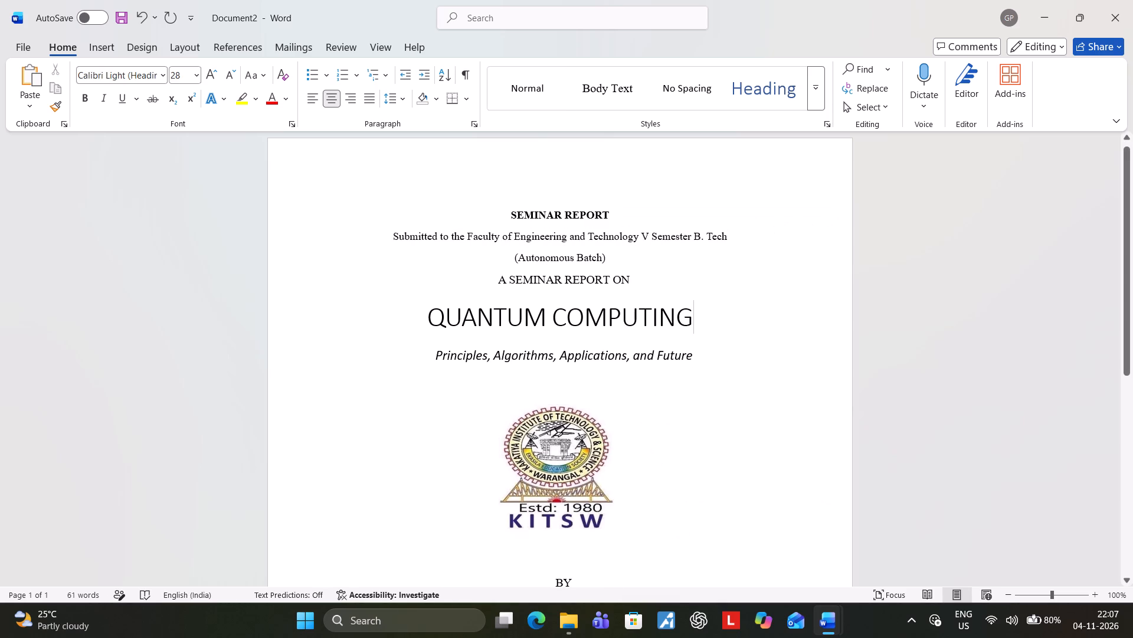
Make the "A SEMINAR REPORT ON" line bold.
{"action": "left_click_drag", "start_coordinate": [495, 286], "coordinate": [614, 286]}
{"action": "left_click_drag", "start_coordinate": [498, 282], "coordinate": [623, 279]}
{"action": "left_click", "coordinate": [632, 261]}
{"action": "left_click", "coordinate": [733, 336]}
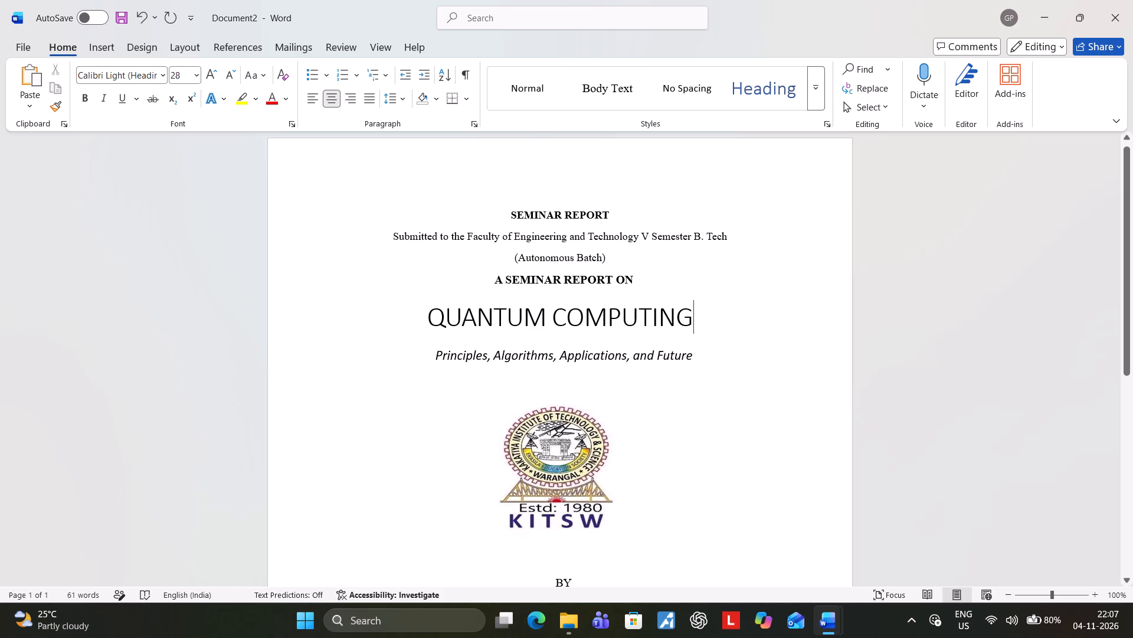
Insert a blank line between "(Autonomous Batch)" and "A SEMINAR REPORT ON".
{"action": "left_click", "coordinate": [629, 261]}
{"action": "key", "text": "Return"}
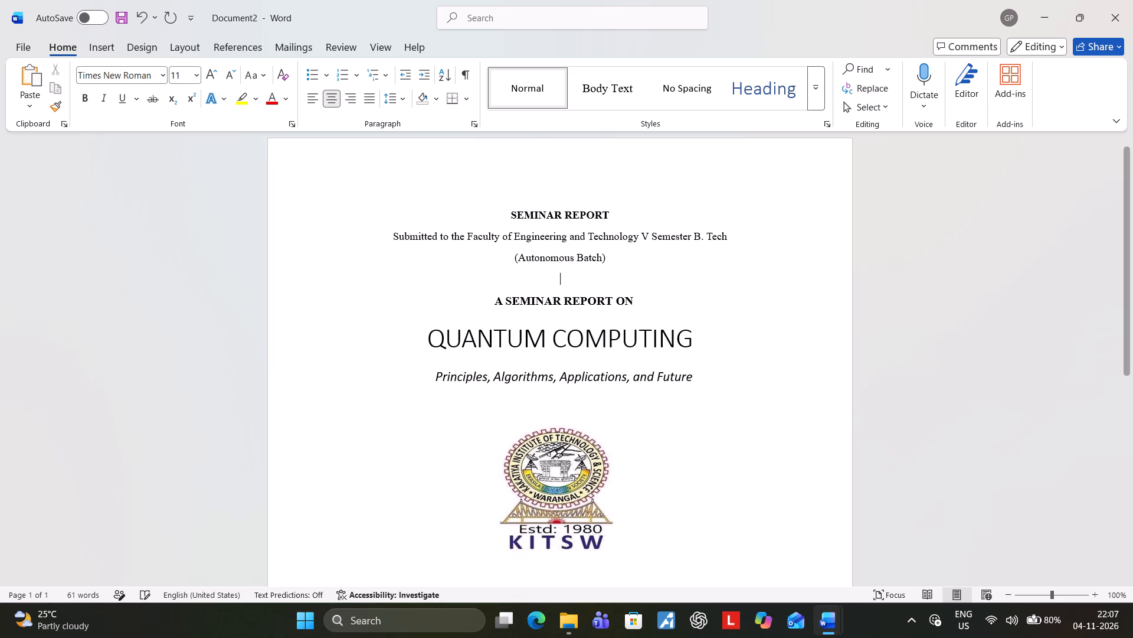
Set the font size of the "SEMINAR REPORT" line at the top of the page to 12.
{"action": "scroll", "coordinate": [687, 351], "scroll_direction": "down", "scroll_amount": 8}
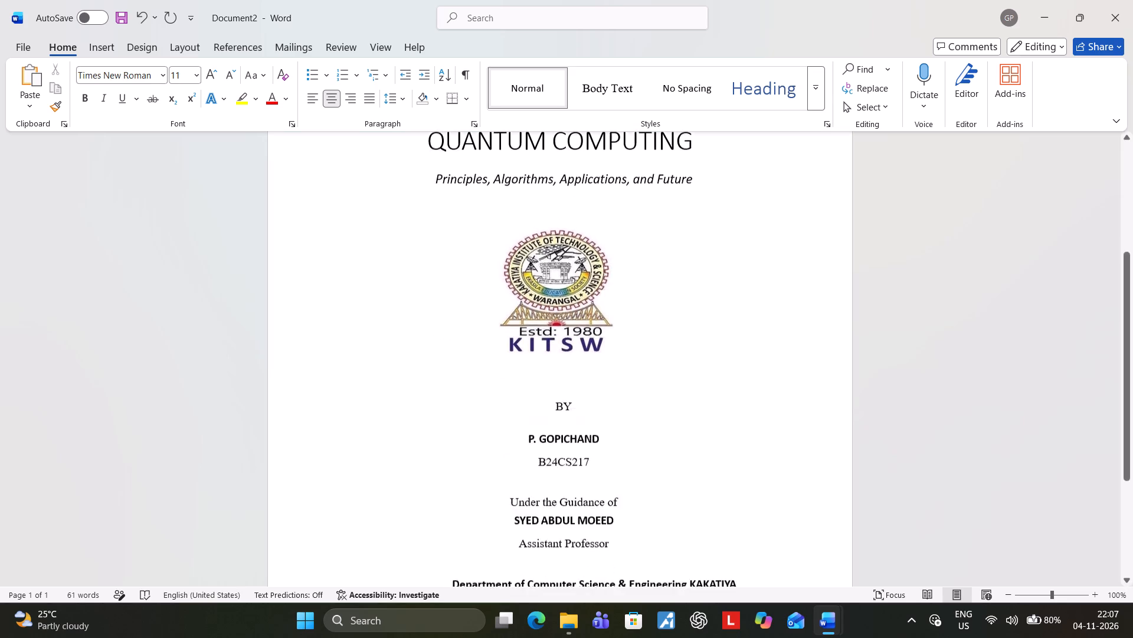
{"action": "scroll", "coordinate": [702, 339], "scroll_direction": "down", "scroll_amount": 12}
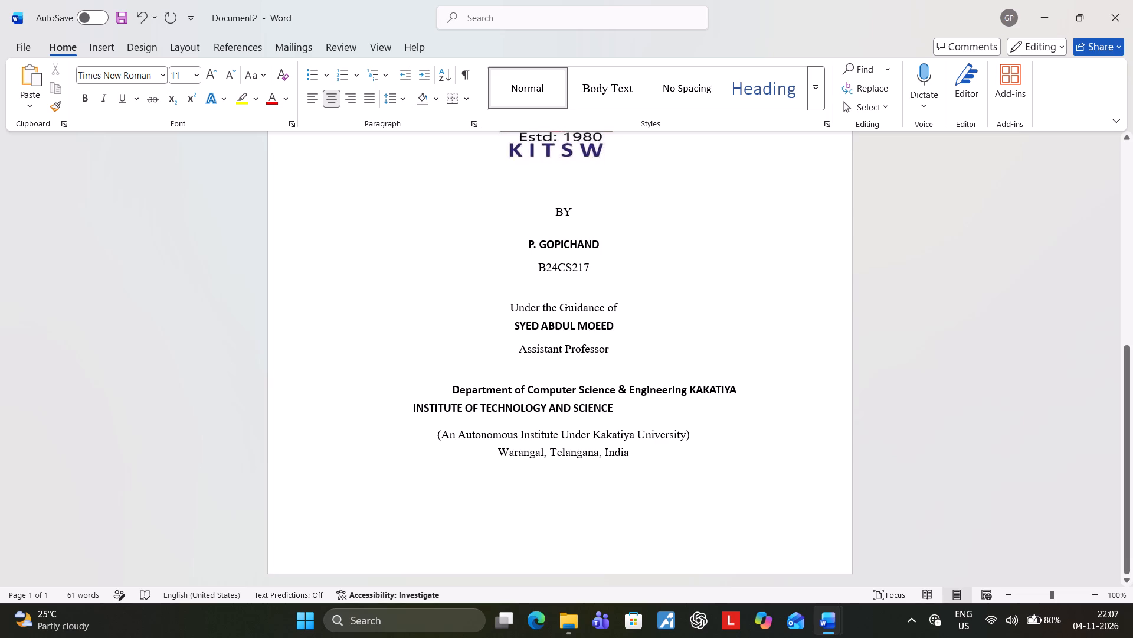
{"action": "scroll", "coordinate": [766, 436], "scroll_direction": "up", "scroll_amount": 8}
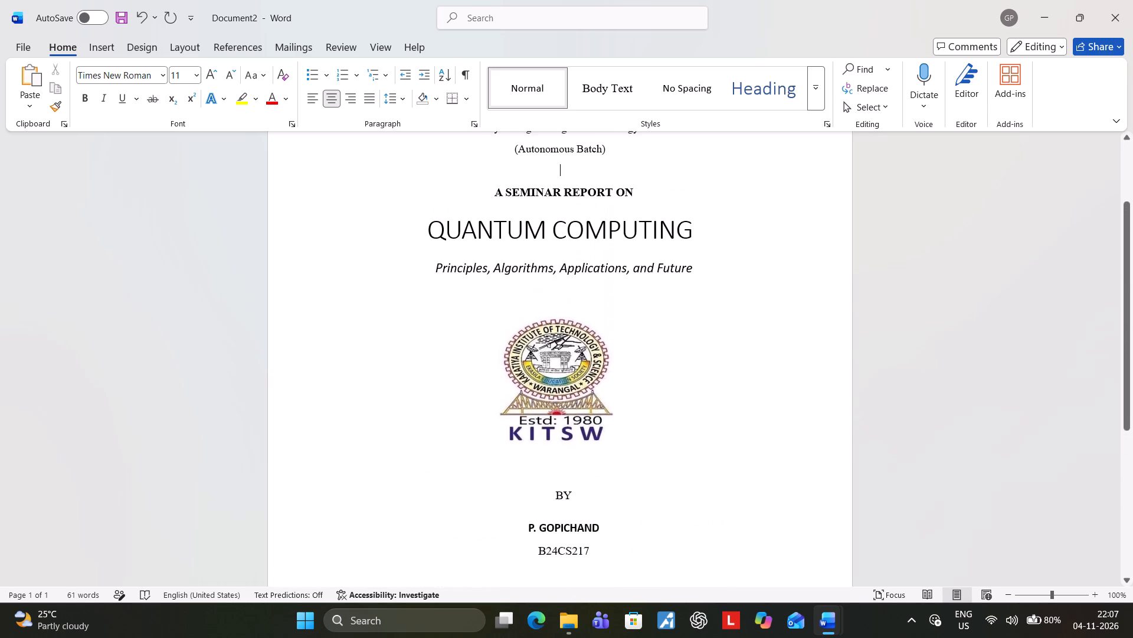
{"action": "scroll", "coordinate": [766, 436], "scroll_direction": "up", "scroll_amount": 4}
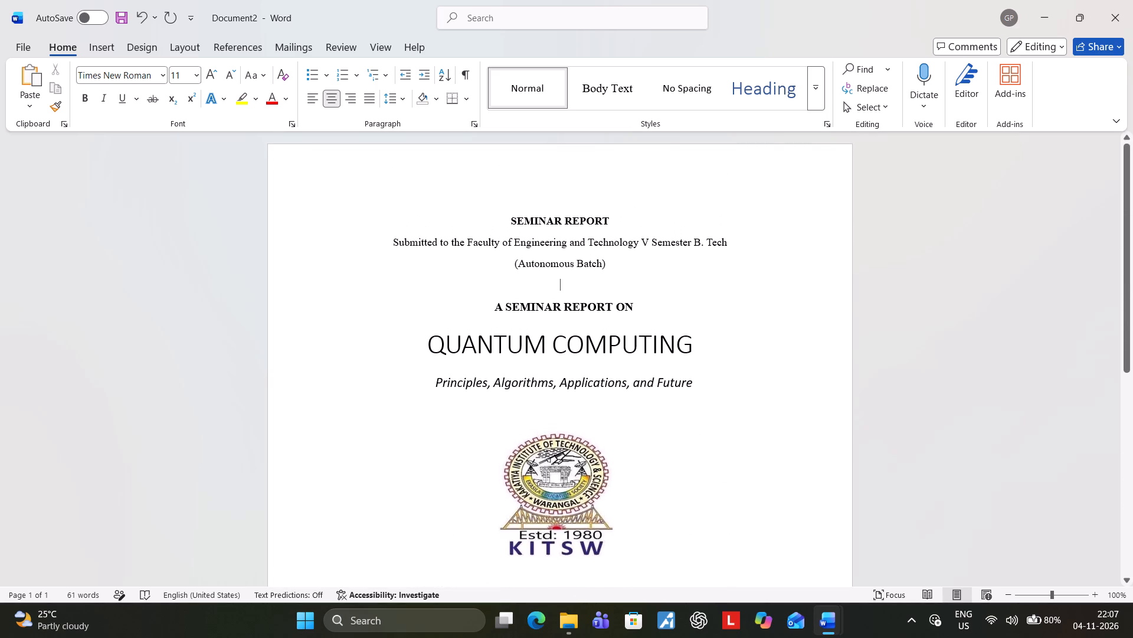
{"action": "left_click_drag", "start_coordinate": [509, 219], "coordinate": [636, 223]}
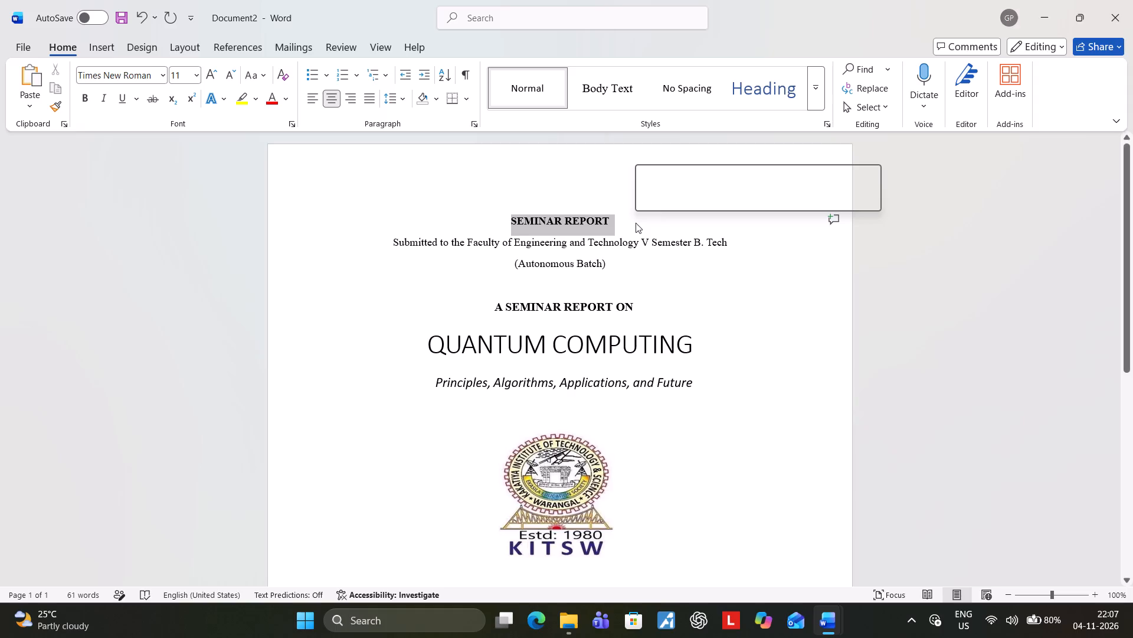
{"action": "left_click", "coordinate": [752, 170]}
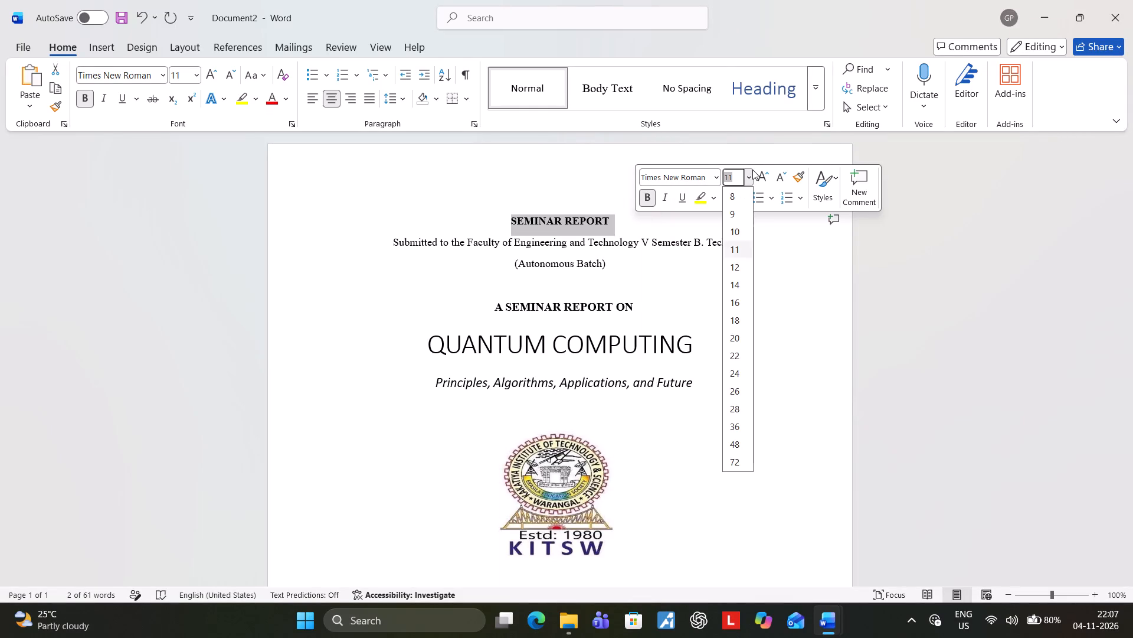
{"action": "left_click", "coordinate": [742, 264]}
{"action": "left_click", "coordinate": [746, 300]}
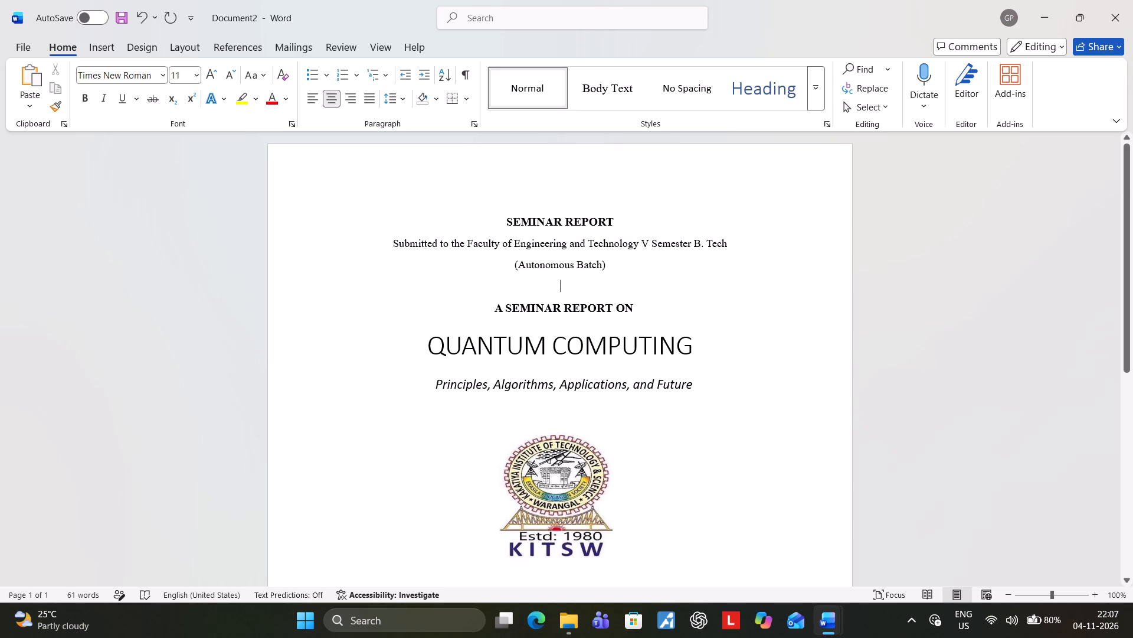
Replace the abbreviated initial and its period in the student's name below "BY" with the full surname.
{"action": "scroll", "coordinate": [708, 325], "scroll_direction": "down", "scroll_amount": 3}
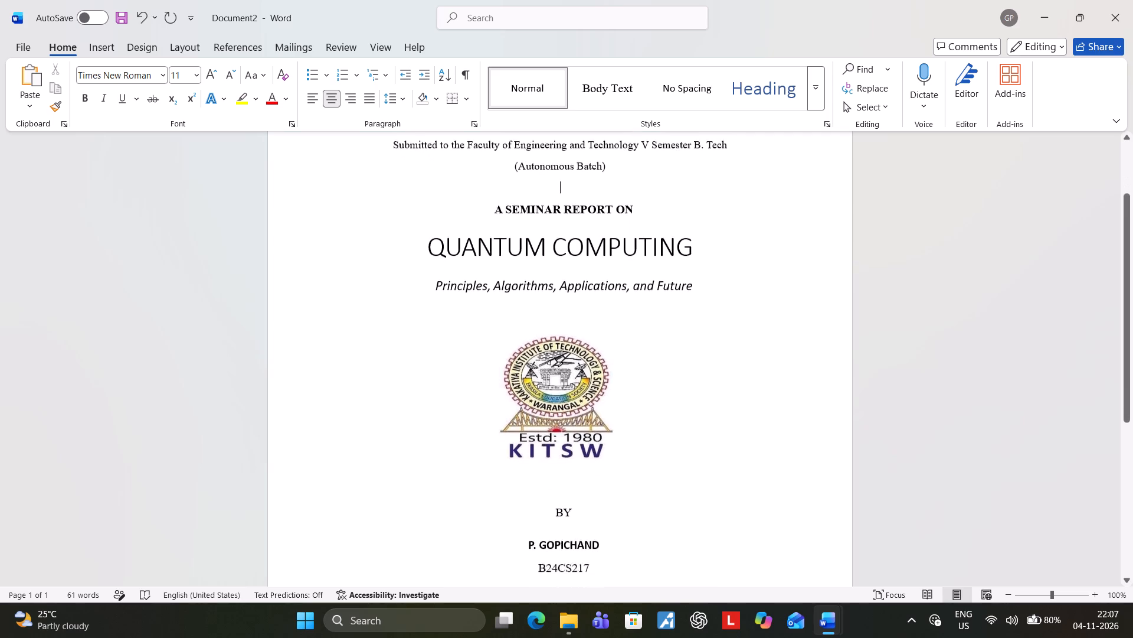
{"action": "scroll", "coordinate": [708, 327], "scroll_direction": "down", "scroll_amount": 4}
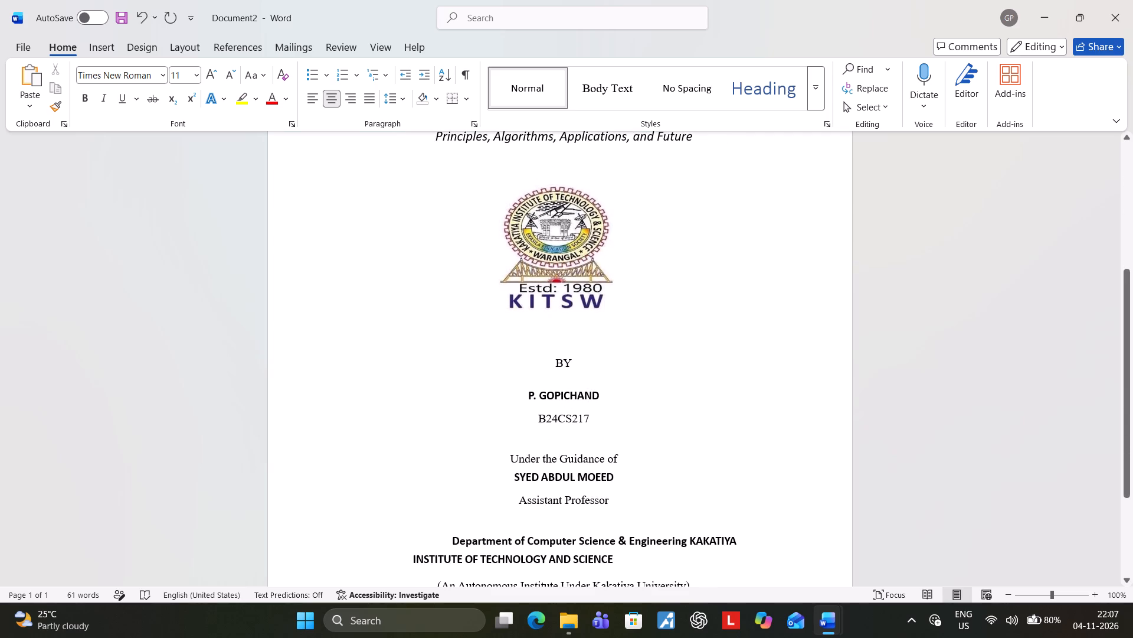
{"action": "left_click", "coordinate": [535, 391]}
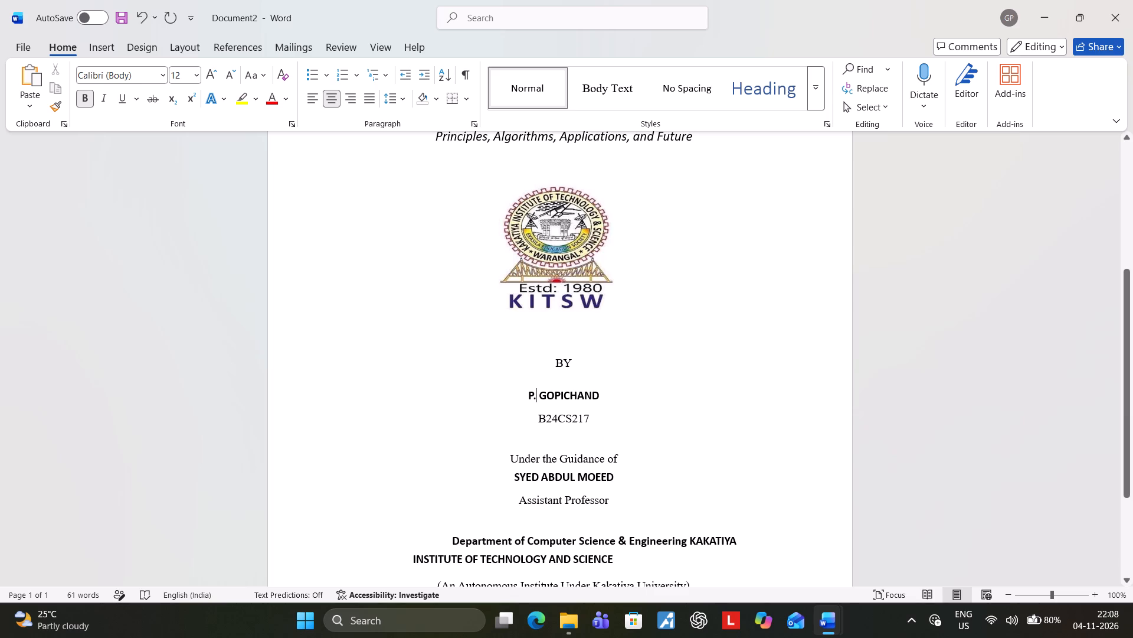
{"action": "key", "text": "BackSpace"}
{"action": "type", "text": "ABBA"}
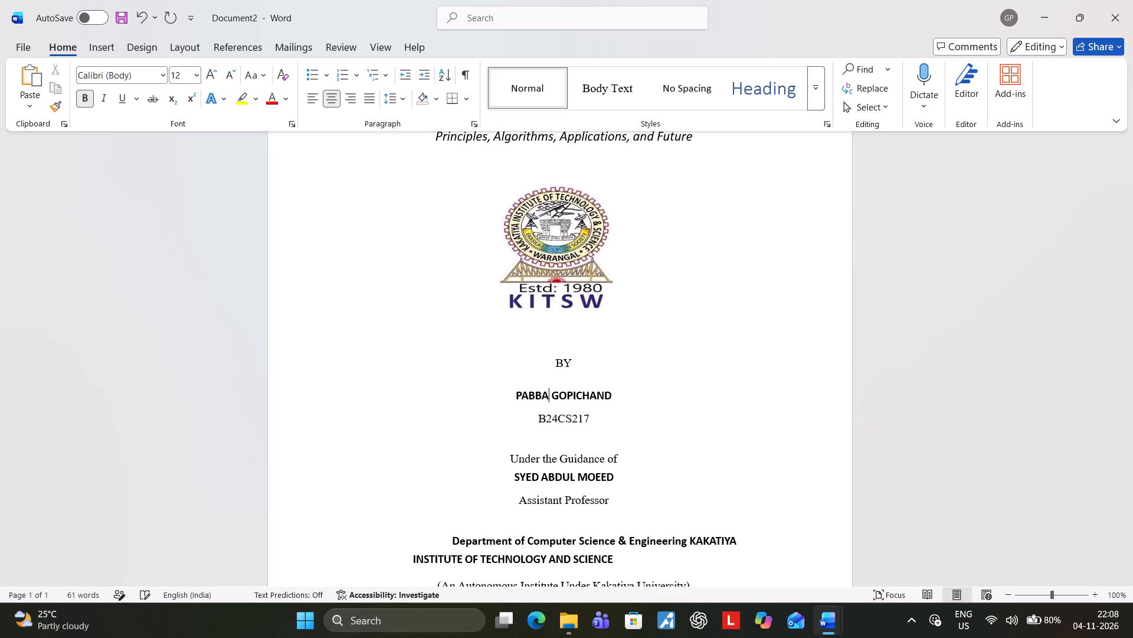
Delete the empty line between "BY" and the student's name.
{"action": "left_click", "coordinate": [562, 385]}
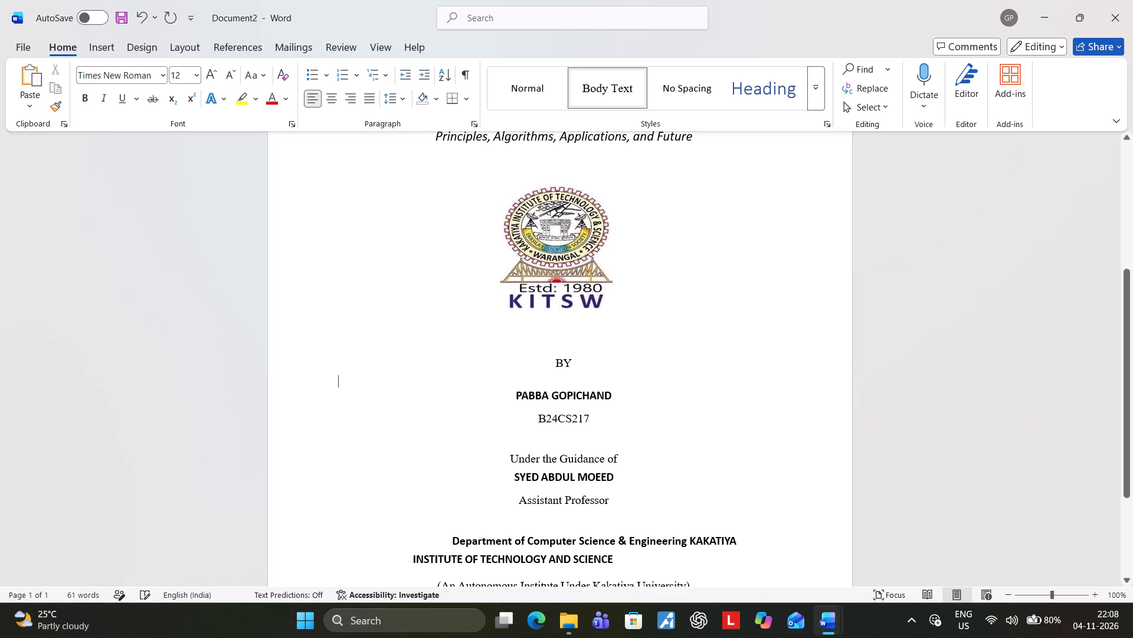
{"action": "key", "text": "BackSpace"}
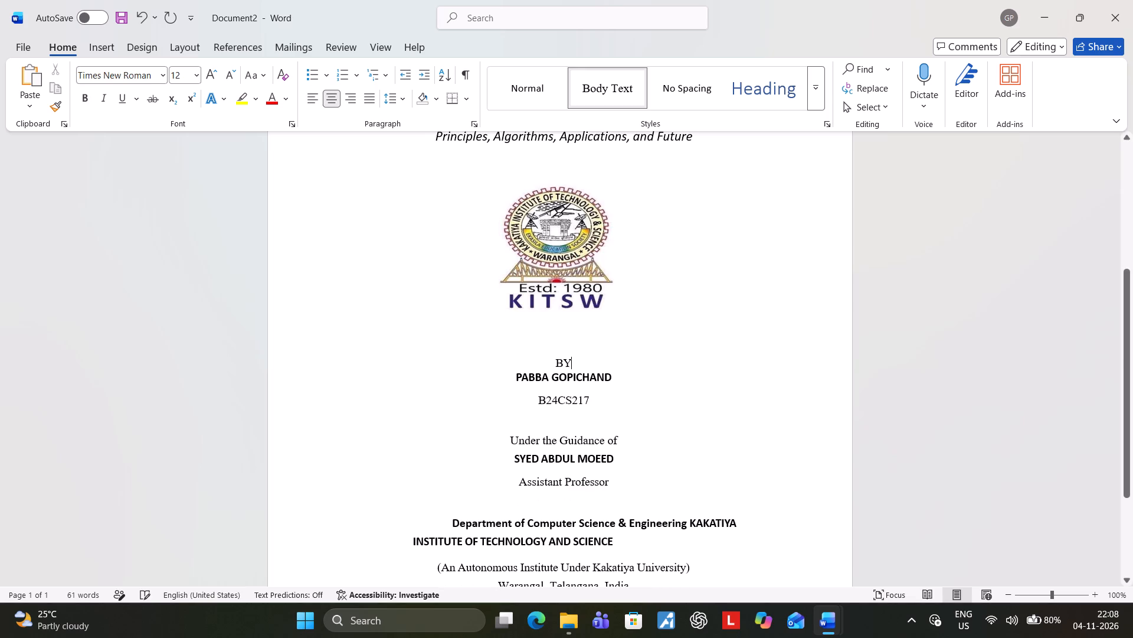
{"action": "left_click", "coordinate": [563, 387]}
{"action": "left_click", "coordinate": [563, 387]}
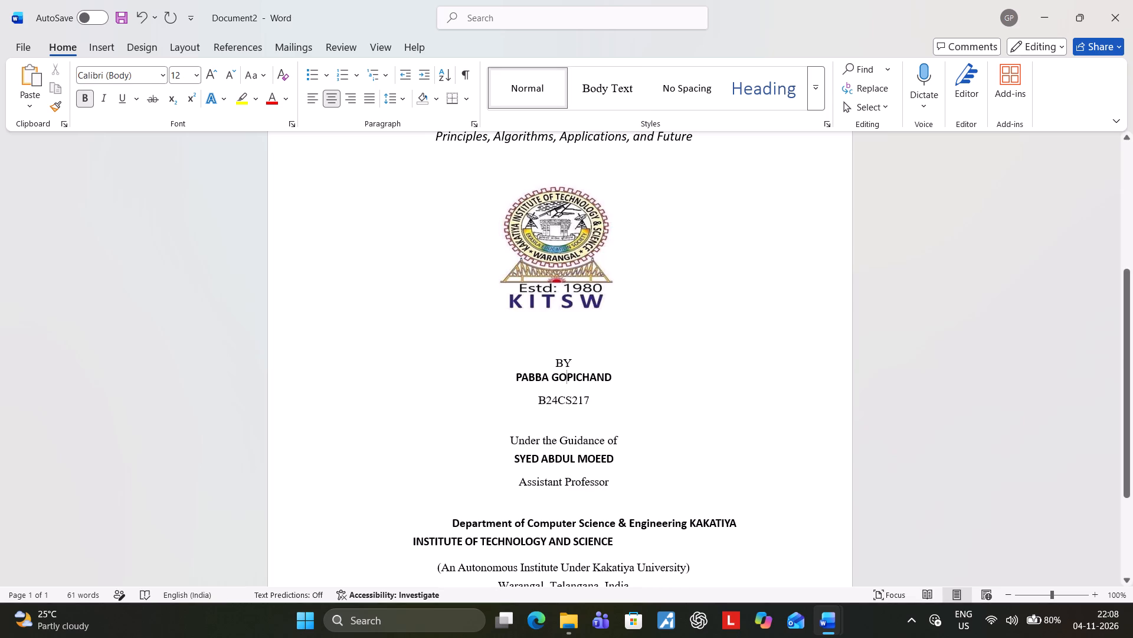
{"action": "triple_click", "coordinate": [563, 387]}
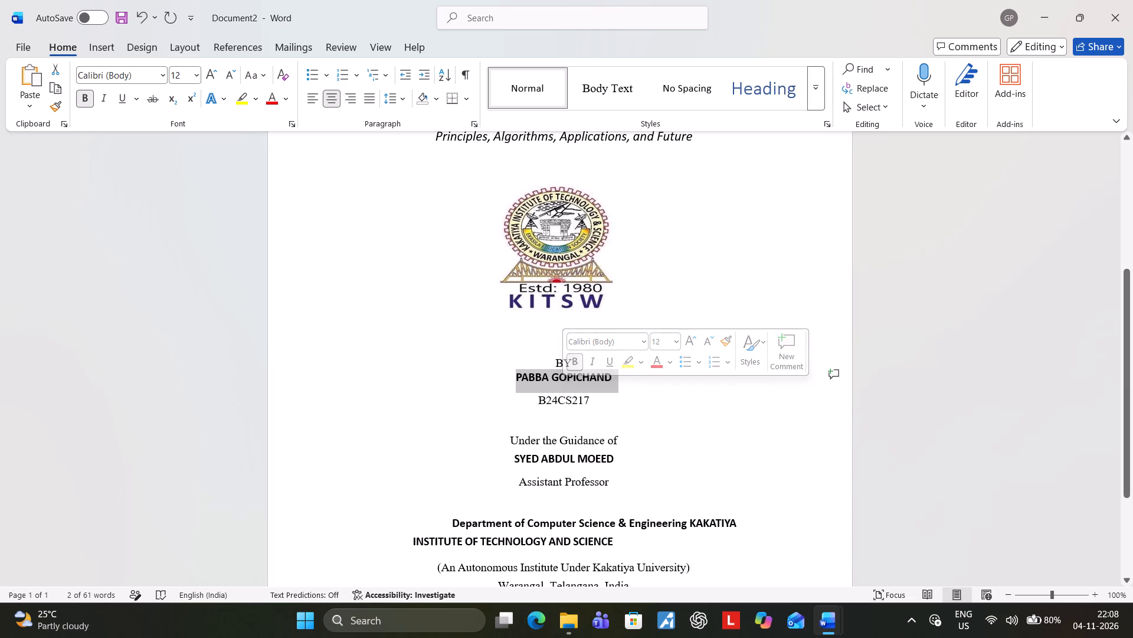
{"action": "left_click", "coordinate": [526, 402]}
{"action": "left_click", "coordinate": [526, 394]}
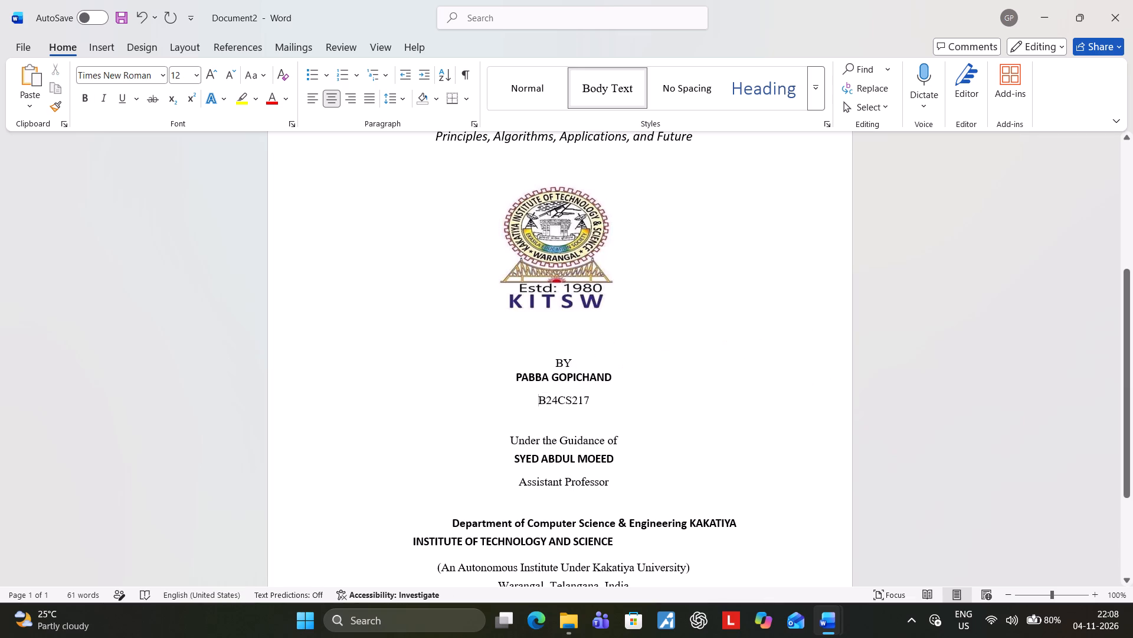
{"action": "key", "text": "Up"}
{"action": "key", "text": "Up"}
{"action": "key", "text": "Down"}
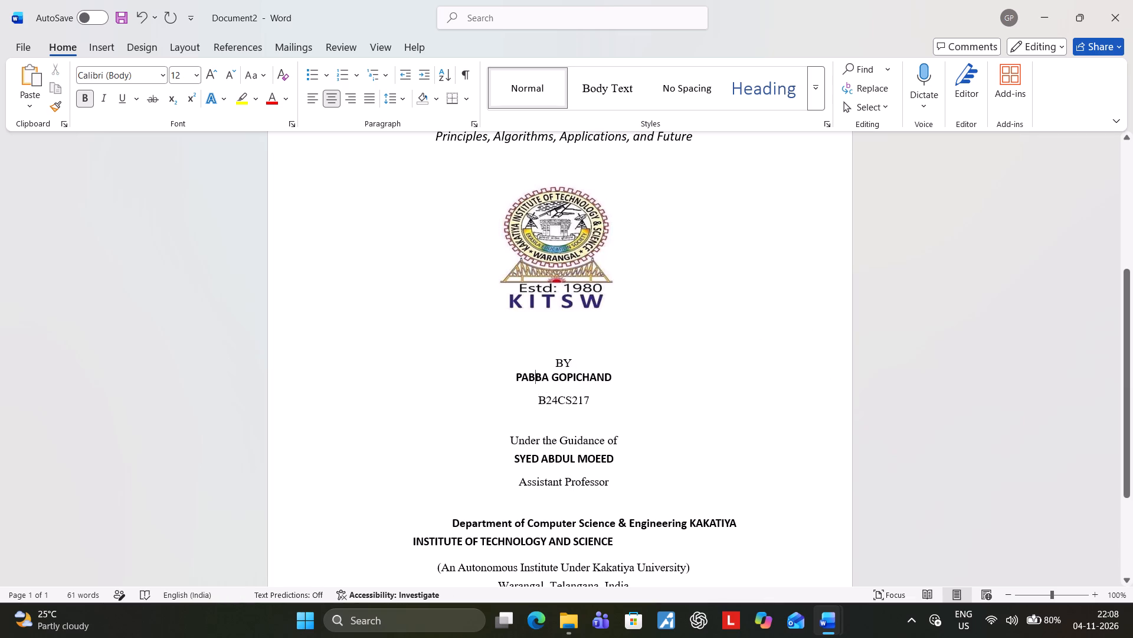
Set the line spacing of the "BY", student name and roll number lines to 1.15.
{"action": "left_click_drag", "start_coordinate": [542, 359], "coordinate": [579, 394]}
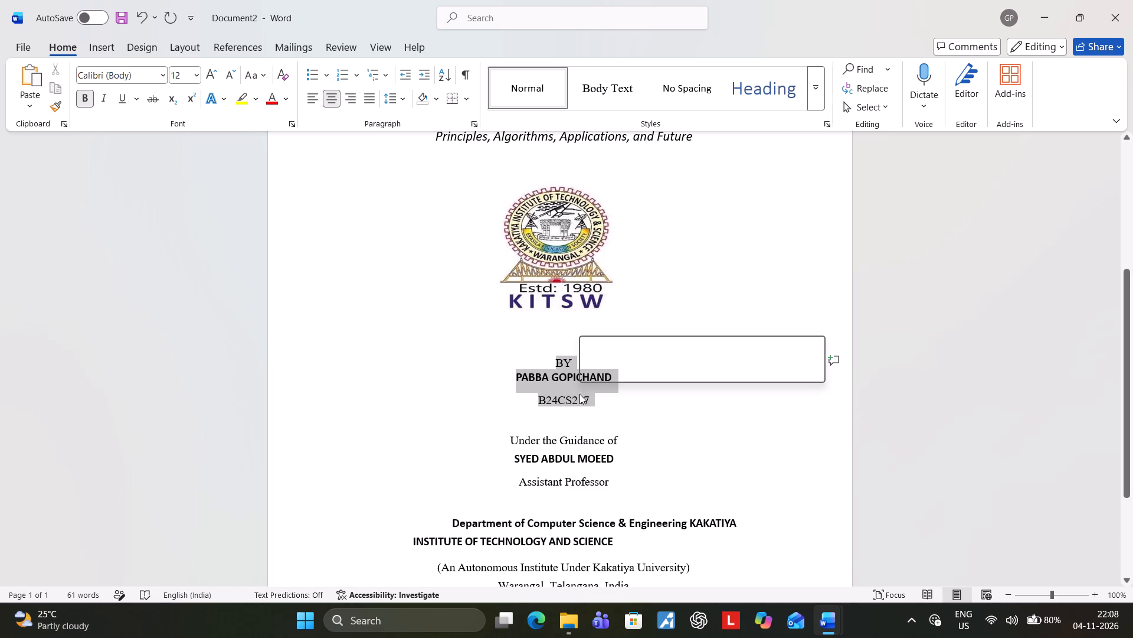
{"action": "left_click", "coordinate": [403, 102]}
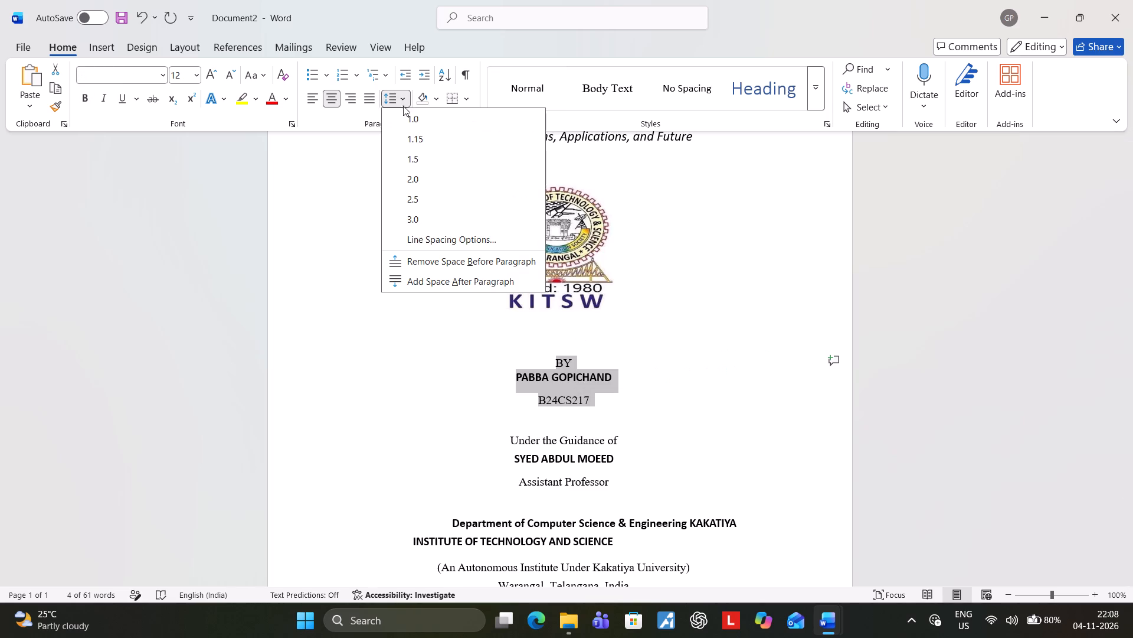
{"action": "left_click", "coordinate": [418, 141]}
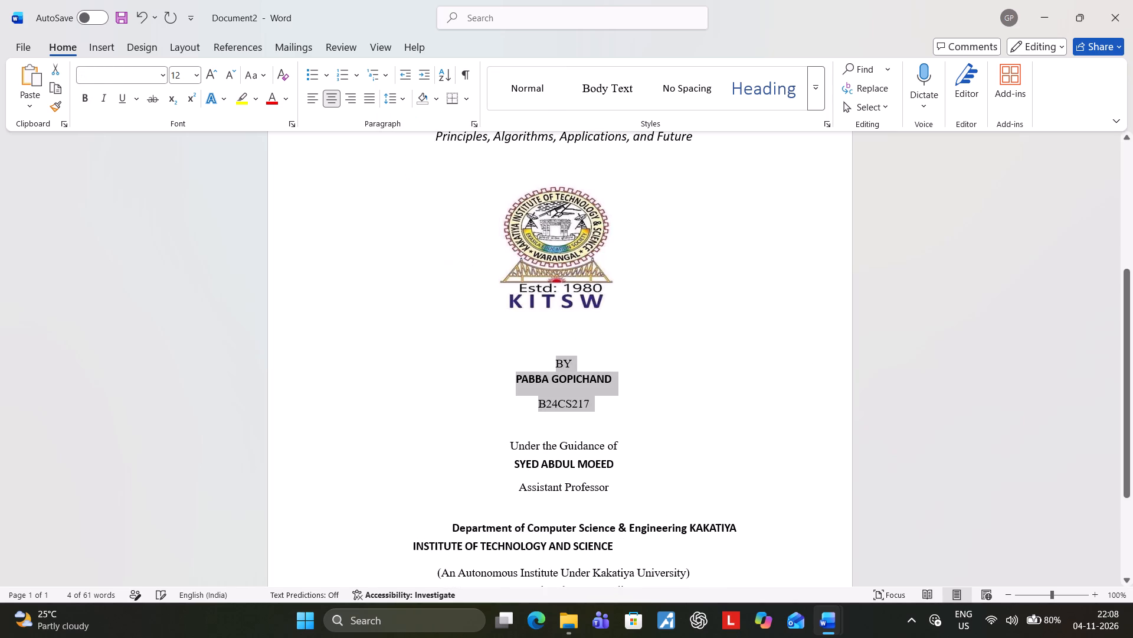
Set the line spacing of the student name and roll number lines to 1.0.
{"action": "left_click", "coordinate": [523, 367]}
{"action": "left_click_drag", "start_coordinate": [515, 378], "coordinate": [611, 398]}
{"action": "left_click", "coordinate": [405, 102]}
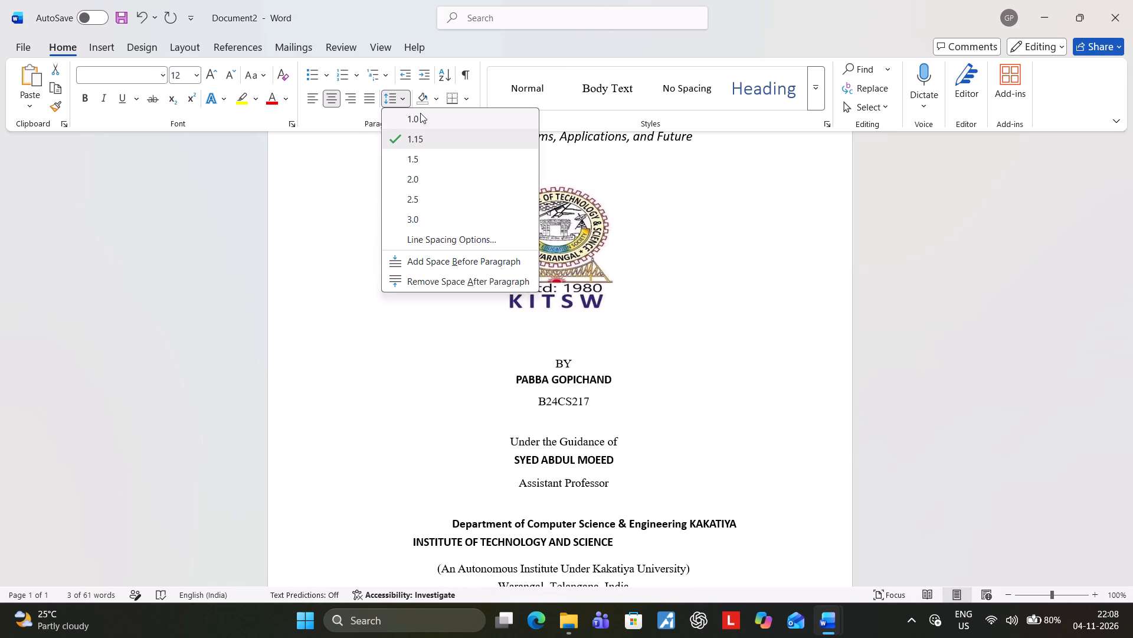
{"action": "left_click", "coordinate": [420, 113]}
{"action": "left_click", "coordinate": [399, 369]}
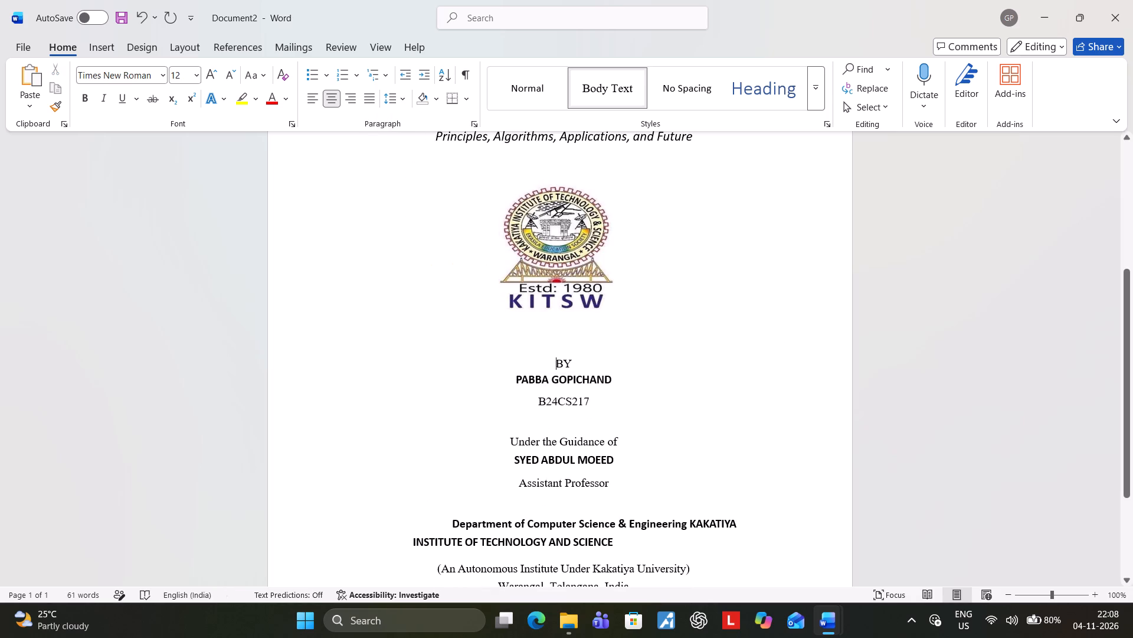
Replace the guide's name below "Under the Guidance of" with the new guide's initial and name in capitals.
{"action": "scroll", "coordinate": [592, 393], "scroll_direction": "down", "scroll_amount": 2}
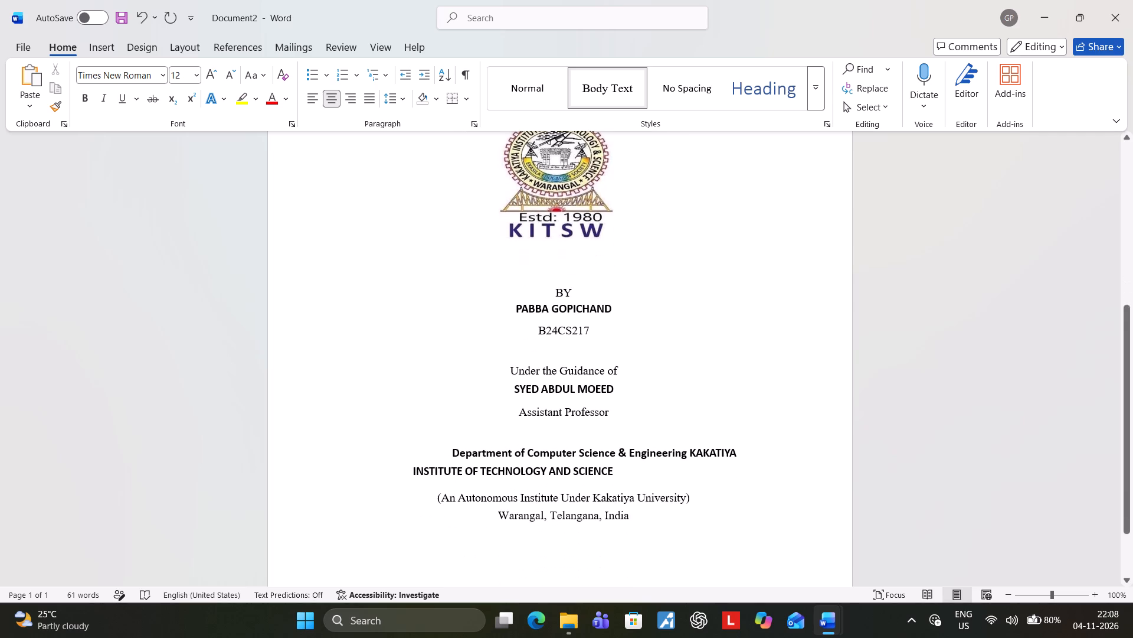
{"action": "scroll", "coordinate": [592, 393], "scroll_direction": "down", "scroll_amount": 1}
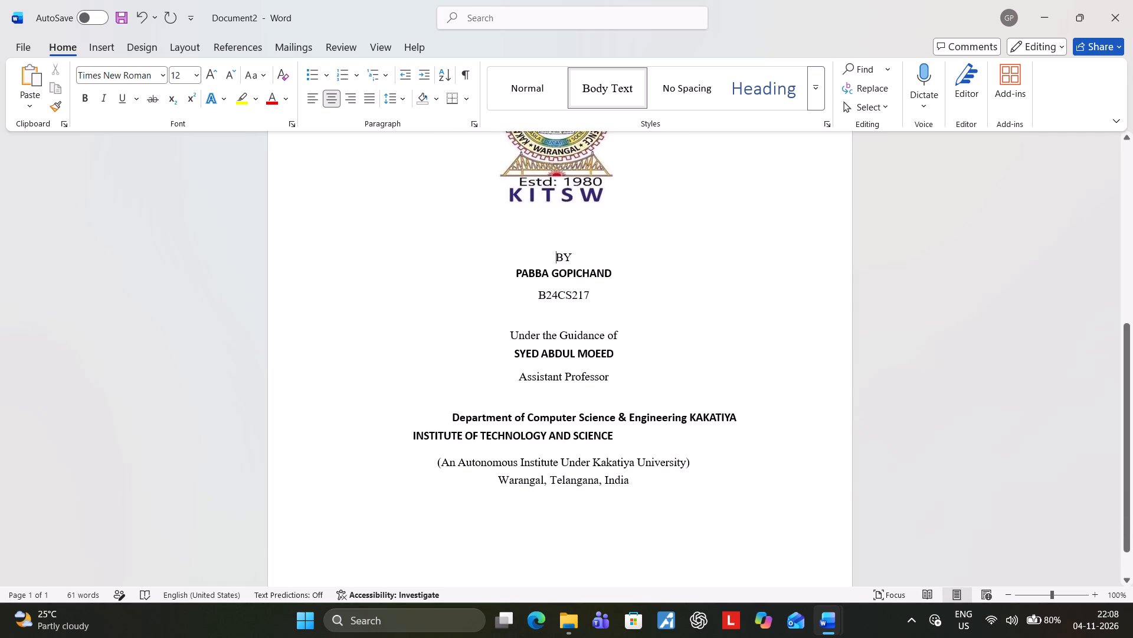
{"action": "left_click", "coordinate": [618, 351]}
{"action": "key", "text": "BackSpace"}
{"action": "key", "text": "BackSpace"}
{"action": "key", "text": "BackSpace"}
{"action": "key", "text": "BackSpace"}
{"action": "key", "text": "BackSpace"}
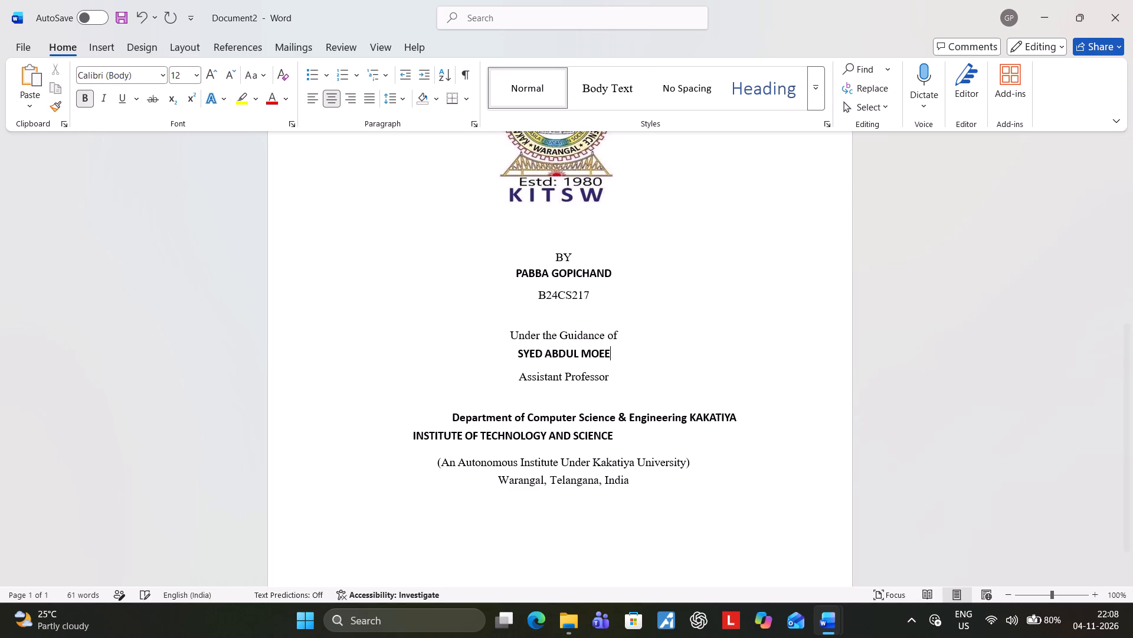
{"action": "key", "text": "BackSpace"}
{"action": "key", "text": "BackSpace"}
{"action": "key", "text": "BackSpace"}
{"action": "key", "text": "BackSpace"}
{"action": "key", "text": "BackSpace"}
{"action": "key", "text": "BackSpace"}
{"action": "key", "text": "BackSpace"}
{"action": "key", "text": "BackSpace"}
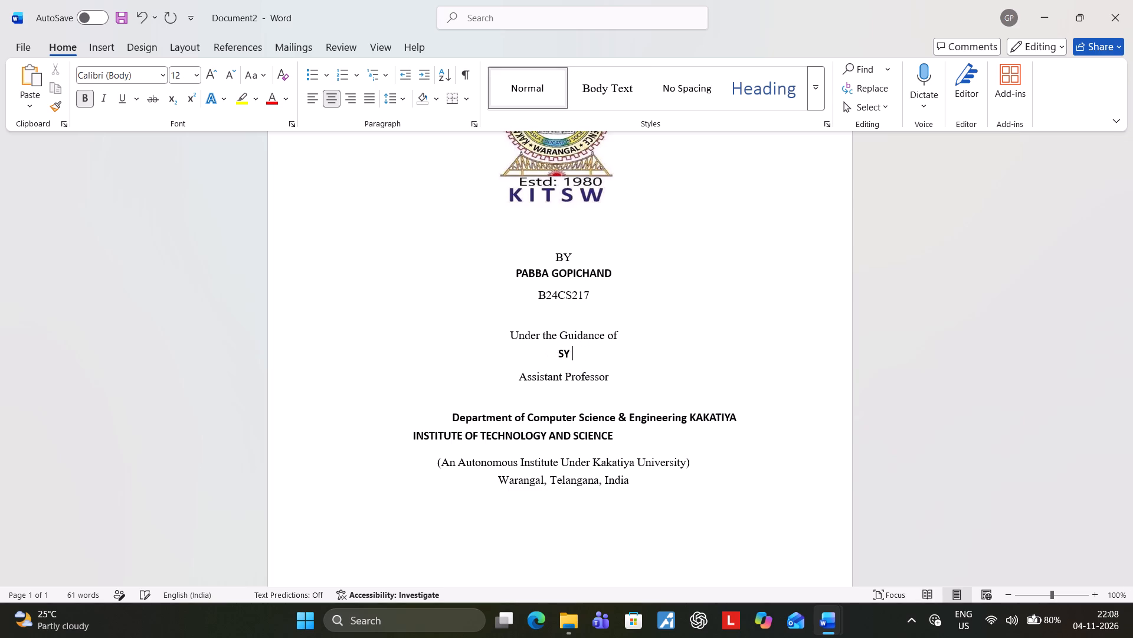
{"action": "key", "text": "BackSpace"}
{"action": "key", "text": "BackSpace"}
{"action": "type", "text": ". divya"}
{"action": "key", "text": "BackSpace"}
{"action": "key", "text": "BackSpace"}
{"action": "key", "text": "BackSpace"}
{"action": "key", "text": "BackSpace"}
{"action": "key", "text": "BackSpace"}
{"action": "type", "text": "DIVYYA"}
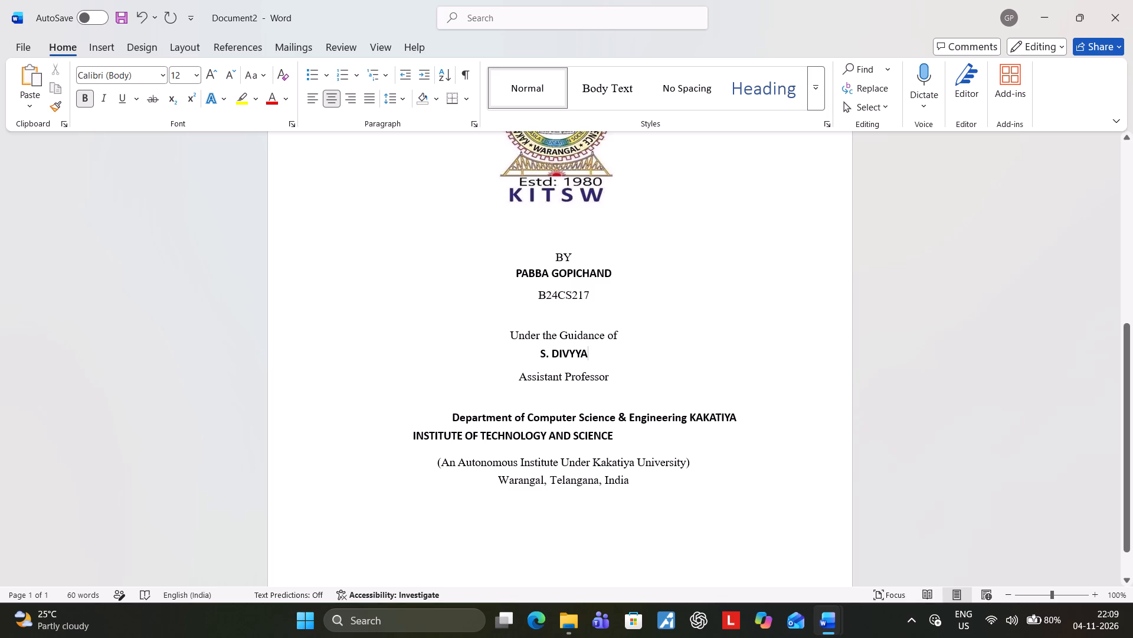
Split the department line after "Engineering" so that "KAKATIYA INSTITUTE OF TECHNOLOGY AND SCIENCE" starts on its own line.
{"action": "left_click_drag", "start_coordinate": [440, 408], "coordinate": [647, 491]}
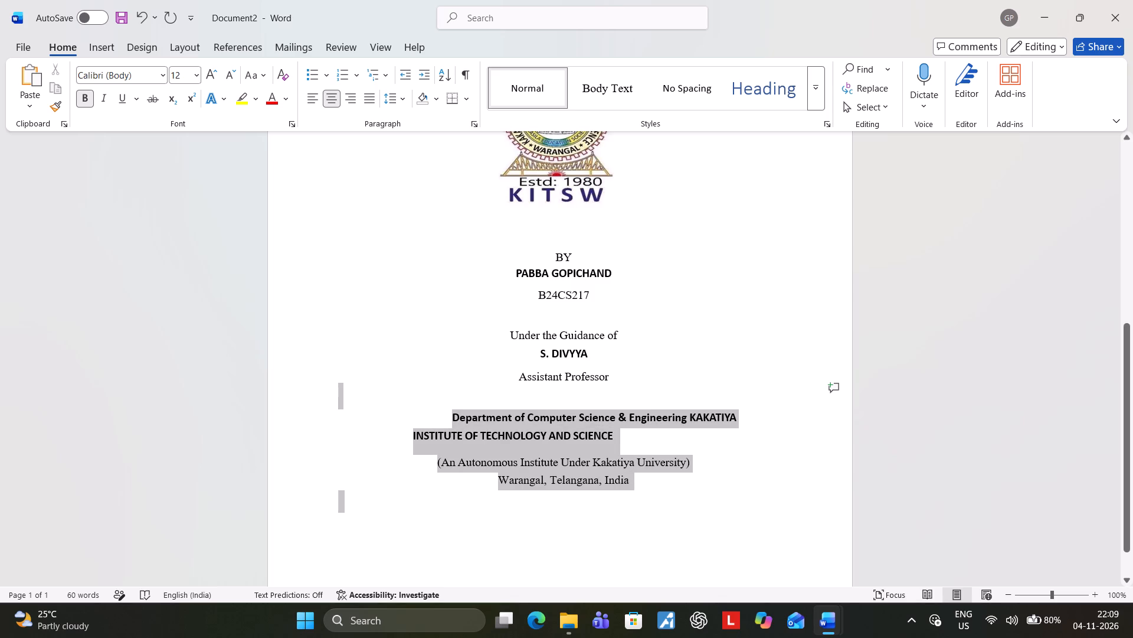
{"action": "left_click_drag", "start_coordinate": [647, 491], "coordinate": [648, 491]}
{"action": "left_click", "coordinate": [646, 463]}
{"action": "left_click", "coordinate": [686, 415]}
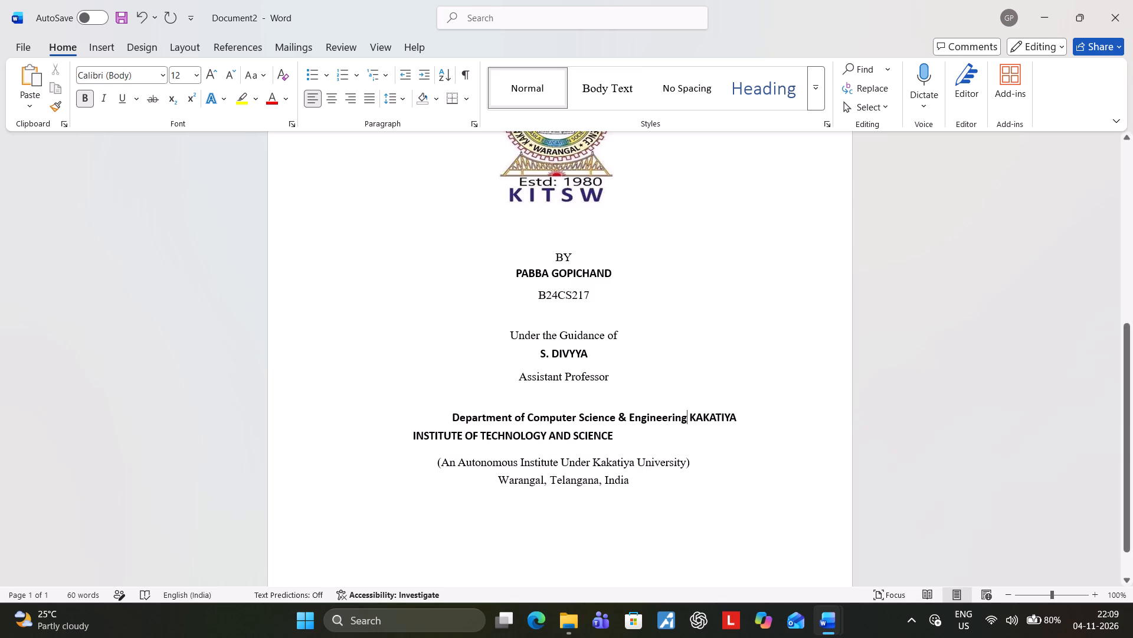
{"action": "key", "text": "Return"}
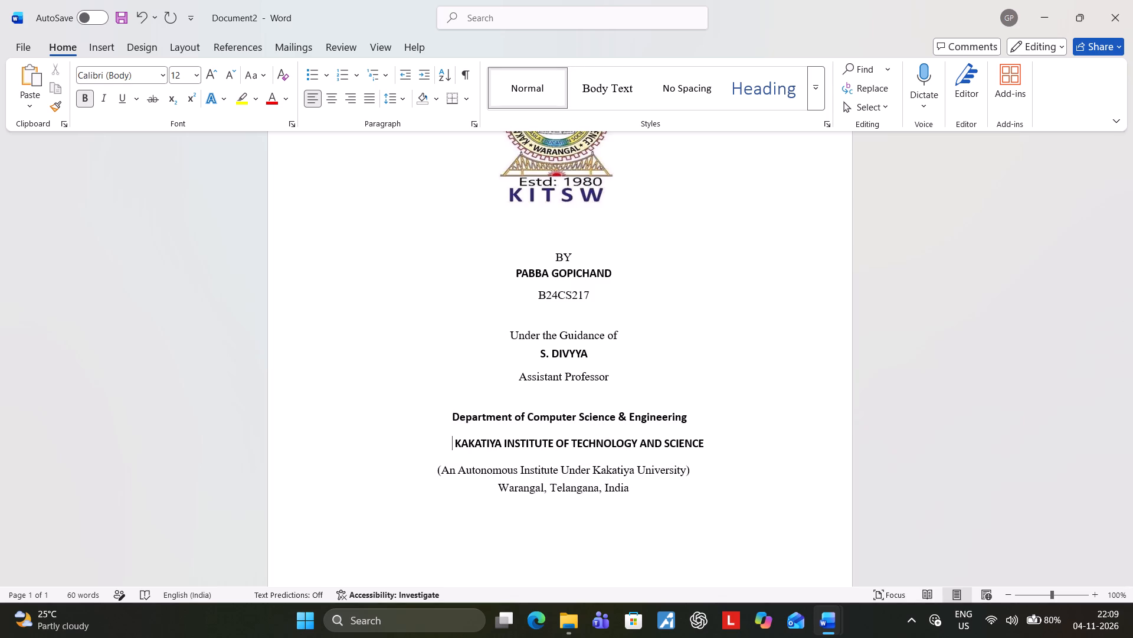
Remove the institute line's indent and pad it with leading spaces until it sits centred under the department line.
{"action": "key", "text": "BackSpace"}
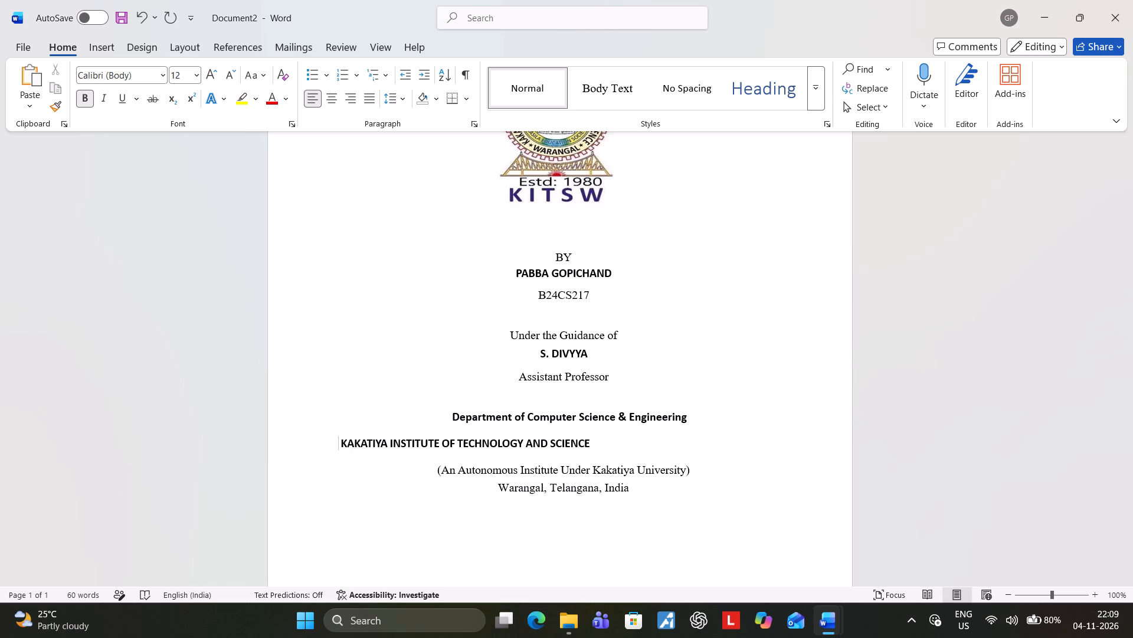
{"action": "key", "text": "space"}
{"action": "key", "text": "space"}
{"action": "key", "text": "space"}
{"action": "key", "text": "space"}
{"action": "key", "text": "space"}
{"action": "key", "text": "space"}
{"action": "key", "text": "space"}
{"action": "key", "text": "space"}
{"action": "key", "text": "space"}
{"action": "key", "text": "space"}
{"action": "key", "text": "space"}
{"action": "key", "text": "space"}
{"action": "key", "text": "space"}
{"action": "key", "text": "space"}
{"action": "key", "text": "space"}
{"action": "key", "text": "space"}
{"action": "key", "text": "space"}
{"action": "key", "text": "space"}
{"action": "key", "text": "space"}
{"action": "key", "text": "space"}
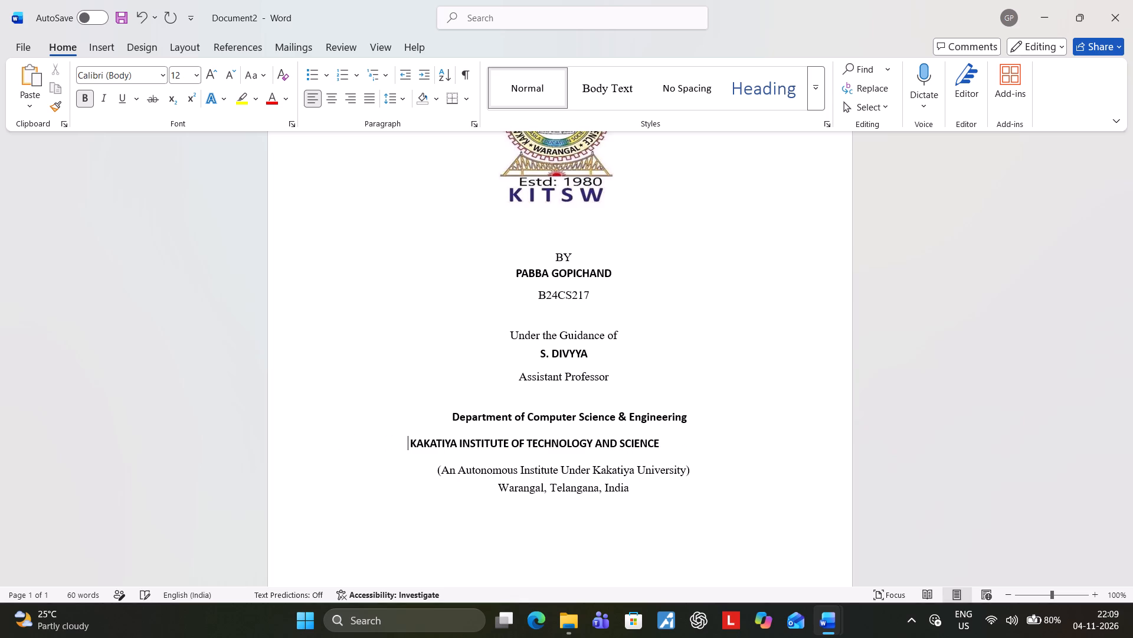
{"action": "key", "text": "space"}
{"action": "key", "text": "space"}
{"action": "key", "text": "space"}
{"action": "key", "text": "space"}
{"action": "key", "text": "space"}
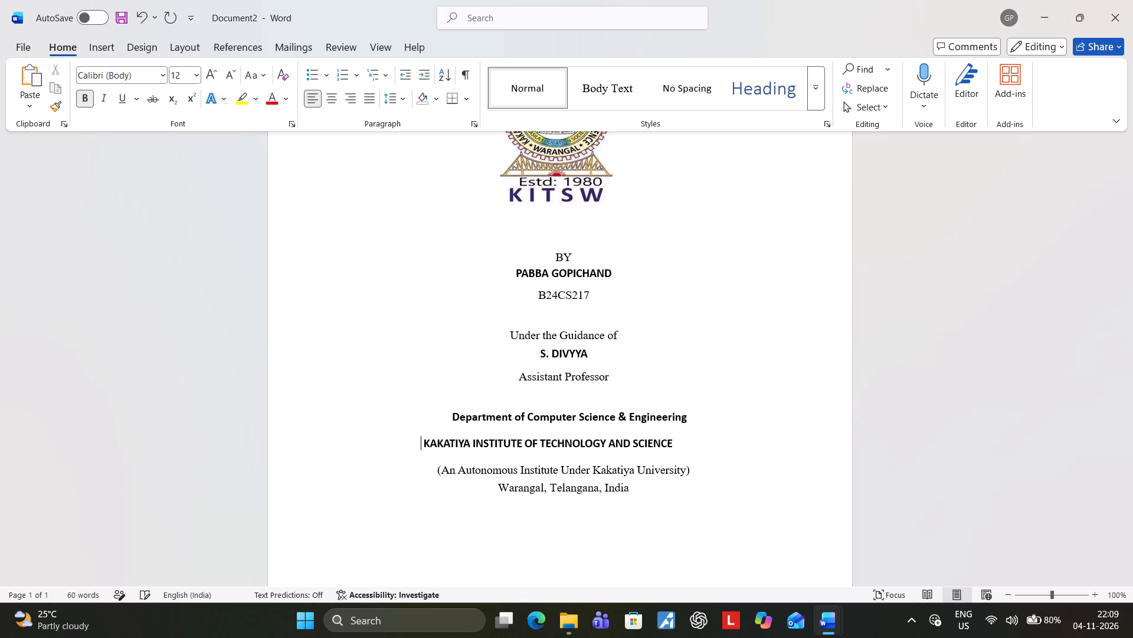
{"action": "key", "text": "space"}
{"action": "key", "text": "space"}
{"action": "key", "text": "space"}
{"action": "key", "text": "space"}
{"action": "key", "text": "space"}
{"action": "key", "text": "space"}
{"action": "key", "text": "space"}
{"action": "key", "text": "space"}
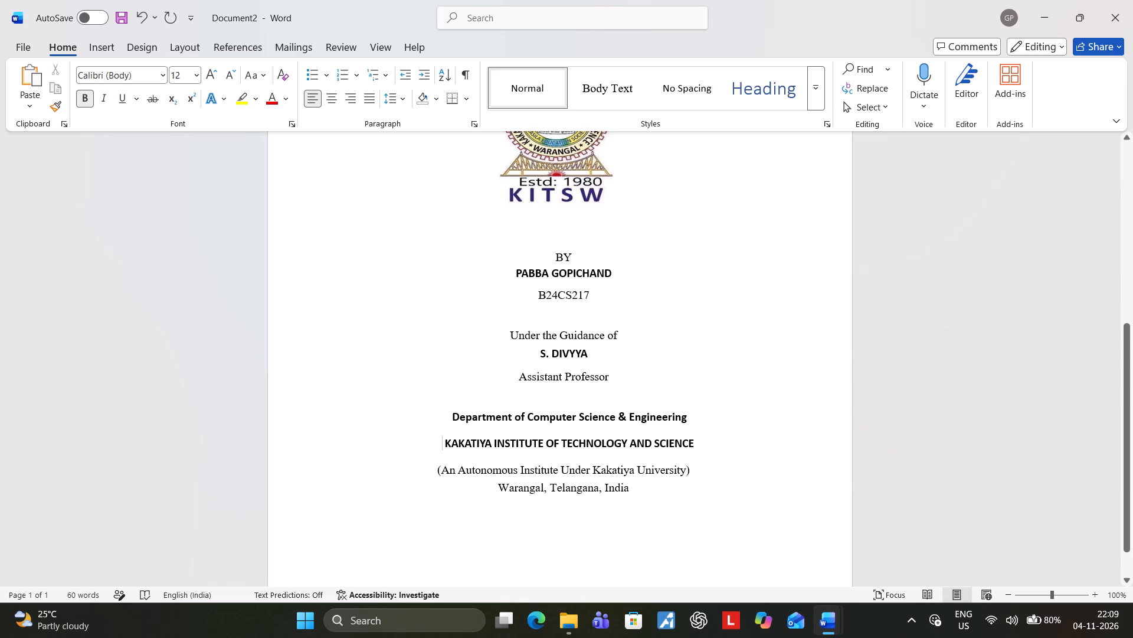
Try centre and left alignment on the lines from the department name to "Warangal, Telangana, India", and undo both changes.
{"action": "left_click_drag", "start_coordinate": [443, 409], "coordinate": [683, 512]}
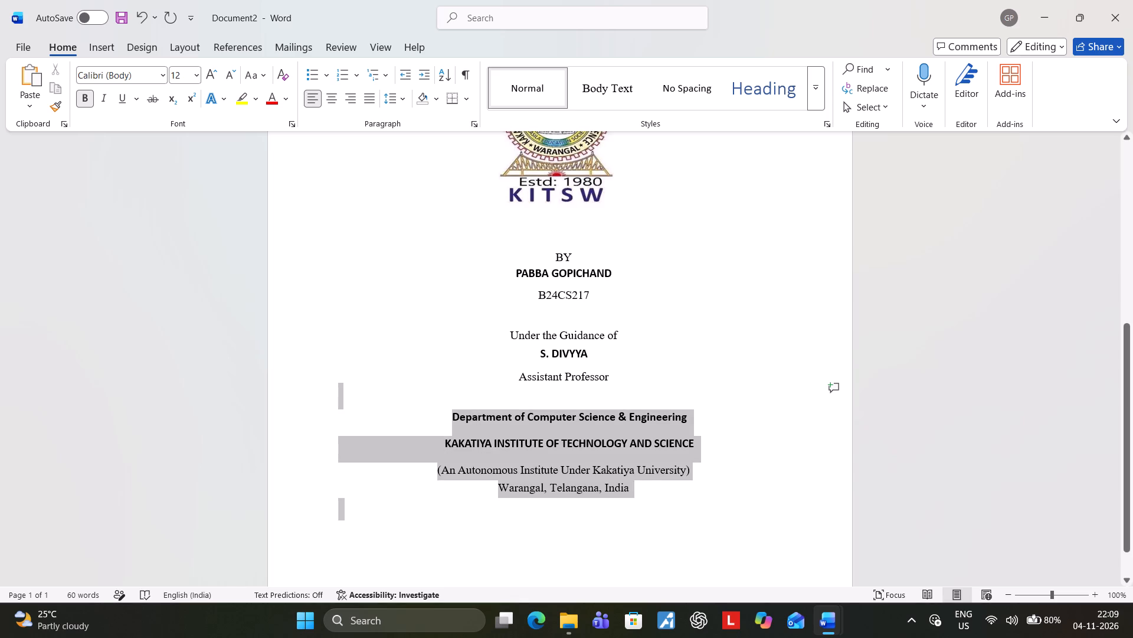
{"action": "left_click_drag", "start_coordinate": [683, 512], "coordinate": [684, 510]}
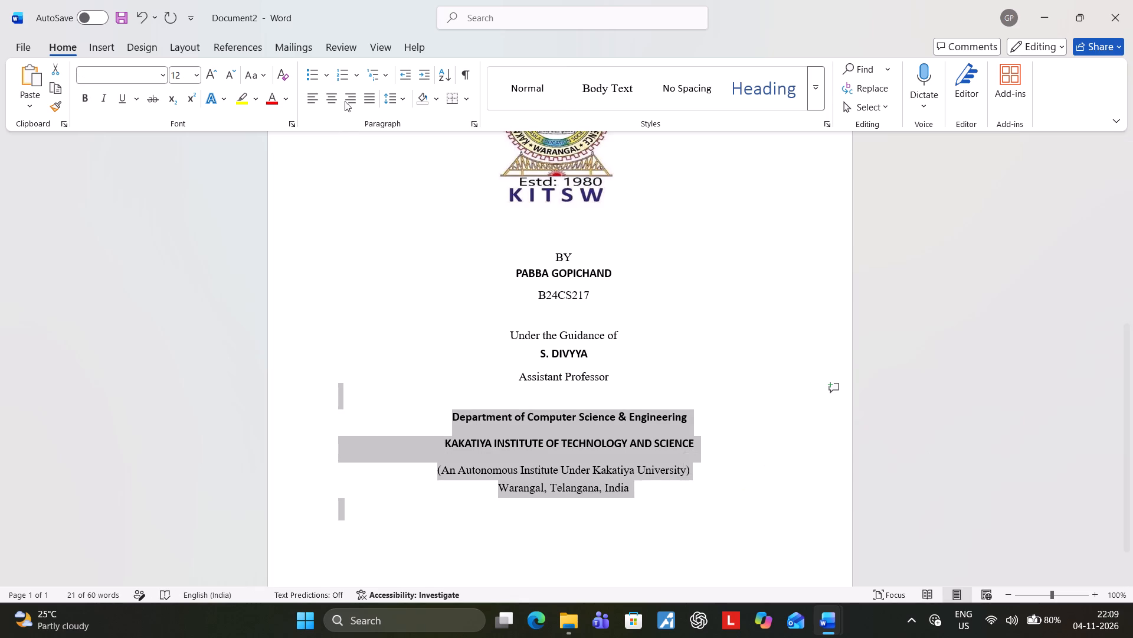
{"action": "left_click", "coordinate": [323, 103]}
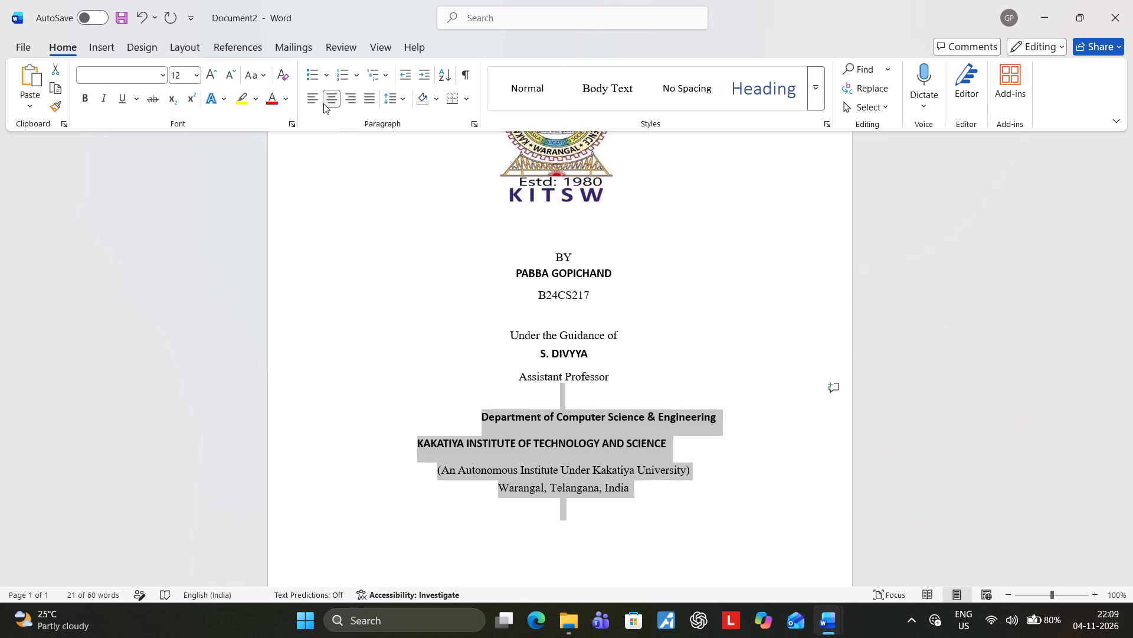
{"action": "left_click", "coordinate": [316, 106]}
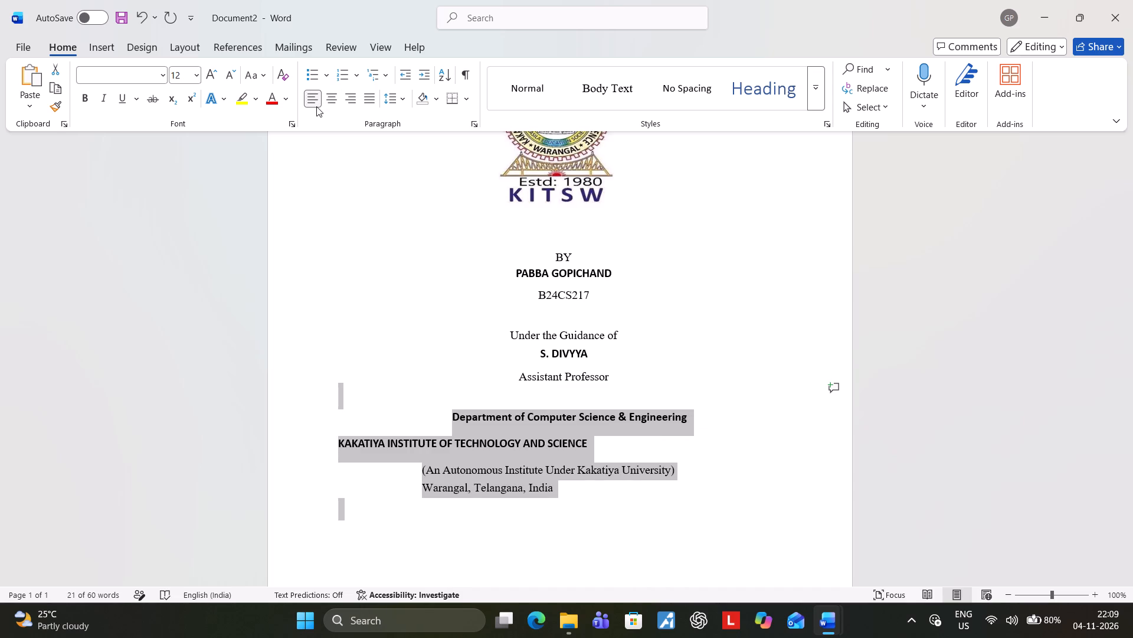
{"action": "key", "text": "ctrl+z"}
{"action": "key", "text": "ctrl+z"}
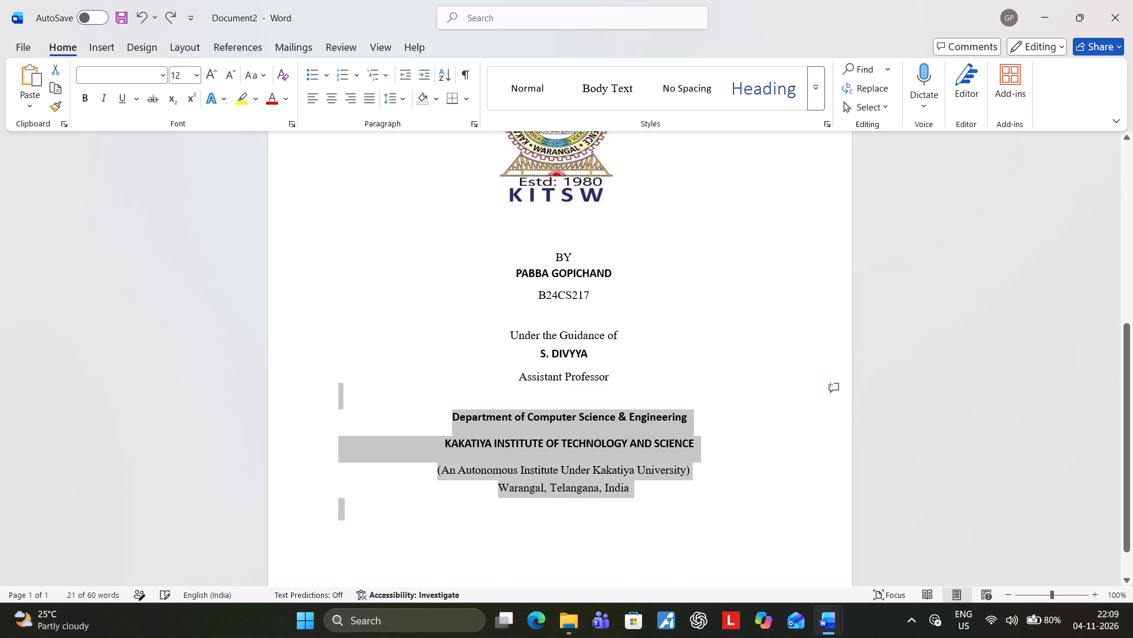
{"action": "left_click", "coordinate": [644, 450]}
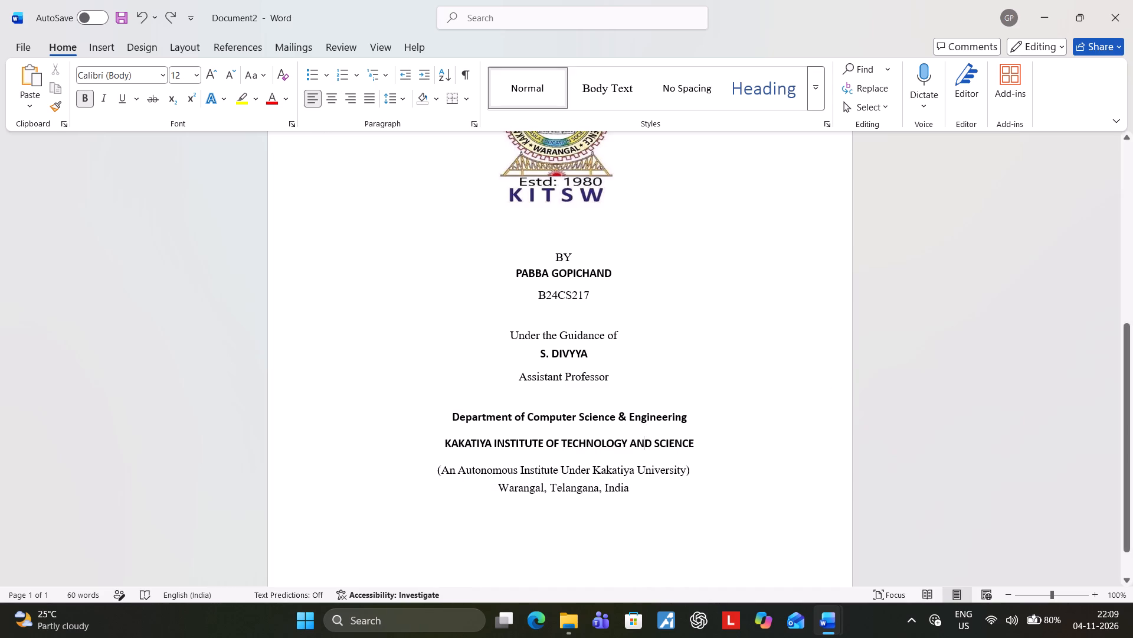
Set the line spacing of the lines from the department name to "Warangal, Telangana, India" to 1.0.
{"action": "left_click_drag", "start_coordinate": [443, 409], "coordinate": [689, 493]}
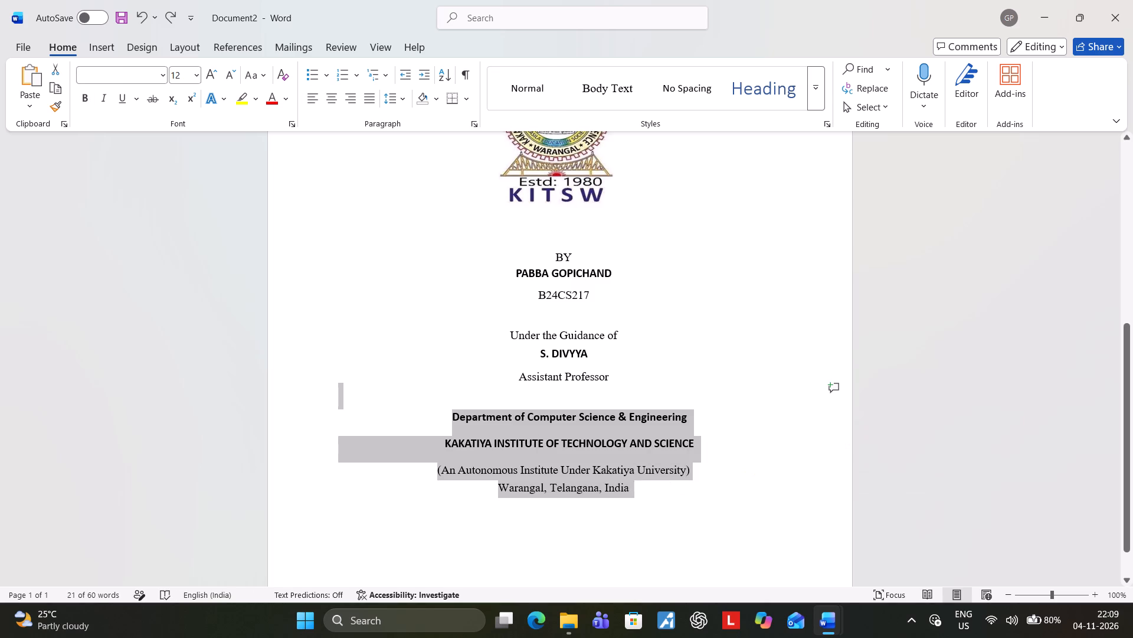
{"action": "left_click", "coordinate": [399, 95]}
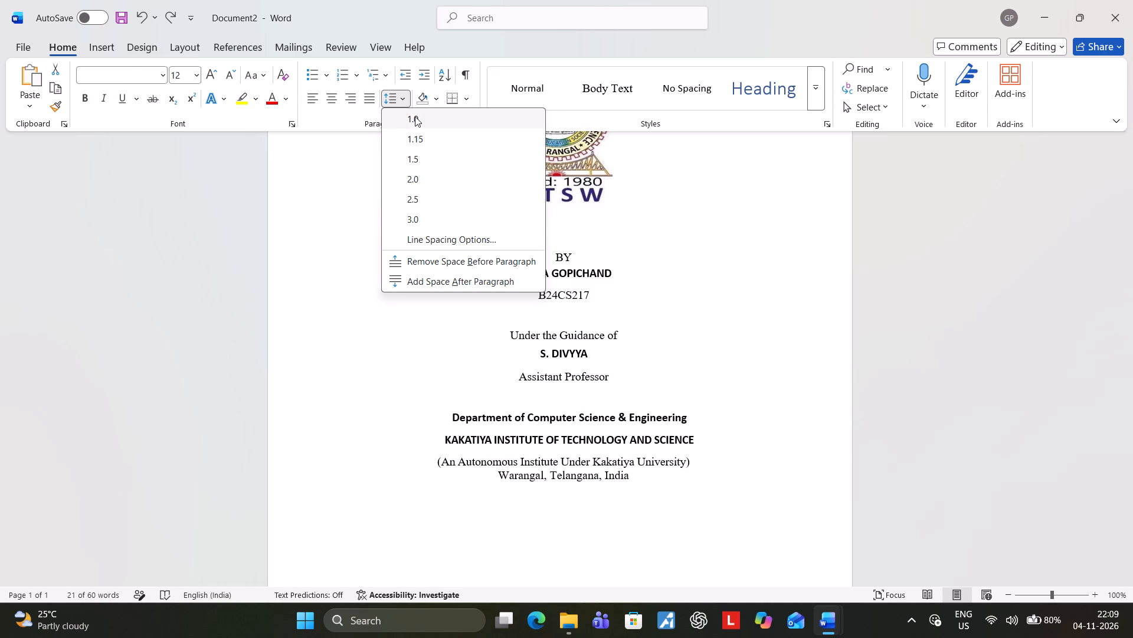
{"action": "left_click", "coordinate": [415, 116]}
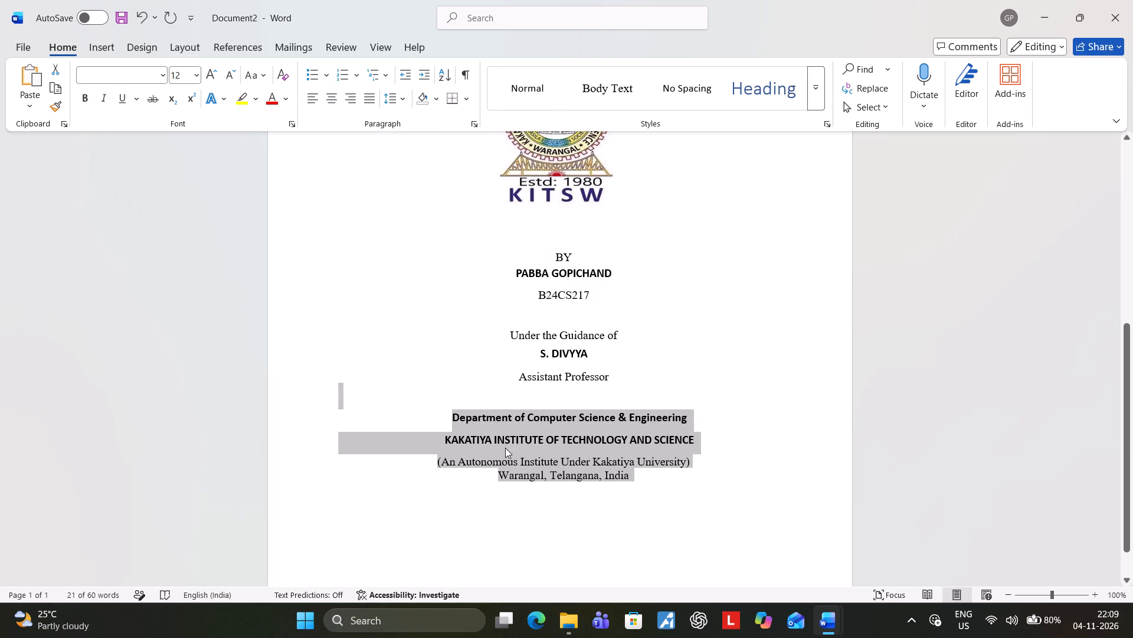
{"action": "left_click", "coordinate": [509, 487]}
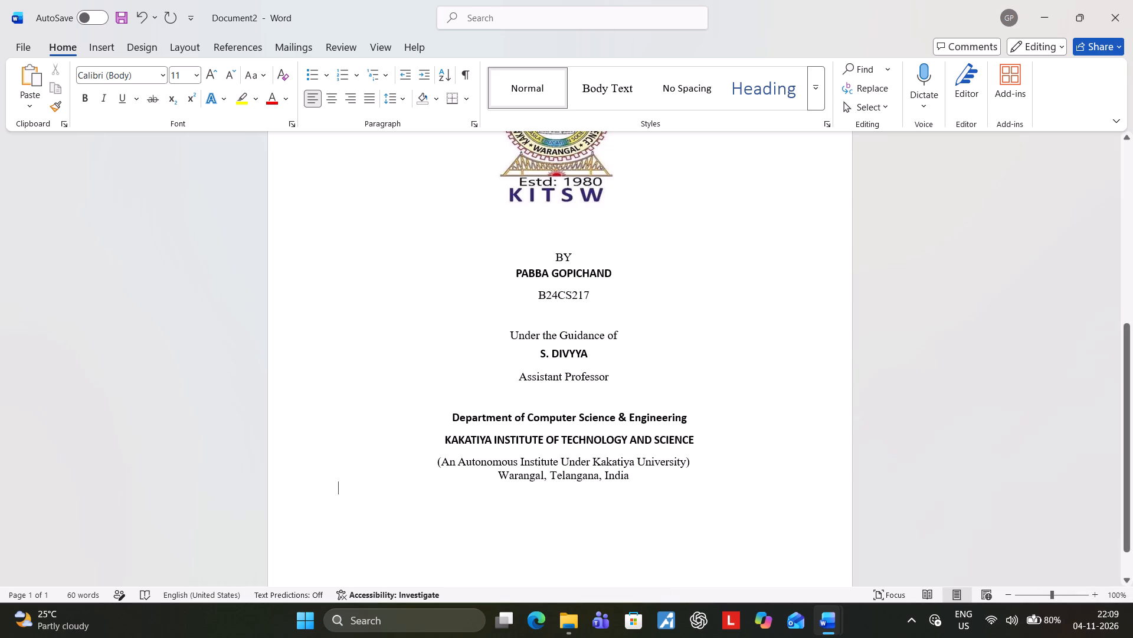
Make the "QUANTUM COMPUTING" title bold and set its font to Times New Roman.
{"action": "scroll", "coordinate": [698, 430], "scroll_direction": "up", "scroll_amount": 2}
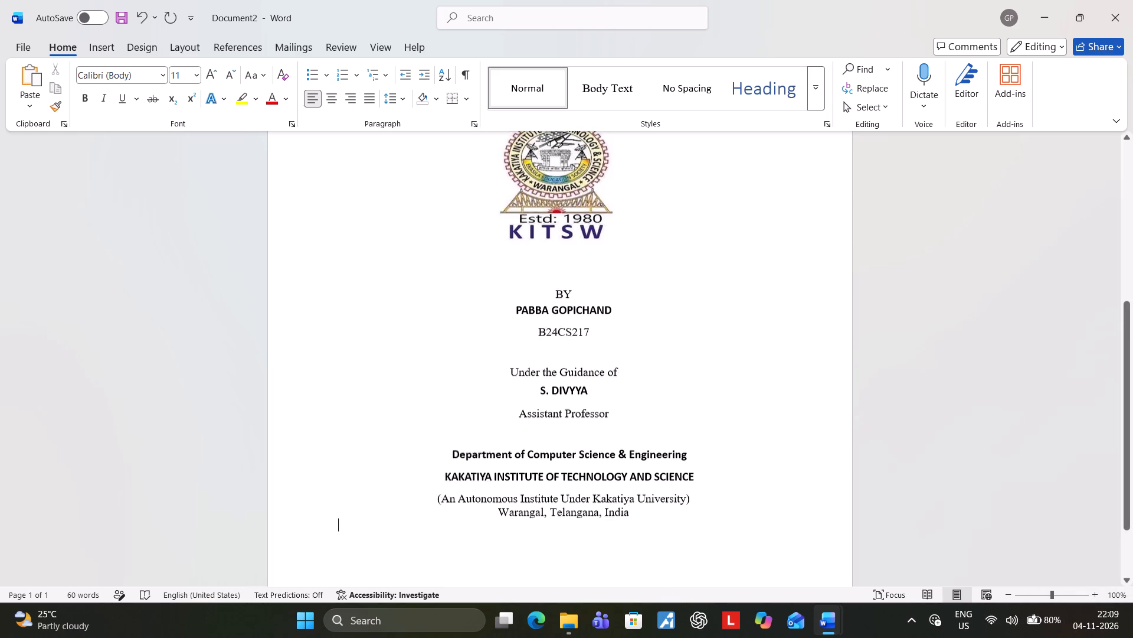
{"action": "scroll", "coordinate": [698, 430], "scroll_direction": "up", "scroll_amount": 9}
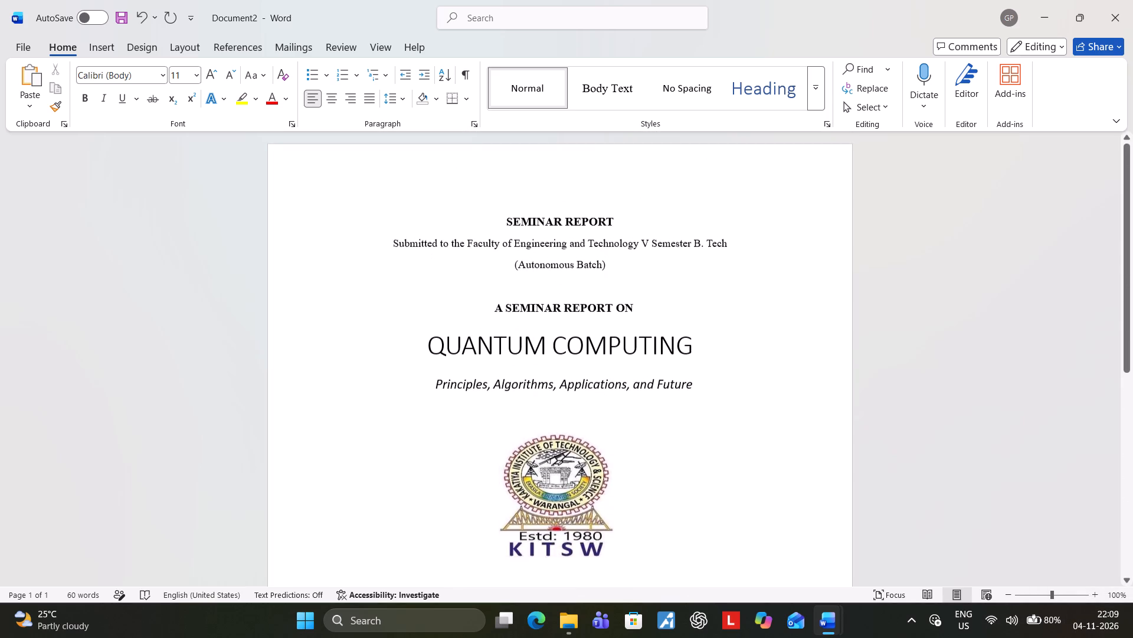
{"action": "left_click_drag", "start_coordinate": [427, 339], "coordinate": [680, 362]}
{"action": "left_click", "coordinate": [692, 333]}
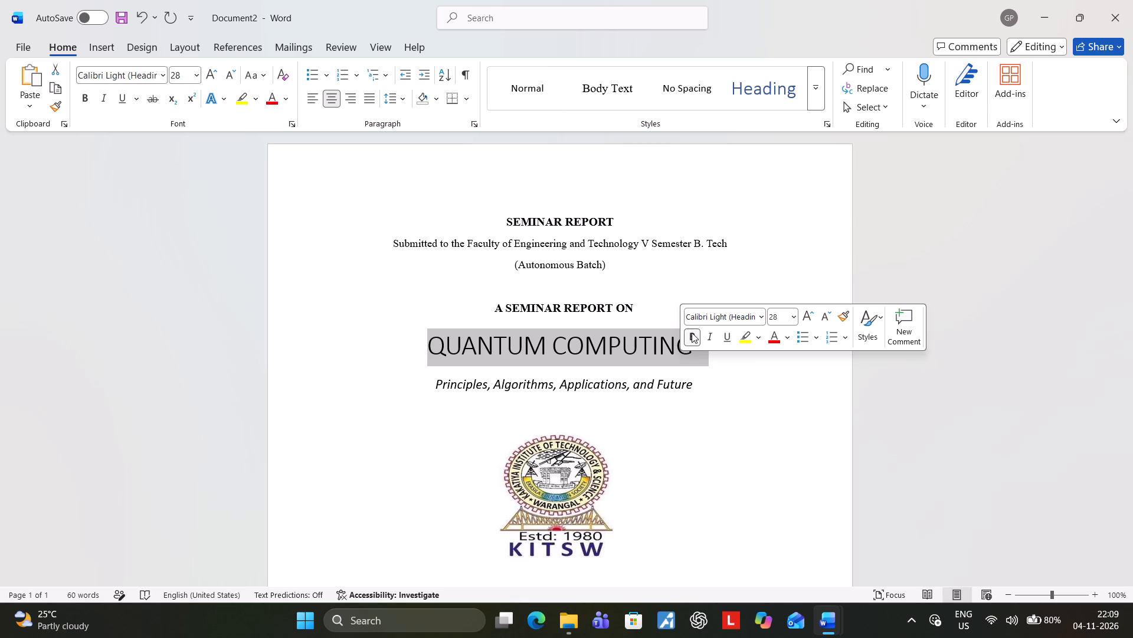
{"action": "left_click", "coordinate": [761, 320]}
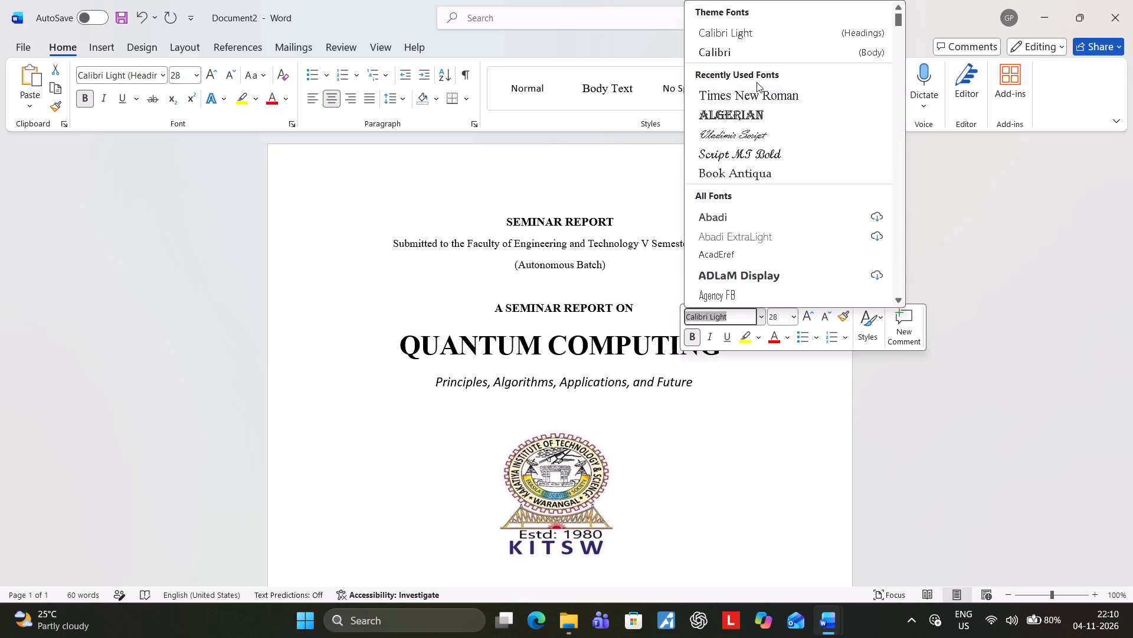
{"action": "left_click", "coordinate": [748, 103]}
{"action": "left_click", "coordinate": [763, 332]}
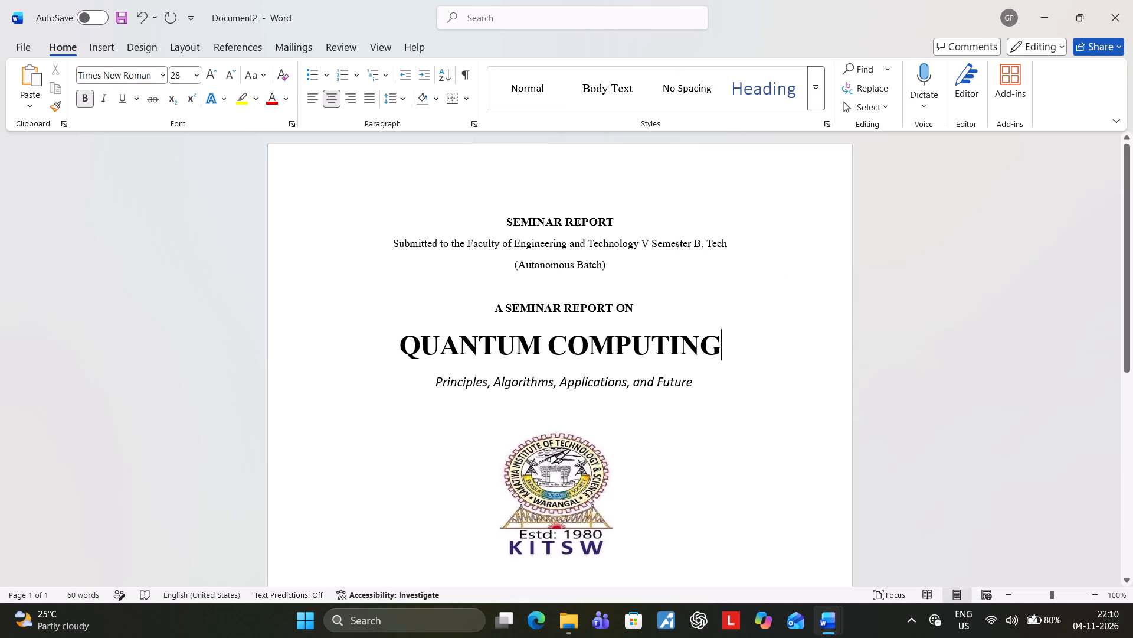
Remove the italics from the "Principles, Algorithms, Applications, and Future" subtitle and set its font to Times New Roman.
{"action": "left_click_drag", "start_coordinate": [436, 382], "coordinate": [707, 393]}
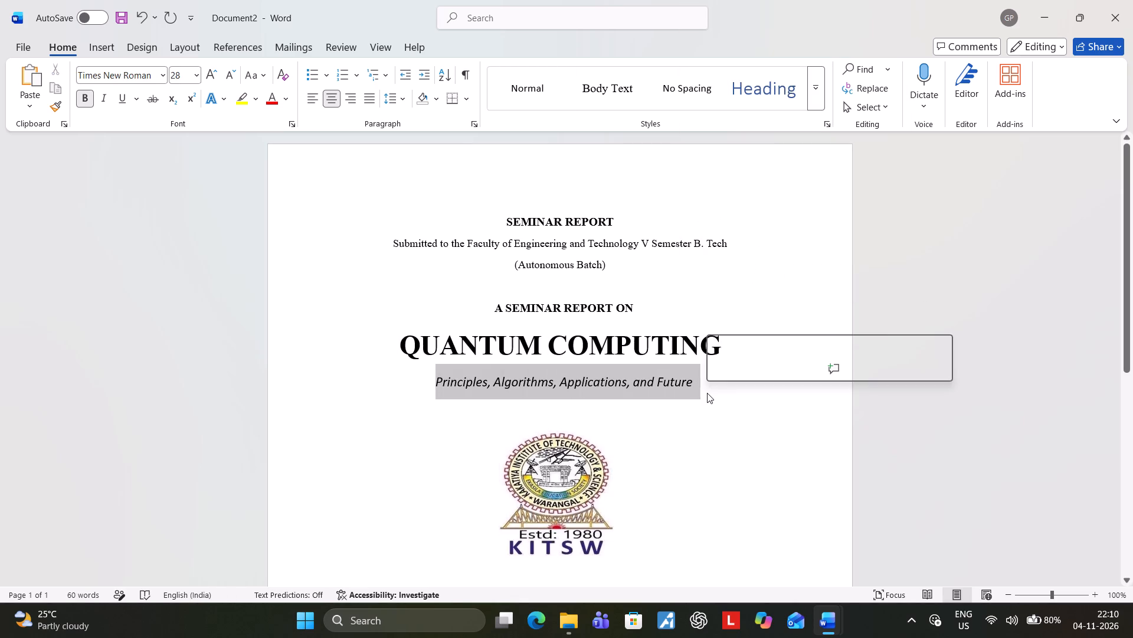
{"action": "left_click", "coordinate": [739, 373]}
{"action": "left_click", "coordinate": [791, 347]}
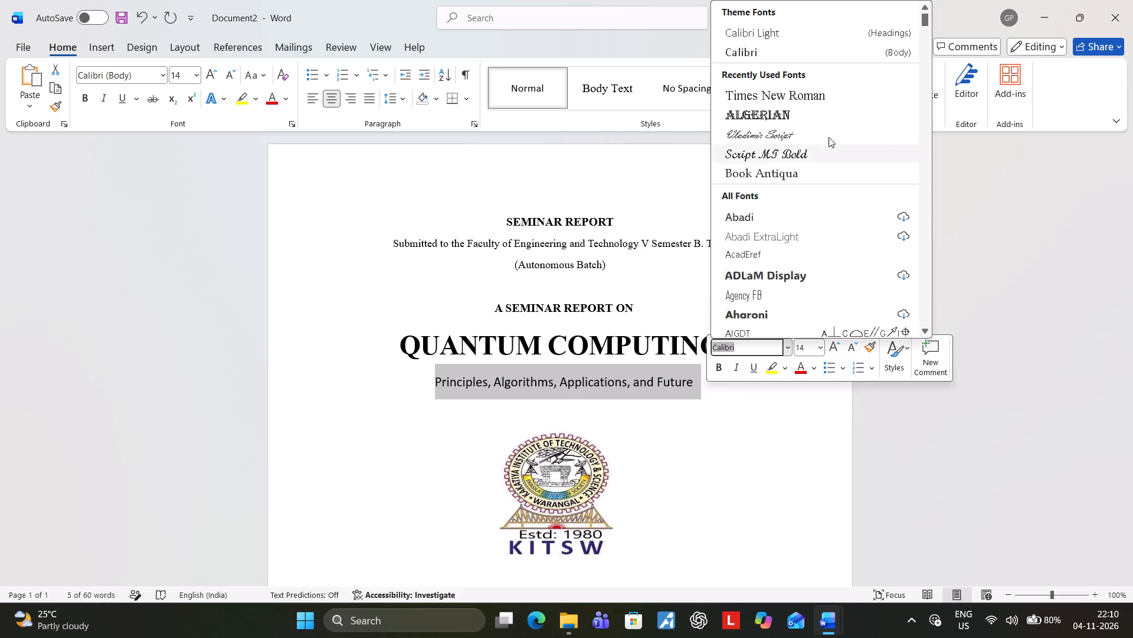
{"action": "left_click", "coordinate": [824, 98]}
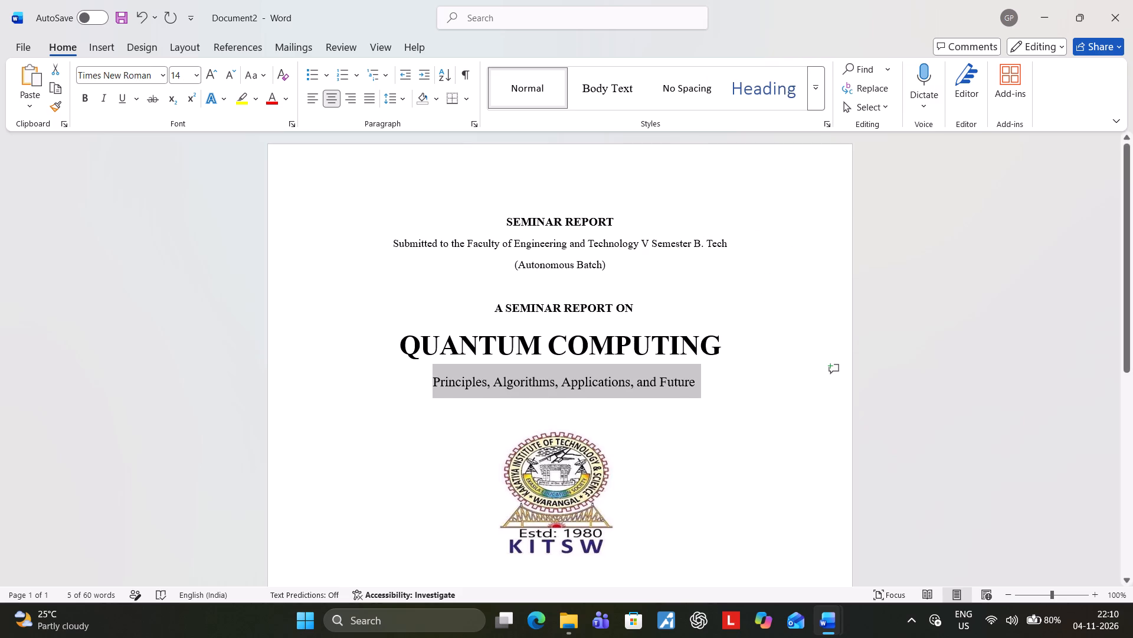
Set the font of the whole document to Times New Roman.
{"action": "key", "text": "ctrl+a"}
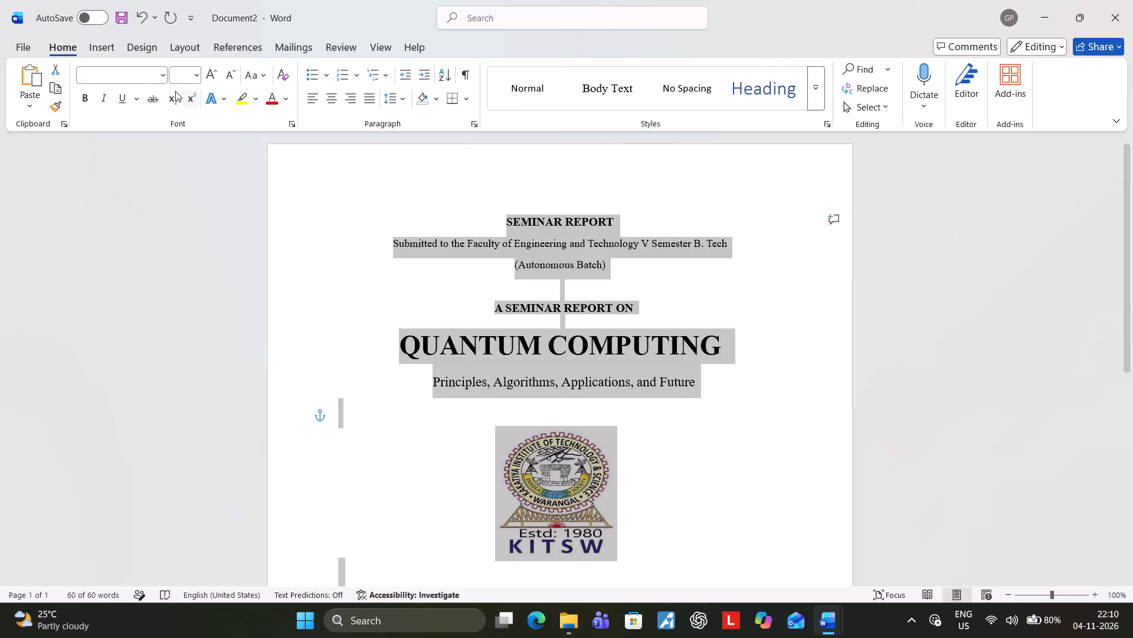
{"action": "left_click", "coordinate": [161, 76]}
{"action": "left_click", "coordinate": [163, 174]}
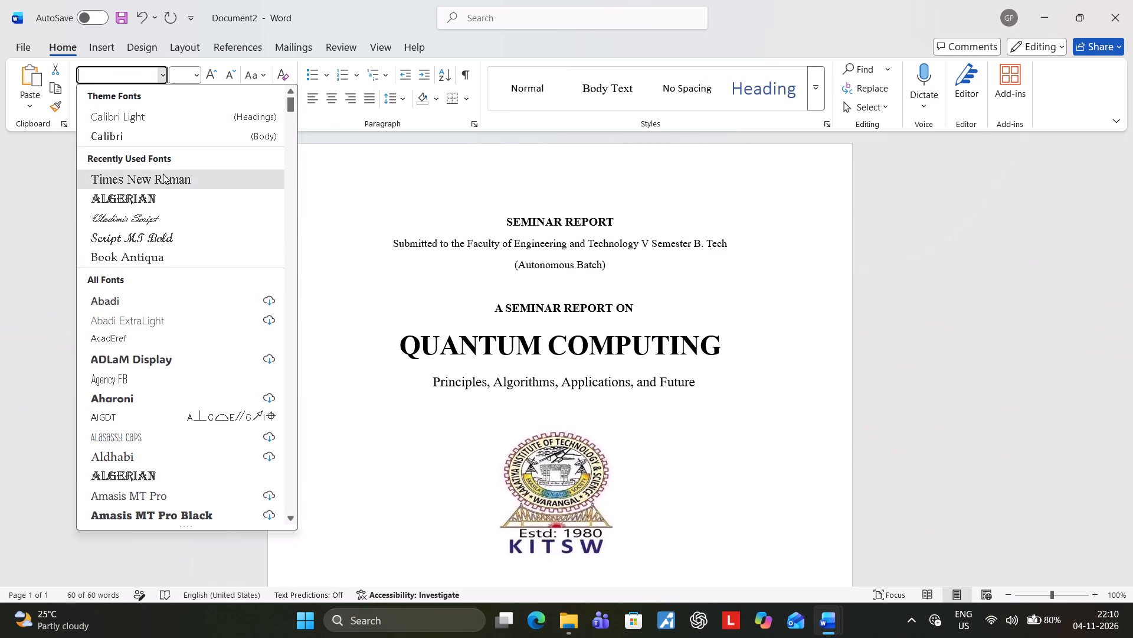
{"action": "left_click", "coordinate": [343, 322]}
{"action": "scroll", "coordinate": [833, 506], "scroll_direction": "down", "scroll_amount": 4}
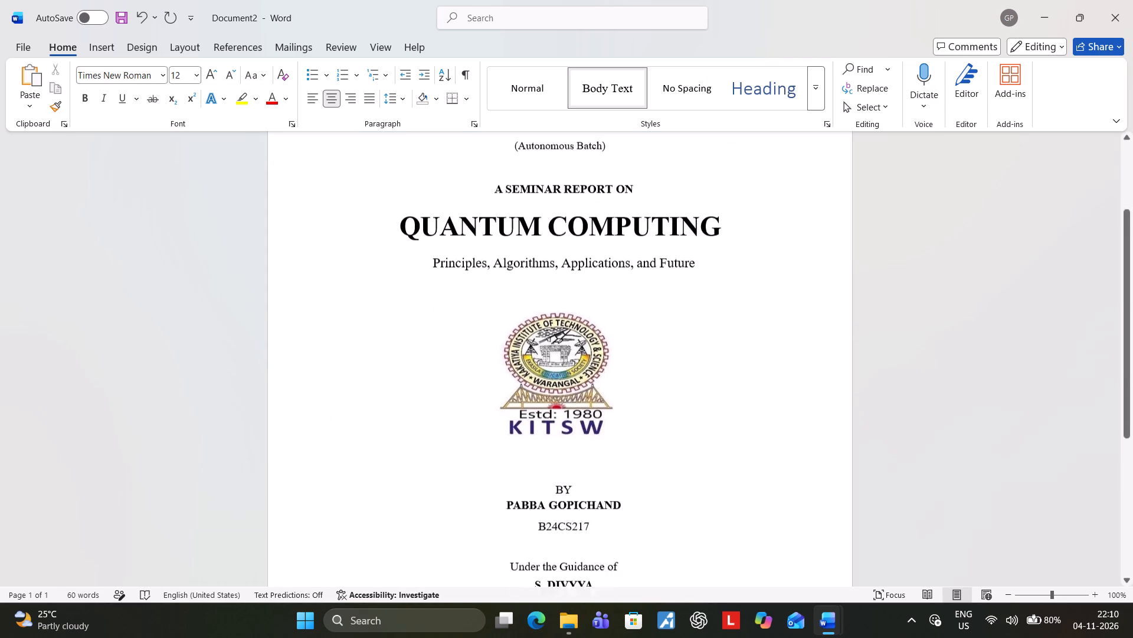
Remove leading spaces before "KAKATIYA INSTITUTE OF TECHNOLOGY AND SCIENCE" so the name fits on one line, roughly centred below the department name.
{"action": "scroll", "coordinate": [813, 491], "scroll_direction": "down", "scroll_amount": 6}
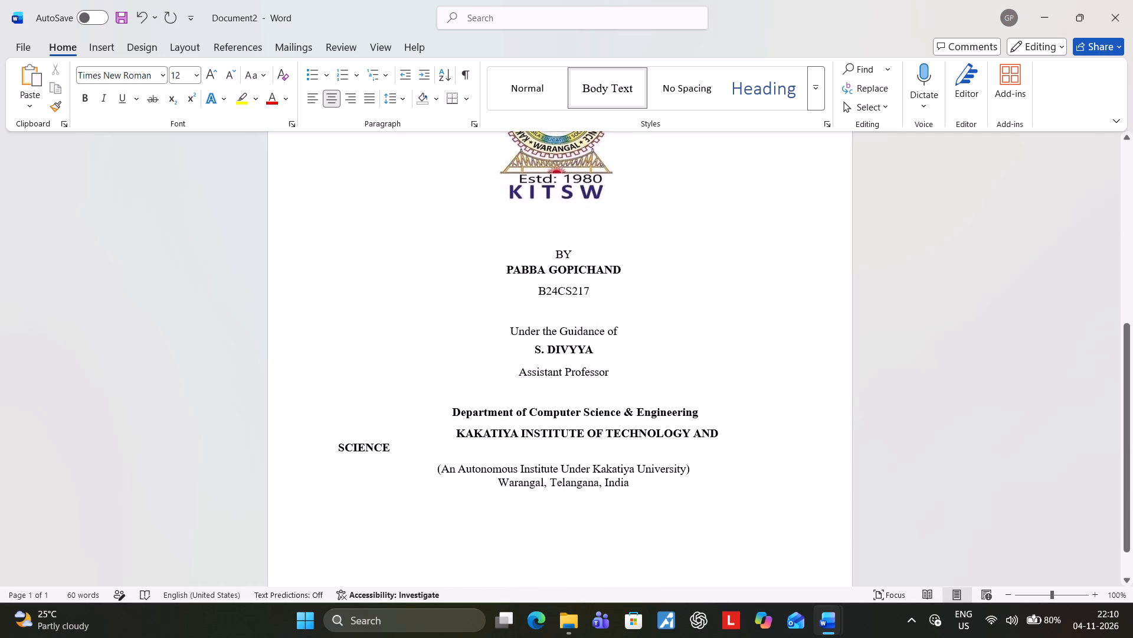
{"action": "left_click", "coordinate": [454, 432]}
{"action": "key", "text": "BackSpace"}
{"action": "key", "text": "BackSpace"}
{"action": "key", "text": "BackSpace"}
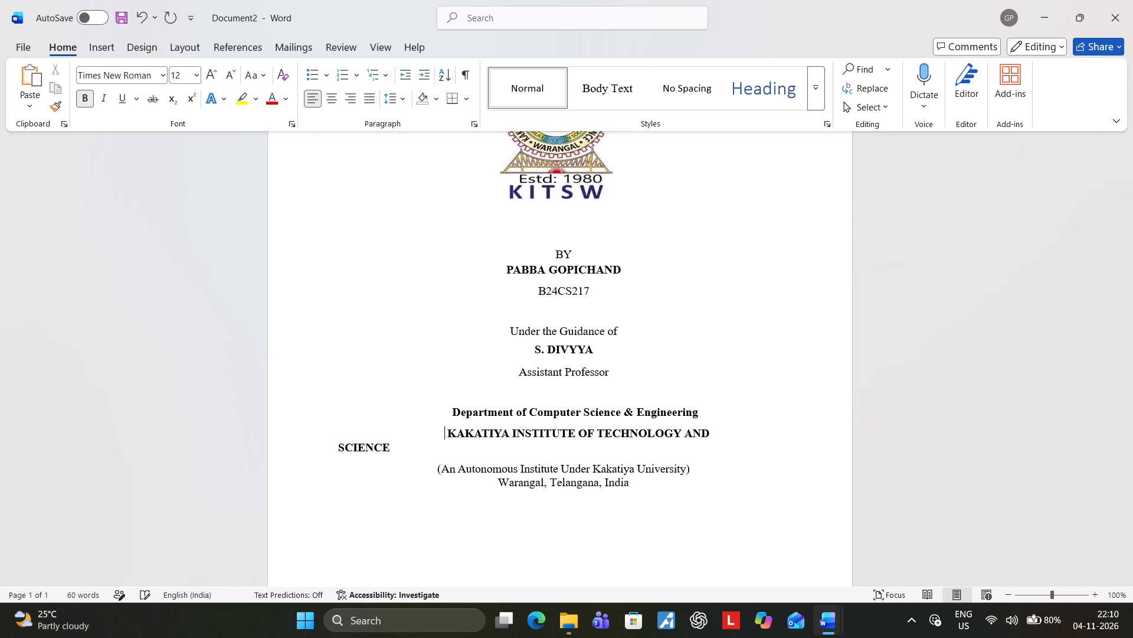
{"action": "key", "text": "BackSpace"}
{"action": "key", "text": "BackSpace"}
{"action": "key", "text": "BackSpace"}
{"action": "key", "text": "BackSpace"}
{"action": "key", "text": "BackSpace"}
{"action": "key", "text": "BackSpace"}
{"action": "key", "text": "BackSpace"}
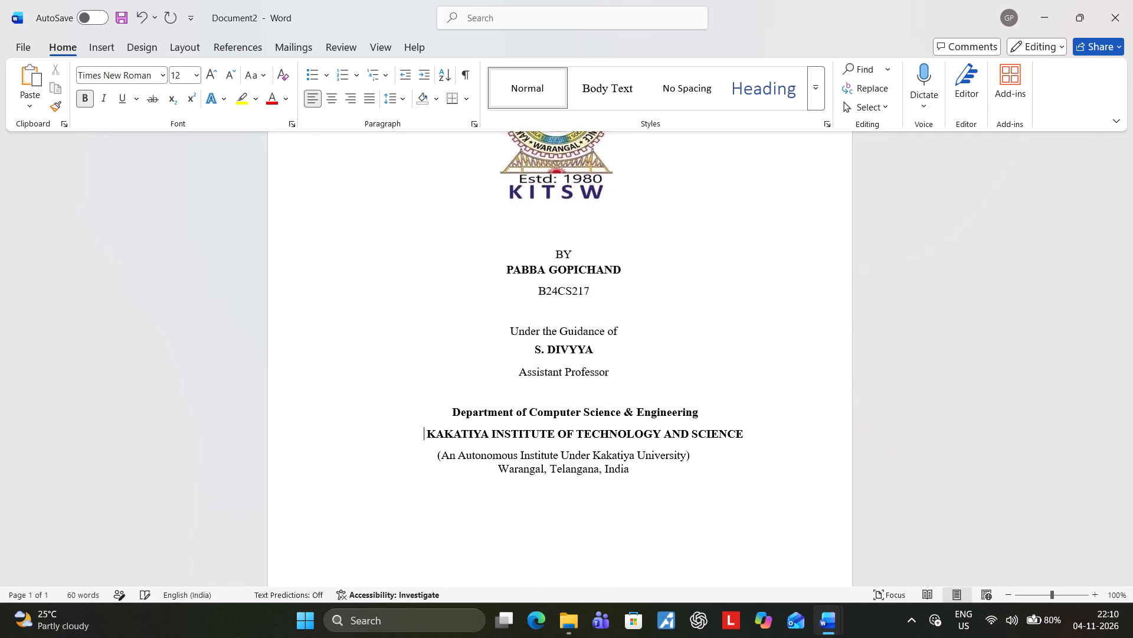
{"action": "key", "text": "BackSpace"}
{"action": "key", "text": "BackSpace"}
{"action": "key", "text": "BackSpace"}
{"action": "key", "text": "BackSpace"}
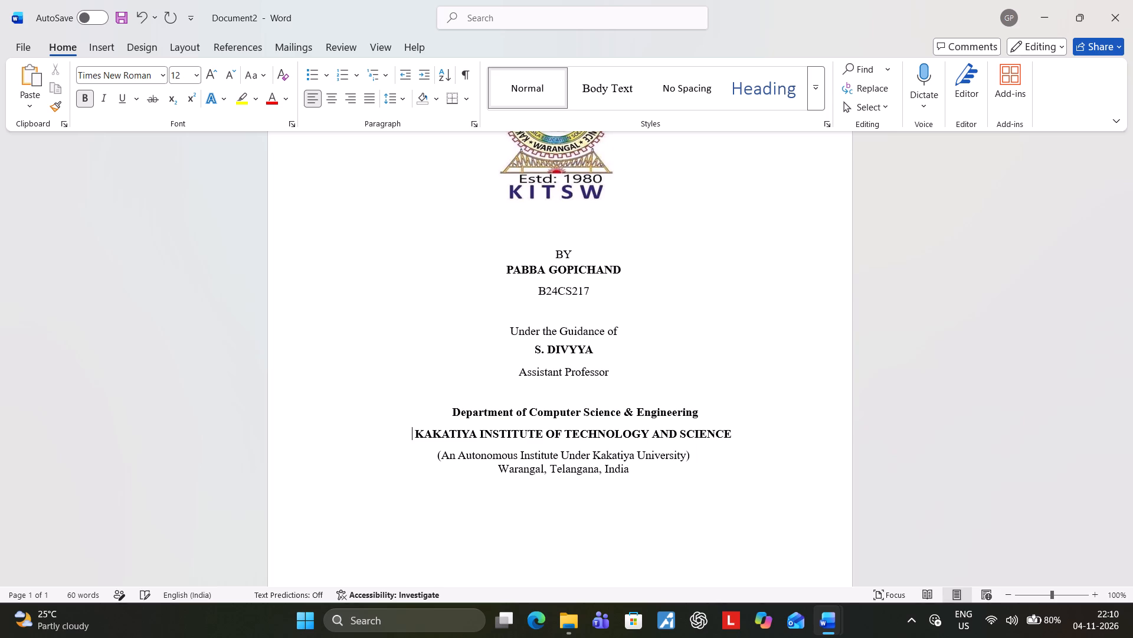
{"action": "key", "text": "BackSpace"}
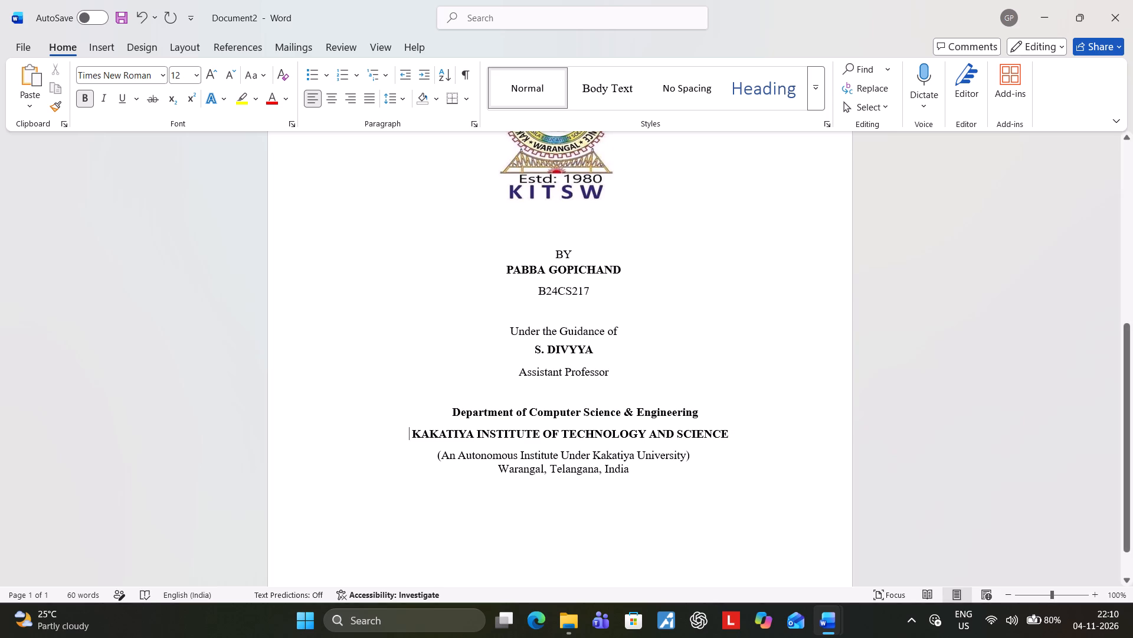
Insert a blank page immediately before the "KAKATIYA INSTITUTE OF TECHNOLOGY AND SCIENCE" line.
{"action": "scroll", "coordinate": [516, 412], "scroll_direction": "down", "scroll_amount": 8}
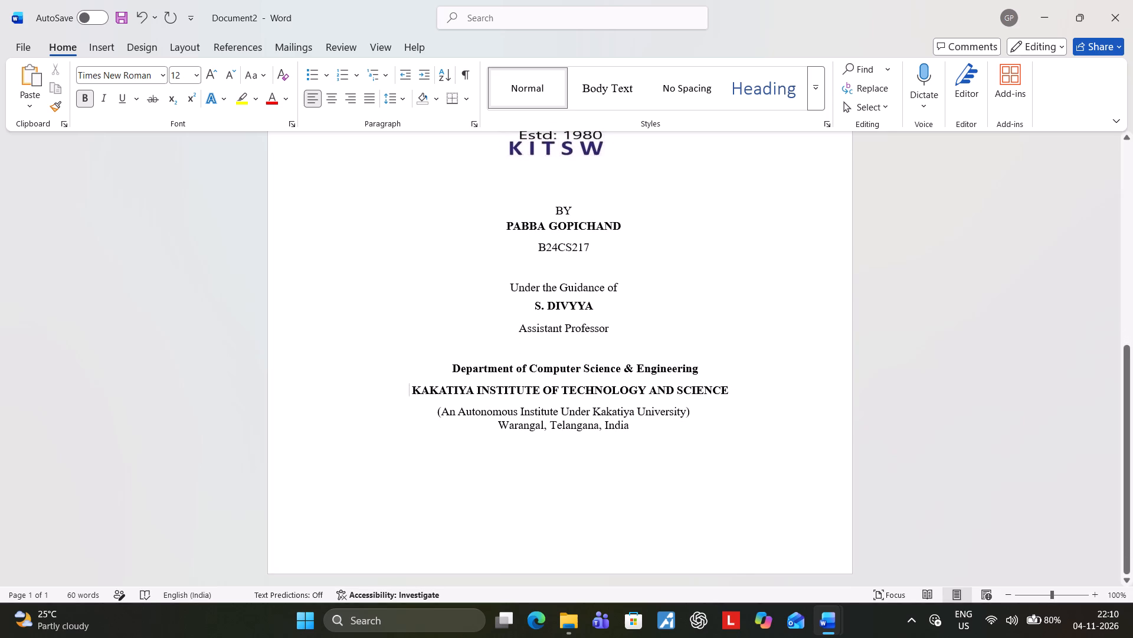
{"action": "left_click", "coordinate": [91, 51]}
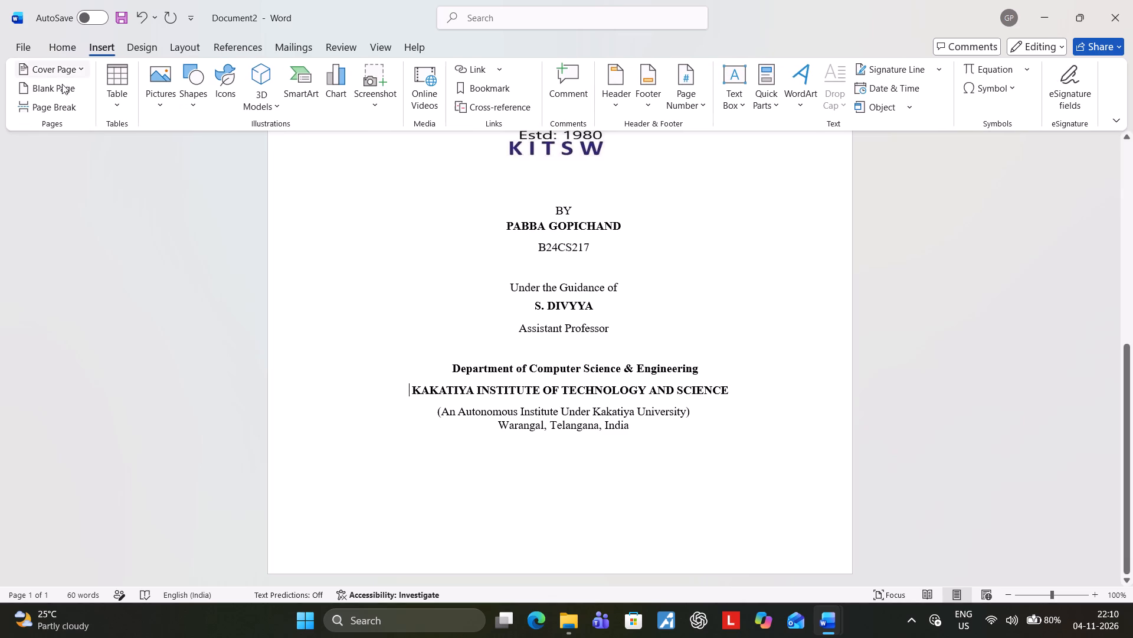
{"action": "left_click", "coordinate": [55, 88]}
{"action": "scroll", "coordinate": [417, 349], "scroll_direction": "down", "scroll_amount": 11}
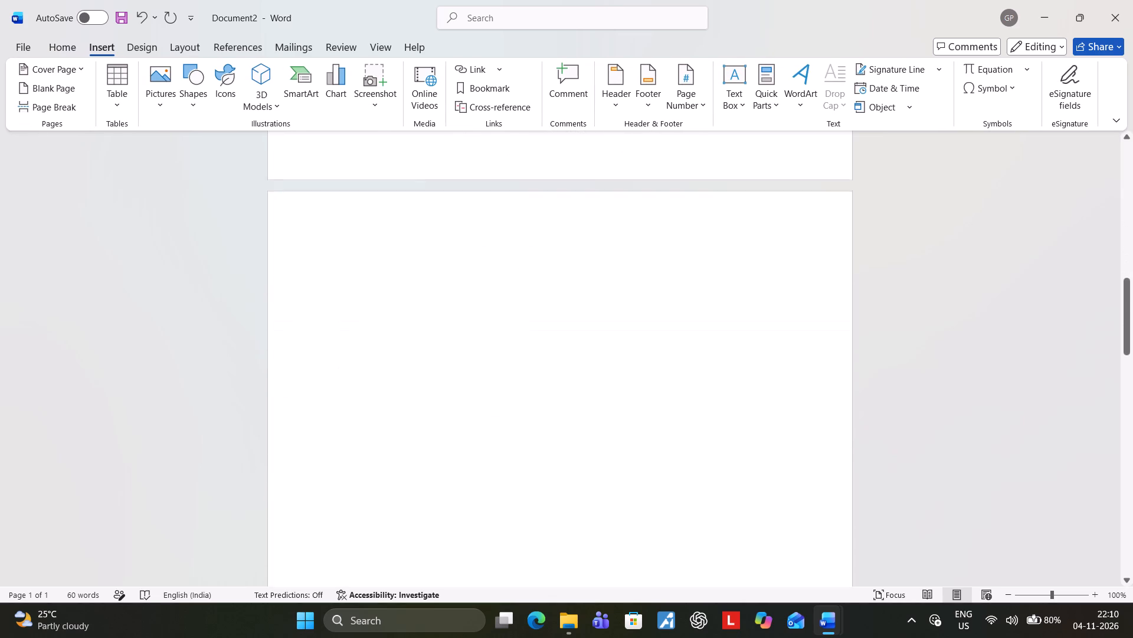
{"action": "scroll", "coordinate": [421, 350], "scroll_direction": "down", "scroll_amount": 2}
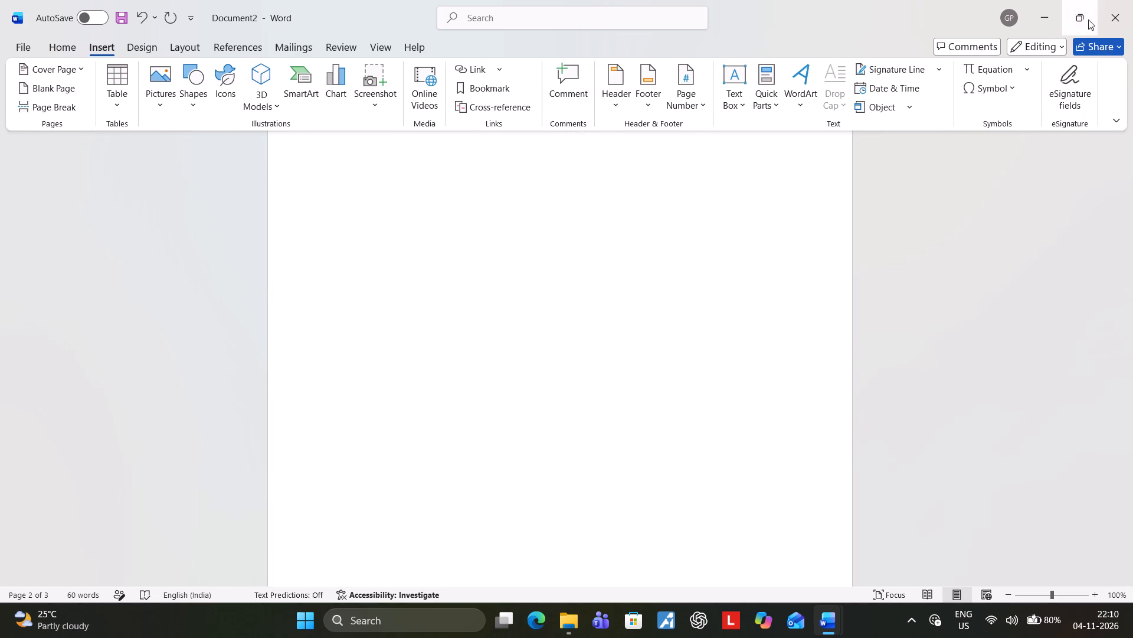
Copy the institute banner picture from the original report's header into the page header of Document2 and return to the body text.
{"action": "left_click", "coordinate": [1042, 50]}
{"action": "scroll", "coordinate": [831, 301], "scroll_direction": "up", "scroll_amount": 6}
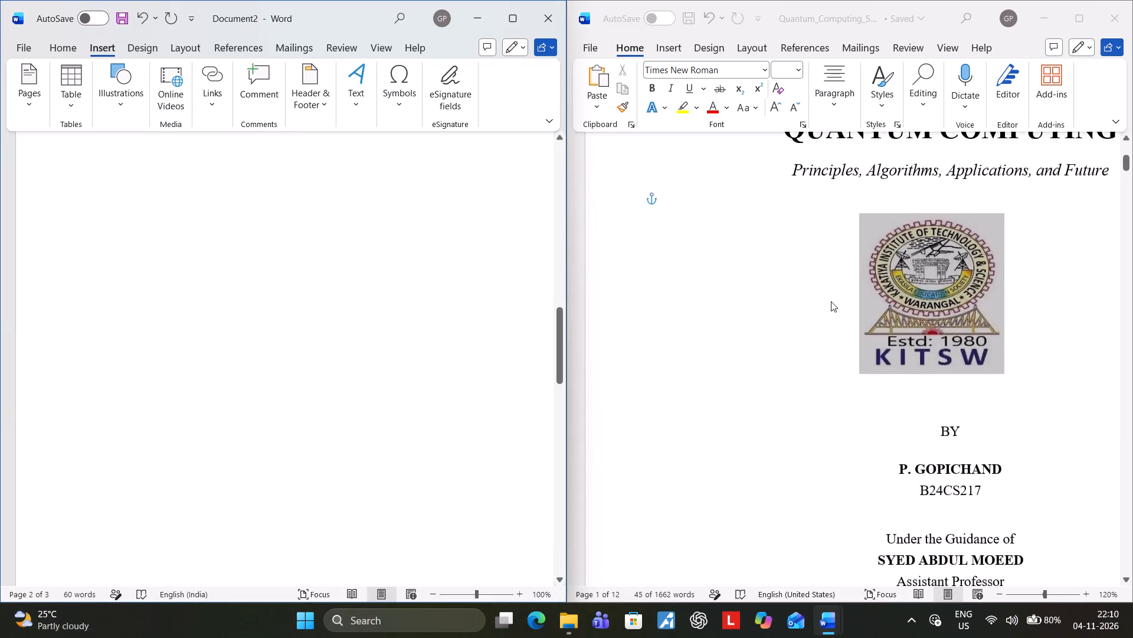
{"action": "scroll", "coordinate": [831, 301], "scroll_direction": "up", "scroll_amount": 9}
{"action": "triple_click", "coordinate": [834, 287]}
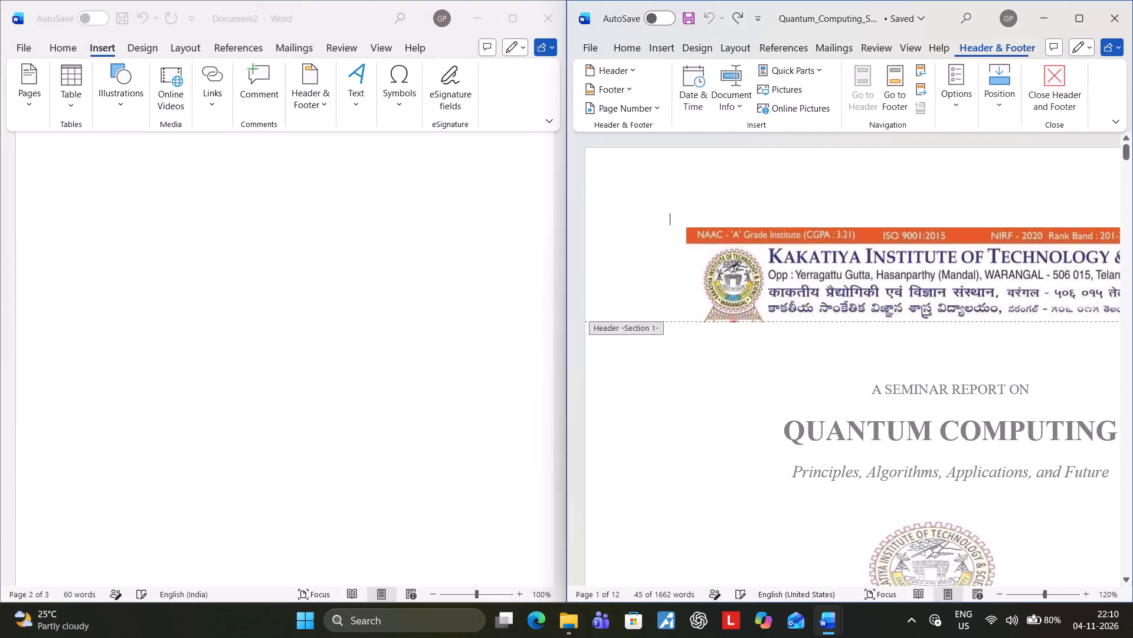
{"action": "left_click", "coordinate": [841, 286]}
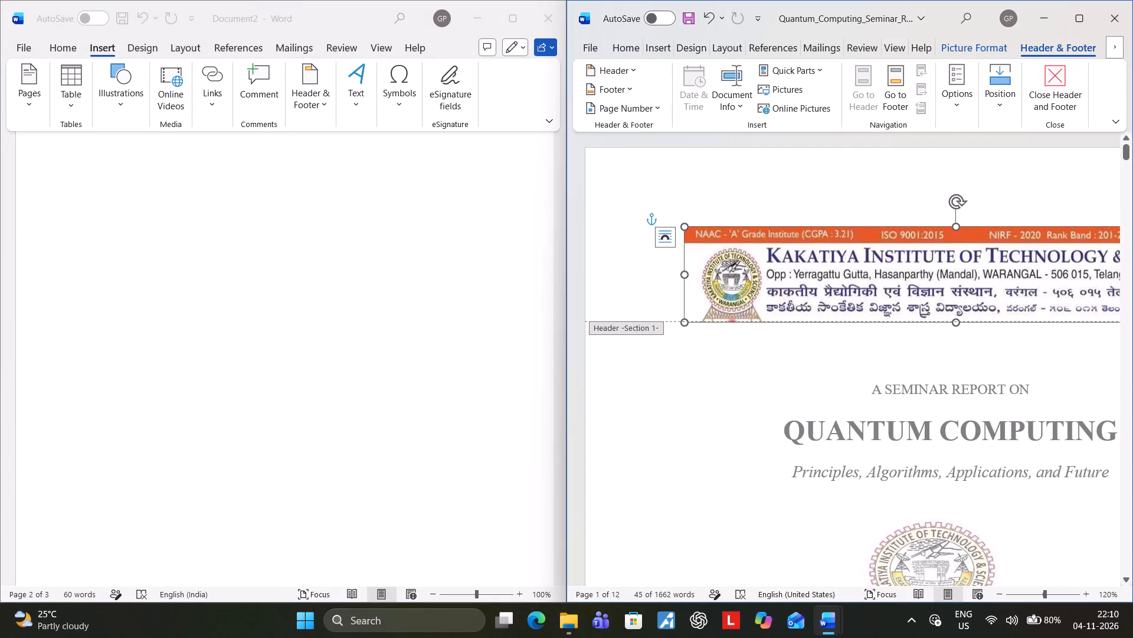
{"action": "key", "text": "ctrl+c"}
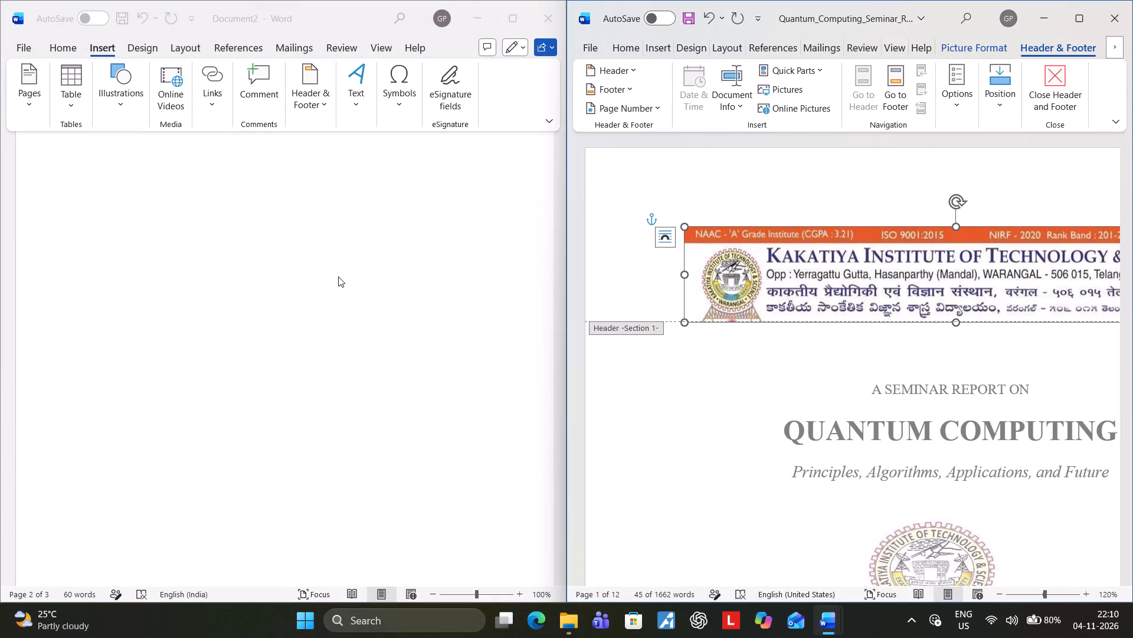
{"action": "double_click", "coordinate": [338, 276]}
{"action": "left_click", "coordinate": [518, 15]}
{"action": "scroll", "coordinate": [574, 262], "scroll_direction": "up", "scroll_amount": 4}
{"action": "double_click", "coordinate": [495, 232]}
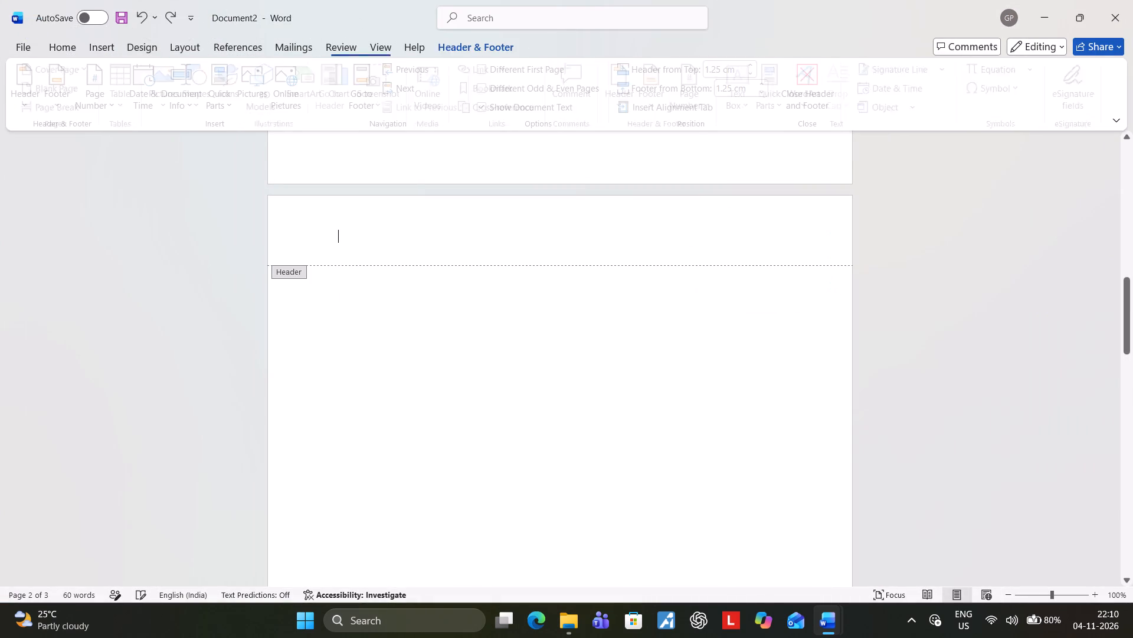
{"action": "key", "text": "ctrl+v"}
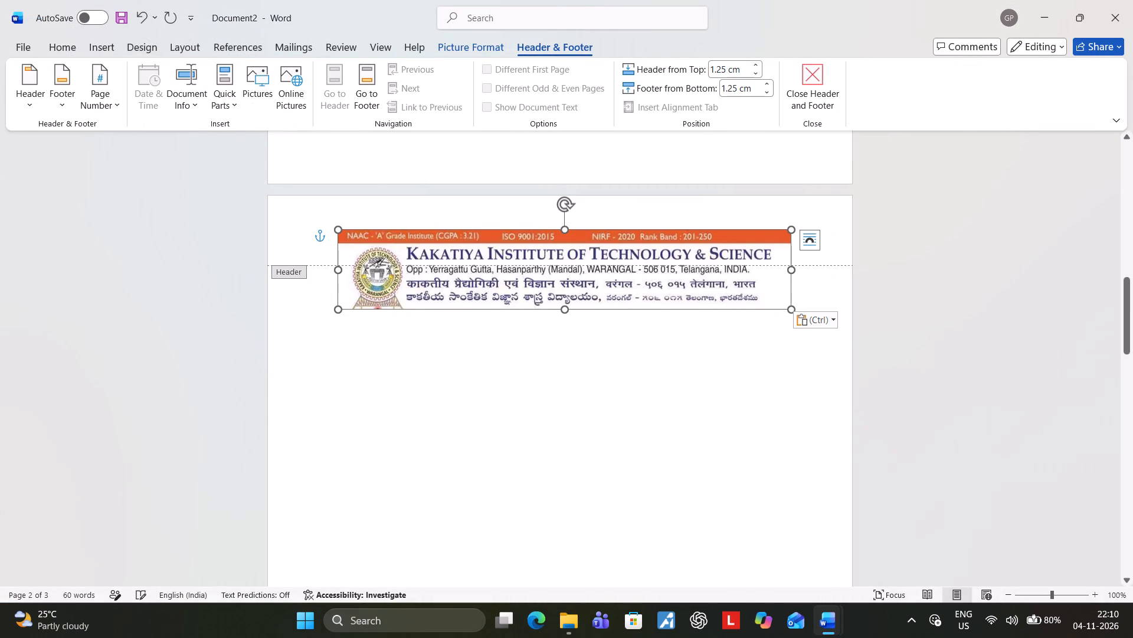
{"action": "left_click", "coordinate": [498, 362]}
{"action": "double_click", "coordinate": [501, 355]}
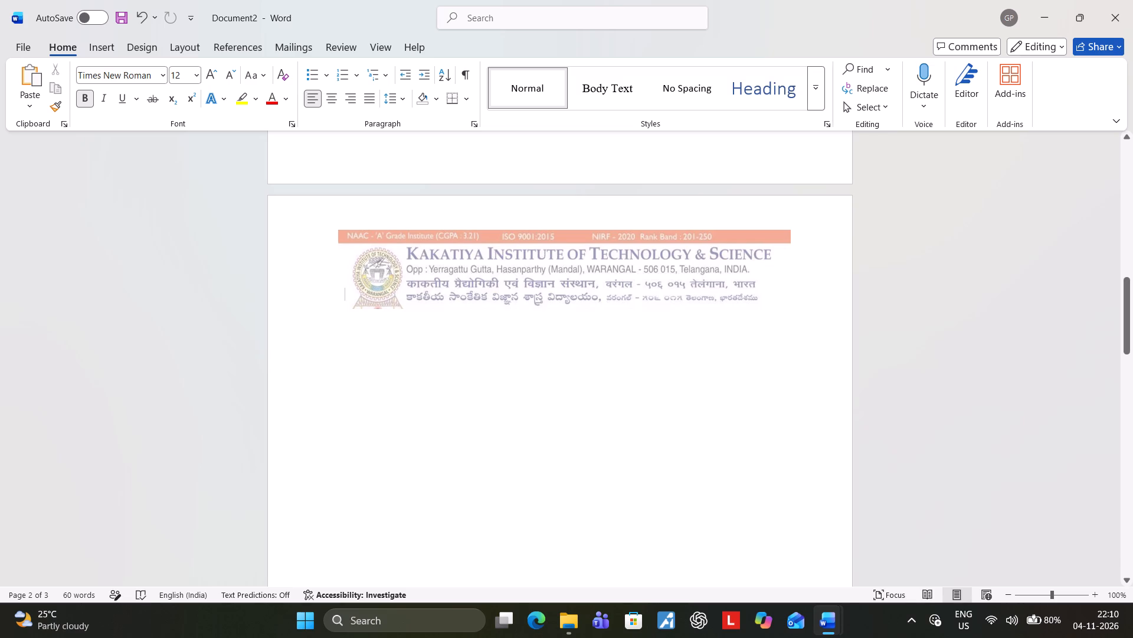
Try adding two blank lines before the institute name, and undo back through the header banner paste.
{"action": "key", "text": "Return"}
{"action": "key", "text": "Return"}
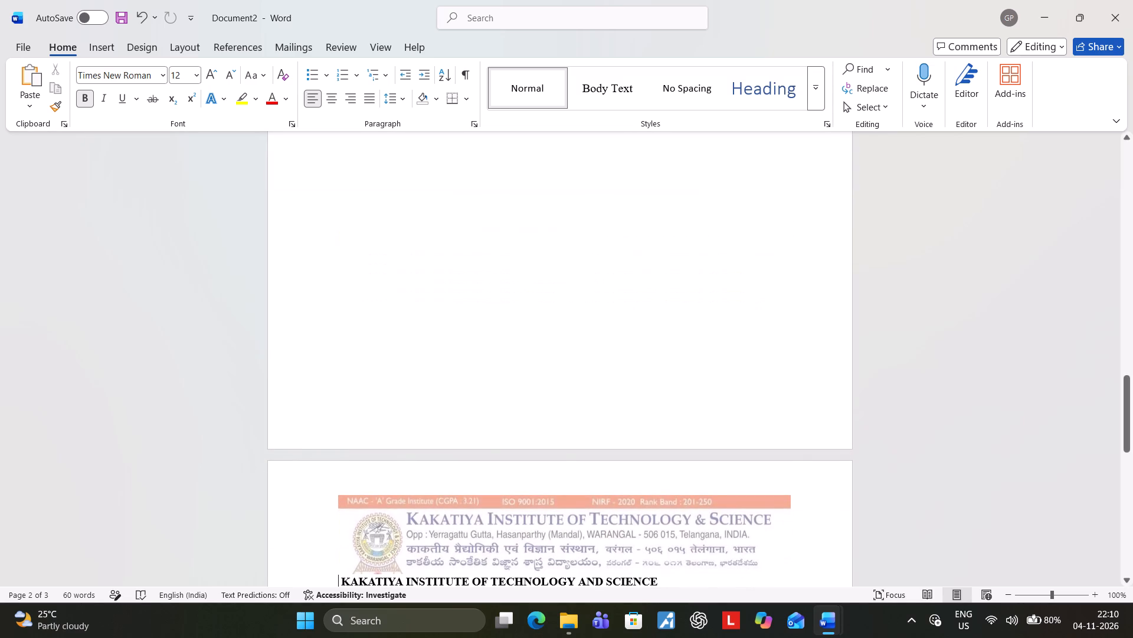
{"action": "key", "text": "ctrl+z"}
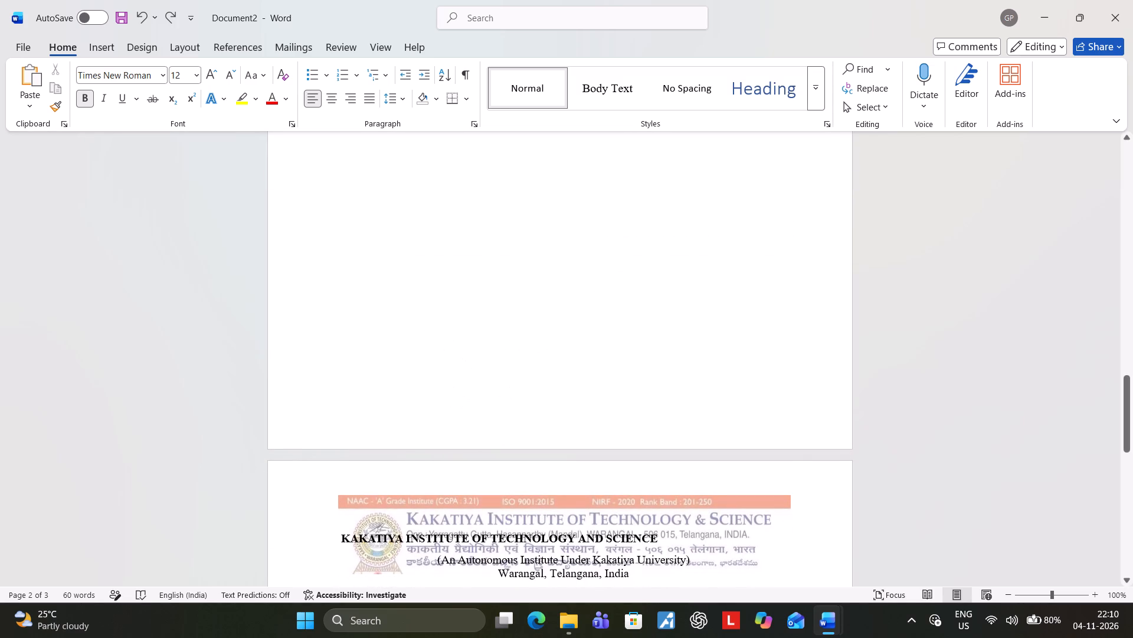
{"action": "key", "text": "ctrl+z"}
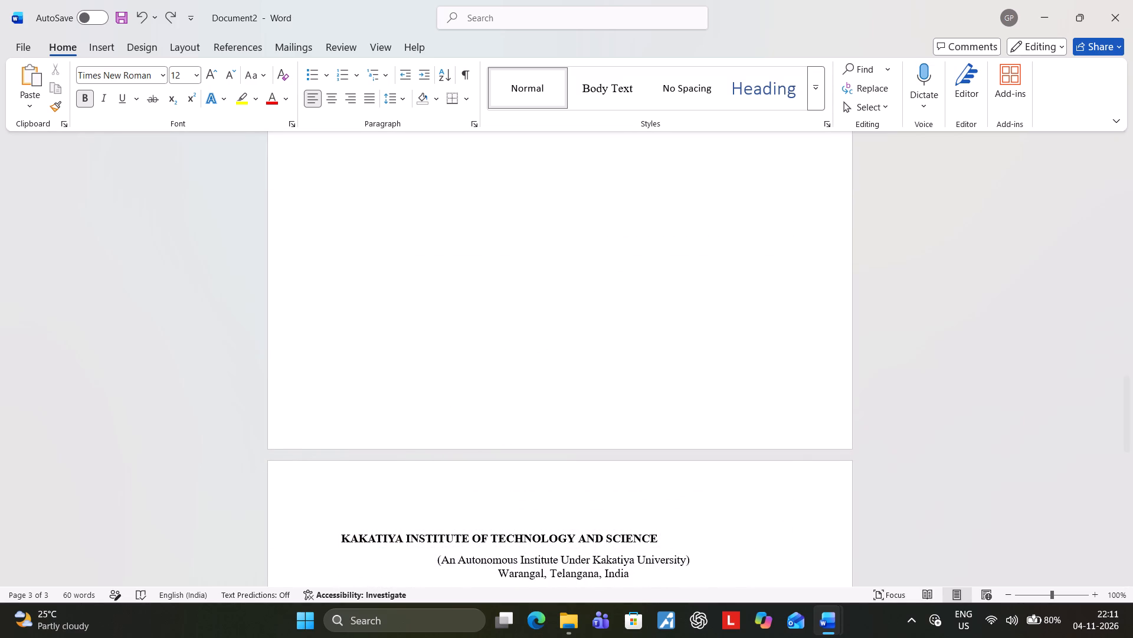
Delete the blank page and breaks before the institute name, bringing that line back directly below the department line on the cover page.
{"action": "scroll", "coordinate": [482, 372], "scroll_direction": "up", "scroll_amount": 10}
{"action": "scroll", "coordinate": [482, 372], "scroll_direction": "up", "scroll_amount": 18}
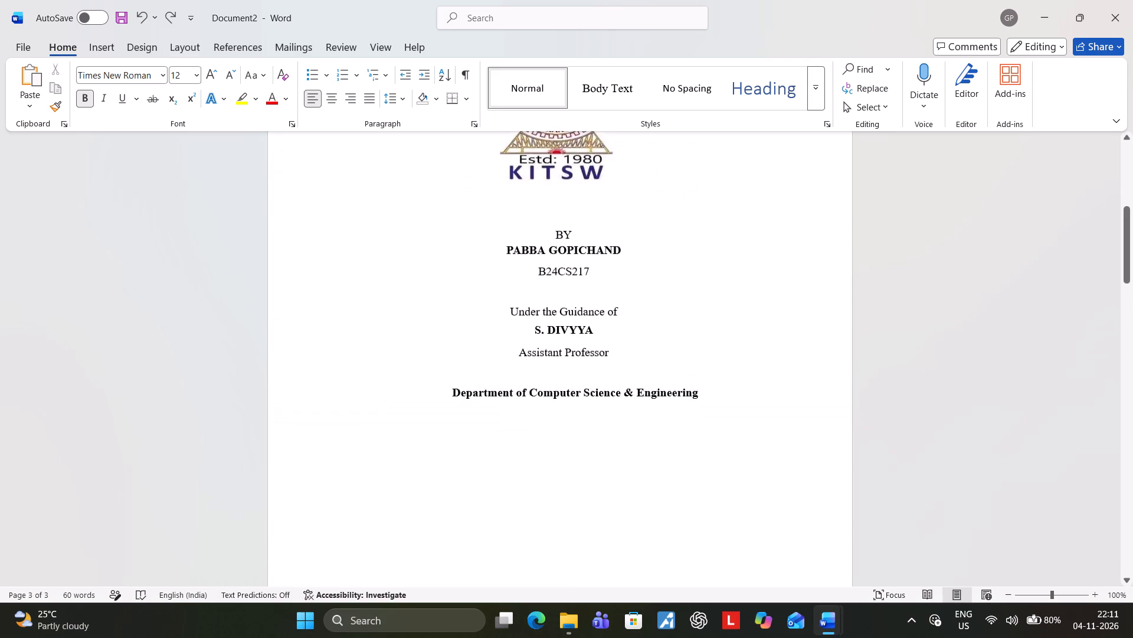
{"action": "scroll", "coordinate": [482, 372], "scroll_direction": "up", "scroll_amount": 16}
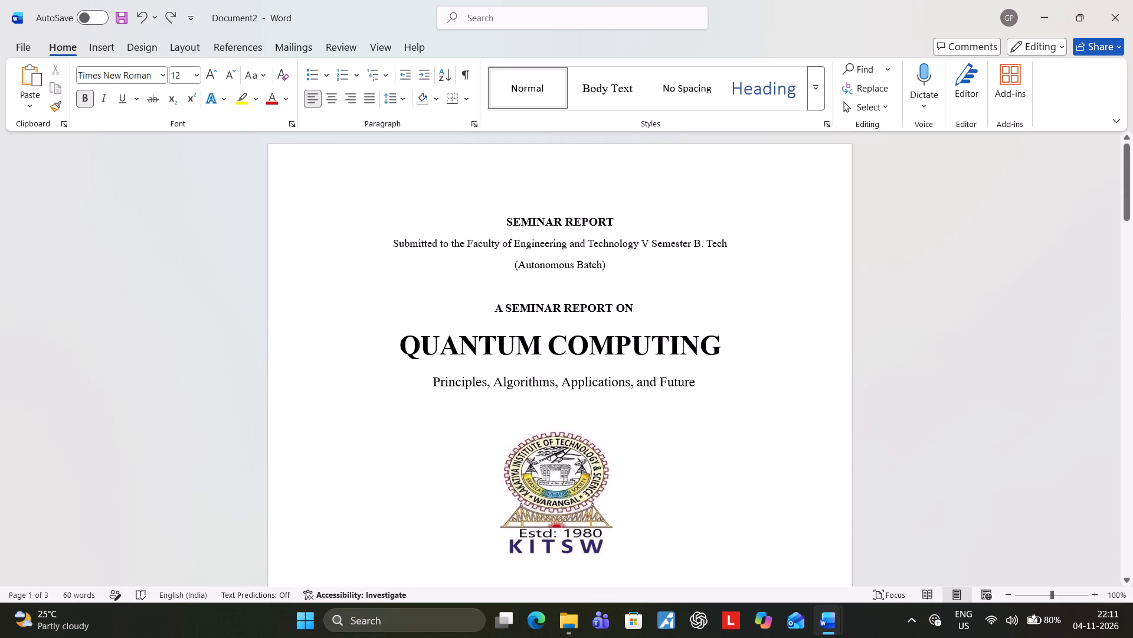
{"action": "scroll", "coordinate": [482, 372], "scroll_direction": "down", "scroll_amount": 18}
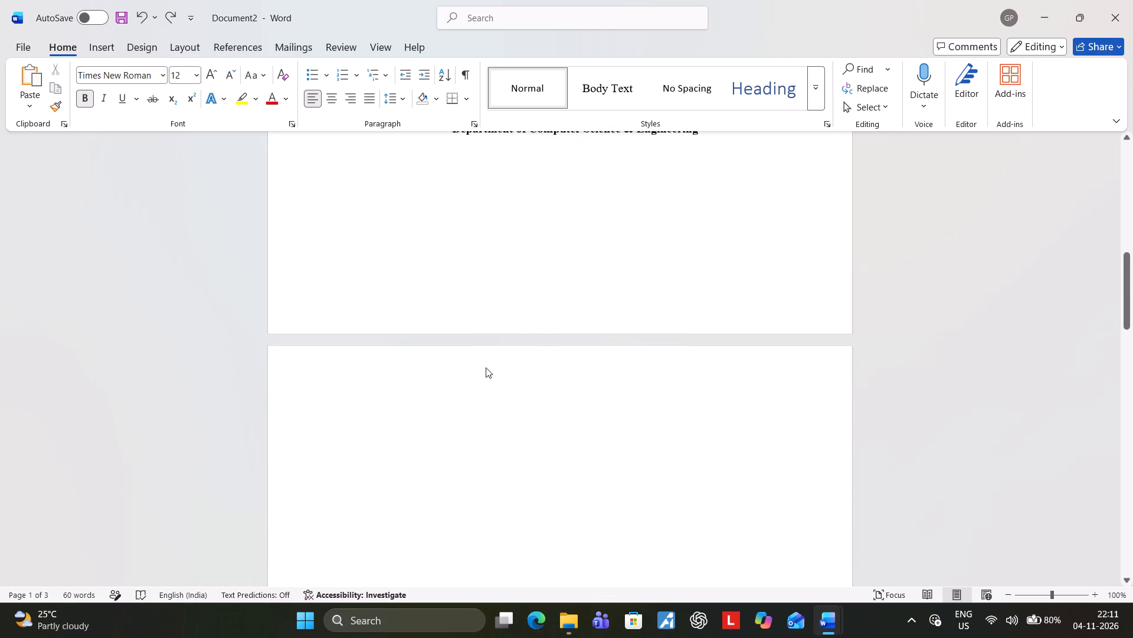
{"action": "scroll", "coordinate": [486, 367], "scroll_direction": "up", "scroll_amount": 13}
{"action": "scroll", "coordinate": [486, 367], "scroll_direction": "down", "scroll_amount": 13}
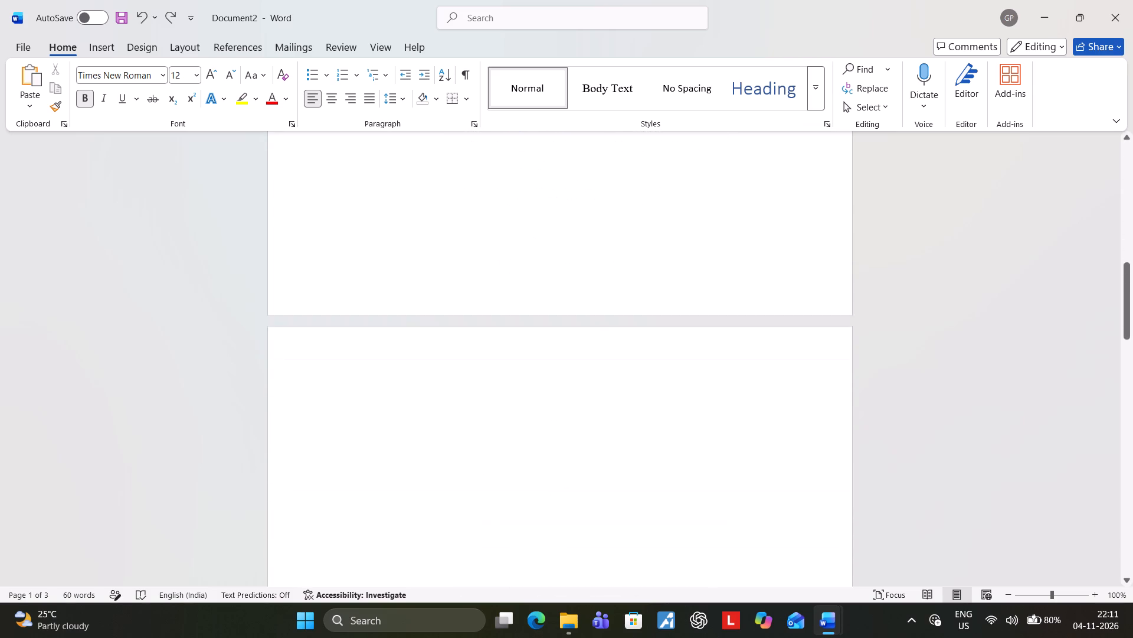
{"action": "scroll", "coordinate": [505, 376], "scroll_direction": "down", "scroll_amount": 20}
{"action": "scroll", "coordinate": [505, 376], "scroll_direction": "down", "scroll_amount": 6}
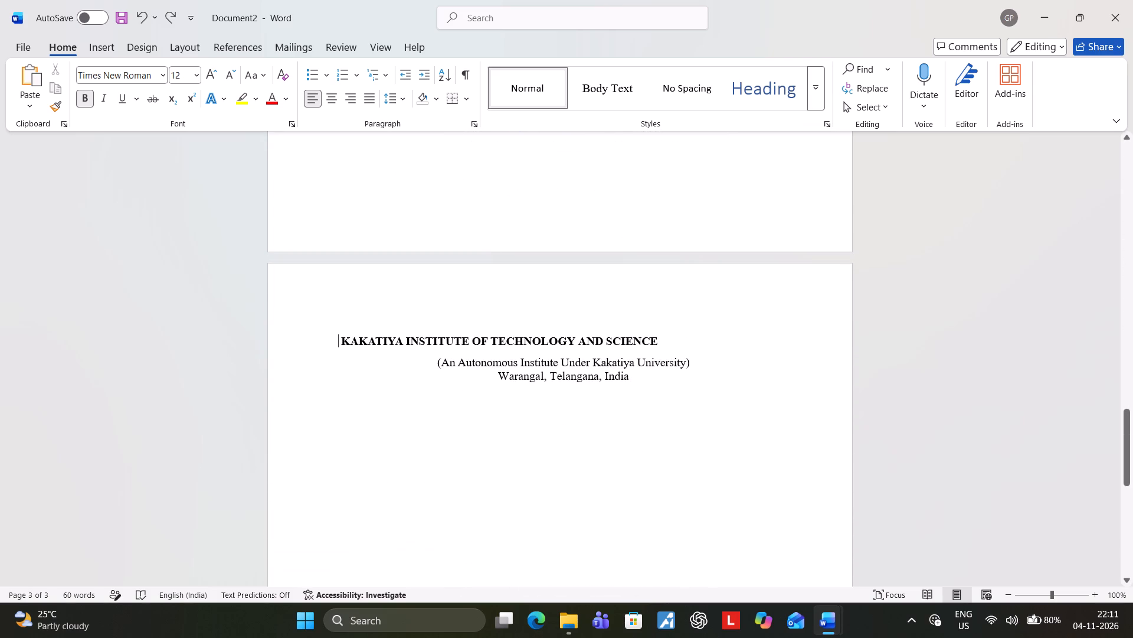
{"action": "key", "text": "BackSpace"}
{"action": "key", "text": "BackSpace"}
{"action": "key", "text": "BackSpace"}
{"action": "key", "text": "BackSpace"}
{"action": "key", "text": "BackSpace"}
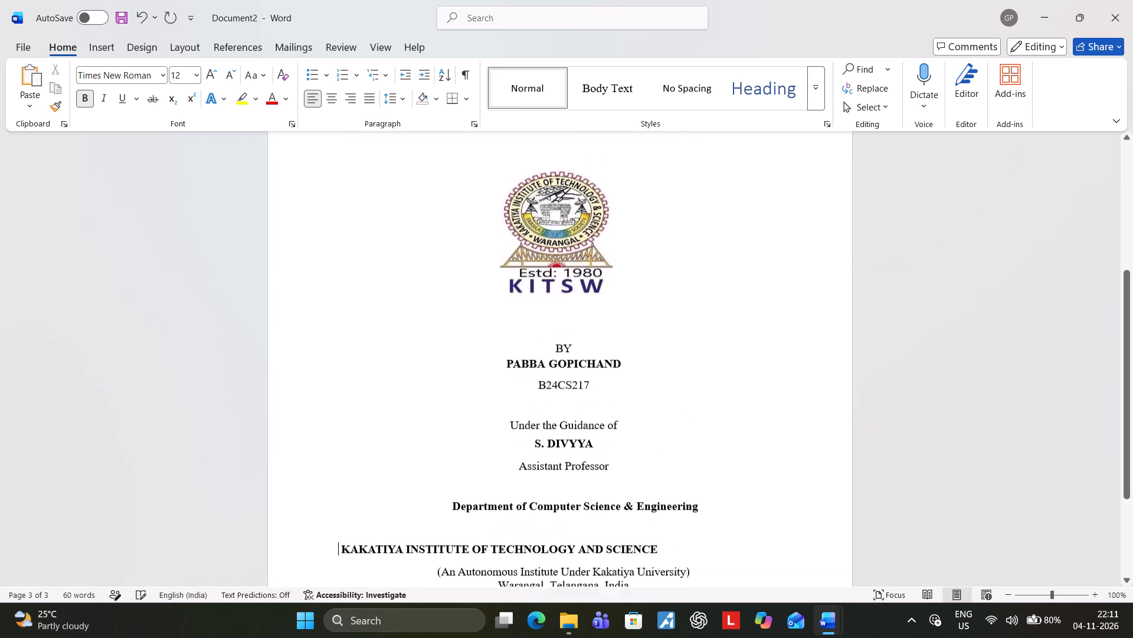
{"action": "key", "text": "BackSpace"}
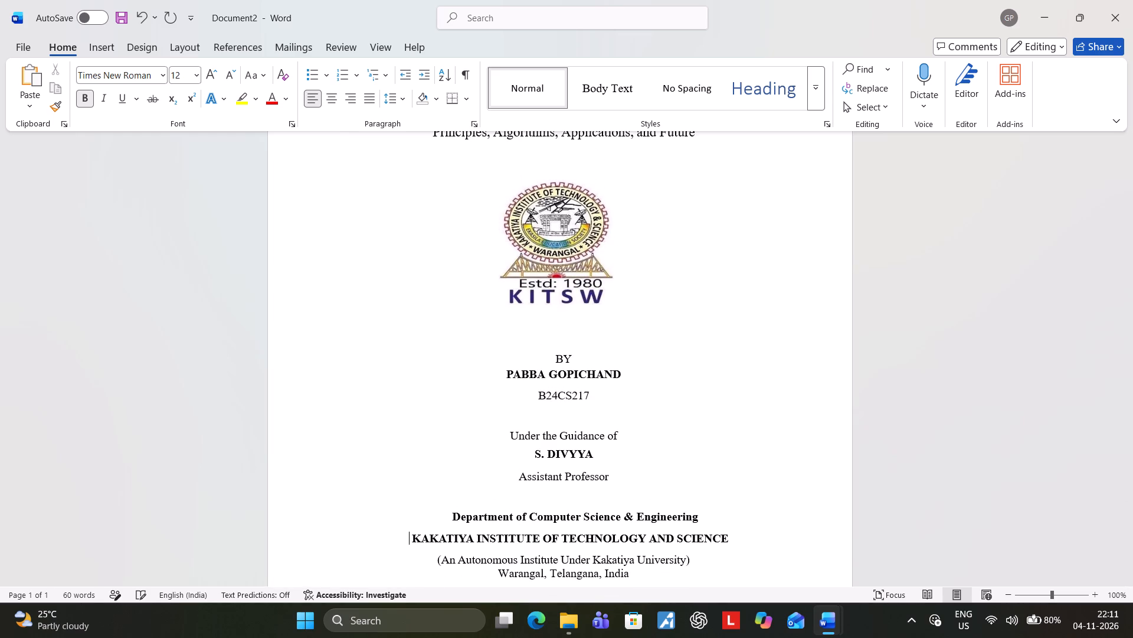
Insert a blank page after the cover page text, below "Warangal, Telangana, India".
{"action": "scroll", "coordinate": [520, 385], "scroll_direction": "down", "scroll_amount": 3}
{"action": "scroll", "coordinate": [594, 399], "scroll_direction": "down", "scroll_amount": 2}
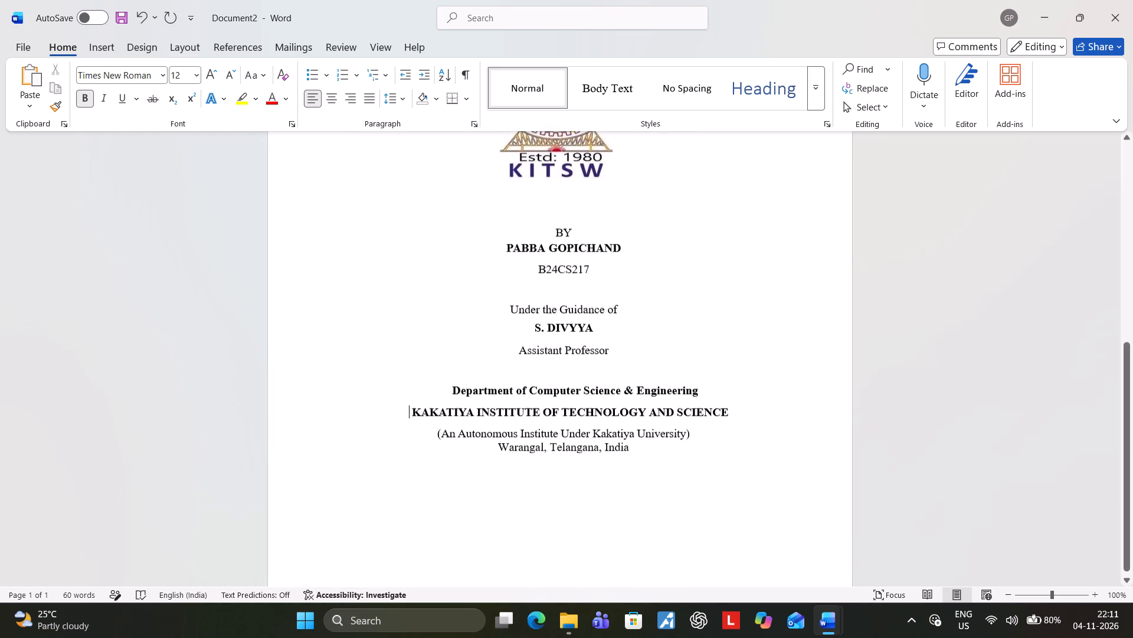
{"action": "scroll", "coordinate": [595, 411], "scroll_direction": "down", "scroll_amount": 8}
{"action": "left_click", "coordinate": [693, 470]}
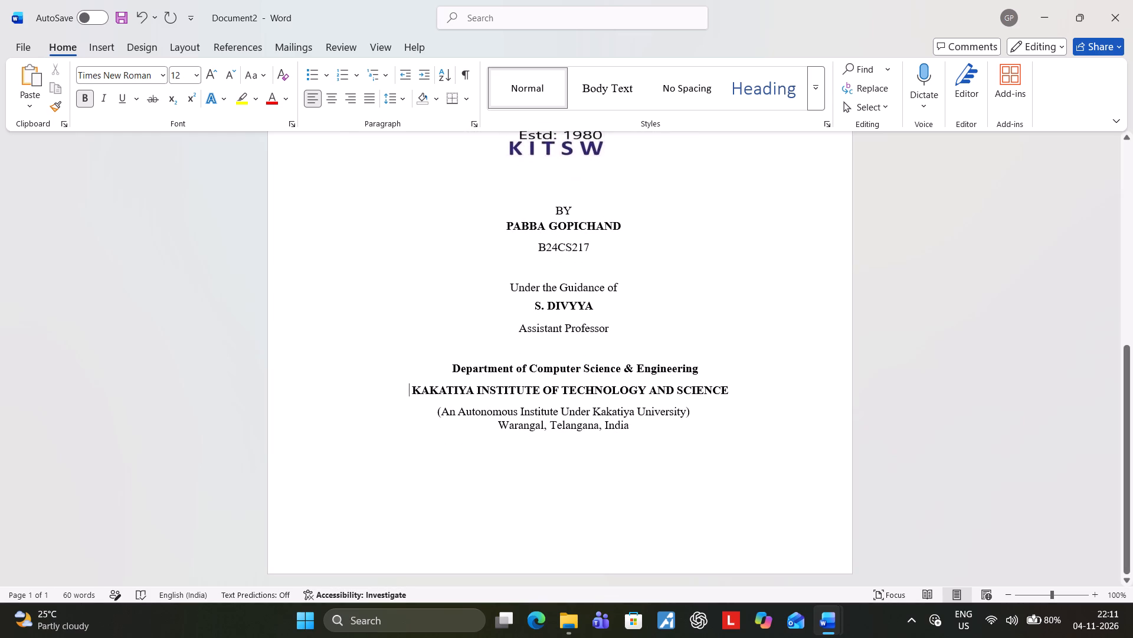
{"action": "double_click", "coordinate": [400, 489]}
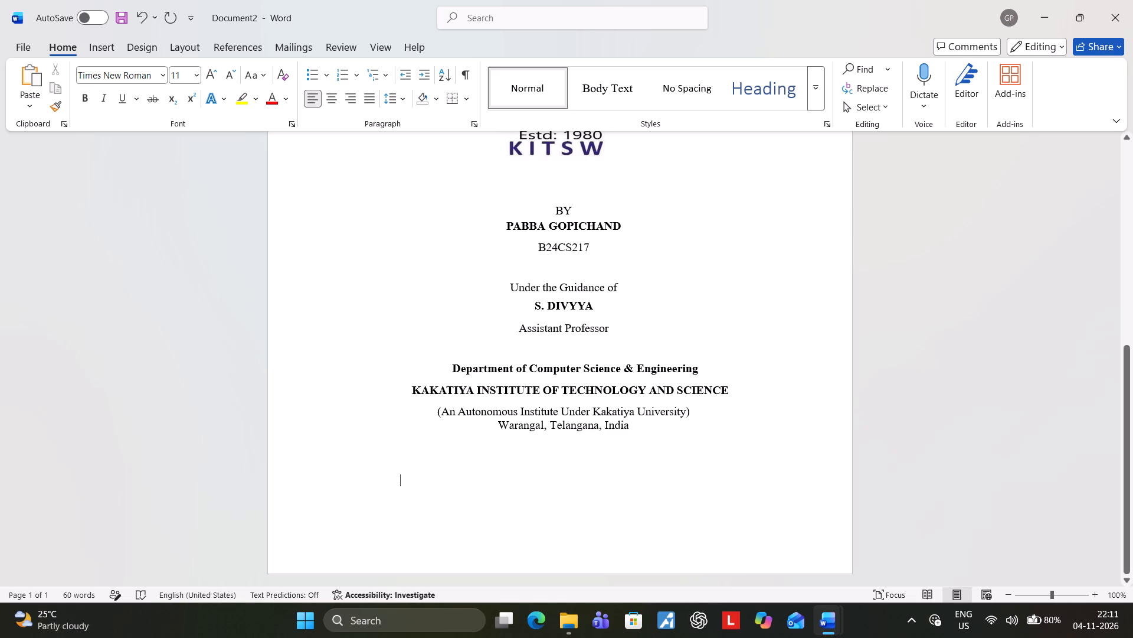
{"action": "left_click", "coordinate": [99, 42]}
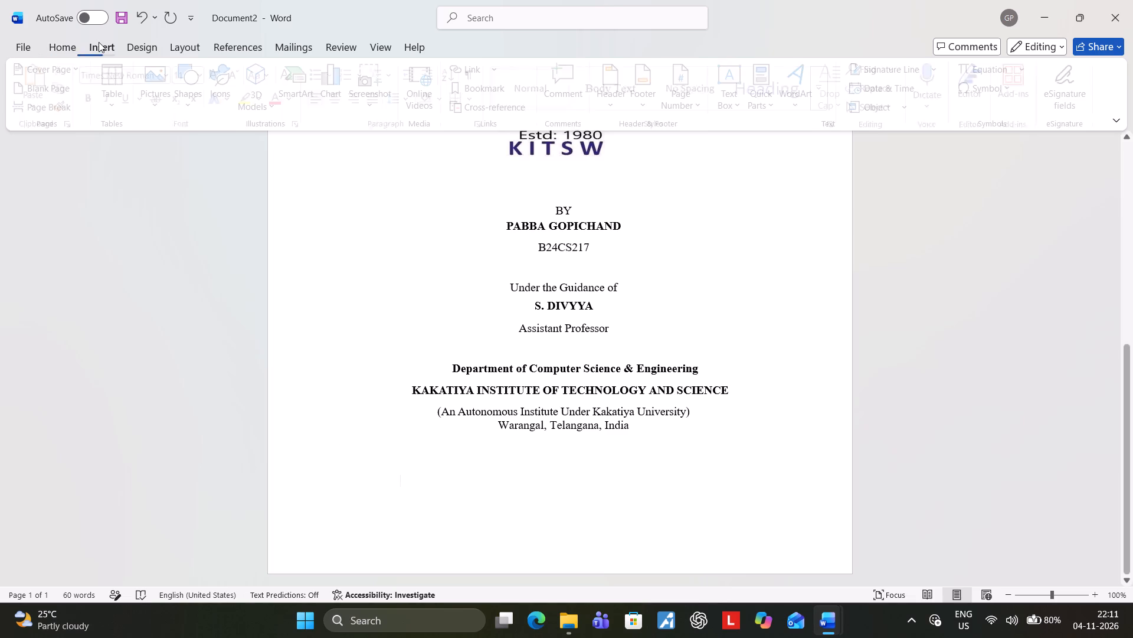
{"action": "left_click", "coordinate": [65, 86]}
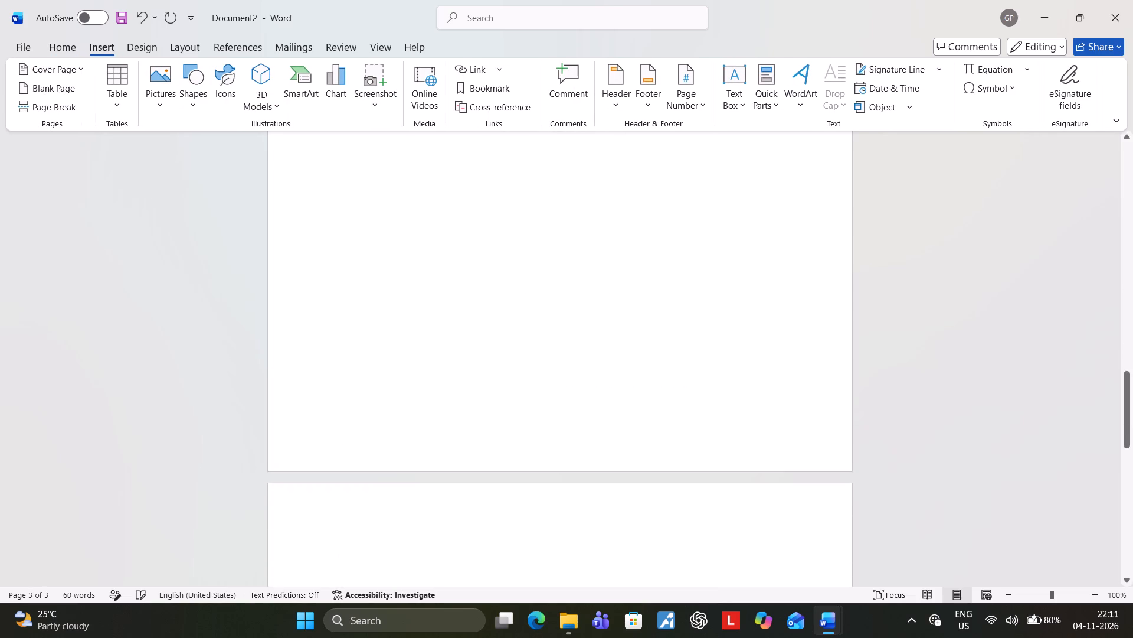
Delete the extra page break so only one blank page follows the cover page.
{"action": "scroll", "coordinate": [511, 328], "scroll_direction": "up", "scroll_amount": 17}
{"action": "scroll", "coordinate": [511, 328], "scroll_direction": "up", "scroll_amount": 5}
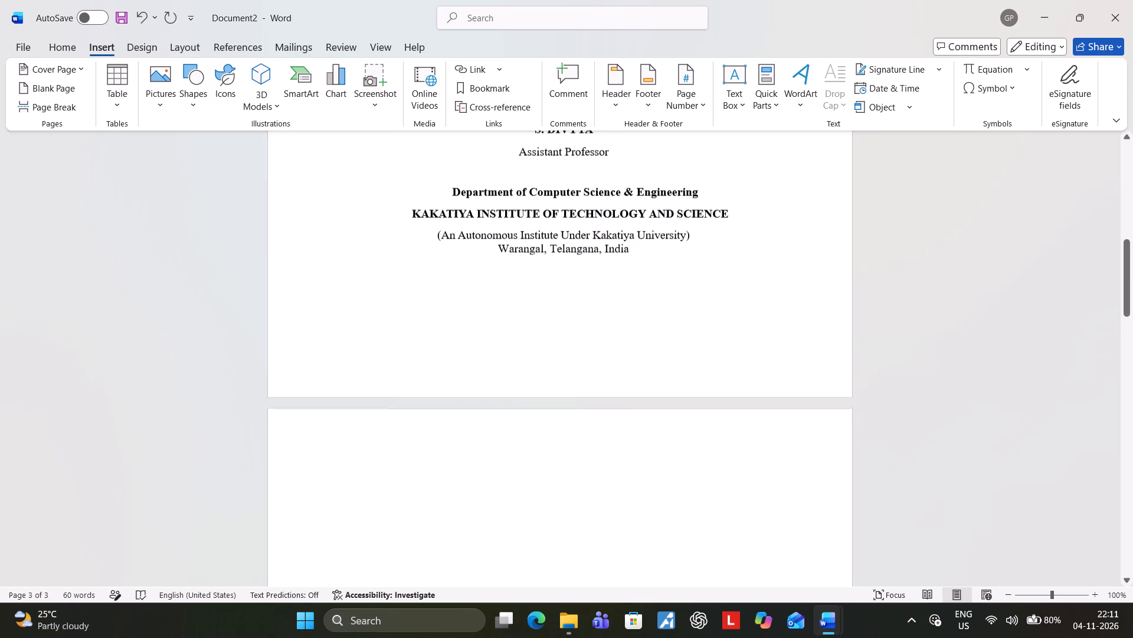
{"action": "scroll", "coordinate": [511, 328], "scroll_direction": "down", "scroll_amount": 20}
{"action": "scroll", "coordinate": [511, 328], "scroll_direction": "down", "scroll_amount": 3}
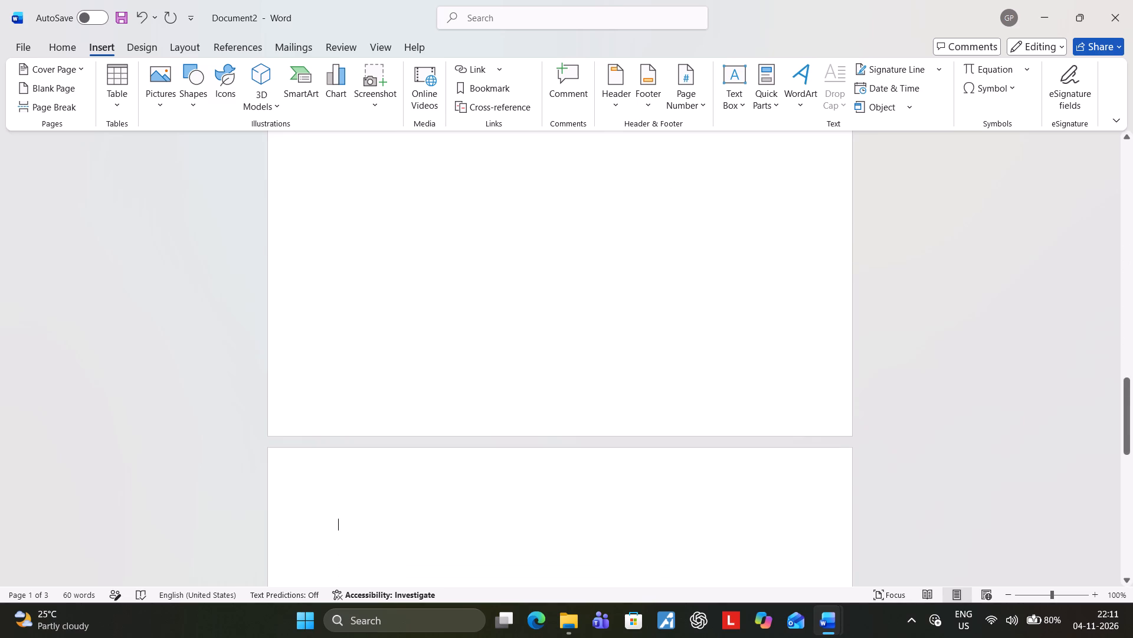
{"action": "key", "text": "BackSpace"}
{"action": "scroll", "coordinate": [566, 363], "scroll_direction": "up", "scroll_amount": 2}
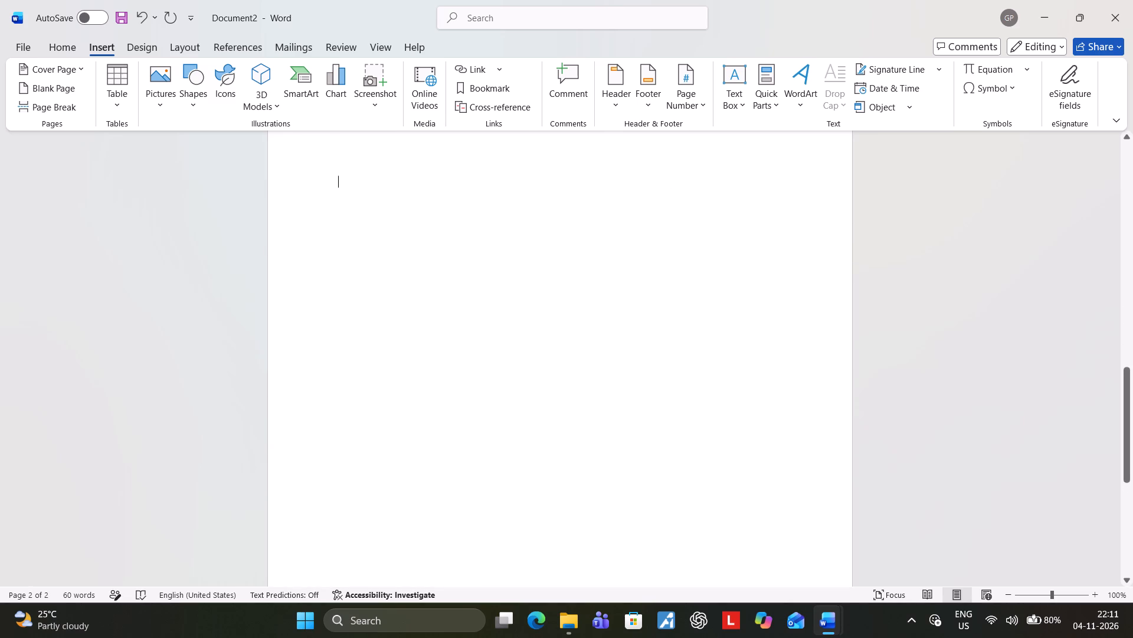
{"action": "scroll", "coordinate": [566, 363], "scroll_direction": "up", "scroll_amount": 10}
{"action": "scroll", "coordinate": [490, 540], "scroll_direction": "down", "scroll_amount": 4}
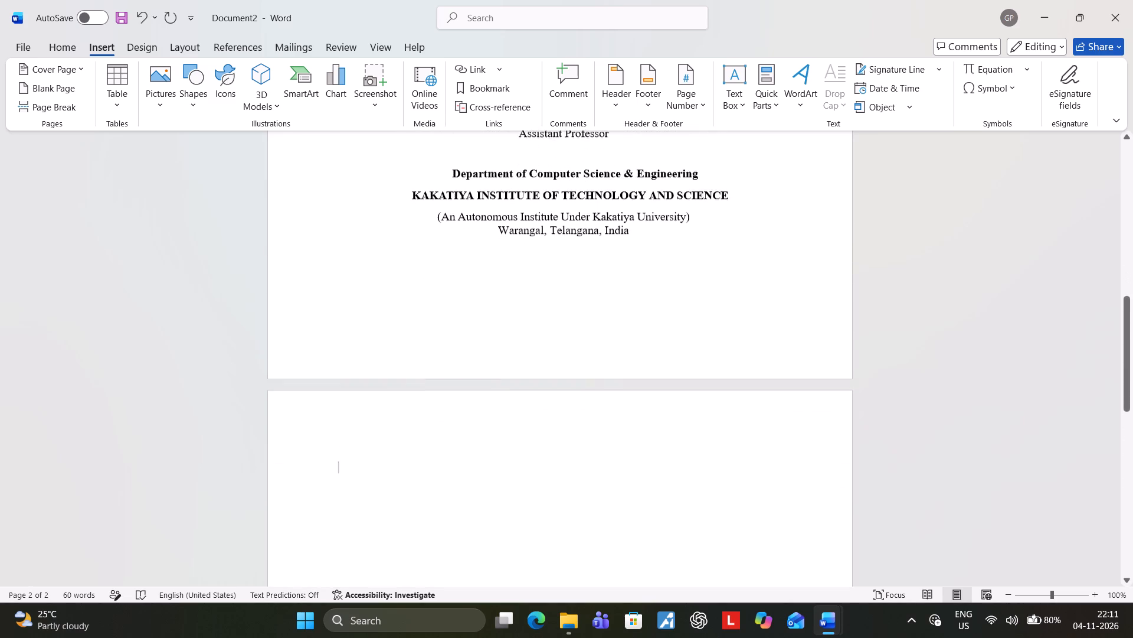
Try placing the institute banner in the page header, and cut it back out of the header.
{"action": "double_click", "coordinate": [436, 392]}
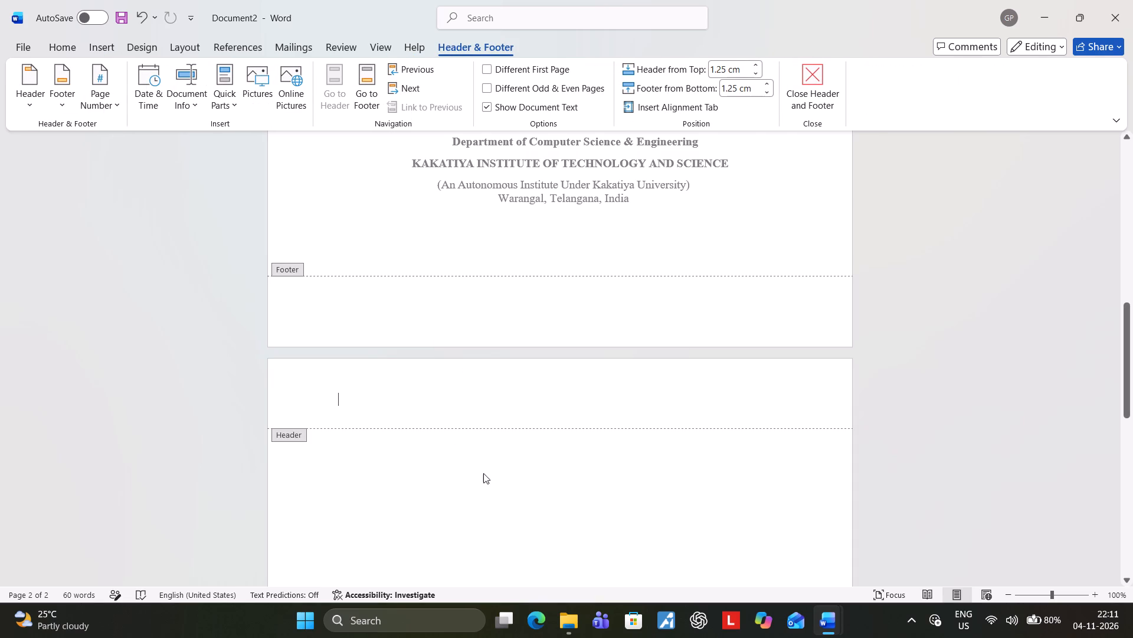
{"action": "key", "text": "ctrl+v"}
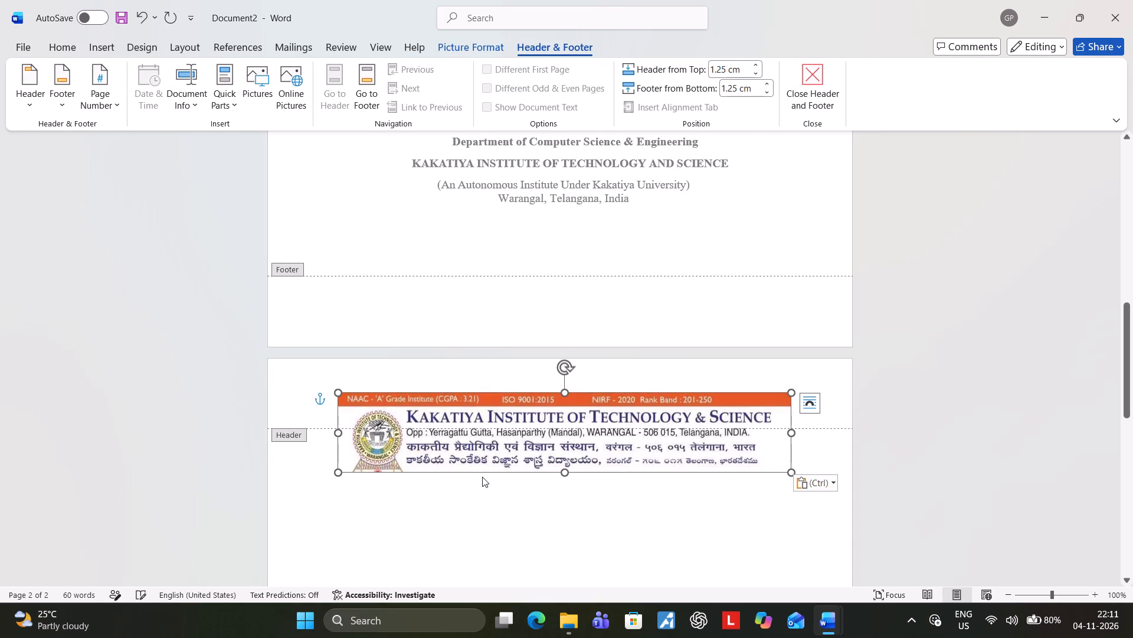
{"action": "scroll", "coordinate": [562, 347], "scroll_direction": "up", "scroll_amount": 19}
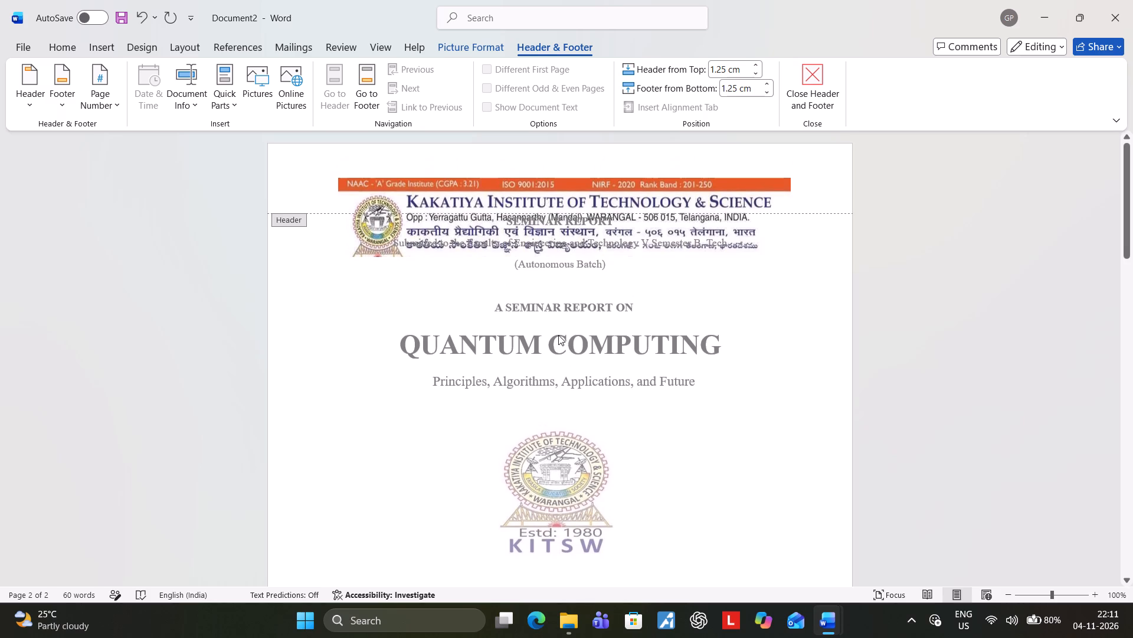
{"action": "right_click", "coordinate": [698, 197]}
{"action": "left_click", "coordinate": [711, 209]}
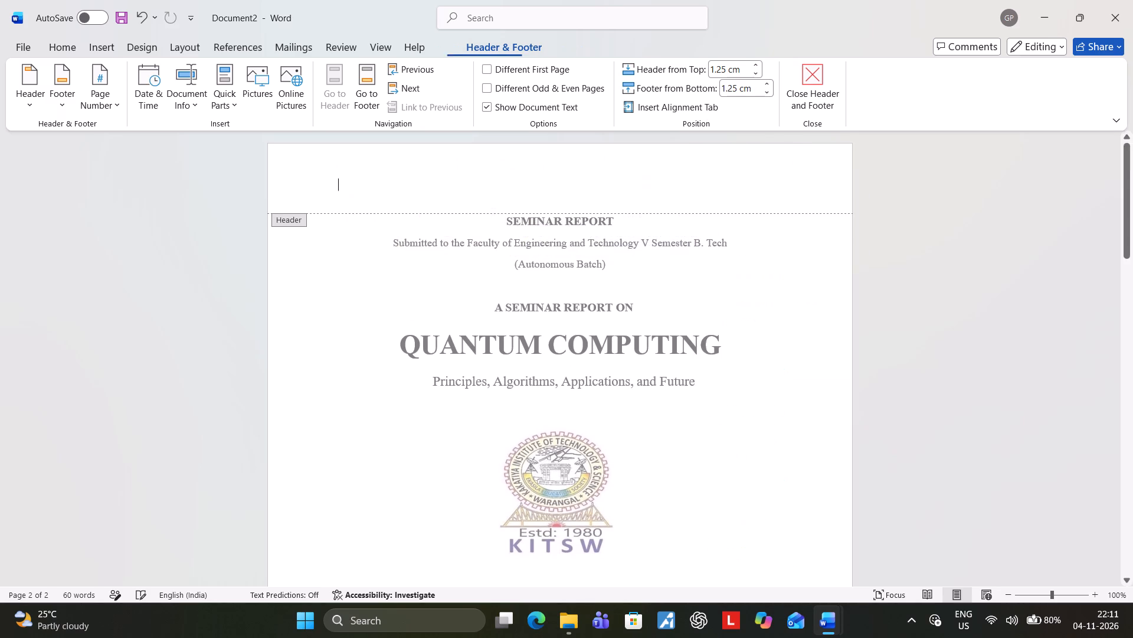
Paste the institute banner into the body of the second page and move it up toward the page's top edge.
{"action": "scroll", "coordinate": [701, 303], "scroll_direction": "down", "scroll_amount": 19}
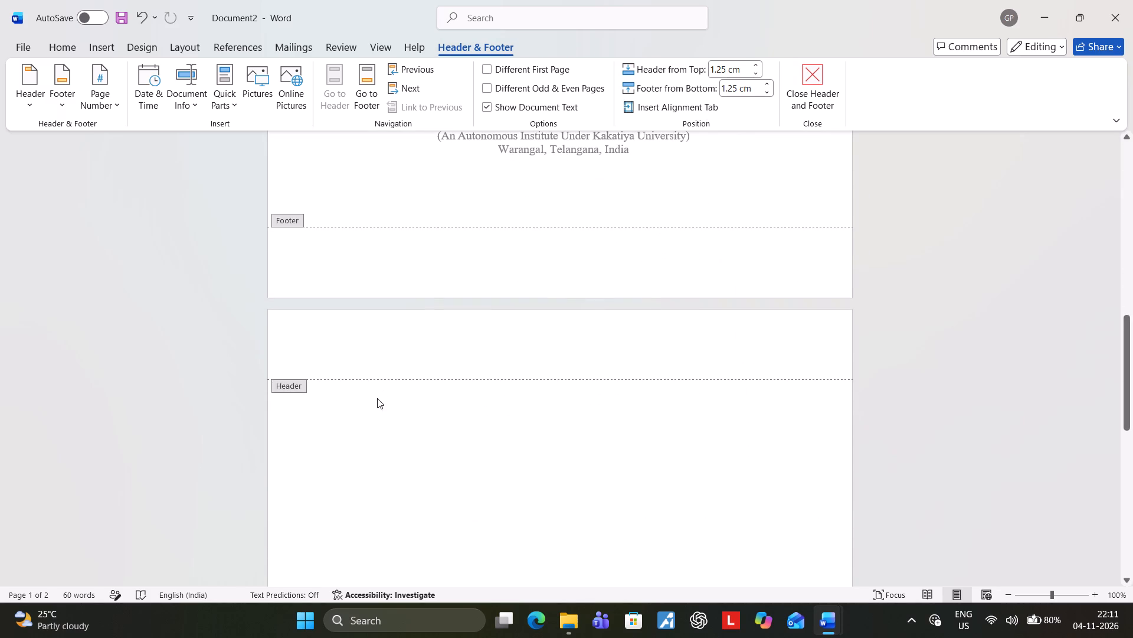
{"action": "right_click", "coordinate": [394, 406]}
{"action": "right_click", "coordinate": [394, 406]}
{"action": "triple_click", "coordinate": [361, 424]}
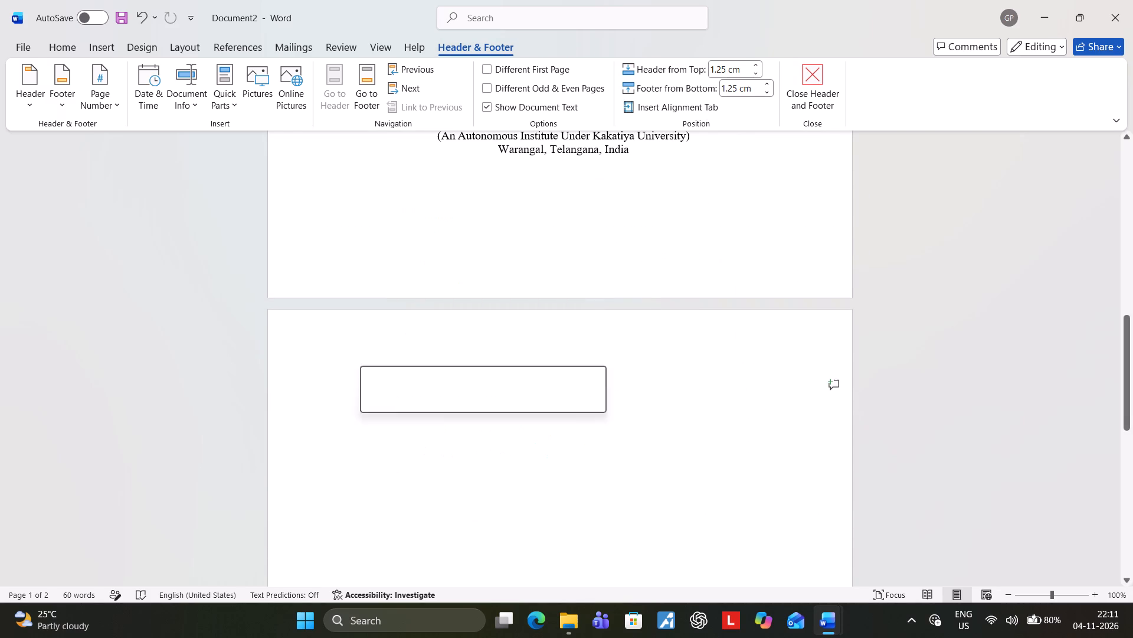
{"action": "left_click", "coordinate": [361, 424]}
{"action": "key", "text": "ctrl+v"}
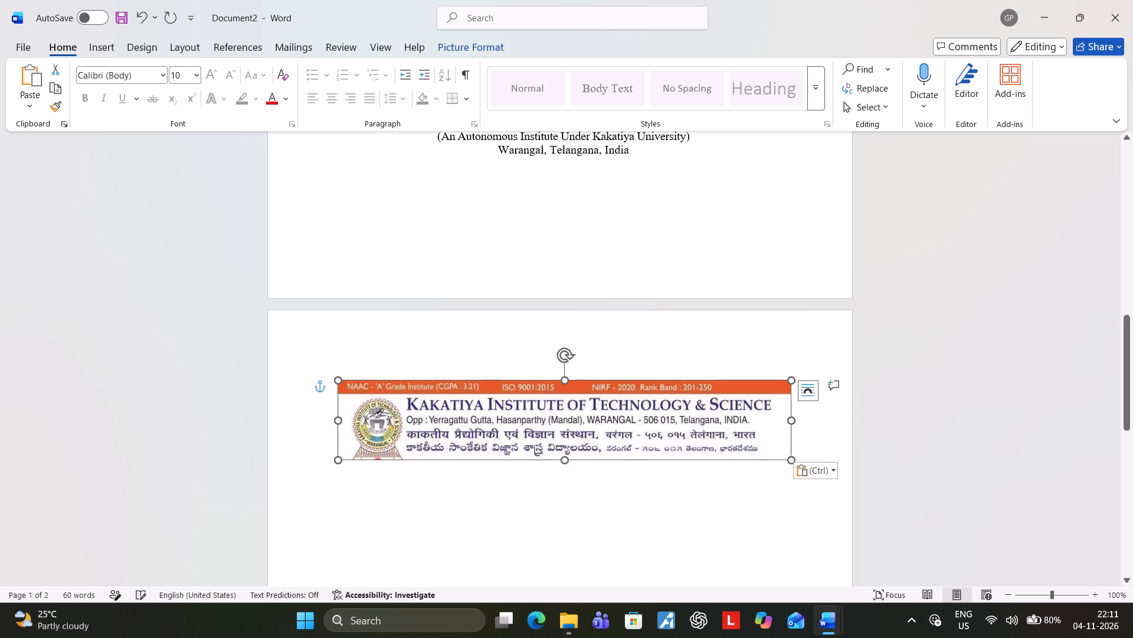
{"action": "left_click_drag", "start_coordinate": [574, 398], "coordinate": [576, 363]}
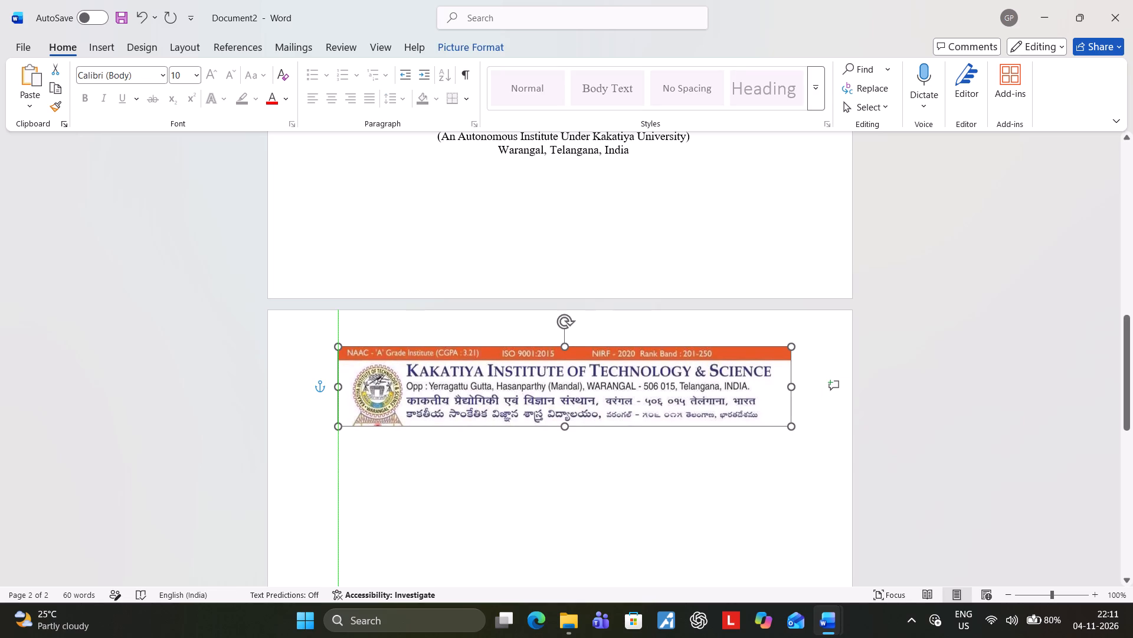
{"action": "left_click_drag", "start_coordinate": [576, 363], "coordinate": [578, 350]}
{"action": "left_click", "coordinate": [554, 448]}
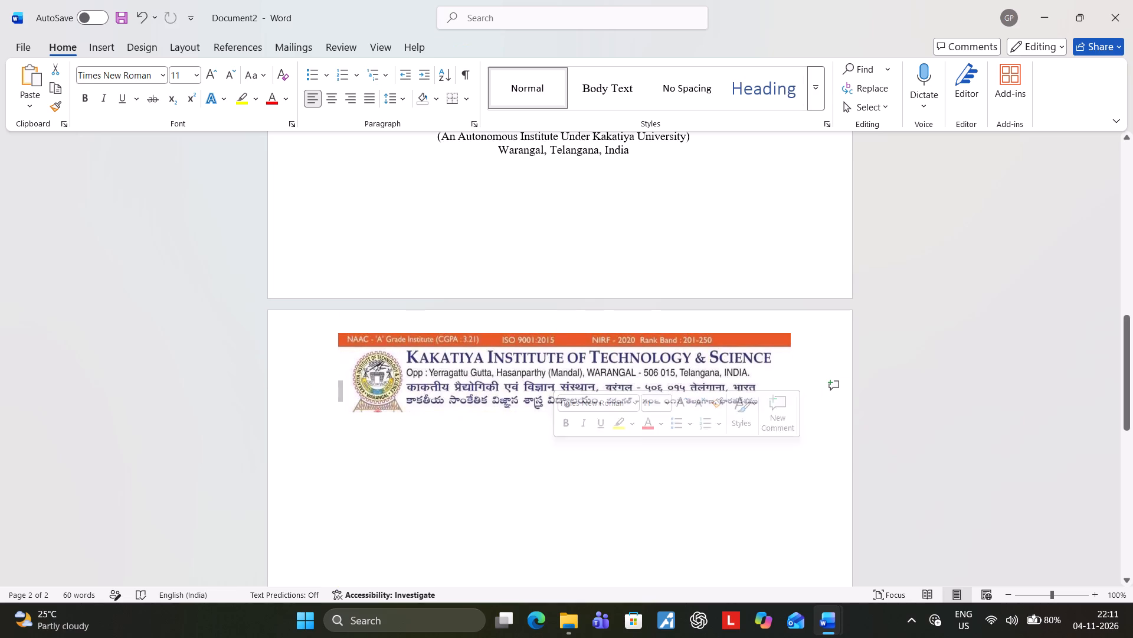
{"action": "double_click", "coordinate": [561, 502]}
Shift the second page's banner down slightly, keeping it aligned with the left text margin.
{"action": "scroll", "coordinate": [731, 362], "scroll_direction": "up", "scroll_amount": 3}
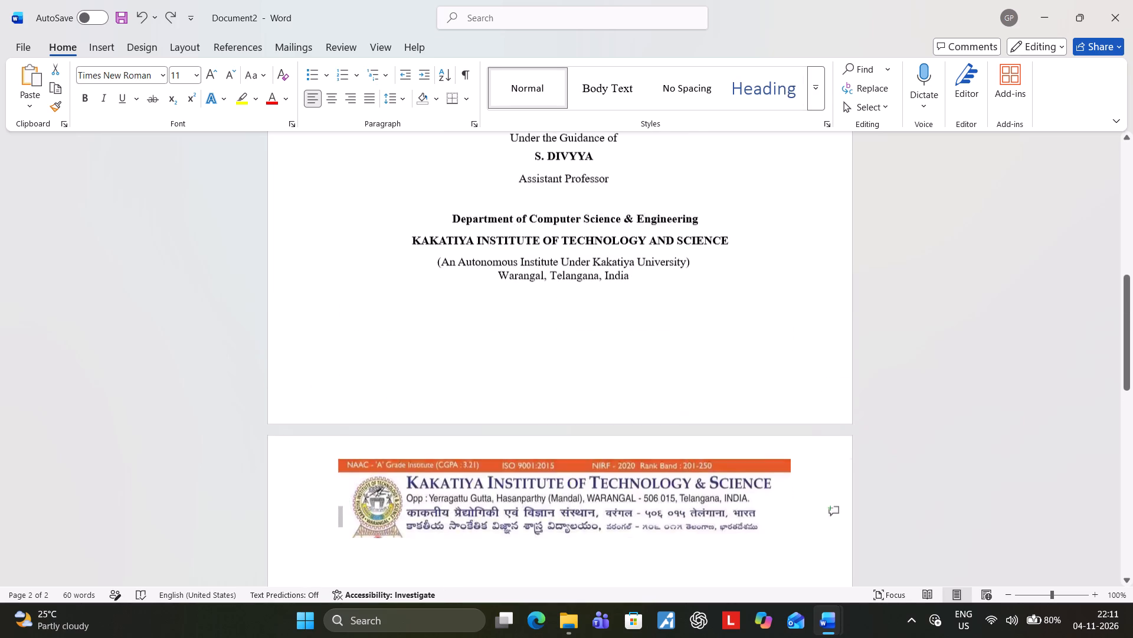
{"action": "scroll", "coordinate": [731, 362], "scroll_direction": "up", "scroll_amount": 20}
{"action": "scroll", "coordinate": [731, 362], "scroll_direction": "up", "scroll_amount": 4}
{"action": "scroll", "coordinate": [731, 362], "scroll_direction": "down", "scroll_amount": 7}
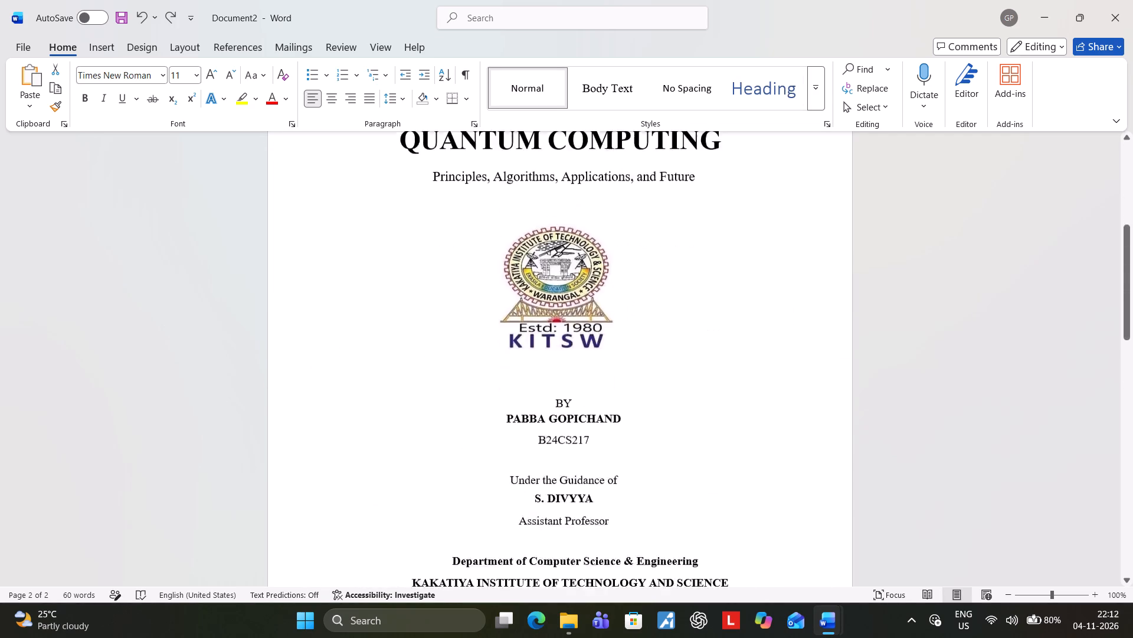
{"action": "scroll", "coordinate": [749, 352], "scroll_direction": "down", "scroll_amount": 18}
{"action": "scroll", "coordinate": [771, 353], "scroll_direction": "up", "scroll_amount": 3}
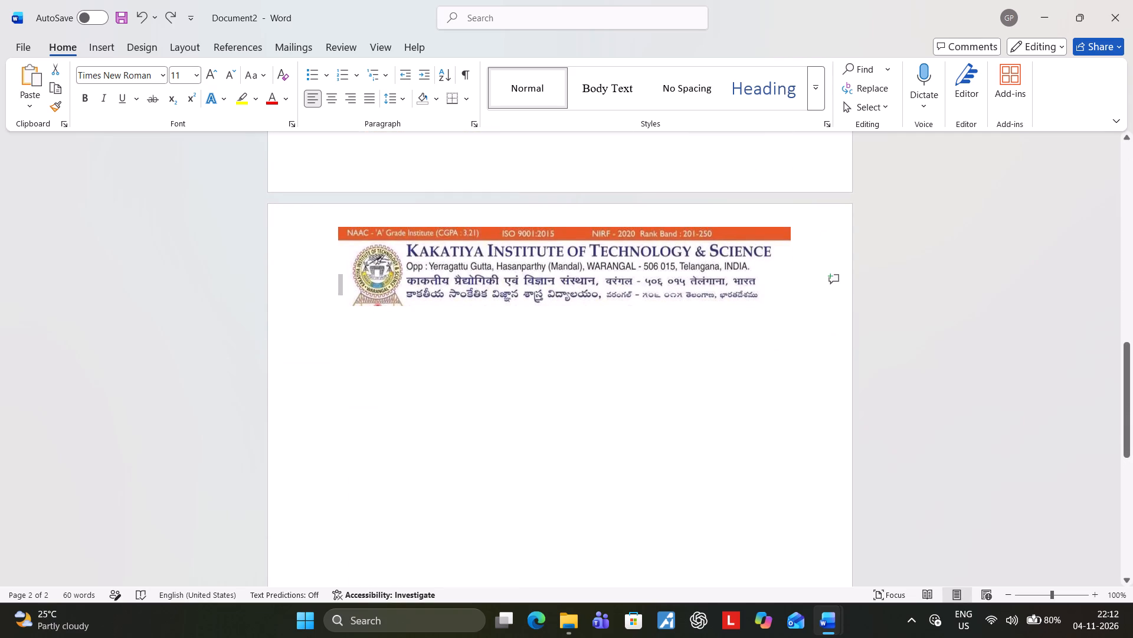
{"action": "left_click", "coordinate": [579, 258]}
{"action": "left_click_drag", "start_coordinate": [579, 258], "coordinate": [584, 272]}
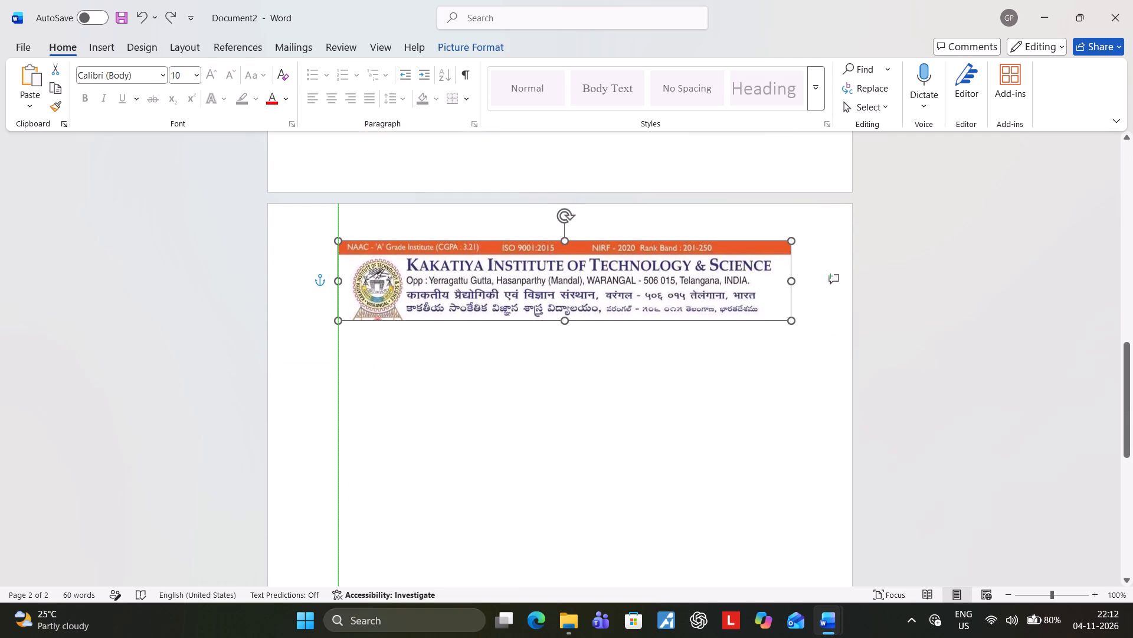
{"action": "left_click_drag", "start_coordinate": [584, 272], "coordinate": [584, 274]}
{"action": "left_click", "coordinate": [933, 367]}
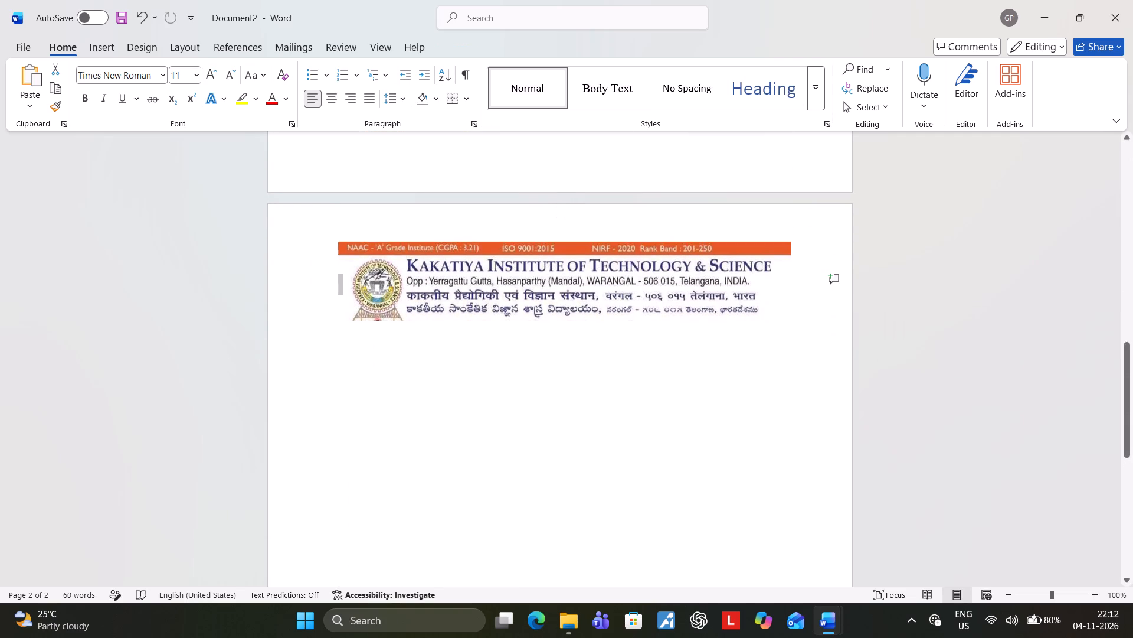
Show the original seminar report beside the new document and compare their cover pages and second pages, zoomed out to 50% and 60%.
{"action": "scroll", "coordinate": [785, 402], "scroll_direction": "down", "scroll_amount": 5}
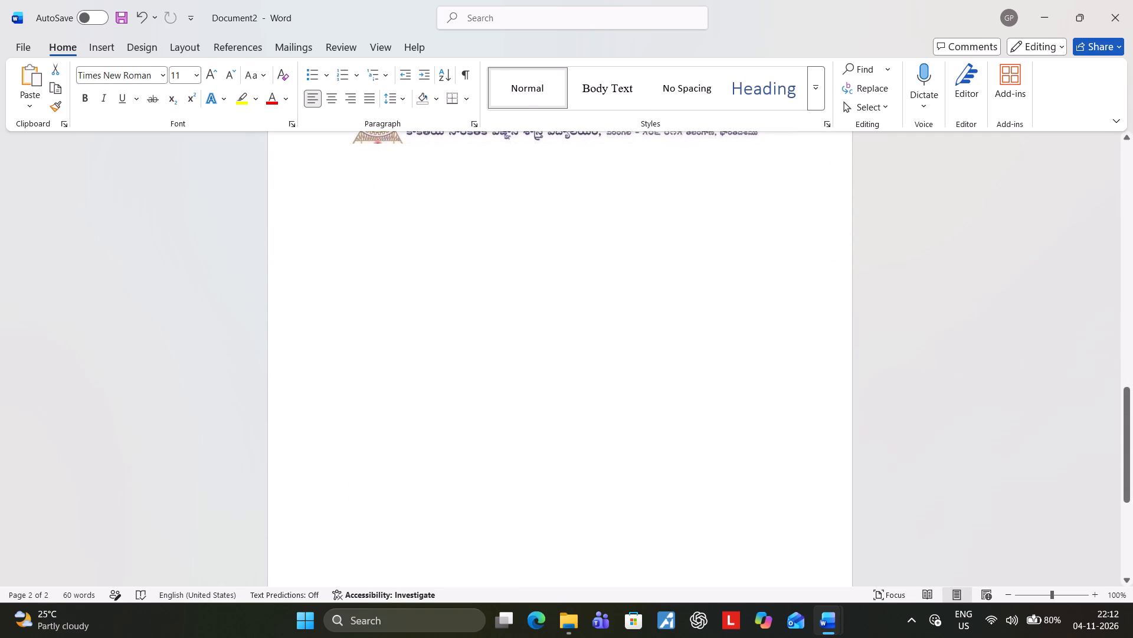
{"action": "scroll", "coordinate": [771, 402], "scroll_direction": "down", "scroll_amount": 5}
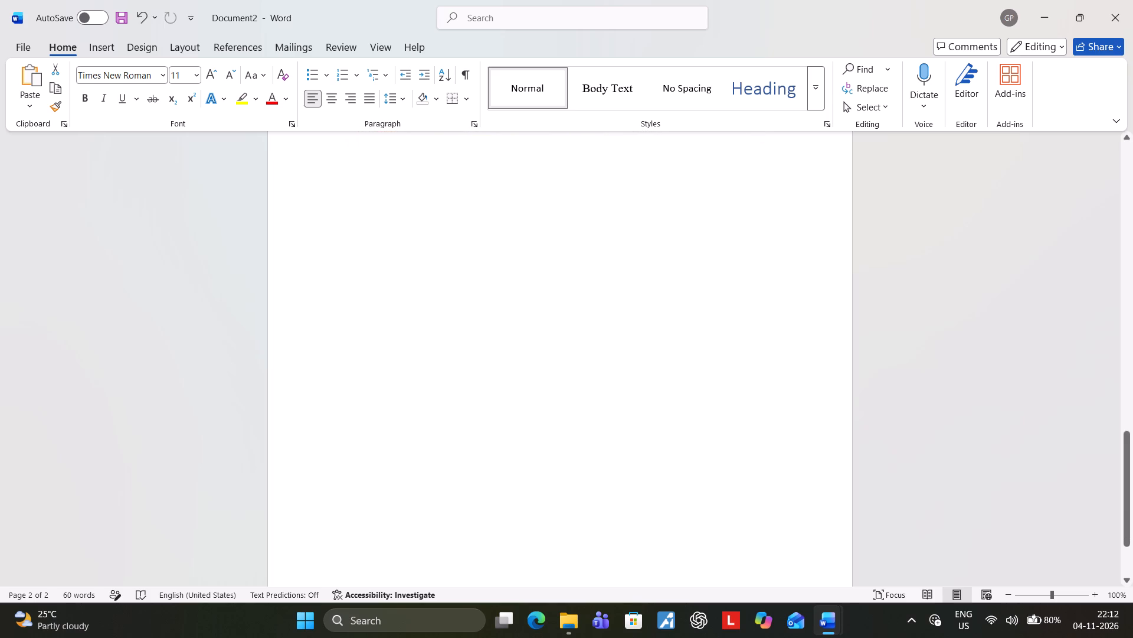
{"action": "scroll", "coordinate": [805, 509], "scroll_direction": "up", "scroll_amount": 10}
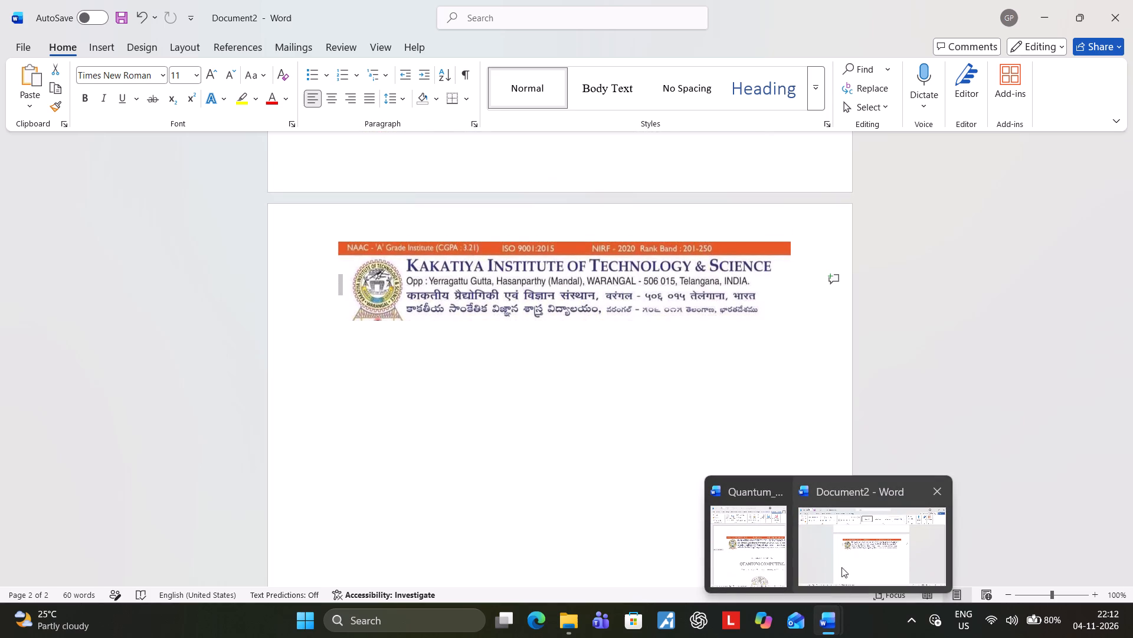
{"action": "left_click", "coordinate": [1024, 42]}
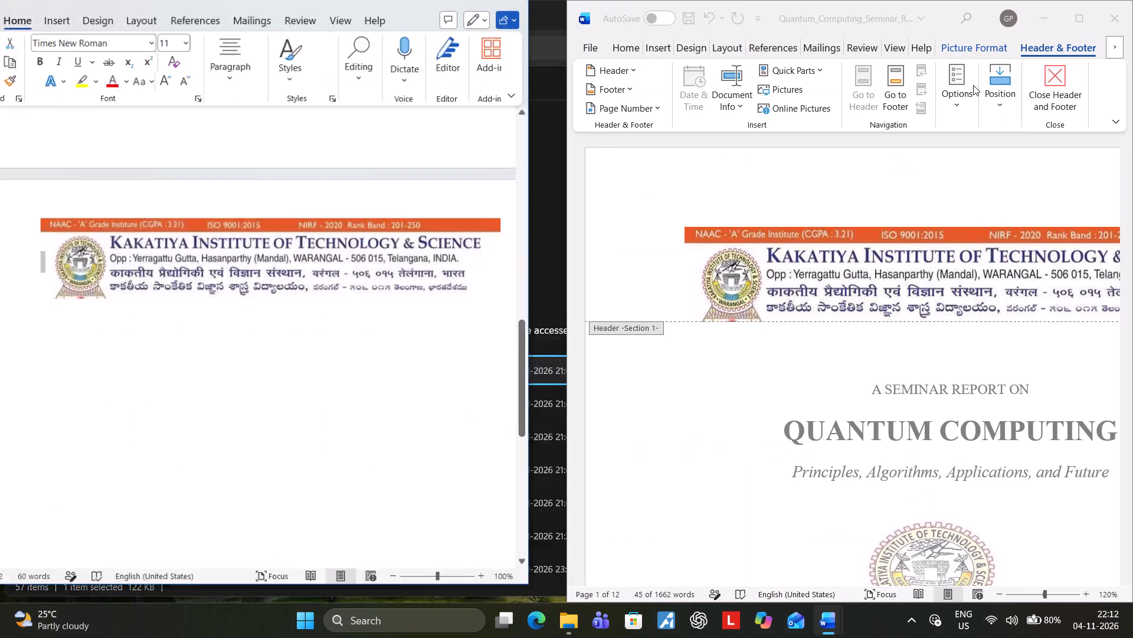
{"action": "scroll", "coordinate": [824, 287], "scroll_direction": "down", "scroll_amount": 3}
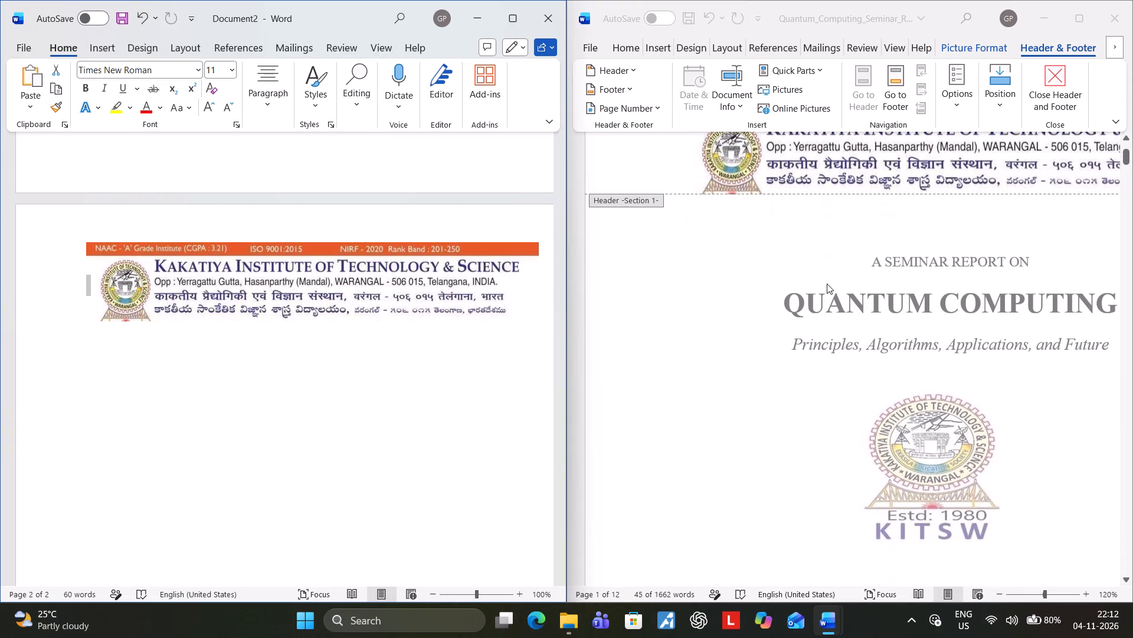
{"action": "scroll", "coordinate": [829, 279], "scroll_direction": "down", "scroll_amount": 4, "text": "ctrl+shift"}
{"action": "scroll", "coordinate": [829, 278], "scroll_direction": "up", "scroll_amount": 3, "text": "ctrl+shift"}
{"action": "left_click", "coordinate": [836, 297]}
{"action": "scroll", "coordinate": [836, 297], "scroll_direction": "down", "scroll_amount": 6, "text": "ctrl"}
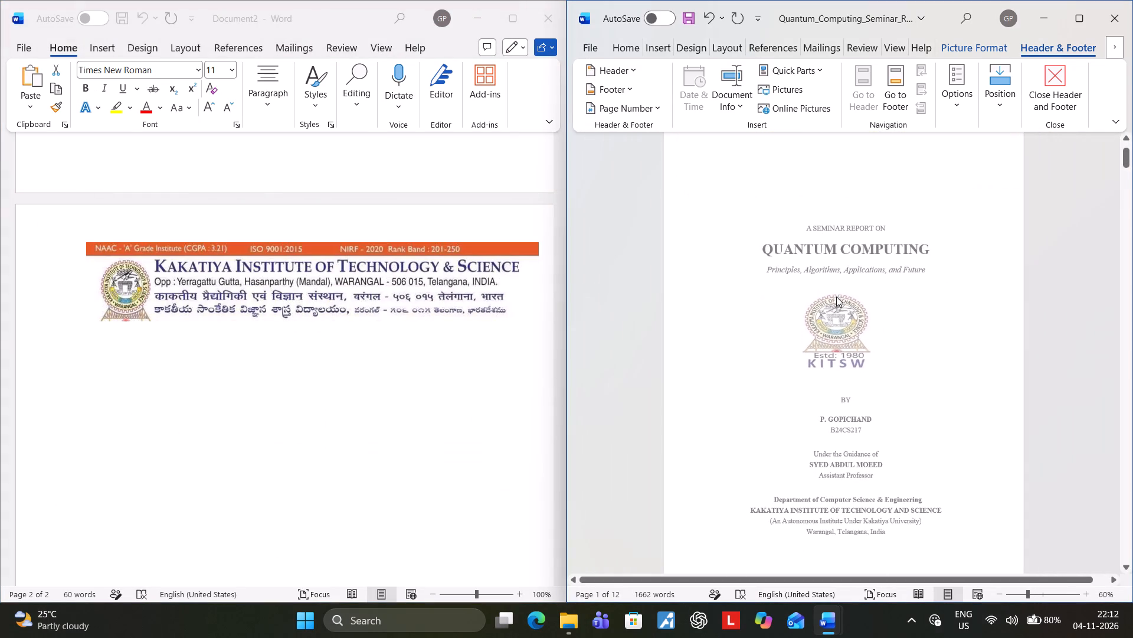
{"action": "scroll", "coordinate": [836, 297], "scroll_direction": "down", "scroll_amount": 3, "text": "ctrl"}
{"action": "scroll", "coordinate": [836, 297], "scroll_direction": "up", "scroll_amount": 1}
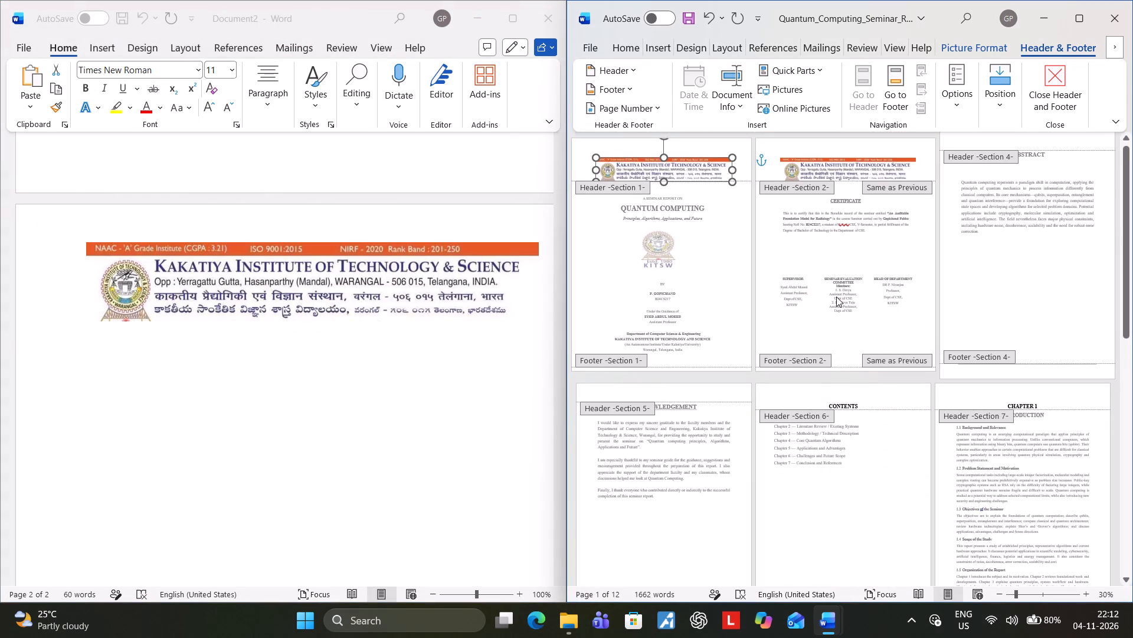
{"action": "scroll", "coordinate": [836, 297], "scroll_direction": "up", "scroll_amount": 2, "text": "ctrl"}
{"action": "scroll", "coordinate": [836, 297], "scroll_direction": "down", "scroll_amount": 6}
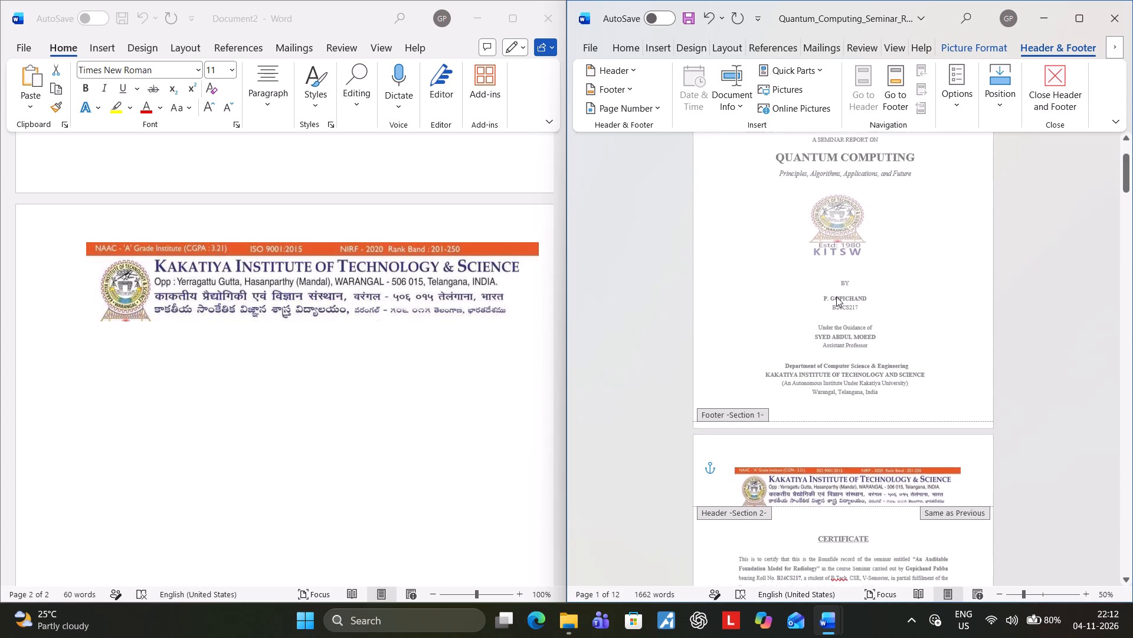
{"action": "scroll", "coordinate": [263, 310], "scroll_direction": "up", "scroll_amount": 6}
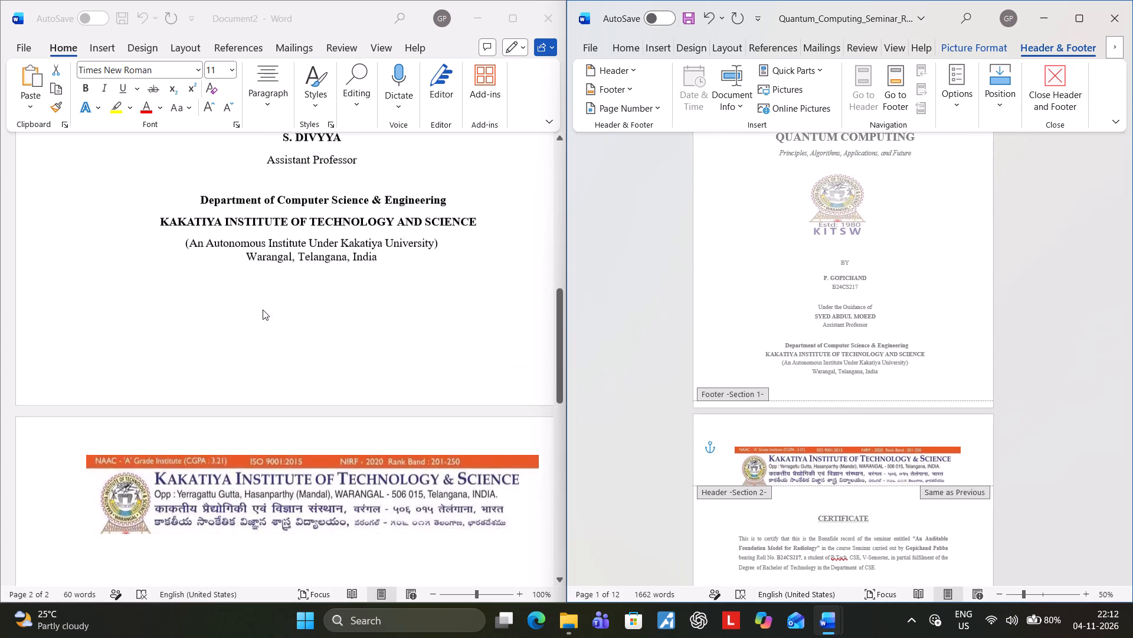
{"action": "scroll", "coordinate": [263, 310], "scroll_direction": "down", "scroll_amount": 4, "text": "ctrl"}
{"action": "scroll", "coordinate": [284, 306], "scroll_direction": "up", "scroll_amount": 10}
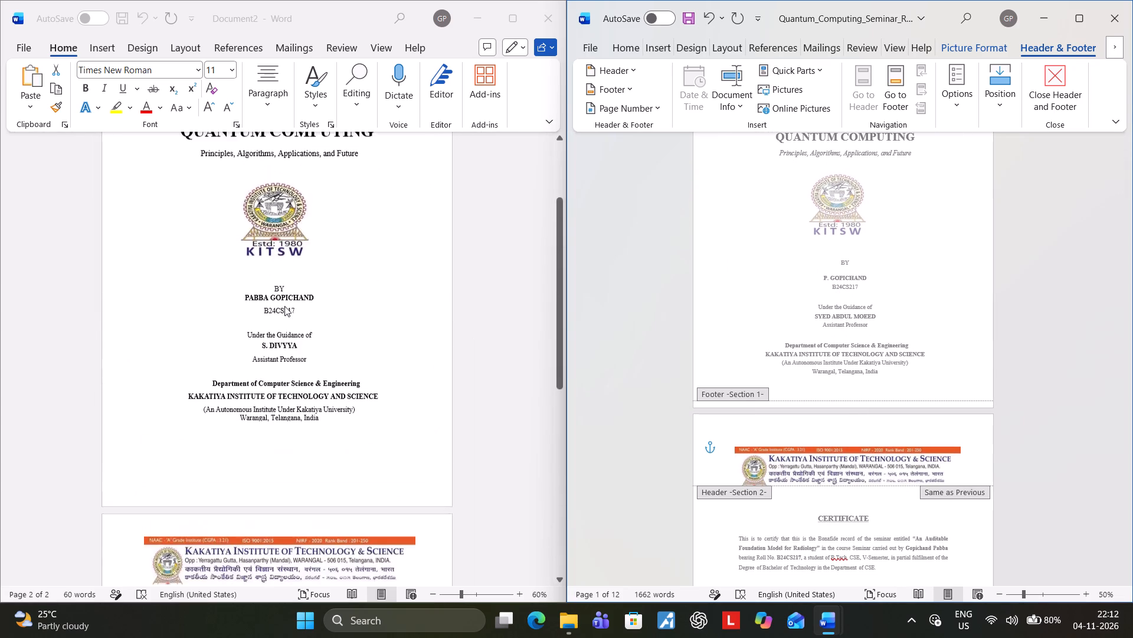
{"action": "scroll", "coordinate": [284, 306], "scroll_direction": "up", "scroll_amount": 5}
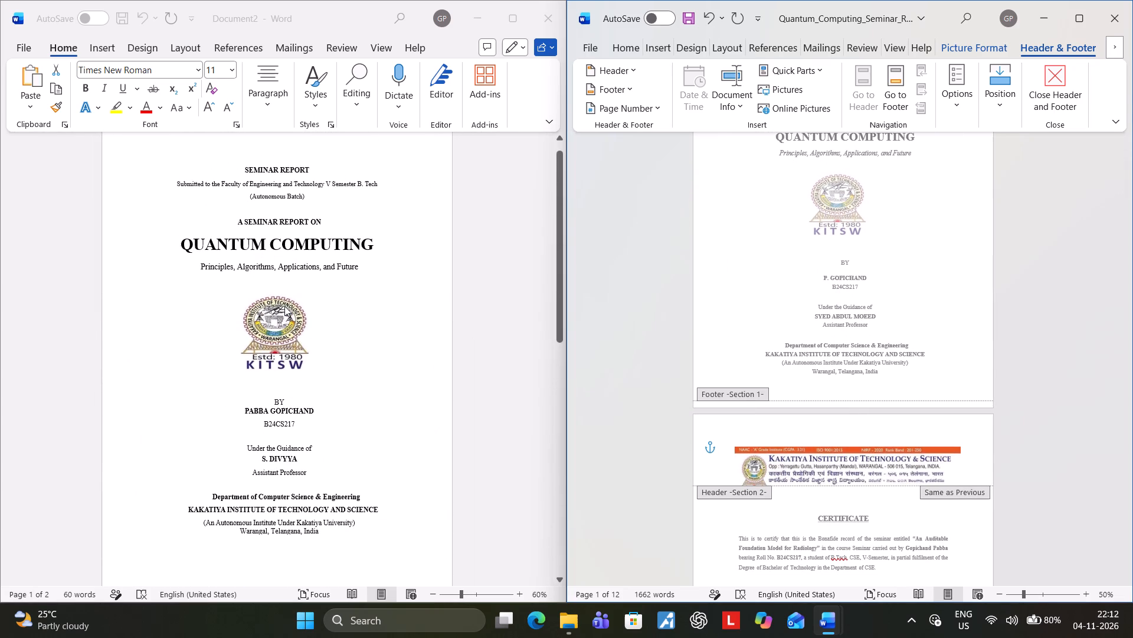
{"action": "scroll", "coordinate": [367, 319], "scroll_direction": "down", "scroll_amount": 6}
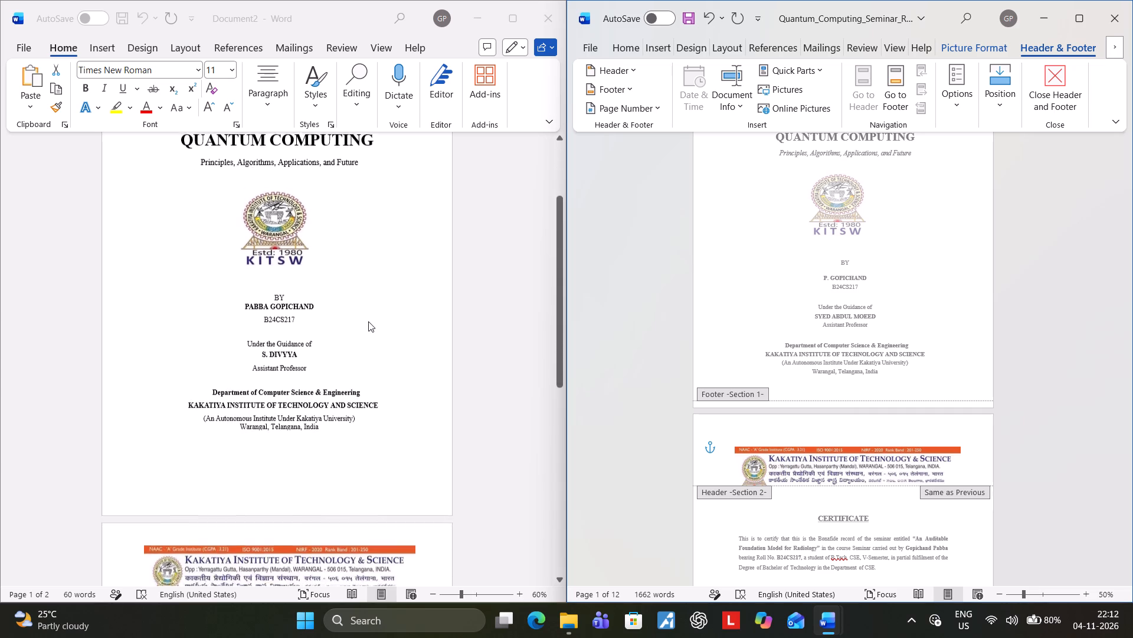
{"action": "scroll", "coordinate": [368, 321], "scroll_direction": "down", "scroll_amount": 20}
{"action": "scroll", "coordinate": [368, 321], "scroll_direction": "down", "scroll_amount": 1}
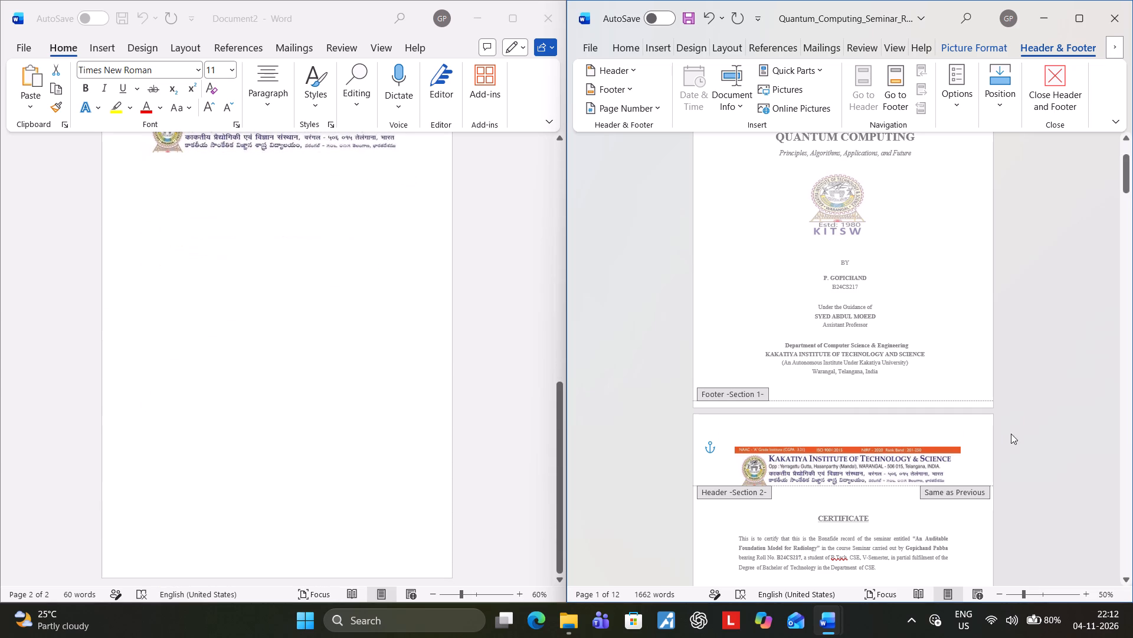
{"action": "scroll", "coordinate": [1011, 434], "scroll_direction": "down", "scroll_amount": 9}
{"action": "scroll", "coordinate": [961, 417], "scroll_direction": "down", "scroll_amount": 2}
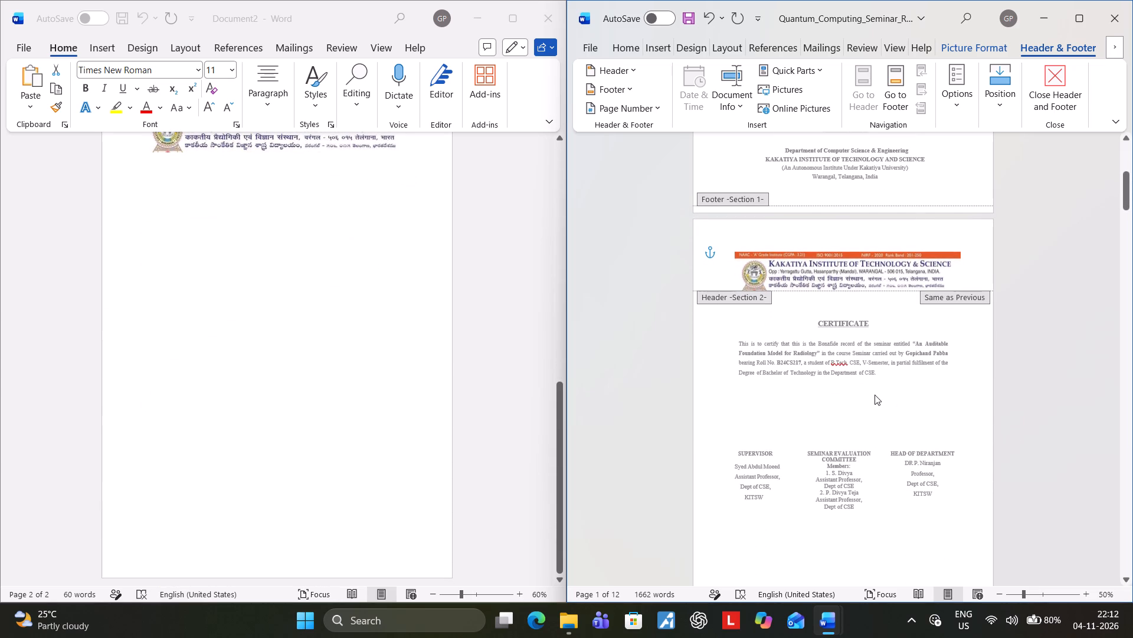
Copy the CERTIFICATE heading and the bonafide-record paragraph below it from the original report's second page.
{"action": "double_click", "coordinate": [875, 395]}
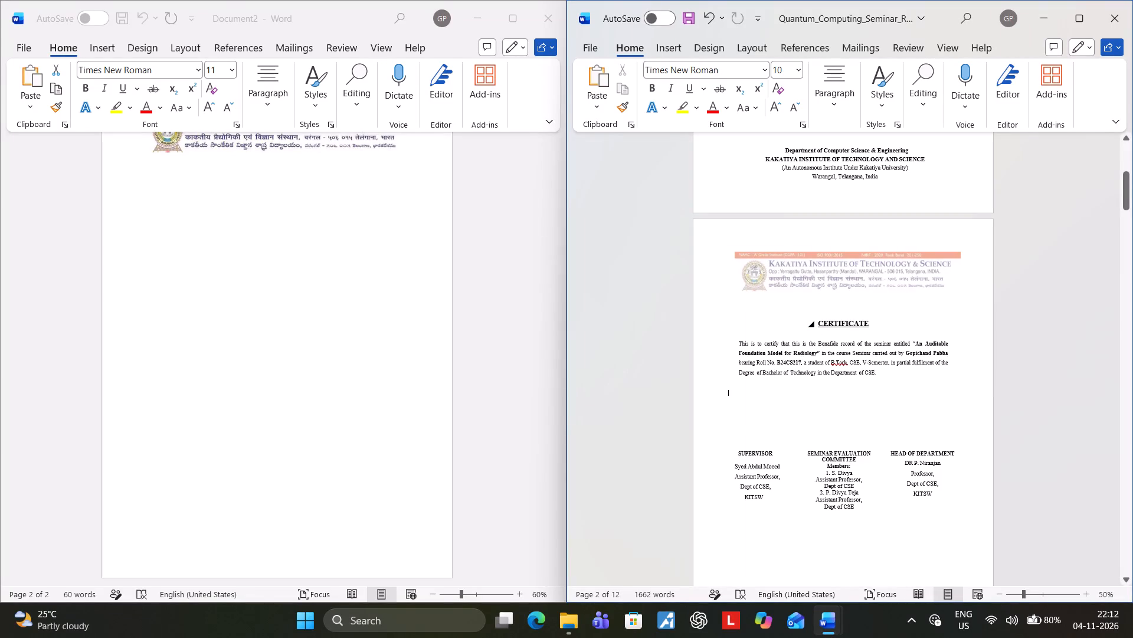
{"action": "left_click_drag", "start_coordinate": [818, 322], "coordinate": [876, 386]}
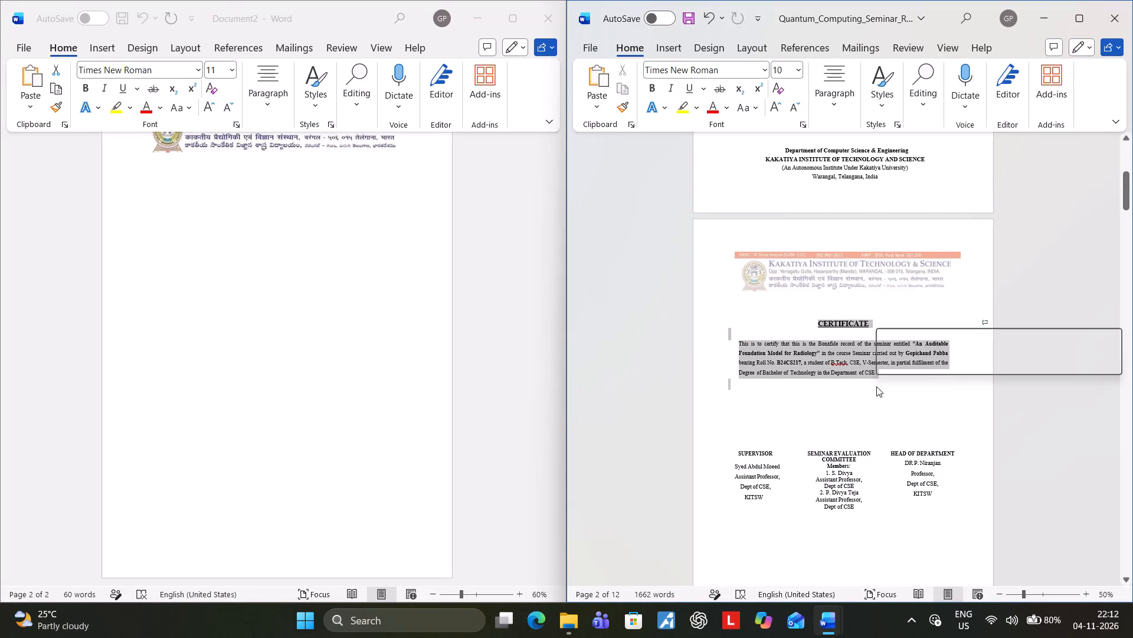
{"action": "key", "text": "ctrl+c"}
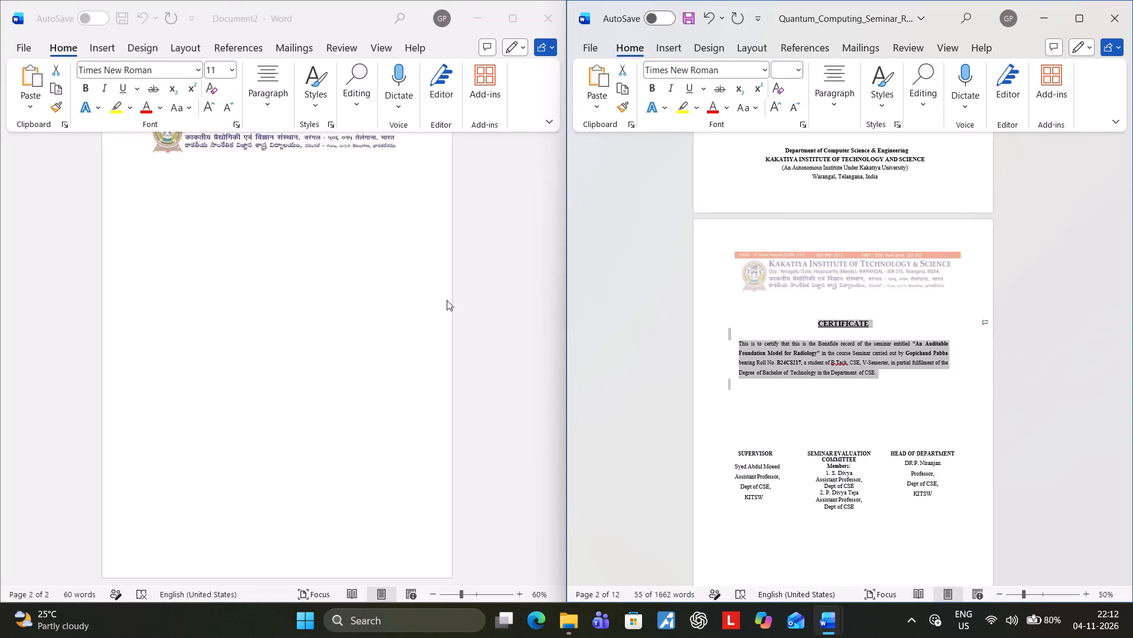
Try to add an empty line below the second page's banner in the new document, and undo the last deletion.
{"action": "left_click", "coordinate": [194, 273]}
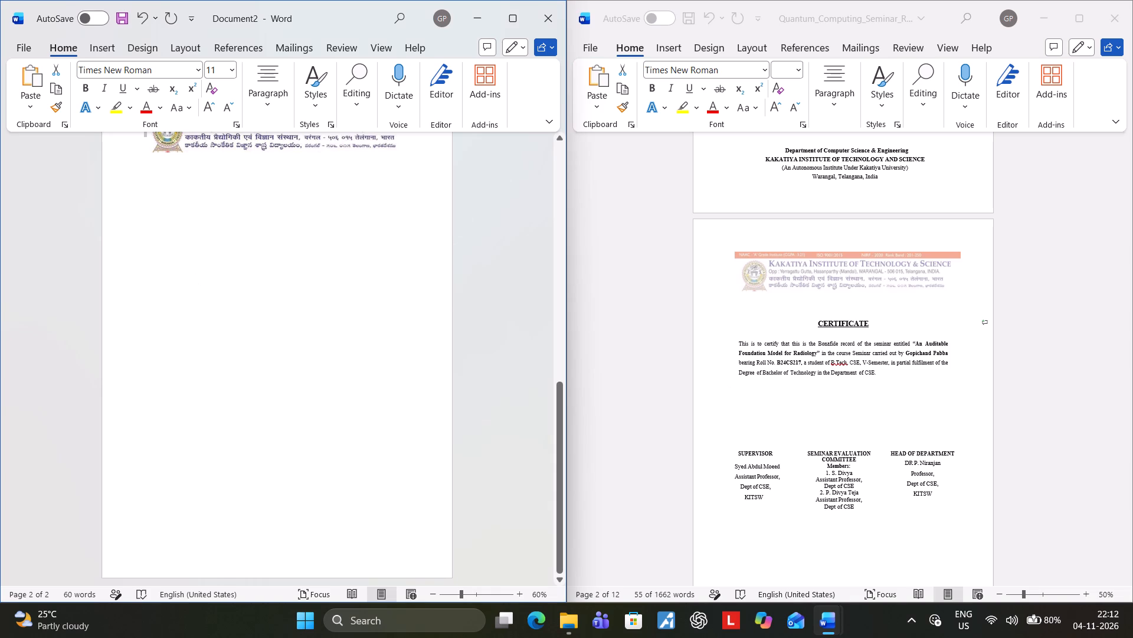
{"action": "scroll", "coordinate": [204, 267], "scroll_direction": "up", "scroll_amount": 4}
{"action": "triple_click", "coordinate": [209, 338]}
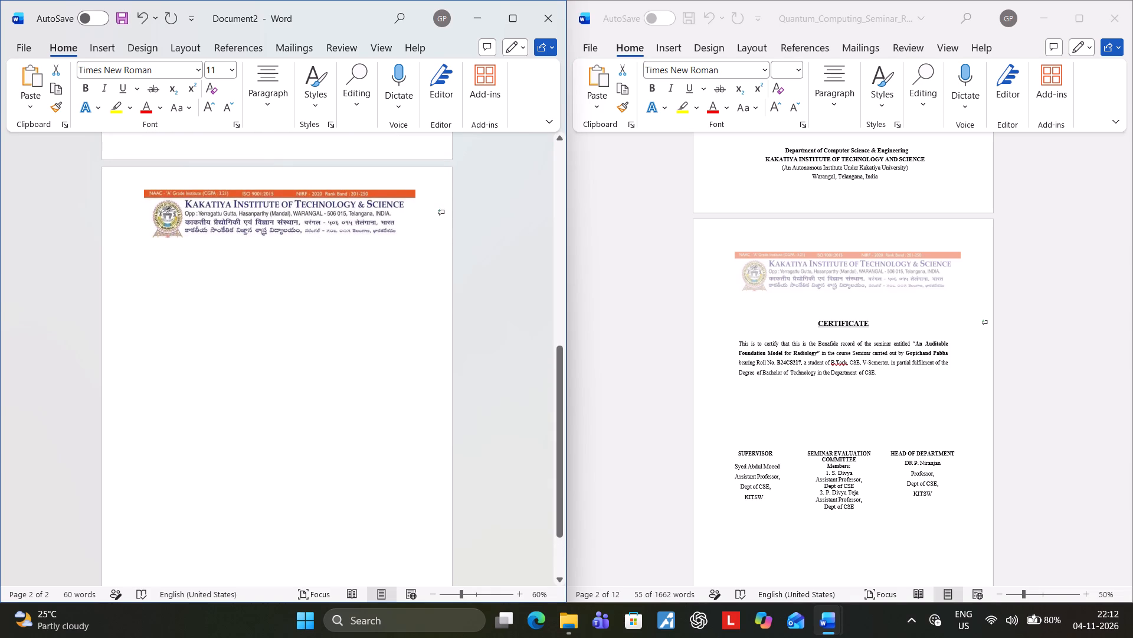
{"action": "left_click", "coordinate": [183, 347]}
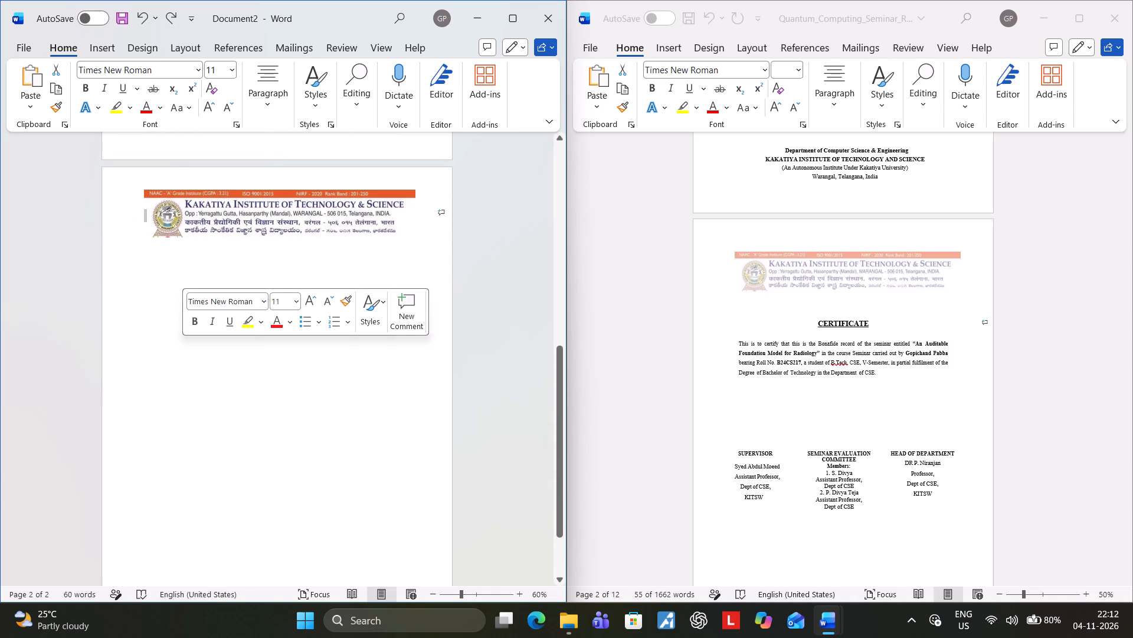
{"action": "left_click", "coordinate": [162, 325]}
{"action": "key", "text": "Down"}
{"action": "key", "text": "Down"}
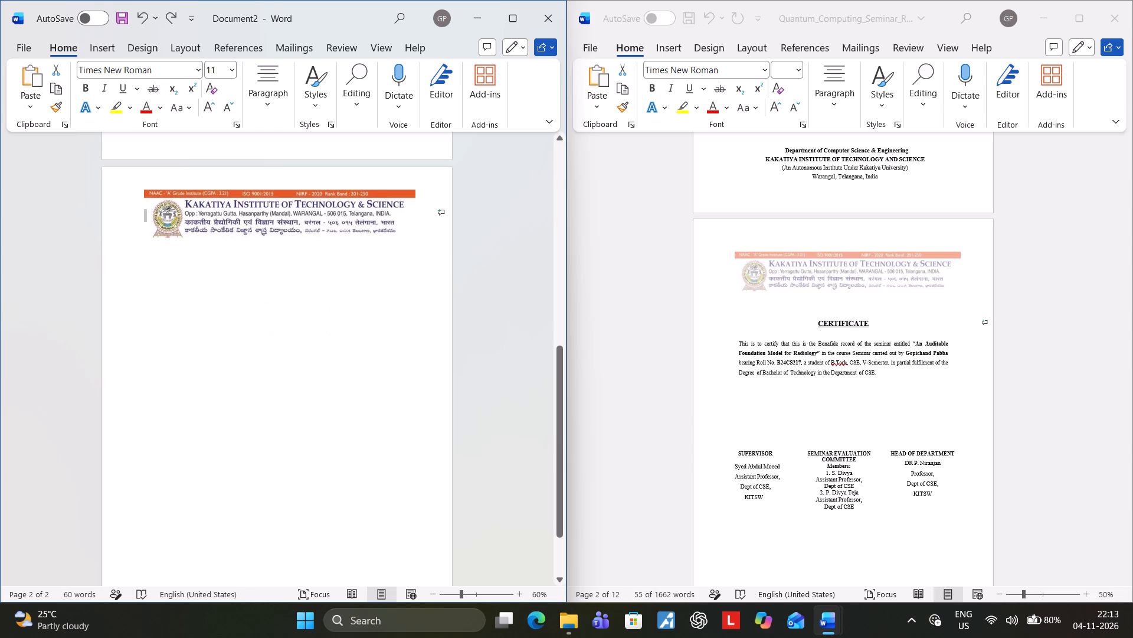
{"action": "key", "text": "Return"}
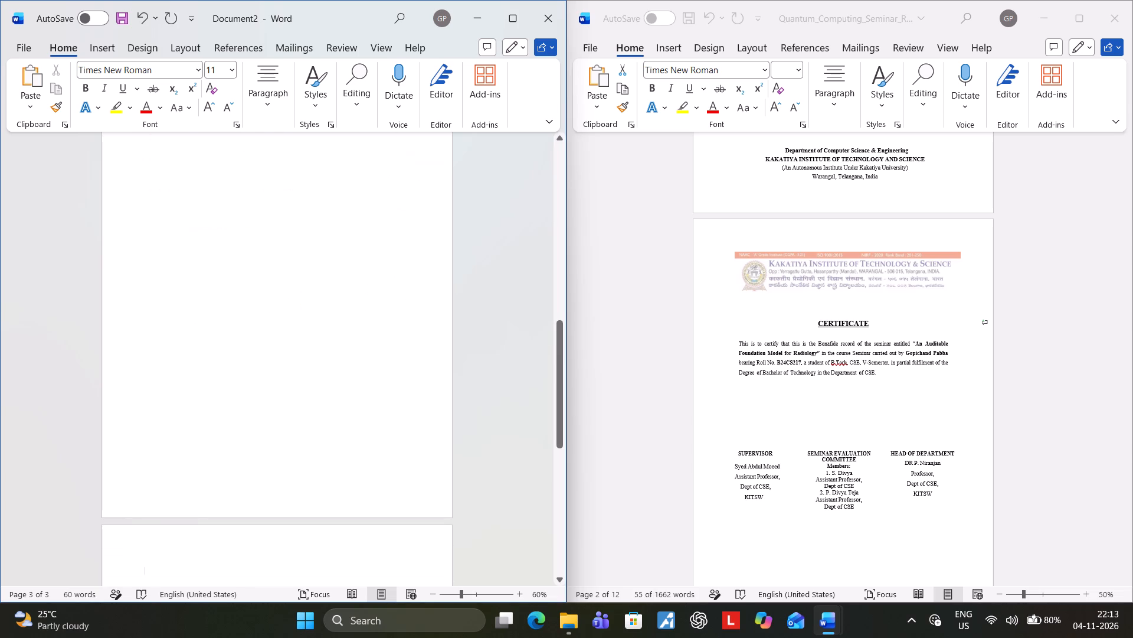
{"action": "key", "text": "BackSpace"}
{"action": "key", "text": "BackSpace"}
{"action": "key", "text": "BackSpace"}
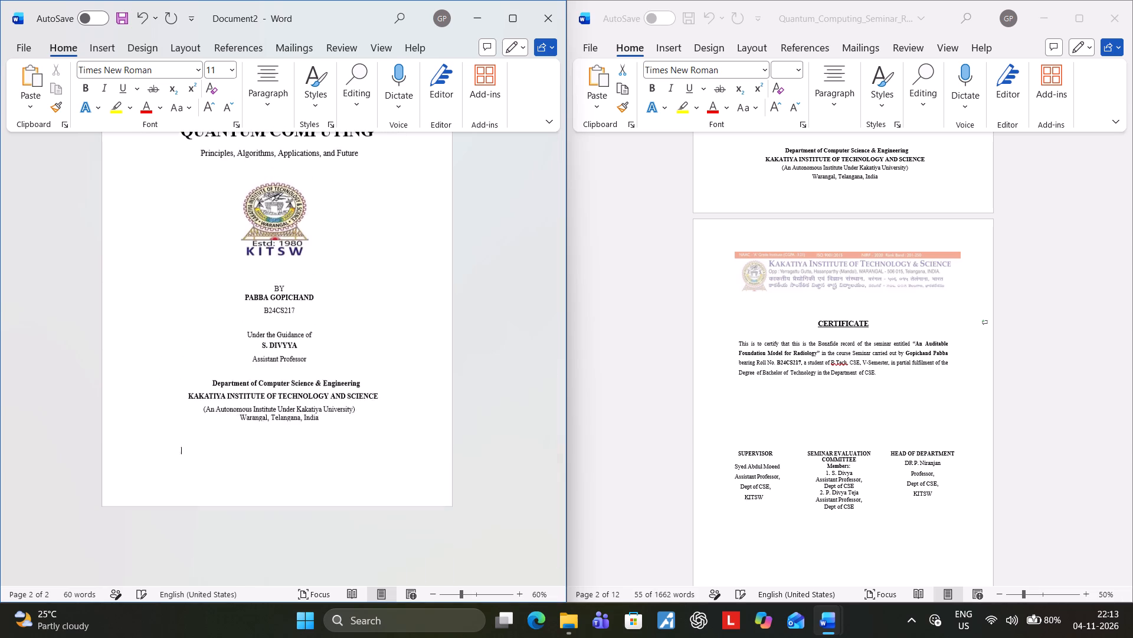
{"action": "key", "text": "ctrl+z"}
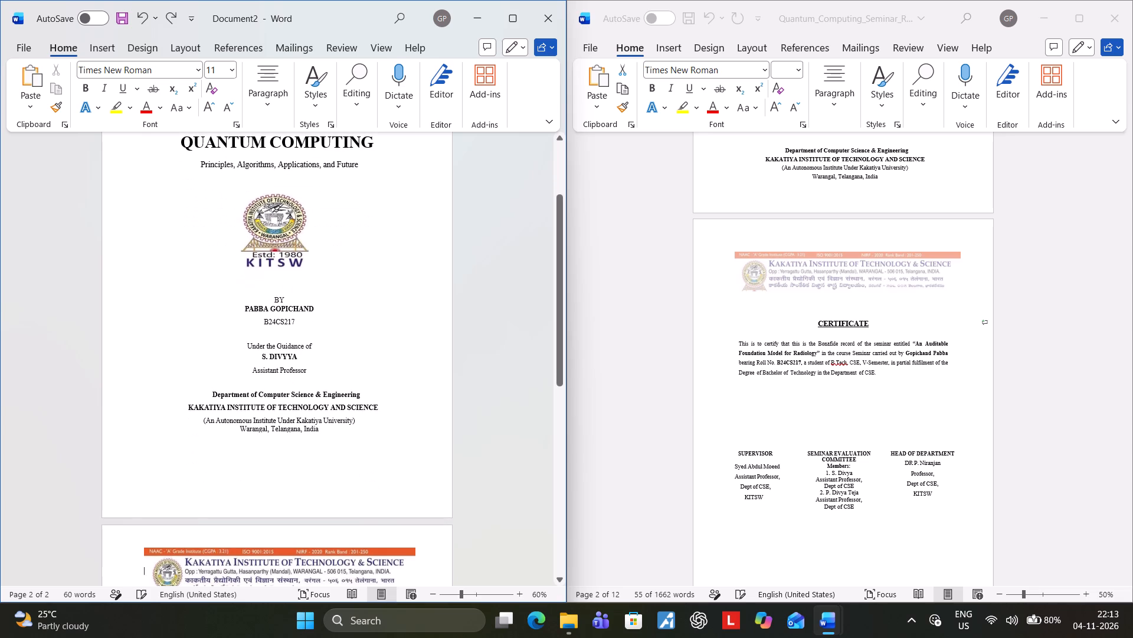
Add blank lines below the banner on the new document's second page and paste the copied certificate text there.
{"action": "scroll", "coordinate": [170, 321], "scroll_direction": "down", "scroll_amount": 8}
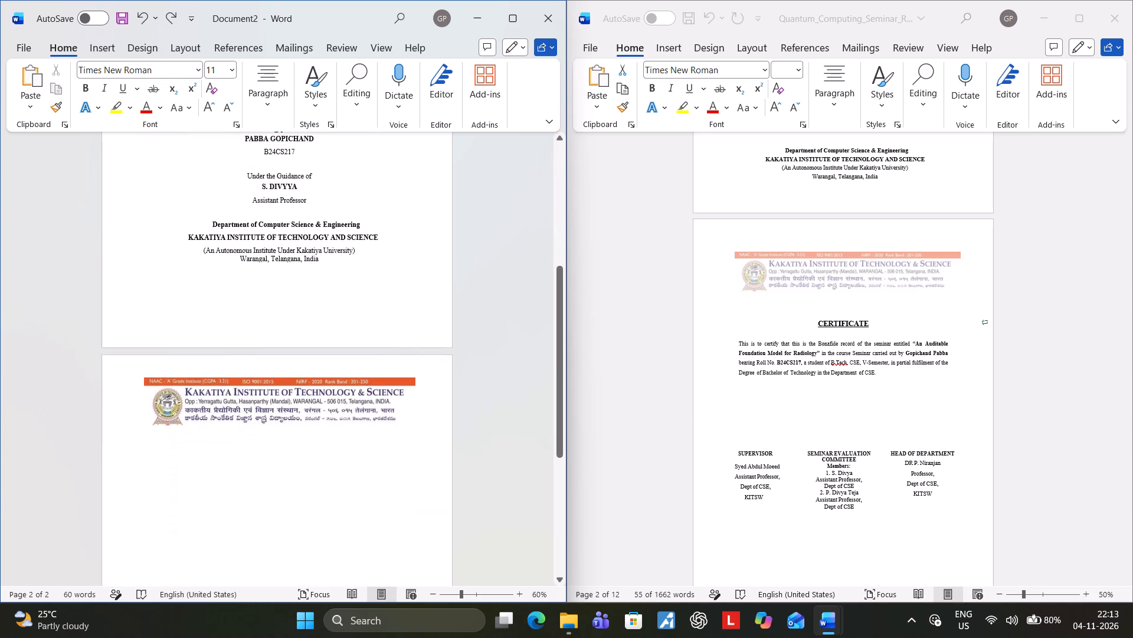
{"action": "key", "text": "Down"}
{"action": "key", "text": "Down"}
{"action": "key", "text": "Down"}
{"action": "key", "text": "Return"}
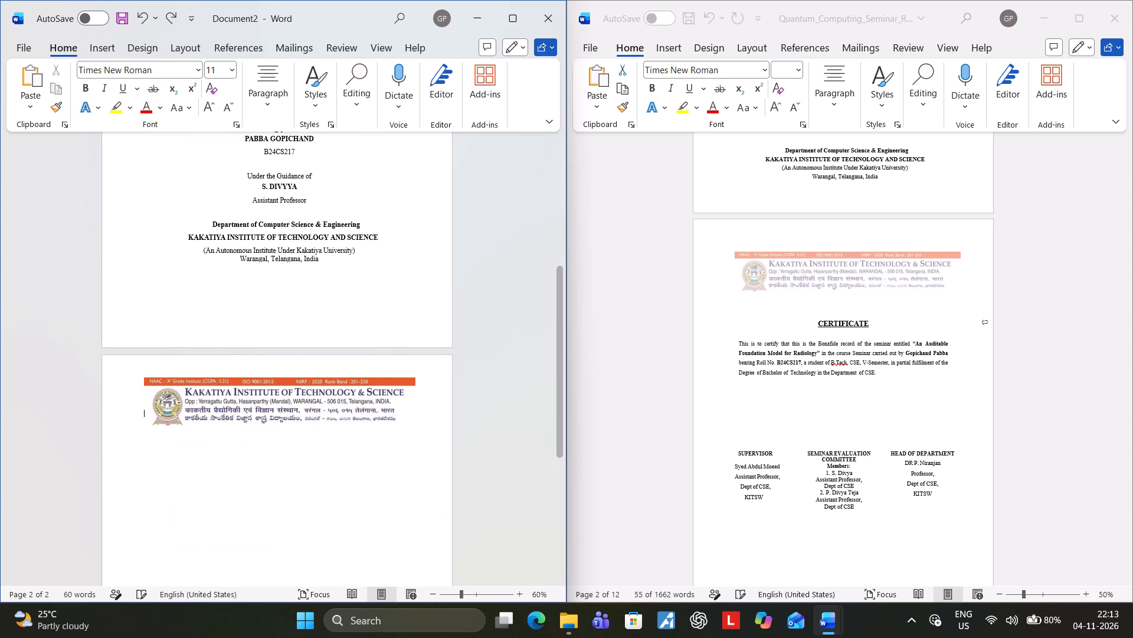
{"action": "key", "text": "Return"}
{"action": "key", "text": "Return"}
{"action": "key", "text": "Return"}
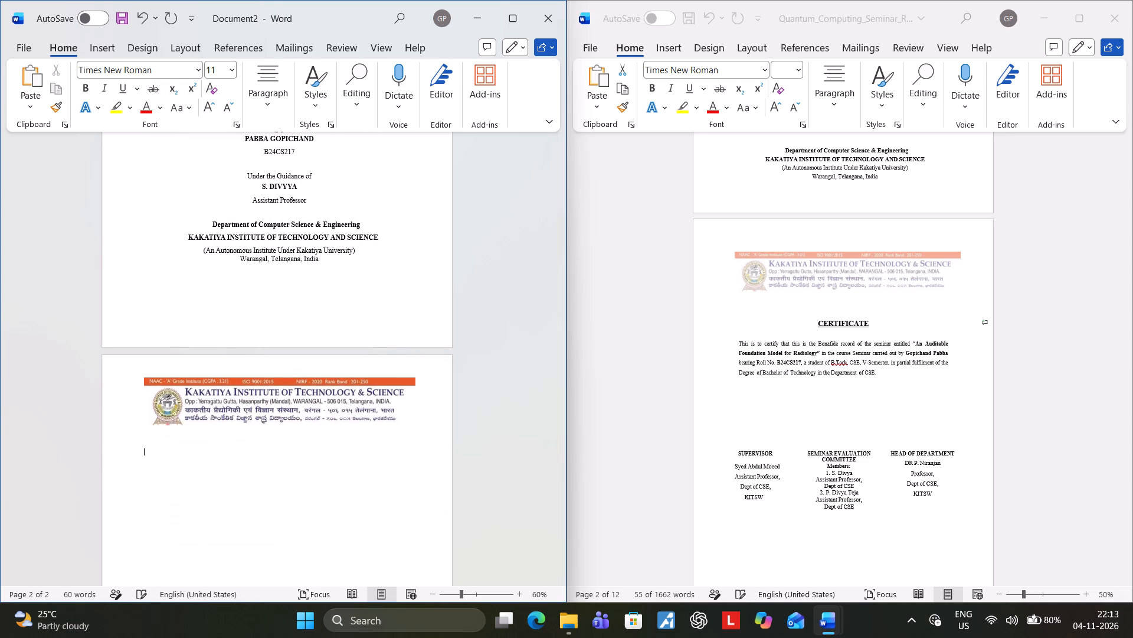
{"action": "key", "text": "Return"}
{"action": "key", "text": "ctrl+v"}
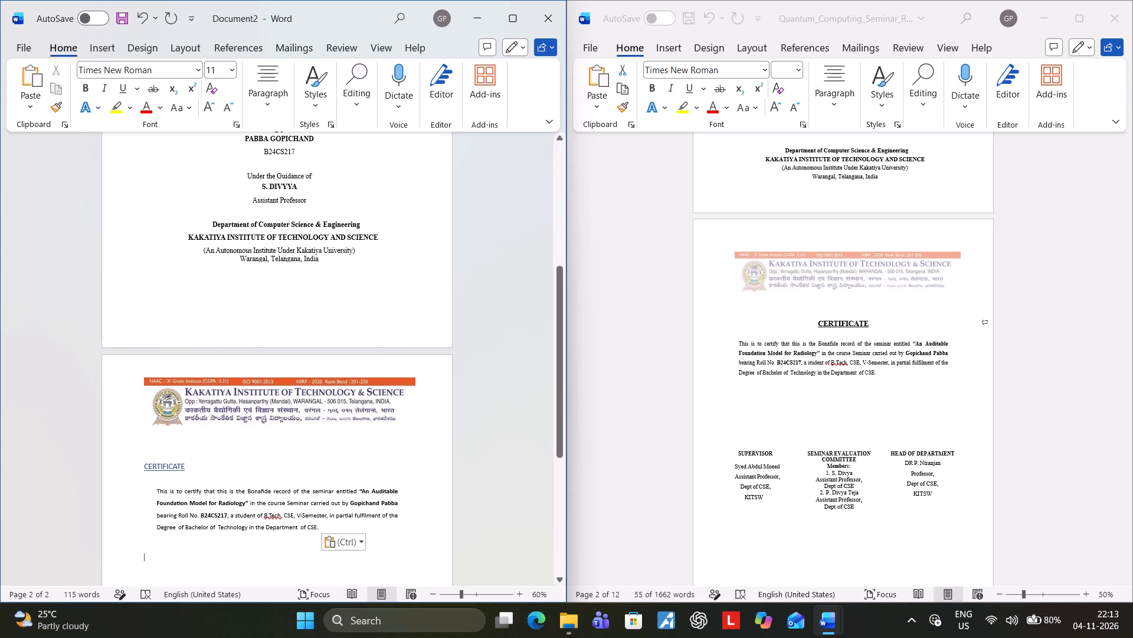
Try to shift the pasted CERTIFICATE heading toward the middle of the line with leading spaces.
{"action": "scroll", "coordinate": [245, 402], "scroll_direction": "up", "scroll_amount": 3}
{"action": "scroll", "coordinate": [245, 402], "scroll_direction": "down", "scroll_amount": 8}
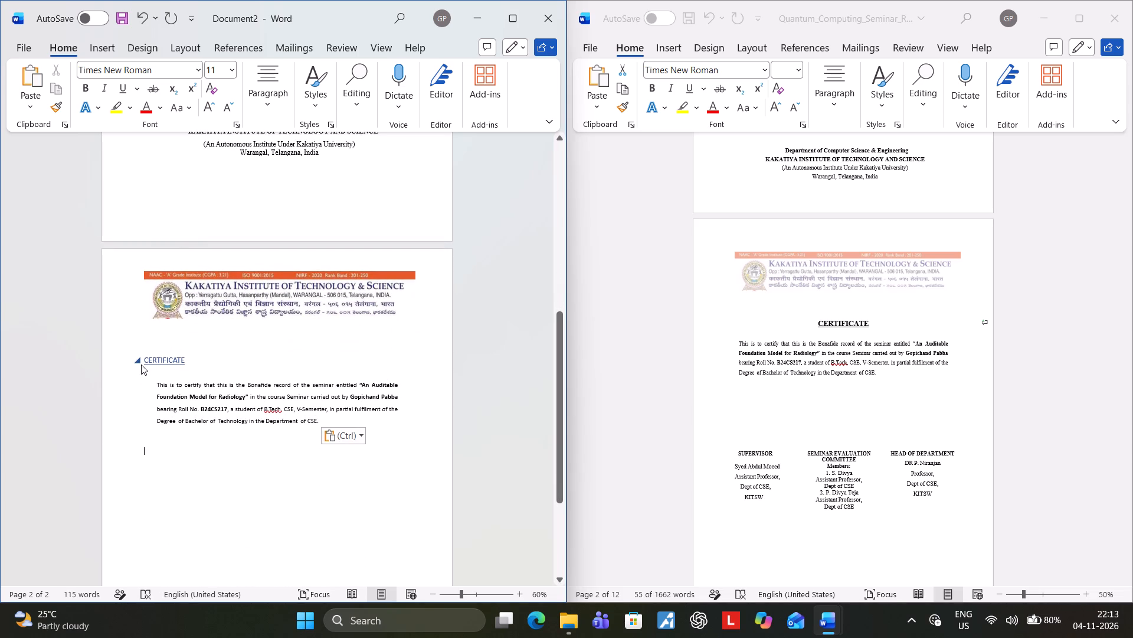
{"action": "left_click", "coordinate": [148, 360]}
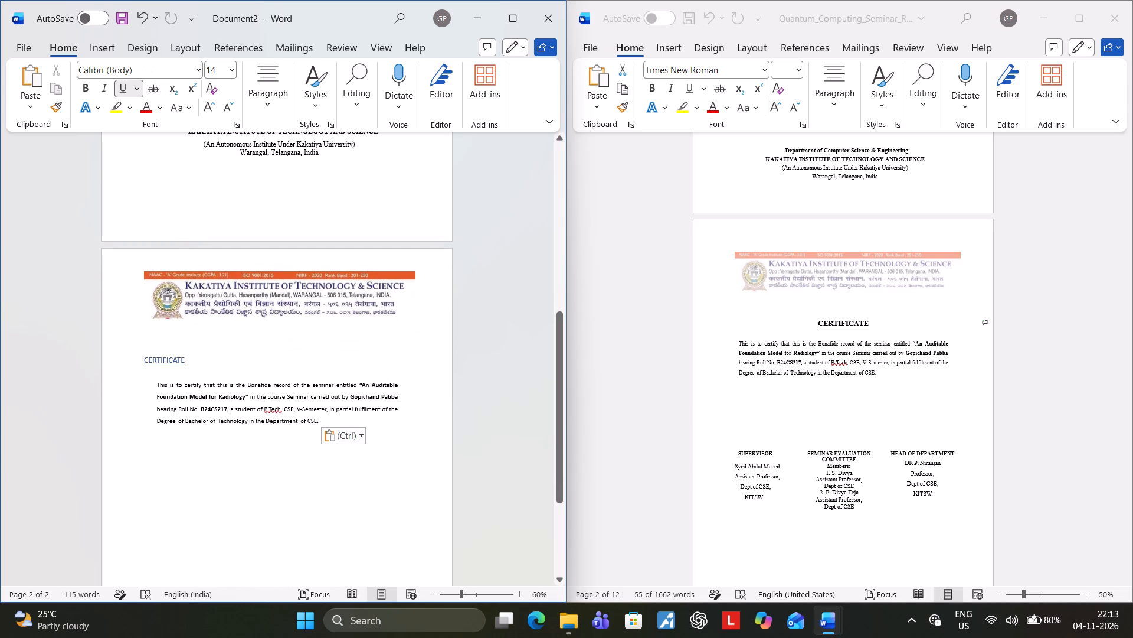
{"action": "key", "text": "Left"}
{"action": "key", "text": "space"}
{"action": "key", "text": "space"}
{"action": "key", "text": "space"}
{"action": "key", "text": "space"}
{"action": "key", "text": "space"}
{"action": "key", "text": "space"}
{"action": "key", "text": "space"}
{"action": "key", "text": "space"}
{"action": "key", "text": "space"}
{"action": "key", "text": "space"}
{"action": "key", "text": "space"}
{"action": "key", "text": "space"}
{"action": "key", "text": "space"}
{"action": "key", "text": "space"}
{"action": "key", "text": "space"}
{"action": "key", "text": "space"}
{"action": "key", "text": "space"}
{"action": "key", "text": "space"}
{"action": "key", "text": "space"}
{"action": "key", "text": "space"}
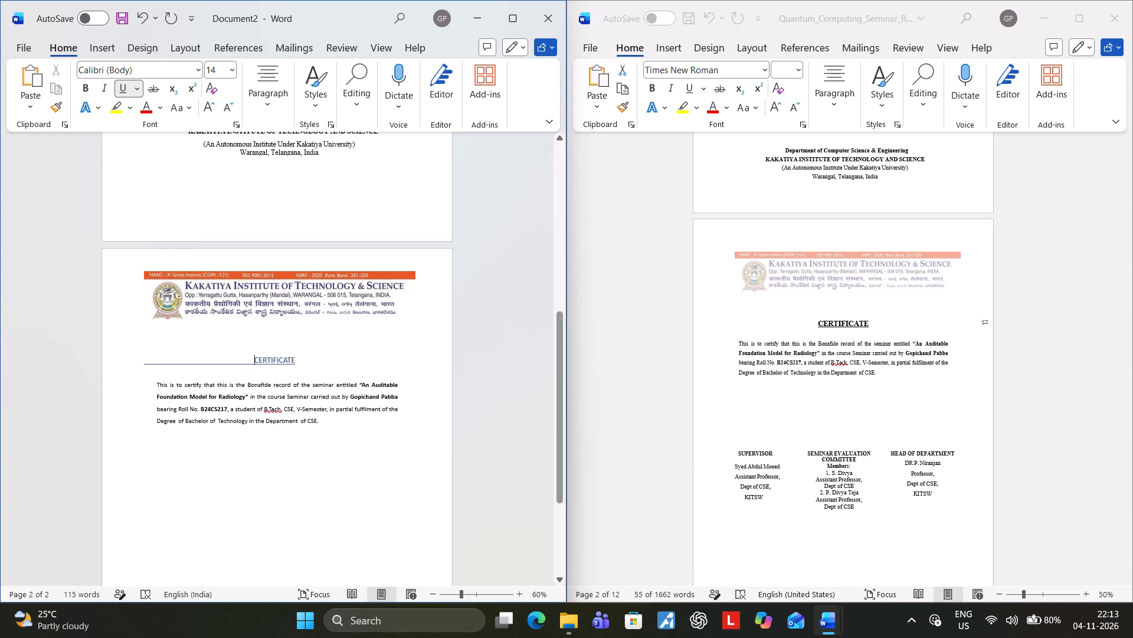
Delete the underlined spaces before the CERTIFICATE heading, together with one blank line above it.
{"action": "left_click_drag", "start_coordinate": [253, 362], "coordinate": [235, 359]}
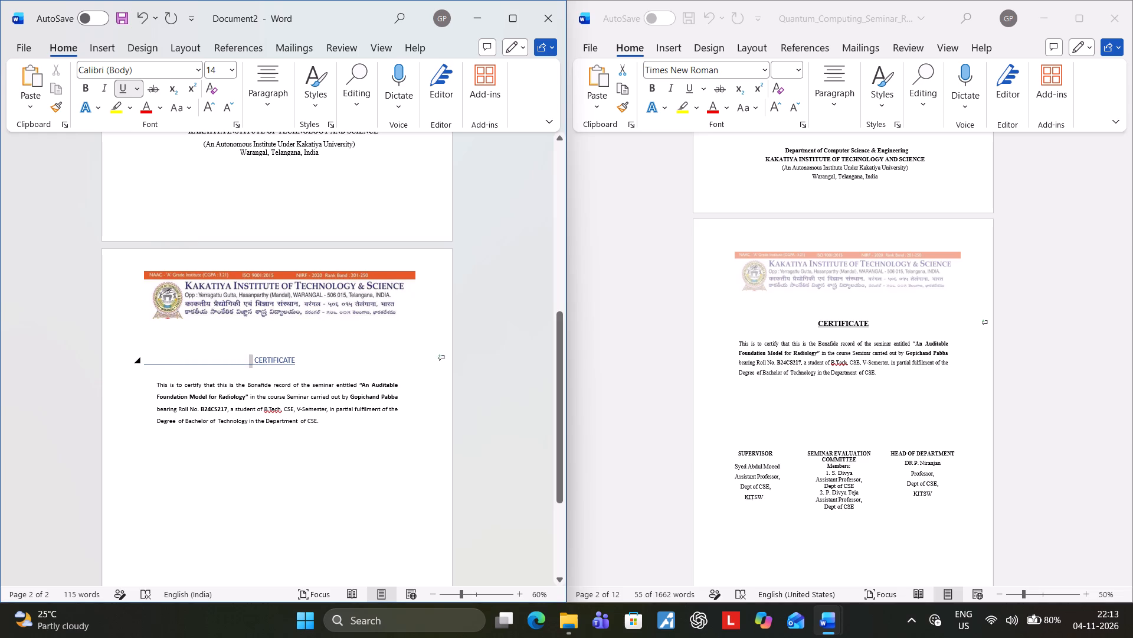
{"action": "left_click_drag", "start_coordinate": [235, 359], "coordinate": [129, 353]}
{"action": "key", "text": "BackSpace"}
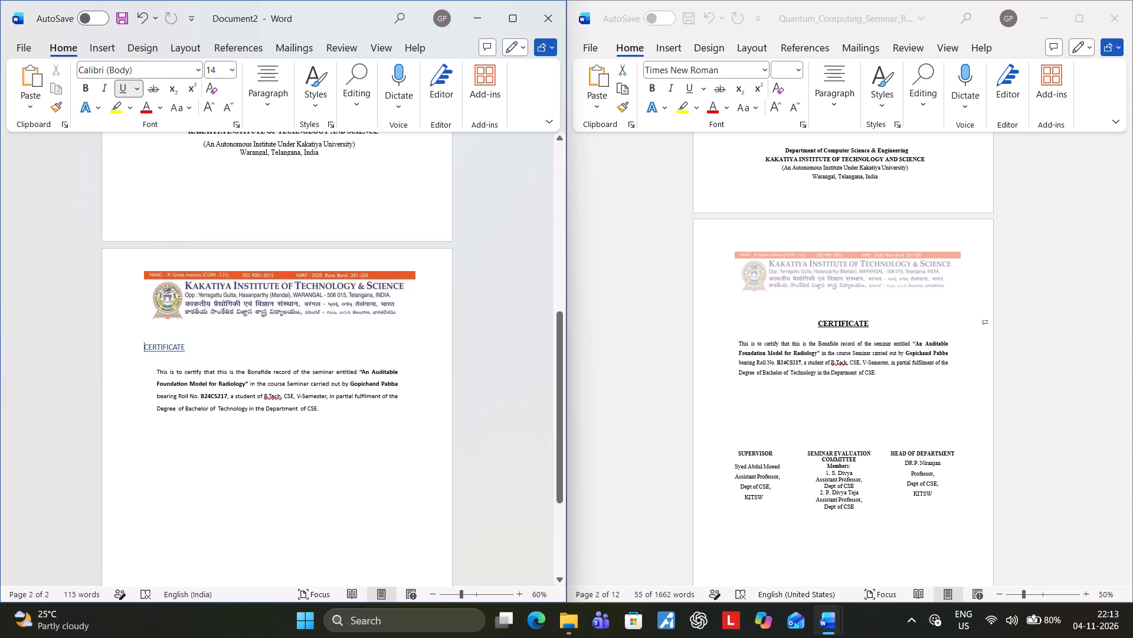
{"action": "key", "text": "space"}
{"action": "left_click_drag", "start_coordinate": [147, 347], "coordinate": [139, 347]}
{"action": "key", "text": "BackSpace"}
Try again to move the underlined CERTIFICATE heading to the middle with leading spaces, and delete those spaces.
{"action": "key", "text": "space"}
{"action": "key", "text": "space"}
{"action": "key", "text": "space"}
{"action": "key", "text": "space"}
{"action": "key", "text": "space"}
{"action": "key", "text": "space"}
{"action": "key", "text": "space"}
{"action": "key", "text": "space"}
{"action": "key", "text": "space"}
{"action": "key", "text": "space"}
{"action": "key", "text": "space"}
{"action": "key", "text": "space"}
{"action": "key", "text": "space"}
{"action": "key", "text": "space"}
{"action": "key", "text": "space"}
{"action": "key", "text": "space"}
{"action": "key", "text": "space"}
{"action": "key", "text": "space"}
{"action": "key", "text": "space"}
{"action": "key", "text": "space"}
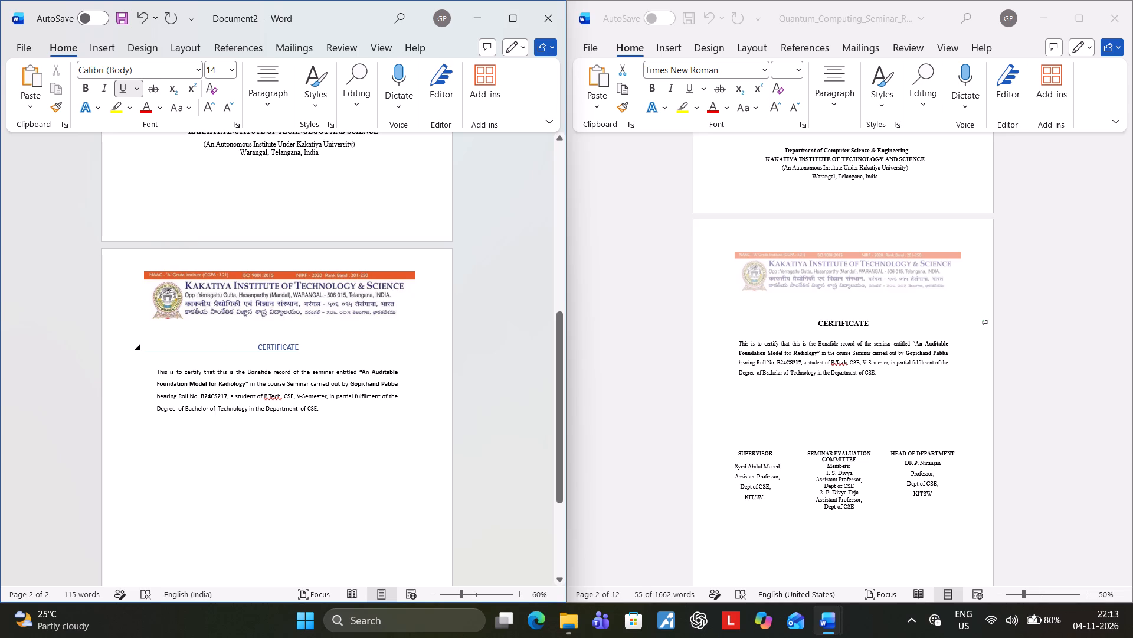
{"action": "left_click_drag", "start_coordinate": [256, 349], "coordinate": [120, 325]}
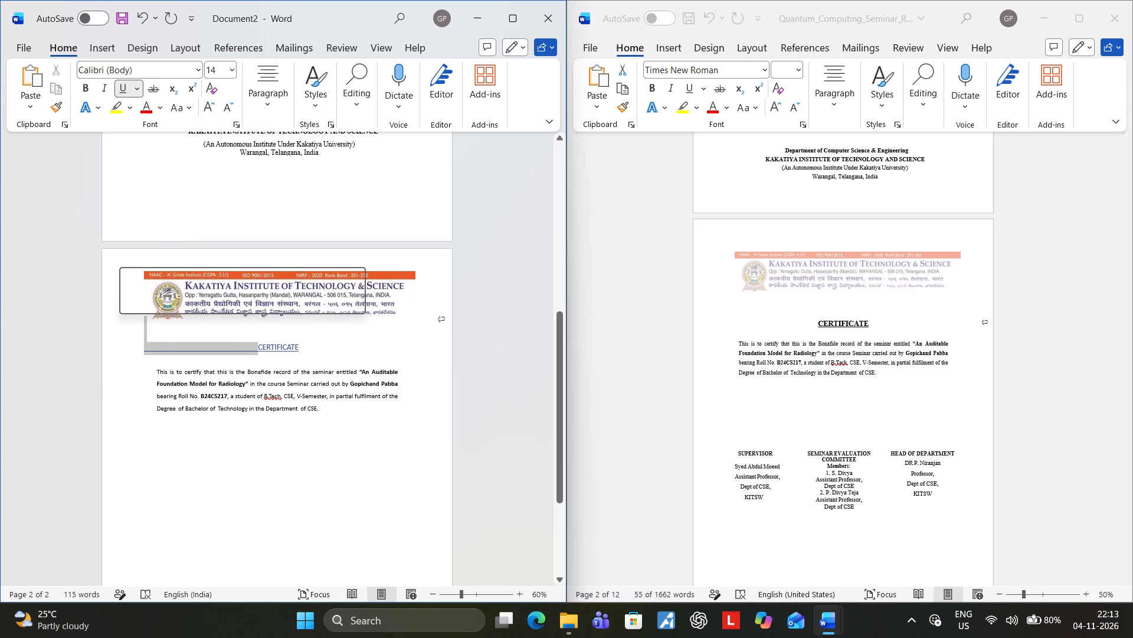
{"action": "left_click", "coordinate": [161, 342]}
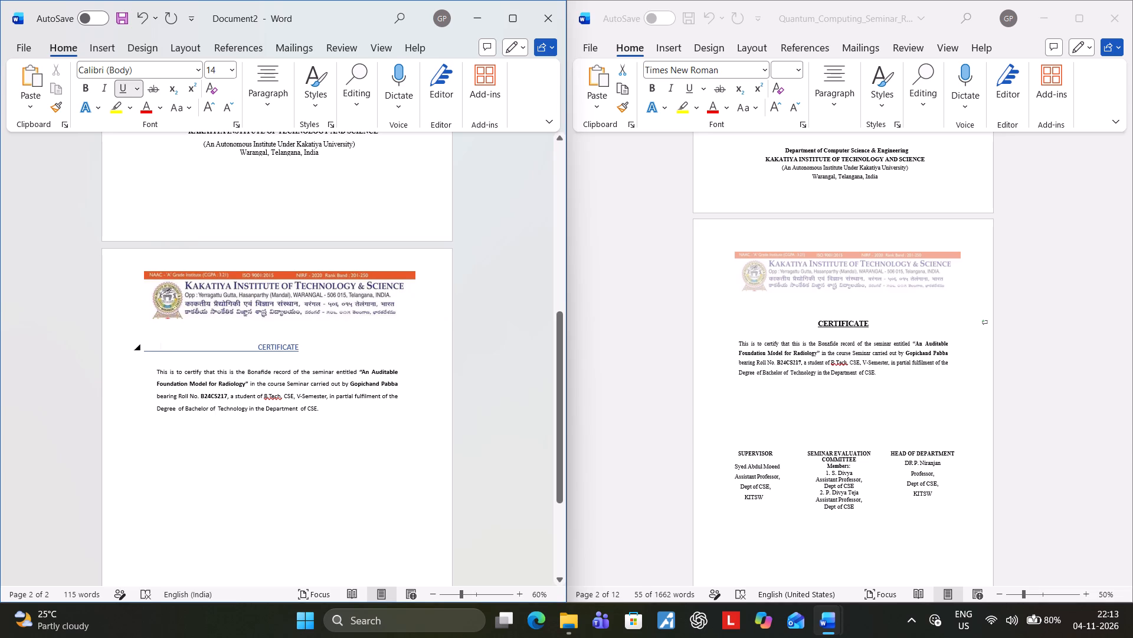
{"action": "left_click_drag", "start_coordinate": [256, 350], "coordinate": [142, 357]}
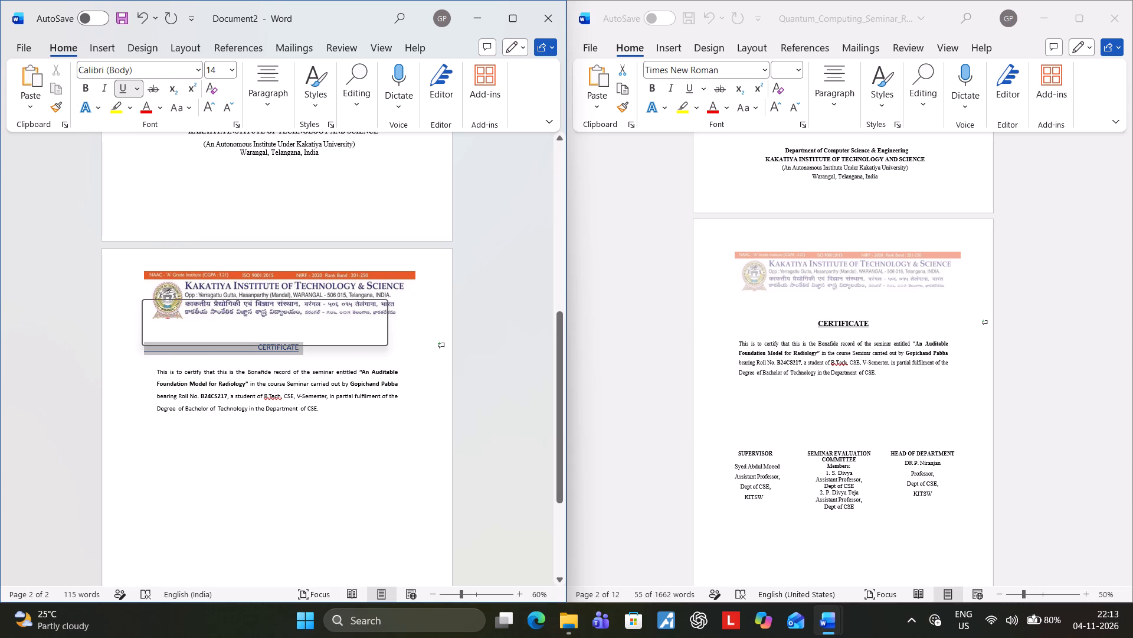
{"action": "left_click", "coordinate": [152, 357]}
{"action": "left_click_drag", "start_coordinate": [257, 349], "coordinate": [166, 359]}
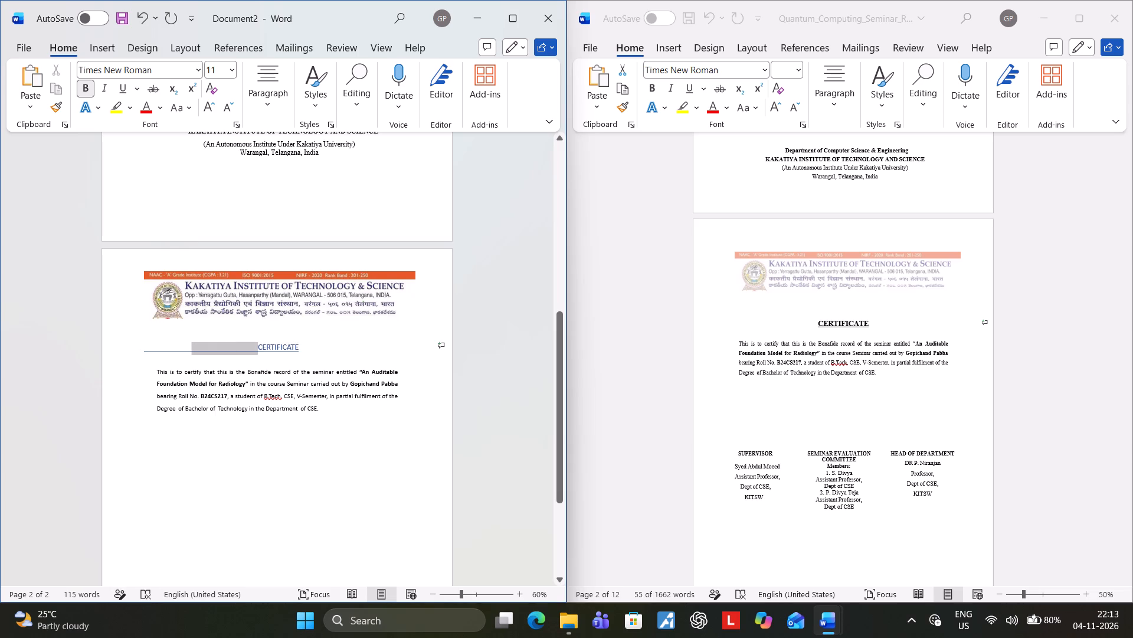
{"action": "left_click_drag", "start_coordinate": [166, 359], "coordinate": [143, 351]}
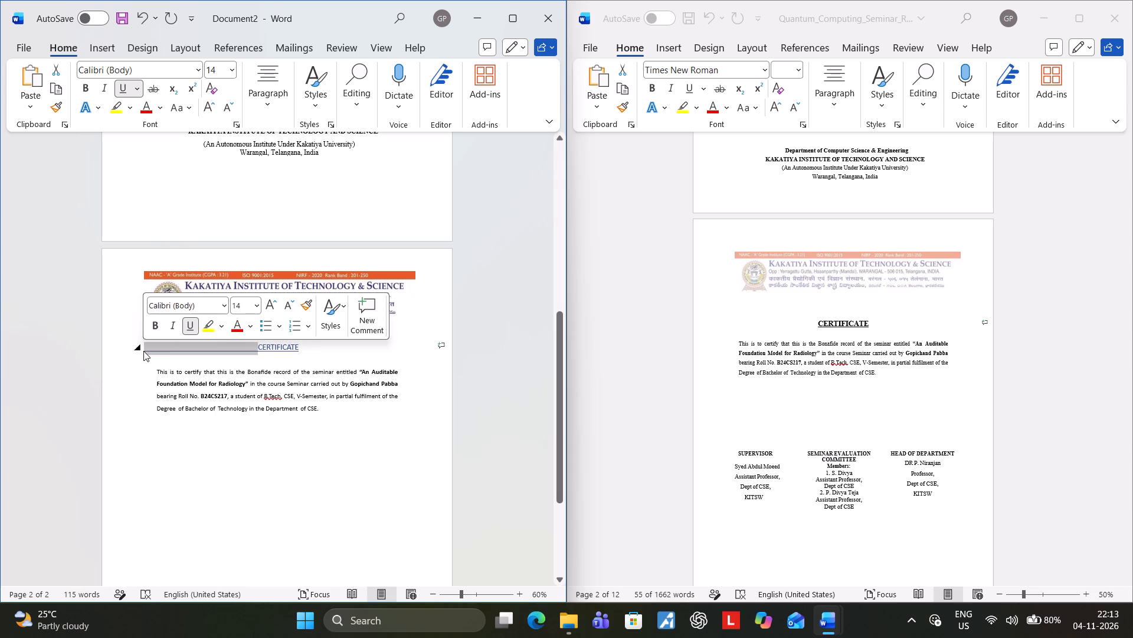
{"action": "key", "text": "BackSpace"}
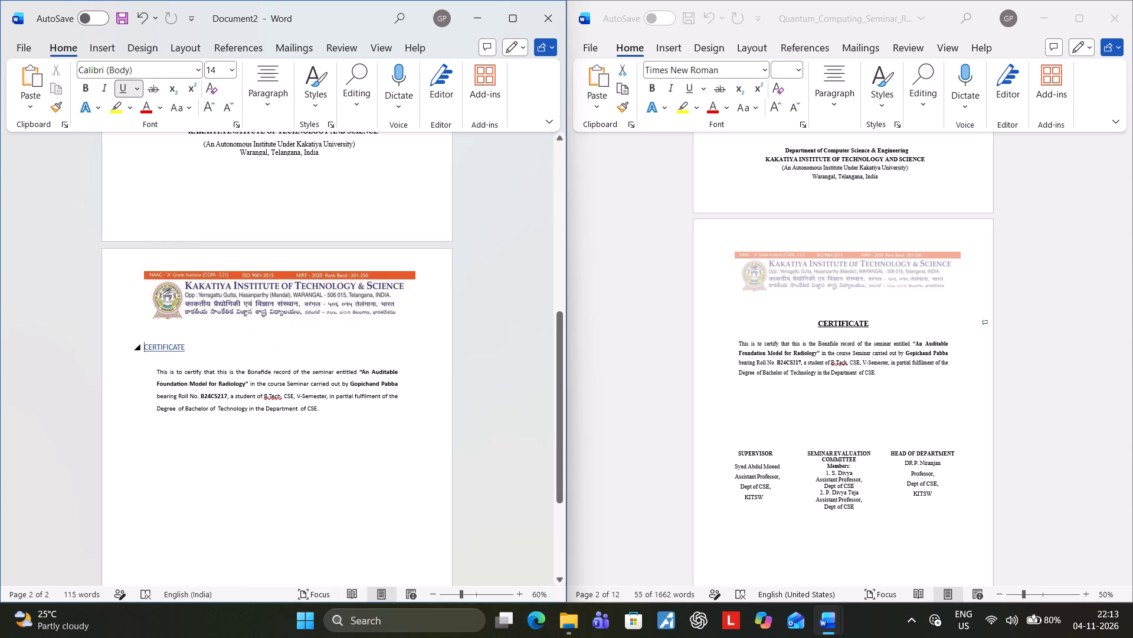
Remove the underline from the CERTIFICATE heading.
{"action": "left_click_drag", "start_coordinate": [143, 351], "coordinate": [190, 350]}
{"action": "left_click_drag", "start_coordinate": [190, 350], "coordinate": [200, 350]}
{"action": "left_click", "coordinate": [252, 324]}
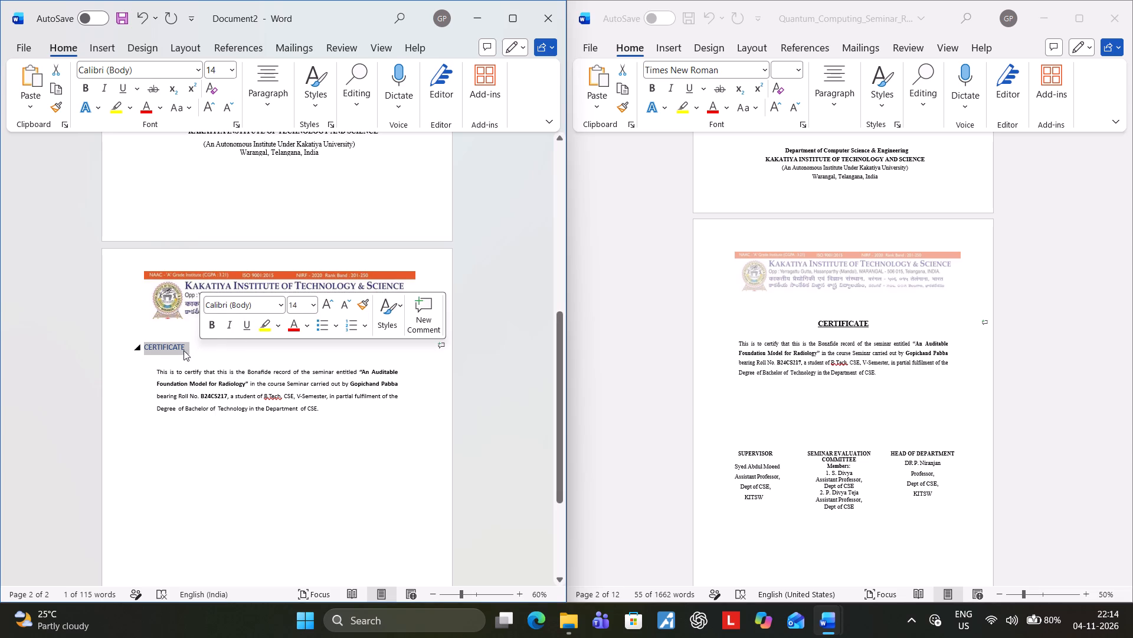
Move the CERTIFICATE heading to roughly the middle of its line by inserting 23 leading spaces.
{"action": "left_click", "coordinate": [139, 349]}
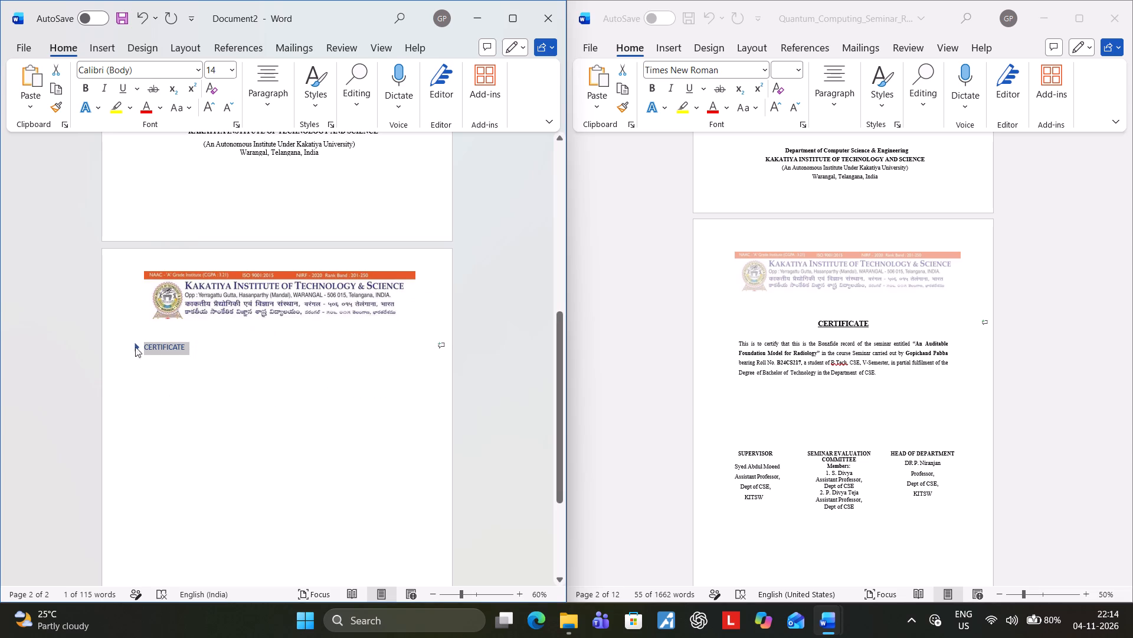
{"action": "left_click", "coordinate": [132, 347]}
{"action": "left_click", "coordinate": [149, 347]}
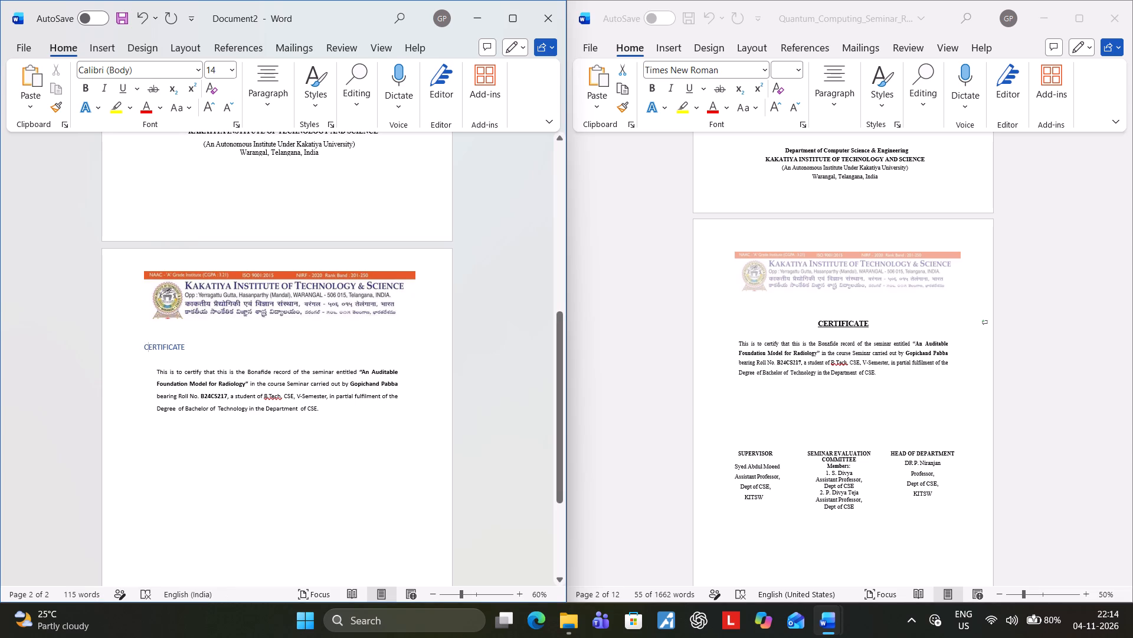
{"action": "key", "text": "Left"}
{"action": "key", "text": "space"}
{"action": "key", "text": "space"}
{"action": "key", "text": "space"}
{"action": "key", "text": "space"}
{"action": "key", "text": "space"}
{"action": "key", "text": "space"}
{"action": "key", "text": "space"}
{"action": "key", "text": "space"}
{"action": "key", "text": "space"}
{"action": "key", "text": "space"}
{"action": "key", "text": "space"}
{"action": "key", "text": "space"}
{"action": "key", "text": "space"}
{"action": "key", "text": "space"}
{"action": "key", "text": "space"}
{"action": "key", "text": "space"}
{"action": "key", "text": "space"}
{"action": "key", "text": "space"}
{"action": "key", "text": "space"}
{"action": "key", "text": "space"}
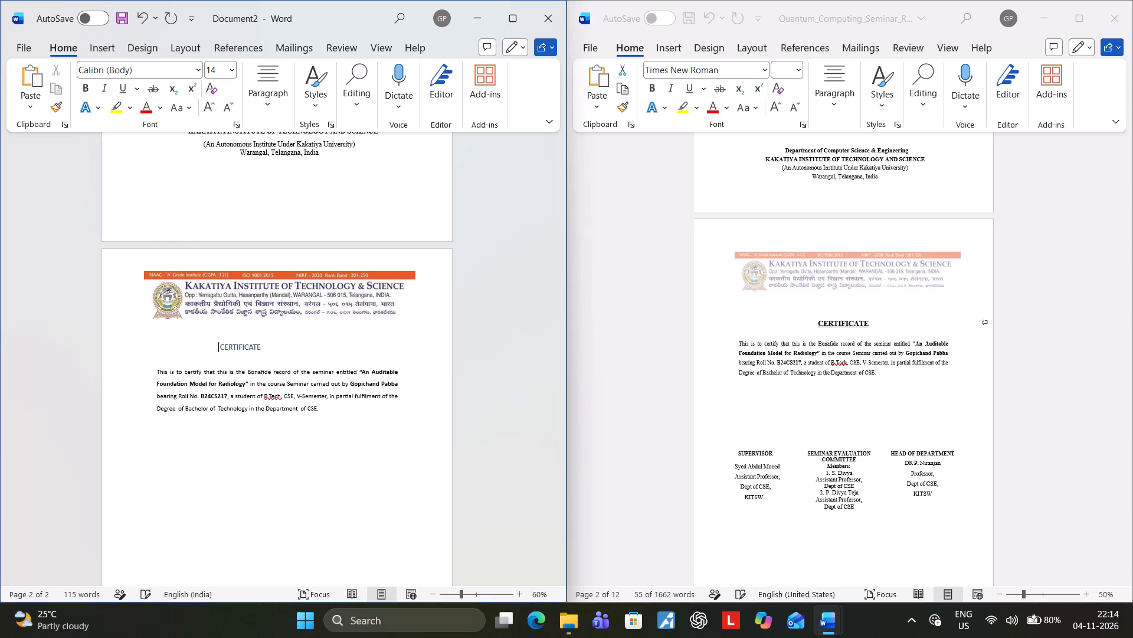
{"action": "key", "text": "space"}
{"action": "key", "text": "space"}
{"action": "key", "text": "space"}
Shift the CERTIFICATE heading three more spaces along its line and insert a blank line above it.
{"action": "key", "text": "space"}
{"action": "key", "text": "space"}
{"action": "key", "text": "space"}
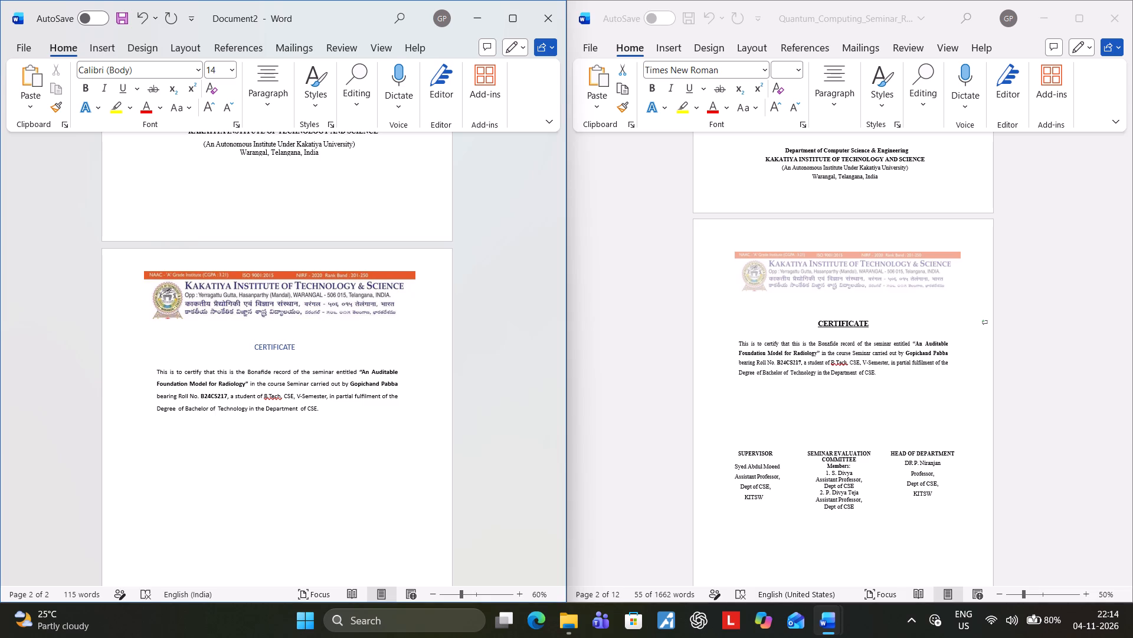
{"action": "key", "text": "Up"}
{"action": "key", "text": "Return"}
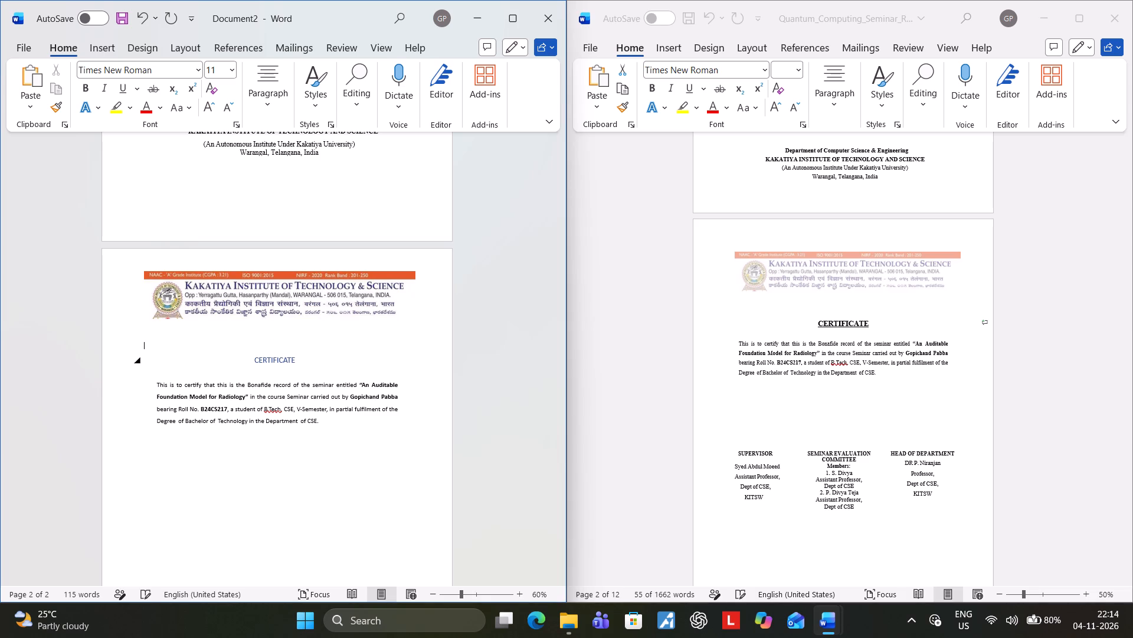
{"action": "key", "text": "Down"}
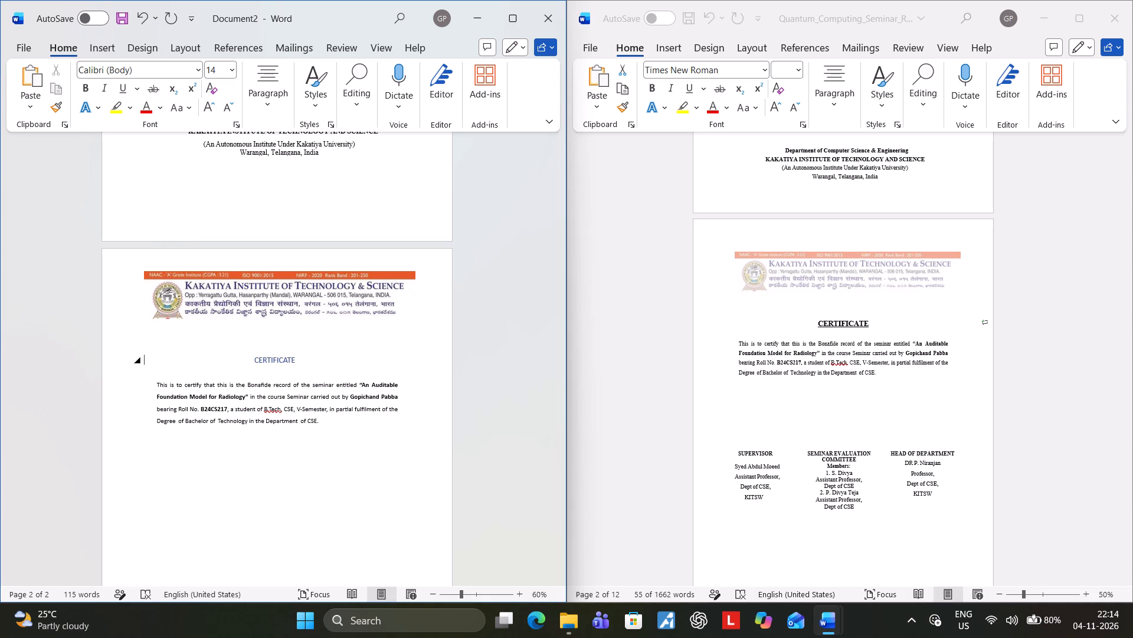
Make the CERTIFICATE heading bold and underlined, leaving its leading spaces unformatted.
{"action": "key", "text": "Right"}
{"action": "key", "text": "Right"}
{"action": "key", "text": "Right"}
{"action": "key", "text": "Right"}
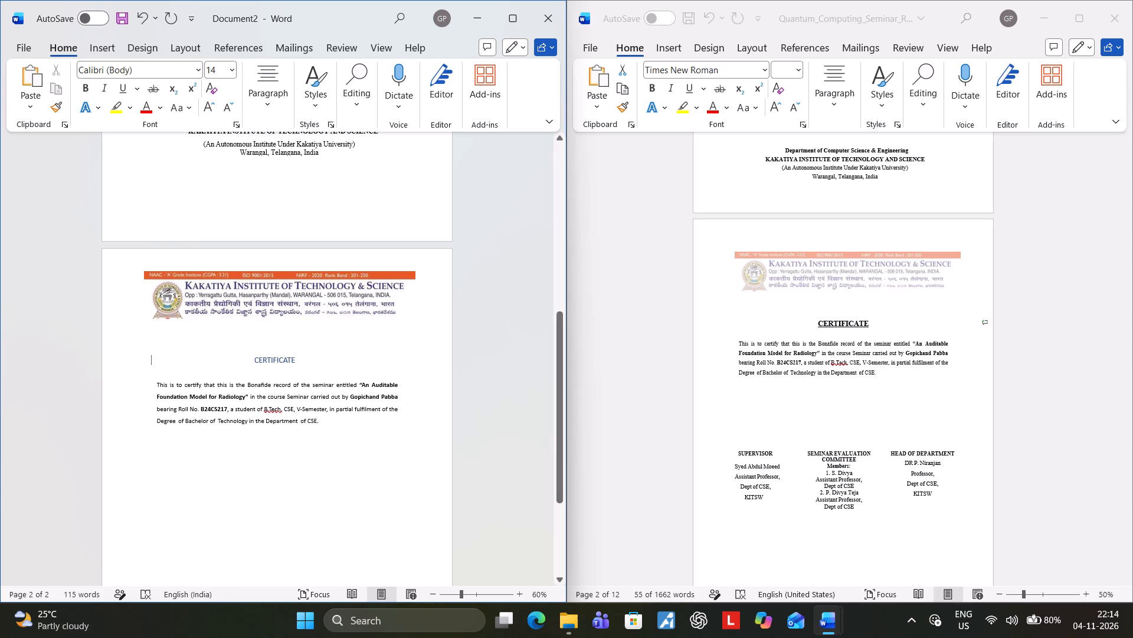
{"action": "left_click_drag", "start_coordinate": [257, 362], "coordinate": [257, 362]}
{"action": "left_click_drag", "start_coordinate": [257, 362], "coordinate": [301, 362]}
{"action": "left_click", "coordinate": [312, 340]}
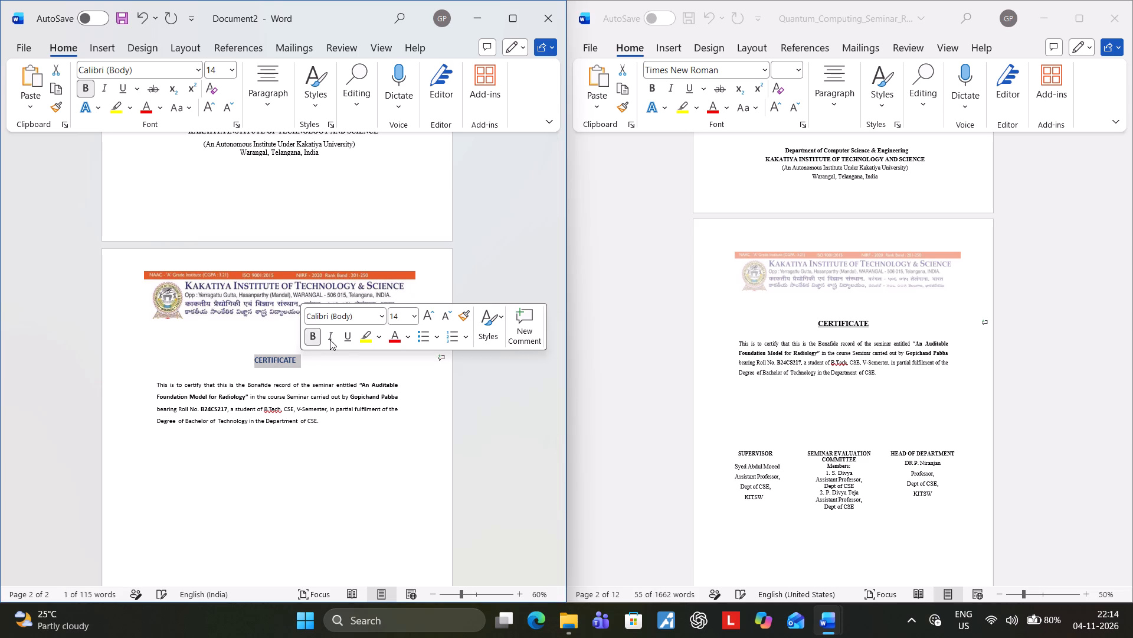
{"action": "left_click", "coordinate": [349, 341]}
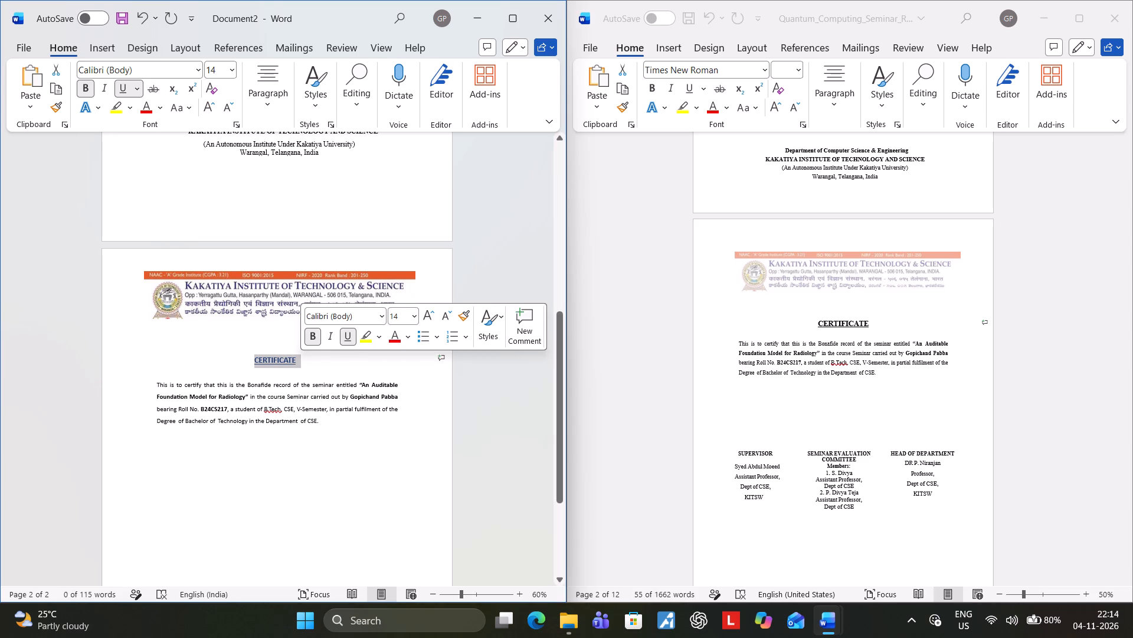
{"action": "left_click", "coordinate": [332, 402]}
Delete the entire certification paragraph below the CERTIFICATE heading.
{"action": "scroll", "coordinate": [496, 288], "scroll_direction": "up", "scroll_amount": 3, "text": "ctrl"}
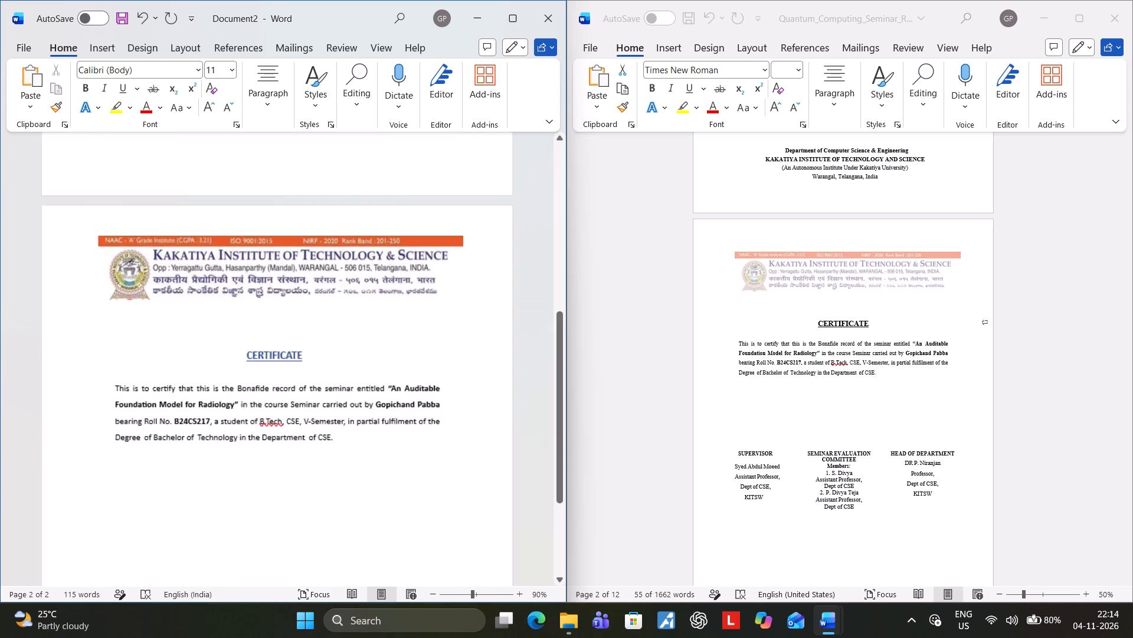
{"action": "scroll", "coordinate": [496, 288], "scroll_direction": "up", "scroll_amount": 5, "text": "ctrl"}
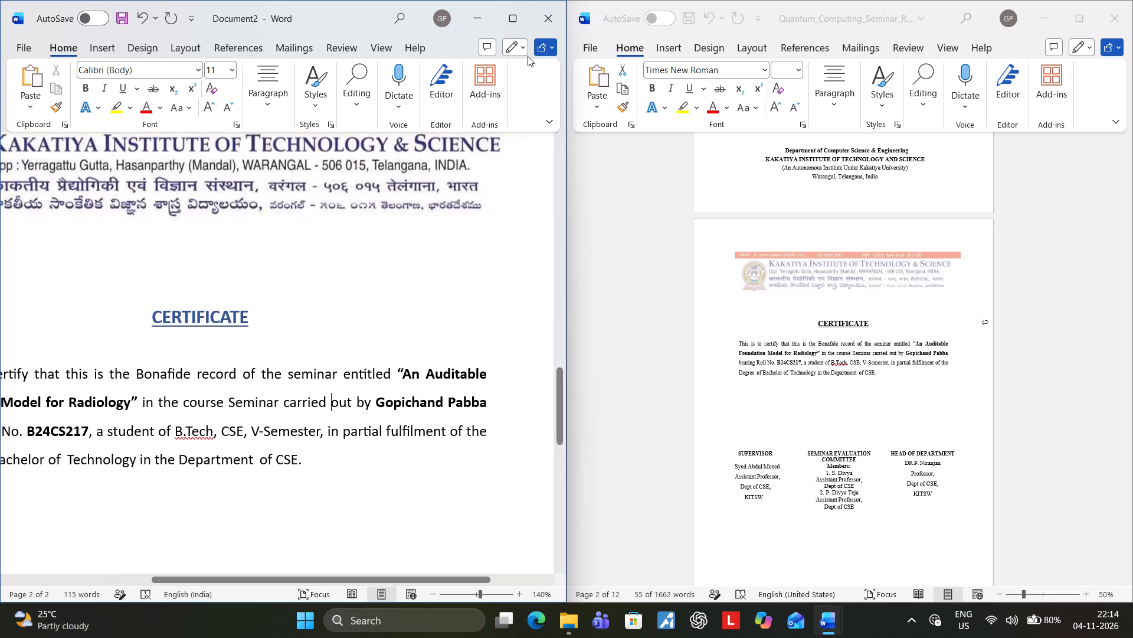
{"action": "left_click", "coordinate": [513, 20]}
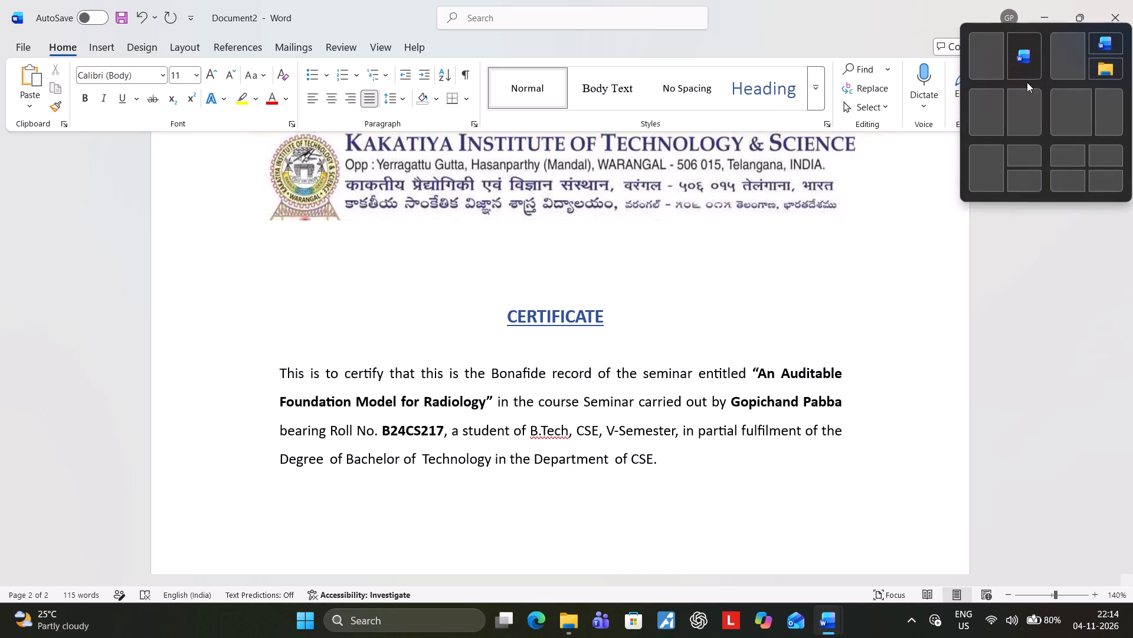
{"action": "left_click", "coordinate": [1026, 70]}
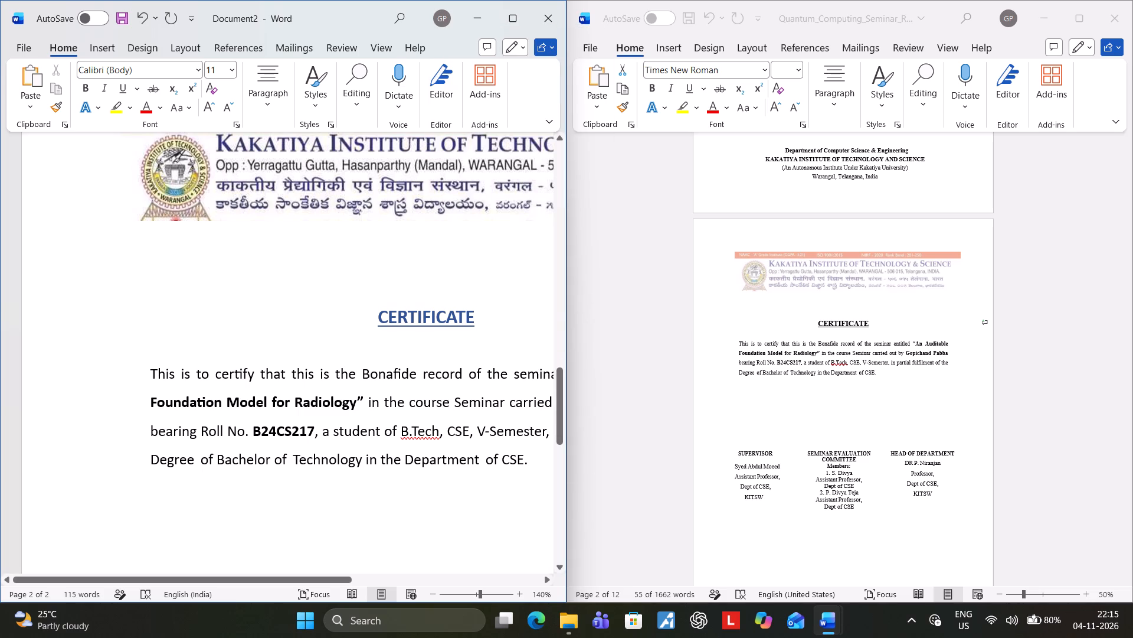
{"action": "left_click_drag", "start_coordinate": [150, 370], "coordinate": [556, 494]}
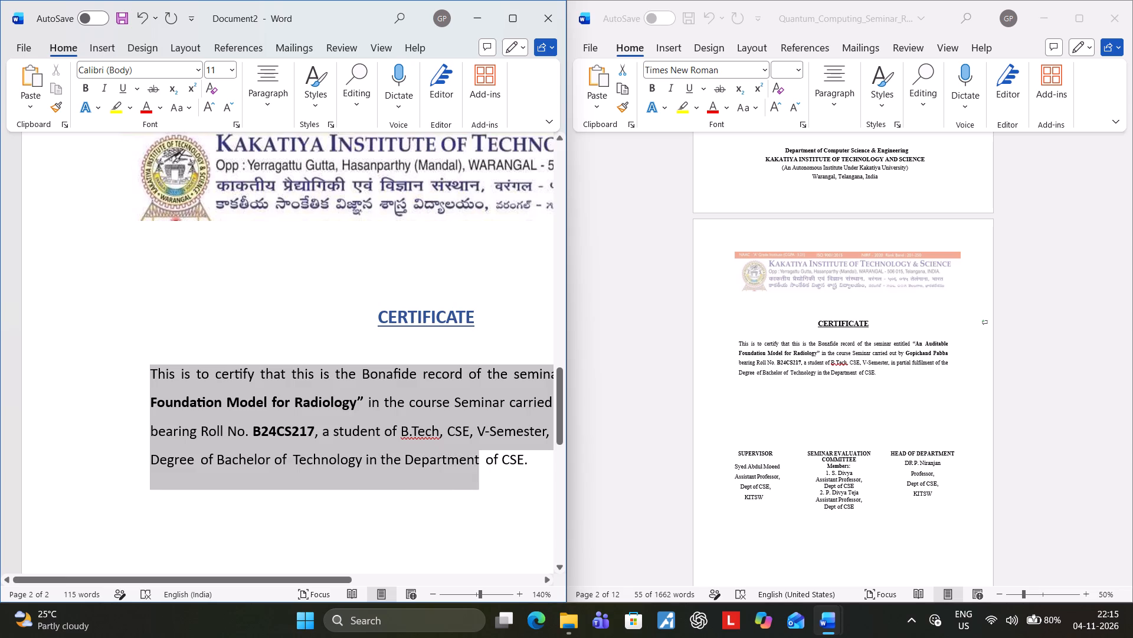
{"action": "left_click_drag", "start_coordinate": [556, 494], "coordinate": [562, 492]}
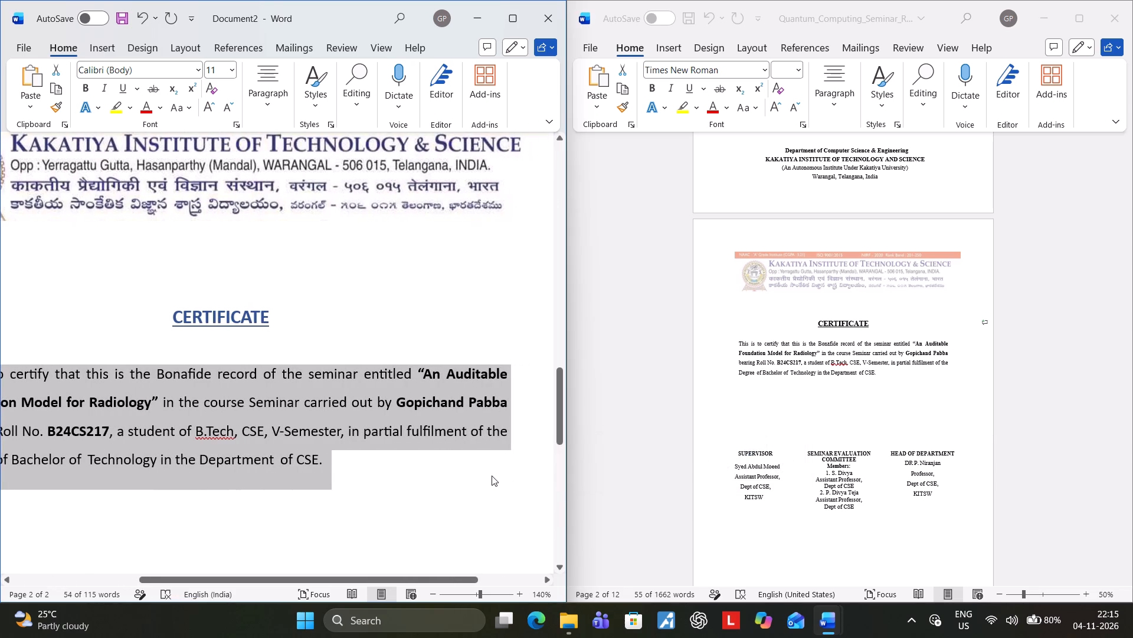
{"action": "key", "text": "BackSpace"}
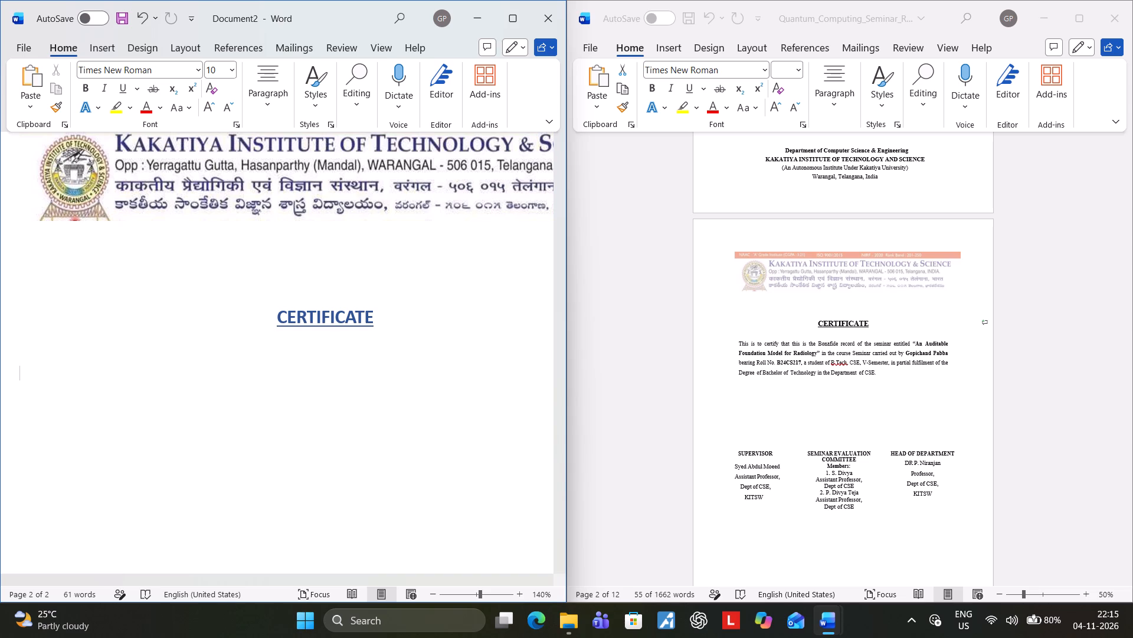
Using voice typing, with voice clip contribution accepted, dictate a certification paragraph for the 5th semester Btech Computer Science and Engineering student's Quantum Computing seminar report.
{"action": "key", "text": "super+h"}
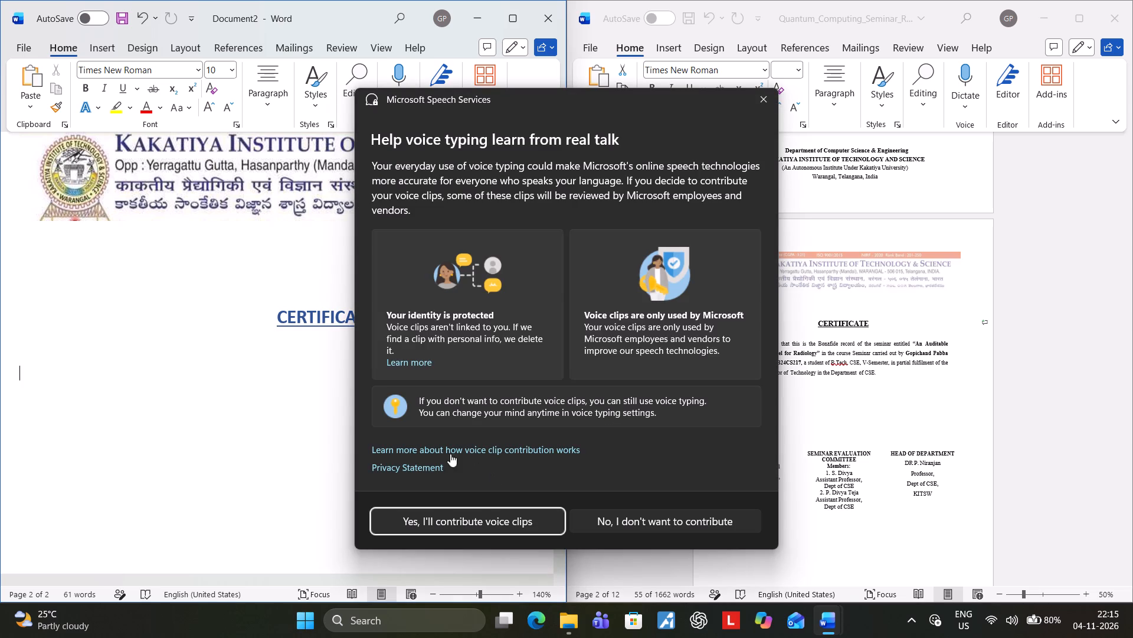
{"action": "left_click", "coordinate": [289, 467]}
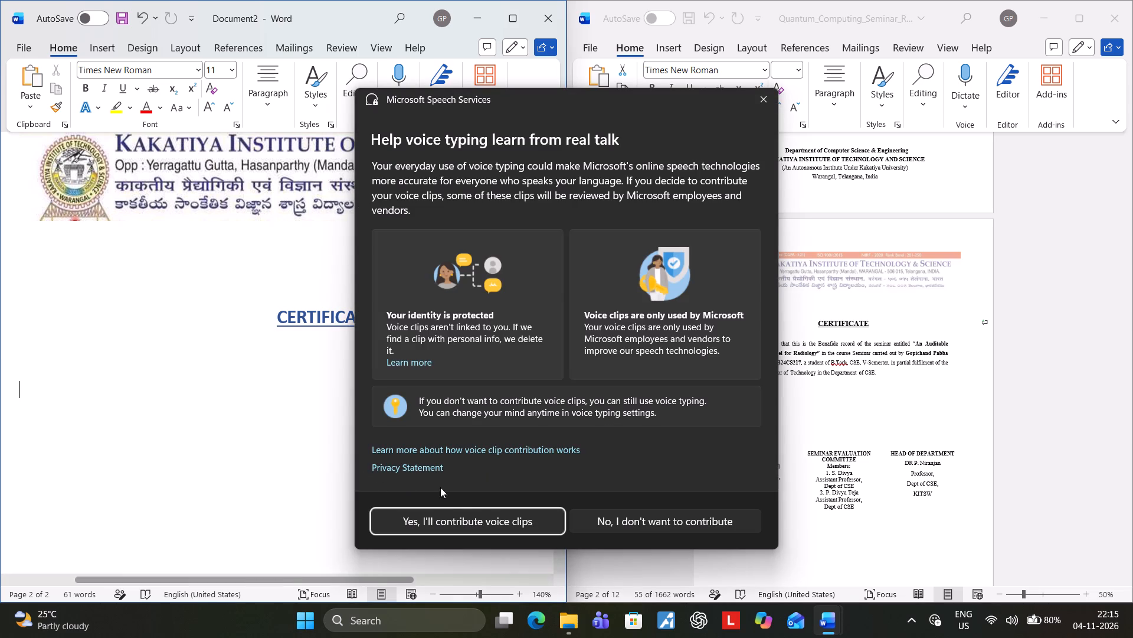
{"action": "left_click", "coordinate": [466, 522]}
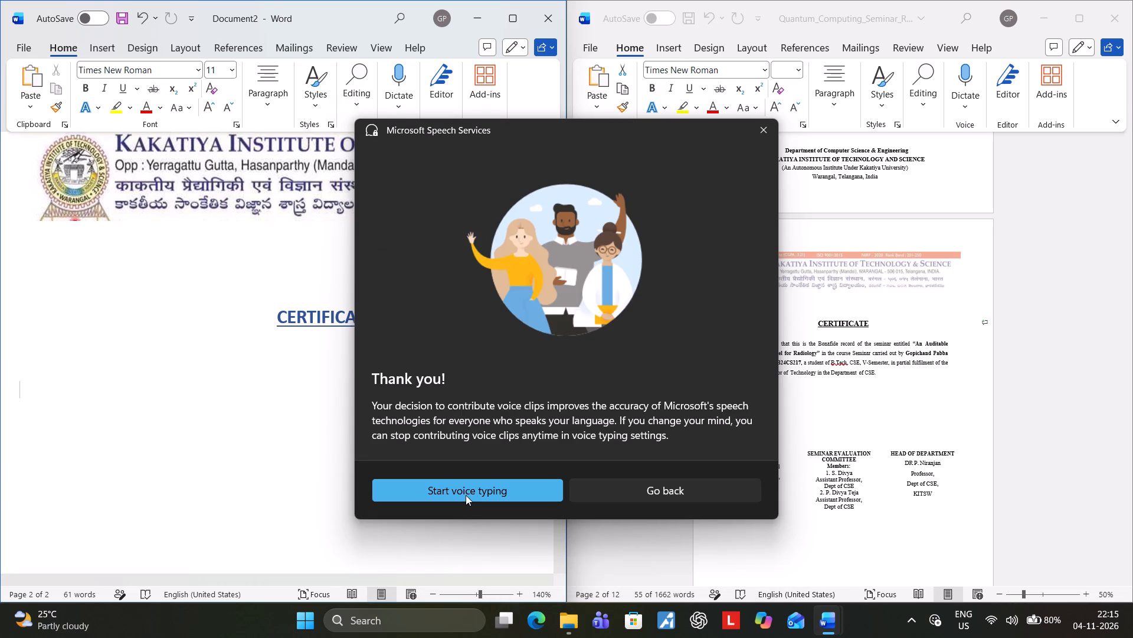
{"action": "left_click", "coordinate": [466, 495]}
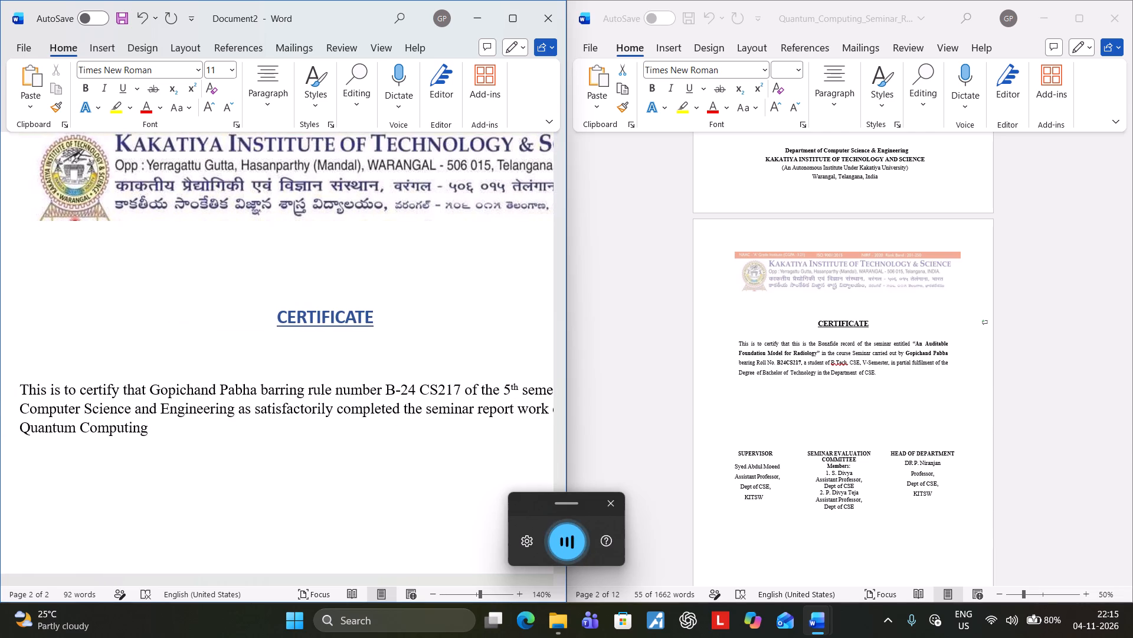
{"action": "left_click", "coordinate": [611, 499]}
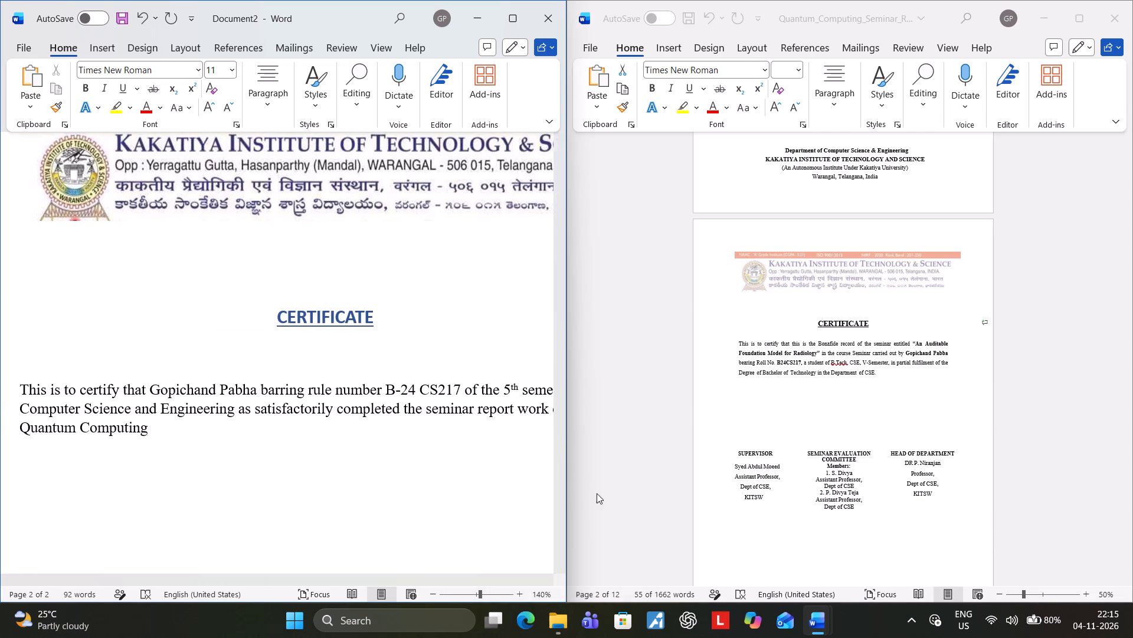
Remove the hyphen and the space inside the student's roll number in the certificate paragraph.
{"action": "left_click", "coordinate": [512, 8]}
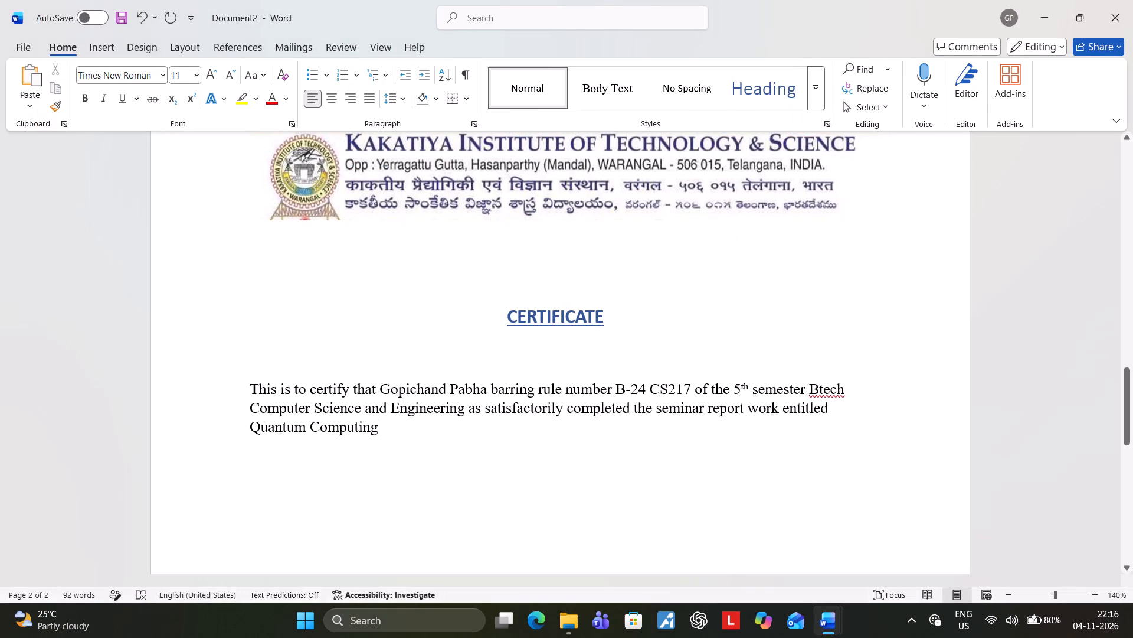
{"action": "left_click", "coordinate": [632, 390]}
{"action": "key", "text": "BackSpace"}
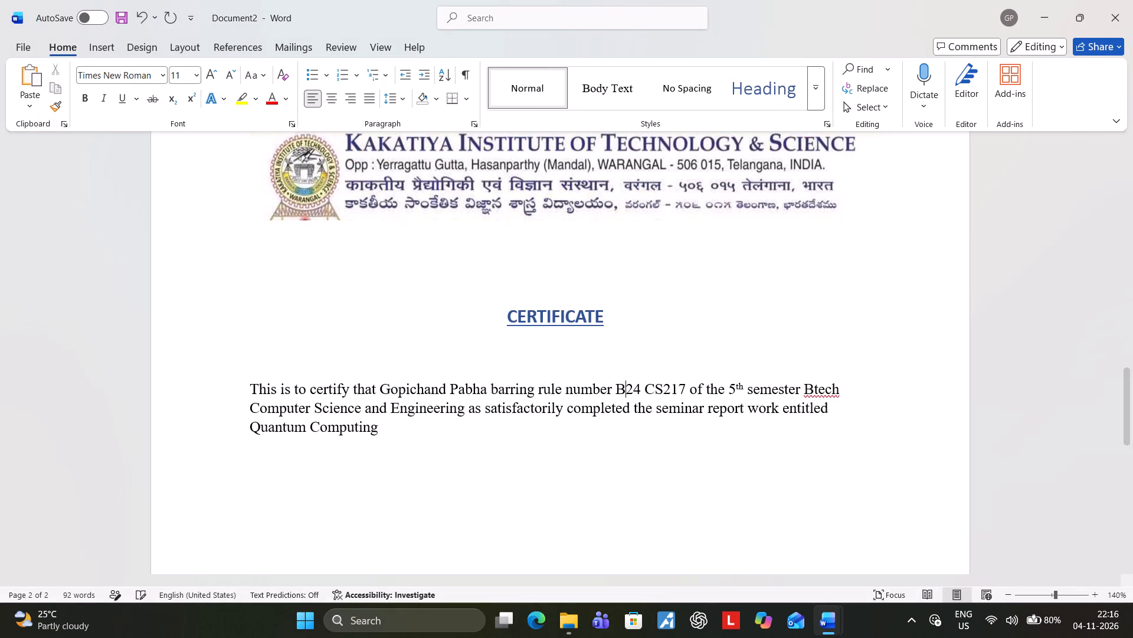
{"action": "key", "text": "Right"}
{"action": "key", "text": "Right"}
{"action": "key", "text": "Right"}
{"action": "key", "text": "BackSpace"}
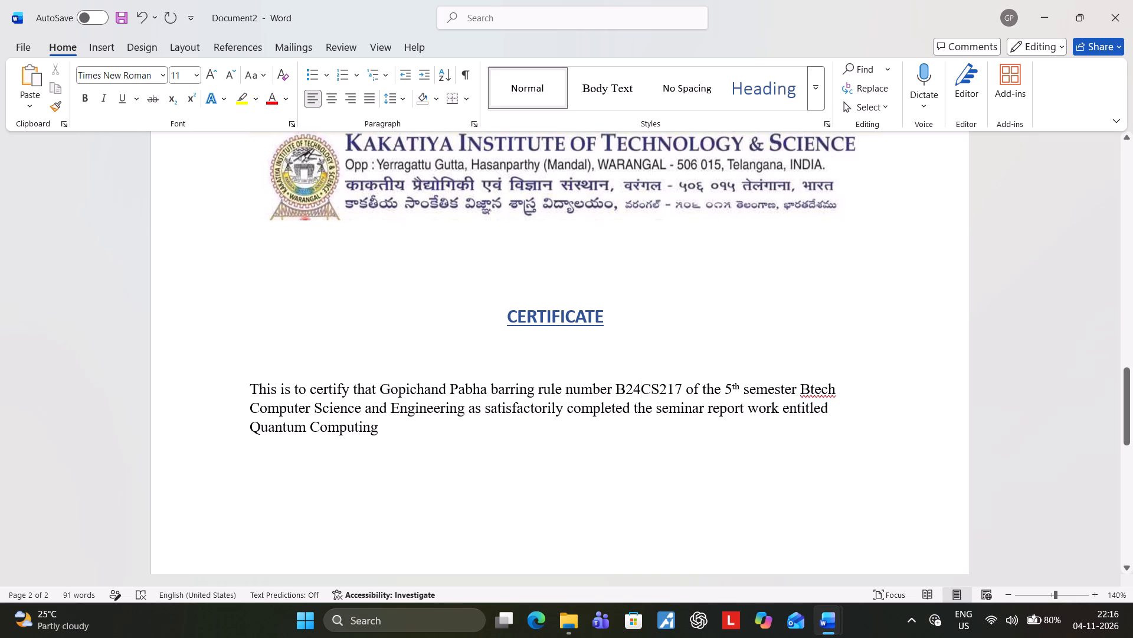
Correct the word "barring" to "bearing" in the certificate paragraph.
{"action": "left_click", "coordinate": [445, 392]}
{"action": "left_click", "coordinate": [511, 388]}
{"action": "key", "text": "BackSpace"}
{"action": "type", "text": "EA"}
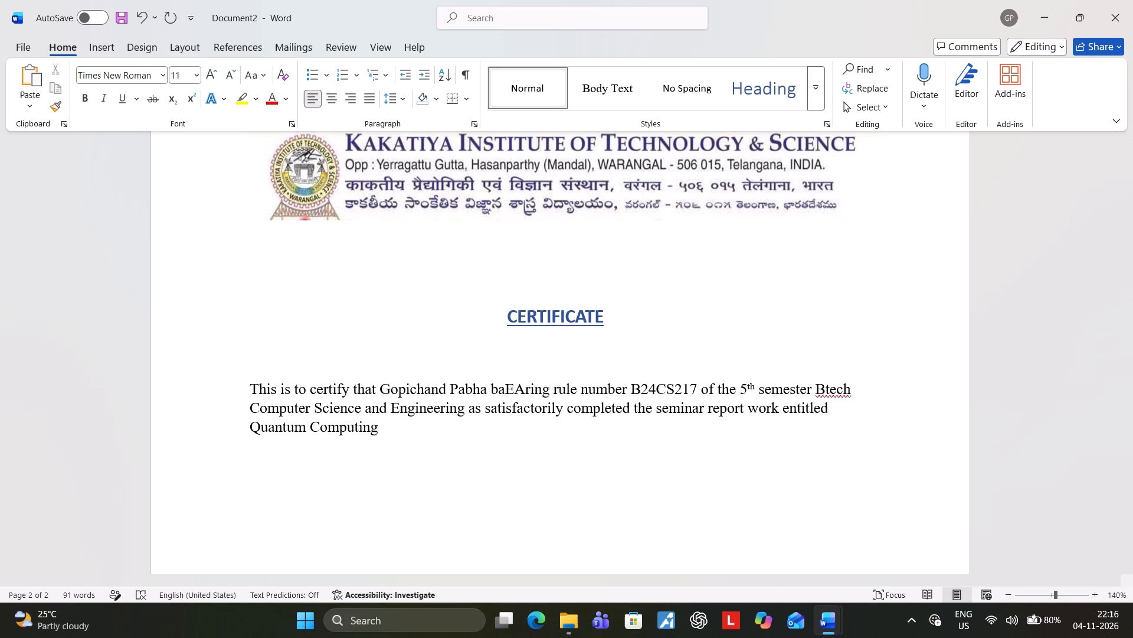
{"action": "key", "text": "BackSpace"}
{"action": "key", "text": "BackSpace"}
{"action": "key", "text": "BackSpace"}
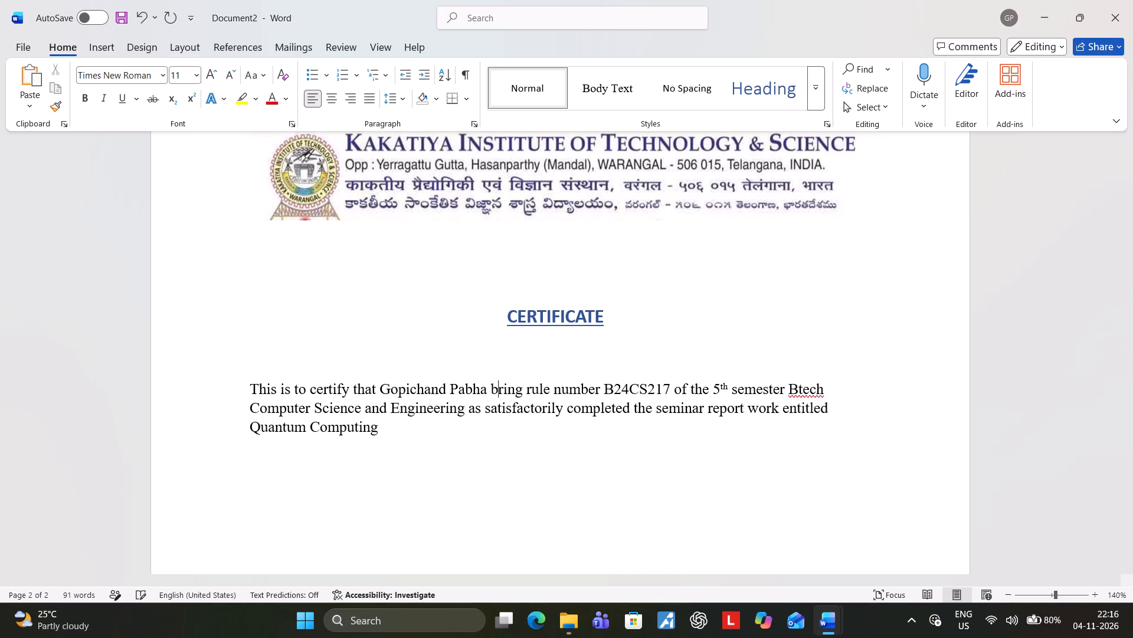
{"action": "type", "text": "ea"}
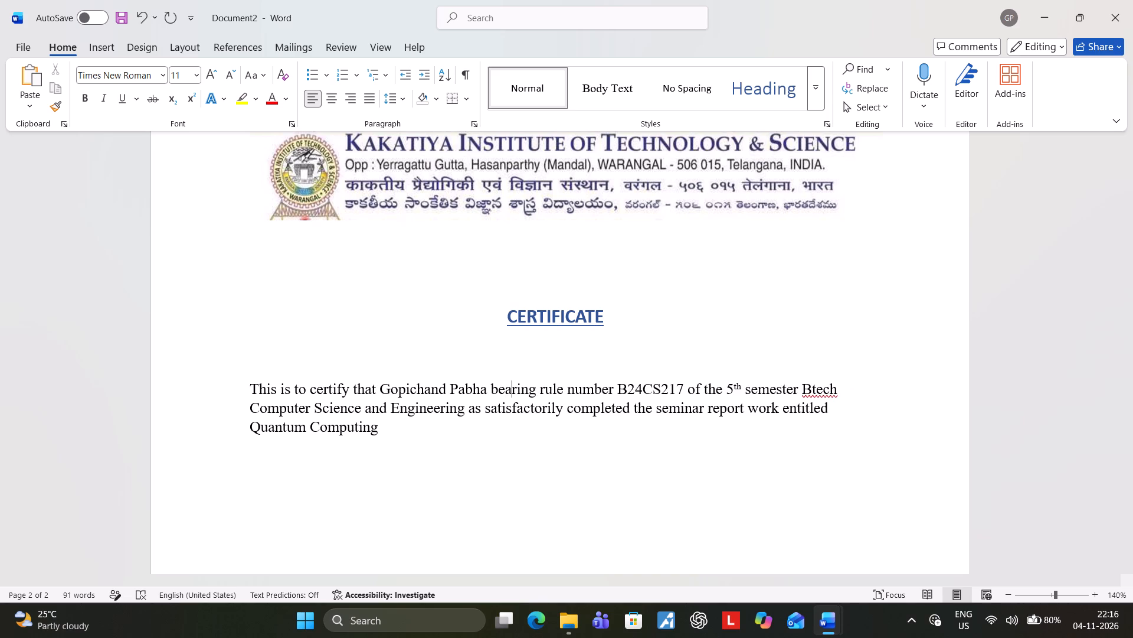
Replace the word "rule" with "Roll" before the student's number in the certificate paragraph.
{"action": "key", "text": "Right"}
{"action": "key", "text": "Right"}
{"action": "key", "text": "Right"}
{"action": "key", "text": "Right"}
{"action": "key", "text": "Right"}
{"action": "key", "text": "Right"}
{"action": "key", "text": "Right"}
{"action": "key", "text": "Right"}
{"action": "key", "text": "Right"}
{"action": "key", "text": "BackSpace"}
{"action": "key", "text": "BackSpace"}
{"action": "key", "text": "BackSpace"}
{"action": "key", "text": "BackSpace"}
{"action": "type", "text": "Roll"}
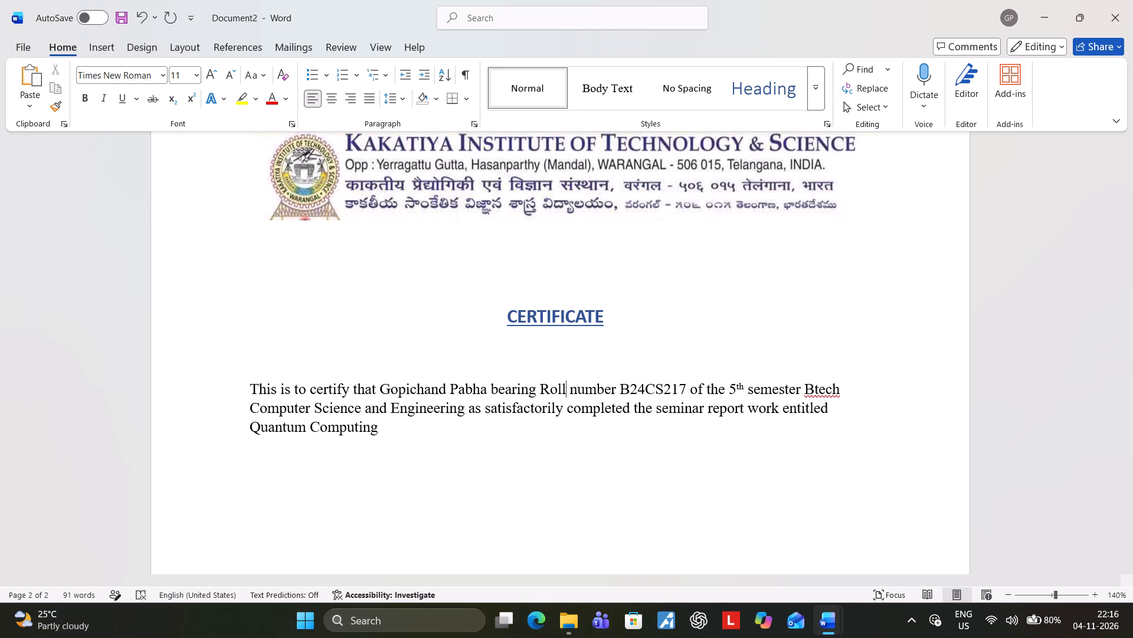
Abbreviate "number" to "No." after "Roll" in the certificate paragraph.
{"action": "key", "text": "Right"}
{"action": "key", "text": "Right"}
{"action": "key", "text": "Right"}
{"action": "key", "text": "Right"}
{"action": "key", "text": "Right"}
{"action": "key", "text": "Right"}
{"action": "key", "text": "Right"}
{"action": "key", "text": "Right"}
{"action": "key", "text": "Right"}
{"action": "key", "text": "Left"}
{"action": "key", "text": "Left"}
{"action": "key", "text": "BackSpace"}
{"action": "key", "text": "BackSpace"}
{"action": "key", "text": "BackSpace"}
{"action": "key", "text": "BackSpace"}
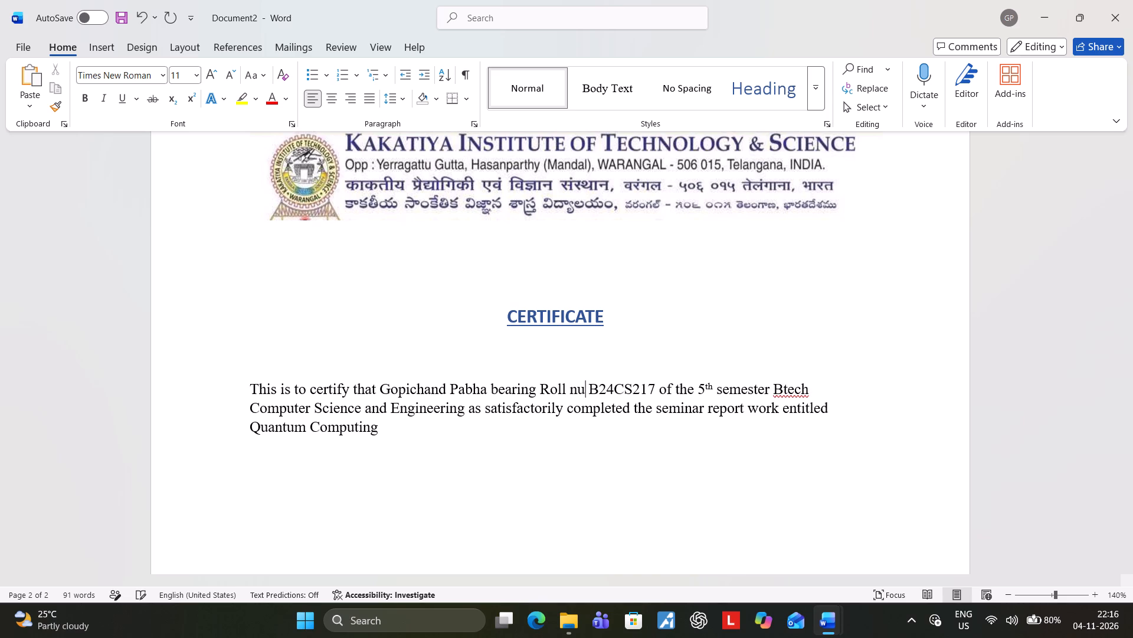
{"action": "key", "text": "BackSpace"}
{"action": "key", "text": "BackSpace"}
{"action": "type", "text": "NO"}
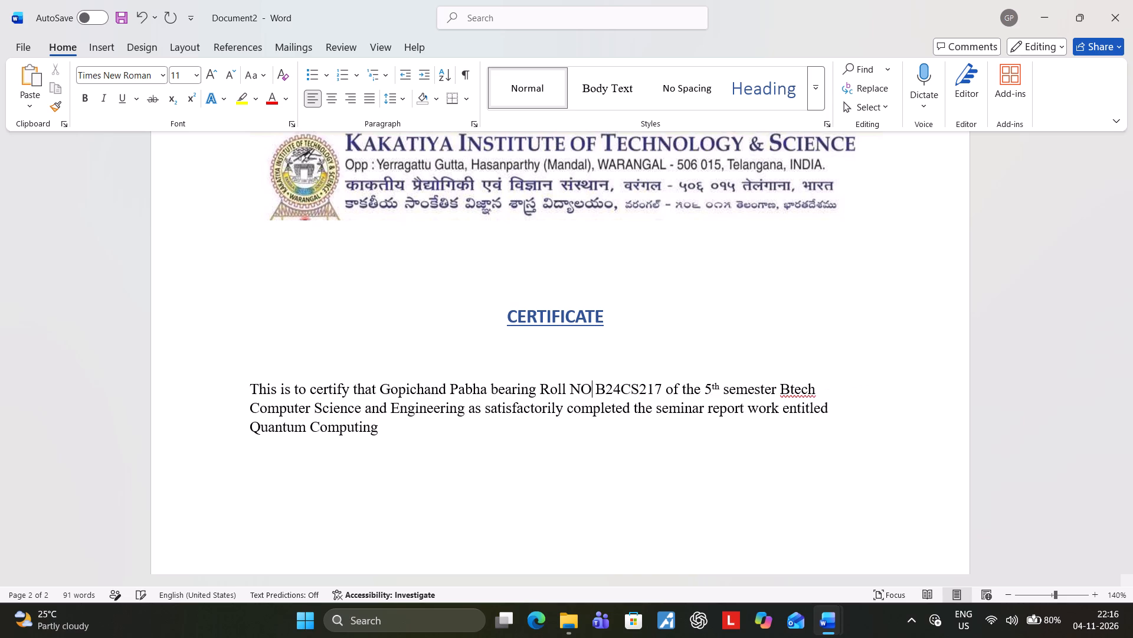
{"action": "key", "text": "BackSpace"}
{"action": "type", "text": "o."}
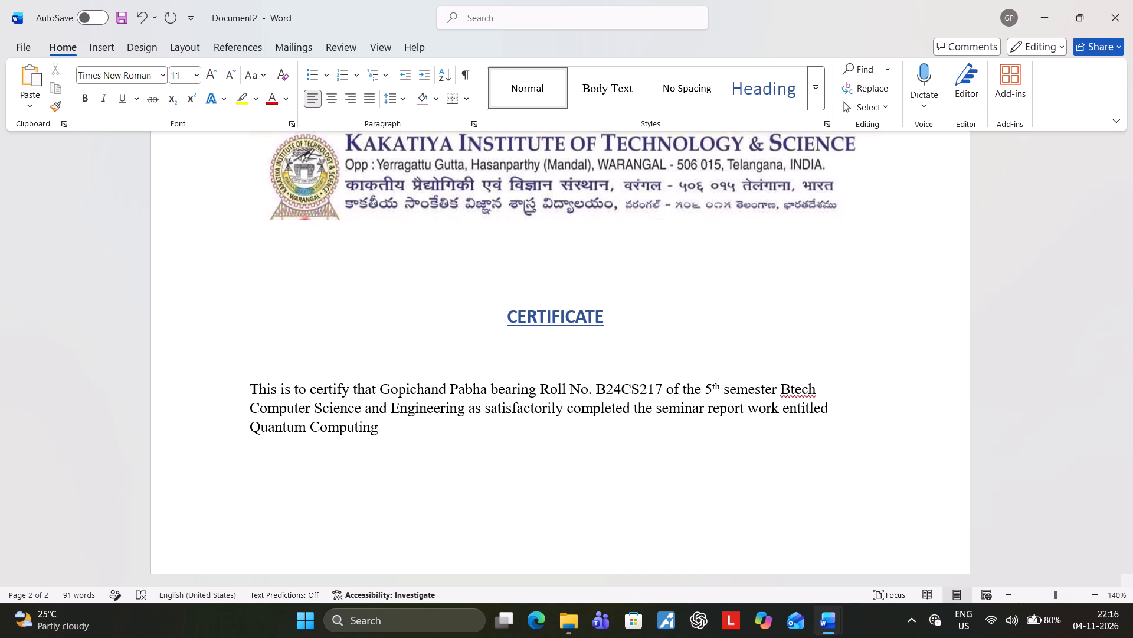
Insert a comma after the student's name, before "bearing", in the certificate paragraph.
{"action": "key", "text": "Left"}
{"action": "key", "text": "Left"}
{"action": "key", "text": "Left"}
{"action": "key", "text": "Left"}
{"action": "key", "text": "Left"}
{"action": "key", "text": "Left"}
{"action": "key", "text": "Left"}
{"action": "key", "text": "Left"}
{"action": "key", "text": "Left"}
{"action": "key", "text": "Left"}
{"action": "key", "text": "Left"}
{"action": "key", "text": "Left"}
{"action": "key", "text": "Left"}
{"action": "key", "text": "Left"}
{"action": "key", "text": "Left"}
{"action": "key", "text": "Left"}
{"action": "key", "text": "Left"}
{"action": "key", "text": "comma"}
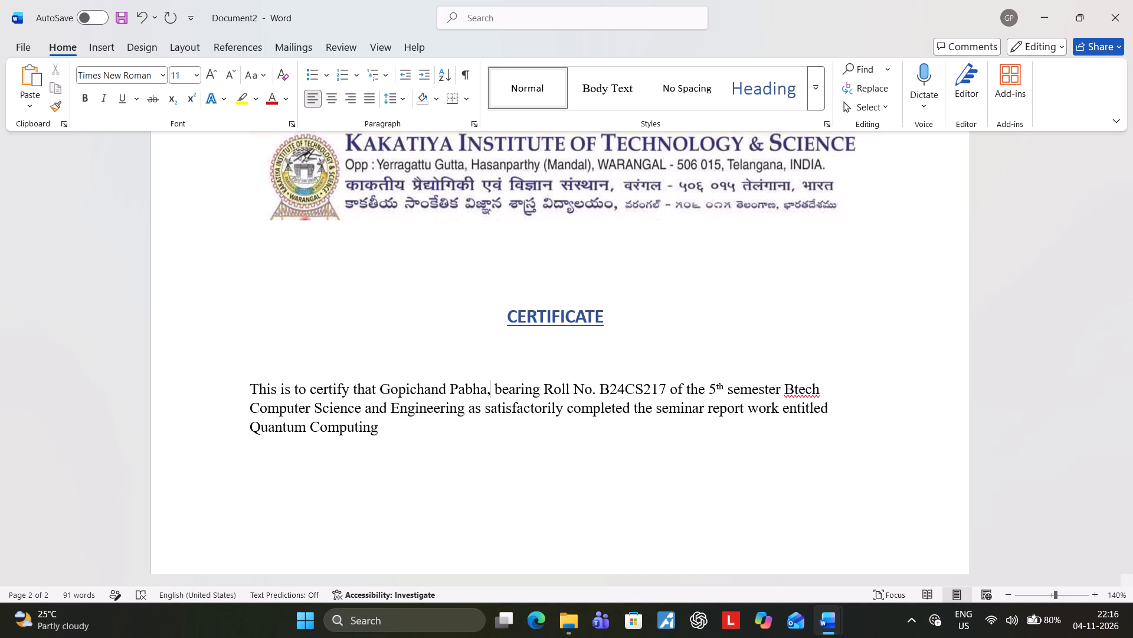
Replace "5th" with the Roman numeral "V" before "semester" in the certificate paragraph.
{"action": "key", "text": "Right"}
{"action": "key", "text": "Right"}
{"action": "key", "text": "Right"}
{"action": "key", "text": "Right"}
{"action": "key", "text": "Right"}
{"action": "key", "text": "Right"}
{"action": "key", "text": "Right"}
{"action": "key", "text": "Right"}
{"action": "key", "text": "Right"}
{"action": "key", "text": "Right"}
{"action": "key", "text": "Right"}
{"action": "key", "text": "Right"}
{"action": "key", "text": "Right"}
{"action": "key", "text": "Right"}
{"action": "key", "text": "Right"}
{"action": "key", "text": "Right"}
{"action": "key", "text": "Right"}
{"action": "key", "text": "Right"}
{"action": "key", "text": "Right"}
{"action": "key", "text": "Right"}
{"action": "key", "text": "Right"}
{"action": "key", "text": "Right"}
{"action": "key", "text": "Right"}
{"action": "key", "text": "Right"}
{"action": "key", "text": "Right"}
{"action": "key", "text": "BackSpace"}
{"action": "key", "text": "BackSpace"}
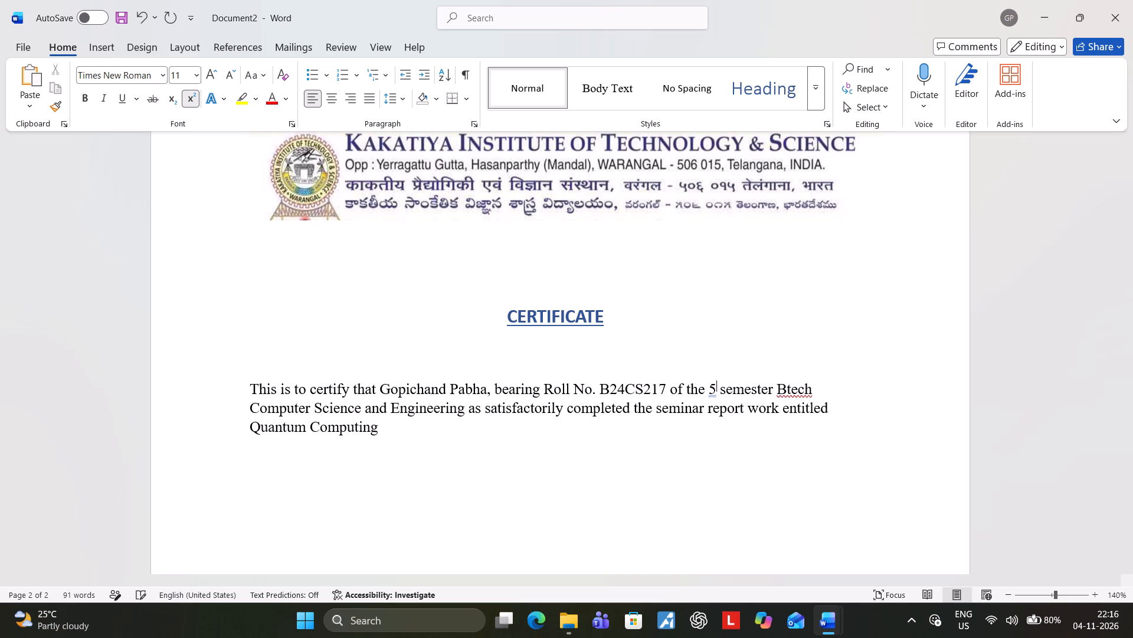
{"action": "key", "text": "BackSpace"}
{"action": "key", "text": "shift+v"}
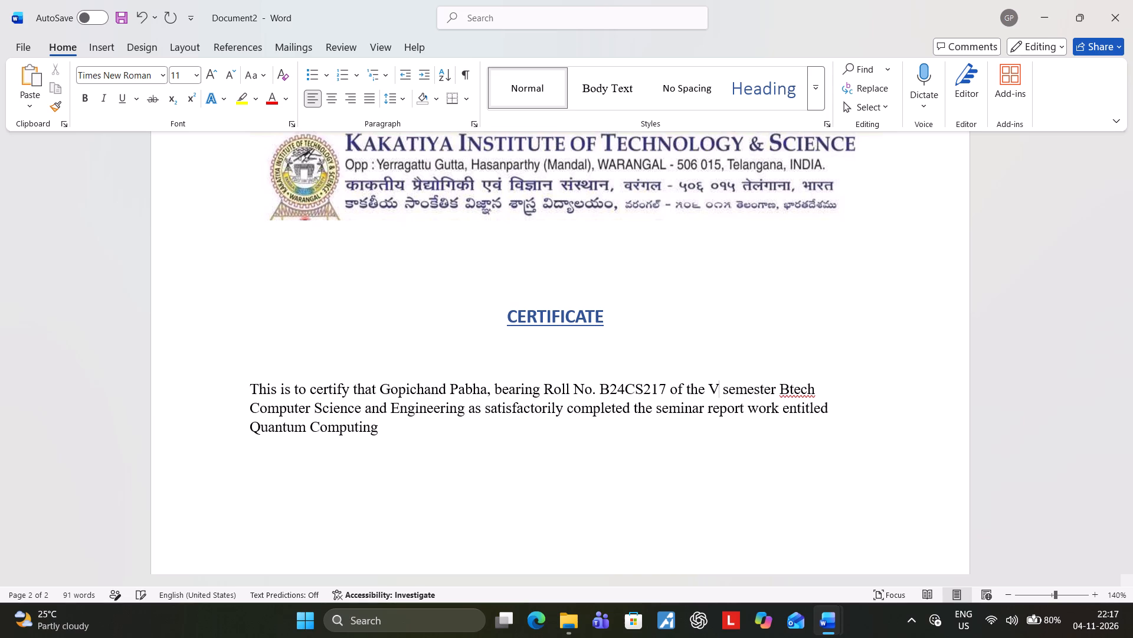
Correct "Btech" to "B.Tech" after "semester" in the certificate paragraph.
{"action": "key", "text": "Right"}
{"action": "key", "text": "Right"}
{"action": "key", "text": "Right"}
{"action": "key", "text": "Right"}
{"action": "key", "text": "Right"}
{"action": "key", "text": "Right"}
{"action": "key", "text": "Right"}
{"action": "key", "text": "Right"}
{"action": "key", "text": "Right"}
{"action": "key", "text": "Right"}
{"action": "key", "text": "Right"}
{"action": "type", "text": "."}
{"action": "key", "text": "space"}
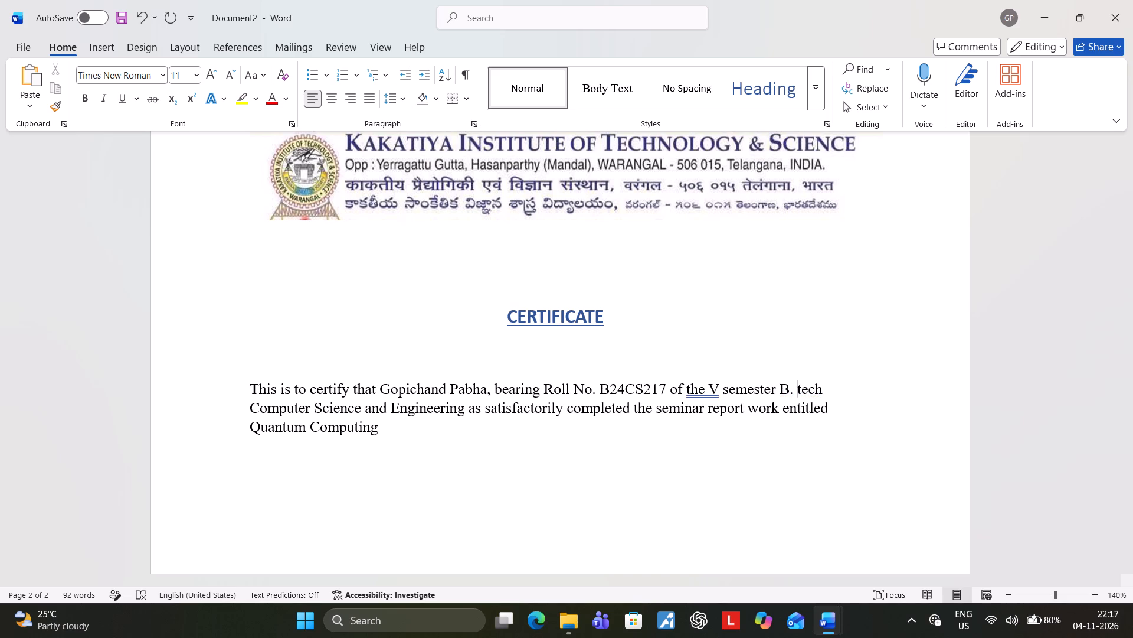
{"action": "key", "text": "BackSpace"}
{"action": "key", "text": "Right"}
{"action": "key", "text": "BackSpace"}
{"action": "key", "text": "shift+t"}
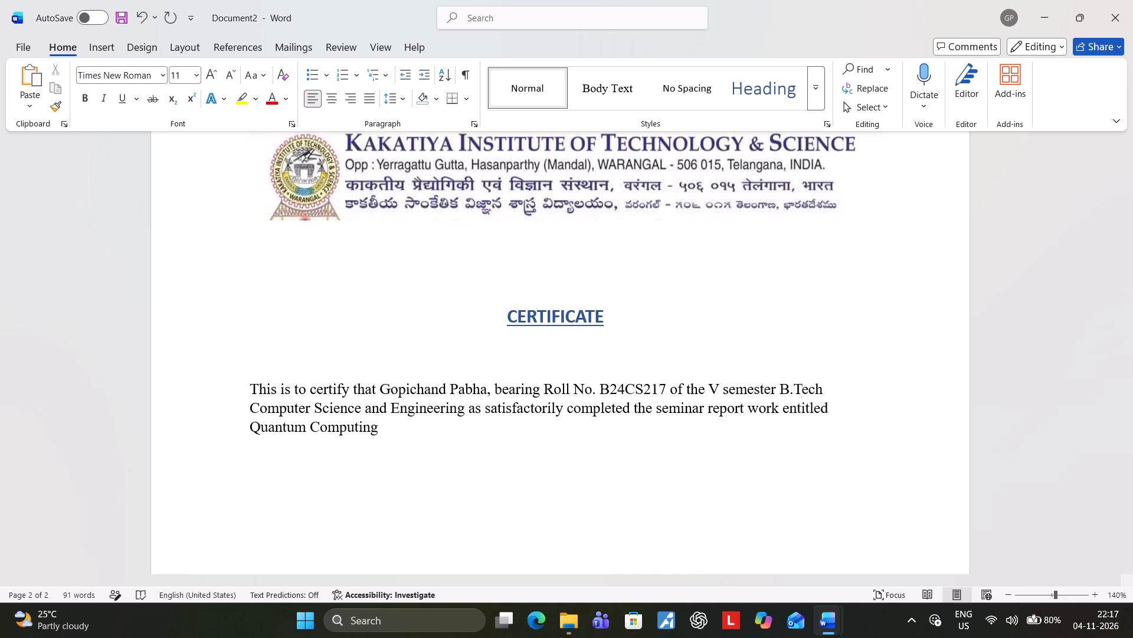
Insert an opening double quotation mark before "Quantum Computing" in the certificate paragraph.
{"action": "key", "text": "Down"}
{"action": "key", "text": "Down"}
{"action": "key", "text": "Left"}
{"action": "key", "text": "Left"}
{"action": "key", "text": "Left"}
{"action": "key", "text": "Left"}
{"action": "key", "text": "Left"}
{"action": "key", "text": "Left"}
{"action": "key", "text": "Left"}
{"action": "key", "text": "Left"}
{"action": "key", "text": "Left"}
{"action": "key", "text": "Left"}
{"action": "key", "text": "Left"}
{"action": "key", "text": "Left"}
{"action": "key", "text": "Left"}
{"action": "key", "text": "Left"}
{"action": "key", "text": "Left"}
{"action": "key", "text": "Left"}
{"action": "key", "text": "Left"}
{"action": "key", "text": "shift+quotedbl"}
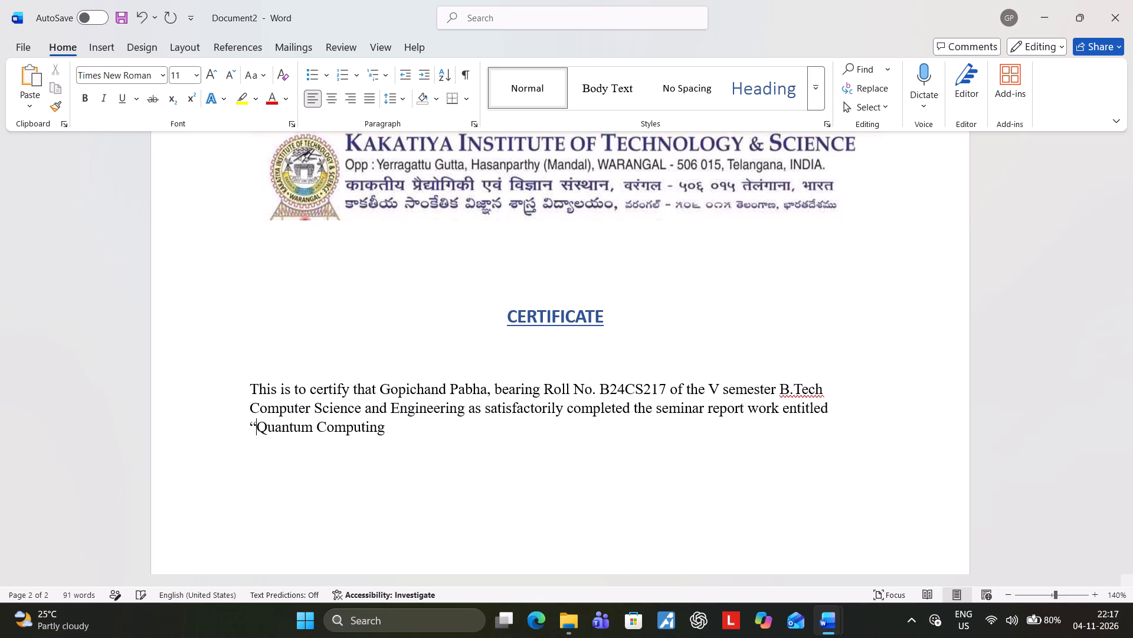
Add a space after "Quantum Computing" at the end of the certificate paragraph.
{"action": "key", "text": "Right"}
{"action": "key", "text": "Right"}
{"action": "key", "text": "Right"}
{"action": "key", "text": "Right"}
{"action": "key", "text": "Right"}
{"action": "key", "text": "Right"}
{"action": "key", "text": "Right"}
{"action": "key", "text": "Right"}
{"action": "key", "text": "Right"}
{"action": "key", "text": "Right"}
{"action": "key", "text": "Right"}
{"action": "key", "text": "Right"}
{"action": "key", "text": "Right"}
{"action": "key", "text": "Right"}
{"action": "key", "text": "Right"}
{"action": "key", "text": "Right"}
{"action": "key", "text": "Right"}
{"action": "key", "text": "Right"}
{"action": "key", "text": "space"}
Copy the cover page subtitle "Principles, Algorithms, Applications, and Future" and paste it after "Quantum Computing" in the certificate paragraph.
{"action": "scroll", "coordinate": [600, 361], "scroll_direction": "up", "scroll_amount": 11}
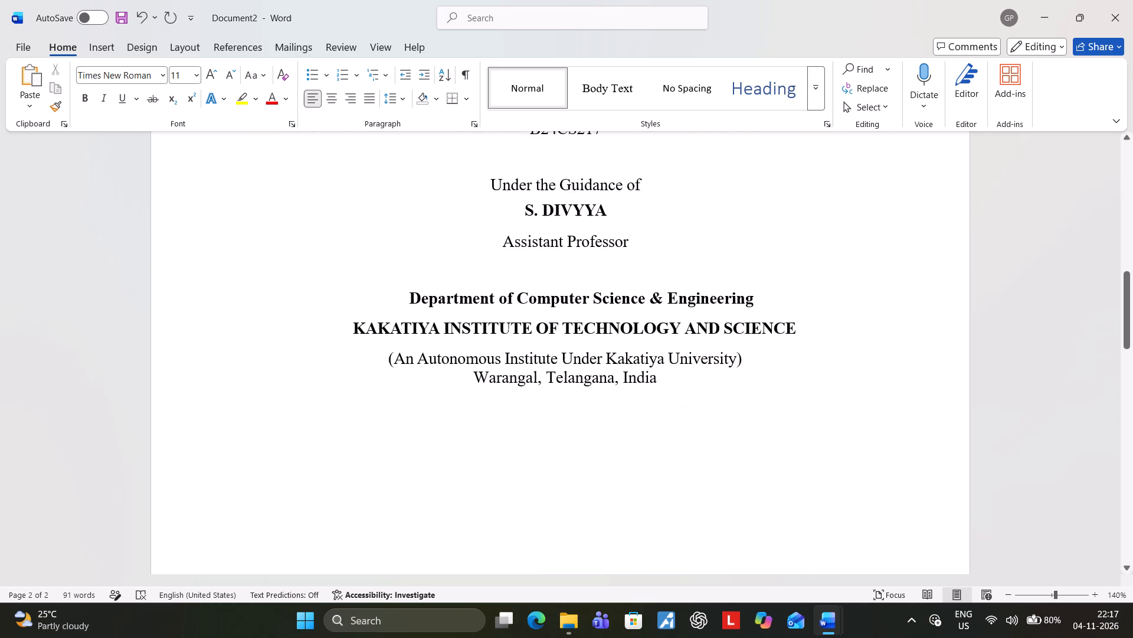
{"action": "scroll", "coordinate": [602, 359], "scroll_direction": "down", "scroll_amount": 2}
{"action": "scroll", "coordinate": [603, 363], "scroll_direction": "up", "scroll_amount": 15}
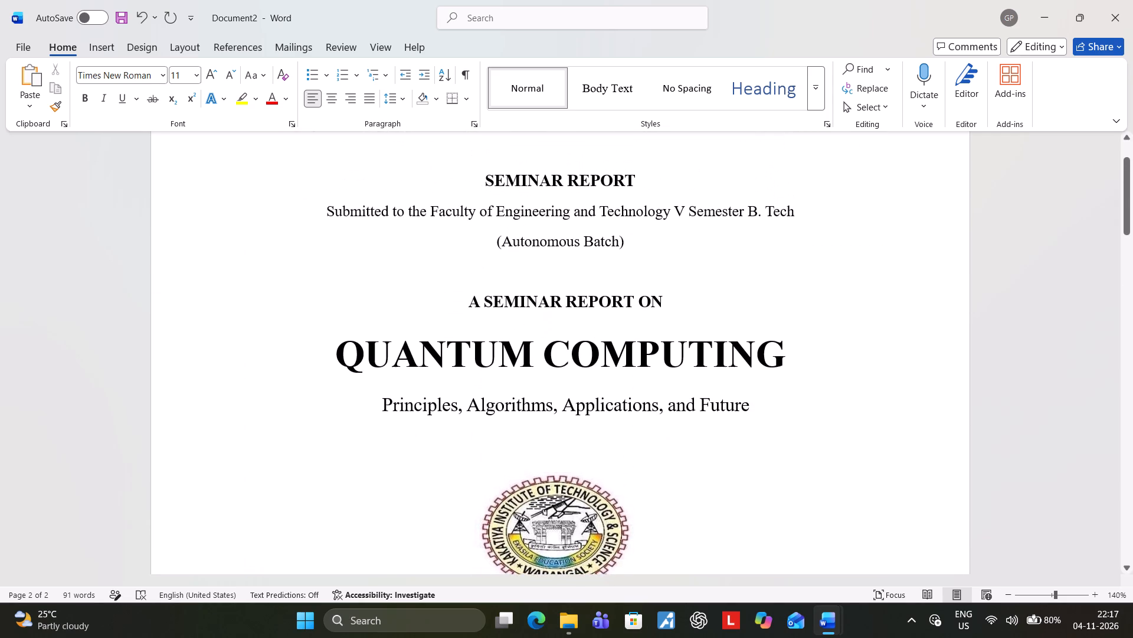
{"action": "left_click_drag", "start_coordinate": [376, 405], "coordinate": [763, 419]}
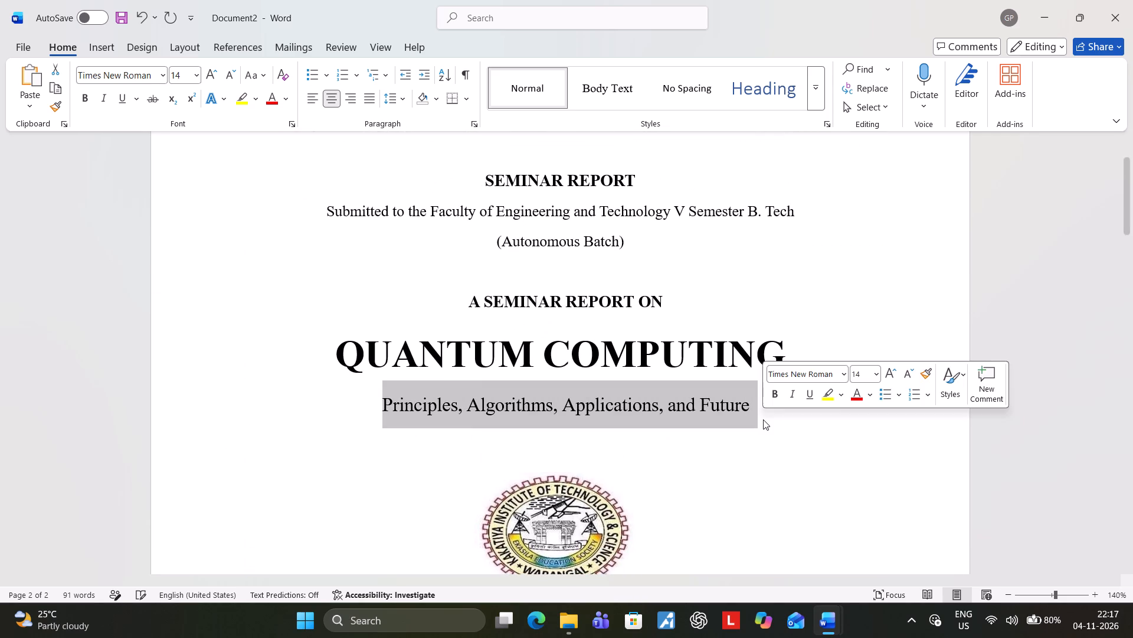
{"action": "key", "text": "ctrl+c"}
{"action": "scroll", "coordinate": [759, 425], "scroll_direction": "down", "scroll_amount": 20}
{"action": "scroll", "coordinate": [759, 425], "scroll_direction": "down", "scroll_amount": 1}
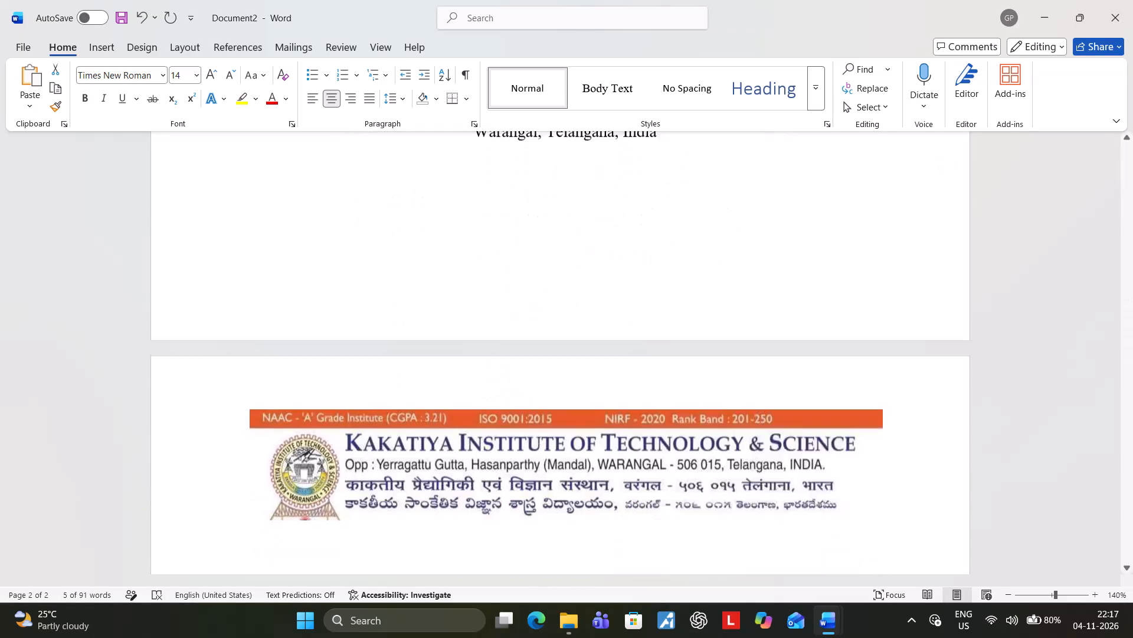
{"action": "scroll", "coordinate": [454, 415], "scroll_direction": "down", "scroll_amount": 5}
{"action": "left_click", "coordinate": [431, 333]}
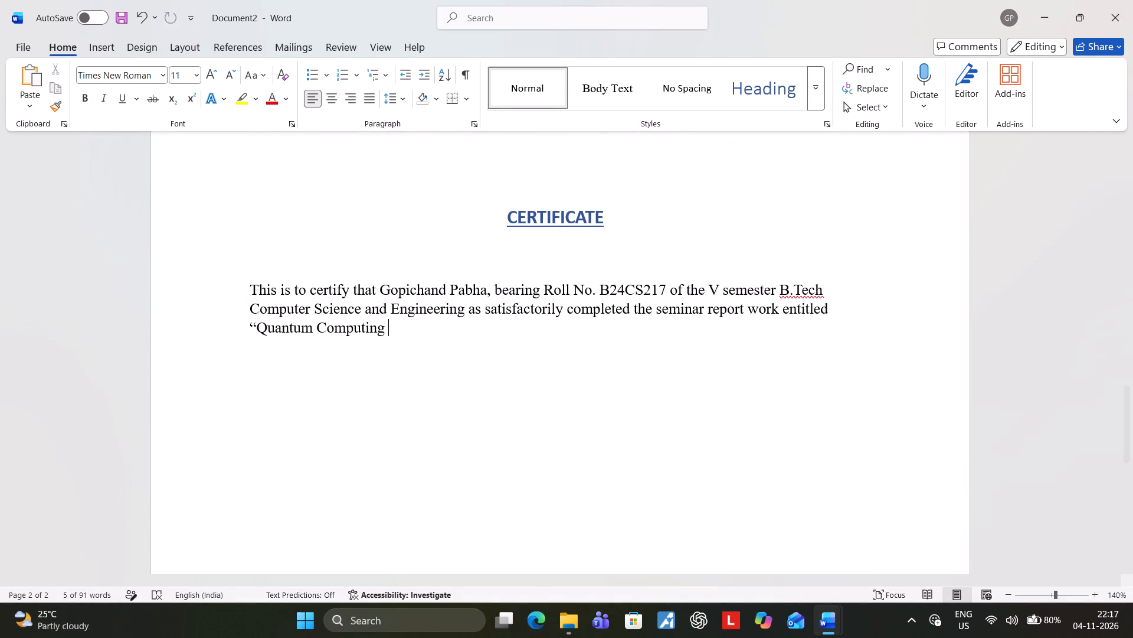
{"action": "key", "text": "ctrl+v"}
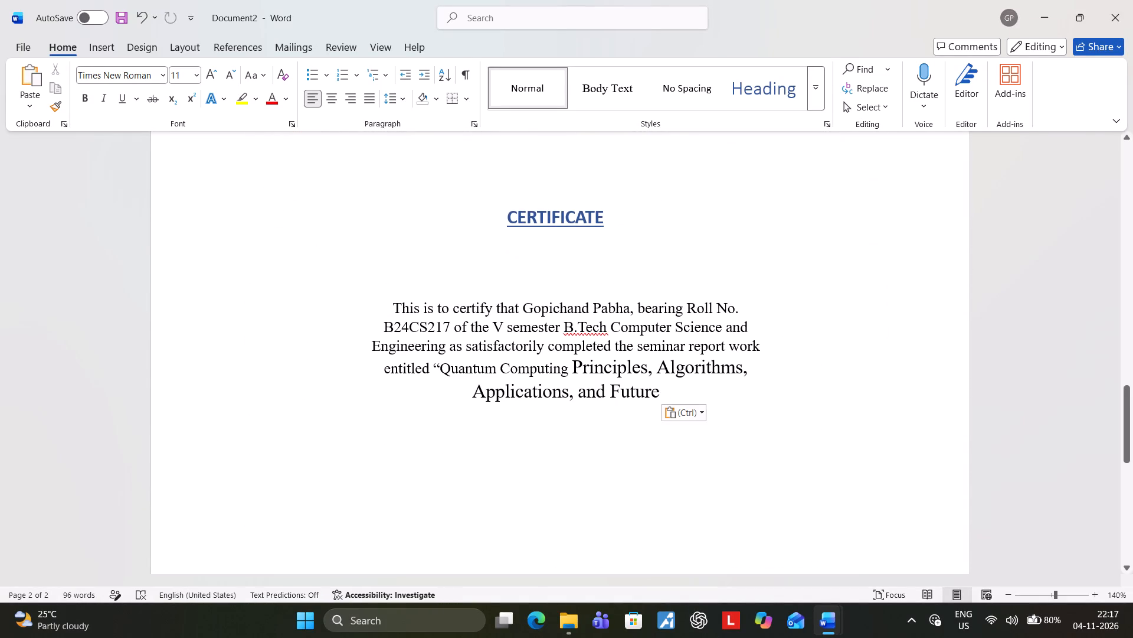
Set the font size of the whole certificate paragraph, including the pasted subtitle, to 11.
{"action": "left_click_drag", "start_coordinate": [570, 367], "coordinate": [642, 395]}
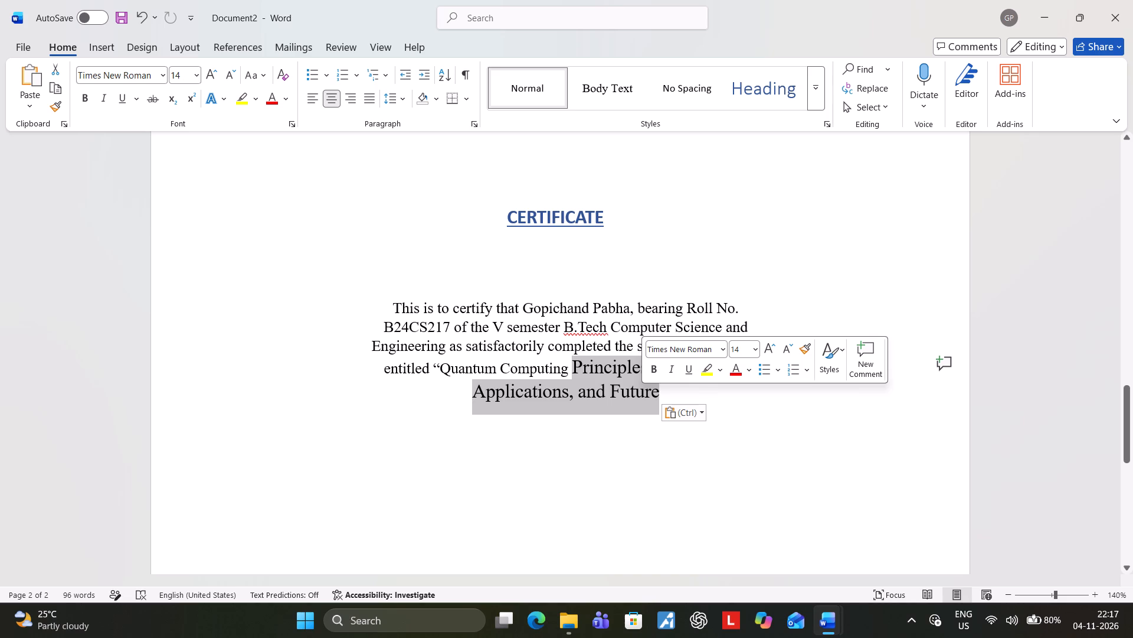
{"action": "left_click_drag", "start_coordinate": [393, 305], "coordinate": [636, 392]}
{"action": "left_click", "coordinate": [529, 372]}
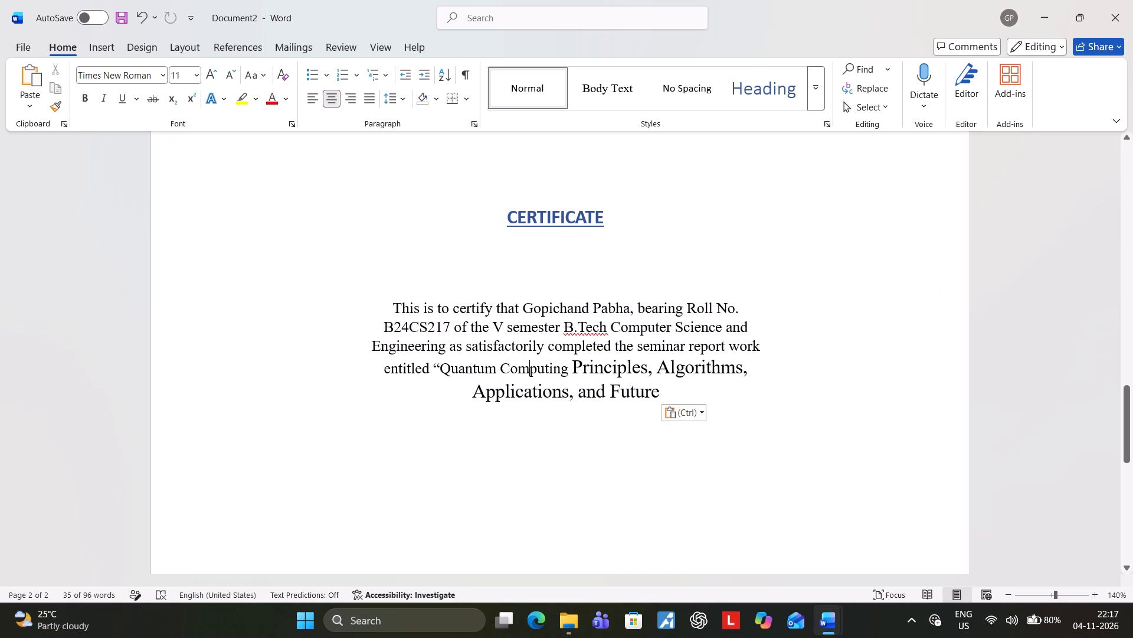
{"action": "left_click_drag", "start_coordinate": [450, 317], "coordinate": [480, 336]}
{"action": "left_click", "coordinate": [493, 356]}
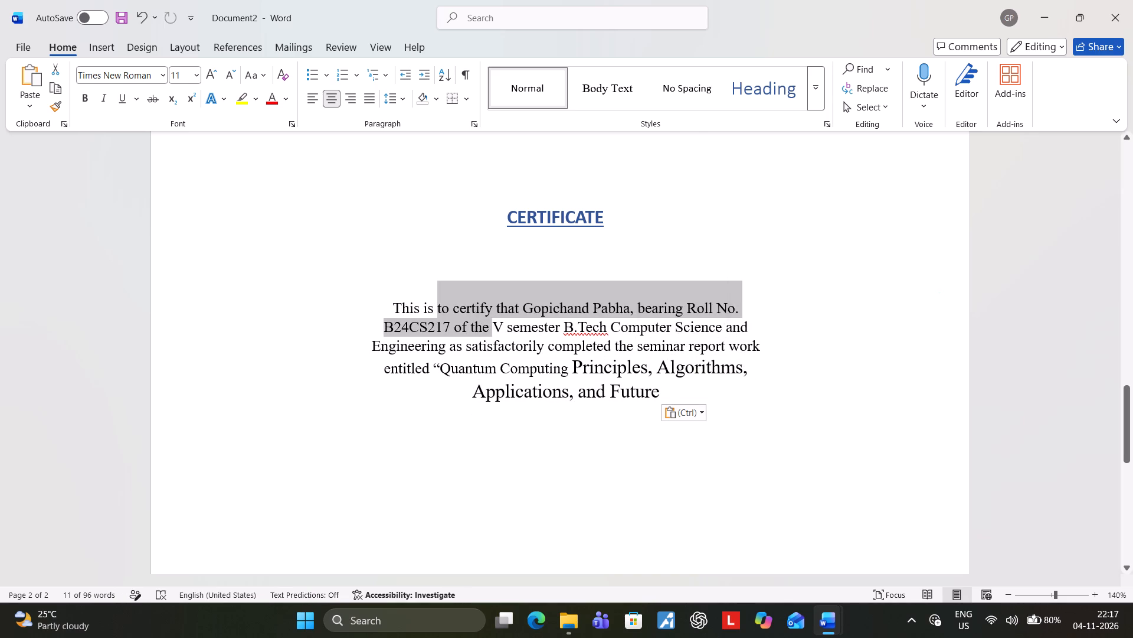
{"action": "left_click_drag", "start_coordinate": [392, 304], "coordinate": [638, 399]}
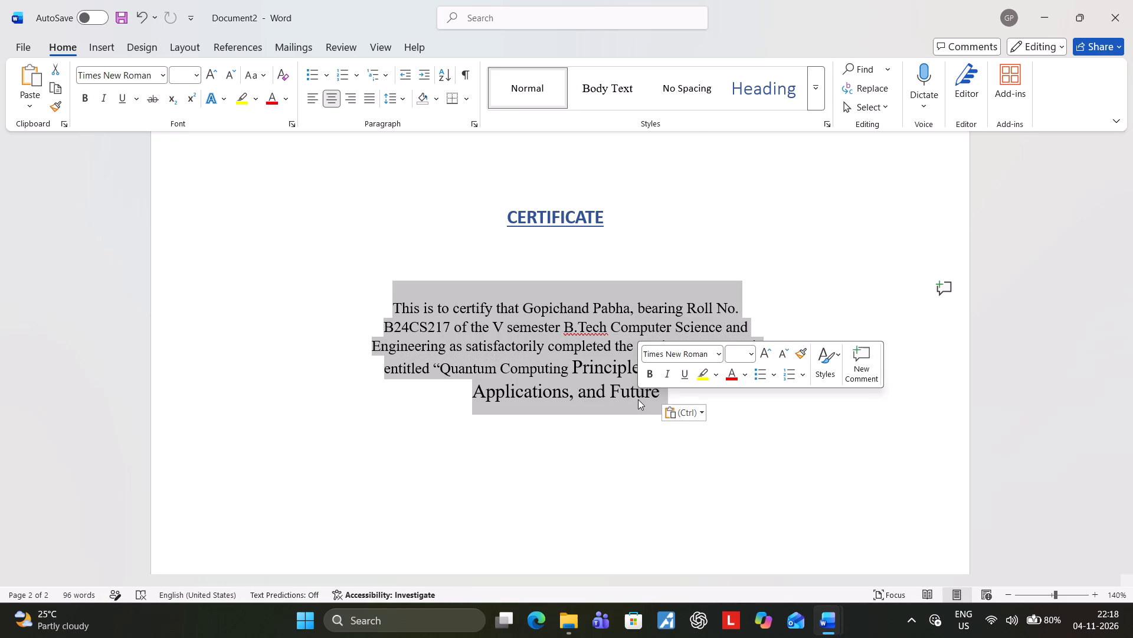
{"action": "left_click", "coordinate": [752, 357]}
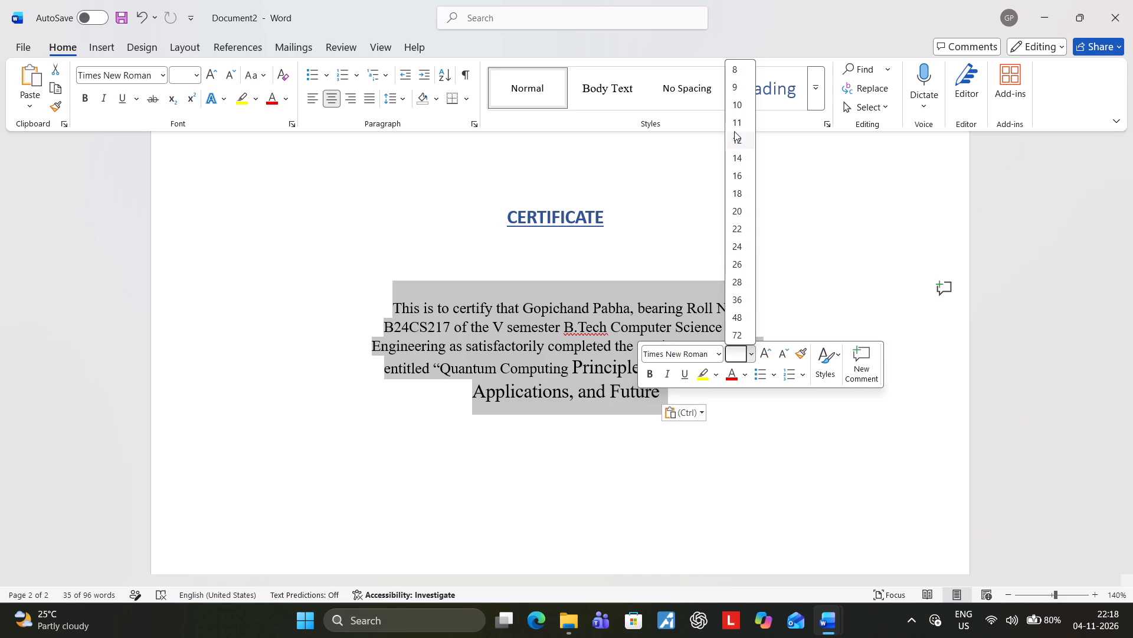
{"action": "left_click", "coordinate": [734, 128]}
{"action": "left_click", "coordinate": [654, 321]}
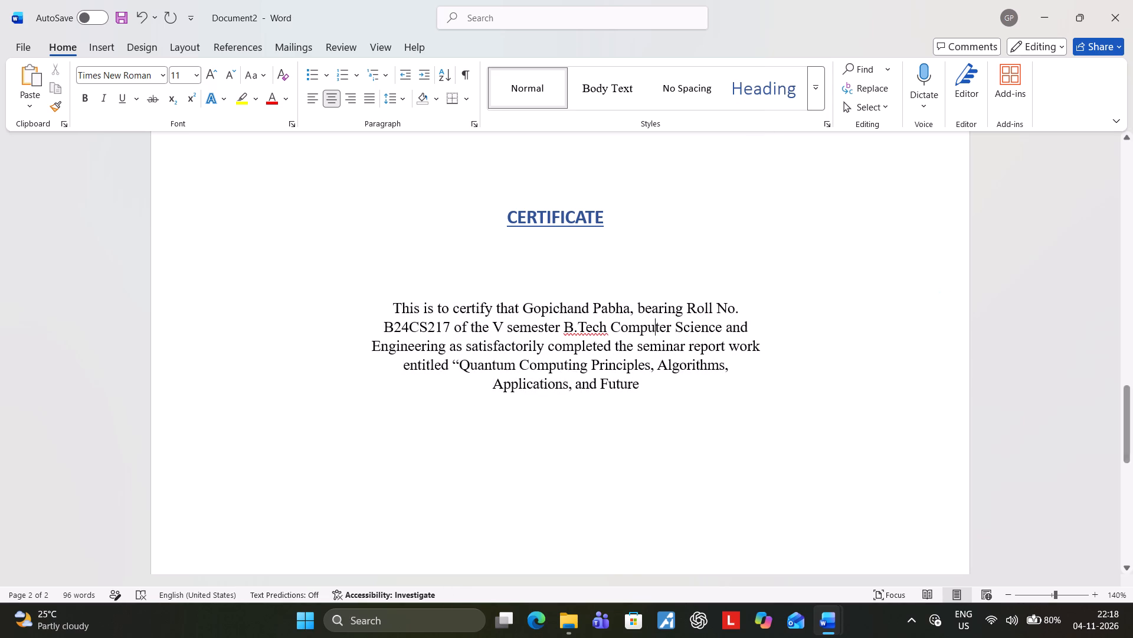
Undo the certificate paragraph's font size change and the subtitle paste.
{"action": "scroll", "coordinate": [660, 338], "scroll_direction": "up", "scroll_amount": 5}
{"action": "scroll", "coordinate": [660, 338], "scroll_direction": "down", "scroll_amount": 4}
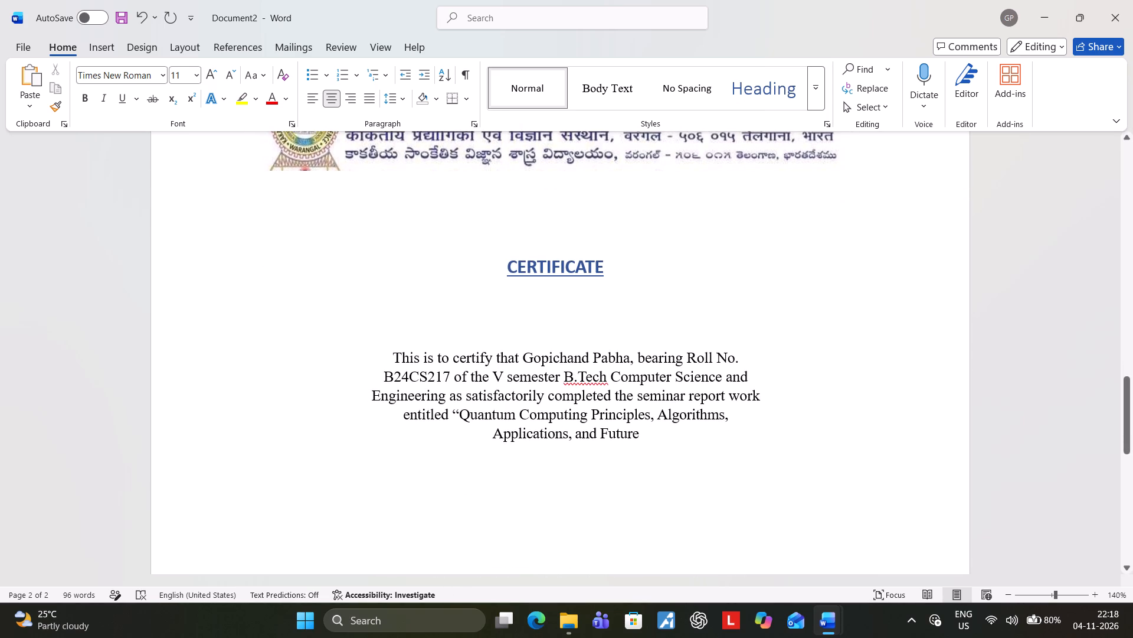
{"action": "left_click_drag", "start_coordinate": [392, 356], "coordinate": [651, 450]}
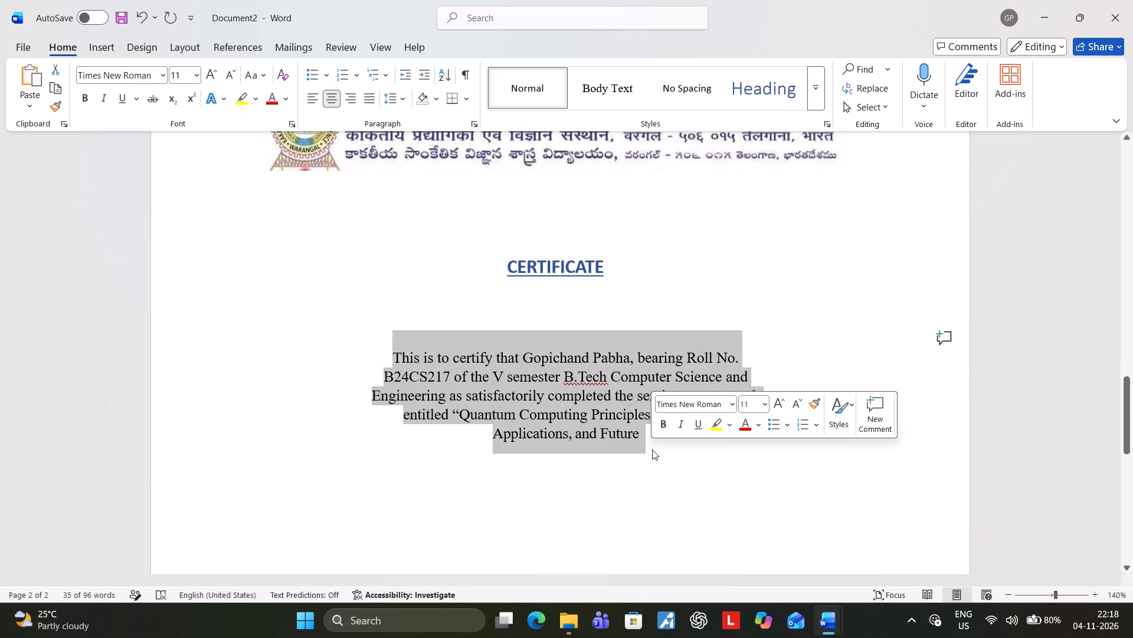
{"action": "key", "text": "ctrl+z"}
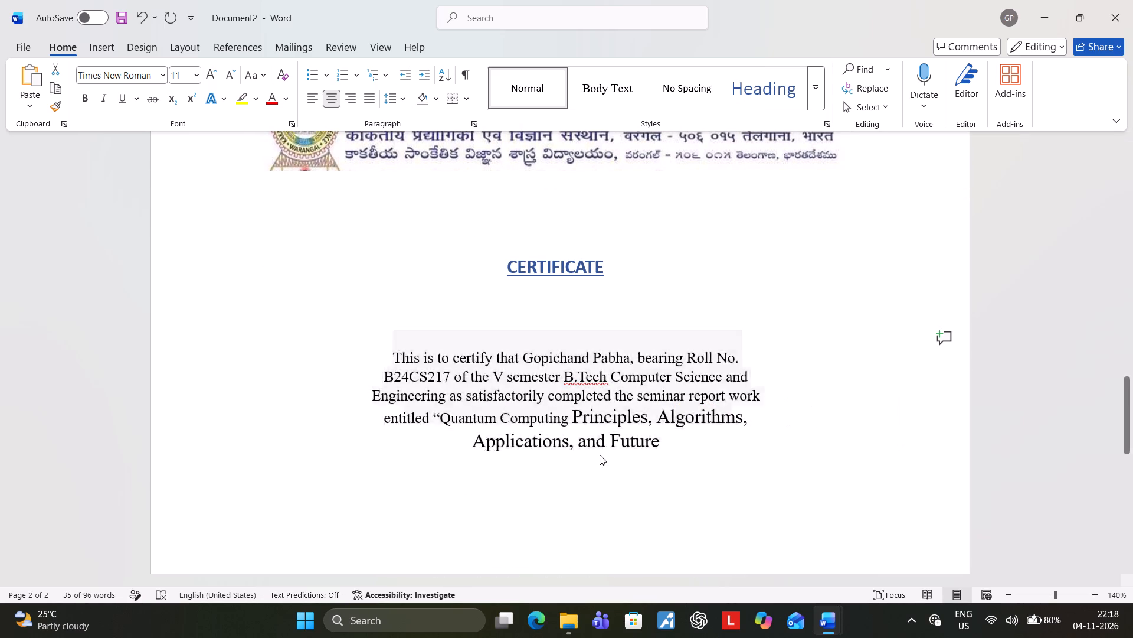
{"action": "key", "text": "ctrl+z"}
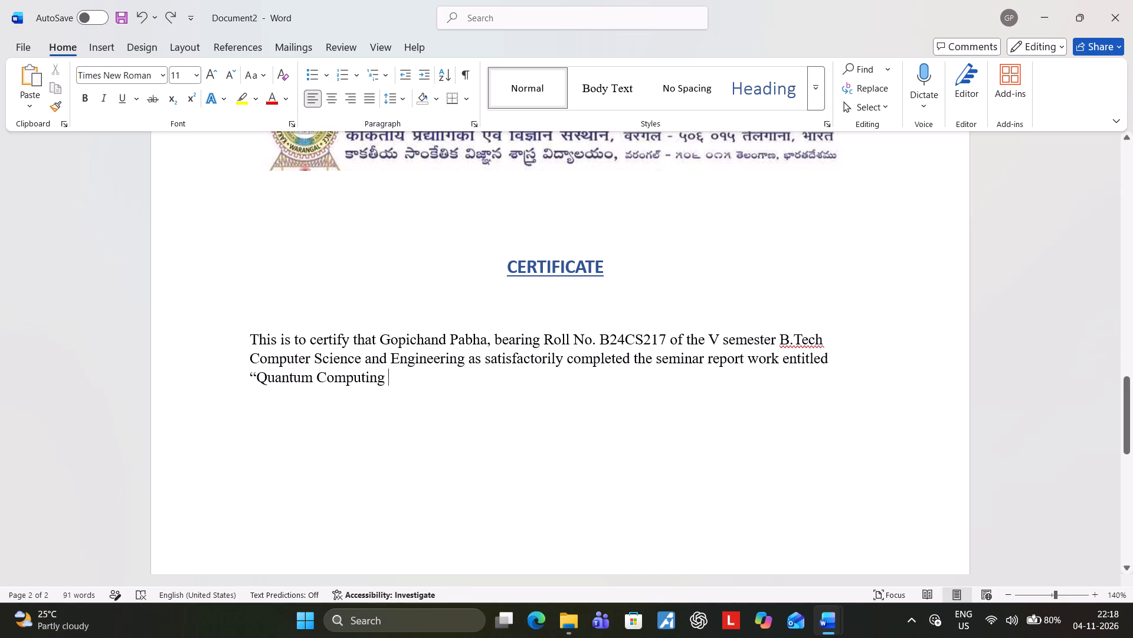
With both pages in view, dictate the subtitle's words, principles, algorithms, applications and future, after "Quantum Computing" in the certificate paragraph.
{"action": "scroll", "coordinate": [600, 454], "scroll_direction": "up", "scroll_amount": 3}
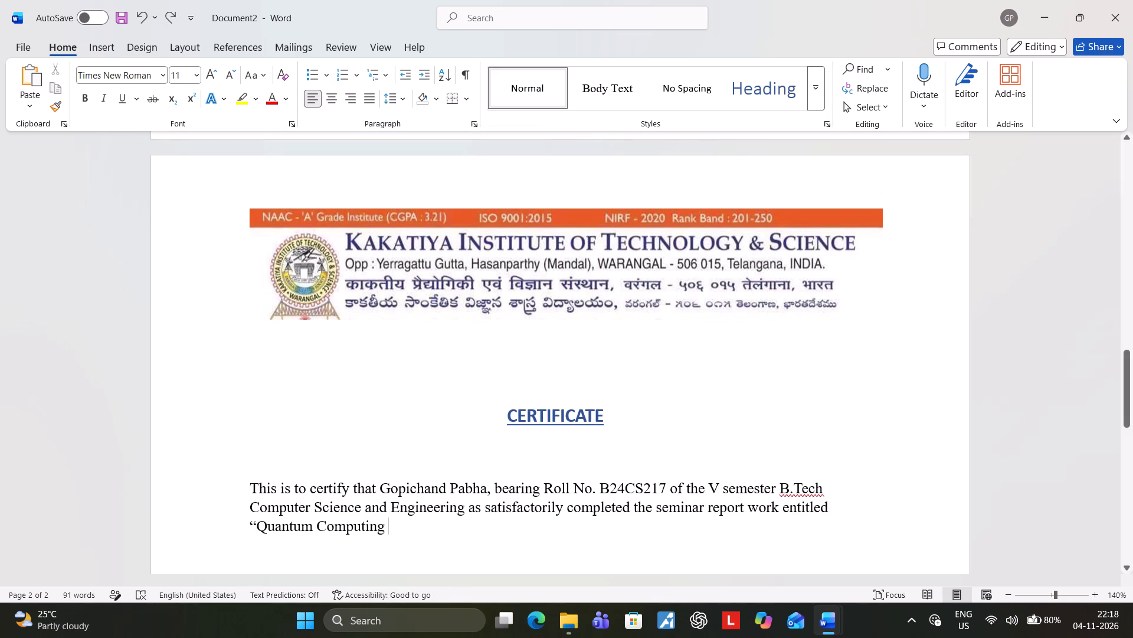
{"action": "scroll", "coordinate": [647, 422], "scroll_direction": "up", "scroll_amount": 3, "text": "ctrl"}
{"action": "scroll", "coordinate": [647, 422], "scroll_direction": "down", "scroll_amount": 11, "text": "ctrl"}
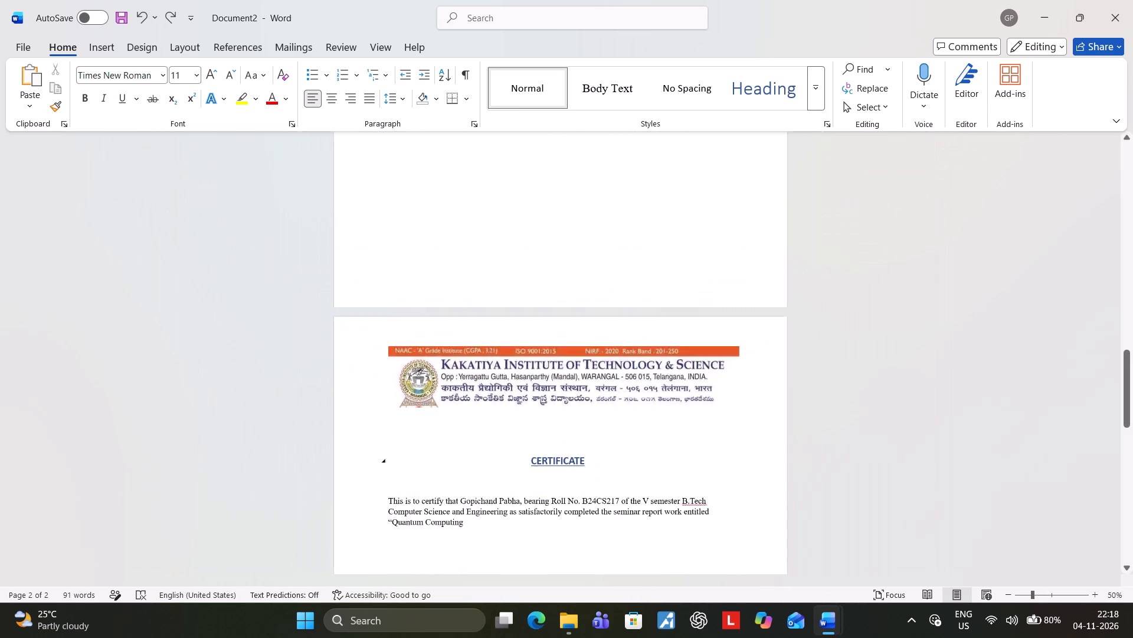
{"action": "scroll", "coordinate": [647, 422], "scroll_direction": "down", "scroll_amount": 2, "text": "ctrl"}
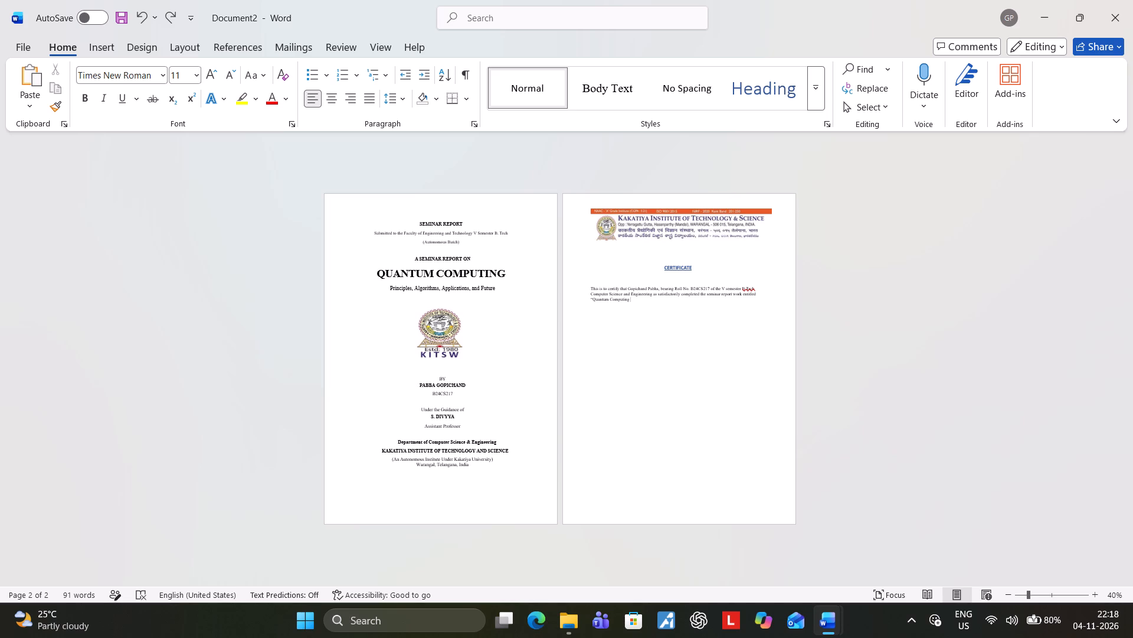
{"action": "key", "text": "super+h"}
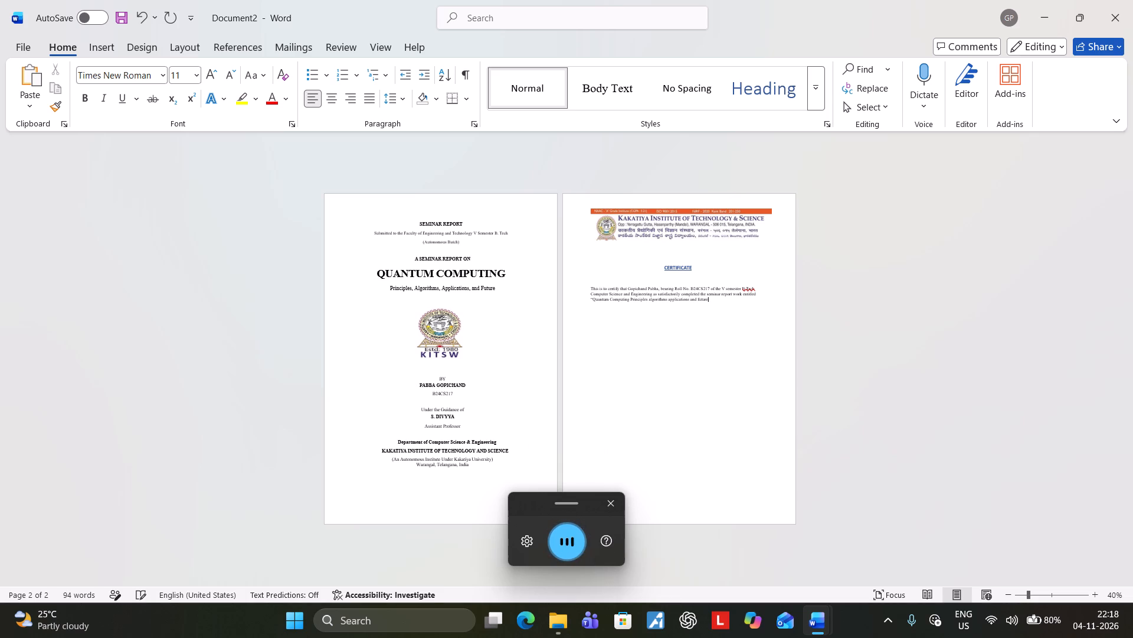
Add a new line below the certificate paragraph and place a closing quotation mark after "future" in the report title.
{"action": "key", "text": "Return"}
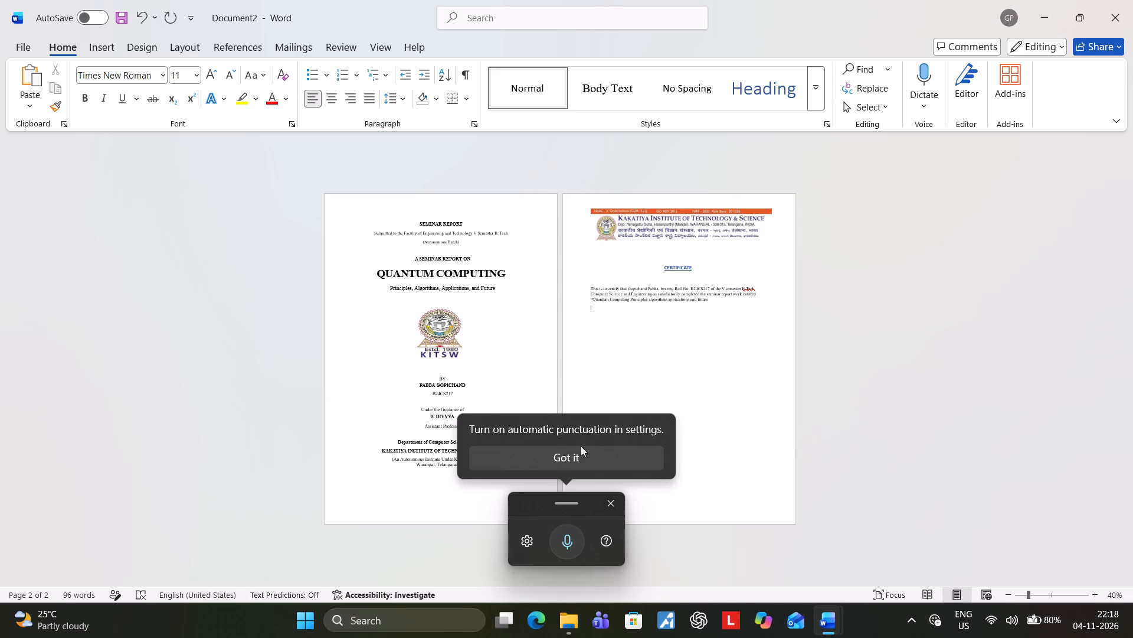
{"action": "left_click", "coordinate": [594, 456]}
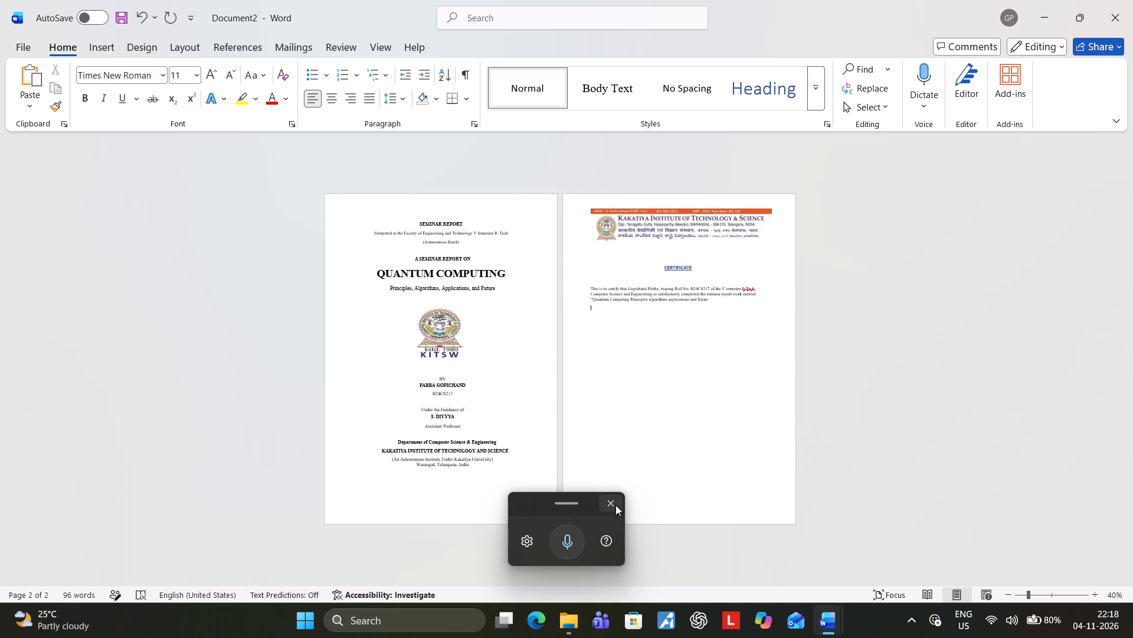
{"action": "scroll", "coordinate": [682, 353], "scroll_direction": "up", "scroll_amount": 4}
{"action": "scroll", "coordinate": [682, 353], "scroll_direction": "up", "scroll_amount": 4, "text": "ctrl"}
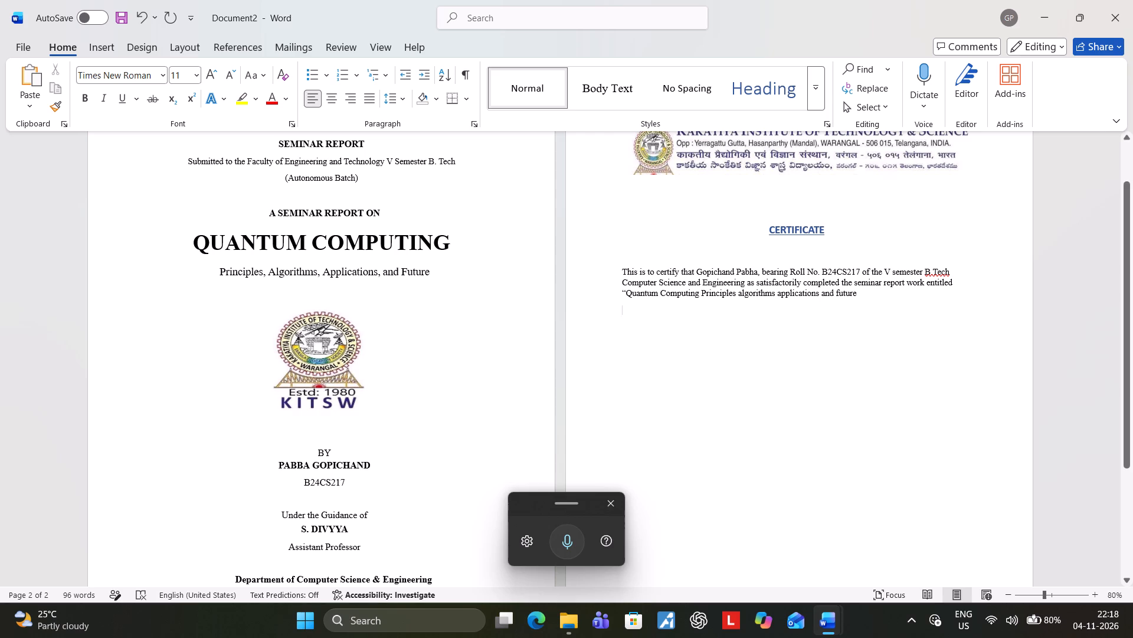
{"action": "left_click", "coordinate": [862, 294]}
{"action": "key", "text": "shift+quotedbl"}
Insert a comma after "Principles" in the report title within the certificate paragraph.
{"action": "key", "text": "Left"}
{"action": "key", "text": "Left"}
{"action": "key", "text": "Left"}
{"action": "key", "text": "Left"}
{"action": "key", "text": "Left"}
{"action": "key", "text": "Left"}
{"action": "key", "text": "Left"}
{"action": "key", "text": "Left"}
{"action": "key", "text": "Left"}
{"action": "key", "text": "Left"}
{"action": "key", "text": "Left"}
{"action": "key", "text": "Left"}
{"action": "key", "text": "Left"}
{"action": "key", "text": "Left"}
{"action": "key", "text": "Left"}
{"action": "key", "text": "Left"}
{"action": "key", "text": "Left"}
{"action": "key", "text": "Left"}
{"action": "key", "text": "Left"}
{"action": "key", "text": "Left"}
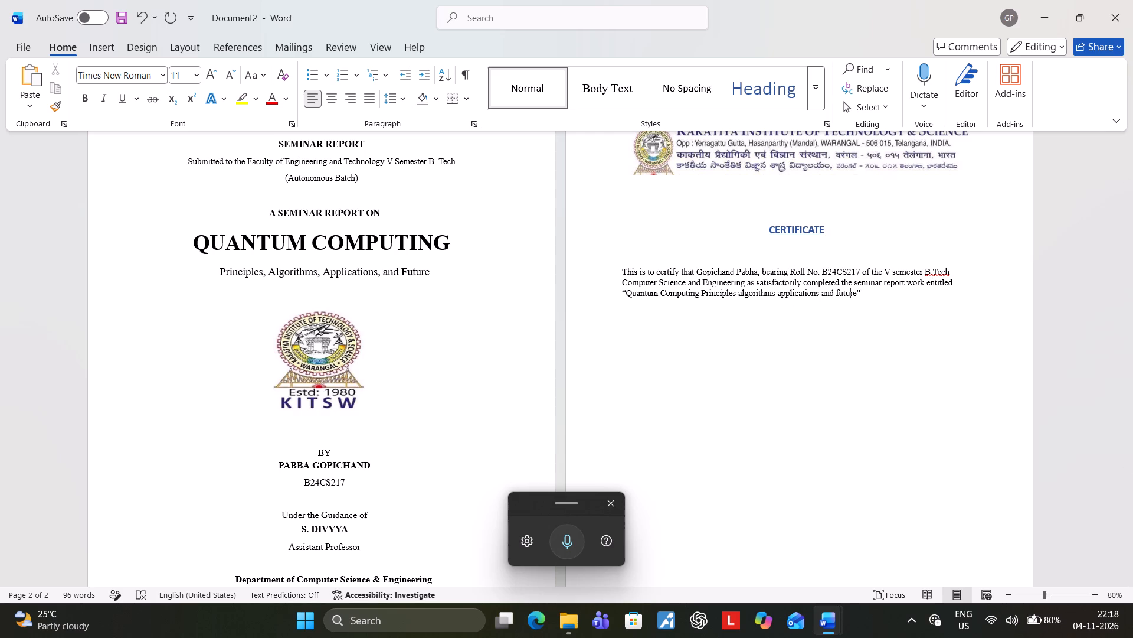
{"action": "key", "text": "Left"}
{"action": "key", "text": "Left"}
{"action": "key", "text": "Left"}
{"action": "key", "text": "Left"}
{"action": "key", "text": "Left"}
{"action": "key", "text": "Left"}
{"action": "key", "text": "Left"}
{"action": "key", "text": "Left"}
{"action": "key", "text": "Left"}
{"action": "key", "text": "Left"}
{"action": "key", "text": "Left"}
{"action": "key", "text": "Left"}
{"action": "key", "text": "Left"}
{"action": "key", "text": "Left"}
{"action": "key", "text": "Left"}
{"action": "key", "text": "Right"}
{"action": "key", "text": "Right"}
{"action": "key", "text": "Right"}
{"action": "key", "text": "Right"}
{"action": "key", "text": "Right"}
{"action": "key", "text": "comma"}
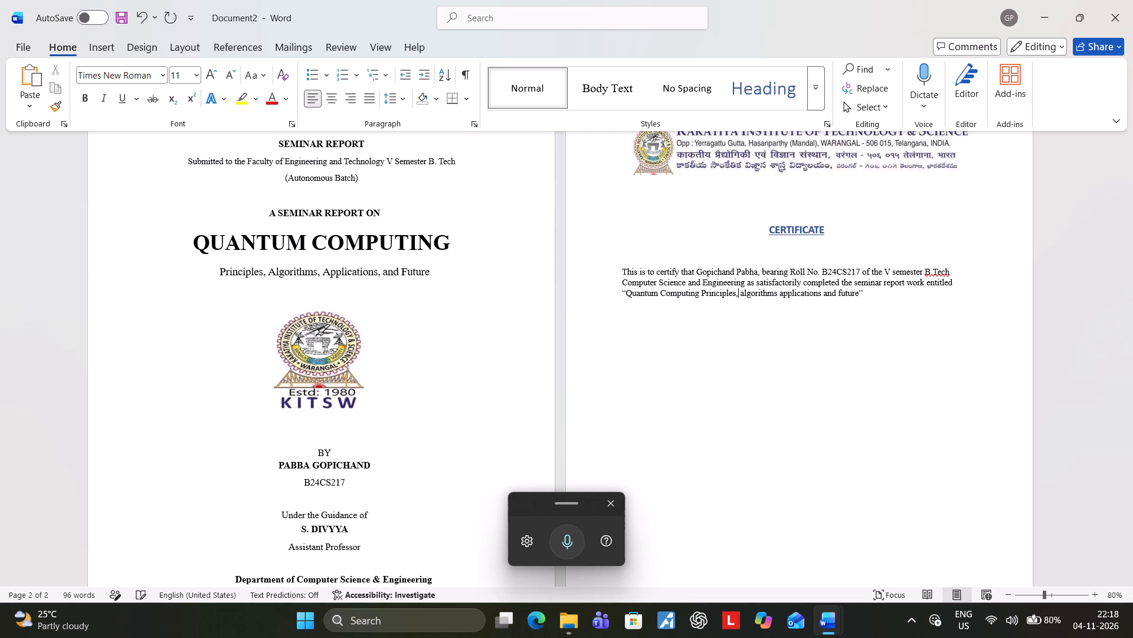
Insert a comma after "algorithms" in the certificate paragraph's report title.
{"action": "key", "text": "Right"}
{"action": "key", "text": "Right"}
{"action": "key", "text": "Right"}
{"action": "key", "text": "Right"}
{"action": "key", "text": "Right"}
{"action": "key", "text": "Right"}
{"action": "key", "text": "Right"}
{"action": "key", "text": "Right"}
{"action": "key", "text": "Right"}
{"action": "key", "text": "Right"}
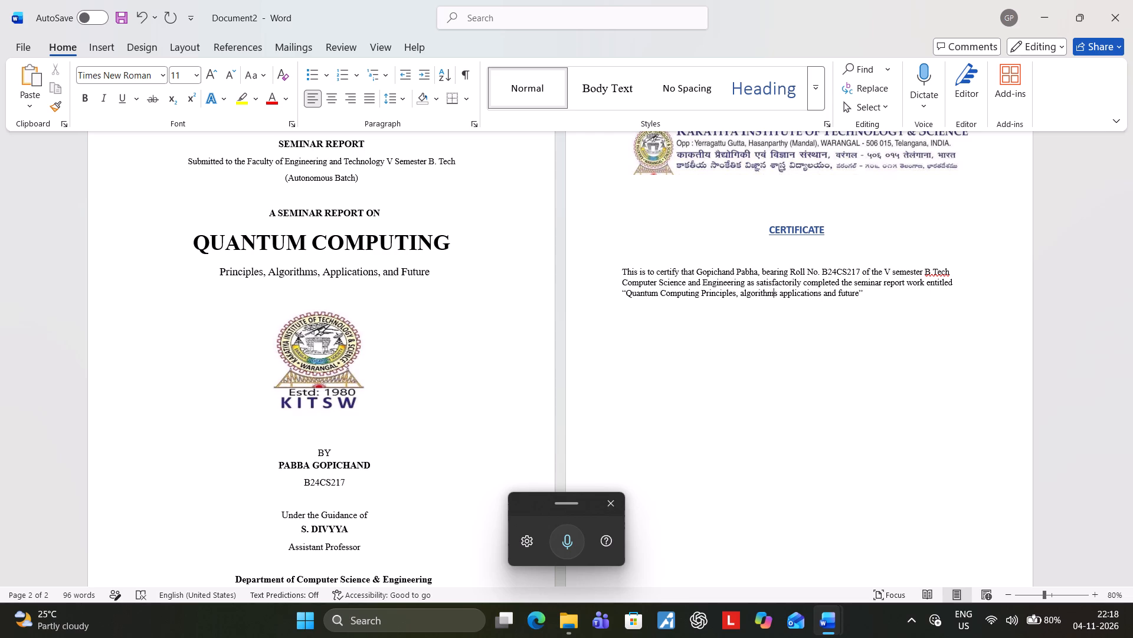
{"action": "key", "text": "Right"}
{"action": "key", "text": "comma"}
Capitalize the first letter of "algorithms" in the certificate paragraph's report title so it reads "Algorithms".
{"action": "key", "text": "Left"}
{"action": "key", "text": "Left"}
{"action": "key", "text": "Left"}
{"action": "key", "text": "Left"}
{"action": "key", "text": "Left"}
{"action": "key", "text": "Left"}
{"action": "key", "text": "Left"}
{"action": "key", "text": "Left"}
{"action": "key", "text": "Left"}
{"action": "key", "text": "Left"}
{"action": "key", "text": "BackSpace"}
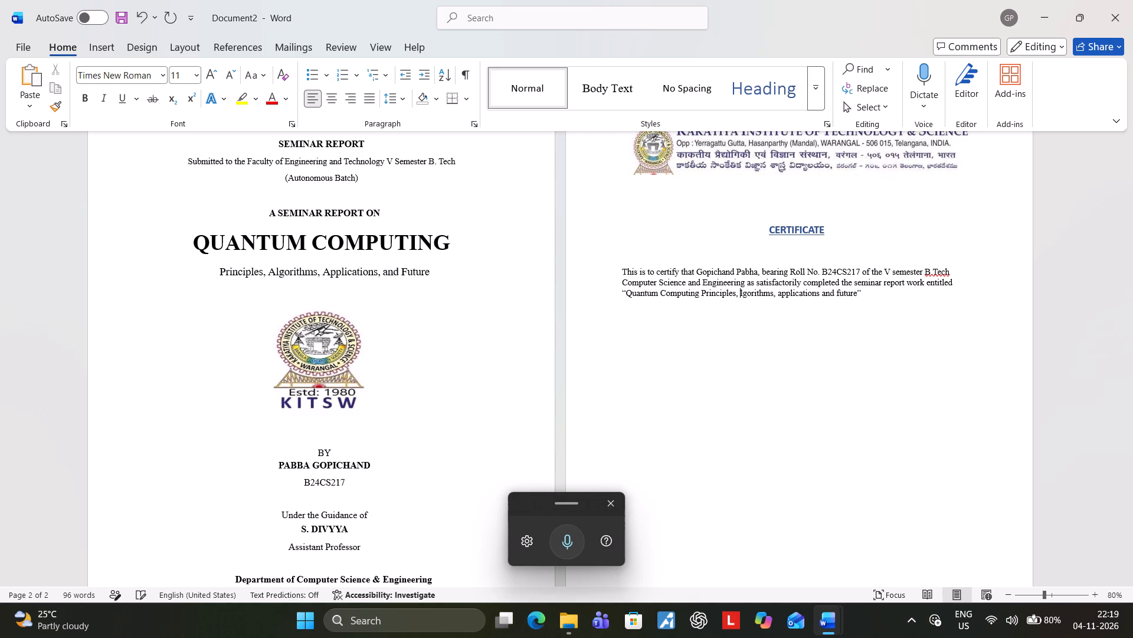
{"action": "key", "text": "shift+a"}
Capitalize the first letter of "applications" in the certificate paragraph's report title so it reads "Applications".
{"action": "key", "text": "Right"}
{"action": "key", "text": "Right"}
{"action": "key", "text": "Right"}
{"action": "key", "text": "Right"}
{"action": "key", "text": "Right"}
{"action": "key", "text": "Right"}
{"action": "key", "text": "Right"}
{"action": "key", "text": "Right"}
{"action": "key", "text": "Right"}
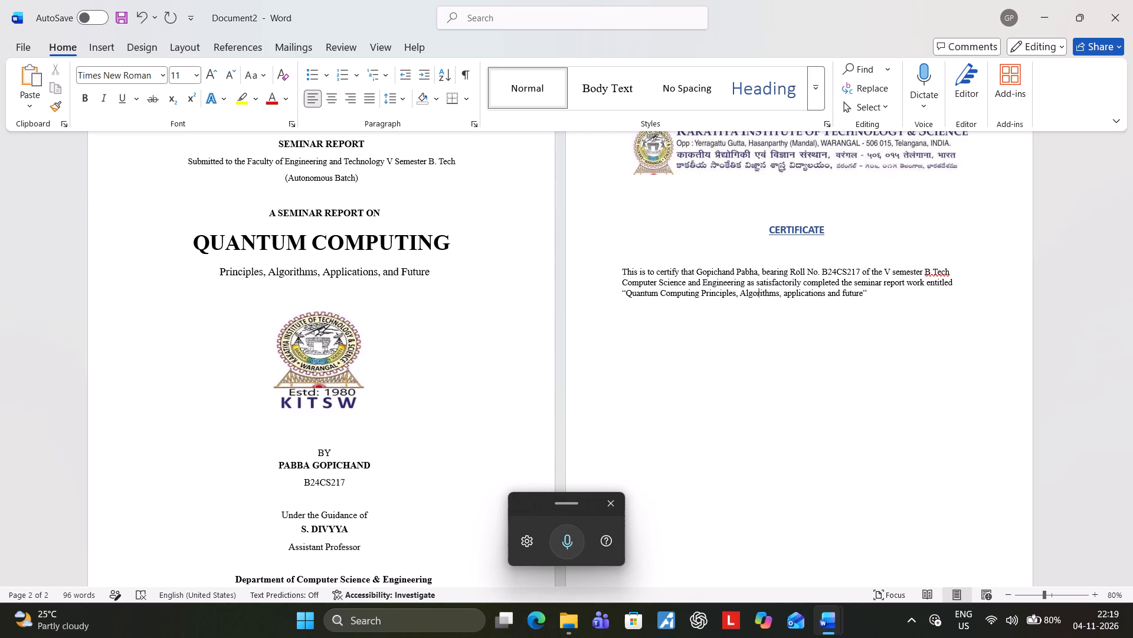
{"action": "key", "text": "Right"}
{"action": "key", "text": "Right"}
{"action": "key", "text": "Right"}
{"action": "key", "text": "BackSpace"}
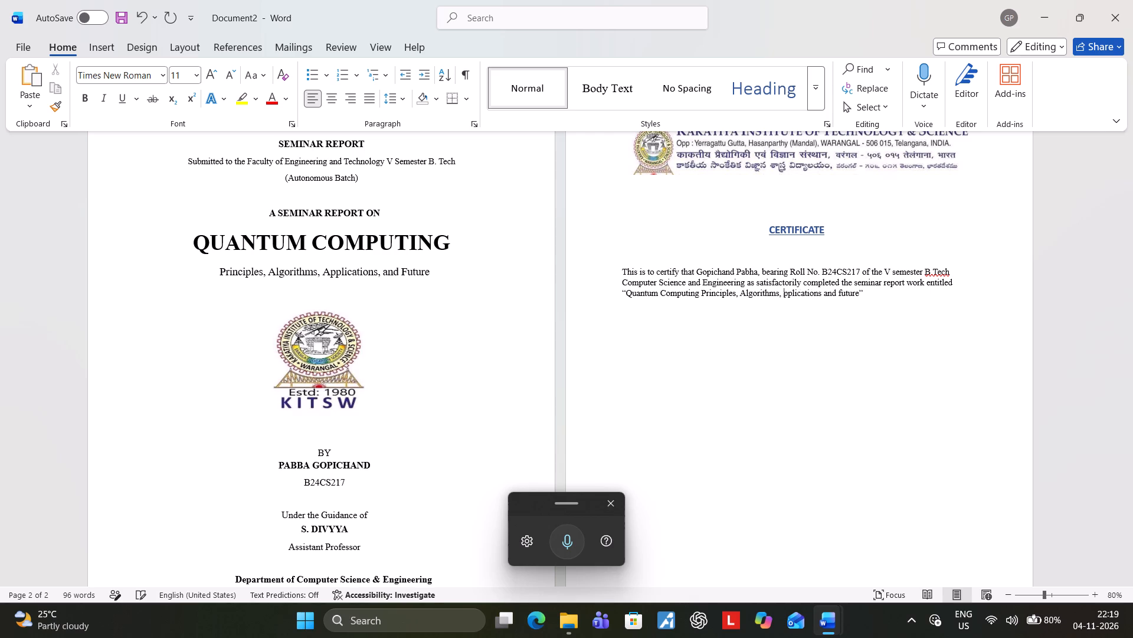
{"action": "key", "text": "shift+a"}
Capitalize the first letter of "future" in the certificate paragraph's report title so it reads "Future".
{"action": "key", "text": "Right"}
{"action": "key", "text": "Right"}
{"action": "key", "text": "Right"}
{"action": "key", "text": "Right"}
{"action": "key", "text": "Right"}
{"action": "key", "text": "Right"}
{"action": "key", "text": "Right"}
{"action": "key", "text": "Right"}
{"action": "key", "text": "Right"}
{"action": "key", "text": "Right"}
{"action": "key", "text": "Right"}
{"action": "key", "text": "Right"}
{"action": "key", "text": "Right"}
{"action": "key", "text": "Right"}
{"action": "key", "text": "Right"}
{"action": "key", "text": "Right"}
{"action": "key", "text": "Right"}
{"action": "key", "text": "BackSpace"}
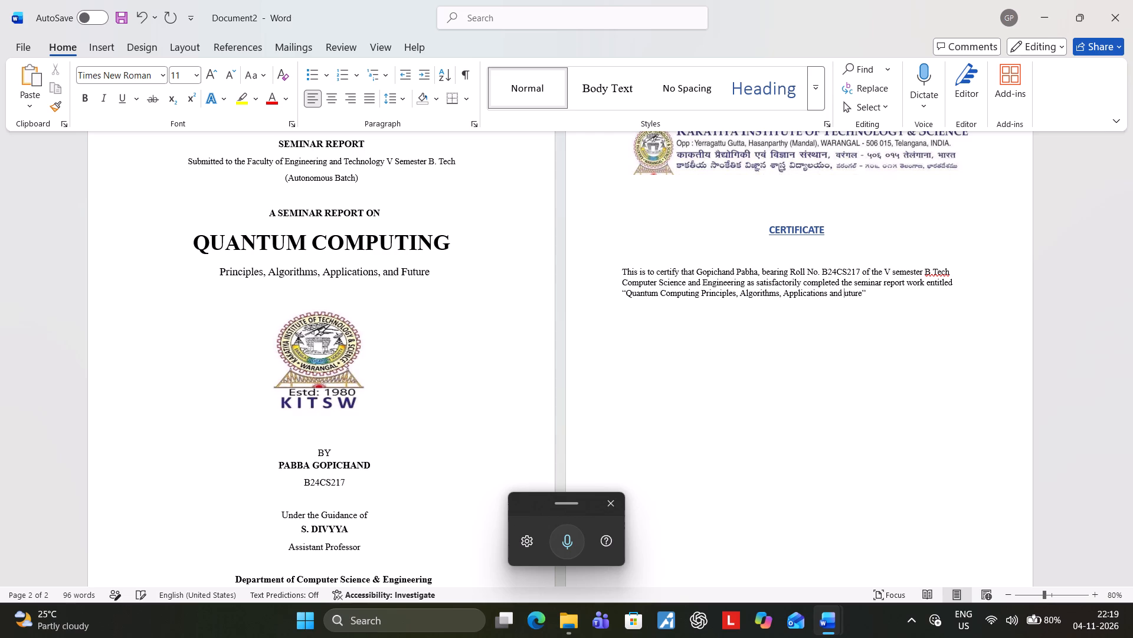
{"action": "key", "text": "shift+f"}
End the certificate sentence with a period after the closing quotation mark.
{"action": "key", "text": "Right"}
{"action": "key", "text": "Right"}
{"action": "key", "text": "Right"}
{"action": "key", "text": "Right"}
{"action": "key", "text": "Right"}
{"action": "key", "text": "Right"}
{"action": "key", "text": "period"}
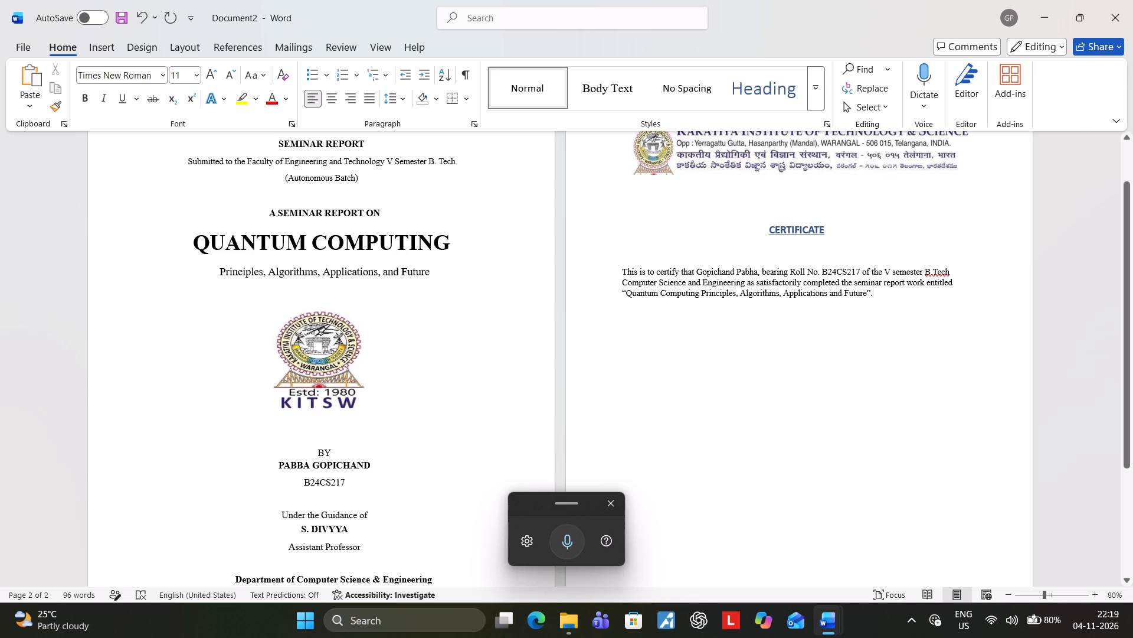
Make the student's name bold in the certificate paragraph.
{"action": "scroll", "coordinate": [810, 403], "scroll_direction": "up", "scroll_amount": 5, "text": "ctrl"}
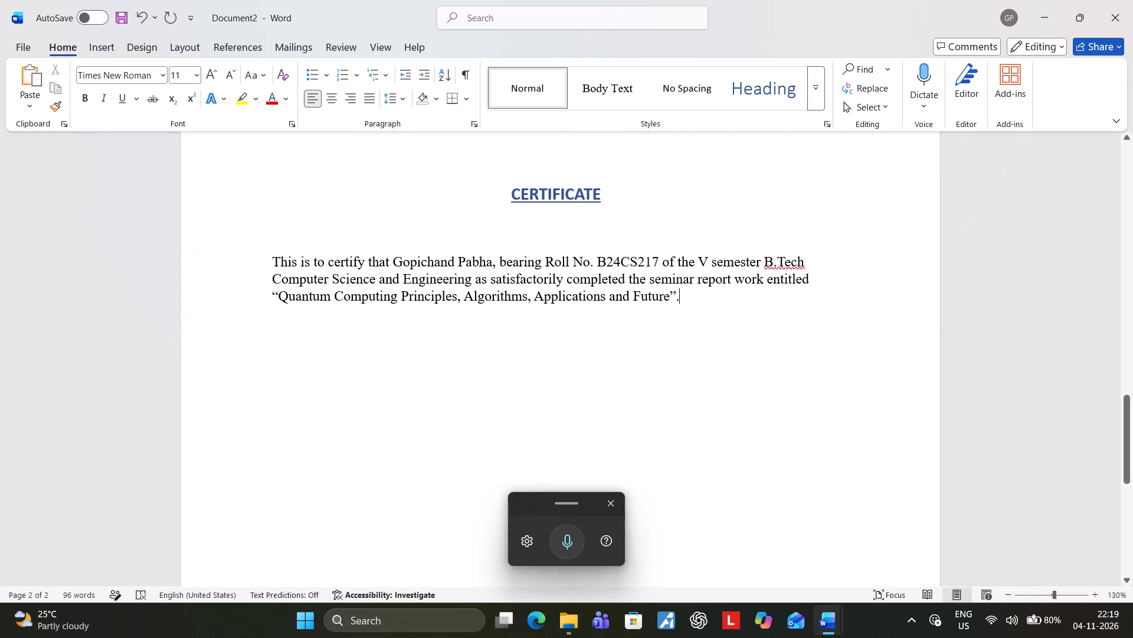
{"action": "scroll", "coordinate": [748, 398], "scroll_direction": "down", "scroll_amount": 3, "text": "ctrl"}
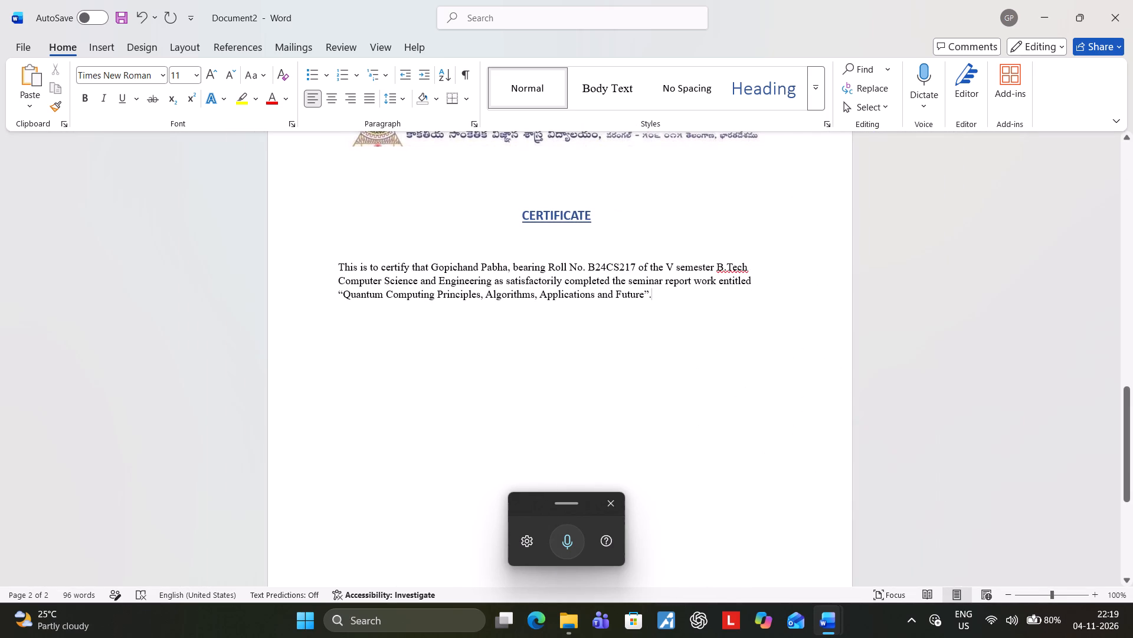
{"action": "scroll", "coordinate": [682, 402], "scroll_direction": "up", "scroll_amount": 4}
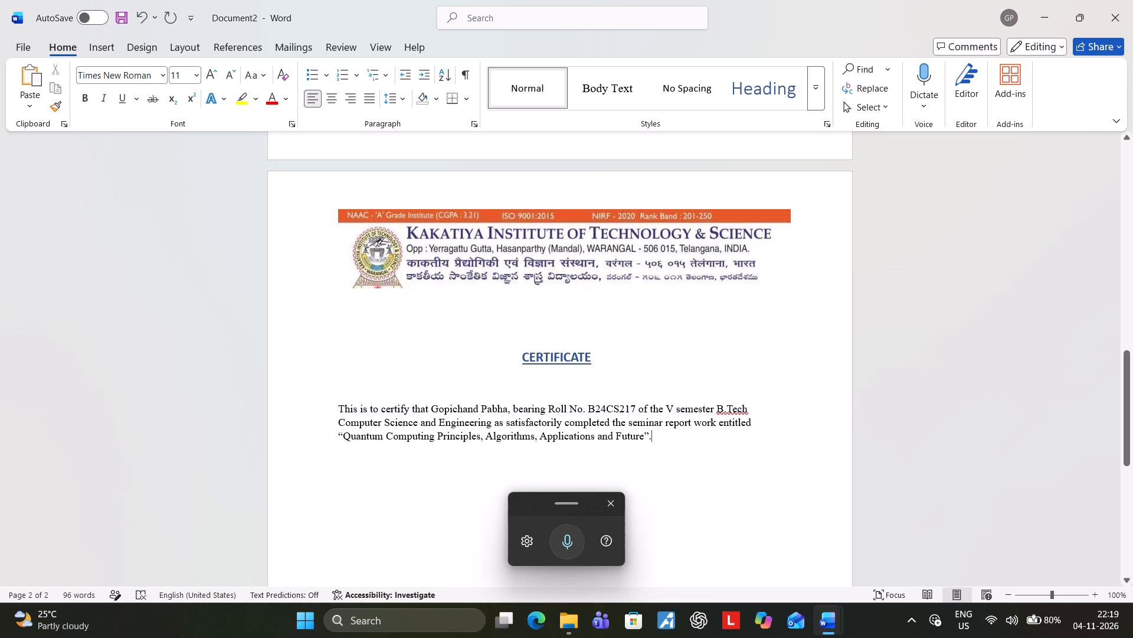
{"action": "scroll", "coordinate": [677, 399], "scroll_direction": "down", "scroll_amount": 3}
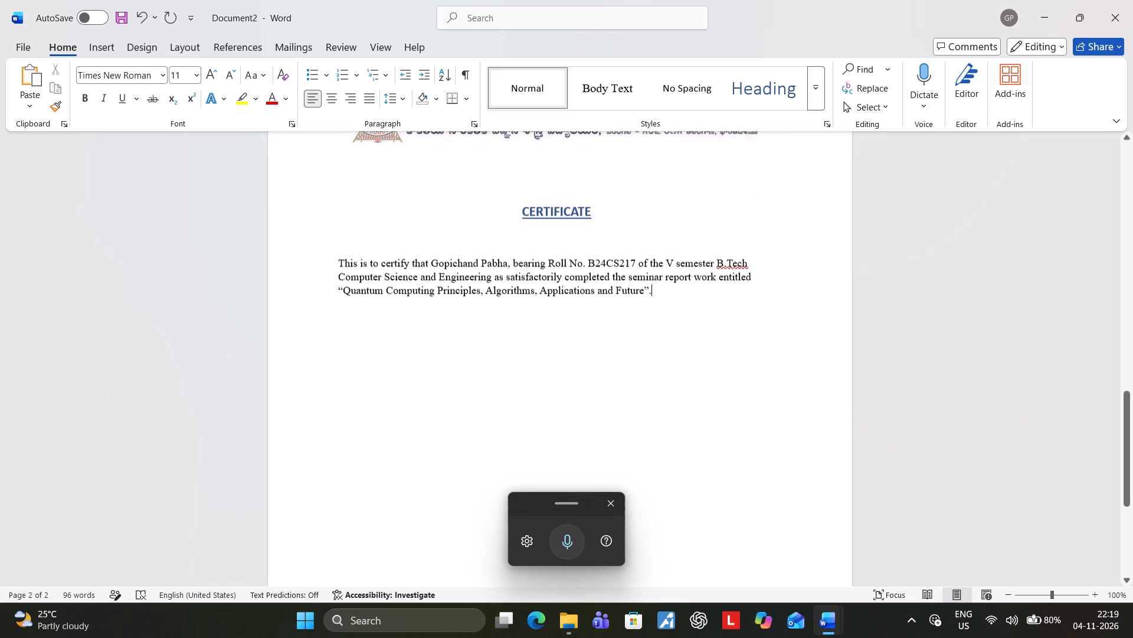
{"action": "scroll", "coordinate": [677, 399], "scroll_direction": "down", "scroll_amount": 3}
{"action": "scroll", "coordinate": [679, 399], "scroll_direction": "up", "scroll_amount": 4}
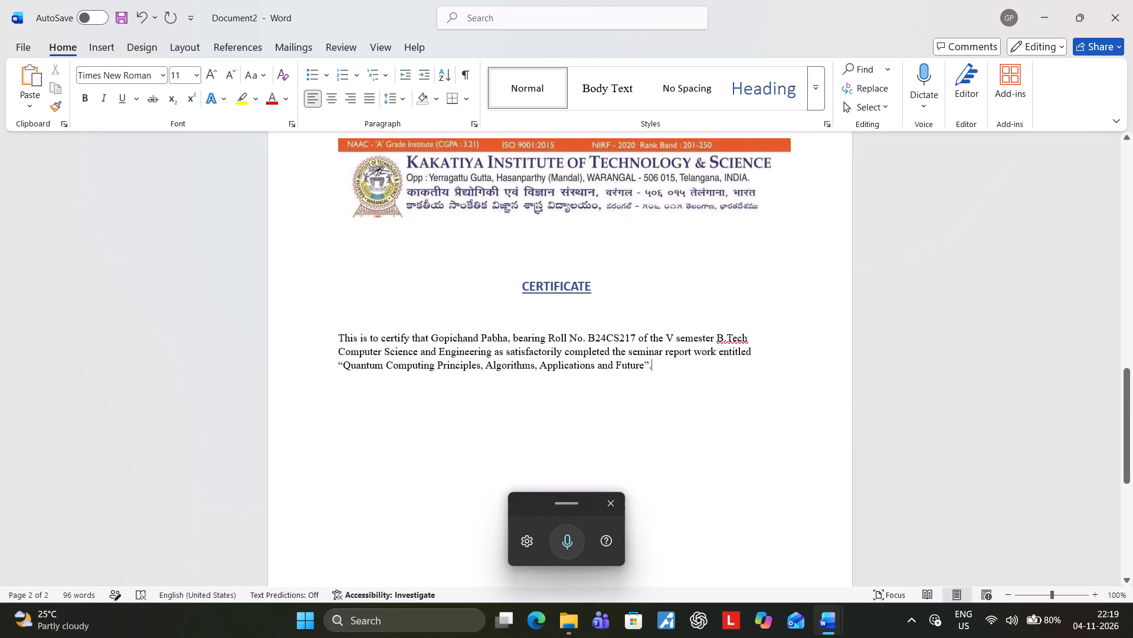
{"action": "left_click_drag", "start_coordinate": [329, 336], "coordinate": [625, 373]}
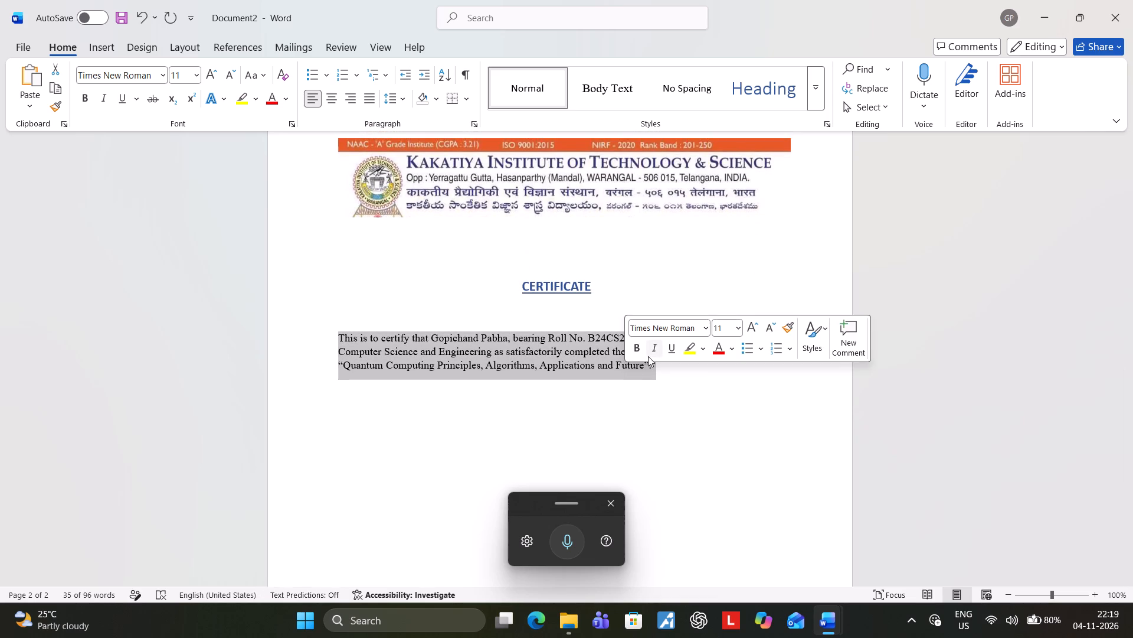
{"action": "left_click", "coordinate": [691, 428]}
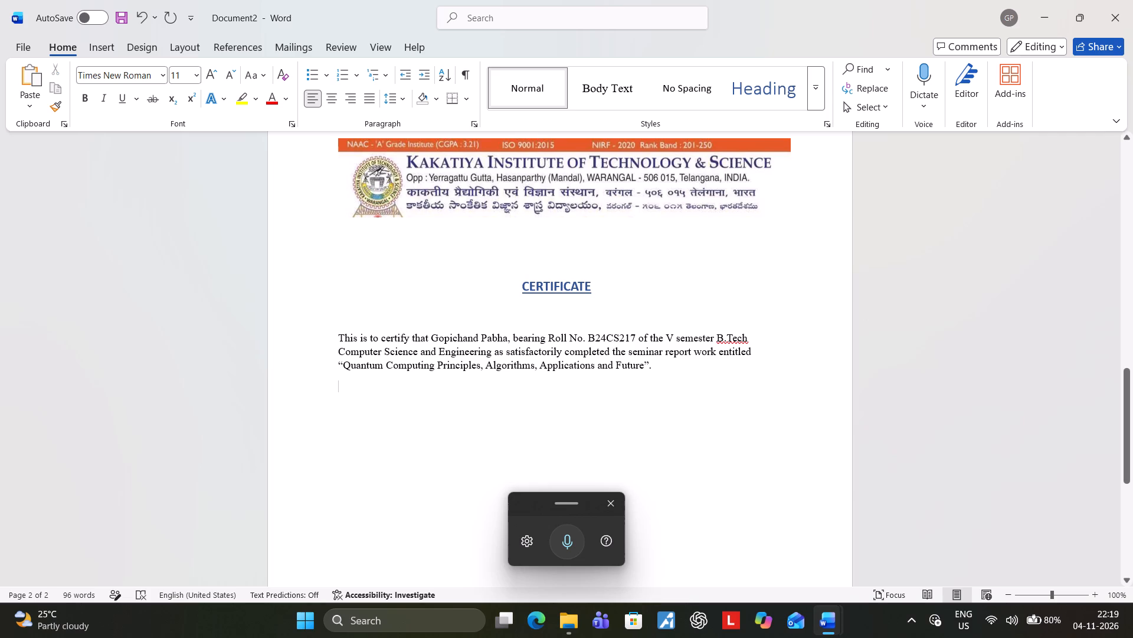
{"action": "left_click_drag", "start_coordinate": [431, 335], "coordinate": [506, 343]}
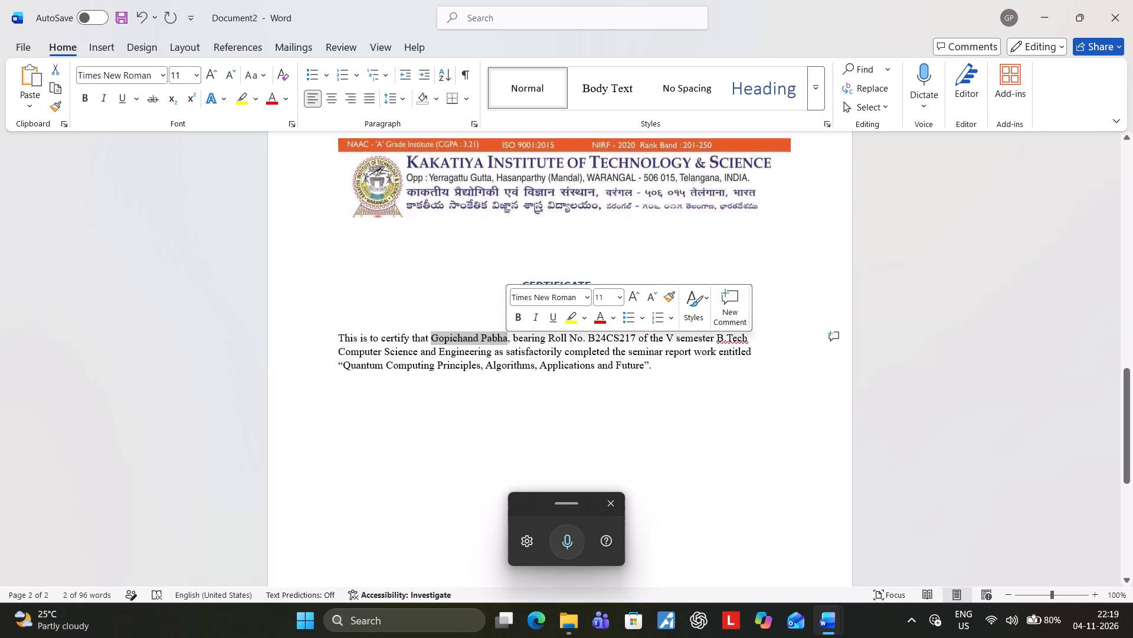
{"action": "left_click", "coordinate": [517, 324]}
{"action": "left_click", "coordinate": [681, 424]}
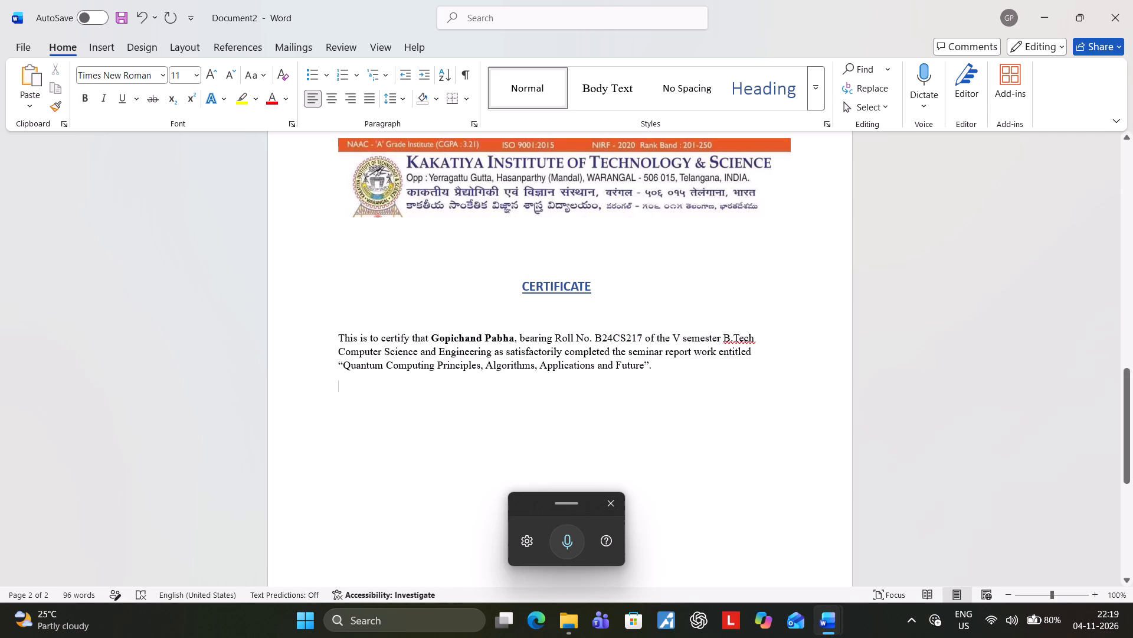
Make the student's roll number bold in the certificate paragraph.
{"action": "left_click_drag", "start_coordinate": [594, 337], "coordinate": [640, 336]}
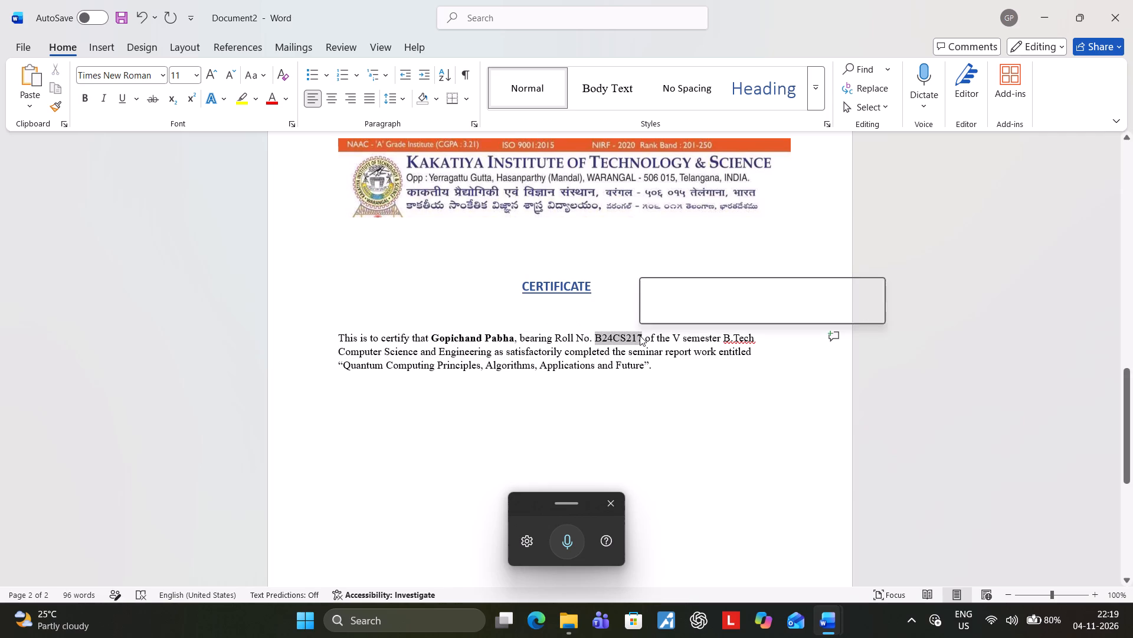
{"action": "left_click", "coordinate": [650, 315]}
{"action": "left_click", "coordinate": [734, 401]}
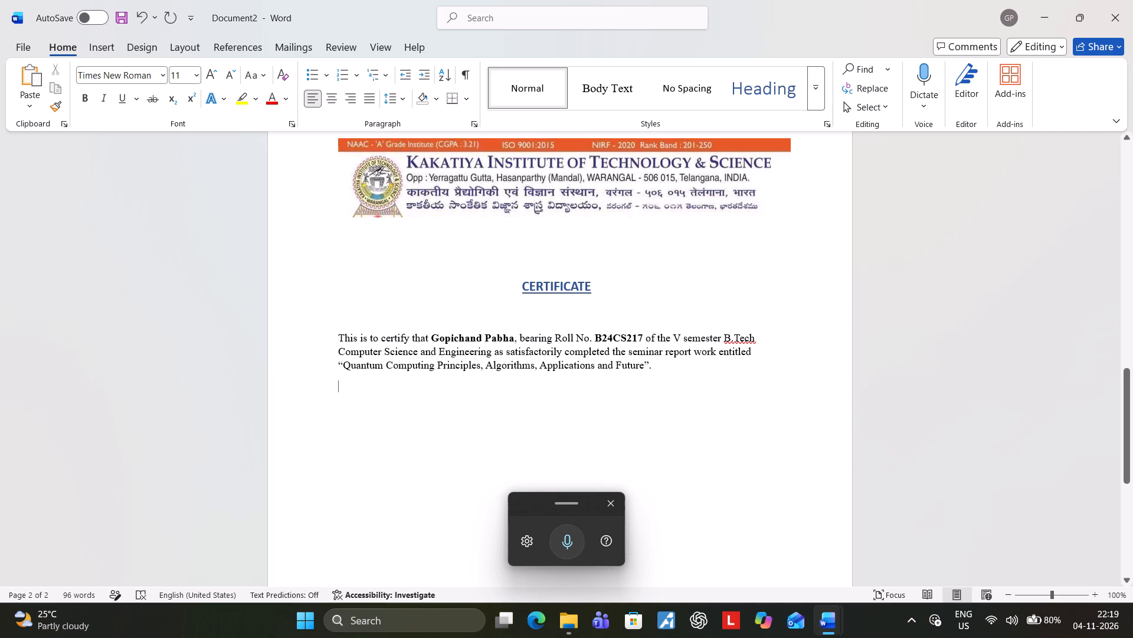
Make "Computer Science and Engineering" bold in the certificate paragraph.
{"action": "left_click_drag", "start_coordinate": [333, 347], "coordinate": [484, 357]}
{"action": "left_click", "coordinate": [501, 333]}
{"action": "left_click", "coordinate": [559, 390]}
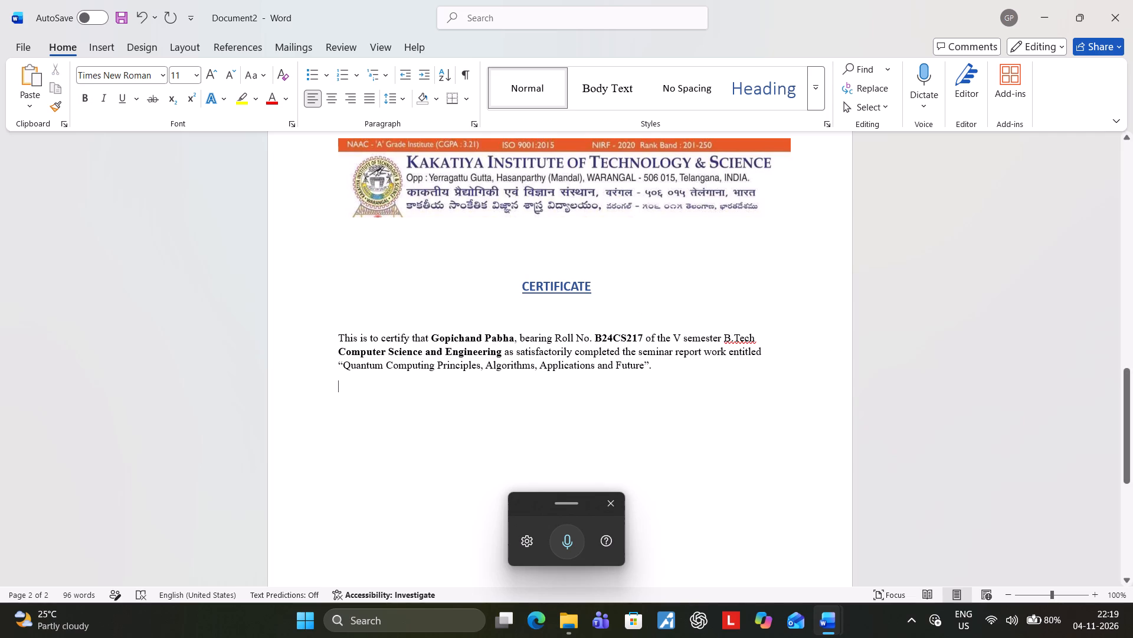
Make the report title "Quantum Computing Principles, Algorithms, Applications and Future" bold, leaving out its quotation marks.
{"action": "left_click_drag", "start_coordinate": [343, 365], "coordinate": [624, 375]}
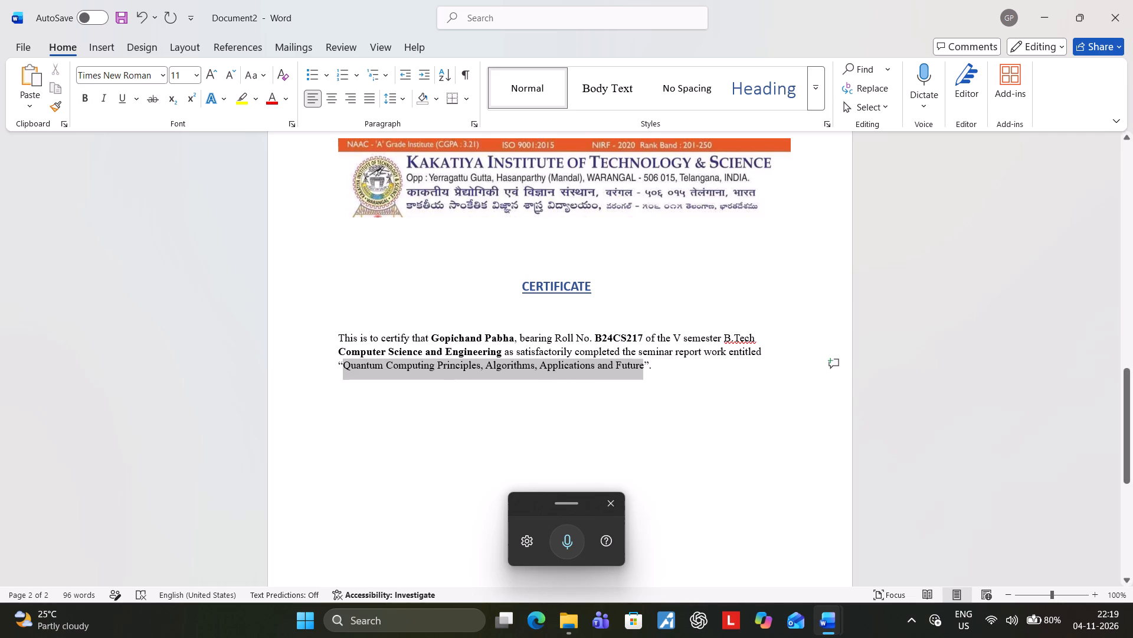
{"action": "left_click_drag", "start_coordinate": [624, 375], "coordinate": [631, 375]}
{"action": "left_click", "coordinate": [643, 353]}
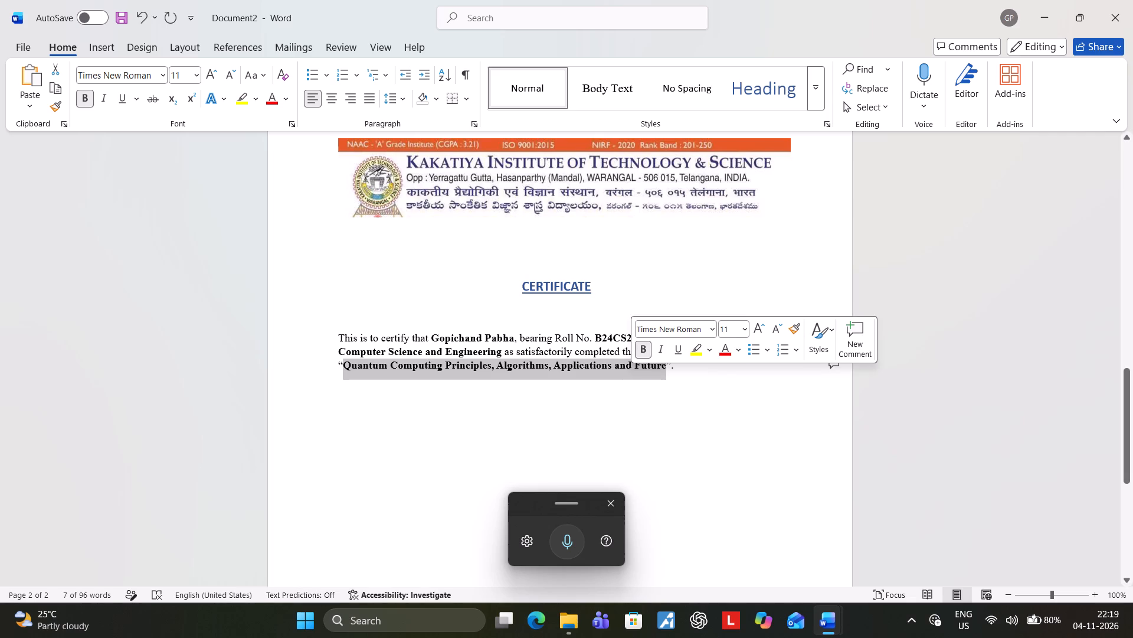
{"action": "left_click", "coordinate": [653, 414]}
Set the font size of the certificate paragraph to 14.
{"action": "left_click_drag", "start_coordinate": [339, 330], "coordinate": [600, 375]}
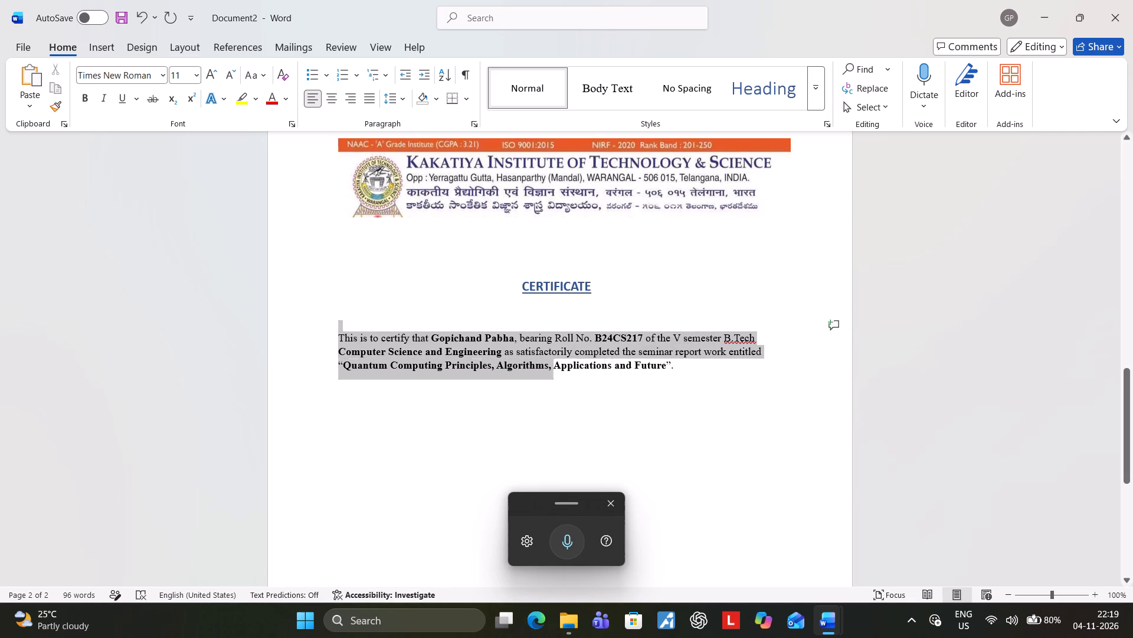
{"action": "left_click_drag", "start_coordinate": [600, 375], "coordinate": [666, 379]}
{"action": "left_click", "coordinate": [777, 335]}
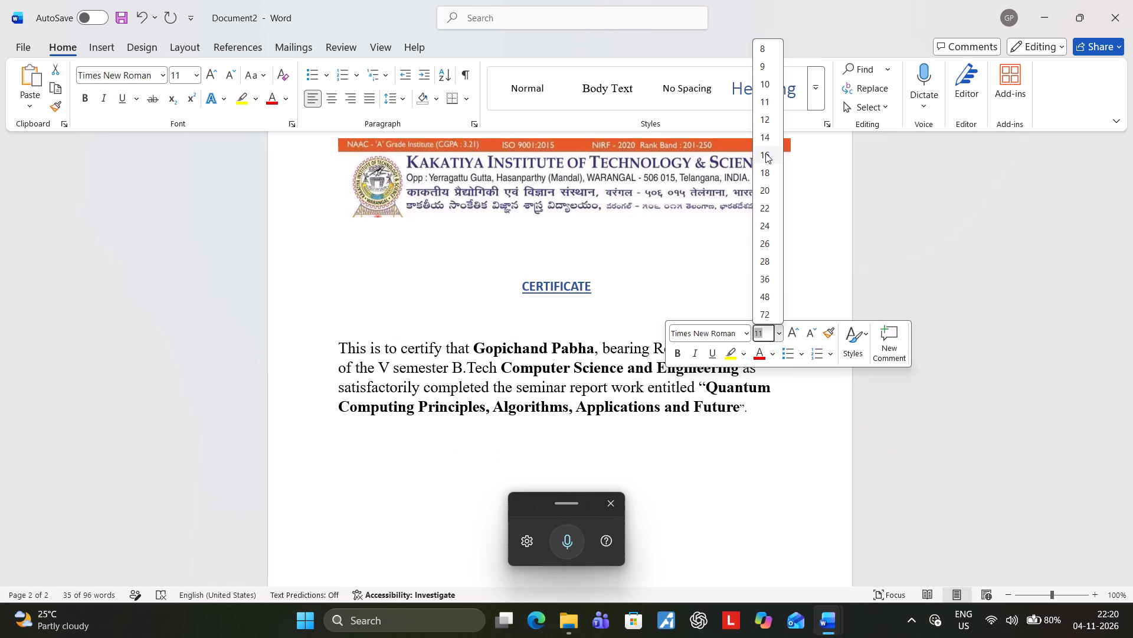
{"action": "left_click", "coordinate": [765, 145]}
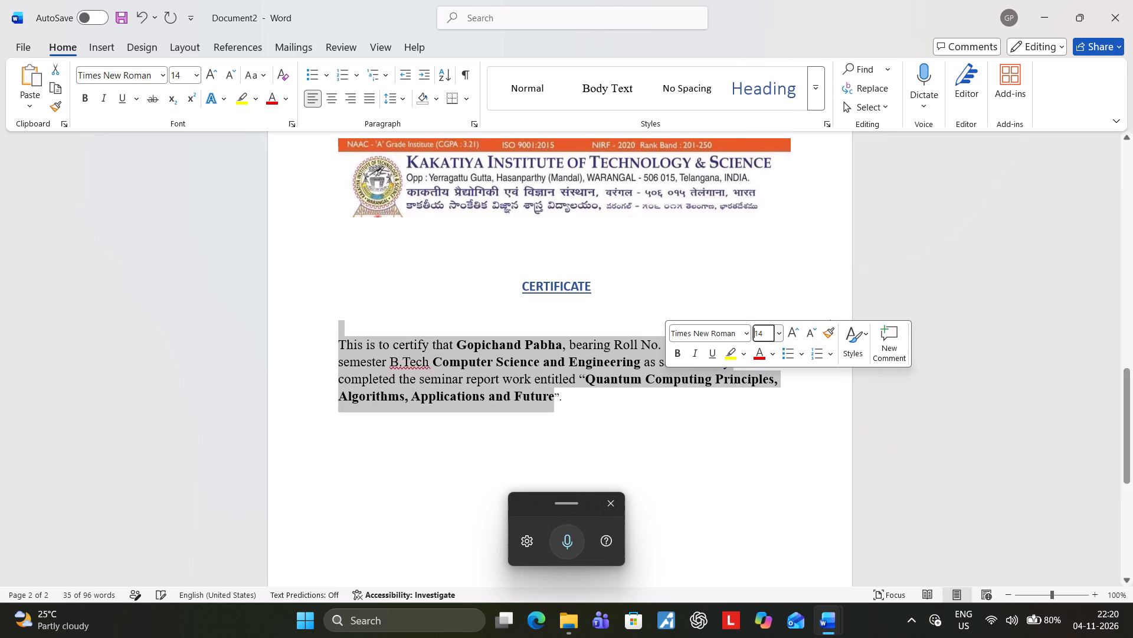
{"action": "left_click", "coordinate": [709, 471]}
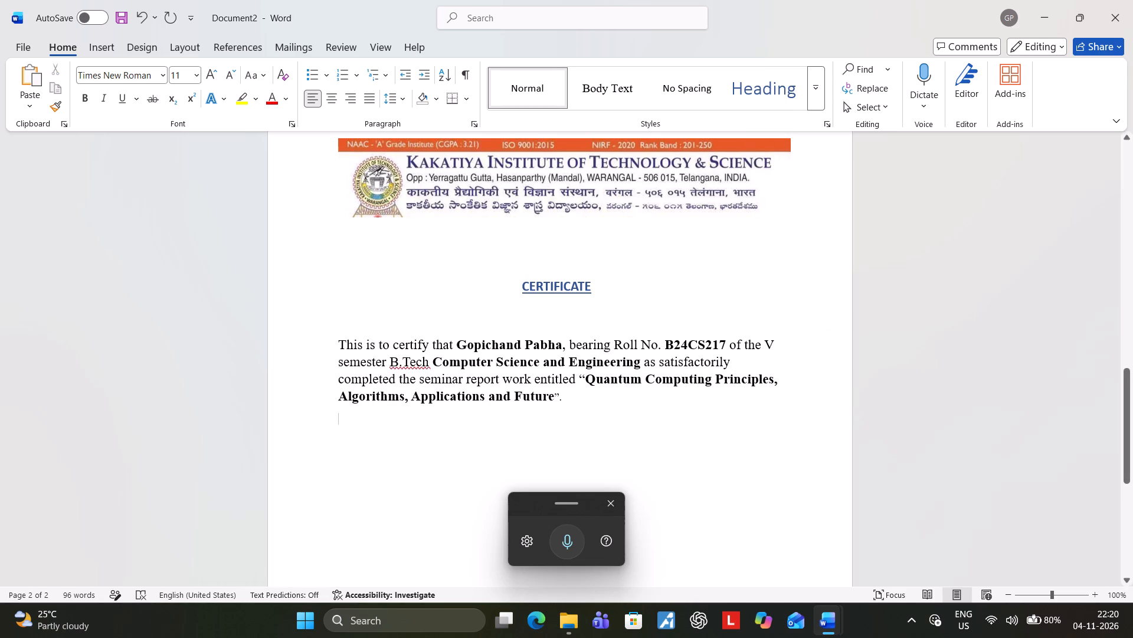
Draw a text box about 4.1 cm high and 6.4 cm wide below the certificate paragraph, near the page's left margin.
{"action": "scroll", "coordinate": [699, 354], "scroll_direction": "down", "scroll_amount": 4}
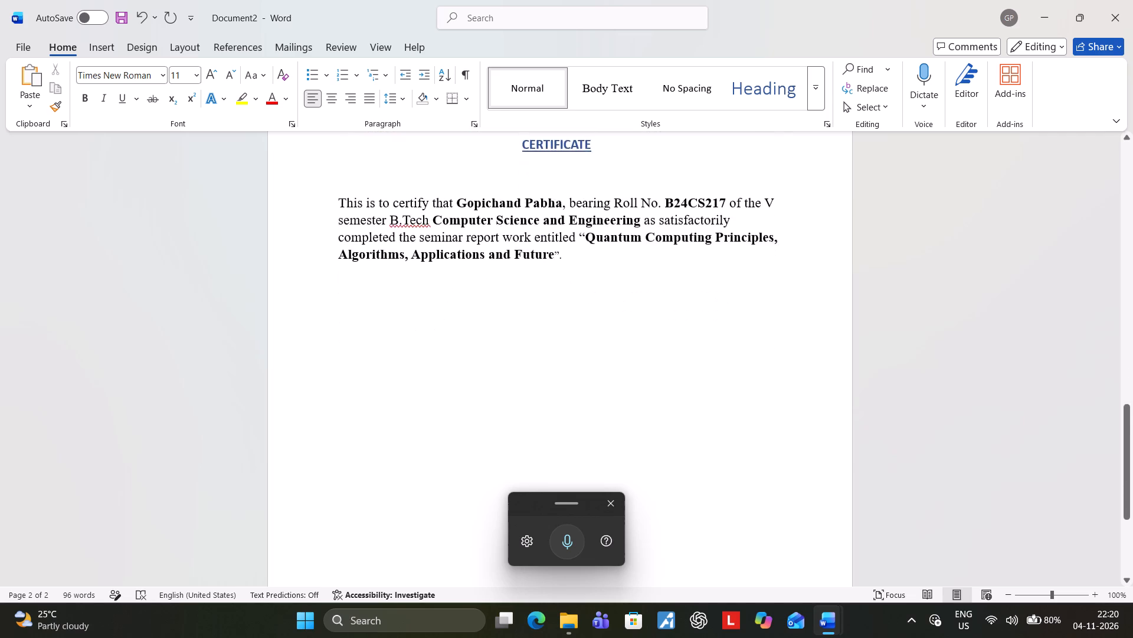
{"action": "scroll", "coordinate": [703, 351], "scroll_direction": "down", "scroll_amount": 5}
{"action": "left_click", "coordinate": [613, 506]}
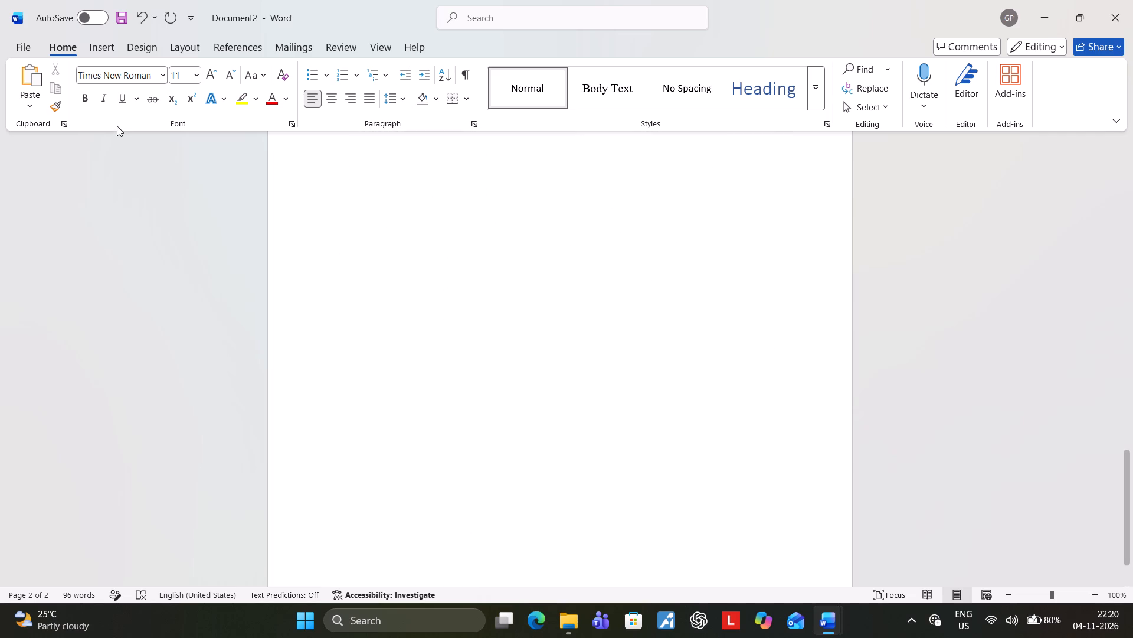
{"action": "left_click", "coordinate": [103, 53]}
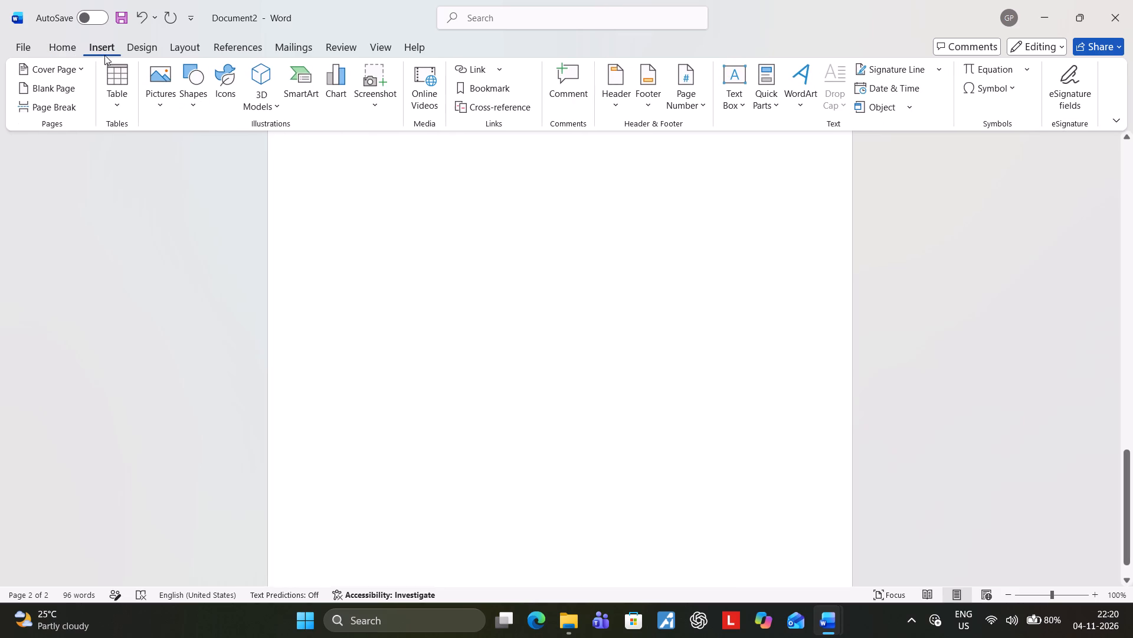
{"action": "left_click", "coordinate": [729, 72]}
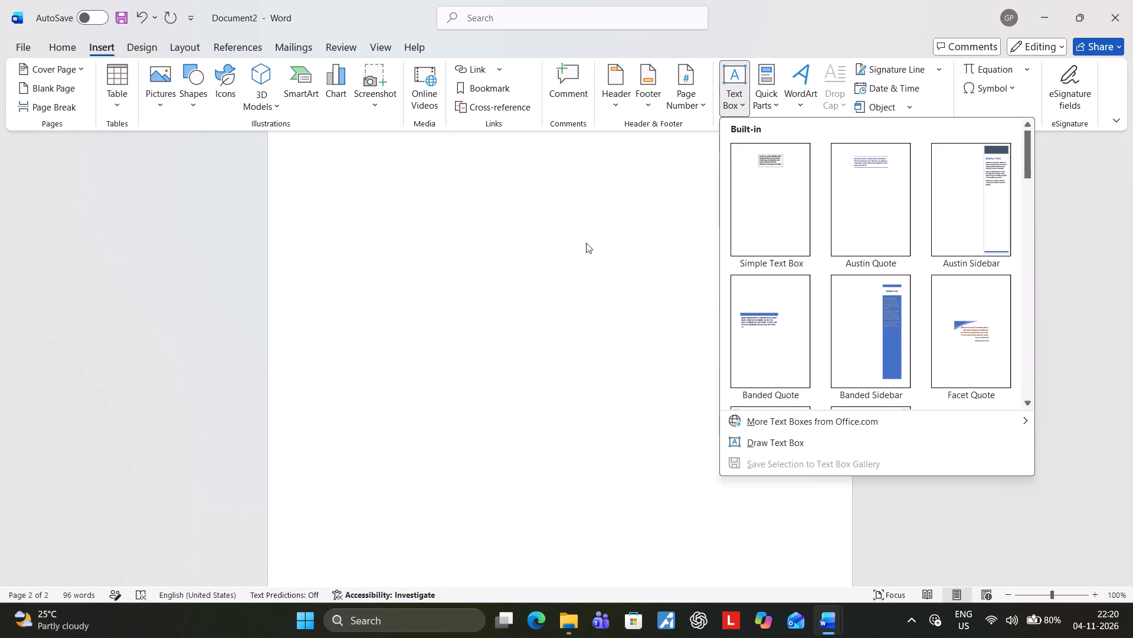
{"action": "left_click", "coordinate": [758, 446]}
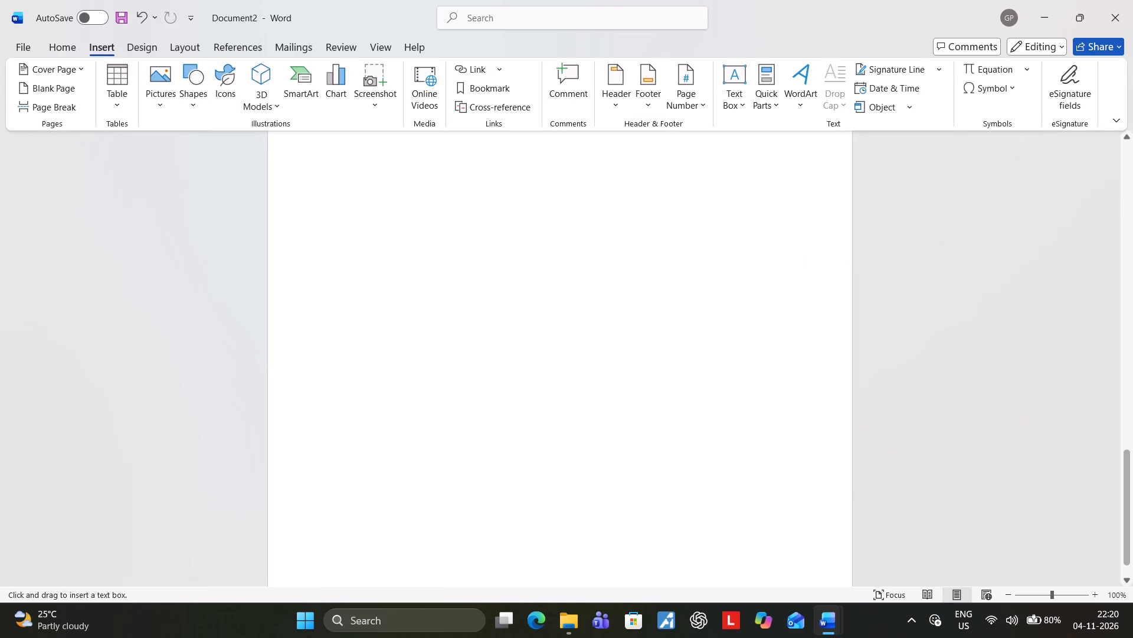
{"action": "scroll", "coordinate": [349, 250], "scroll_direction": "up", "scroll_amount": 5}
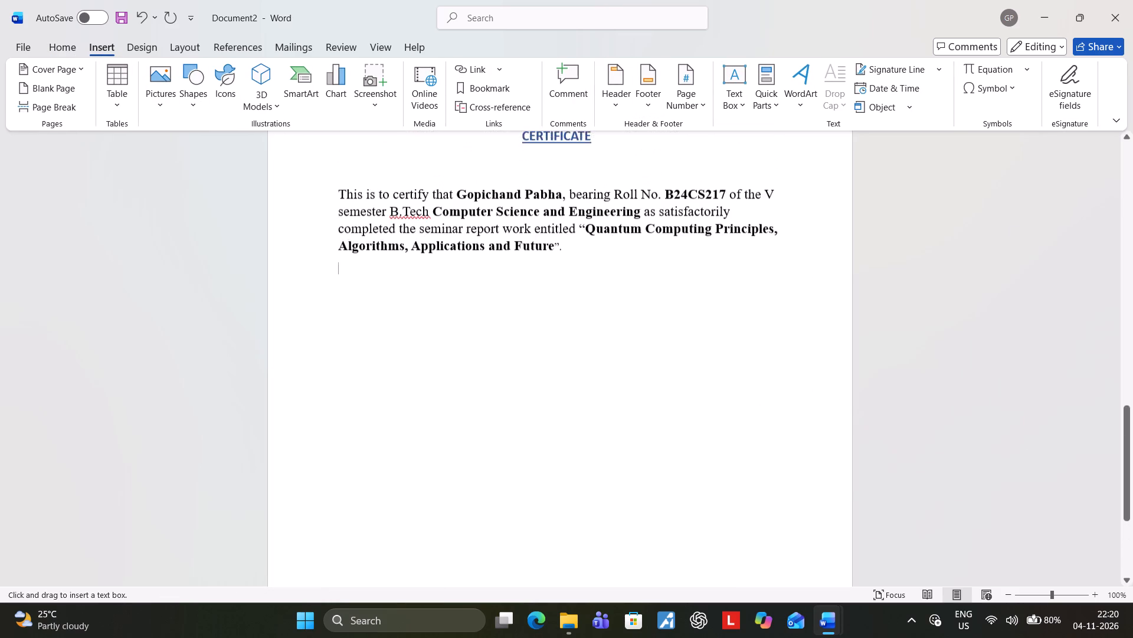
{"action": "scroll", "coordinate": [349, 253], "scroll_direction": "down", "scroll_amount": 5}
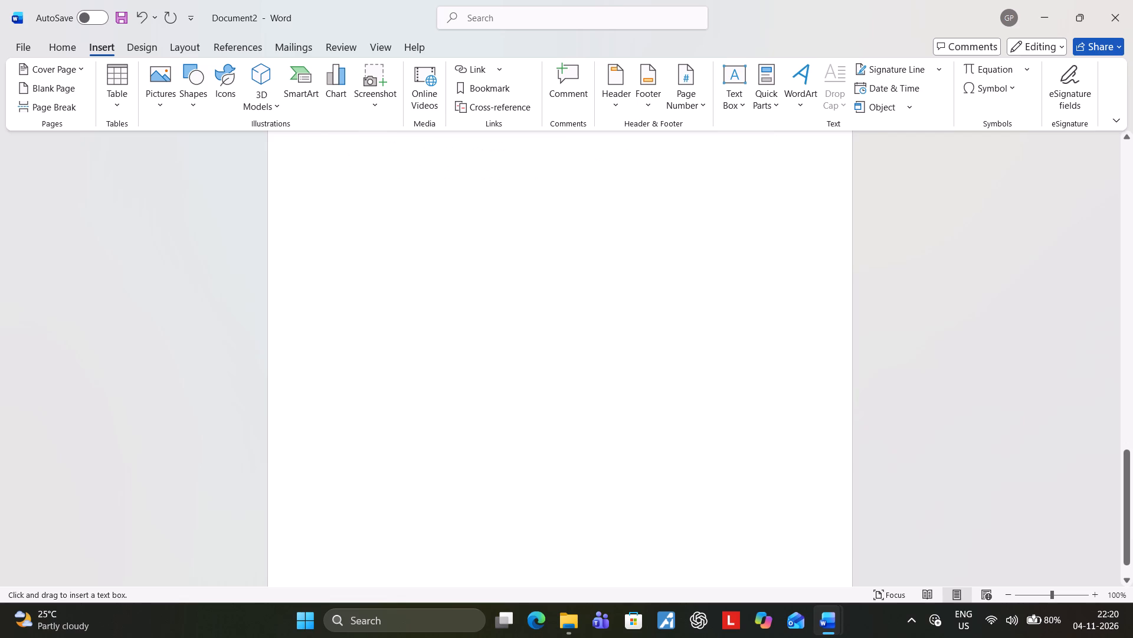
{"action": "scroll", "coordinate": [329, 281], "scroll_direction": "down", "scroll_amount": 2, "text": "ctrl"}
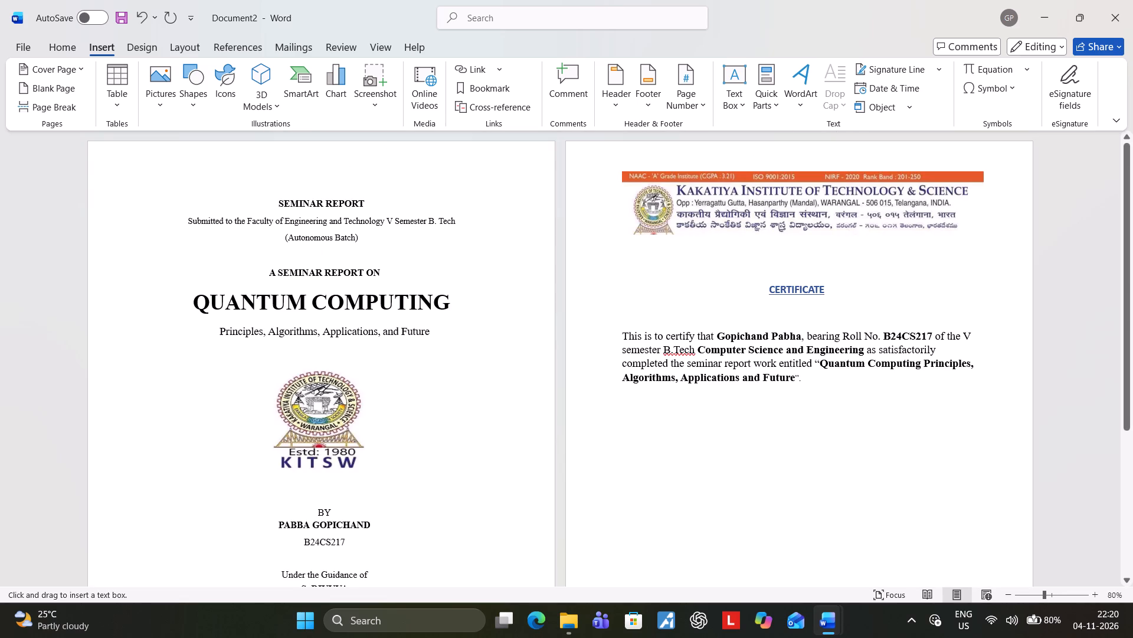
{"action": "scroll", "coordinate": [604, 336], "scroll_direction": "down", "scroll_amount": 6}
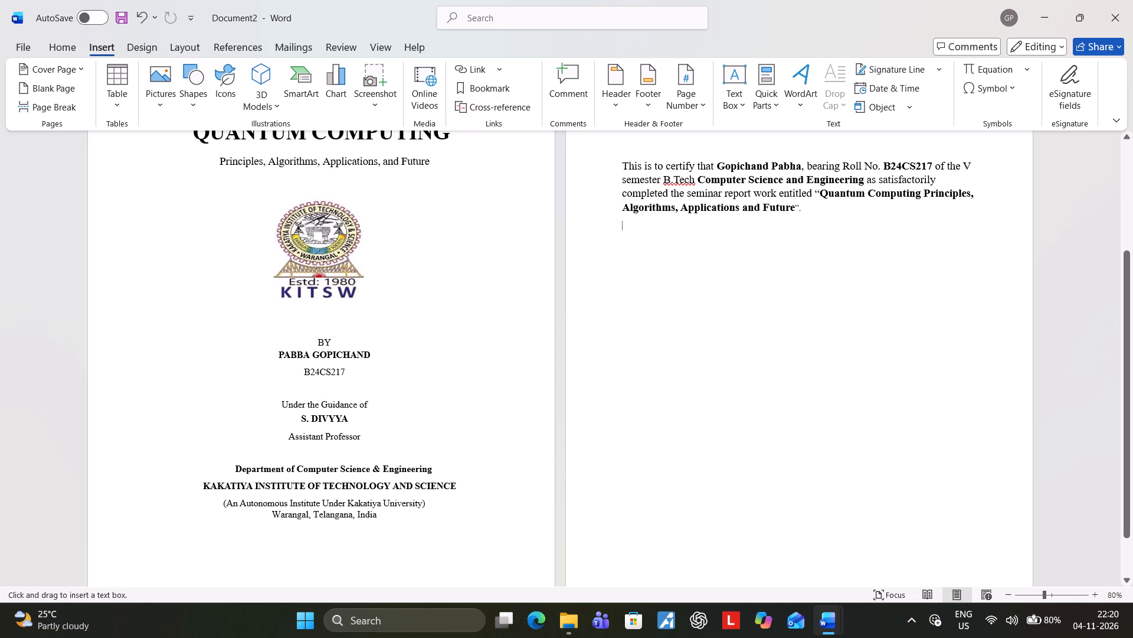
{"action": "left_click_drag", "start_coordinate": [626, 320], "coordinate": [703, 393]}
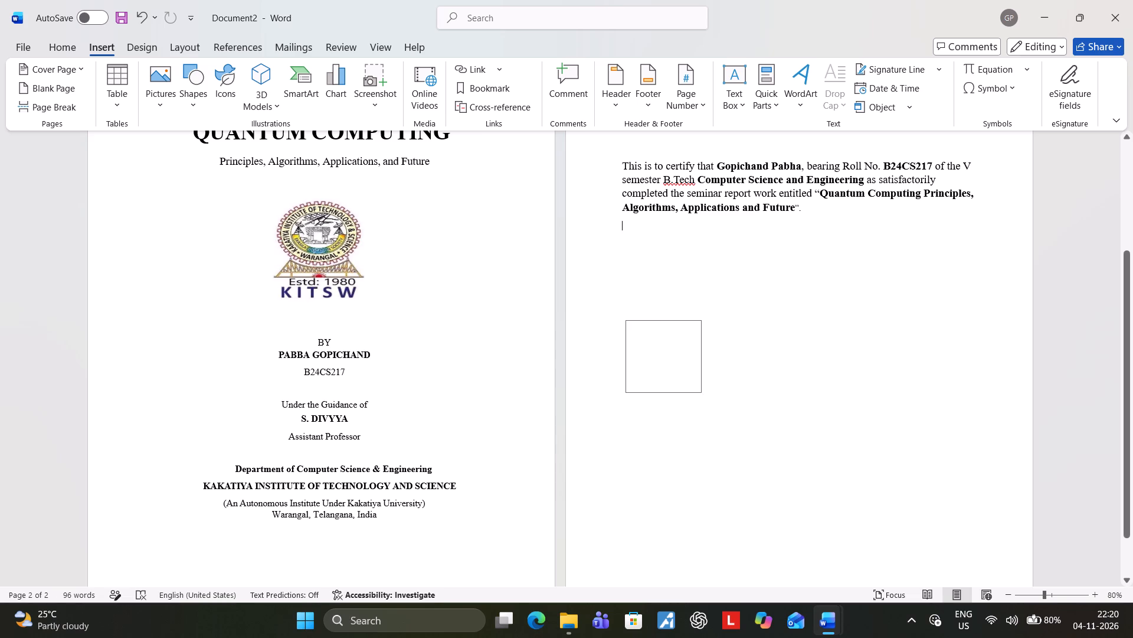
{"action": "left_click_drag", "start_coordinate": [703, 393], "coordinate": [739, 408]}
{"action": "left_click_drag", "start_coordinate": [739, 408], "coordinate": [736, 420]}
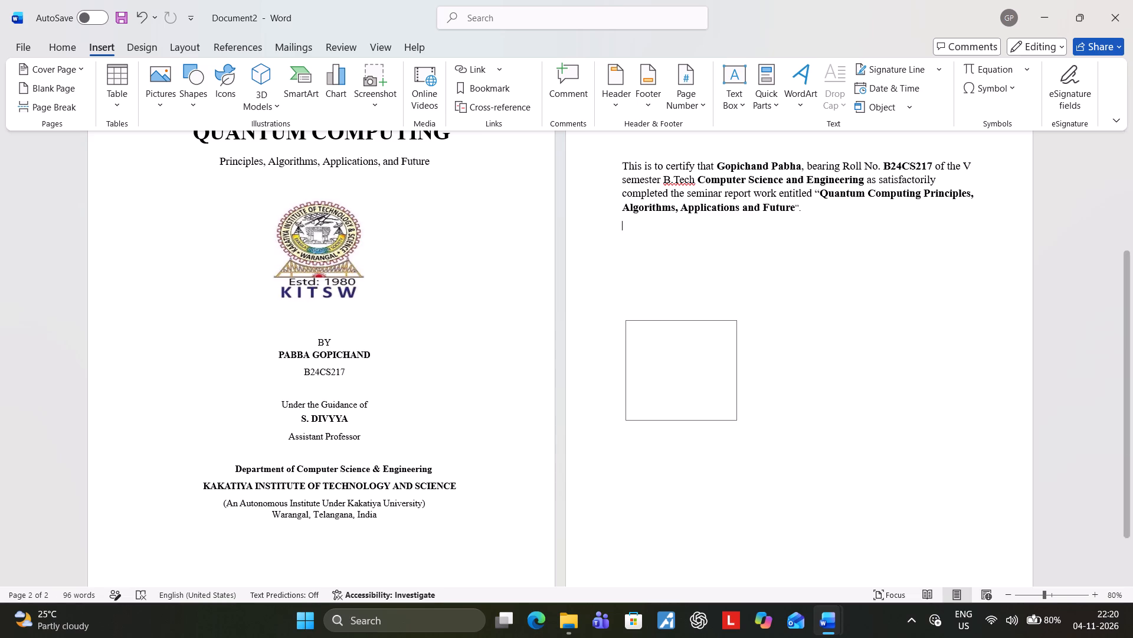
{"action": "left_click_drag", "start_coordinate": [736, 420], "coordinate": [768, 411]}
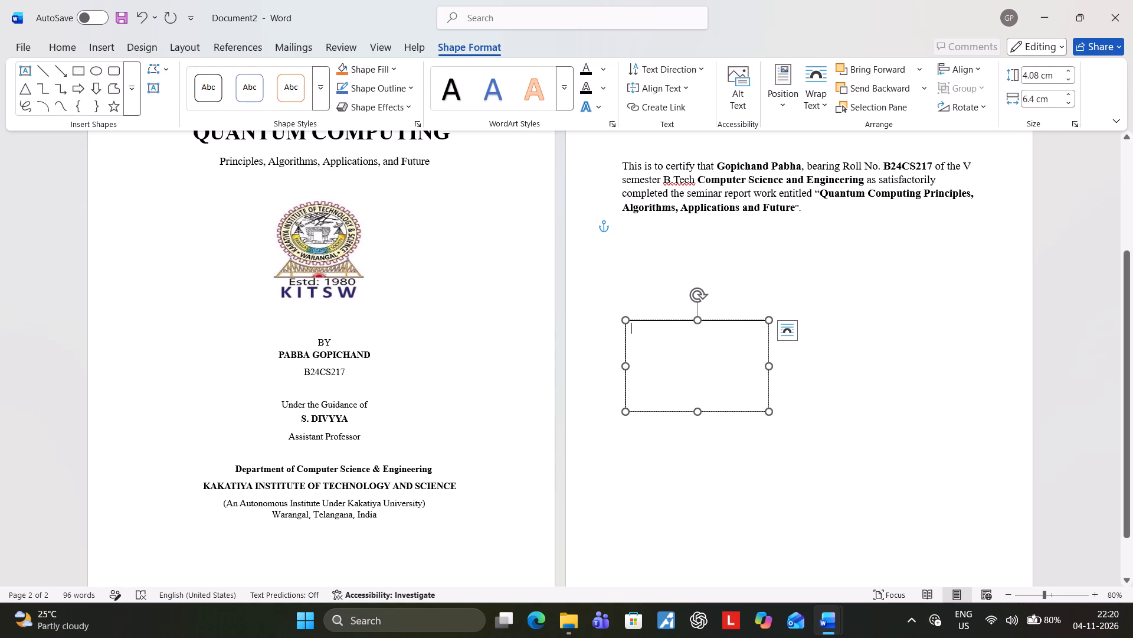
Enter "Seminar coordinator", the coordinator's name and "assistant professor" in the new text box.
{"action": "key", "text": "super+h"}
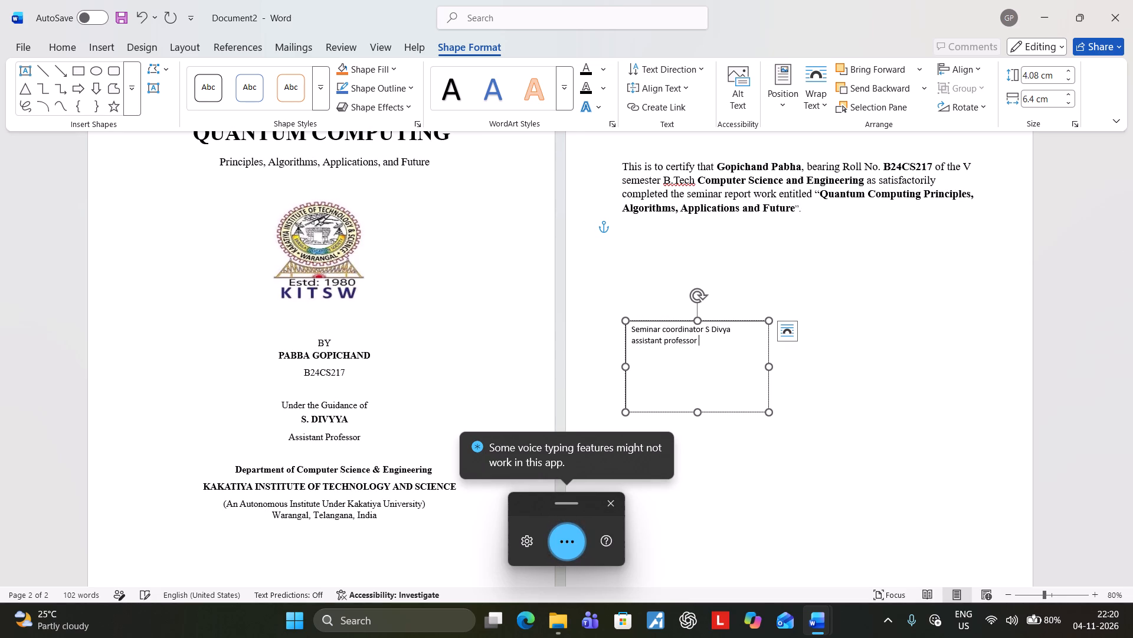
{"action": "left_click", "coordinate": [720, 390]}
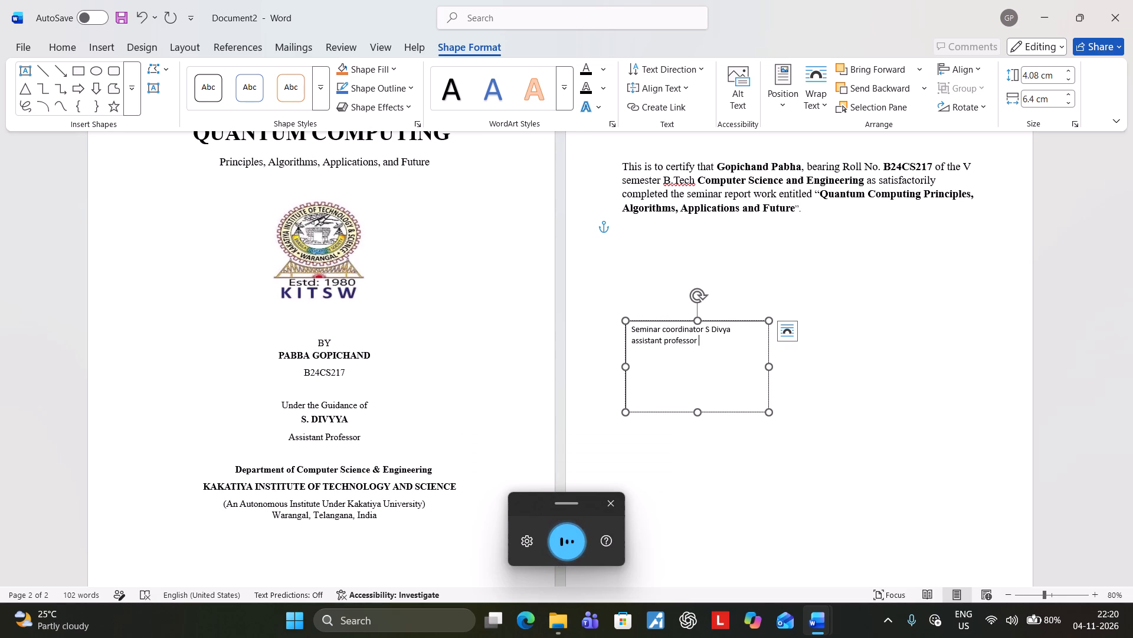
{"action": "left_click", "coordinate": [607, 497]}
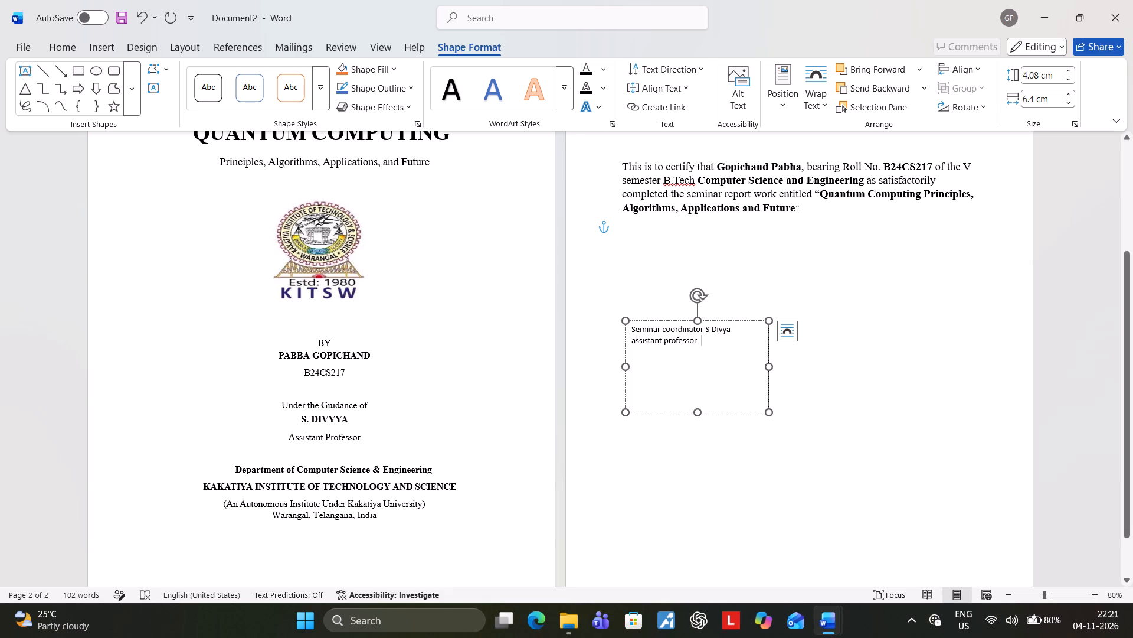
Draw a second text box about 3.9 cm high and 7.1 cm wide to the right of the seminar coordinator box.
{"action": "left_click", "coordinate": [103, 43]}
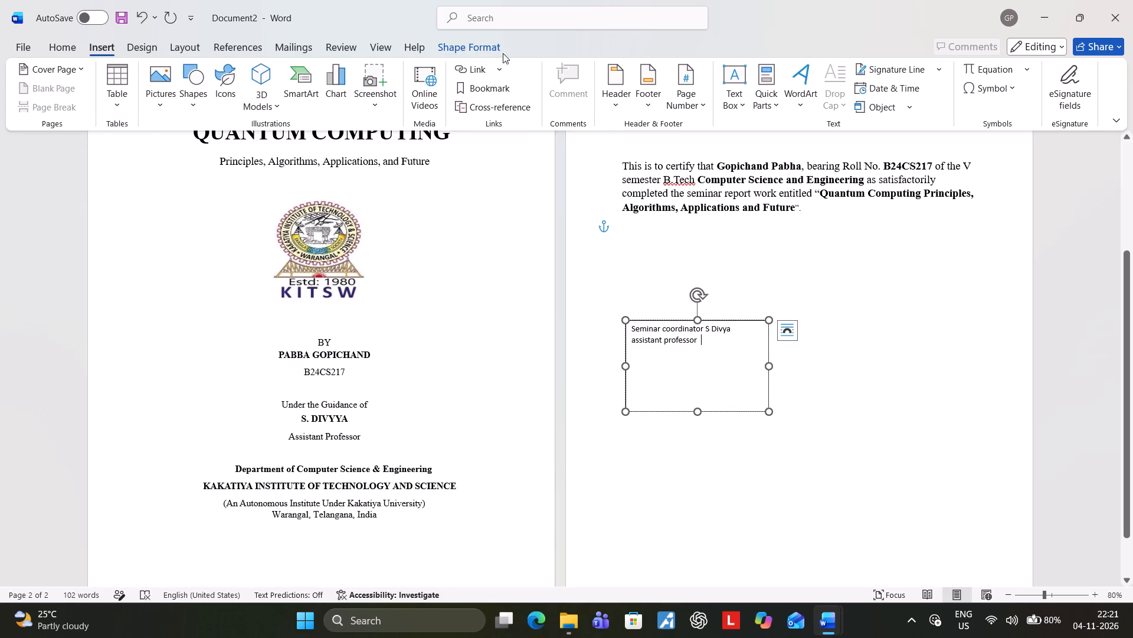
{"action": "left_click", "coordinate": [725, 79]}
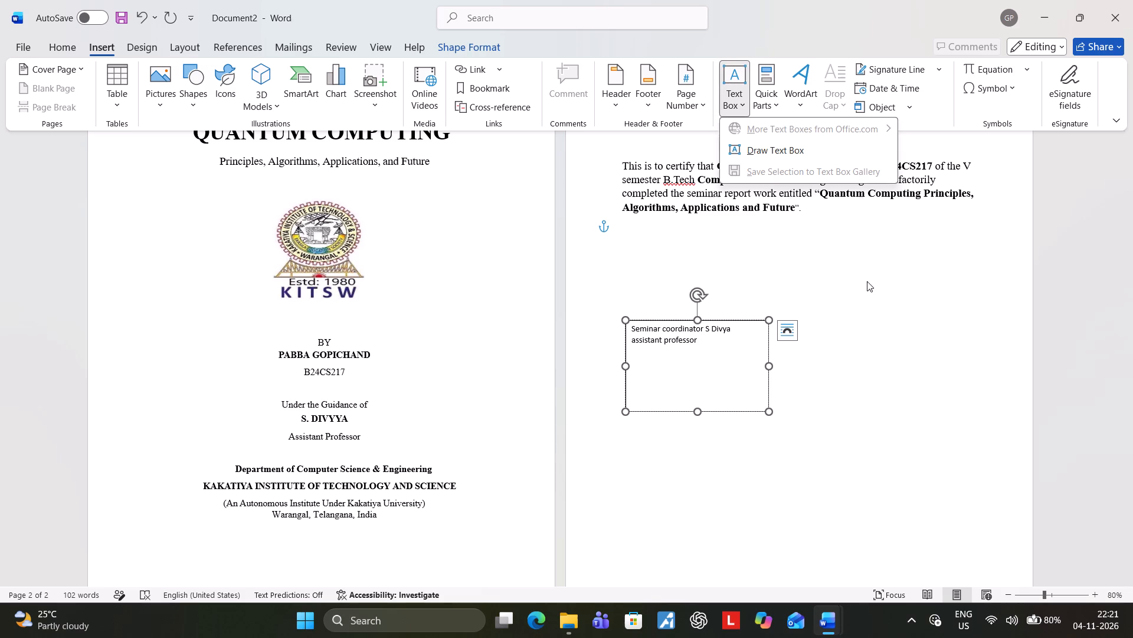
{"action": "left_click", "coordinate": [776, 151]}
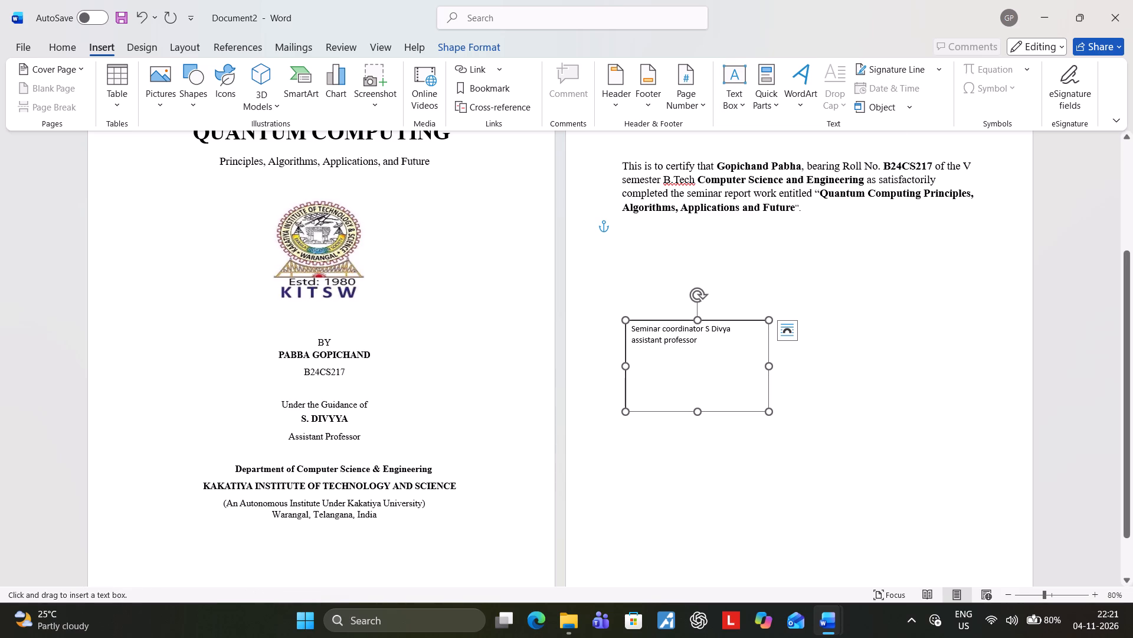
{"action": "left_click_drag", "start_coordinate": [839, 320], "coordinate": [856, 390]}
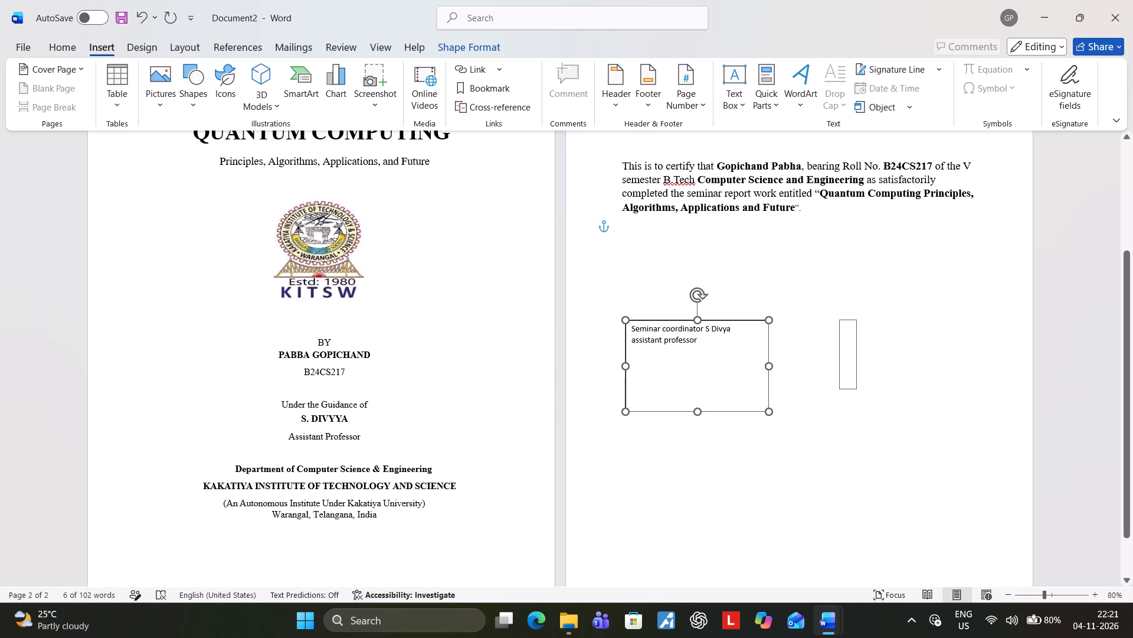
{"action": "left_click_drag", "start_coordinate": [856, 390], "coordinate": [997, 408]}
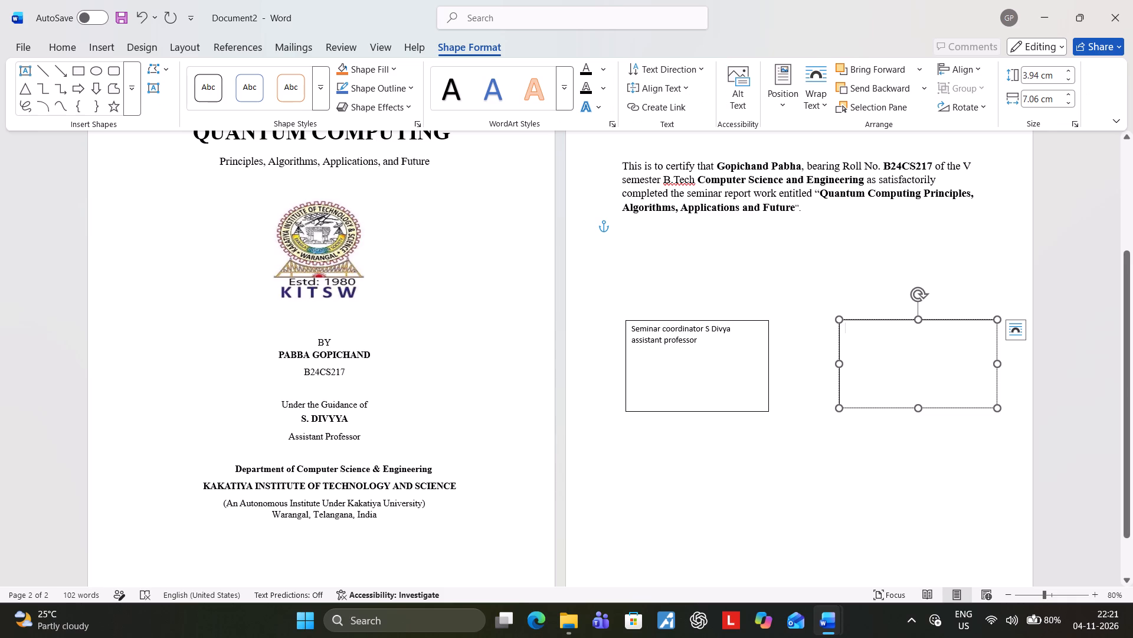
Enter "Supervisor", the supervisor's name and "Assistant Professor" in the second text box.
{"action": "key", "text": "super+h"}
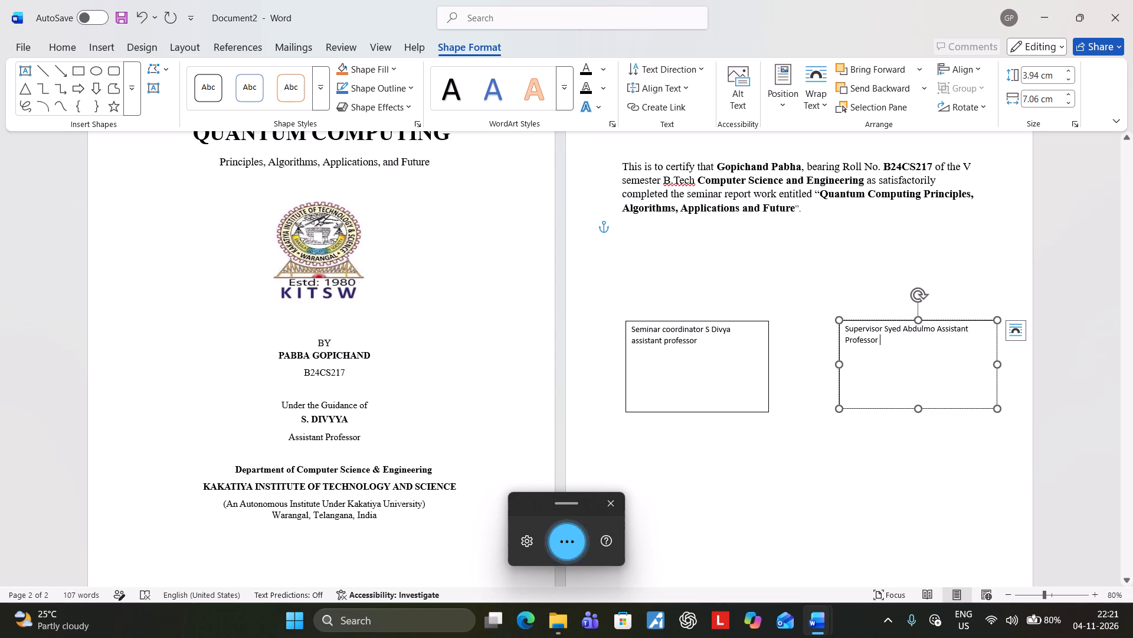
{"action": "left_click", "coordinate": [611, 506]}
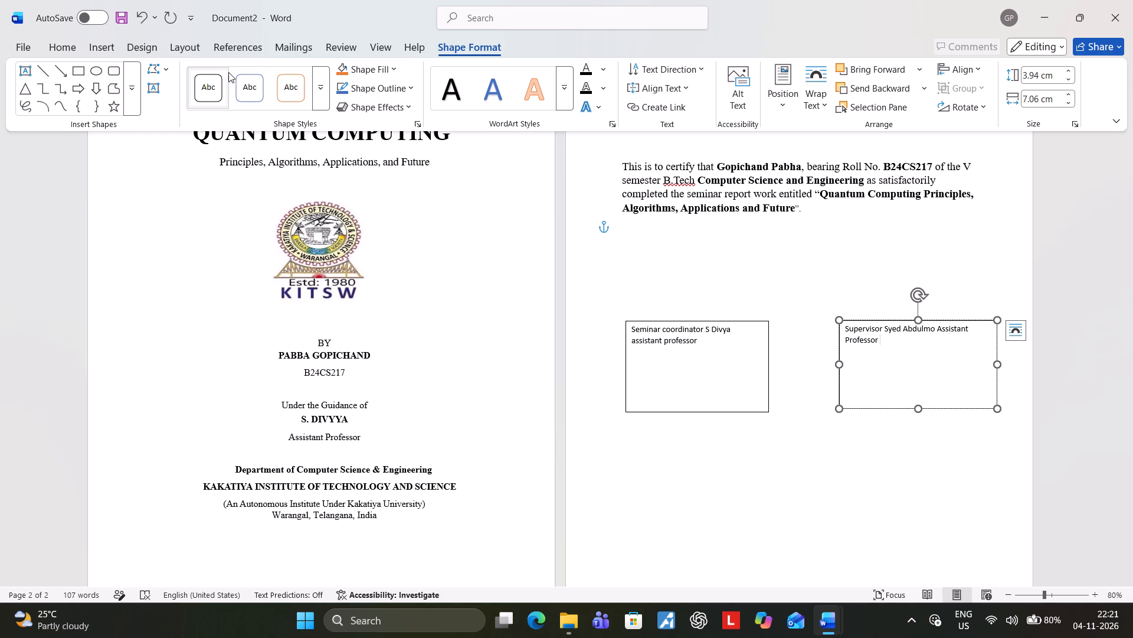
Draw a third text box about 3.5 cm high and 7.2 cm wide, centred below the coordinator and supervisor boxes.
{"action": "left_click", "coordinate": [106, 56]}
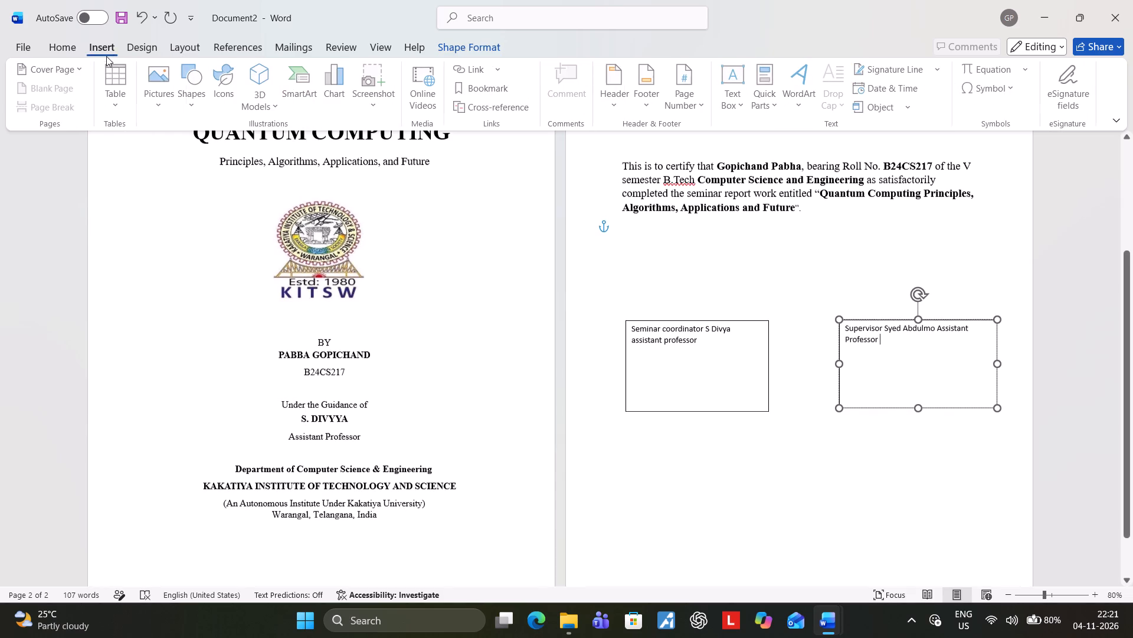
{"action": "left_click", "coordinate": [746, 73]}
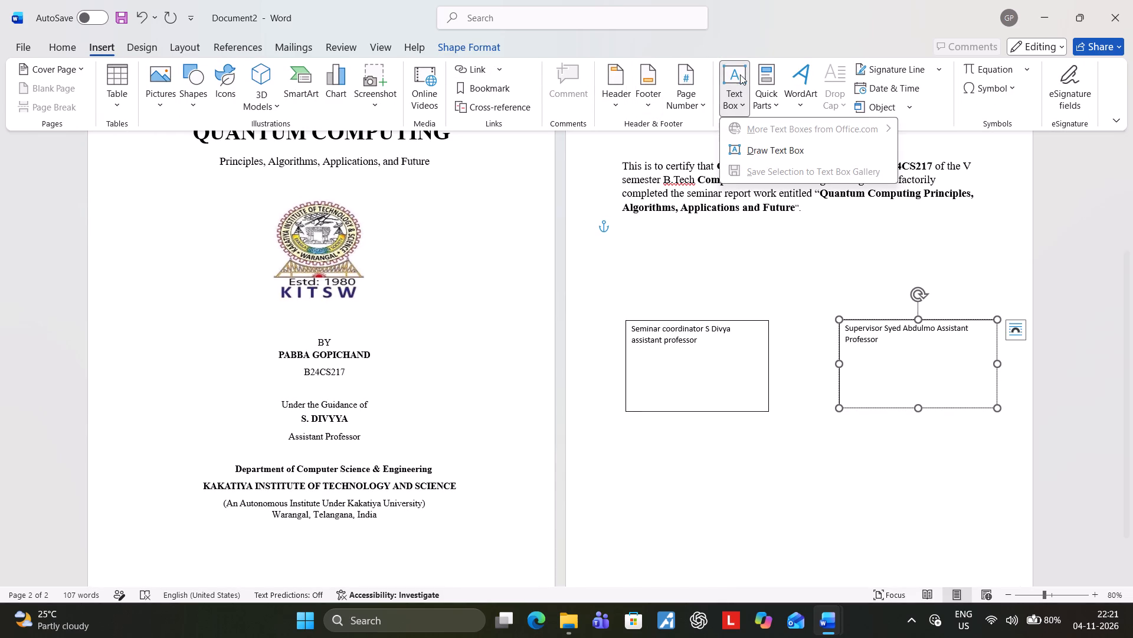
{"action": "left_click", "coordinate": [761, 148]}
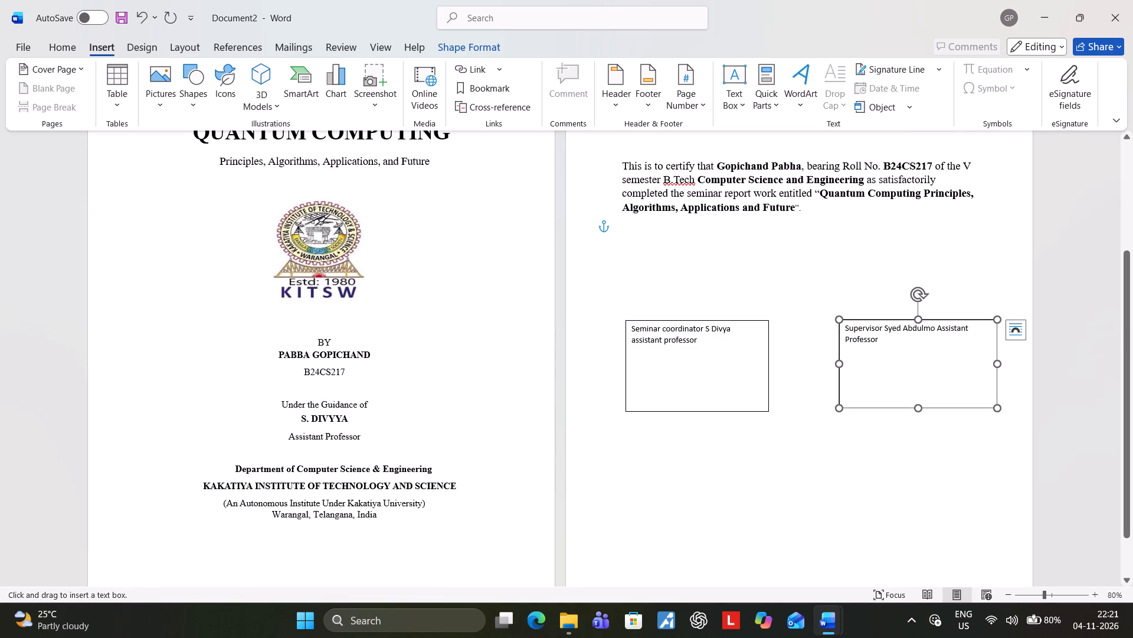
{"action": "left_click_drag", "start_coordinate": [723, 444], "coordinate": [865, 455]}
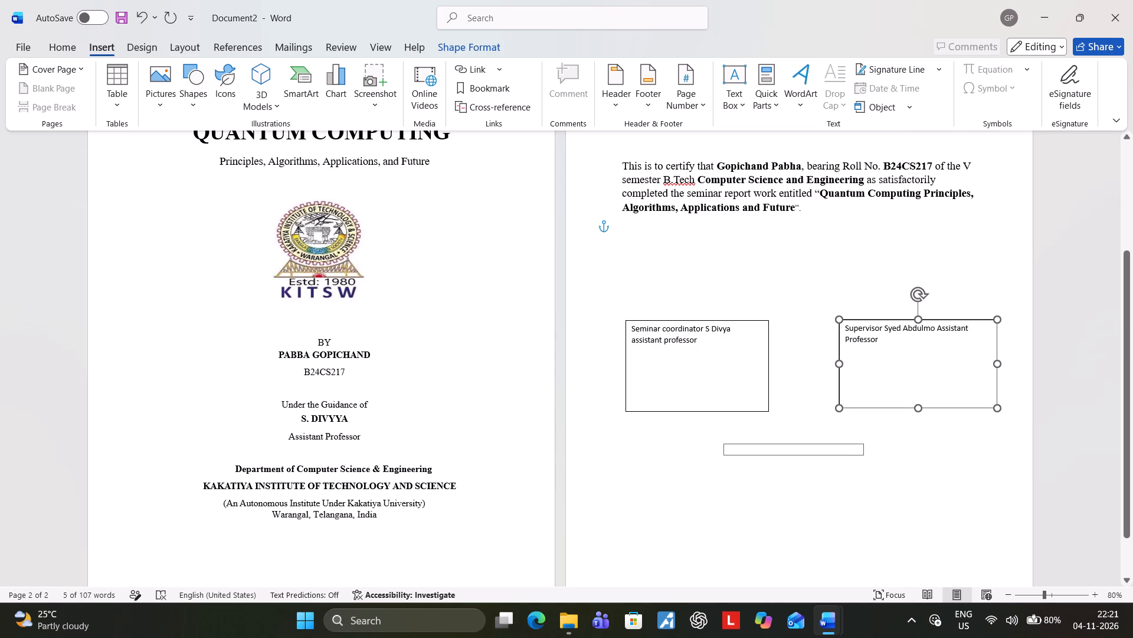
{"action": "left_click_drag", "start_coordinate": [865, 455], "coordinate": [884, 518]}
{"action": "left_click_drag", "start_coordinate": [884, 518], "coordinate": [883, 522]}
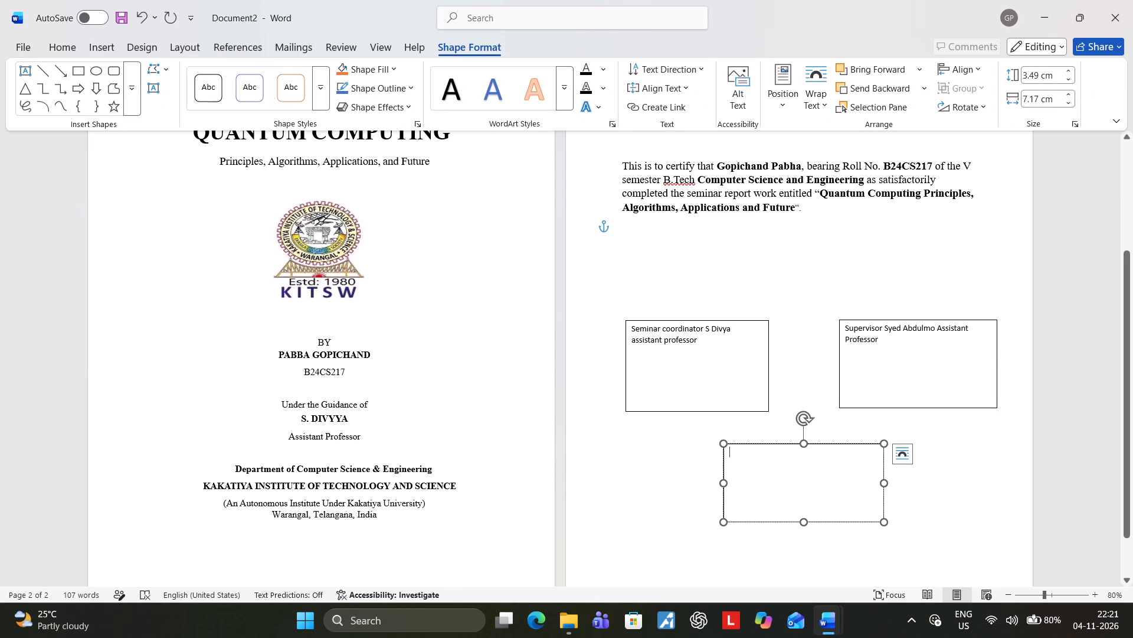
Enter "Head of the Department", the department head's name and "Assistant Professor" in the third text box.
{"action": "key", "text": "super+h"}
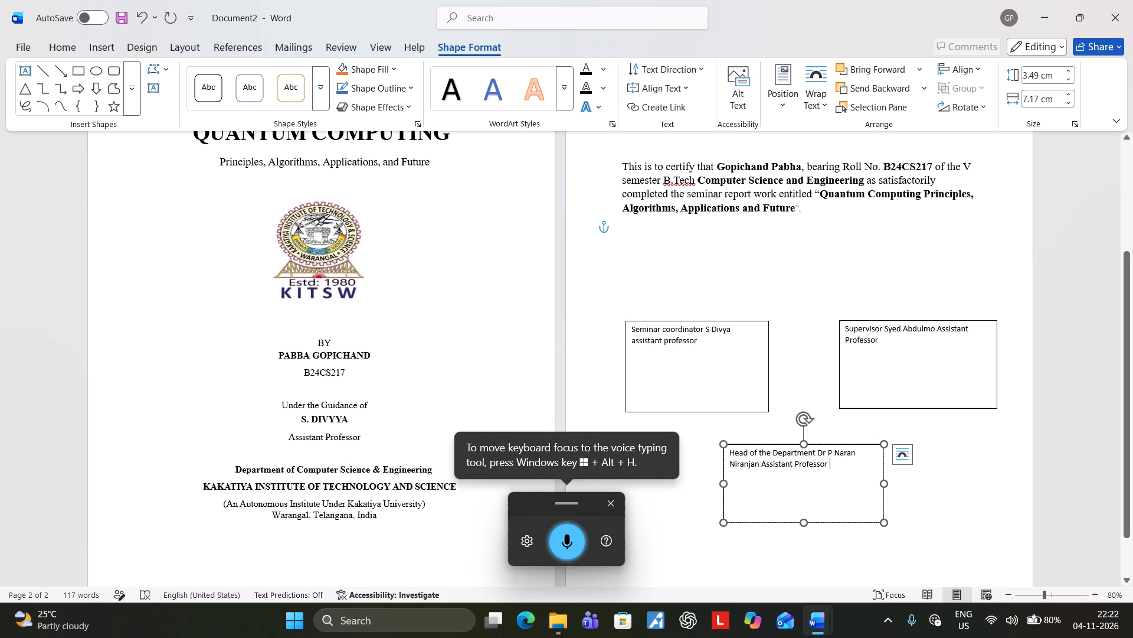
{"action": "left_click", "coordinate": [604, 505]}
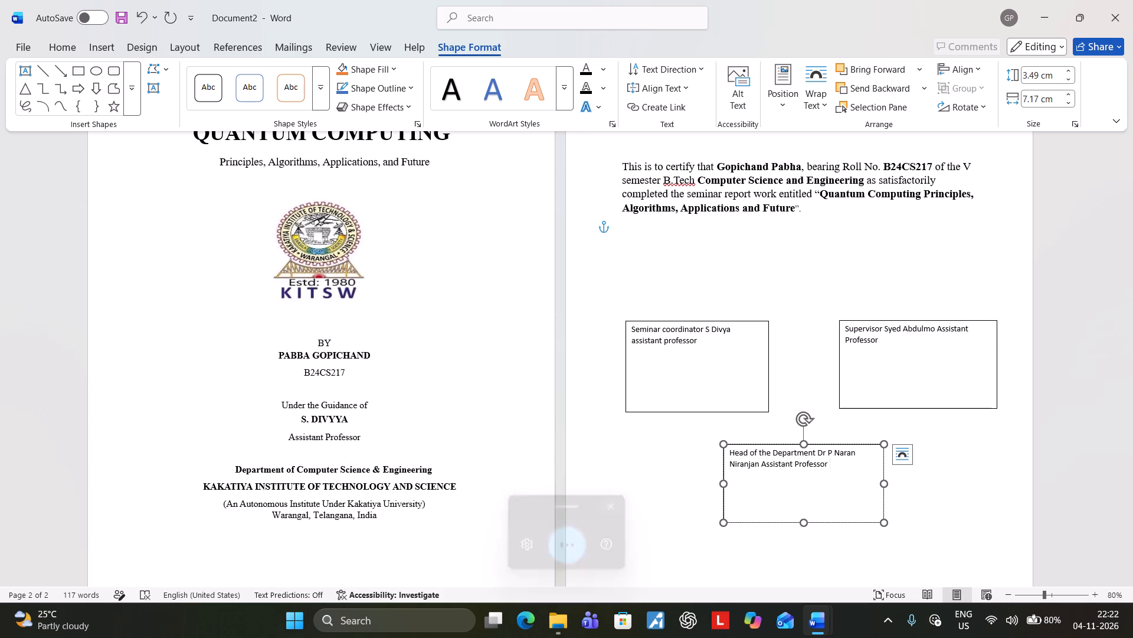
Make all the text in the seminar coordinator box bold.
{"action": "left_click", "coordinate": [663, 385]}
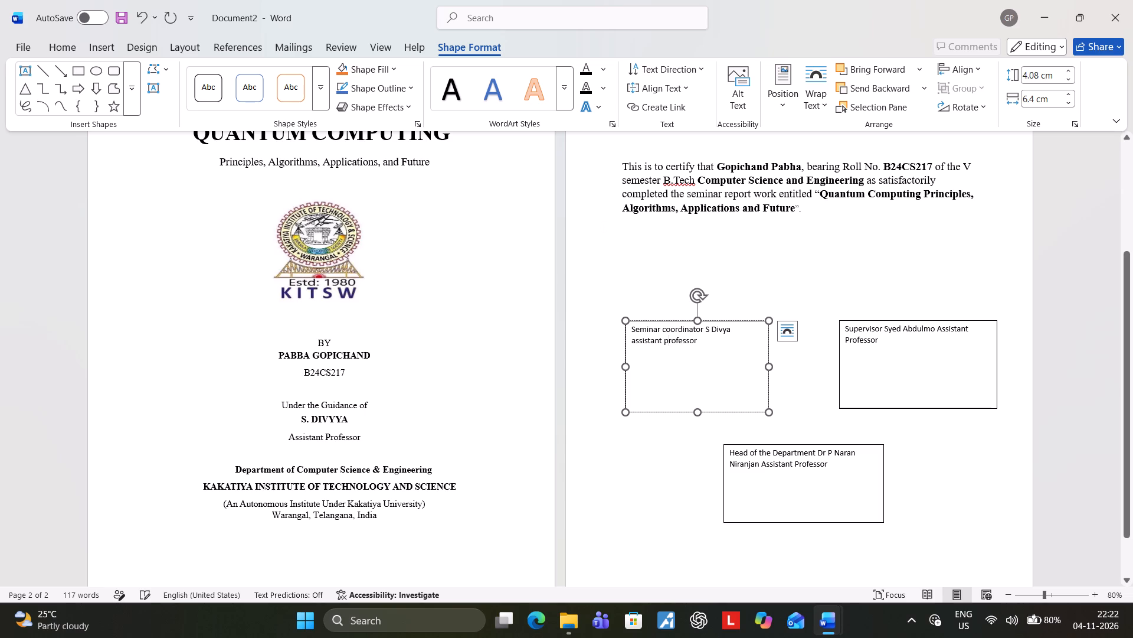
{"action": "scroll", "coordinate": [669, 386], "scroll_direction": "up", "scroll_amount": 3}
{"action": "scroll", "coordinate": [771, 396], "scroll_direction": "up", "scroll_amount": 1, "text": "ctrl"}
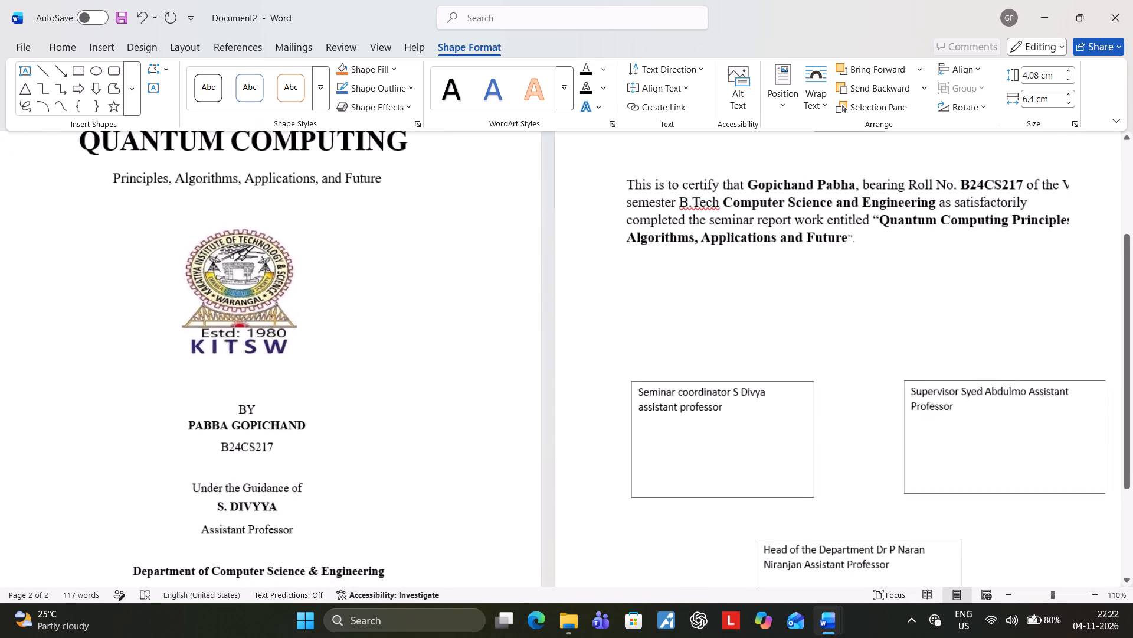
{"action": "scroll", "coordinate": [771, 396], "scroll_direction": "up", "scroll_amount": 2, "text": "ctrl"}
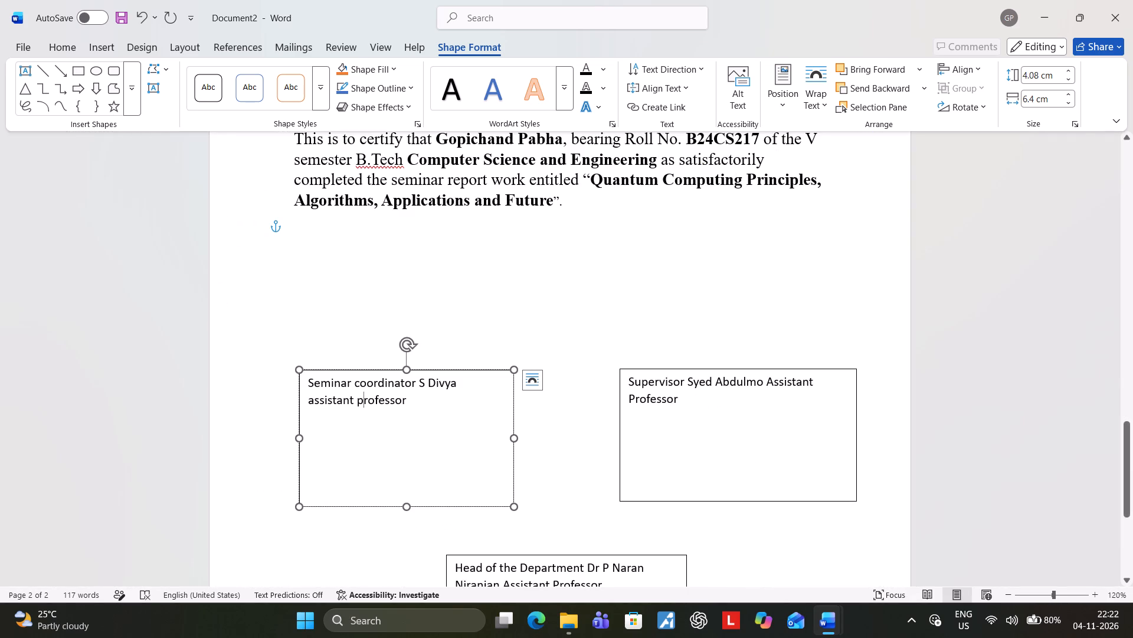
{"action": "left_click_drag", "start_coordinate": [308, 379], "coordinate": [404, 402]}
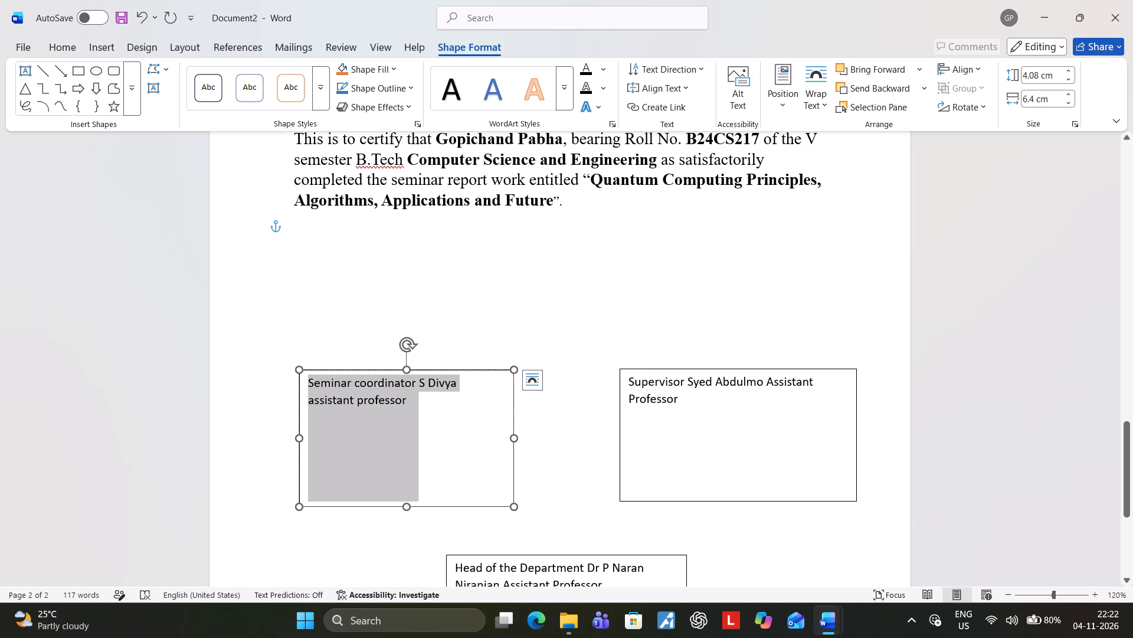
{"action": "left_click_drag", "start_coordinate": [404, 402], "coordinate": [404, 401]}
{"action": "left_click", "coordinate": [411, 382]}
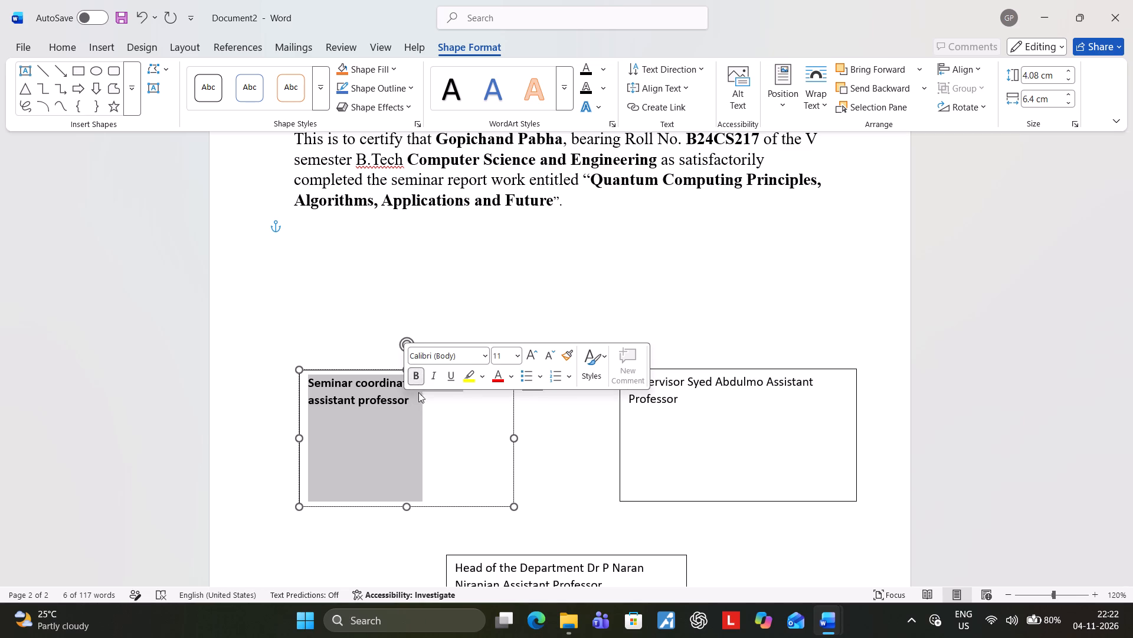
{"action": "left_click", "coordinate": [431, 416]}
Split the seminar coordinator text into separate lines for the role, the coordinator's name and the assistant professor title.
{"action": "left_click", "coordinate": [424, 383]}
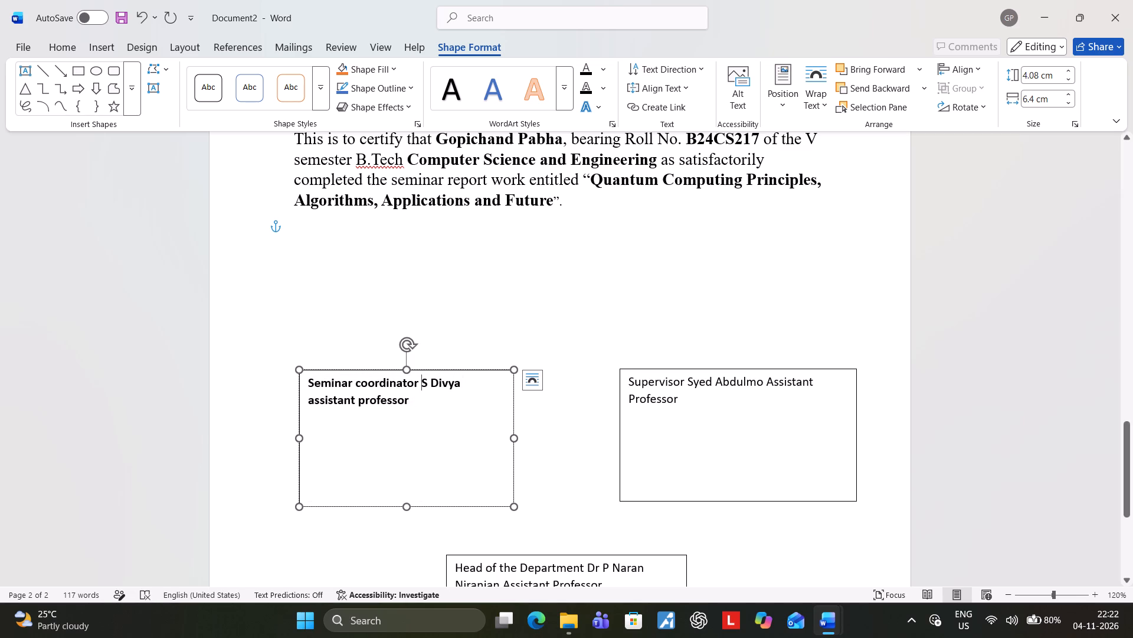
{"action": "key", "text": "Return"}
{"action": "key", "text": "Right"}
{"action": "key", "text": "Right"}
{"action": "key", "text": "Right"}
{"action": "key", "text": "Right"}
{"action": "key", "text": "Right"}
{"action": "key", "text": "Right"}
{"action": "key", "text": "Right"}
{"action": "key", "text": "Right"}
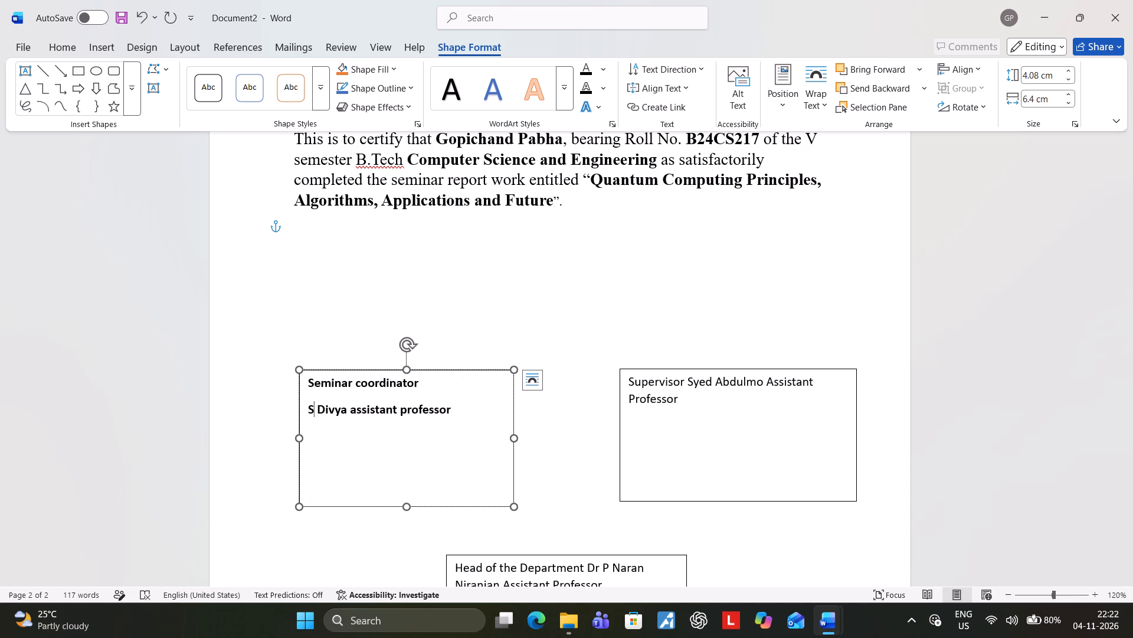
{"action": "key", "text": "Return"}
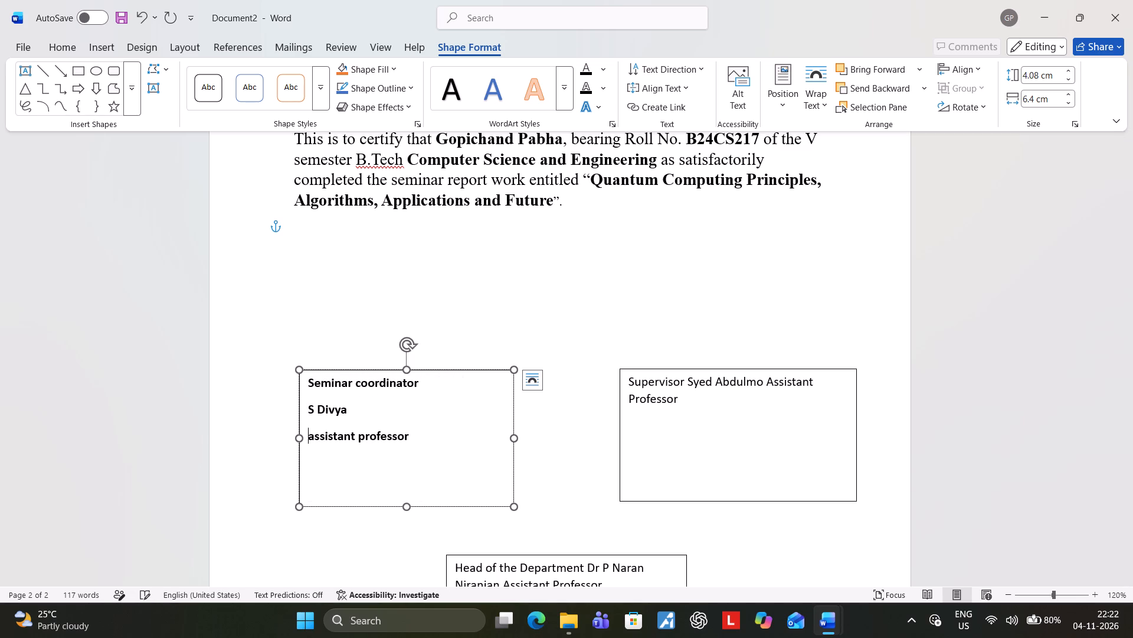
Capitalise both words of the title in the coordinator box so it reads "Assistant Professor".
{"action": "key", "text": "Right"}
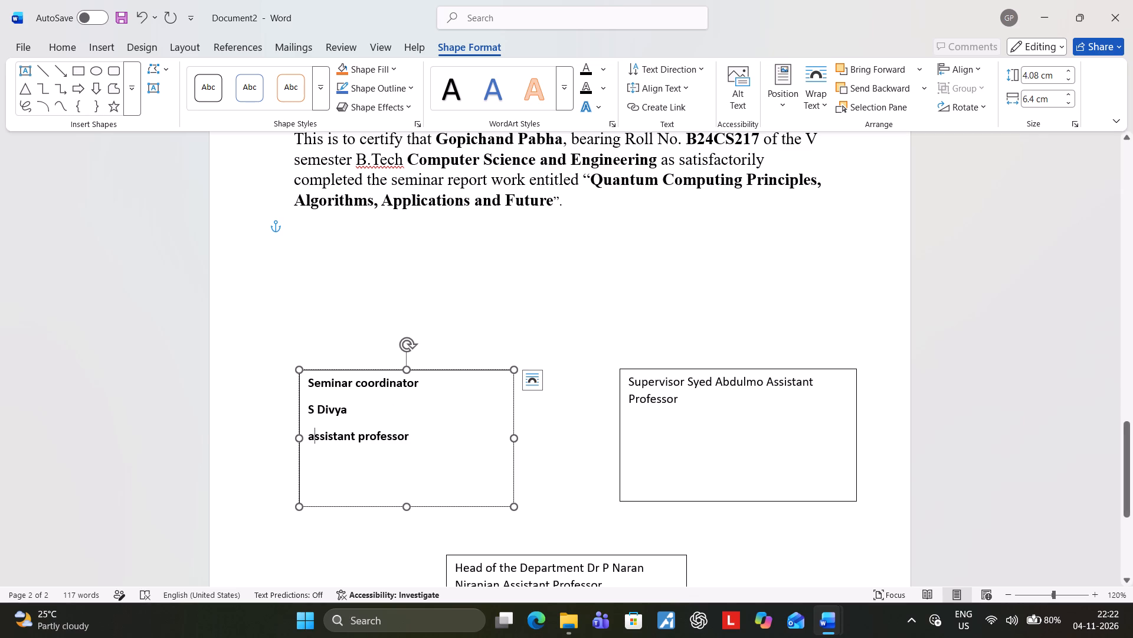
{"action": "key", "text": "BackSpace"}
{"action": "key", "text": "shift+a"}
{"action": "key", "text": "Right"}
{"action": "key", "text": "Right"}
{"action": "key", "text": "Right"}
{"action": "key", "text": "Right"}
{"action": "key", "text": "Right"}
{"action": "key", "text": "Right"}
{"action": "key", "text": "Right"}
{"action": "key", "text": "Right"}
{"action": "key", "text": "Right"}
{"action": "key", "text": "Right"}
{"action": "key", "text": "Right"}
{"action": "key", "text": "Right"}
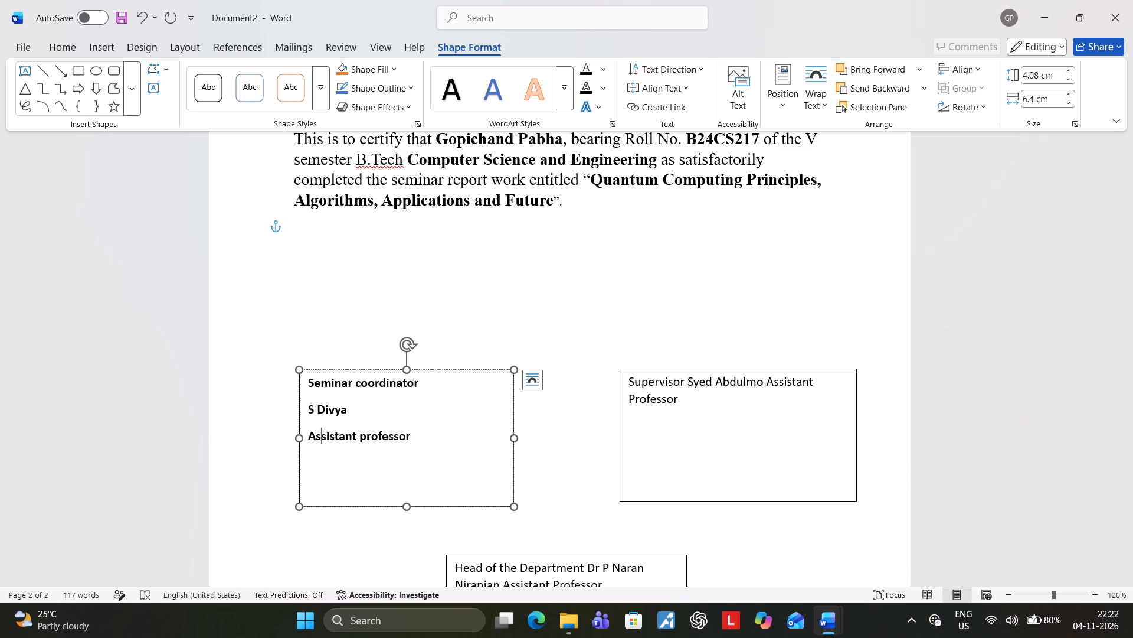
{"action": "key", "text": "Left"}
{"action": "key", "text": "Left"}
{"action": "key", "text": "BackSpace"}
{"action": "key", "text": "shift+a"}
{"action": "key", "text": "BackSpace"}
{"action": "key", "text": "shift+p"}
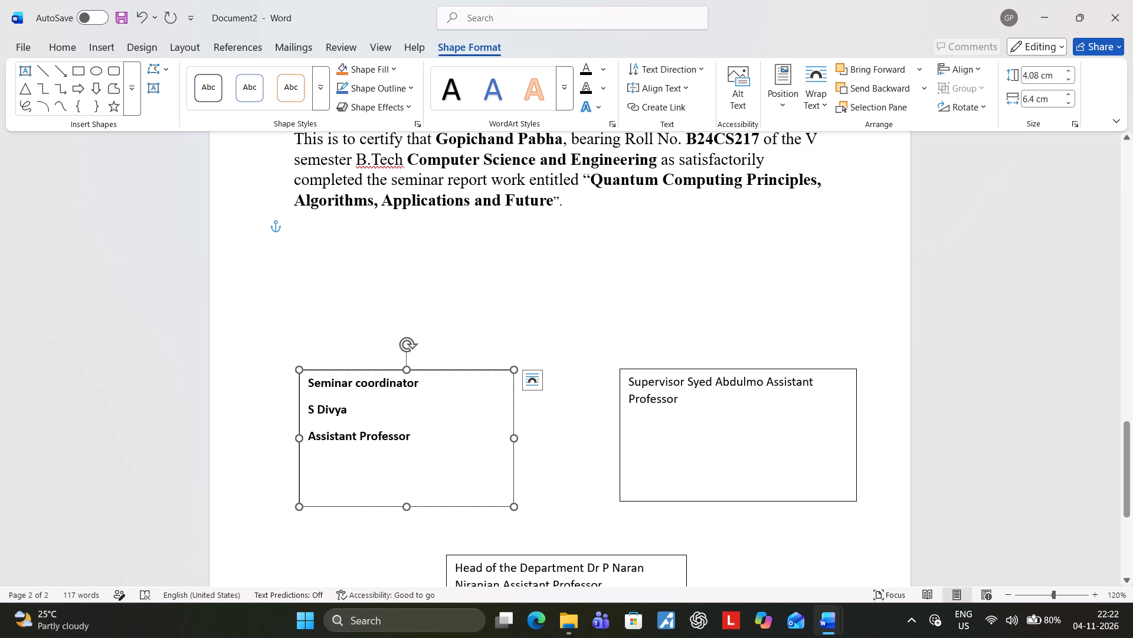
Capitalise the second word of the coordinator box's heading so it reads "Seminar Coordinator".
{"action": "left_click", "coordinate": [362, 384]}
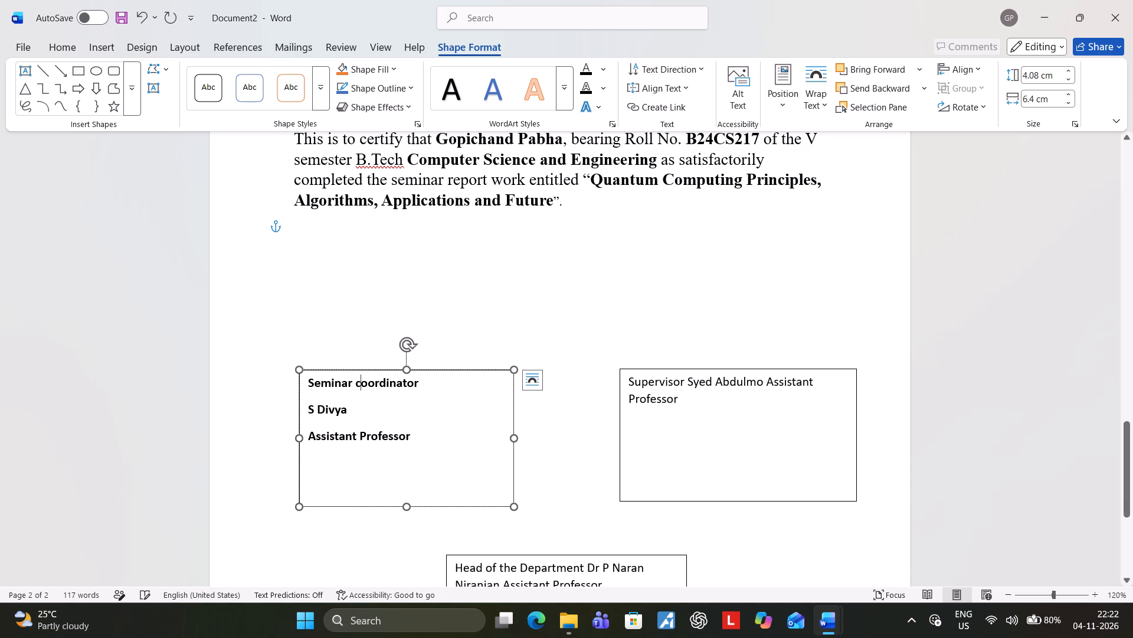
{"action": "key", "text": "BackSpace"}
{"action": "key", "text": "shift+c"}
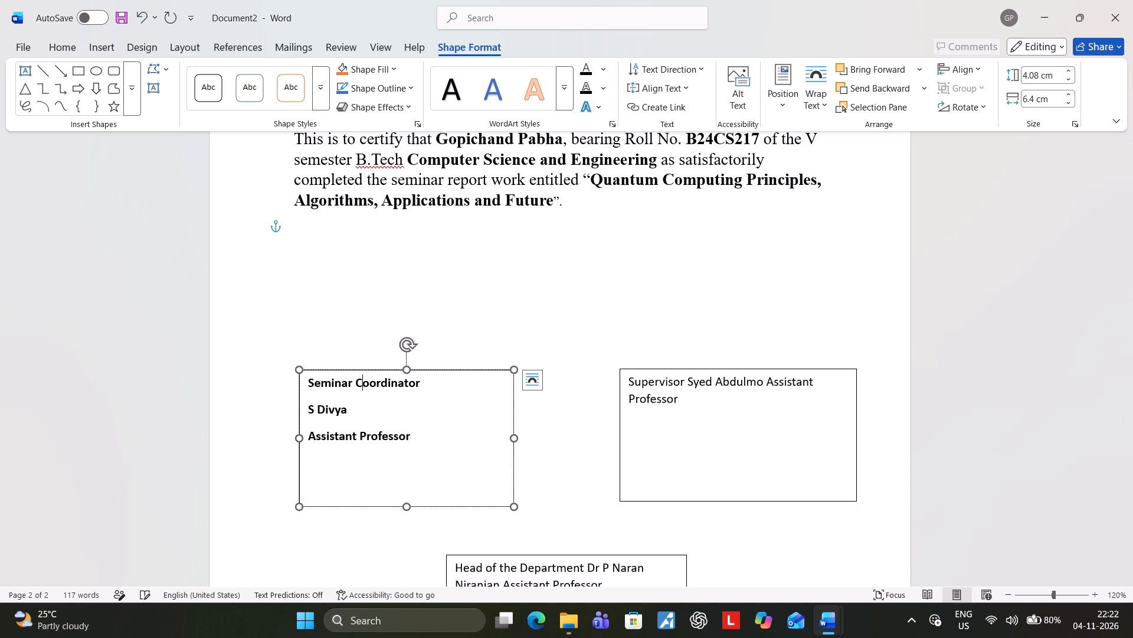
Centre all three lines of text in the seminar coordinator box.
{"action": "key", "text": "ctrl+a"}
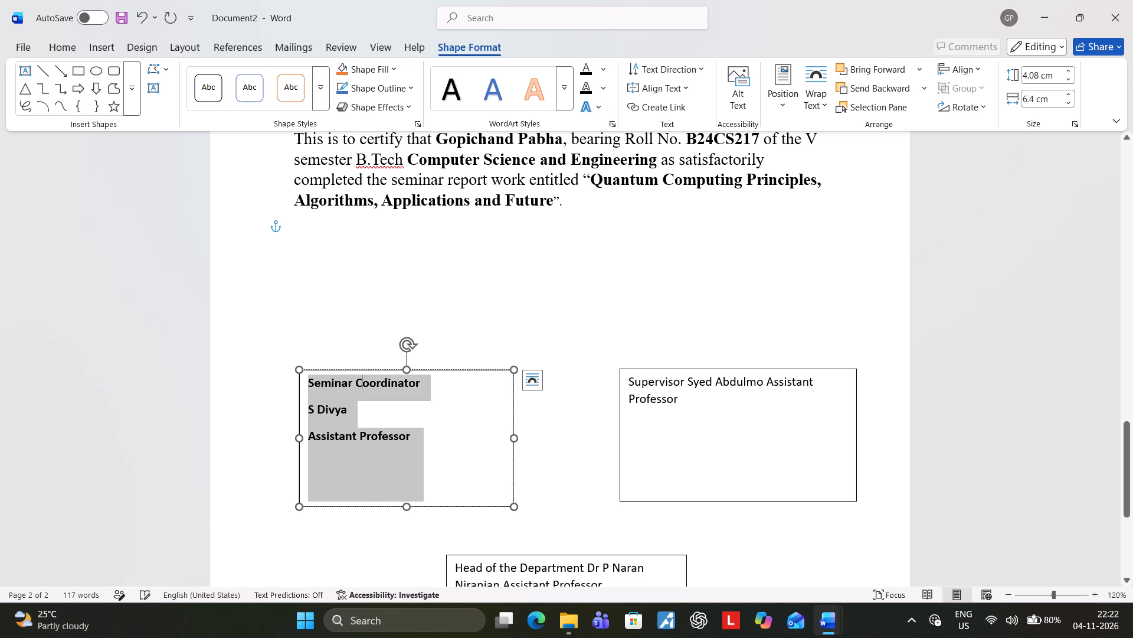
{"action": "left_click", "coordinate": [111, 47]}
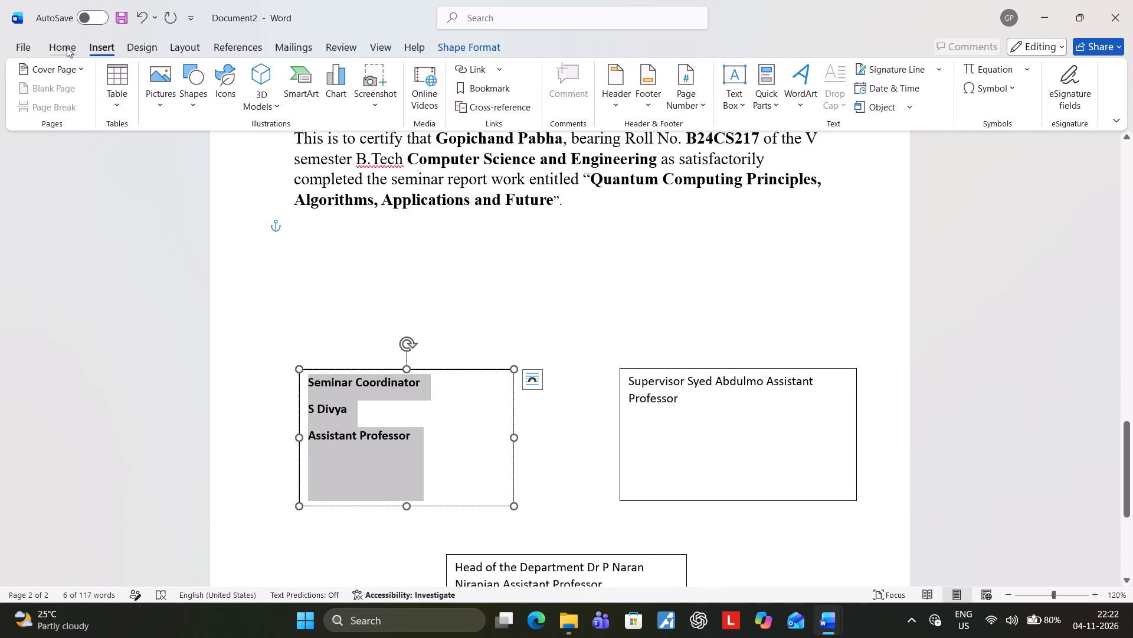
{"action": "left_click", "coordinate": [67, 47]}
{"action": "left_click", "coordinate": [333, 106]}
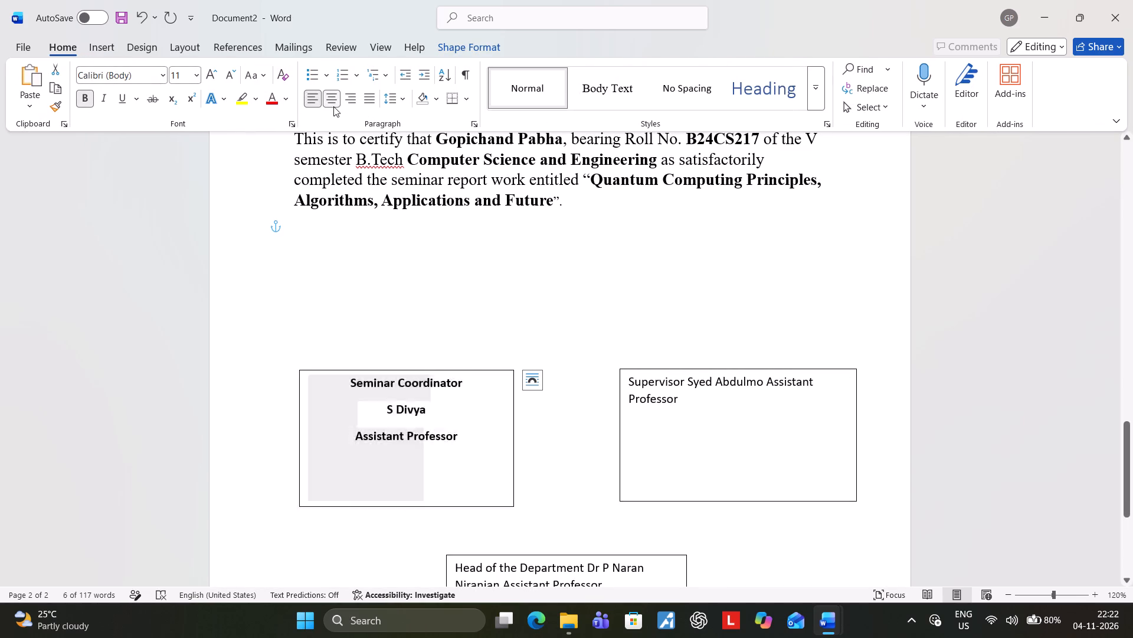
{"action": "left_click", "coordinate": [392, 300]}
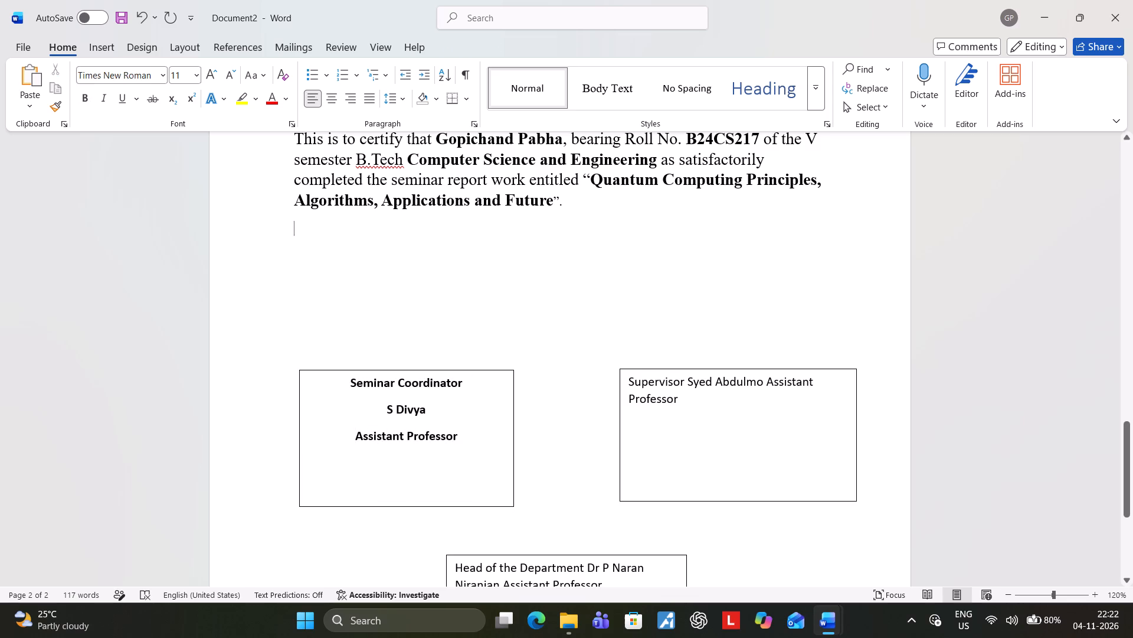
Make all the text in the supervisor box bold.
{"action": "left_click_drag", "start_coordinate": [625, 376], "coordinate": [660, 402]}
{"action": "left_click", "coordinate": [672, 377]}
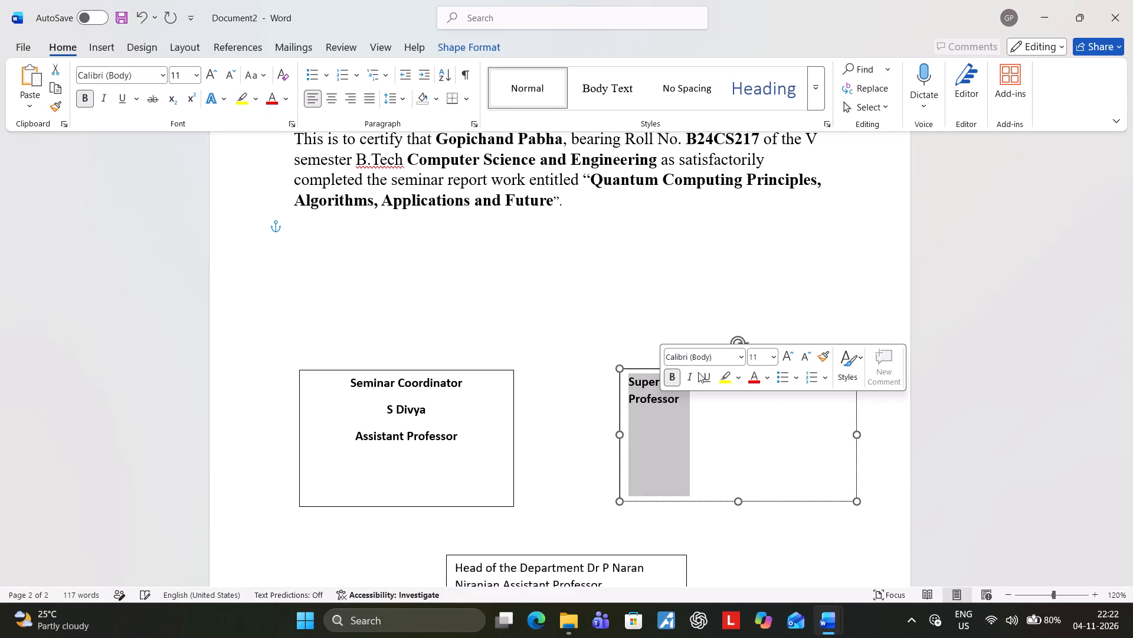
Set the seminar coordinator box's text to Times New Roman, size 12.
{"action": "left_click_drag", "start_coordinate": [333, 378], "coordinate": [451, 440]}
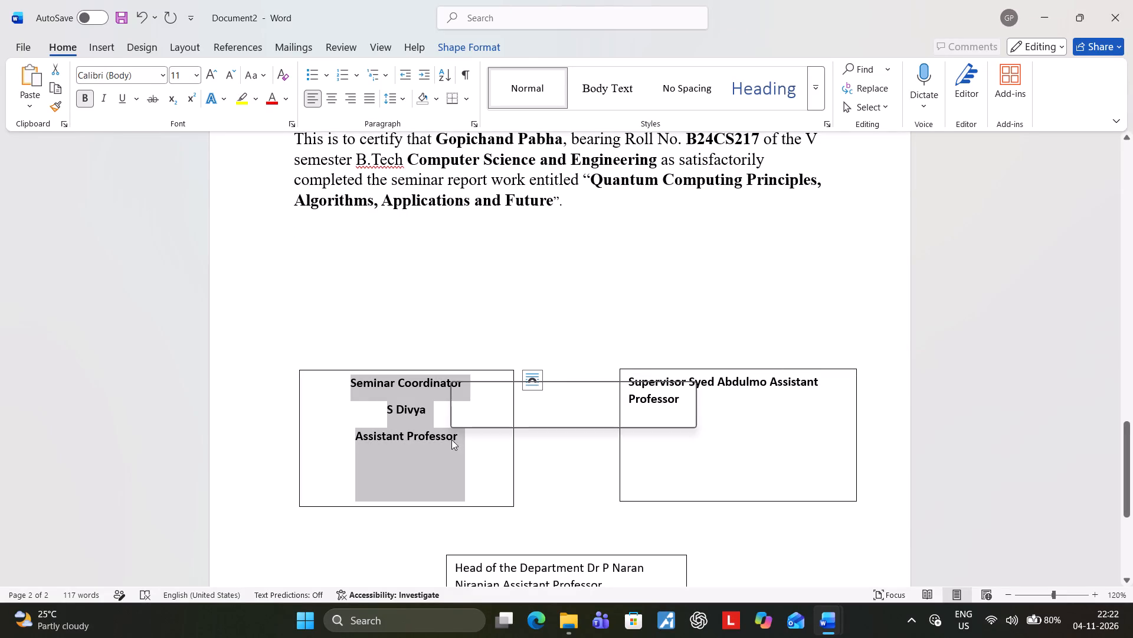
{"action": "left_click", "coordinate": [529, 398]}
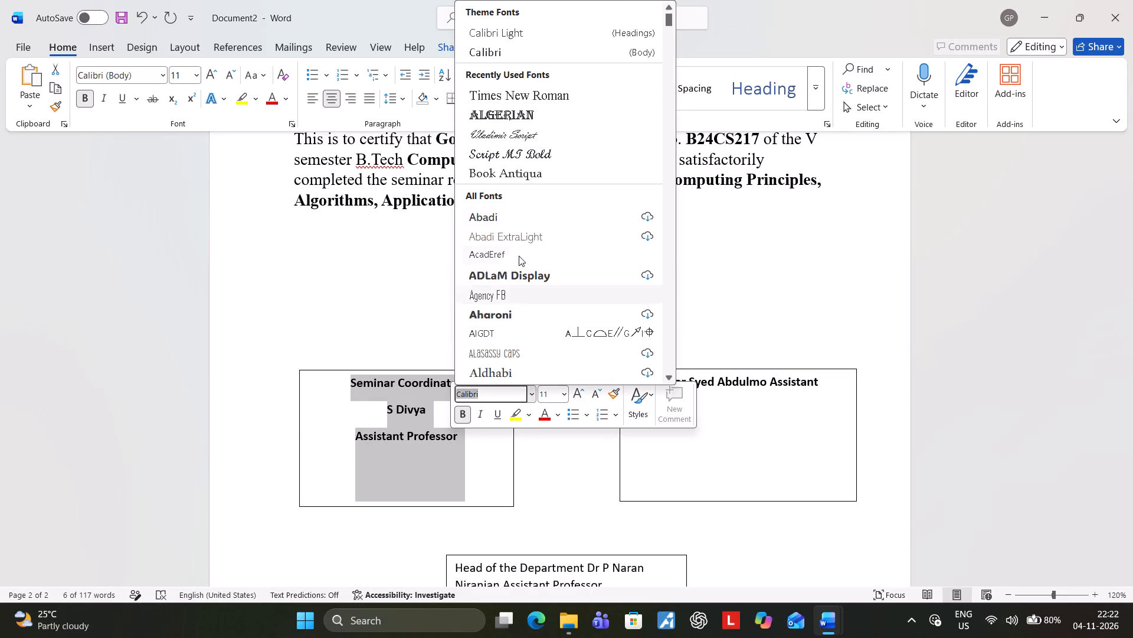
{"action": "left_click", "coordinate": [509, 100]}
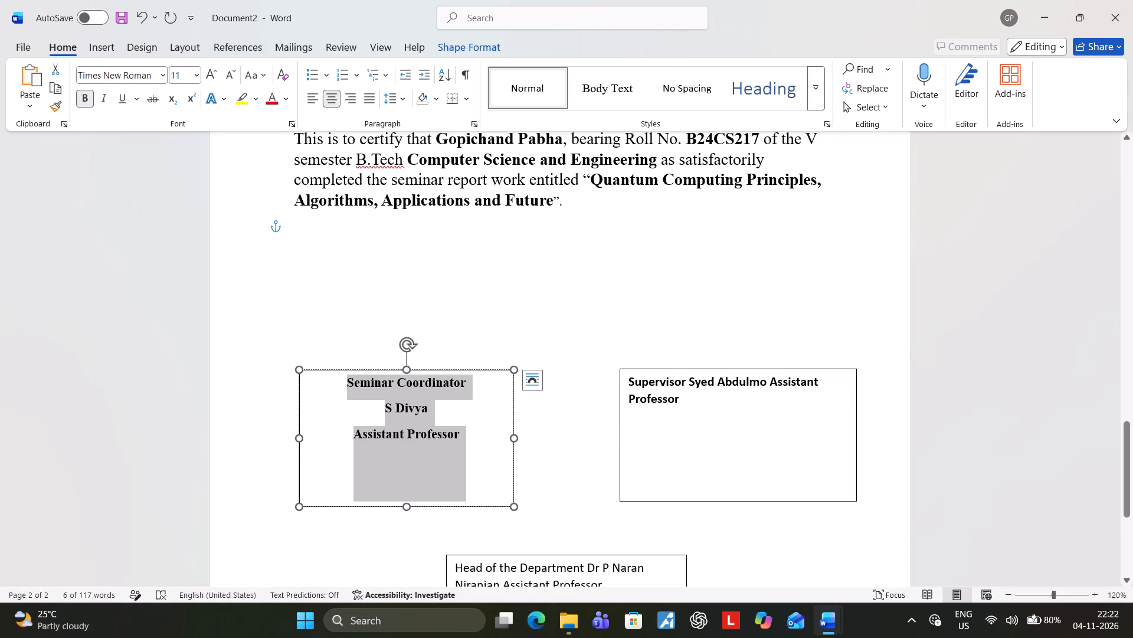
{"action": "left_click", "coordinate": [192, 71]}
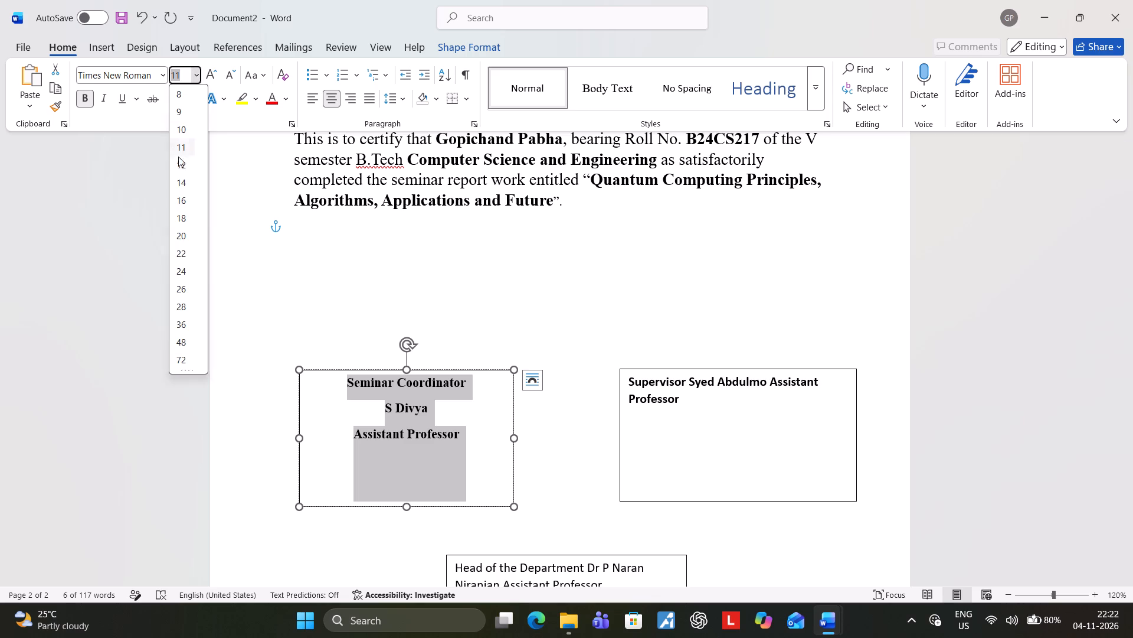
{"action": "left_click", "coordinate": [175, 170]}
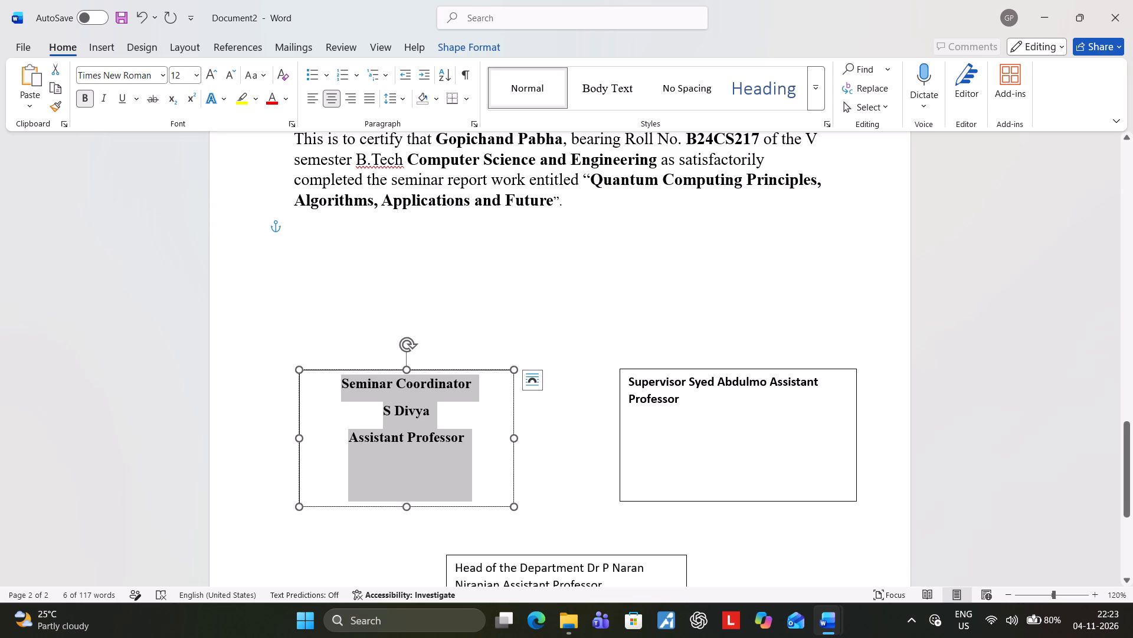
Set the supervisor box's text to Times New Roman, size 12, and centre it.
{"action": "left_click", "coordinate": [633, 380]}
{"action": "left_click_drag", "start_coordinate": [628, 382], "coordinate": [676, 399]}
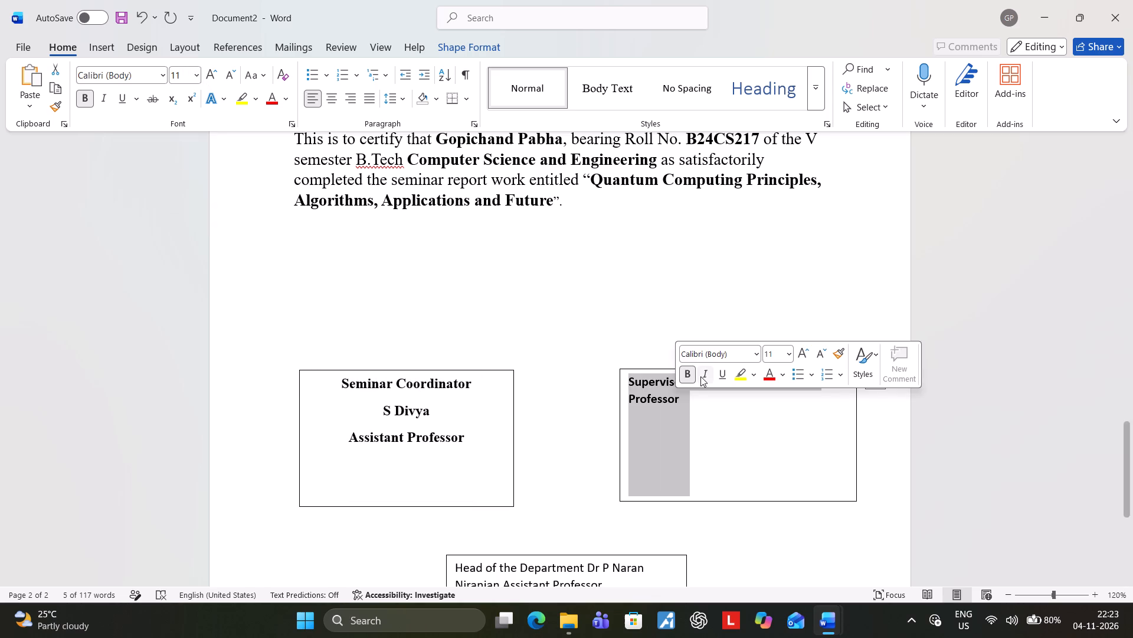
{"action": "left_click", "coordinate": [754, 356]}
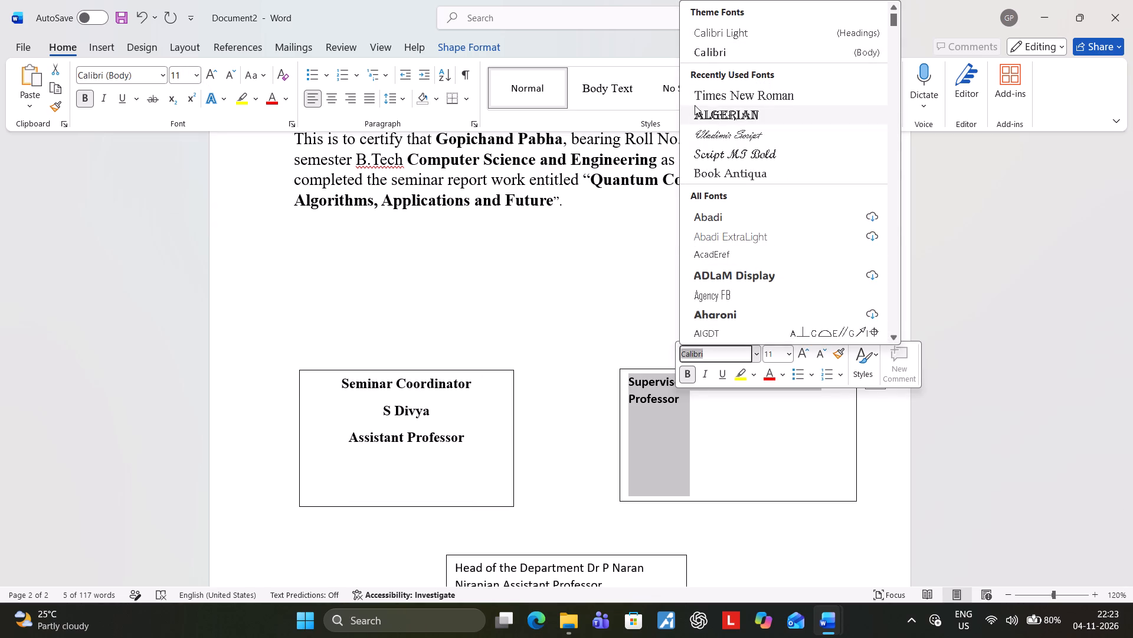
{"action": "left_click", "coordinate": [707, 97]}
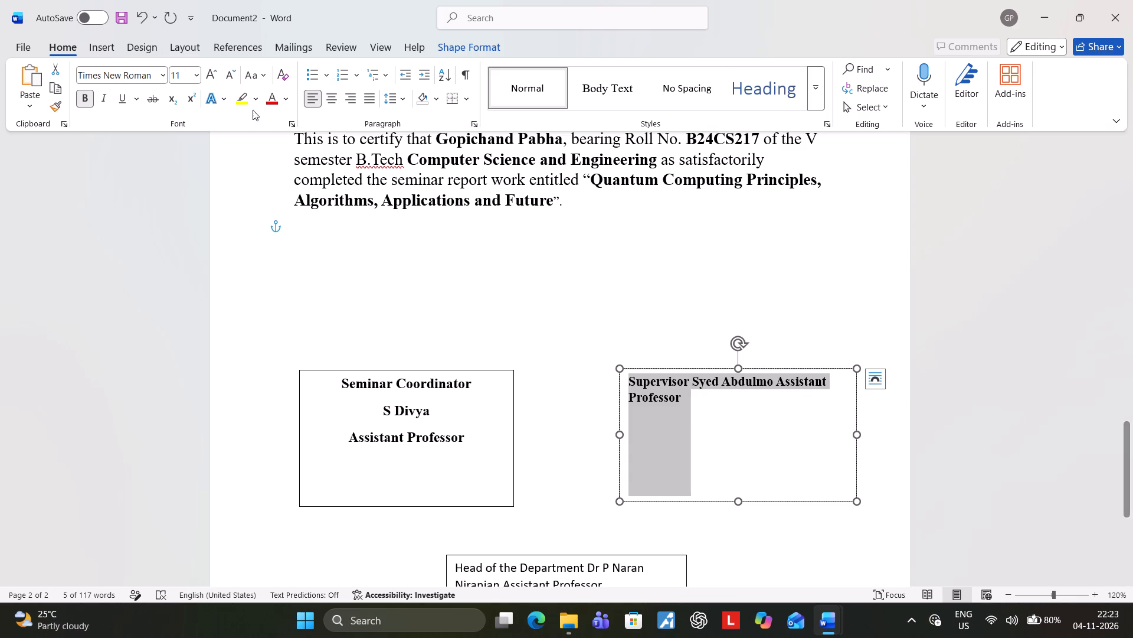
{"action": "left_click", "coordinate": [199, 76]}
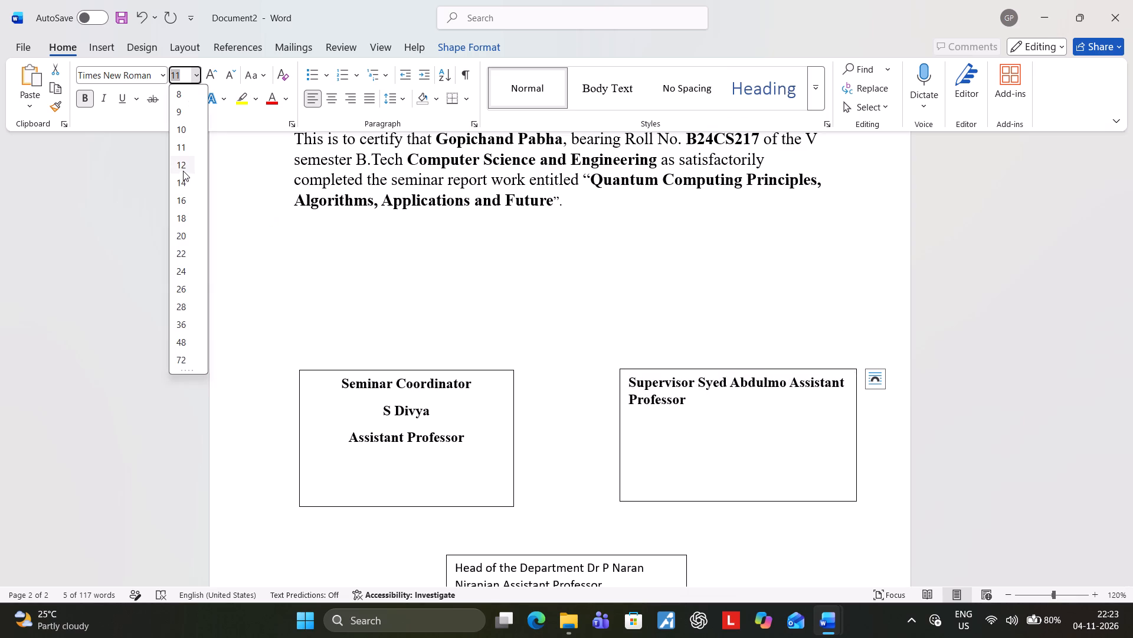
{"action": "left_click", "coordinate": [183, 171]}
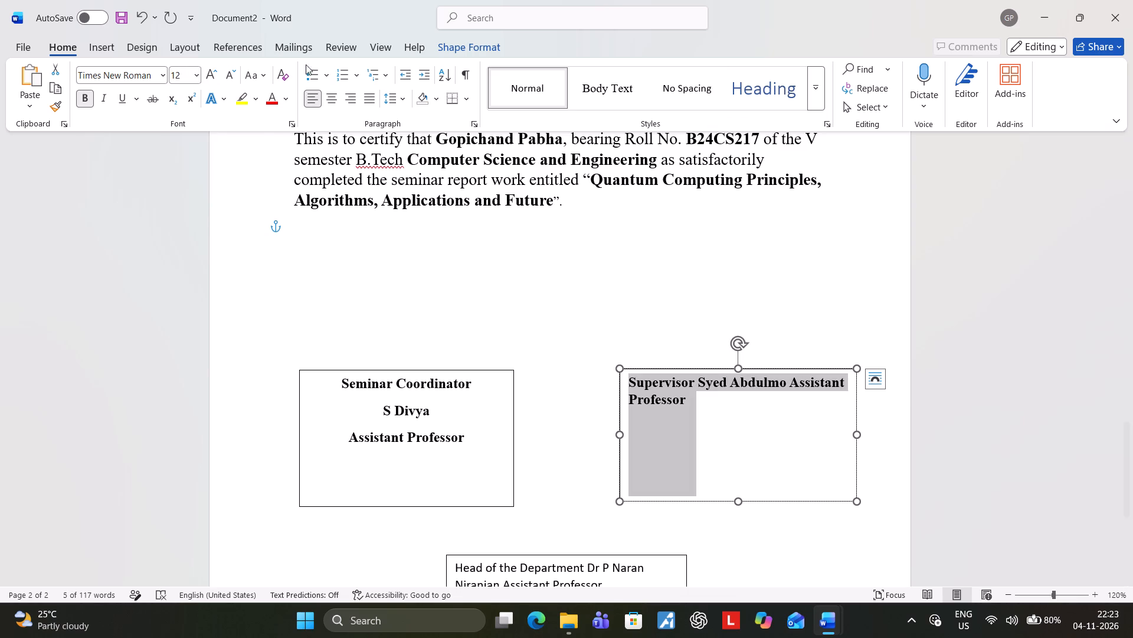
{"action": "left_click", "coordinate": [328, 104]}
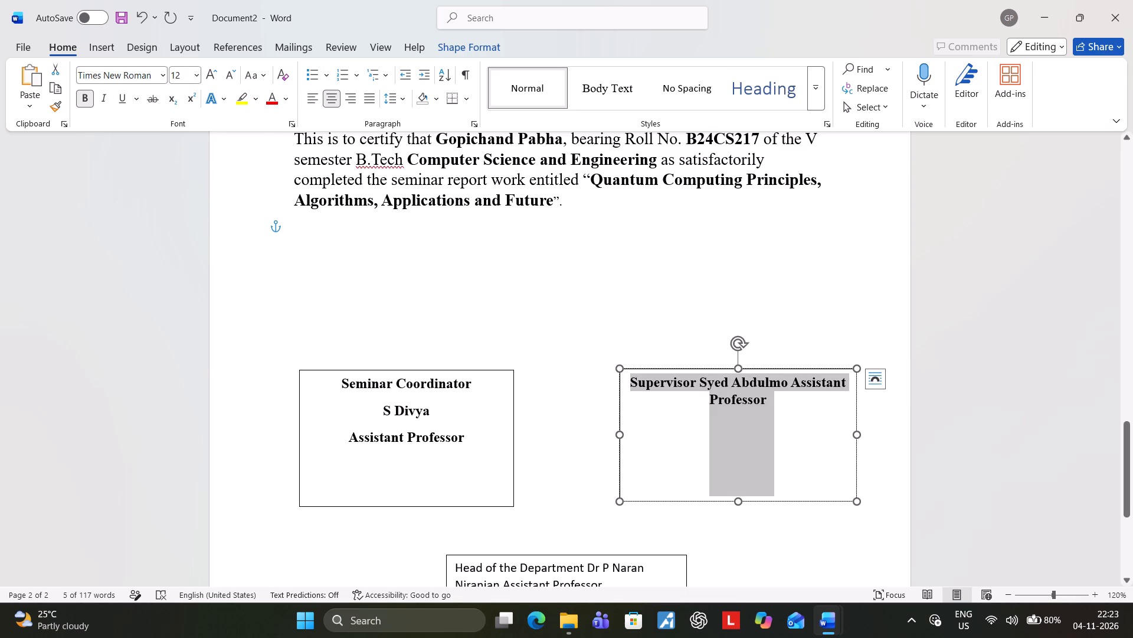
Break the supervisor box's text after "Supervisor" so the name and title start on a new line.
{"action": "left_click", "coordinate": [695, 381]}
{"action": "key", "text": "Return"}
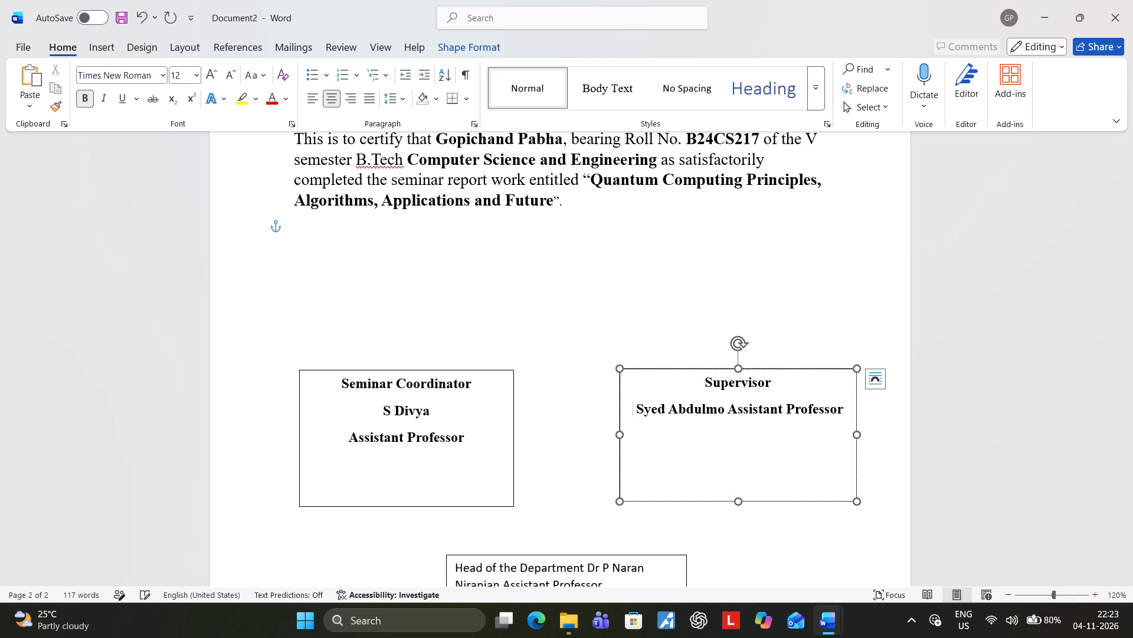
{"action": "key", "text": "Right"}
{"action": "key", "text": "Right"}
{"action": "key", "text": "Right"}
{"action": "key", "text": "Right"}
{"action": "key", "text": "Right"}
{"action": "key", "text": "Right"}
{"action": "key", "text": "Right"}
{"action": "key", "text": "Right"}
{"action": "key", "text": "Right"}
{"action": "key", "text": "Right"}
{"action": "key", "text": "Right"}
{"action": "key", "text": "Right"}
{"action": "key", "text": "Left"}
{"action": "key", "text": "space"}
{"action": "key", "text": "Right"}
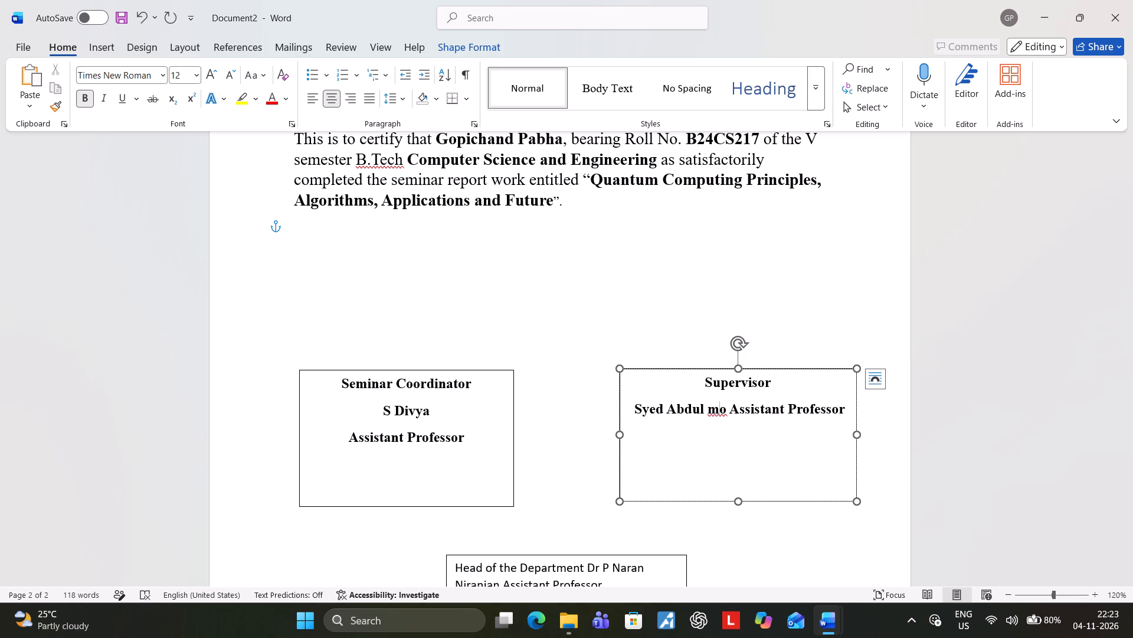
{"action": "key", "text": "BackSpace"}
{"action": "key", "text": "shift+m"}
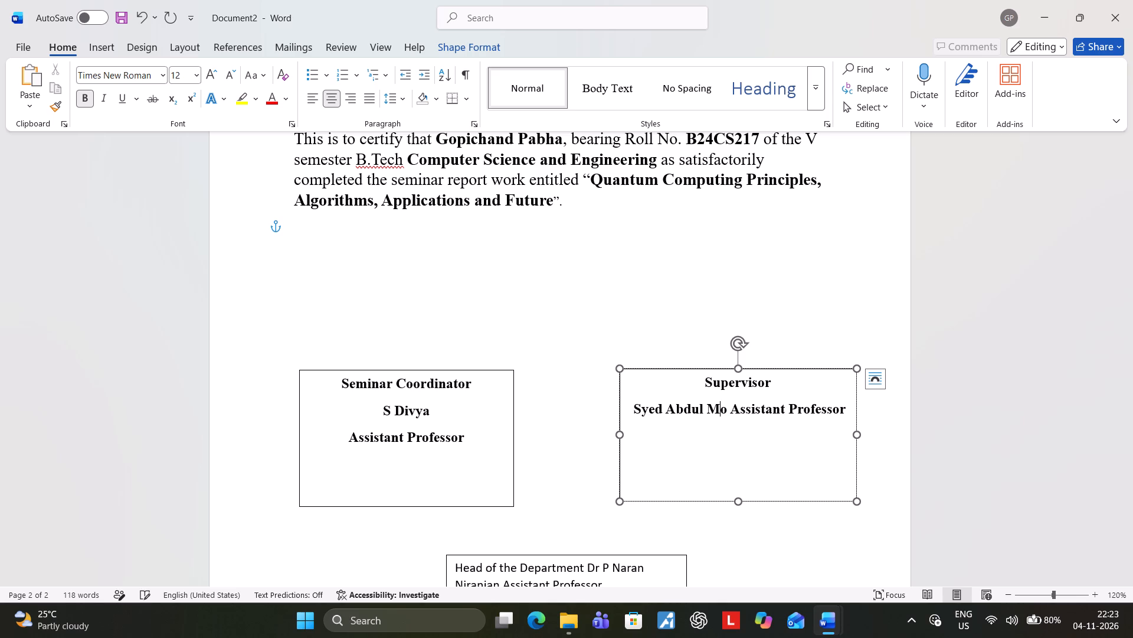
{"action": "key", "text": "Right"}
{"action": "type", "text": "eed"}
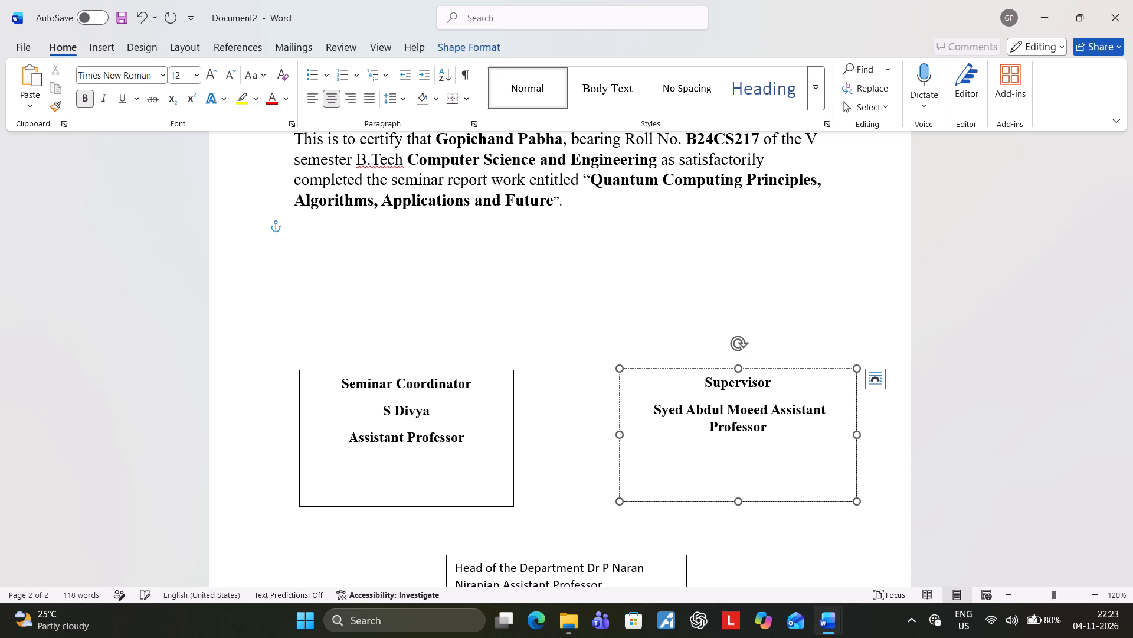
{"action": "key", "text": "Return"}
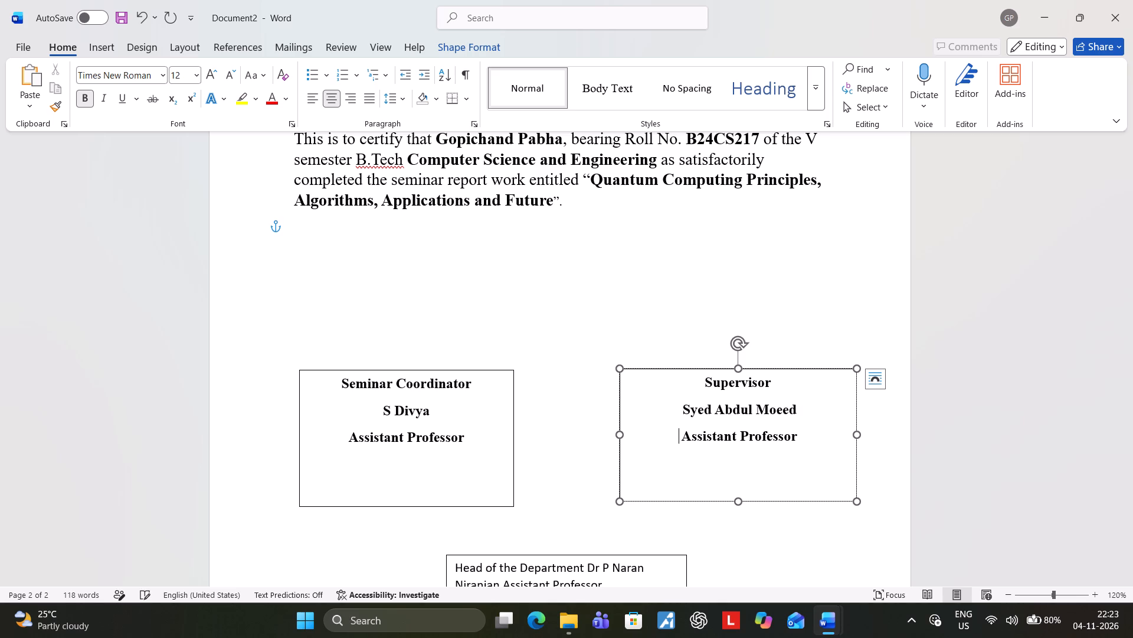
Format all the text in the head of department box as bold Times New Roman, size 12.
{"action": "scroll", "coordinate": [703, 381], "scroll_direction": "down", "scroll_amount": 3}
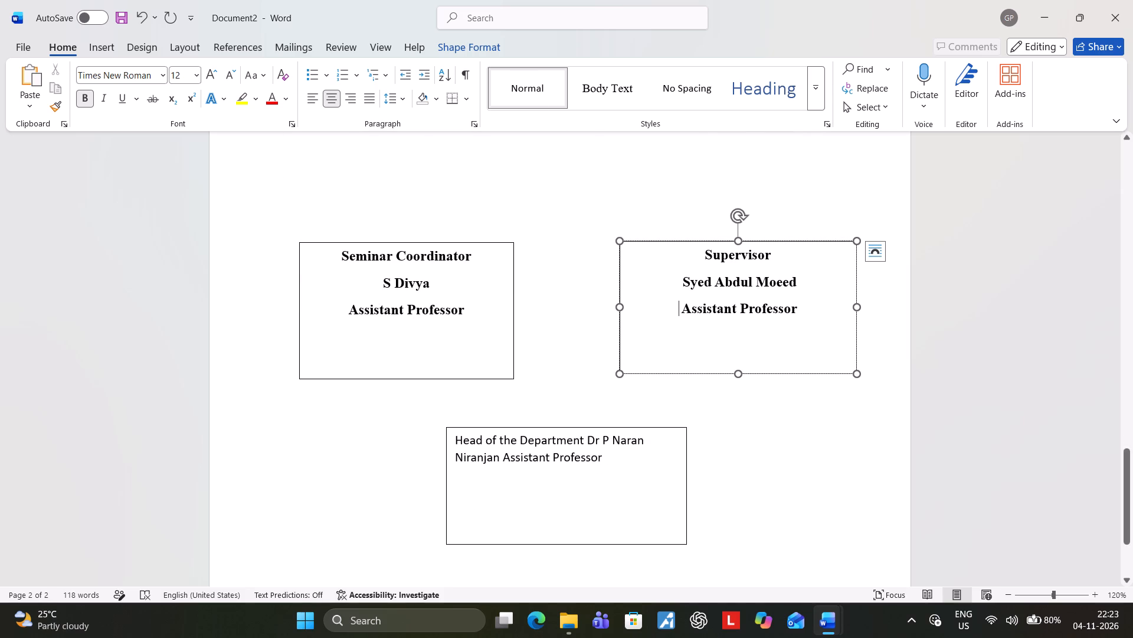
{"action": "left_click_drag", "start_coordinate": [454, 432], "coordinate": [607, 466]}
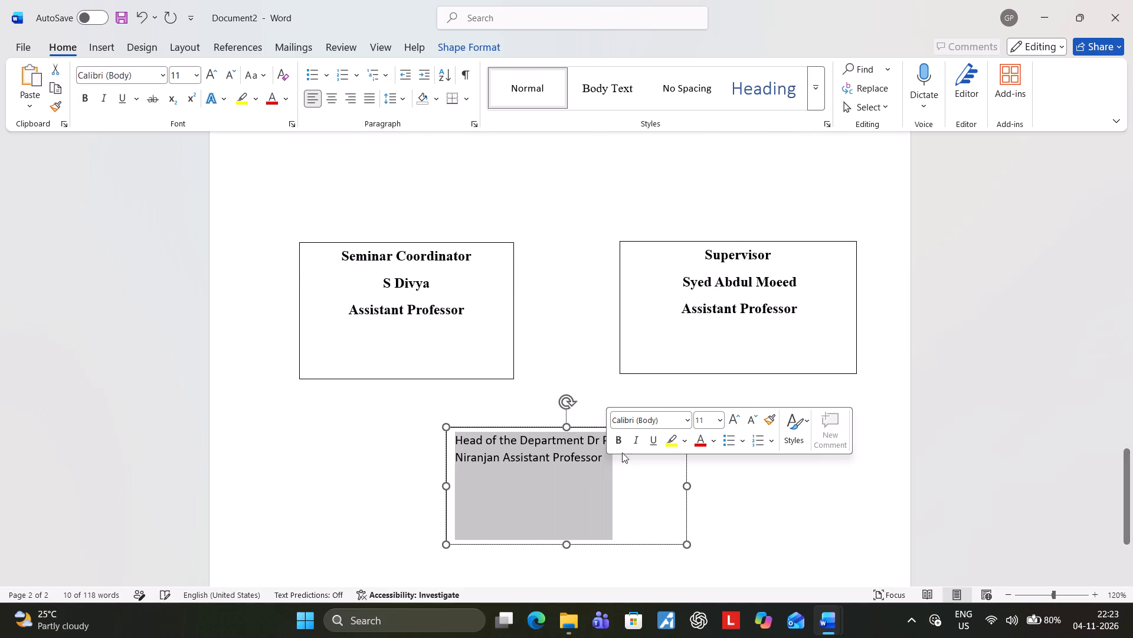
{"action": "left_click", "coordinate": [619, 440]}
{"action": "left_click", "coordinate": [688, 418]}
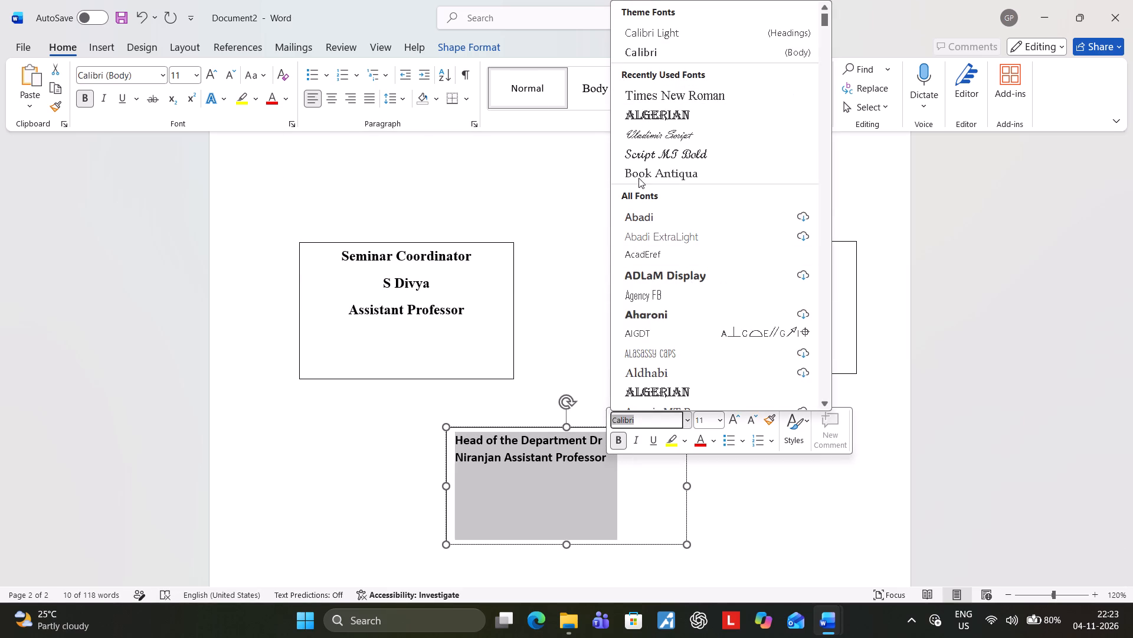
{"action": "left_click", "coordinate": [651, 95]}
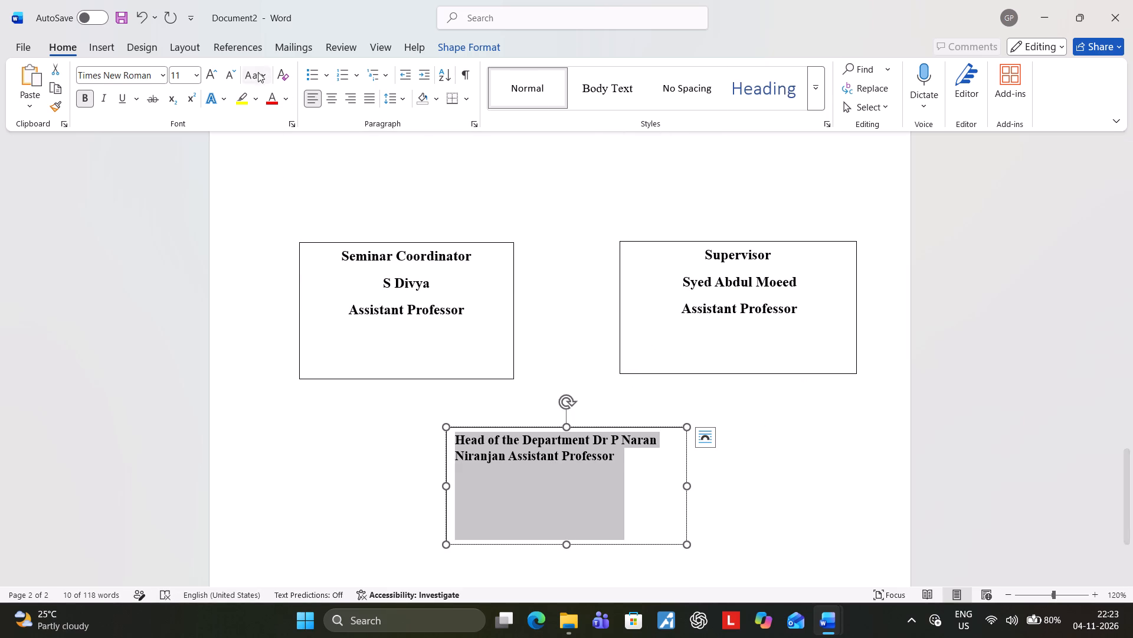
{"action": "left_click", "coordinate": [199, 73]}
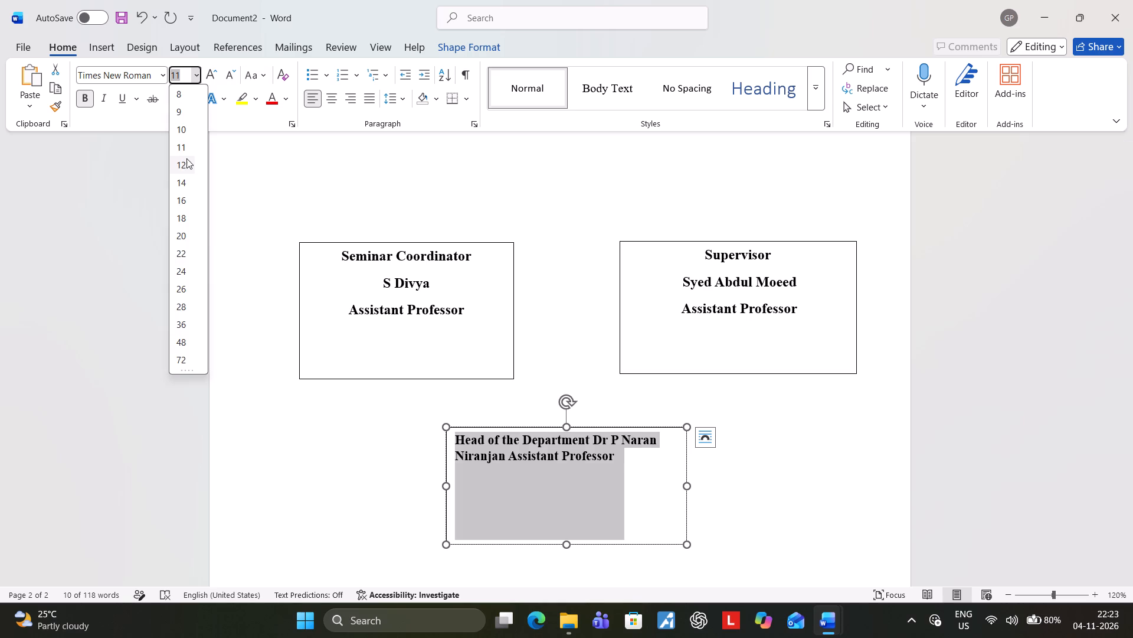
{"action": "left_click", "coordinate": [186, 159]}
Break the text after "Head of the Department" so the name and title start on a new line.
{"action": "left_click", "coordinate": [603, 440]}
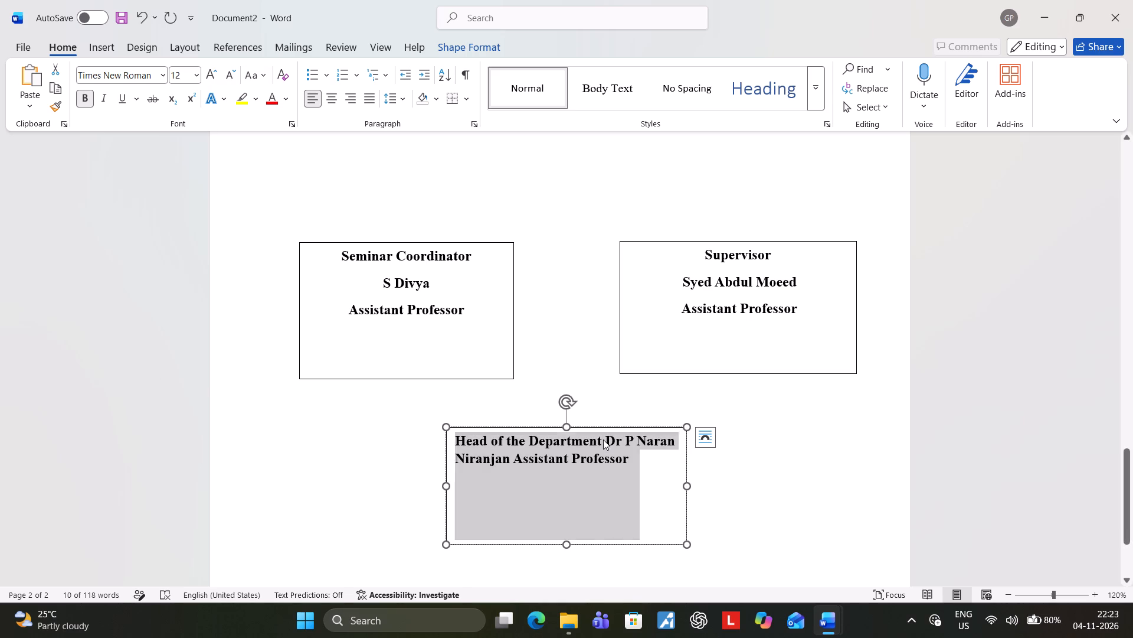
{"action": "key", "text": "Return"}
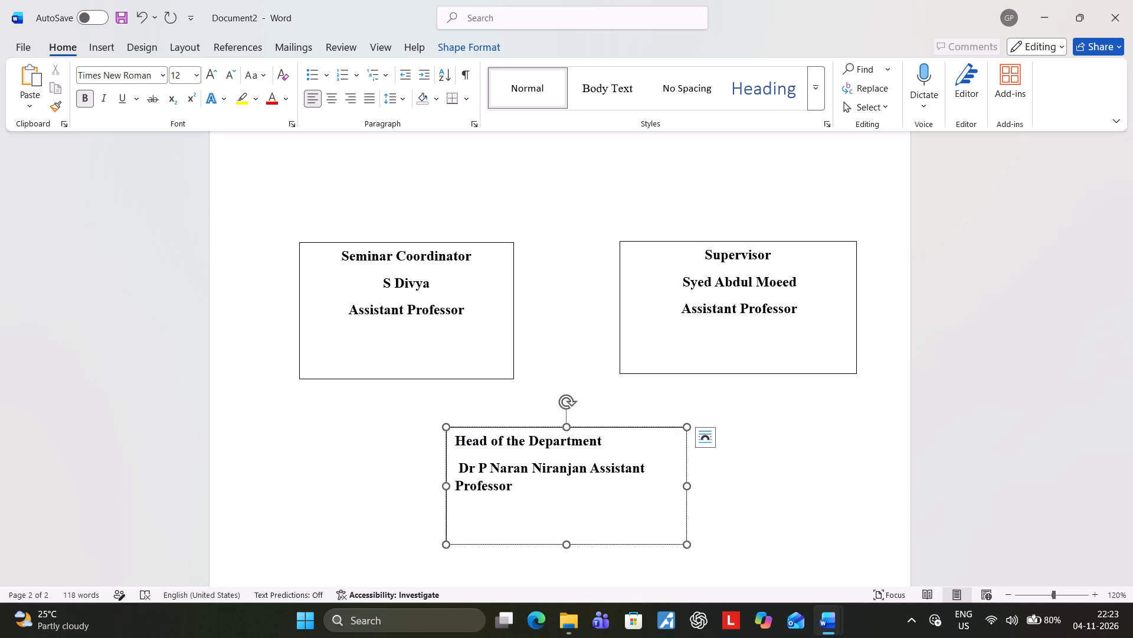
Delete the extra word "Naran" from the name in the head of department box.
{"action": "key", "text": "Right"}
{"action": "key", "text": "Right"}
{"action": "key", "text": "Right"}
{"action": "key", "text": "Right"}
{"action": "key", "text": "Right"}
{"action": "key", "text": "Right"}
{"action": "key", "text": "Right"}
{"action": "key", "text": "Right"}
{"action": "key", "text": "Right"}
{"action": "key", "text": "Right"}
{"action": "key", "text": "Right"}
{"action": "key", "text": "Right"}
{"action": "key", "text": "Right"}
{"action": "key", "text": "Right"}
{"action": "key", "text": "Right"}
{"action": "key", "text": "Right"}
{"action": "key", "text": "Left"}
{"action": "key", "text": "Left"}
{"action": "key", "text": "Left"}
{"action": "key", "text": "Left"}
{"action": "key", "text": "Left"}
{"action": "key", "text": "Left"}
{"action": "key", "text": "Right"}
{"action": "key", "text": "BackSpace"}
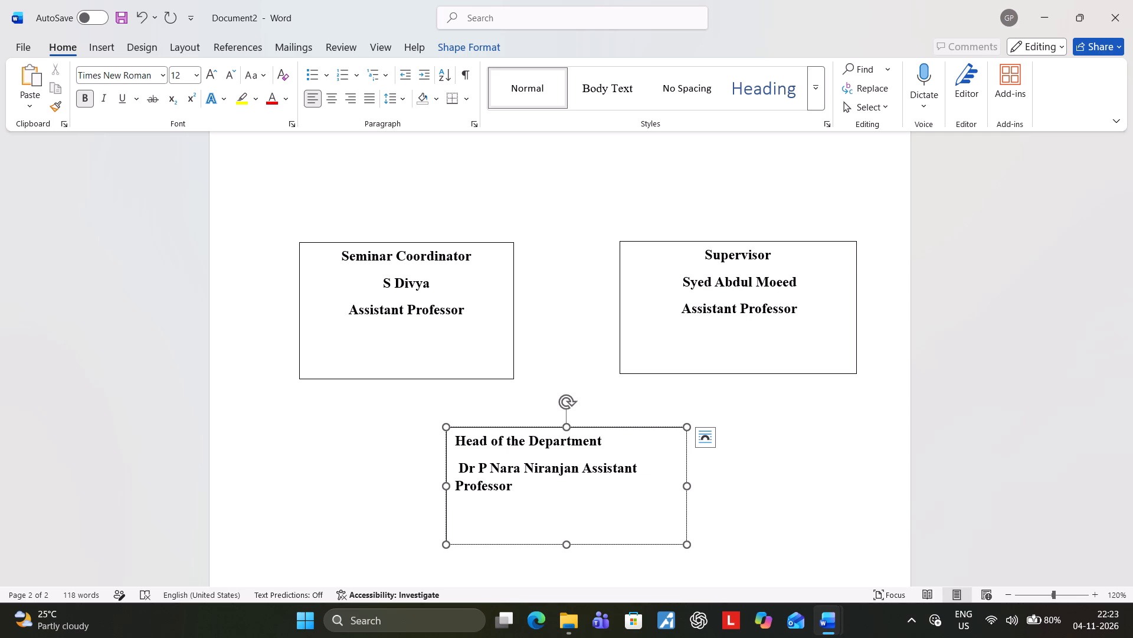
{"action": "key", "text": "BackSpace"}
{"action": "key", "text": "BackSpace"}
{"action": "key", "text": "BackSpace"}
{"action": "key", "text": "BackSpace"}
{"action": "key", "text": "BackSpace"}
Put "Assistant Professor" on its own line in the head of department box and centre that line.
{"action": "key", "text": "Right"}
{"action": "key", "text": "Right"}
{"action": "key", "text": "Right"}
{"action": "key", "text": "Right"}
{"action": "key", "text": "Right"}
{"action": "key", "text": "Right"}
{"action": "key", "text": "Right"}
{"action": "key", "text": "Right"}
{"action": "key", "text": "Right"}
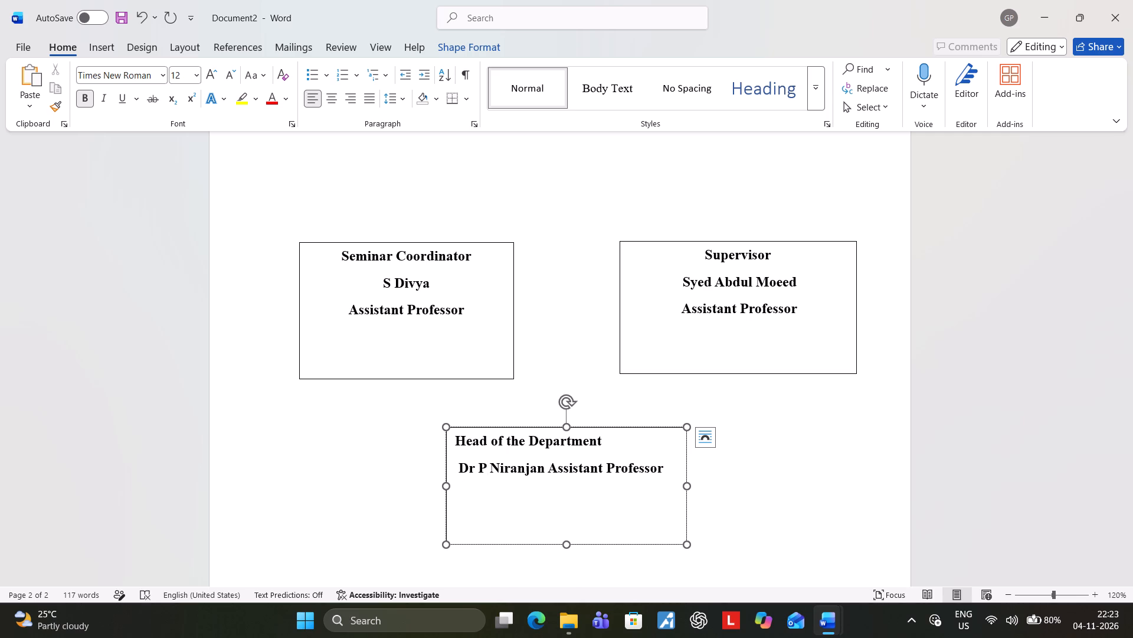
{"action": "key", "text": "Right"}
{"action": "key", "text": "Return"}
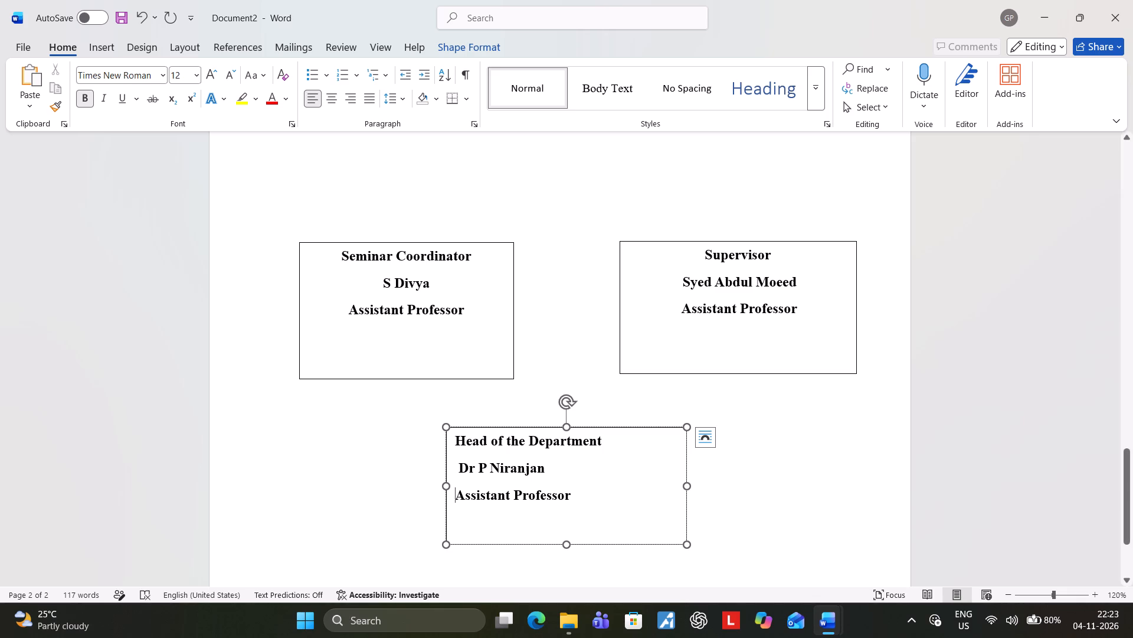
{"action": "left_click", "coordinate": [339, 98]}
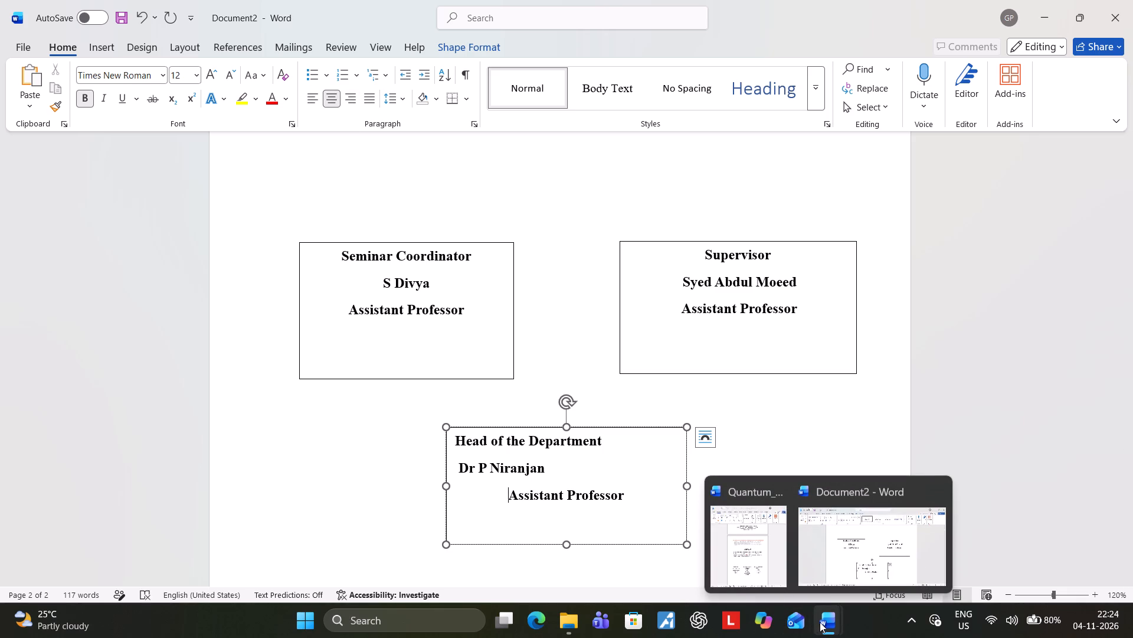
Check the head of department's title in the original seminar report and delete "Assistant" before "Professor" in the new document's box.
{"action": "left_click", "coordinate": [701, 549]}
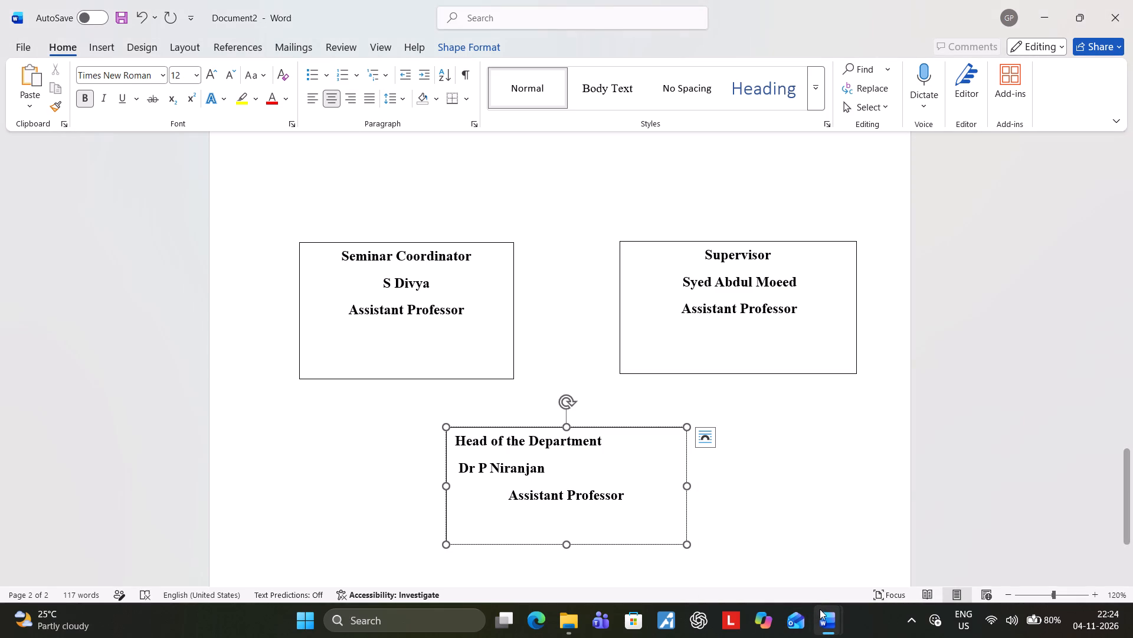
{"action": "left_click", "coordinate": [746, 557]}
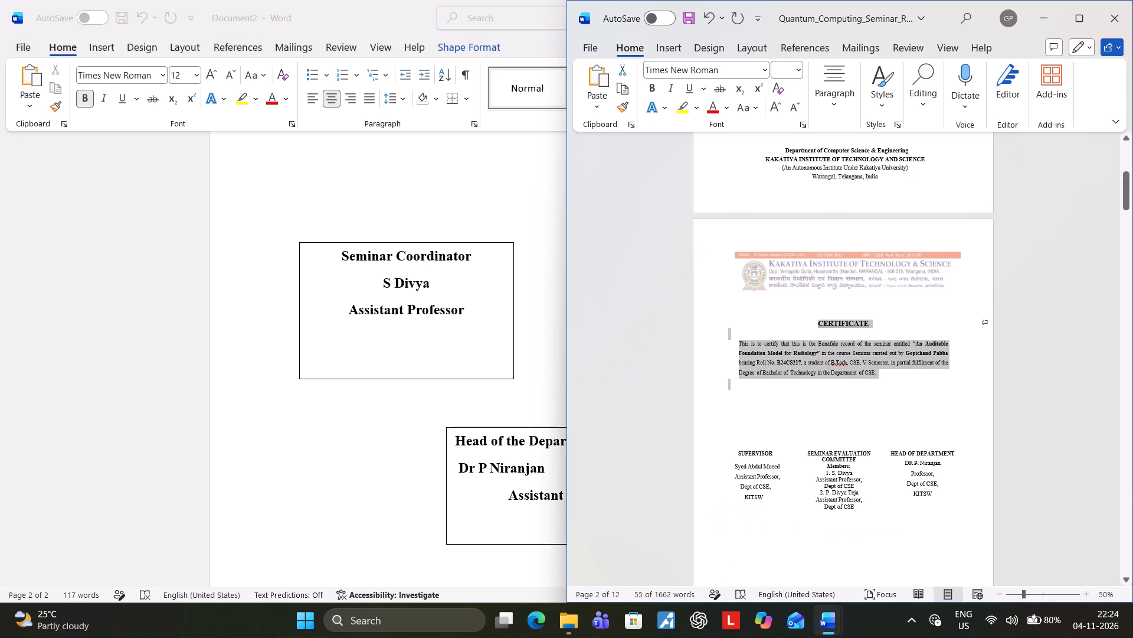
{"action": "left_click", "coordinate": [1012, 447]}
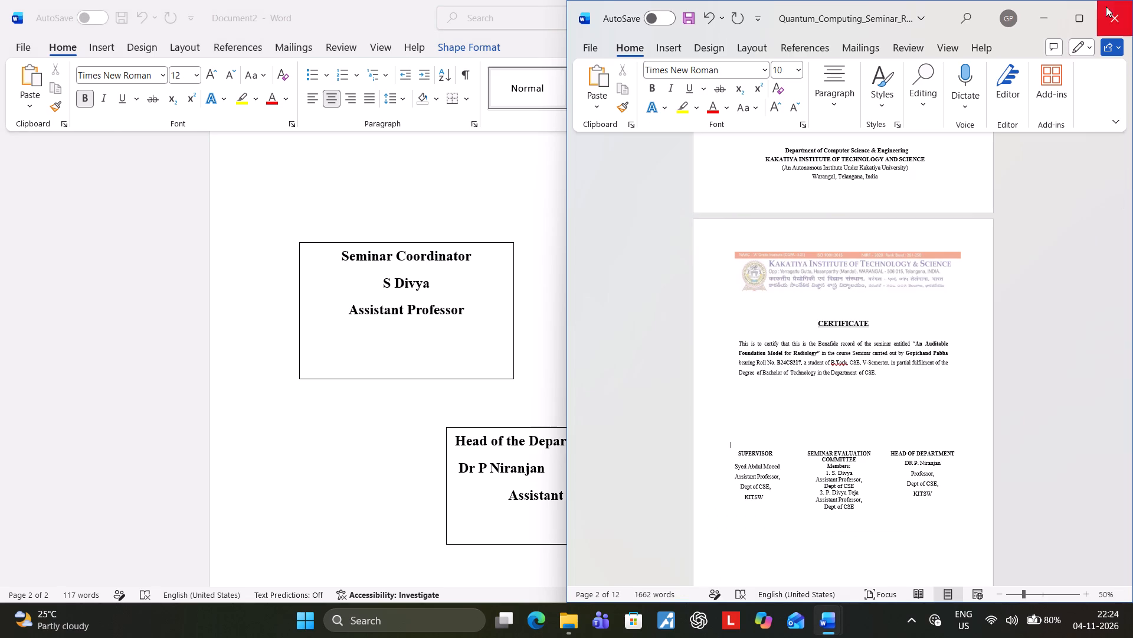
{"action": "left_click", "coordinate": [1043, 22]}
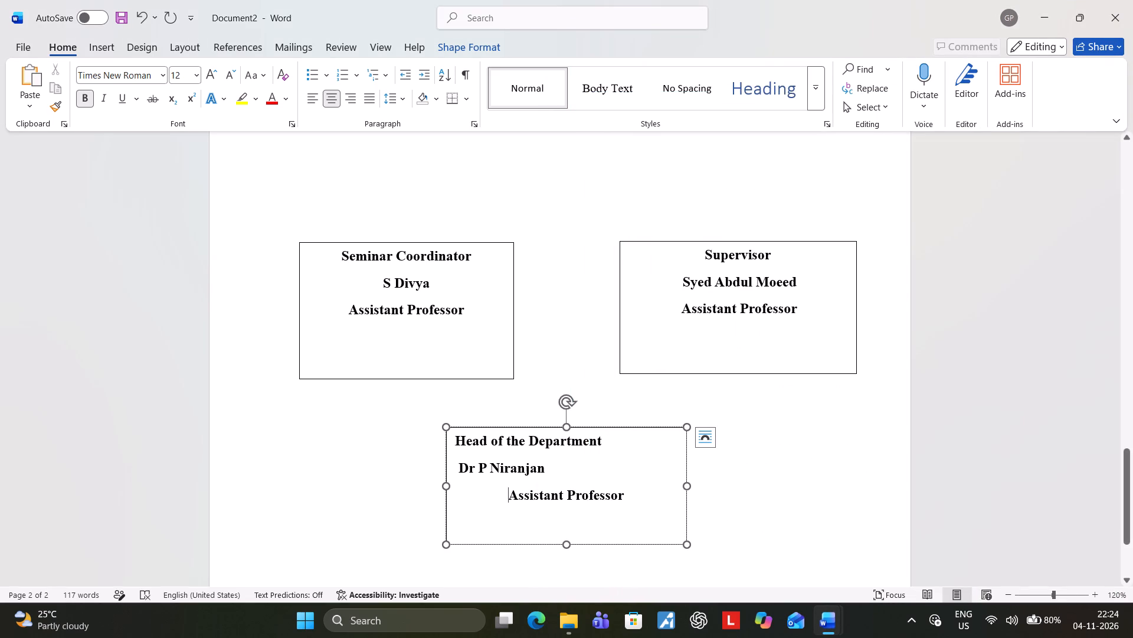
{"action": "left_click", "coordinate": [563, 489]}
{"action": "key", "text": "BackSpace"}
{"action": "key", "text": "BackSpace"}
{"action": "key", "text": "BackSpace"}
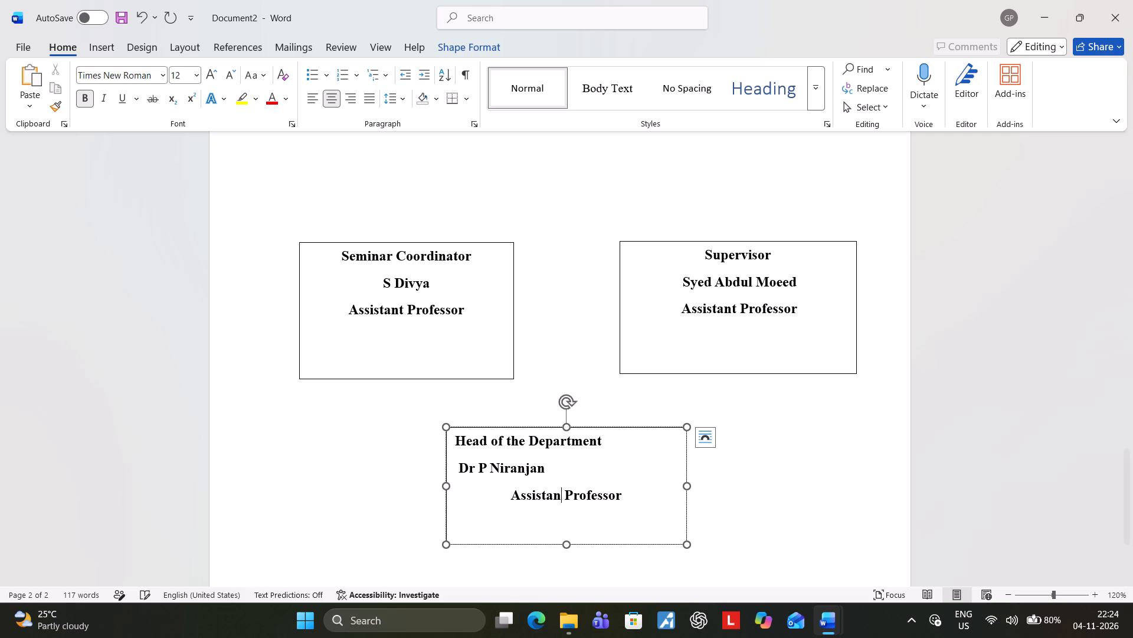
{"action": "key", "text": "BackSpace"}
{"action": "key", "text": "BackSpace"}
{"action": "key", "text": "BackSpace"}
{"action": "key", "text": "BackSpace"}
{"action": "key", "text": "BackSpace"}
{"action": "key", "text": "BackSpace"}
{"action": "key", "text": "BackSpace"}
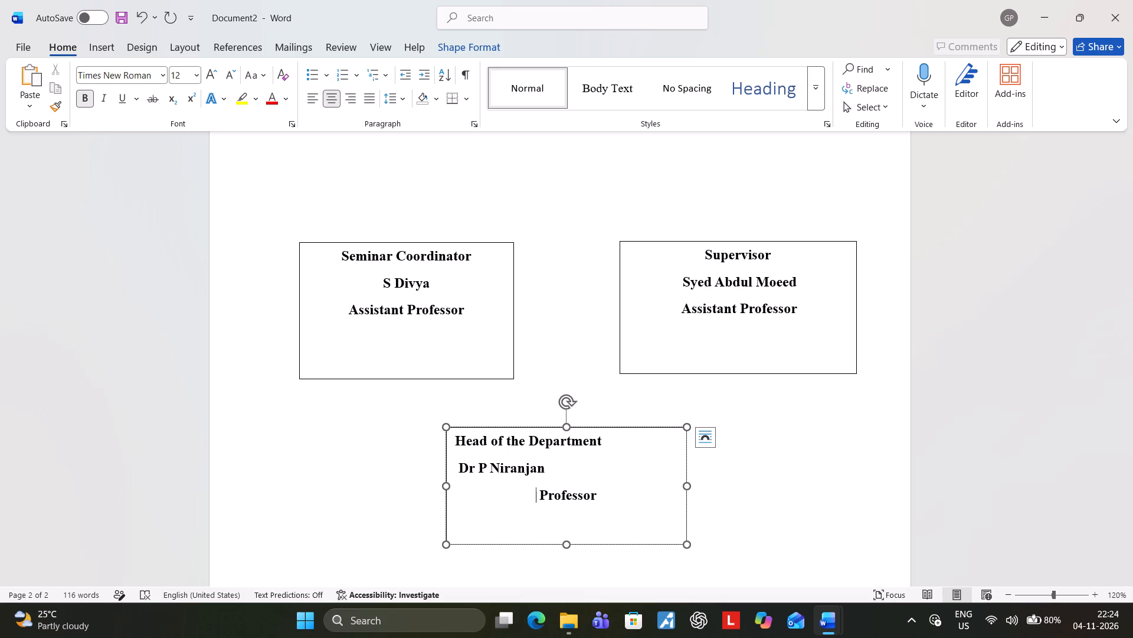
Add periods after "P" and "Dr" in the head of department's name.
{"action": "left_click", "coordinate": [484, 469]}
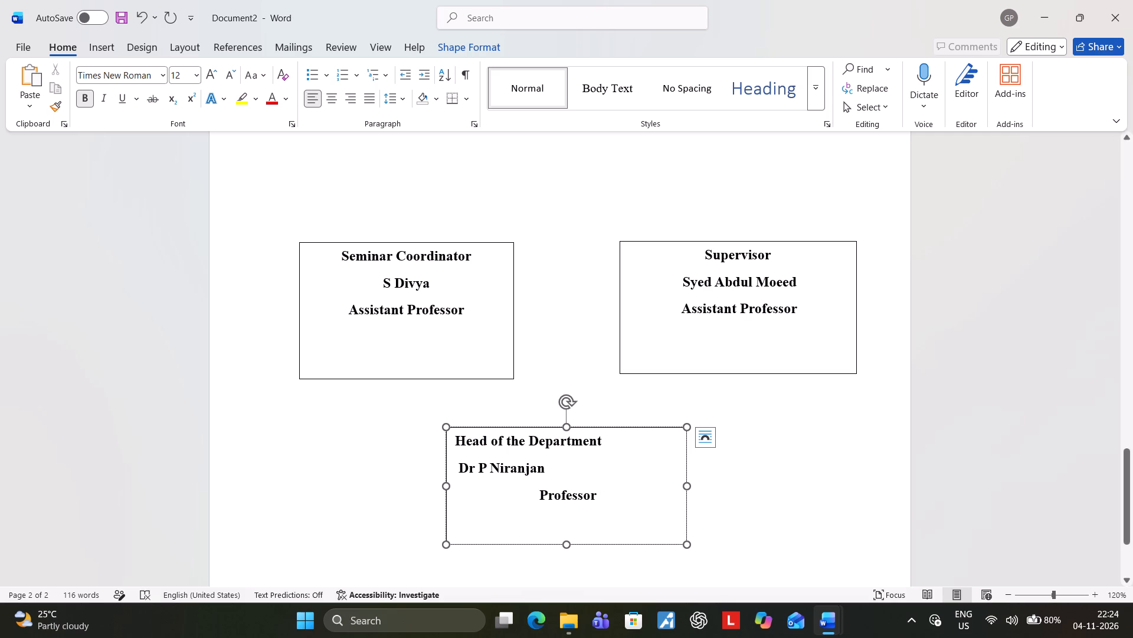
{"action": "key", "text": "period"}
{"action": "key", "text": "Left"}
{"action": "key", "text": "Left"}
{"action": "key", "text": "Left"}
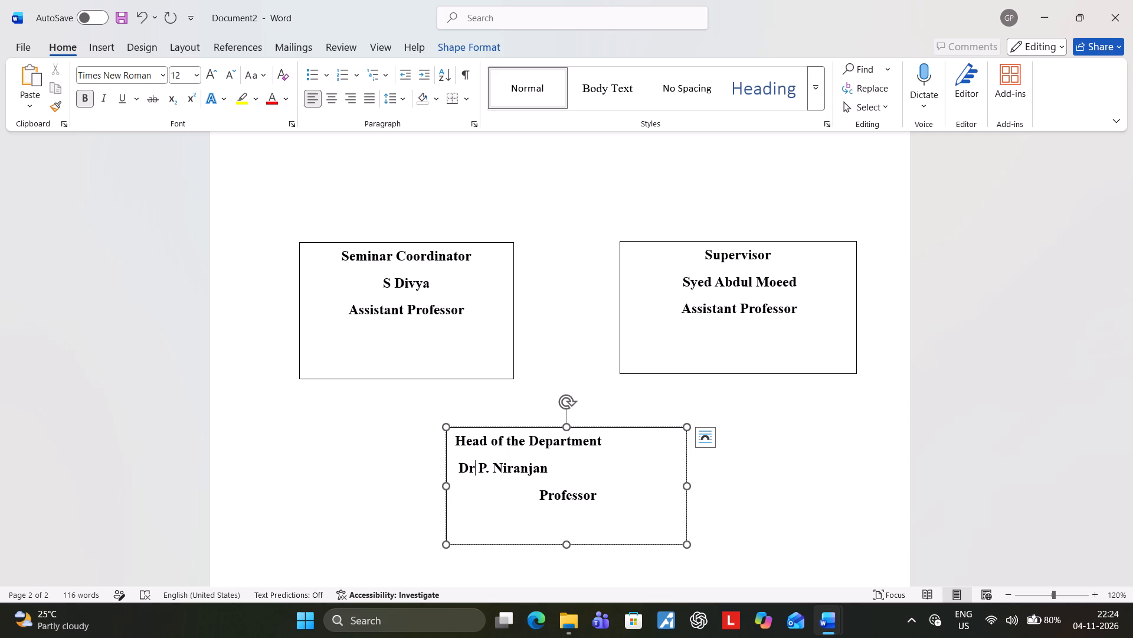
{"action": "key", "text": "period"}
Centre all the text in the head of department box.
{"action": "key", "text": "ctrl+a"}
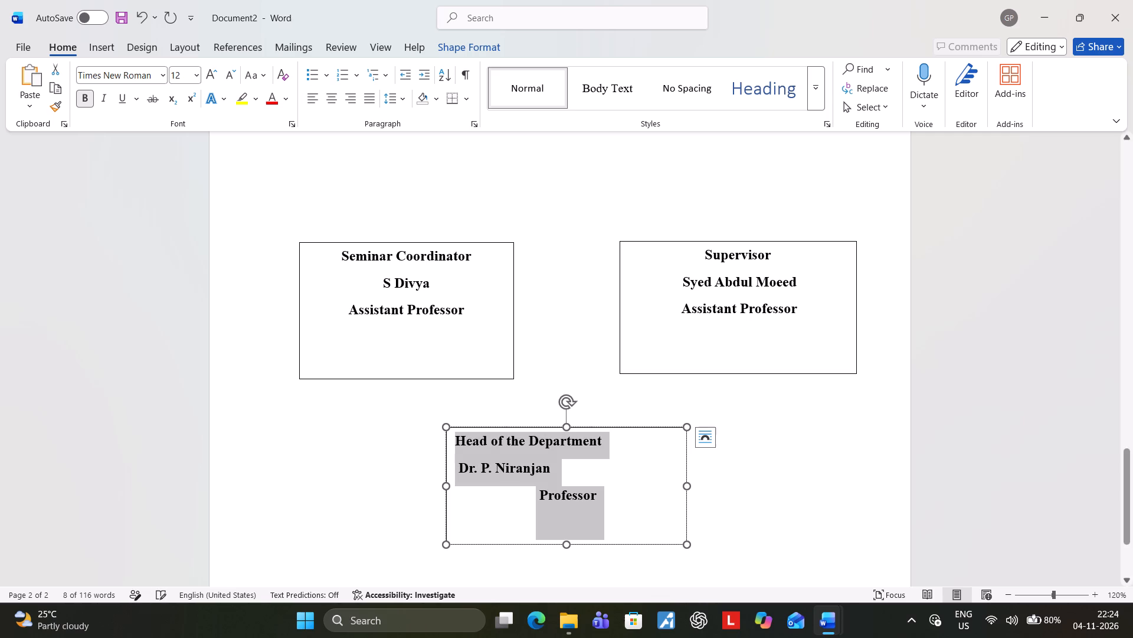
{"action": "left_click", "coordinate": [336, 97]}
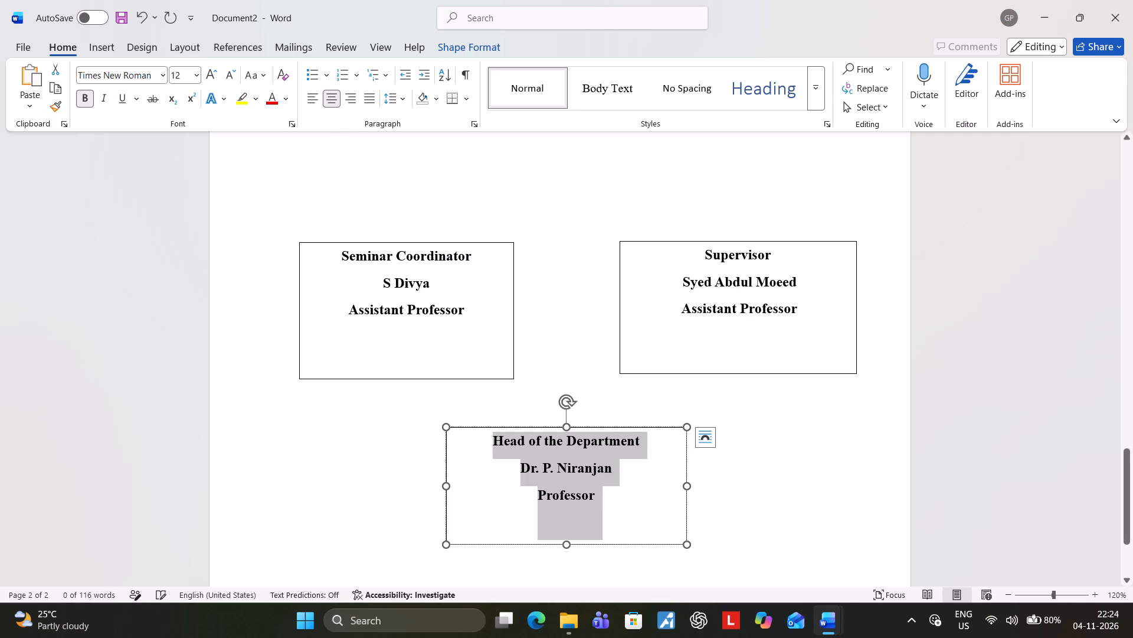
{"action": "left_click", "coordinate": [277, 489]}
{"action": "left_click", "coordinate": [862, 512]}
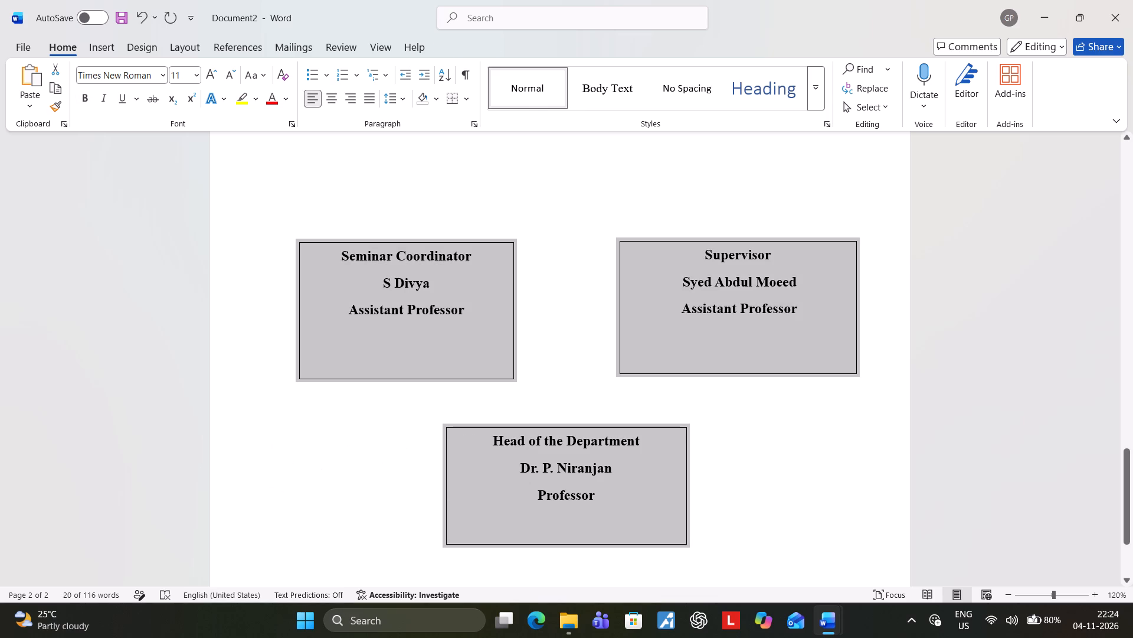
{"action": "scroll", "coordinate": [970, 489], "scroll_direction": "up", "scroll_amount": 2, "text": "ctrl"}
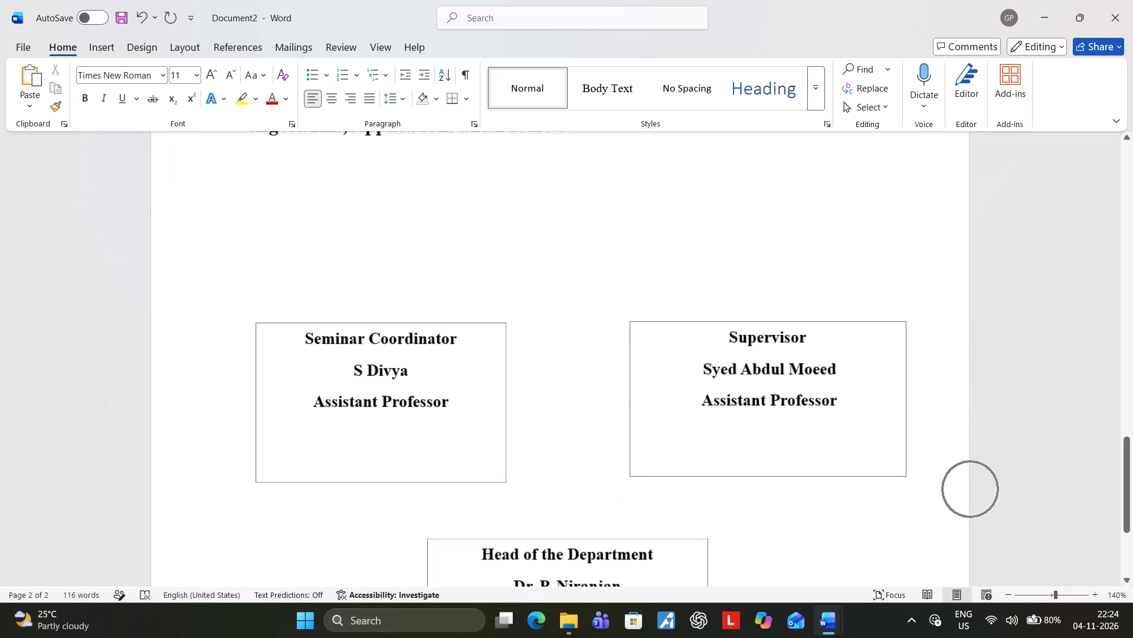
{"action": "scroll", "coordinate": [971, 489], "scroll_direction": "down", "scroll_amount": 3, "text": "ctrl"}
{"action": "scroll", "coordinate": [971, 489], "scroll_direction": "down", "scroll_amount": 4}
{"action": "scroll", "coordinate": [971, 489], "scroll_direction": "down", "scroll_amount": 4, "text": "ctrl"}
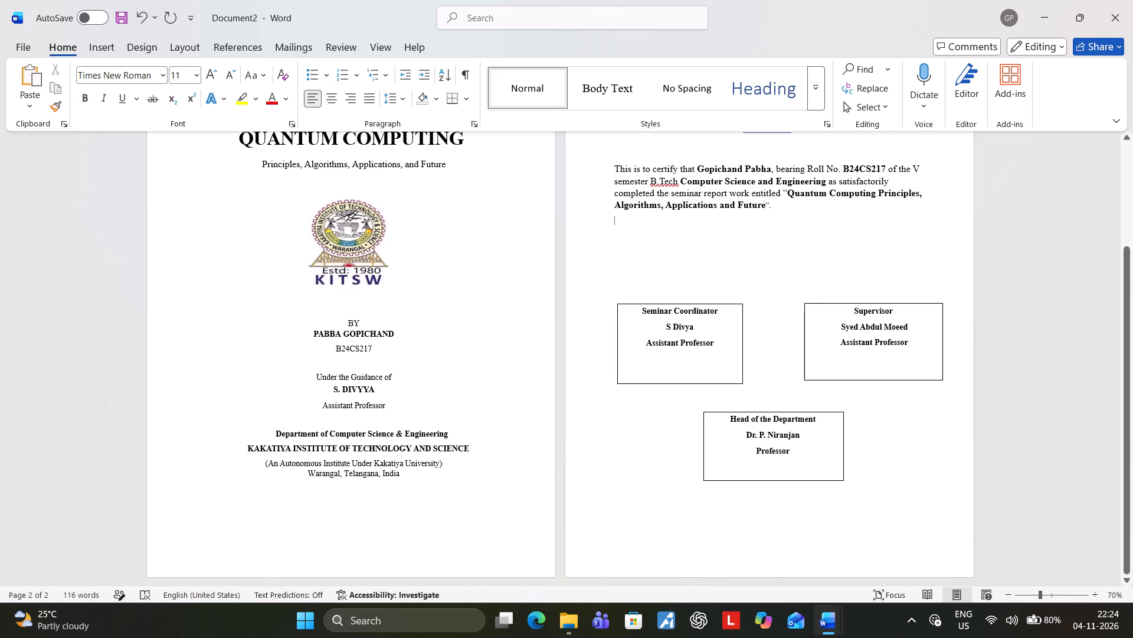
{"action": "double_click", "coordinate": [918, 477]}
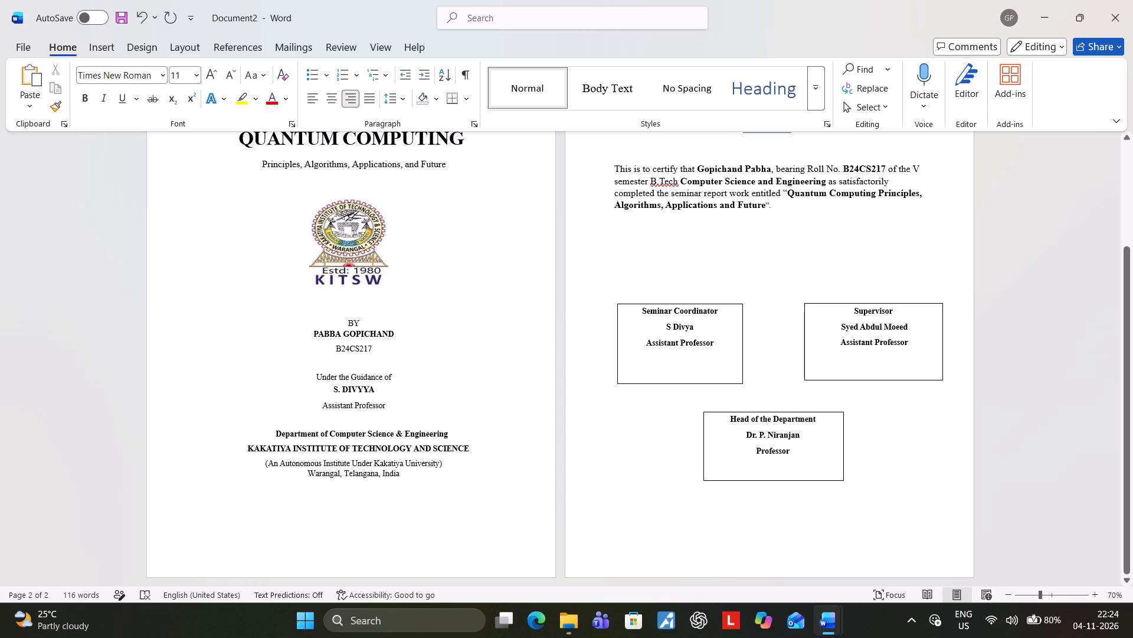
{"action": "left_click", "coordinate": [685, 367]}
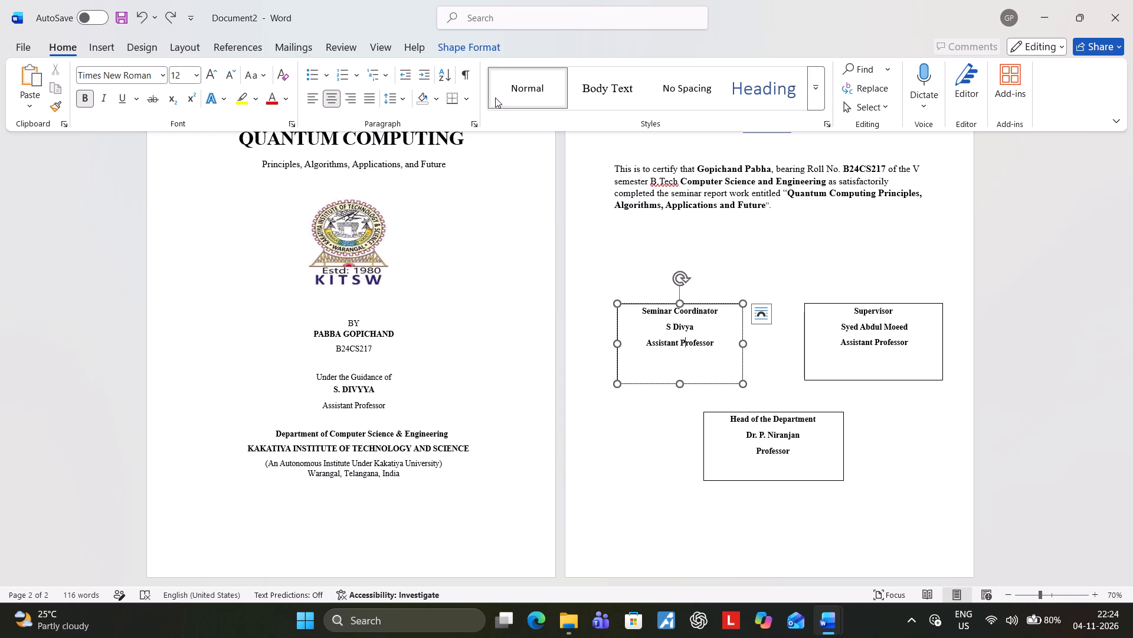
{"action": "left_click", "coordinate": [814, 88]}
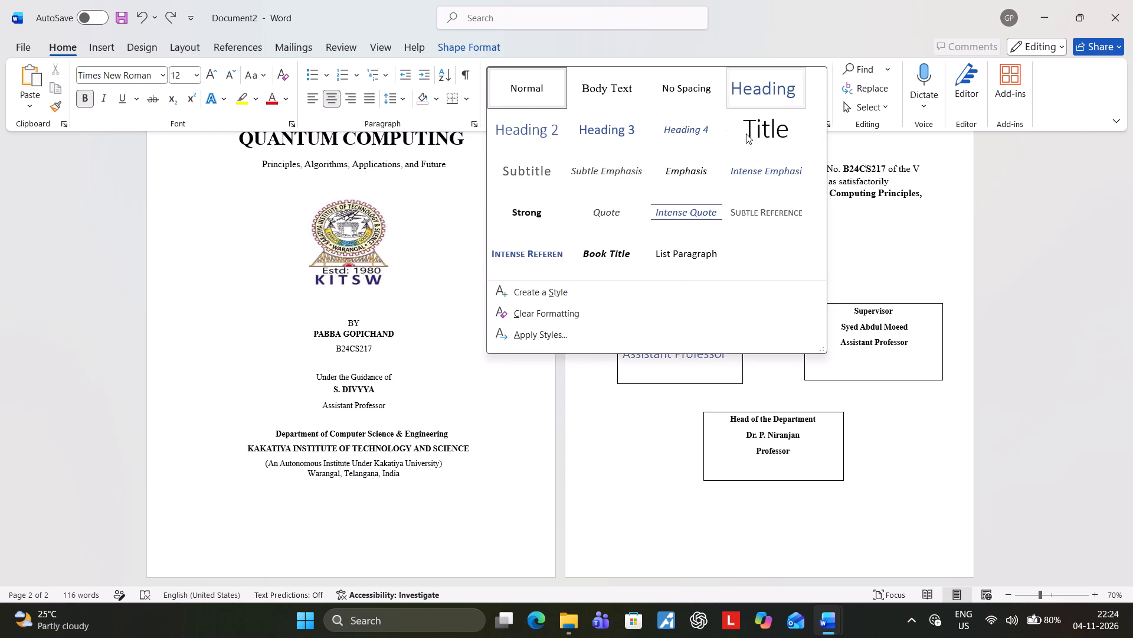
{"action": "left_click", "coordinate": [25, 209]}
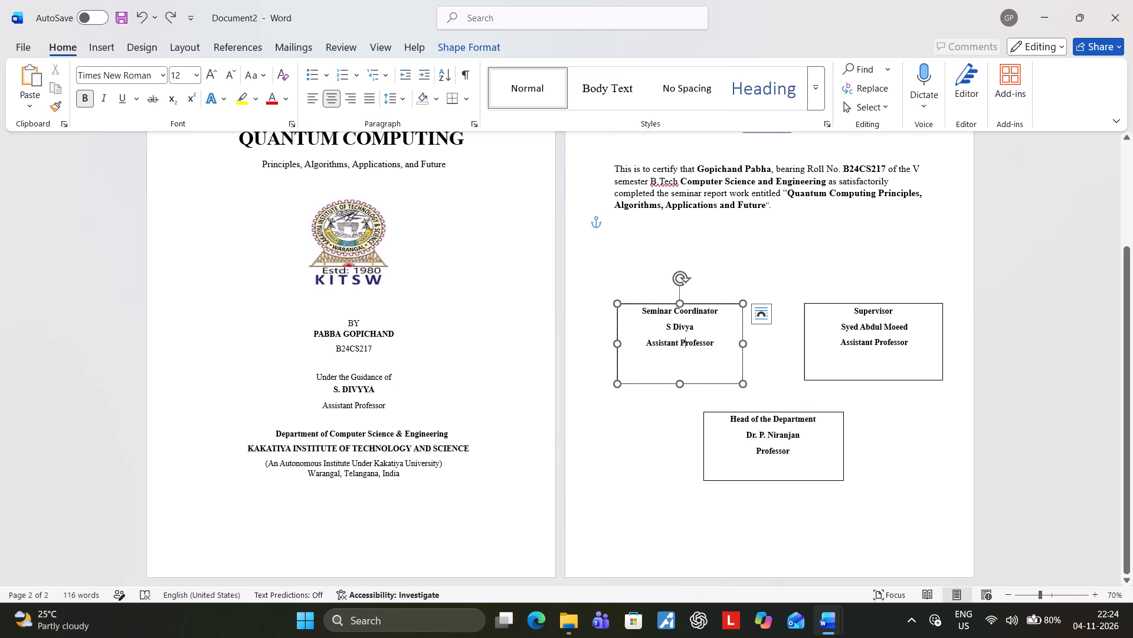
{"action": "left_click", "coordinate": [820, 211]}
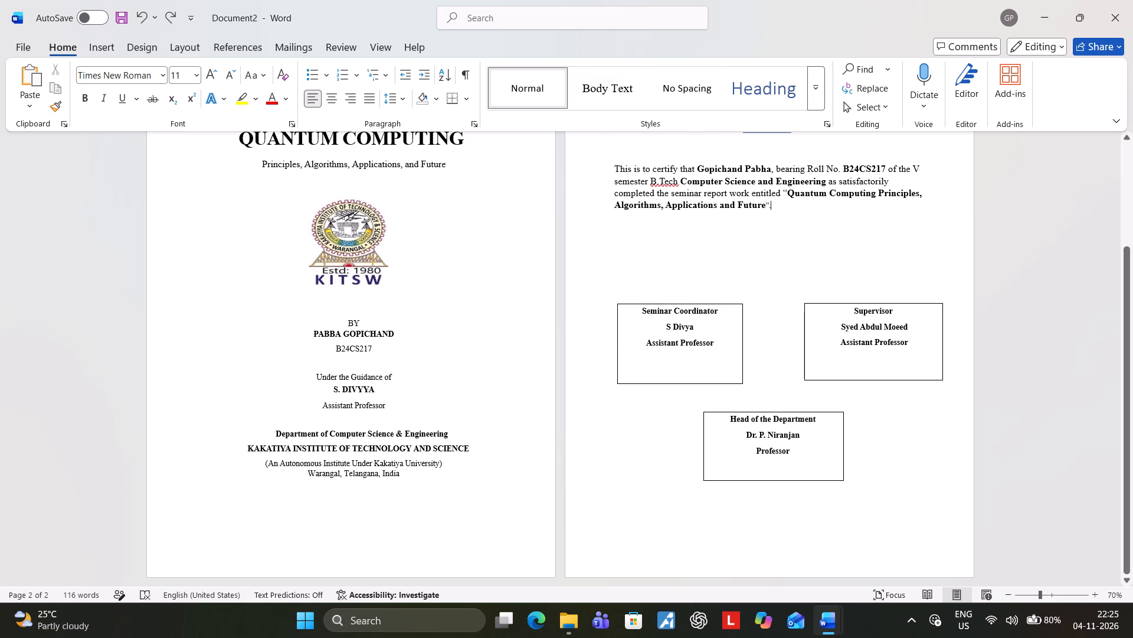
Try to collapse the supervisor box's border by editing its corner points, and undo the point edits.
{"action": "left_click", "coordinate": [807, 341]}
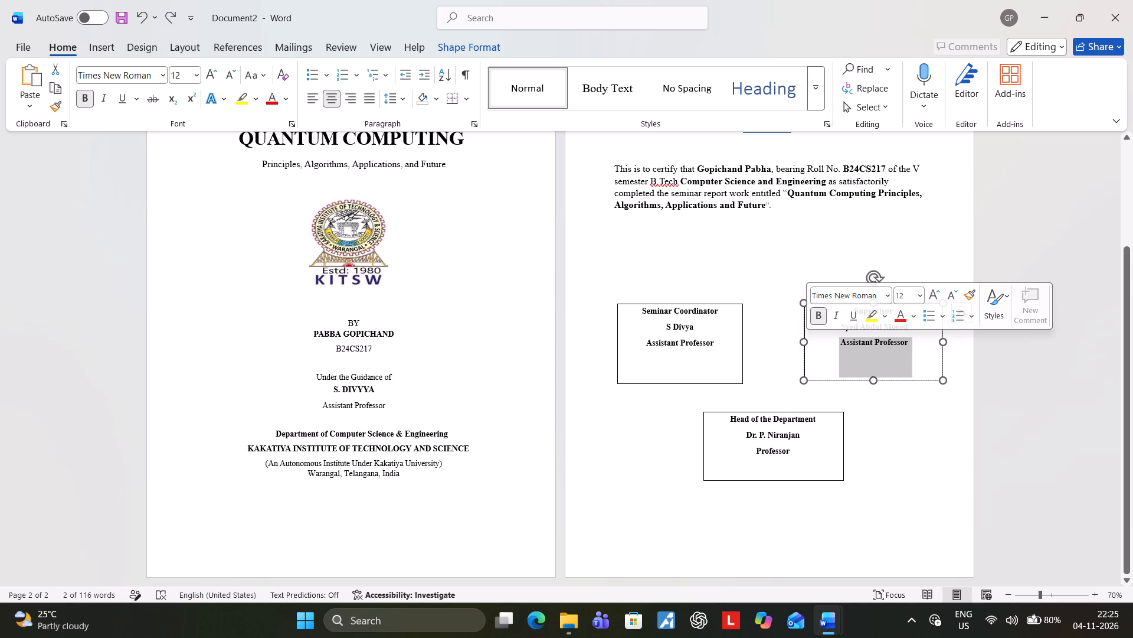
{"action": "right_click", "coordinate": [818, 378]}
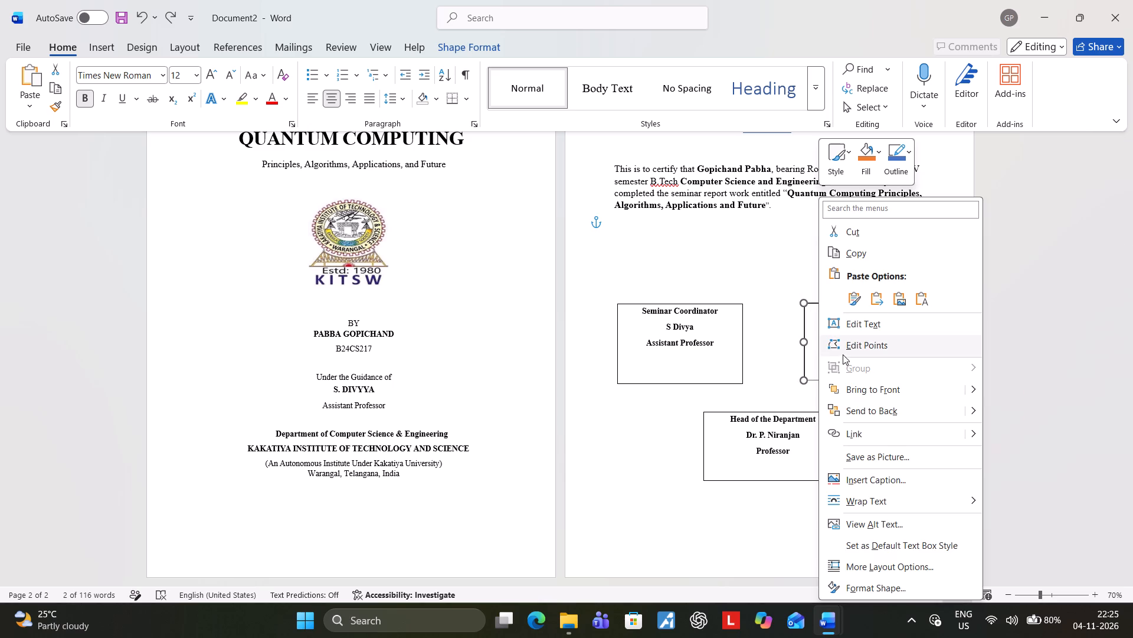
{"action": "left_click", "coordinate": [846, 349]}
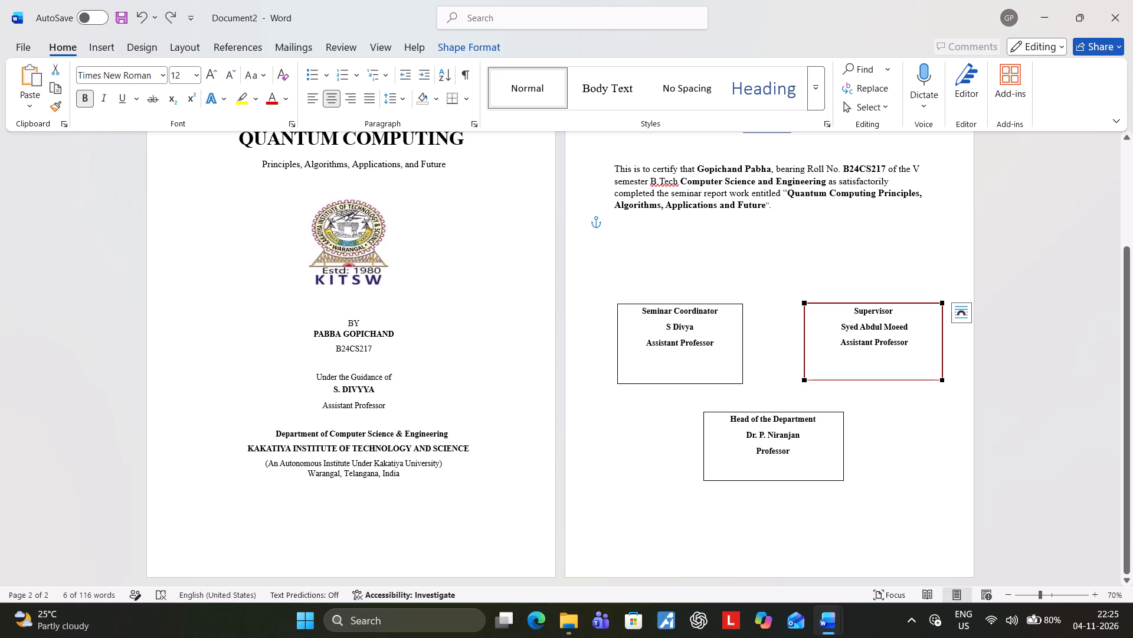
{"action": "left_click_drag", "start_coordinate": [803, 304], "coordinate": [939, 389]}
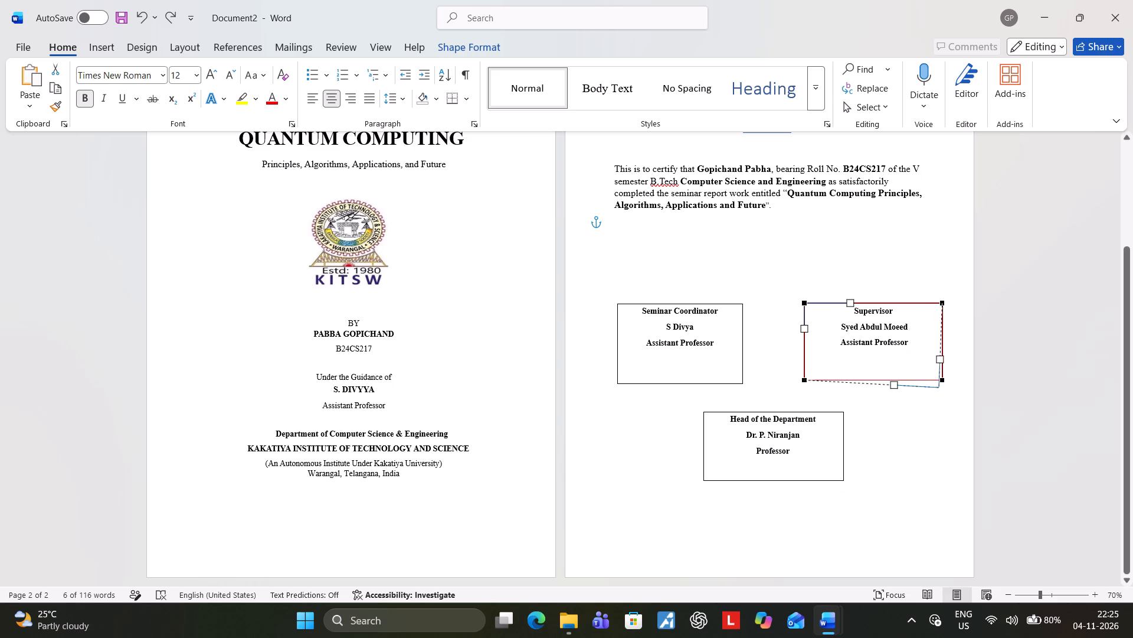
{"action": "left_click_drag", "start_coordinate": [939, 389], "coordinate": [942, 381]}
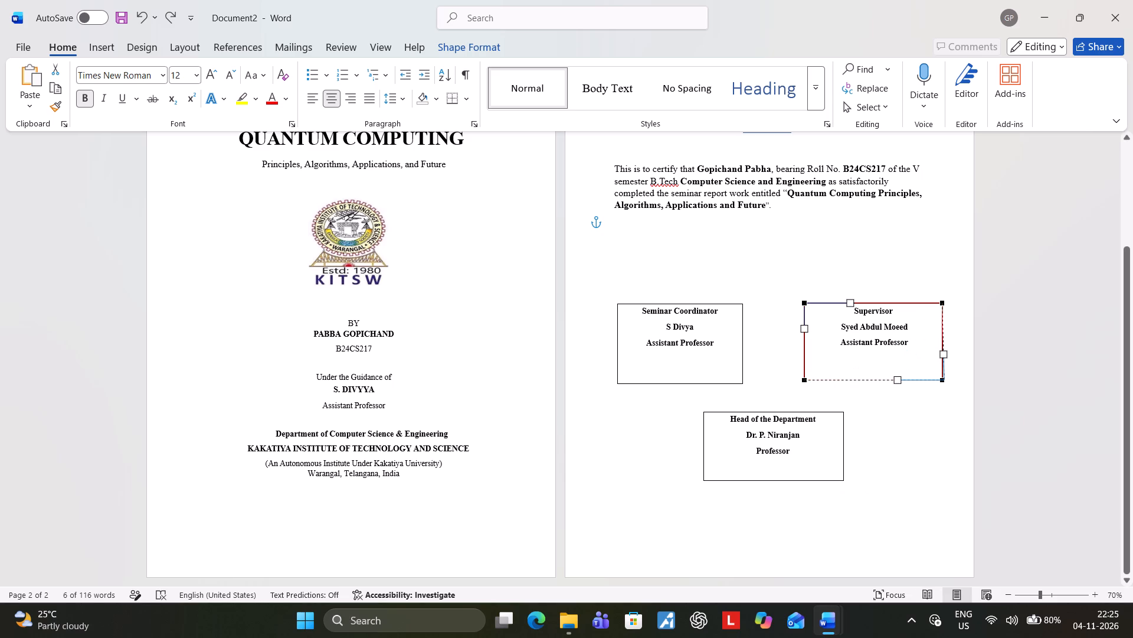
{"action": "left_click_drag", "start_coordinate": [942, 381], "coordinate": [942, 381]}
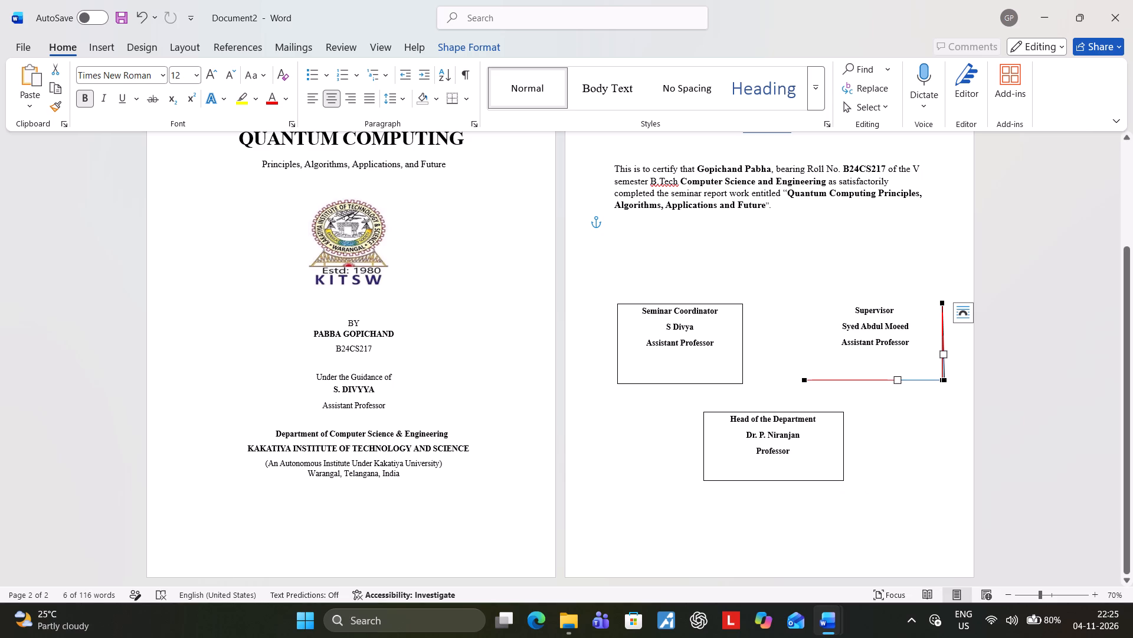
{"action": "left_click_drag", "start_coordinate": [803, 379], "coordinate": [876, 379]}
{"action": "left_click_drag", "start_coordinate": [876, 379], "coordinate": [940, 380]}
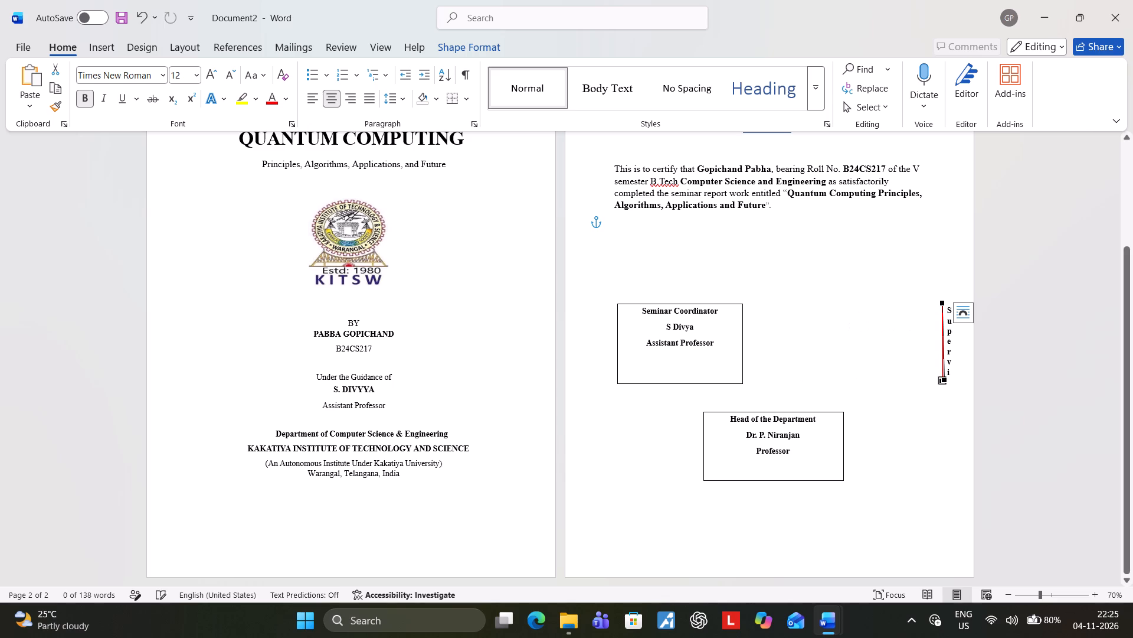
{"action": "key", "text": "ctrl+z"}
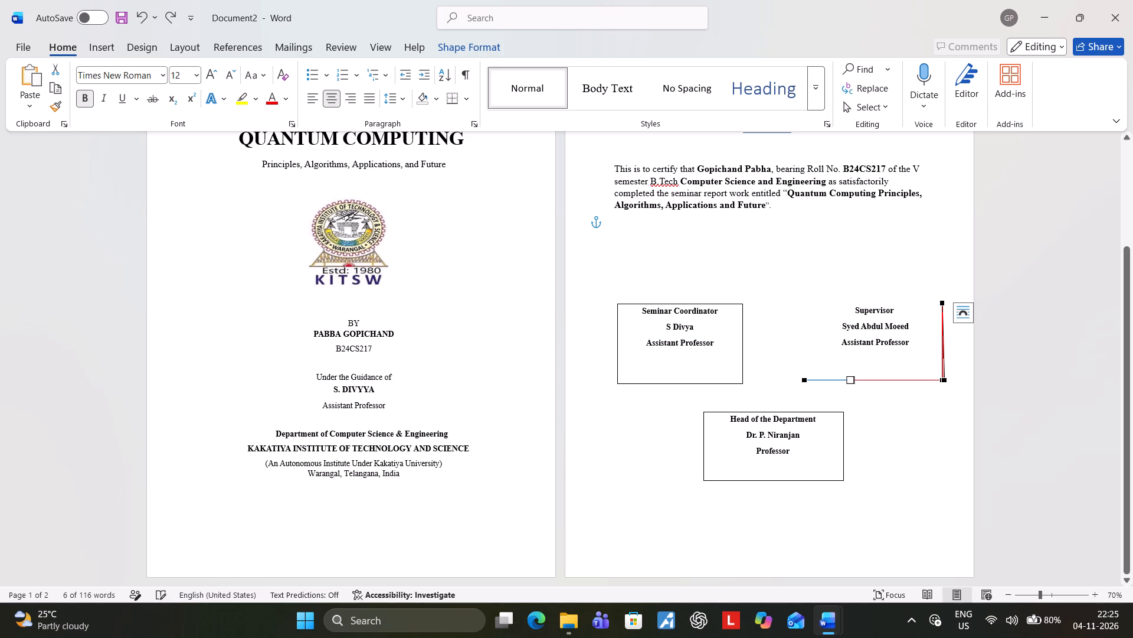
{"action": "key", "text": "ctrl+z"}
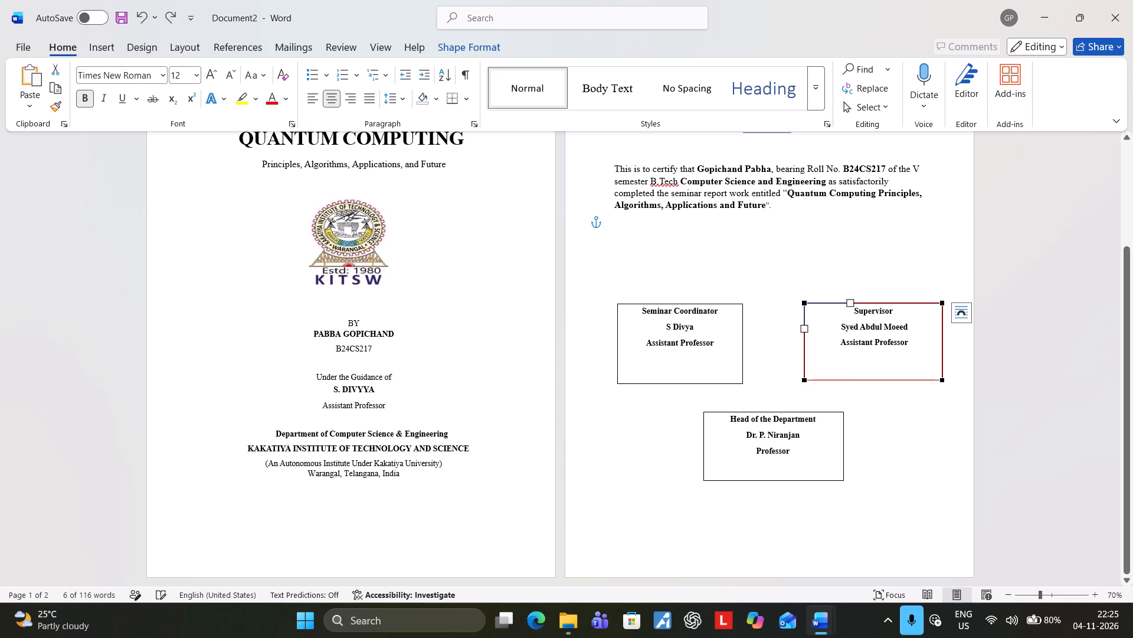
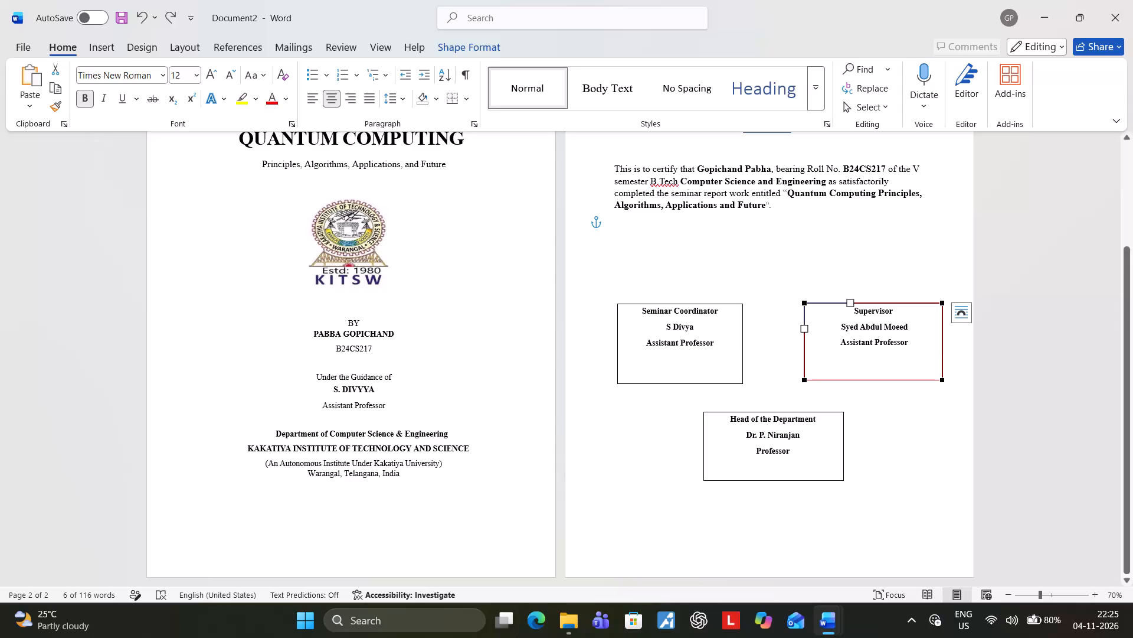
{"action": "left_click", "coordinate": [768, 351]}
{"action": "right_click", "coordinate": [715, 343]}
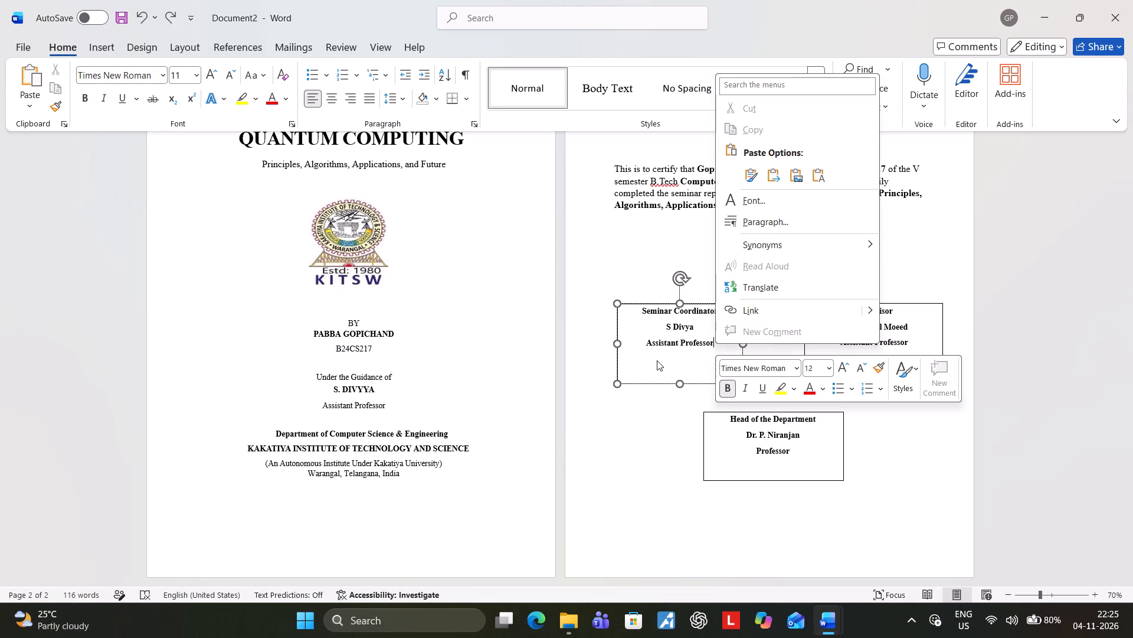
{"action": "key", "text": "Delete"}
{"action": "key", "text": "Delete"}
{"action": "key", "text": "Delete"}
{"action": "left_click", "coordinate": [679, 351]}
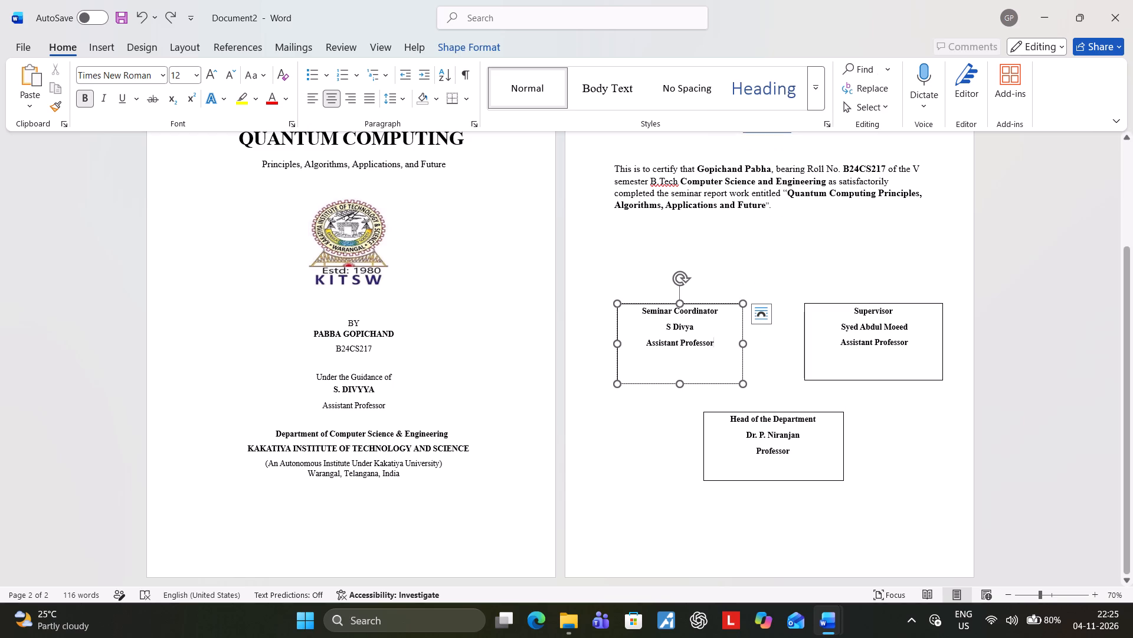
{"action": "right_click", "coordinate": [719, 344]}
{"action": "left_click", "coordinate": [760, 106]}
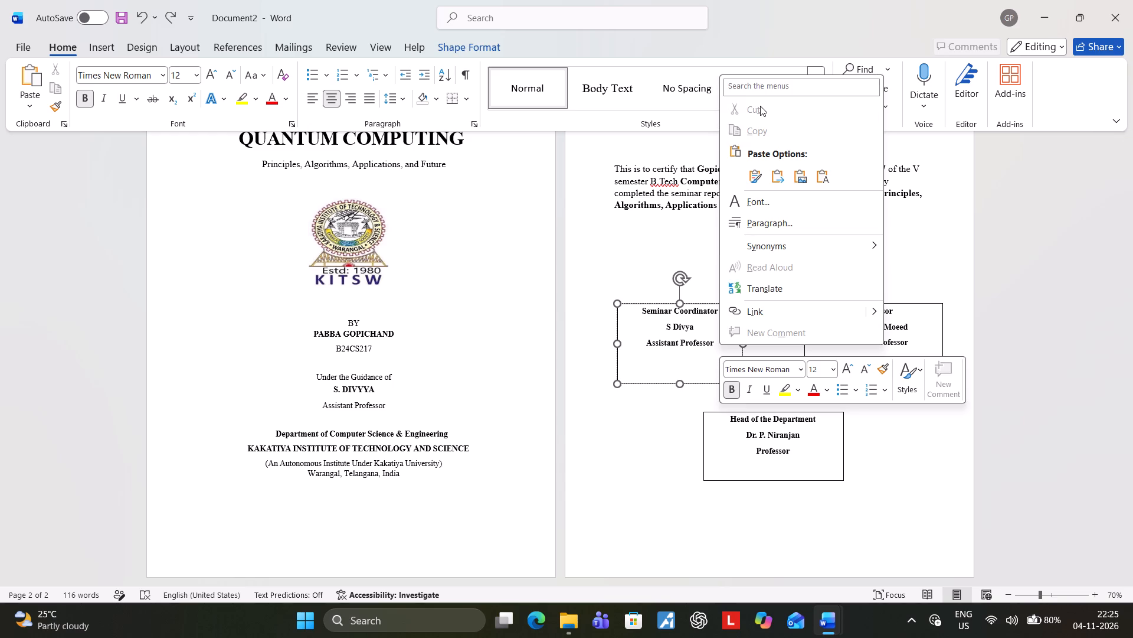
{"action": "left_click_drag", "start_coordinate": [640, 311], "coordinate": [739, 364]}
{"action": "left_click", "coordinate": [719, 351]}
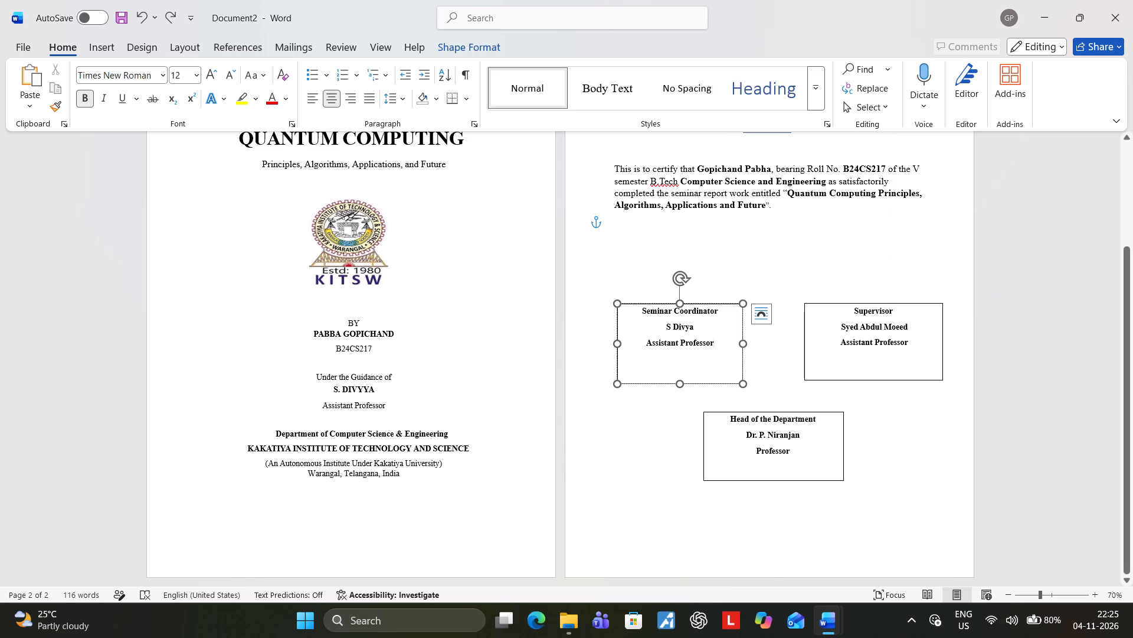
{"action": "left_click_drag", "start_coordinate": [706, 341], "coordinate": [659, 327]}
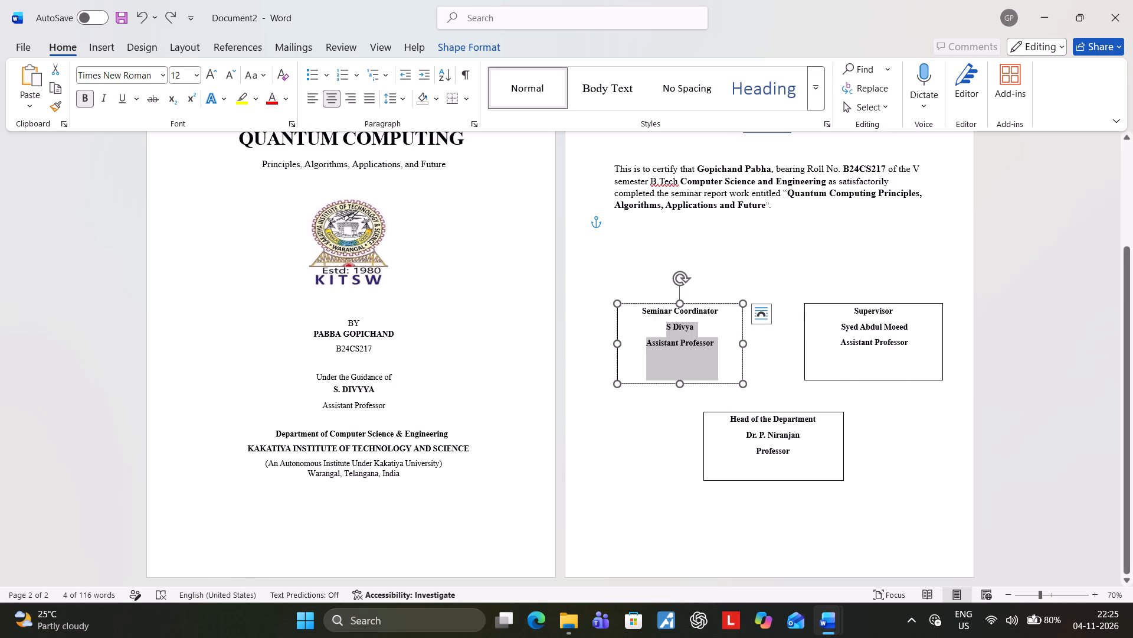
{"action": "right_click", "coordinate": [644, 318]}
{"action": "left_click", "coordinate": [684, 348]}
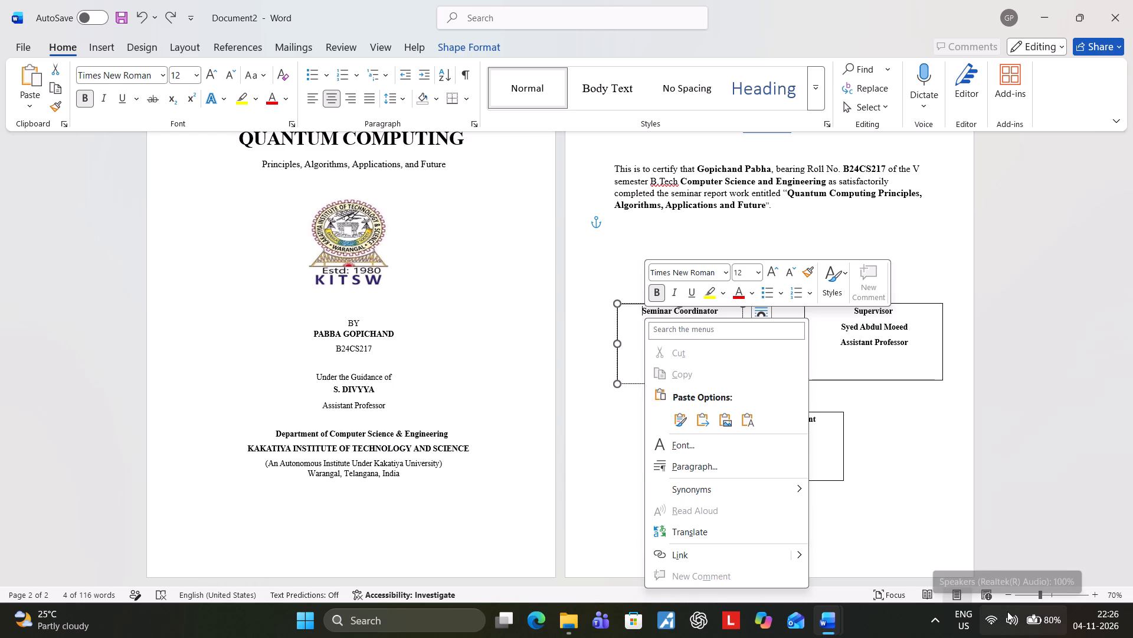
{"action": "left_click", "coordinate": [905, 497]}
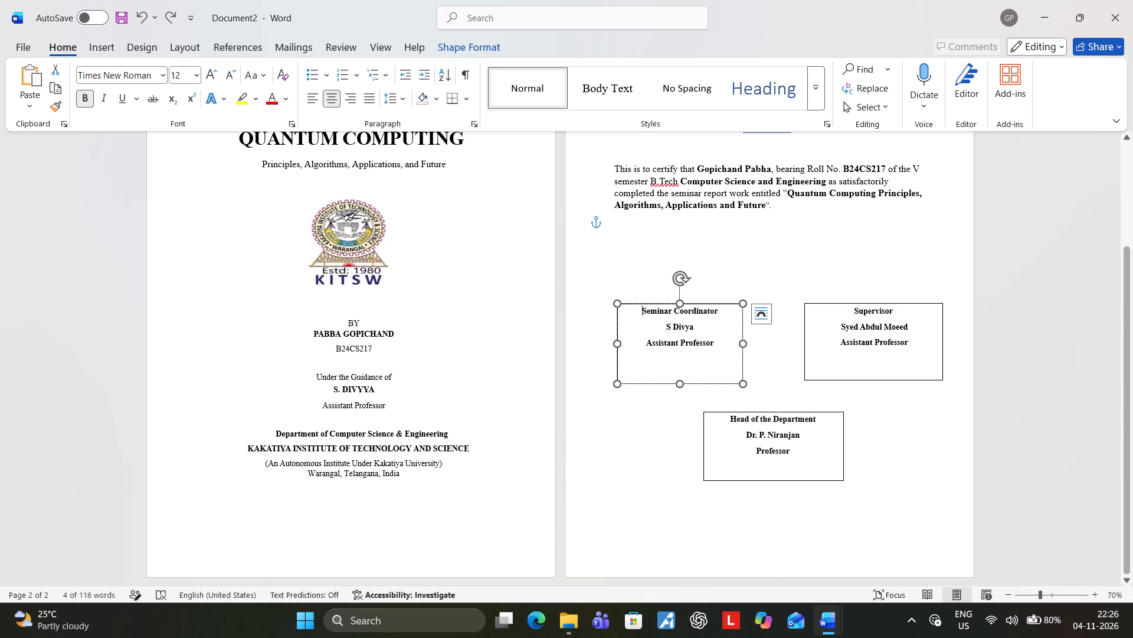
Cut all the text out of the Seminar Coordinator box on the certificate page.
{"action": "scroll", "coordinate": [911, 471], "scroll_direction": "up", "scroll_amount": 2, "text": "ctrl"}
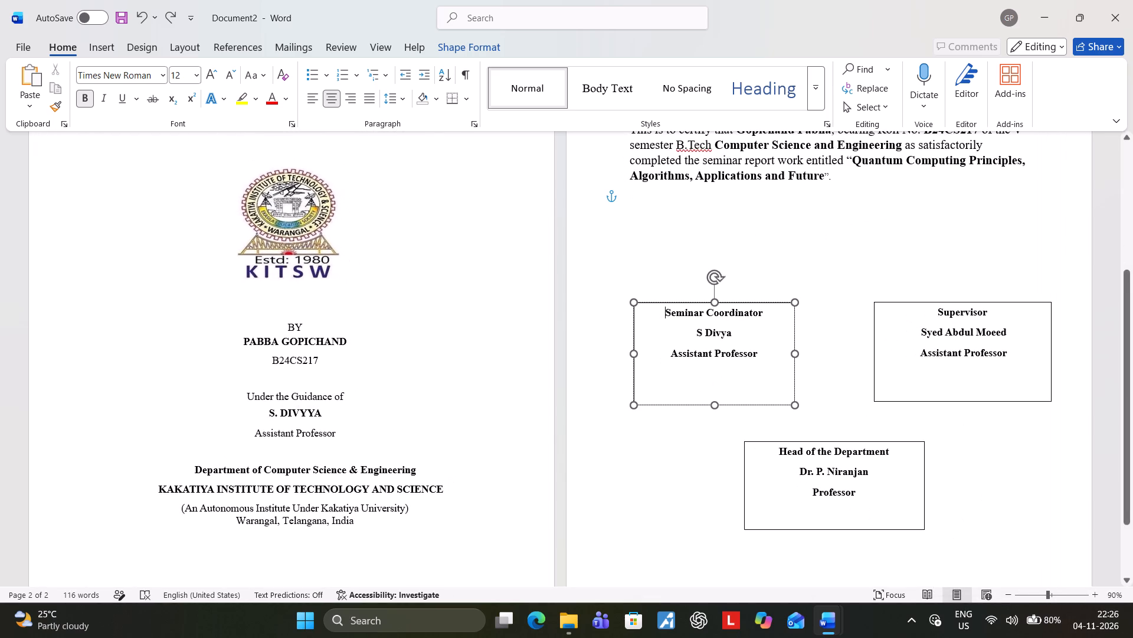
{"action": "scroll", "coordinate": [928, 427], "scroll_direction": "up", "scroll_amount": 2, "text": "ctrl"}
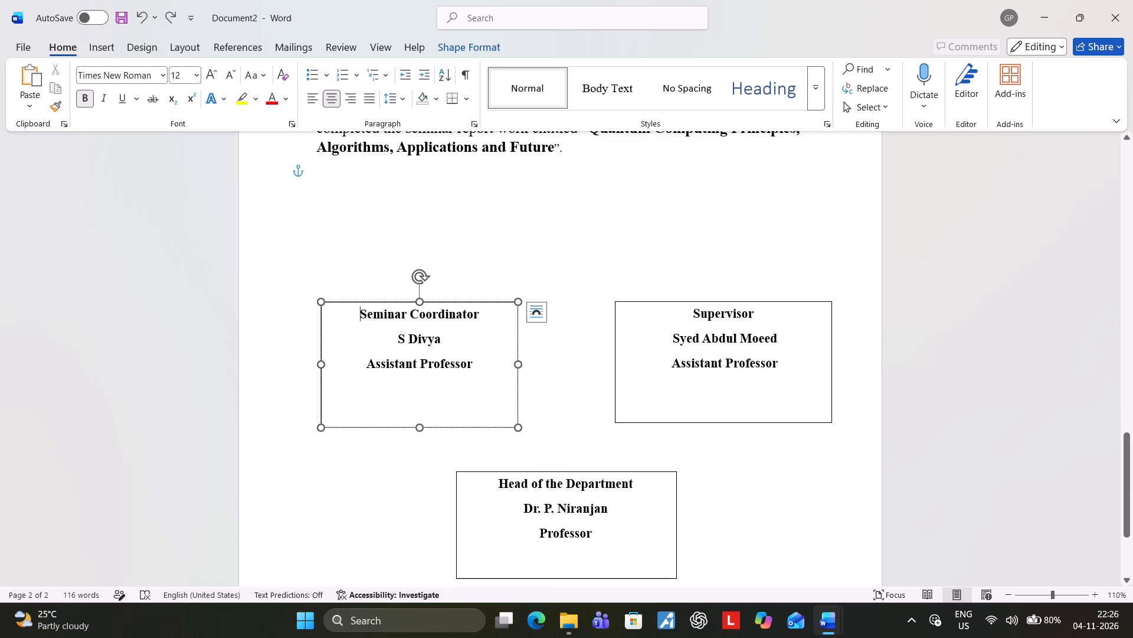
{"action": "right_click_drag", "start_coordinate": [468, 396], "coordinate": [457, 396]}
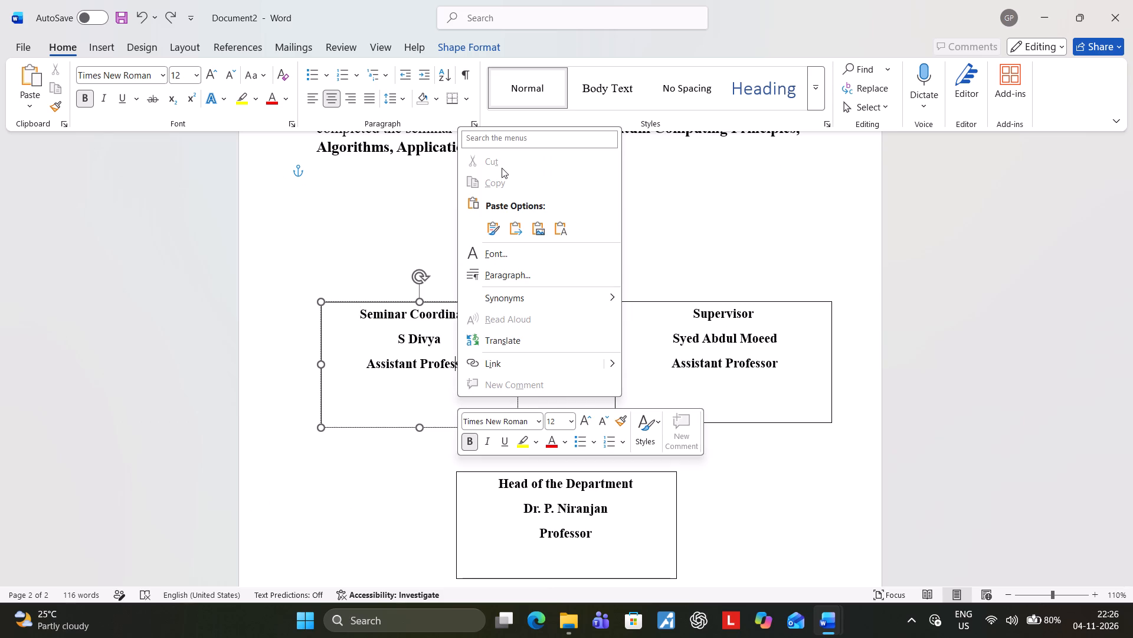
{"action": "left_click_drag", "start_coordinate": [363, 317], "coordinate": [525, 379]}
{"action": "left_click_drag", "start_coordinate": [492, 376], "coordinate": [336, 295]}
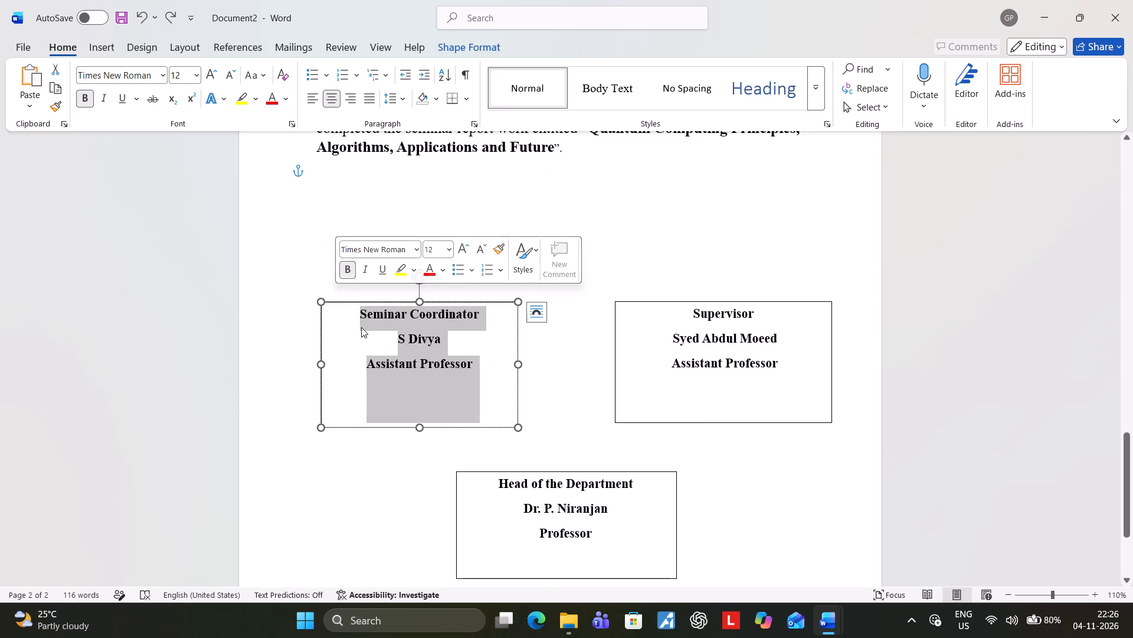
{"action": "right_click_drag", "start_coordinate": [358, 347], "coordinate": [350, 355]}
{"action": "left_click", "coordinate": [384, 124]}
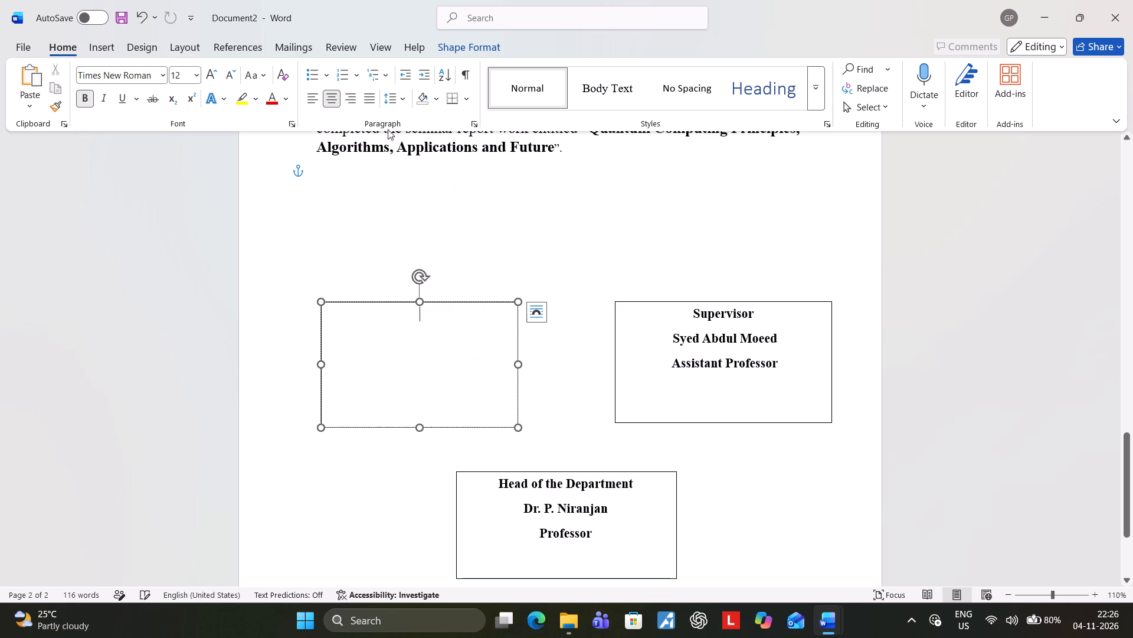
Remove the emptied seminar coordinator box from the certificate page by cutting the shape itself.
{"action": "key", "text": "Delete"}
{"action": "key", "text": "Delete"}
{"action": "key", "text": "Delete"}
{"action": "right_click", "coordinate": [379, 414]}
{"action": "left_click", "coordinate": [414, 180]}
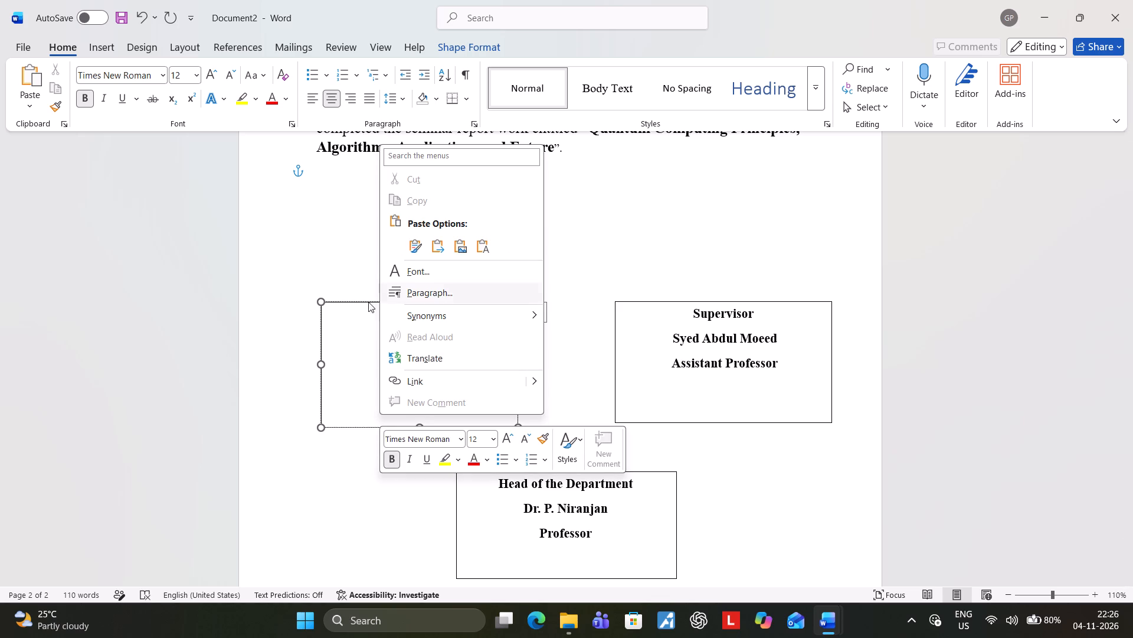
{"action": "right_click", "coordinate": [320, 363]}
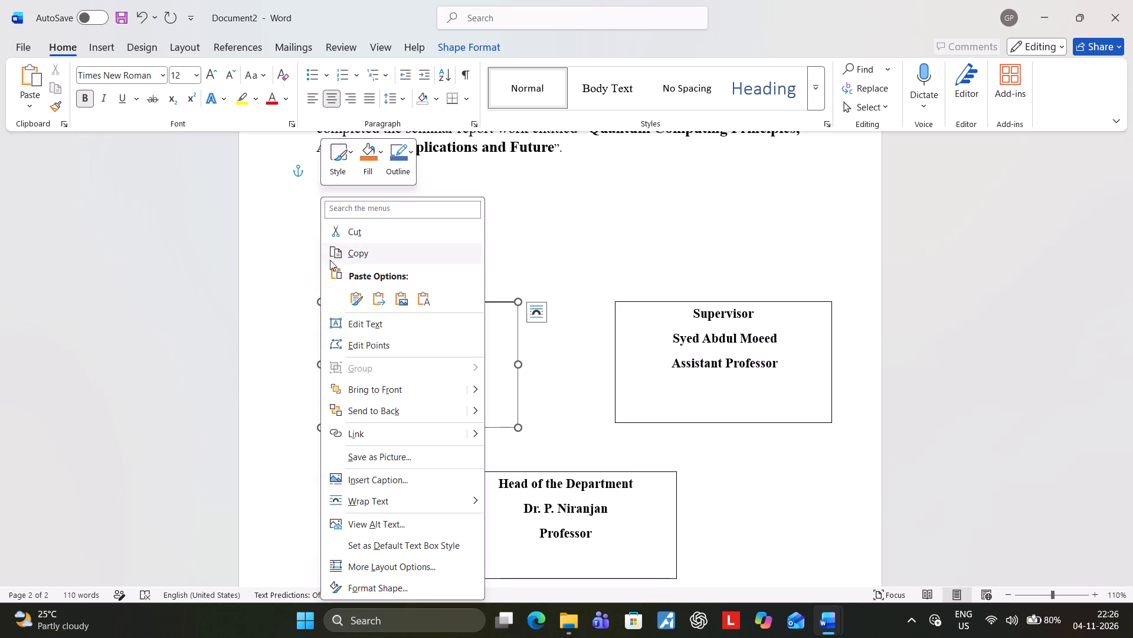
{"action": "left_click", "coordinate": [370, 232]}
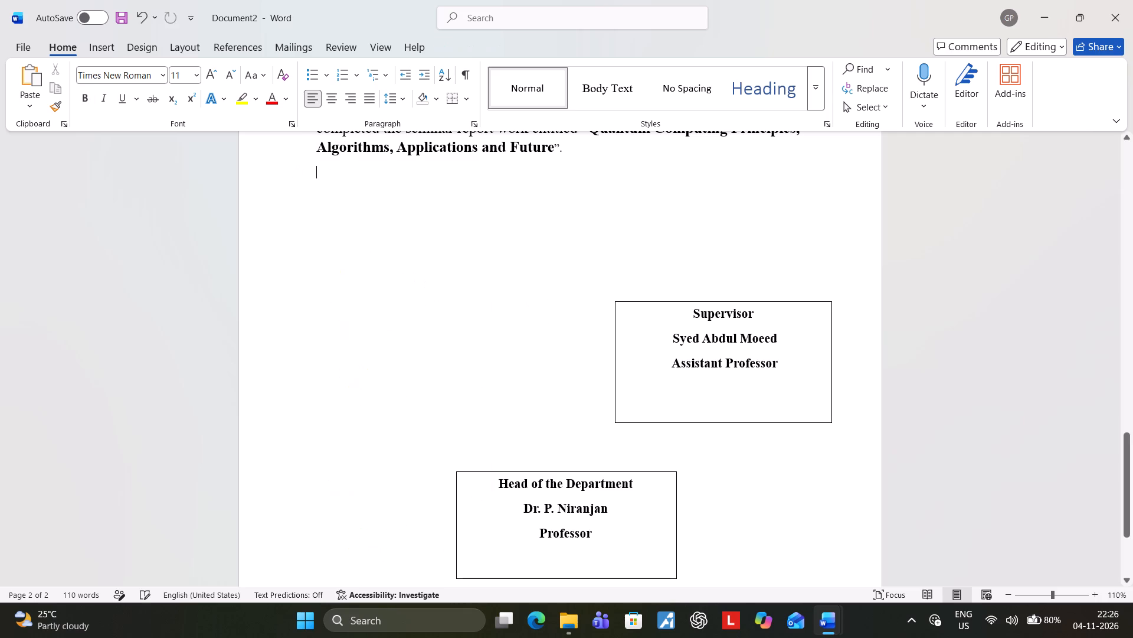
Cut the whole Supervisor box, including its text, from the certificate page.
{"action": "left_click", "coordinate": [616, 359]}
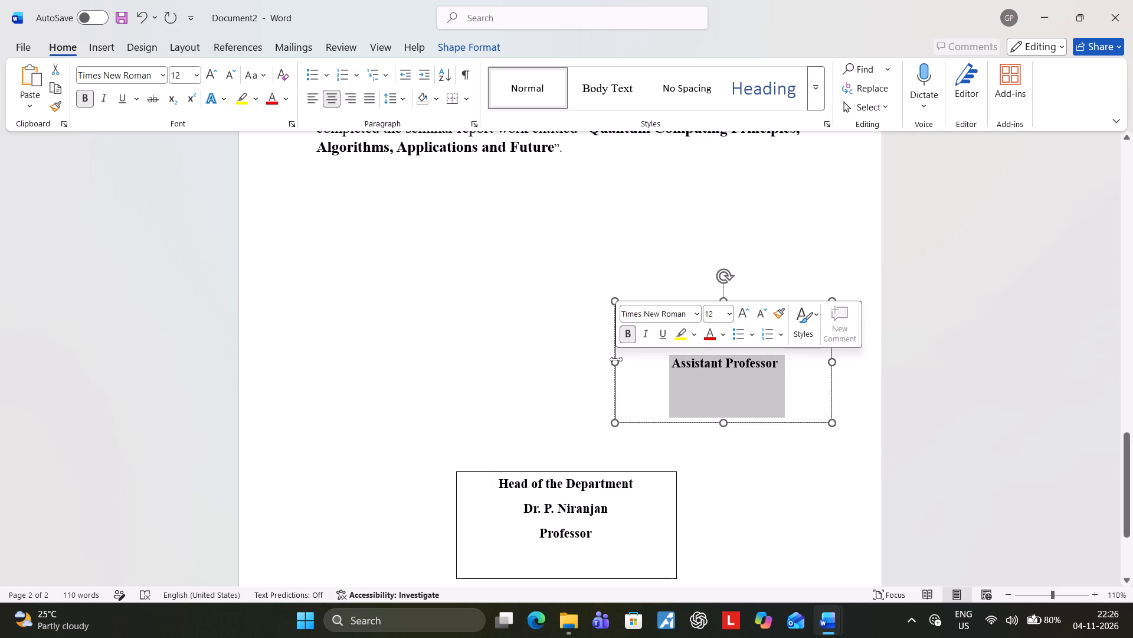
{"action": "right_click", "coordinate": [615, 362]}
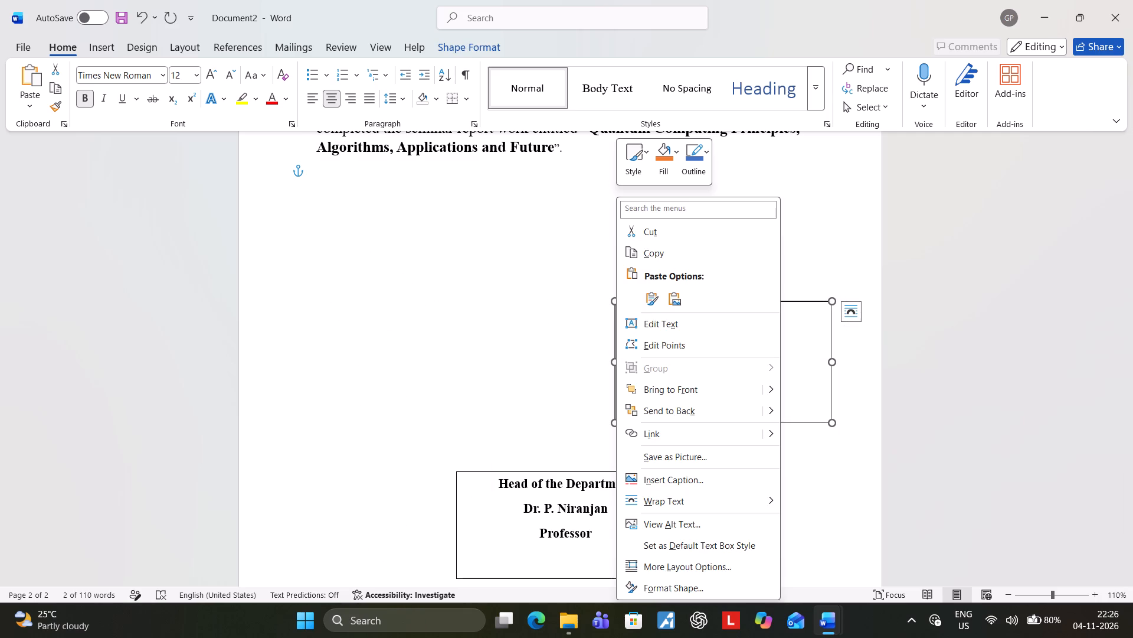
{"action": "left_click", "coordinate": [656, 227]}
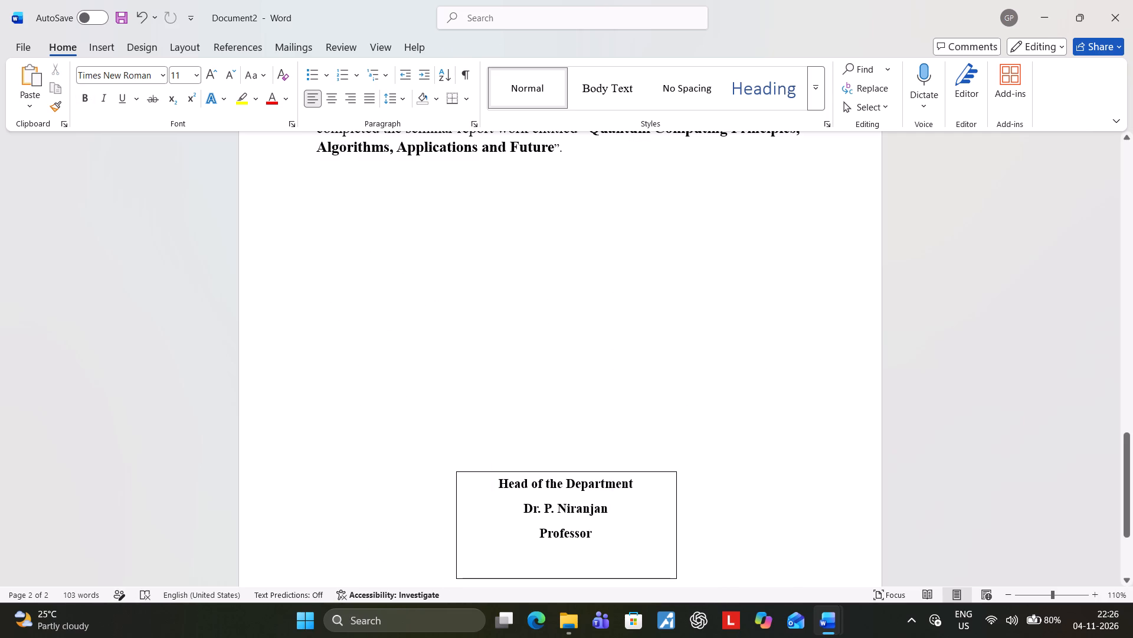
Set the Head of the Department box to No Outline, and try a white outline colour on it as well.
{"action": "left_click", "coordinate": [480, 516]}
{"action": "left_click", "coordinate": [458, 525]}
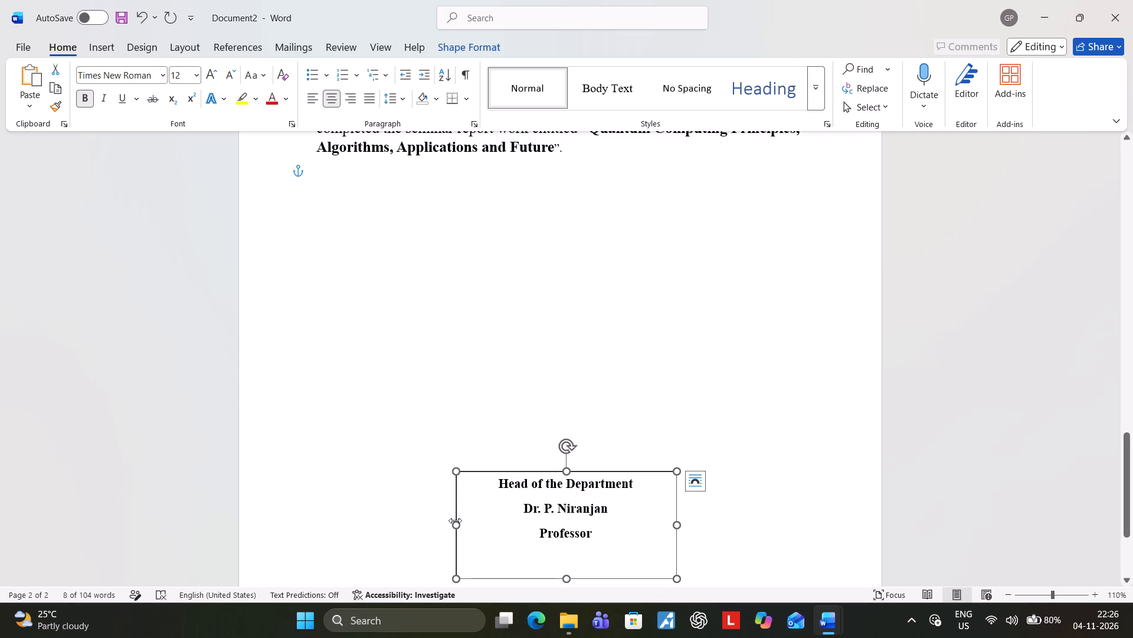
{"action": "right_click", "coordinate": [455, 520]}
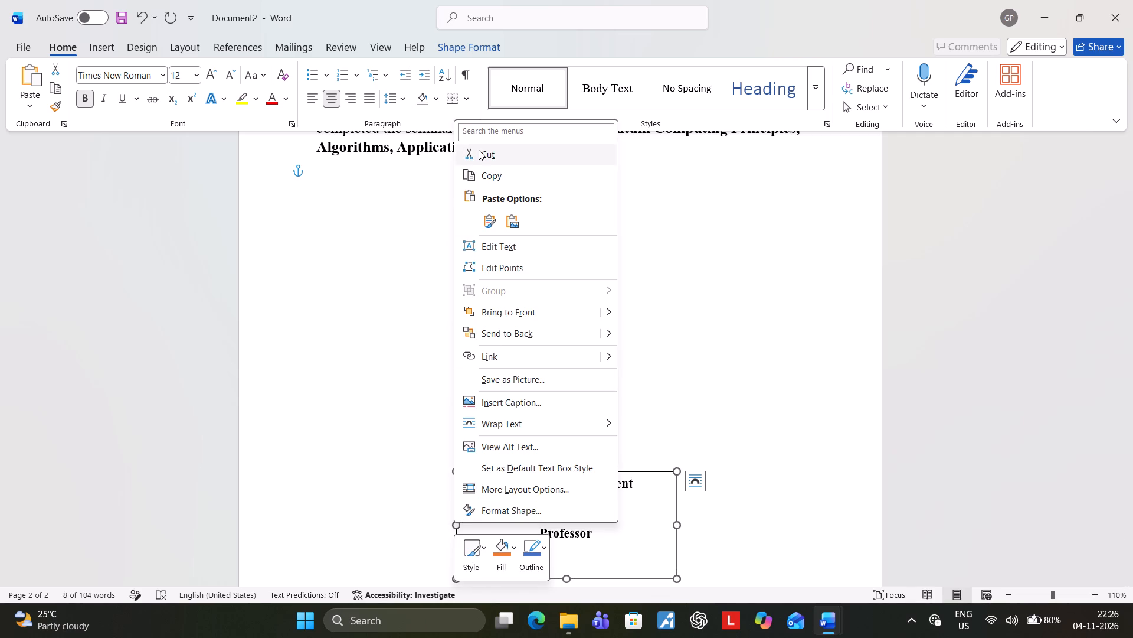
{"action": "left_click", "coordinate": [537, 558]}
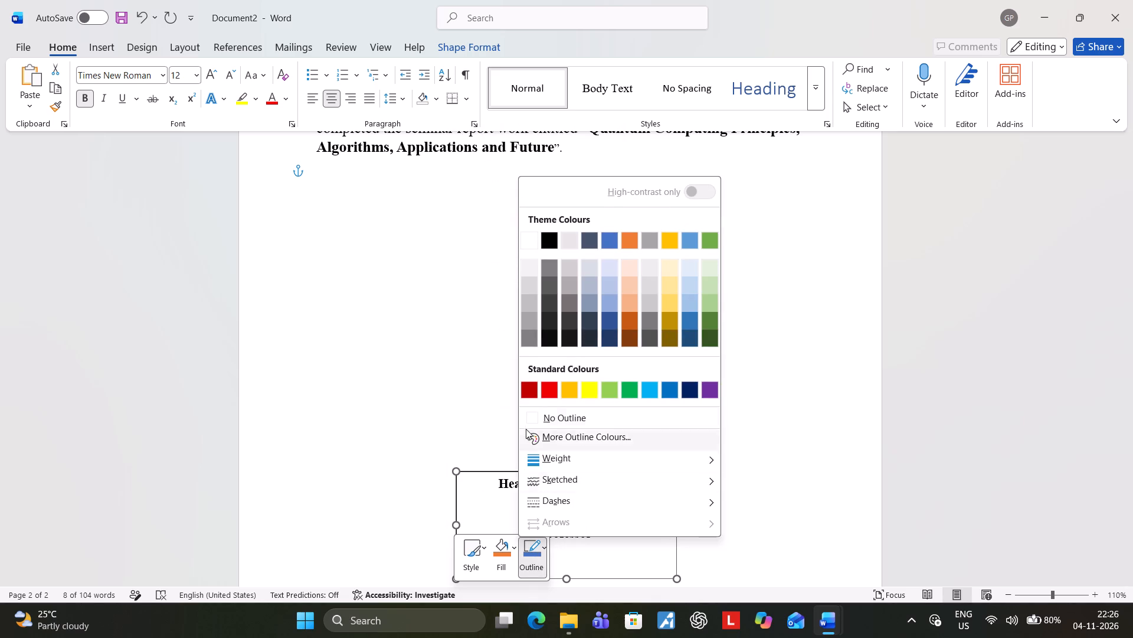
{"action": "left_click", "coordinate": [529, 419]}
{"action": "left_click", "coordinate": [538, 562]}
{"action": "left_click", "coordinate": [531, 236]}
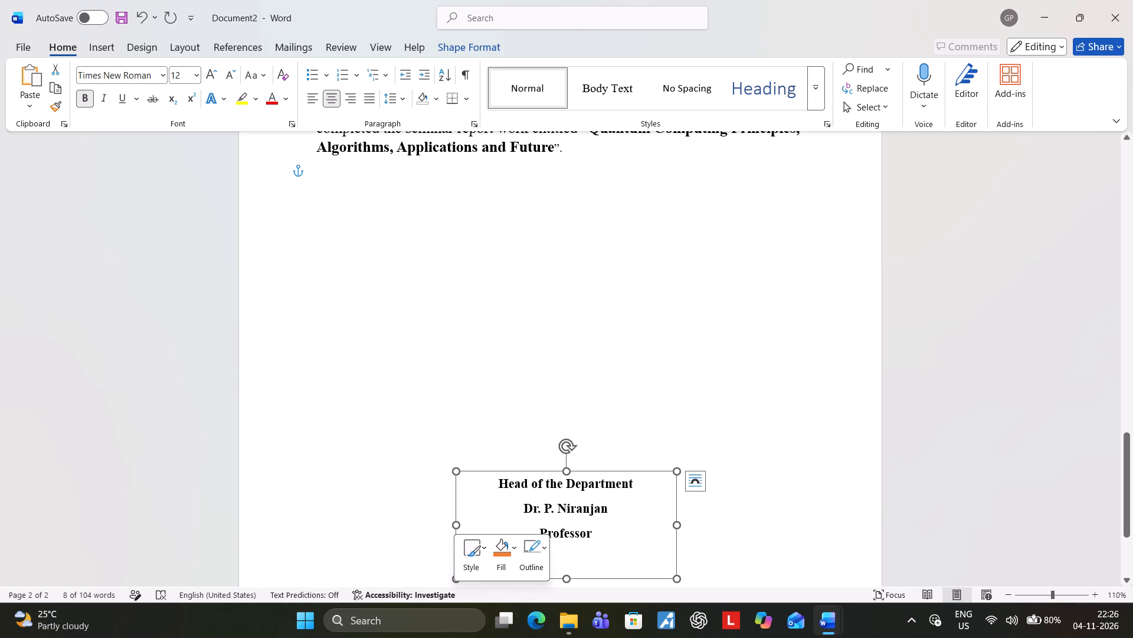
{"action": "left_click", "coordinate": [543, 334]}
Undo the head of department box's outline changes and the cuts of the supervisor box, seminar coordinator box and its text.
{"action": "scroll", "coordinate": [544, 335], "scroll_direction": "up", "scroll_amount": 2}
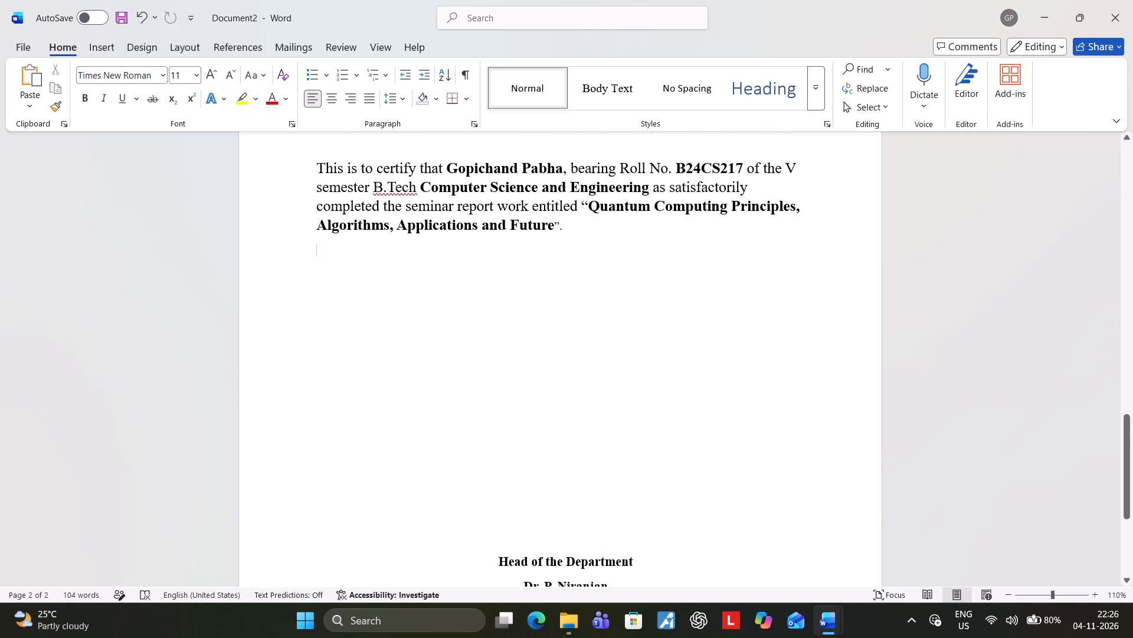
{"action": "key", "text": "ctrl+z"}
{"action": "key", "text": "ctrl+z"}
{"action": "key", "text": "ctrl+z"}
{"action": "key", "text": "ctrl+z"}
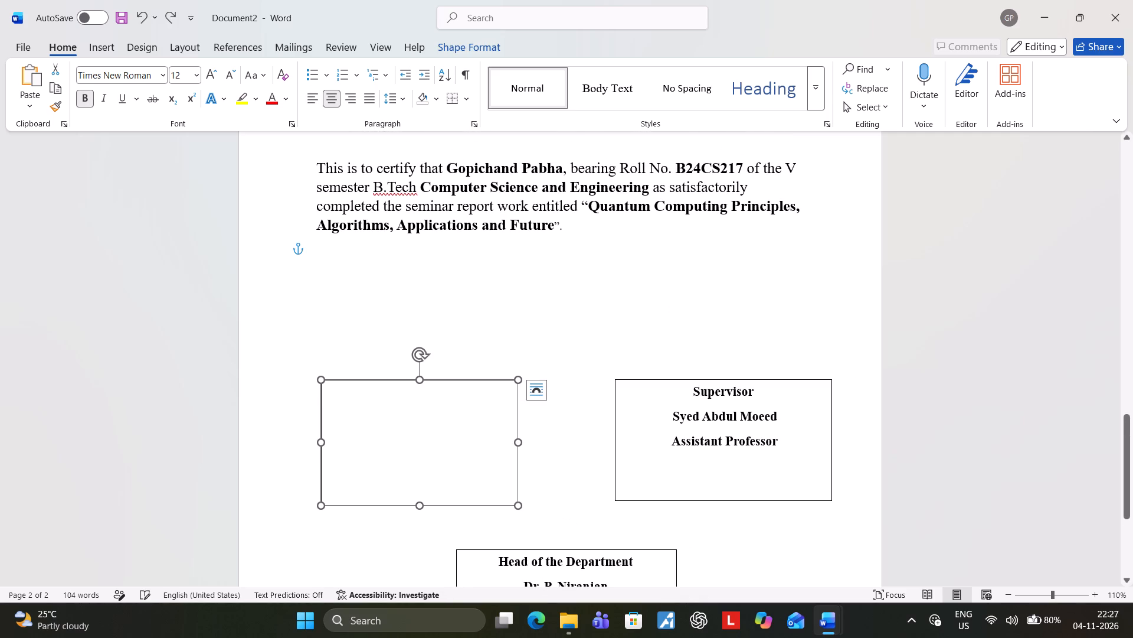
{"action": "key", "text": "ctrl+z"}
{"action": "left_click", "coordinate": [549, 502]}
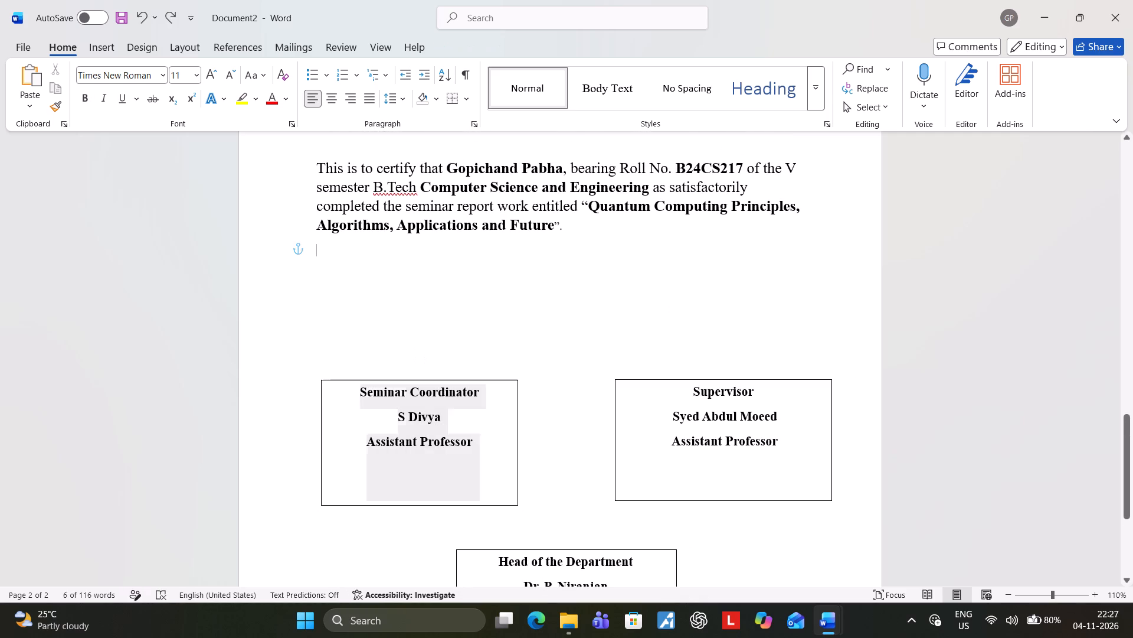
Remove the border of the Seminar Coordinator box by setting it to No Outline.
{"action": "left_click", "coordinate": [387, 471]}
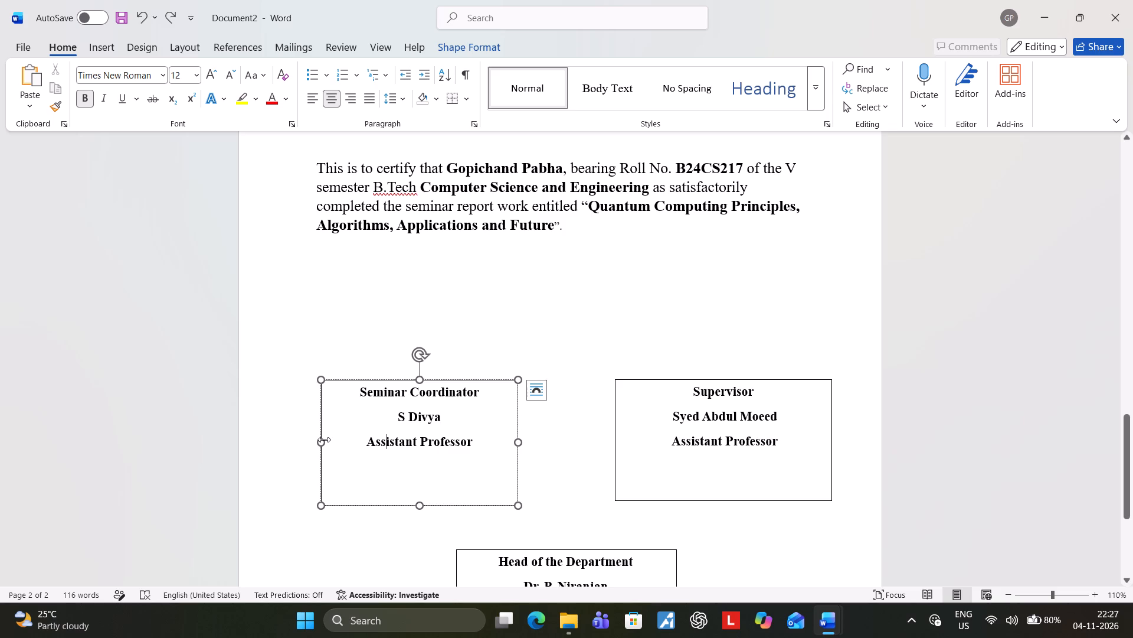
{"action": "left_click", "coordinate": [324, 440]}
{"action": "right_click", "coordinate": [324, 440]}
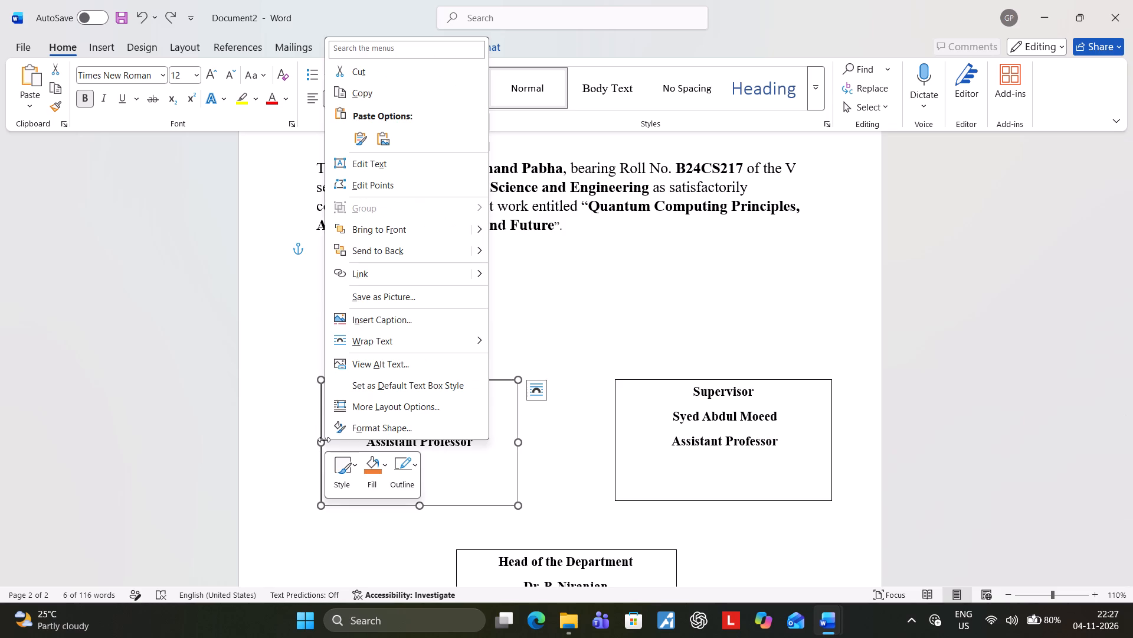
{"action": "left_click", "coordinate": [399, 471]}
{"action": "left_click", "coordinate": [404, 341]}
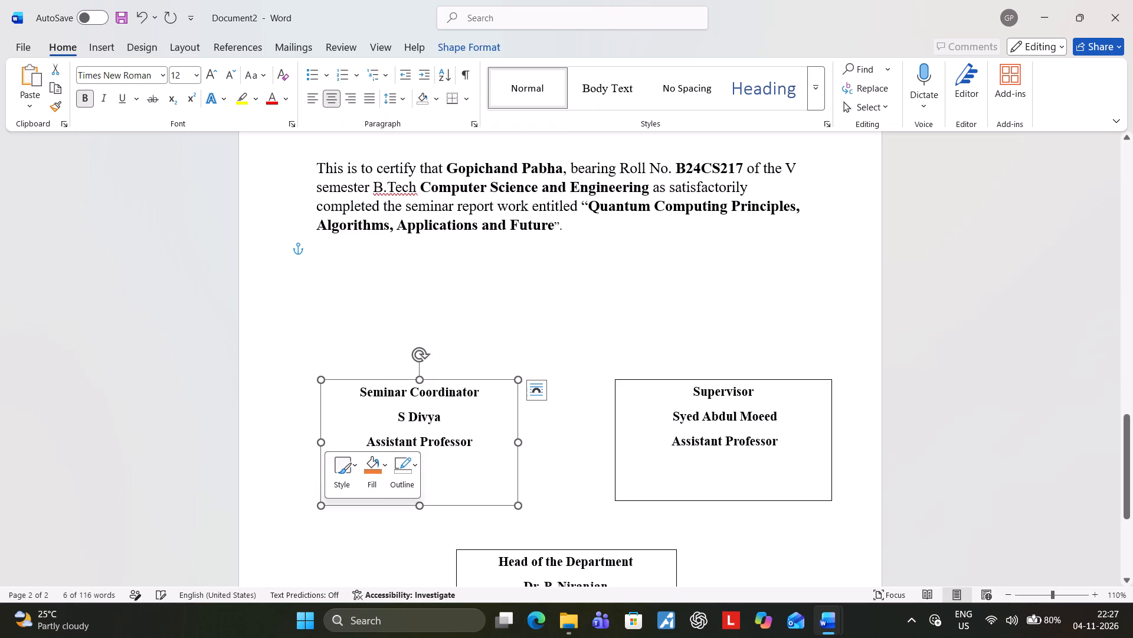
Remove the border of the Supervisor box by setting it to No Outline.
{"action": "left_click", "coordinate": [638, 447]}
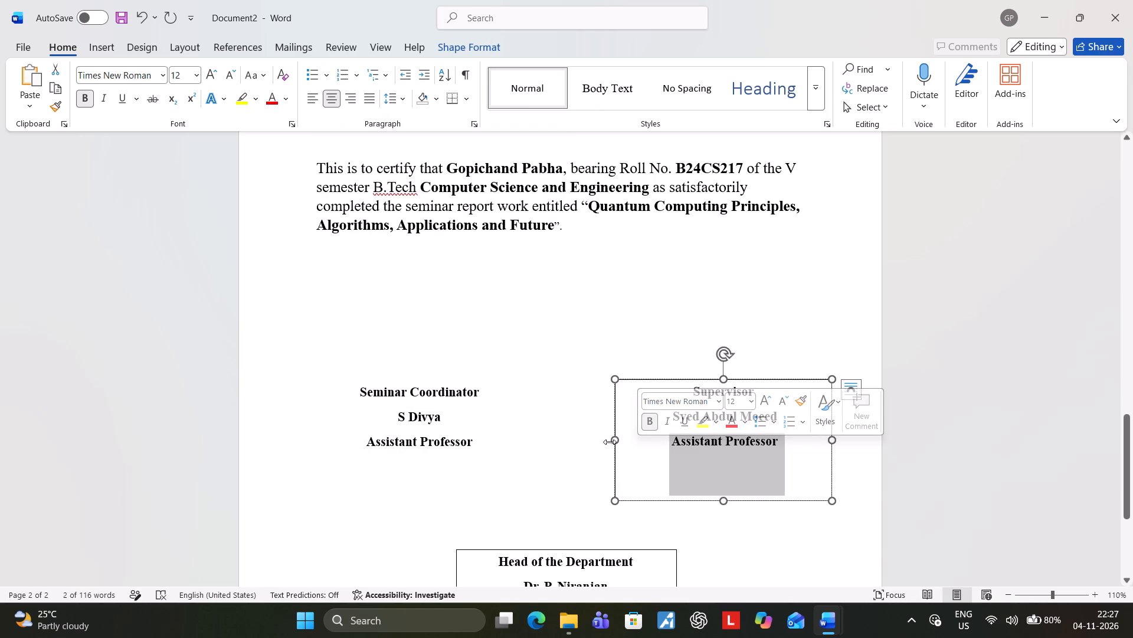
{"action": "left_click", "coordinate": [610, 441]}
{"action": "right_click", "coordinate": [610, 441]}
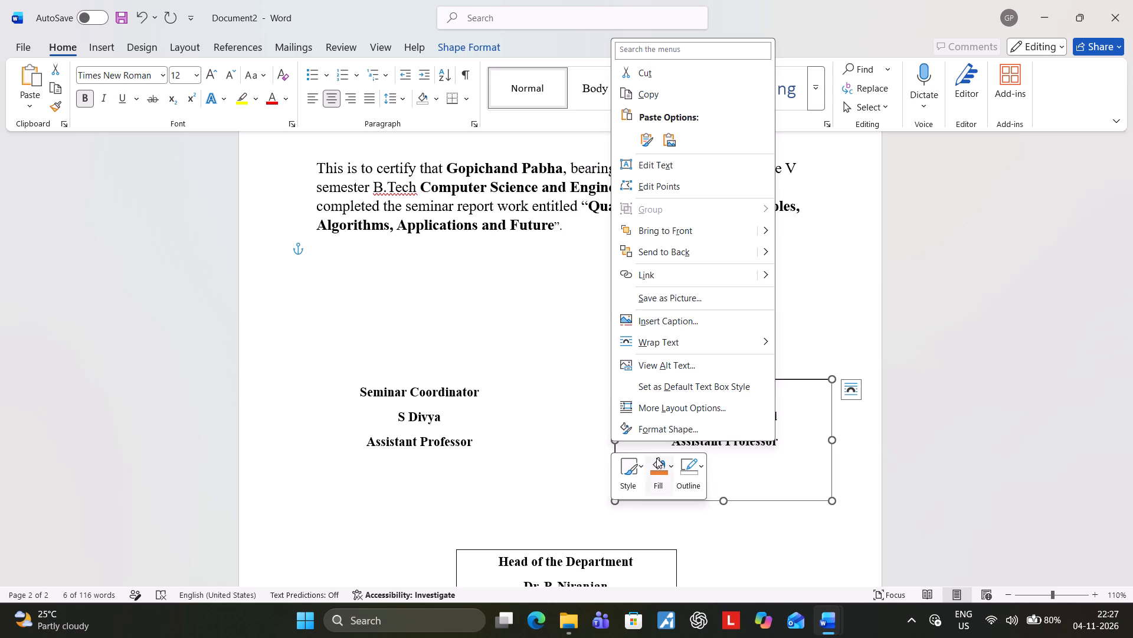
{"action": "left_click", "coordinate": [678, 467]}
{"action": "left_click", "coordinate": [684, 337]}
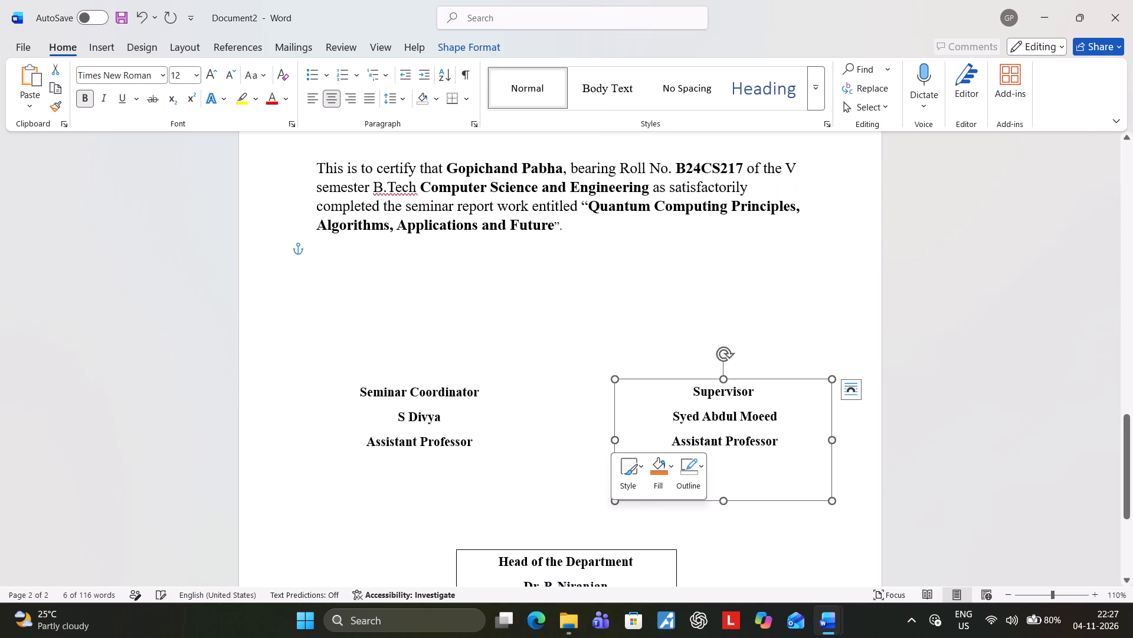
Remove the border of the Head of the Department box by setting it to No Outline.
{"action": "scroll", "coordinate": [577, 429], "scroll_direction": "down", "scroll_amount": 2}
{"action": "scroll", "coordinate": [559, 503], "scroll_direction": "down", "scroll_amount": 3}
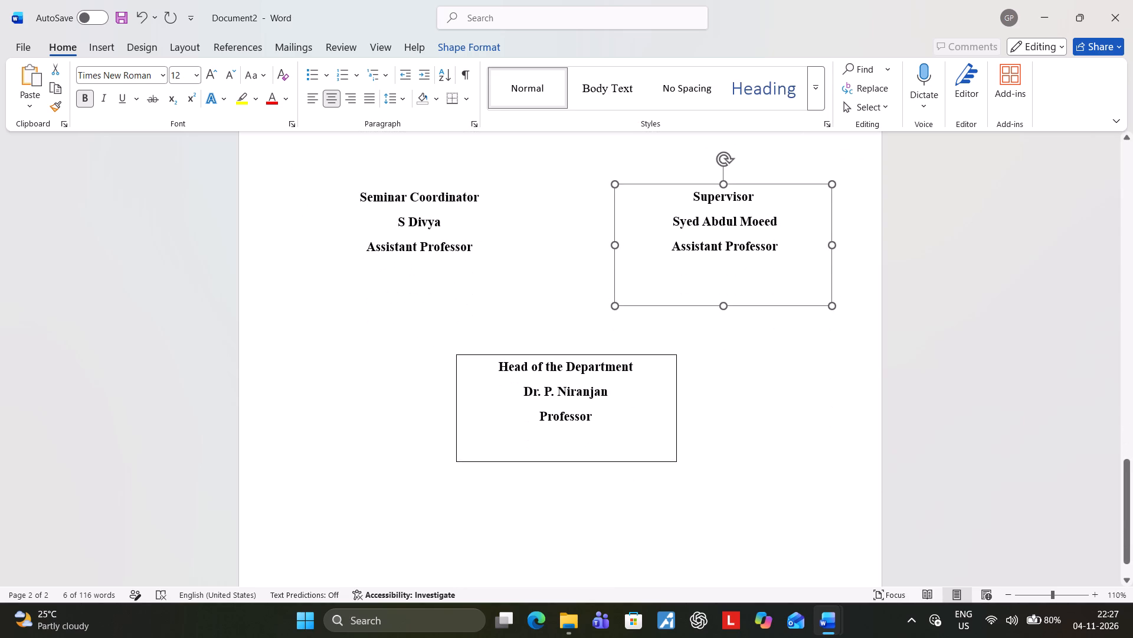
{"action": "left_click", "coordinate": [522, 455]}
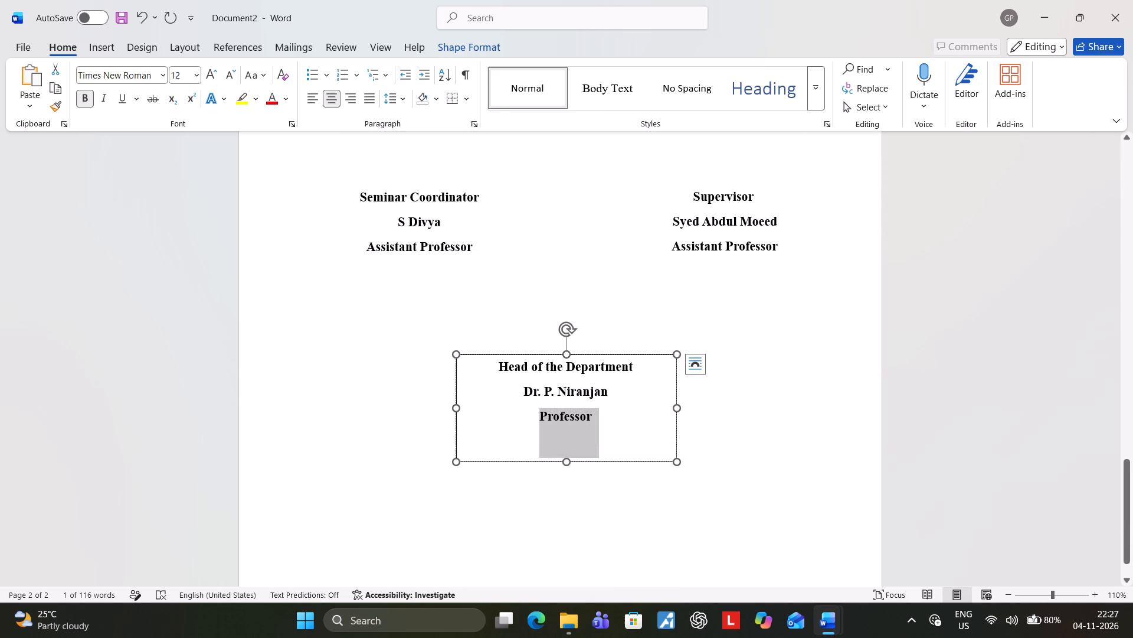
{"action": "left_click", "coordinate": [458, 406]}
{"action": "right_click", "coordinate": [458, 406]}
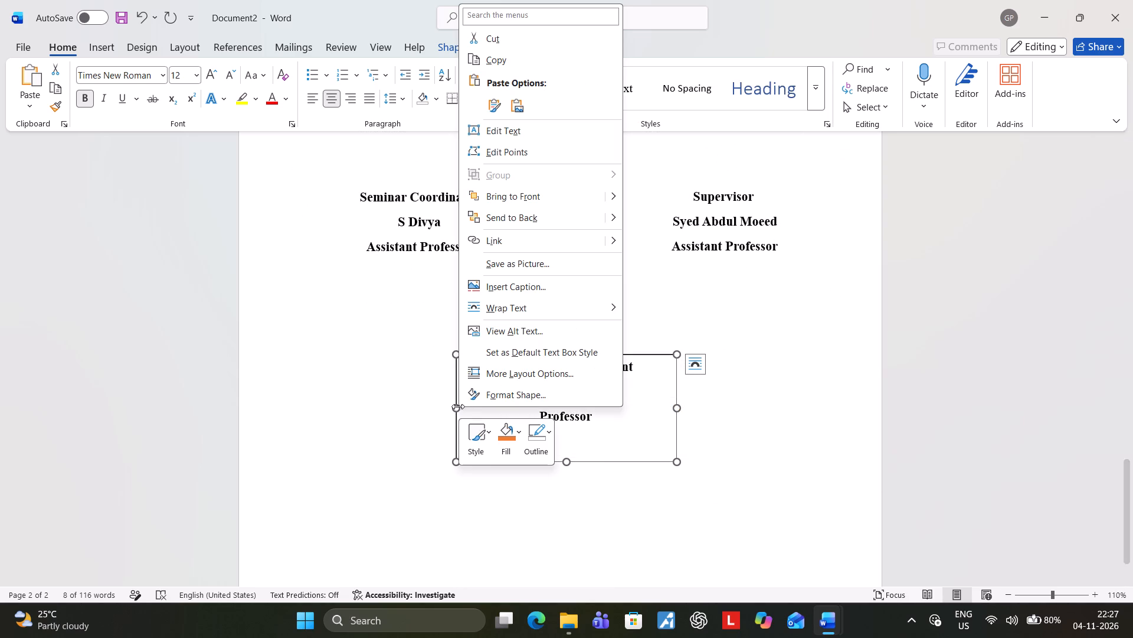
{"action": "left_click", "coordinate": [533, 437]}
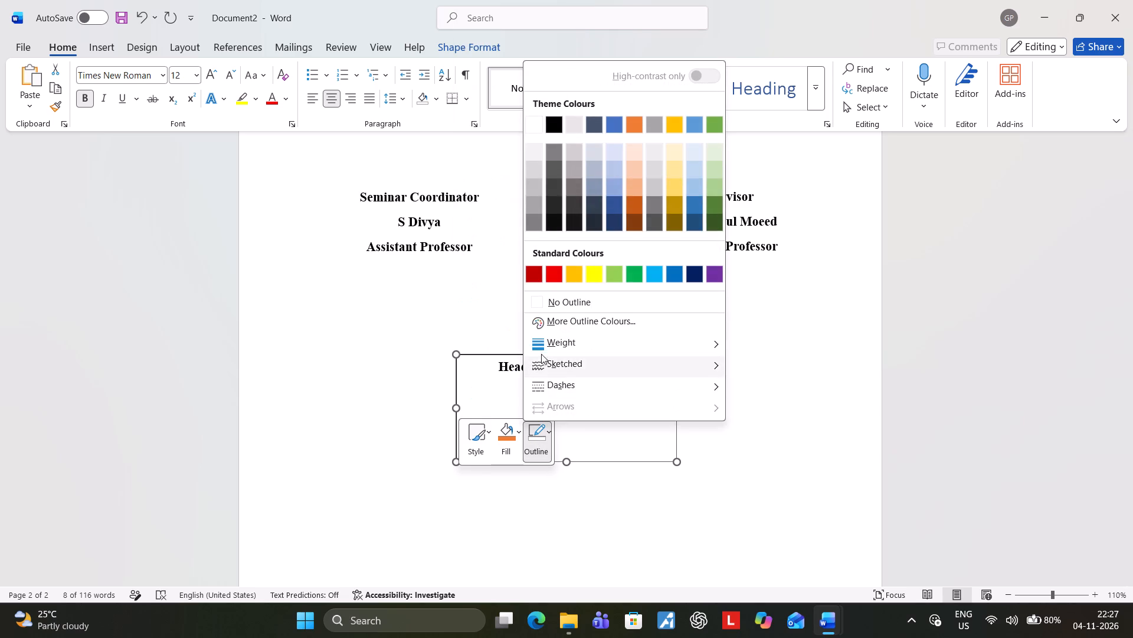
{"action": "left_click", "coordinate": [538, 304]}
{"action": "left_click", "coordinate": [781, 440]}
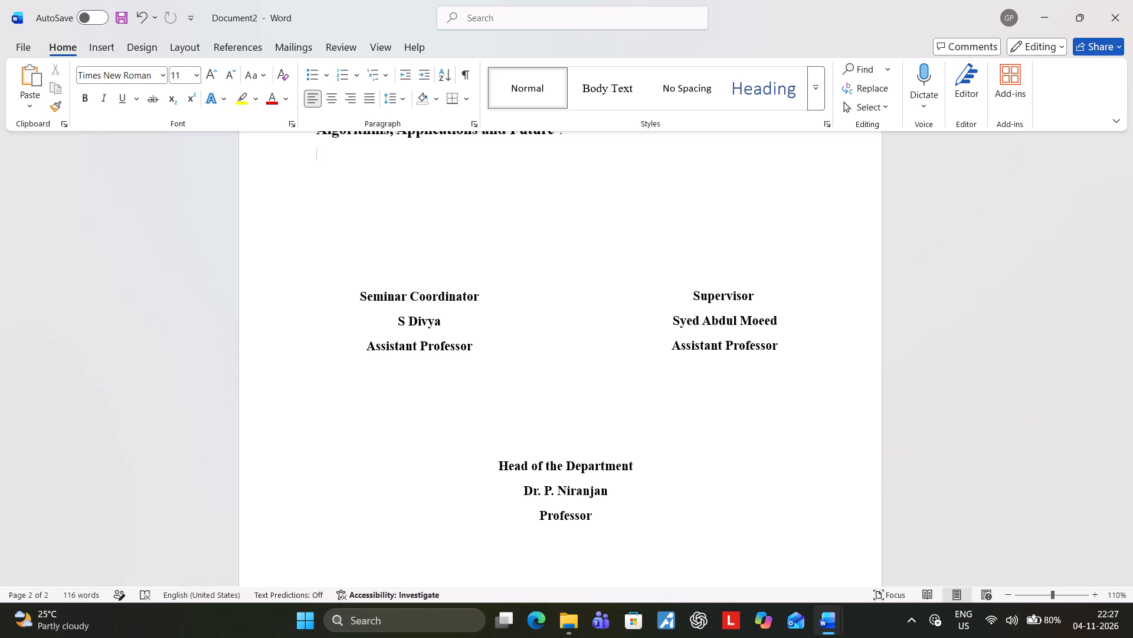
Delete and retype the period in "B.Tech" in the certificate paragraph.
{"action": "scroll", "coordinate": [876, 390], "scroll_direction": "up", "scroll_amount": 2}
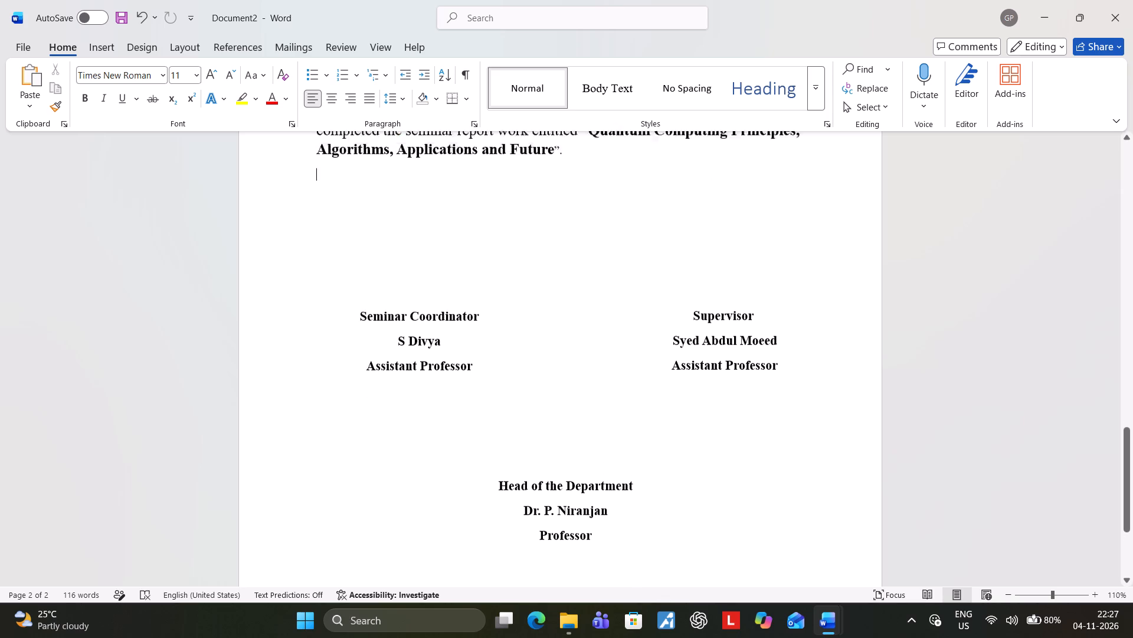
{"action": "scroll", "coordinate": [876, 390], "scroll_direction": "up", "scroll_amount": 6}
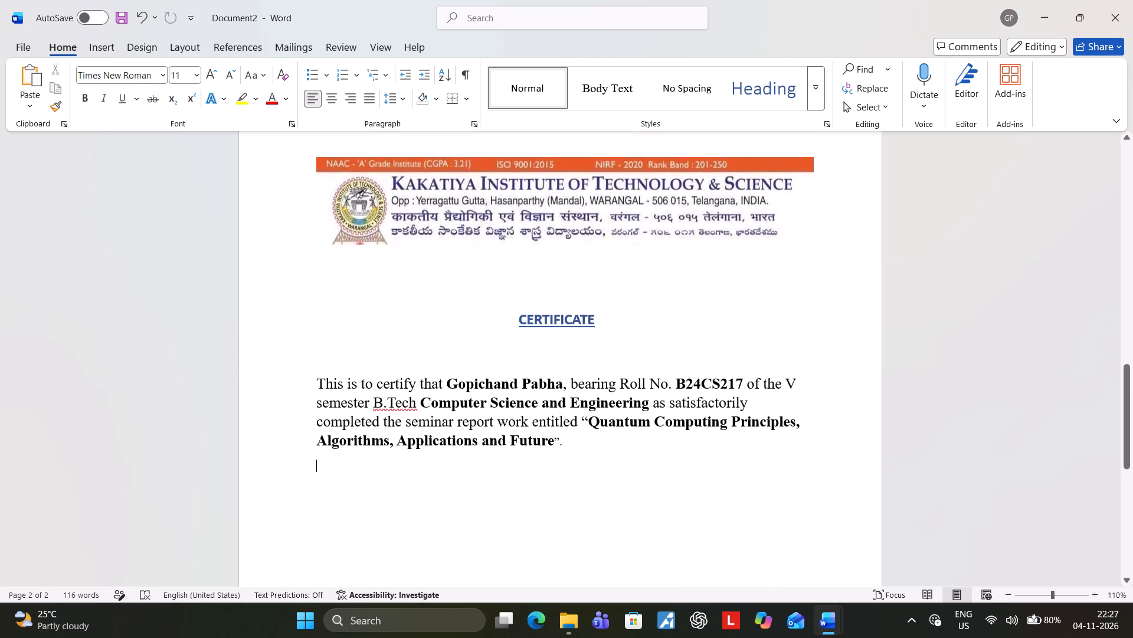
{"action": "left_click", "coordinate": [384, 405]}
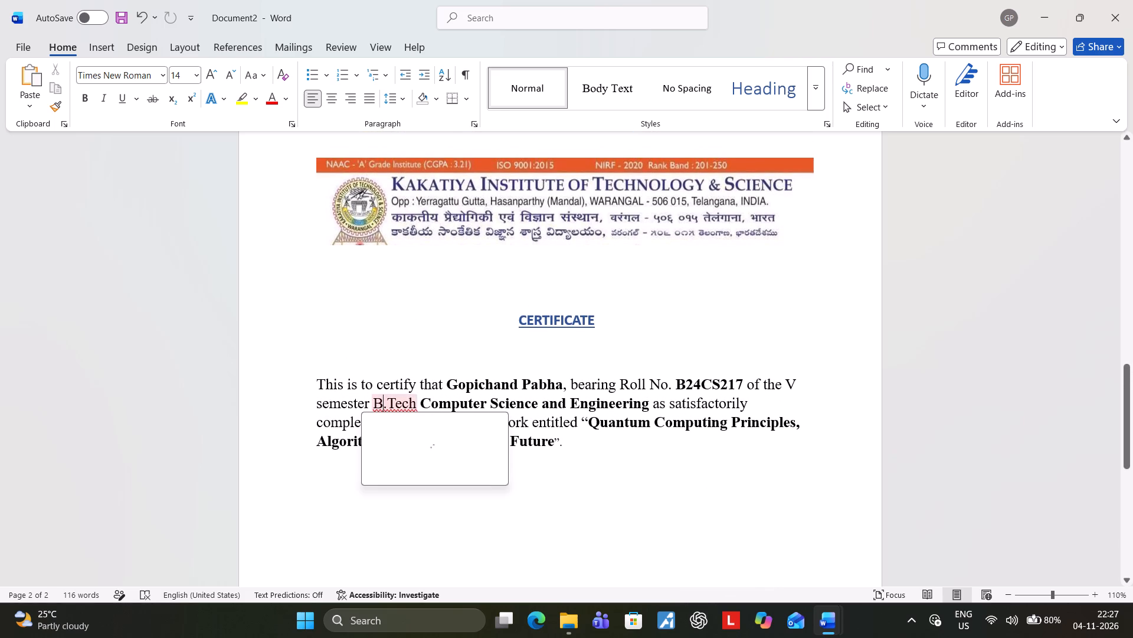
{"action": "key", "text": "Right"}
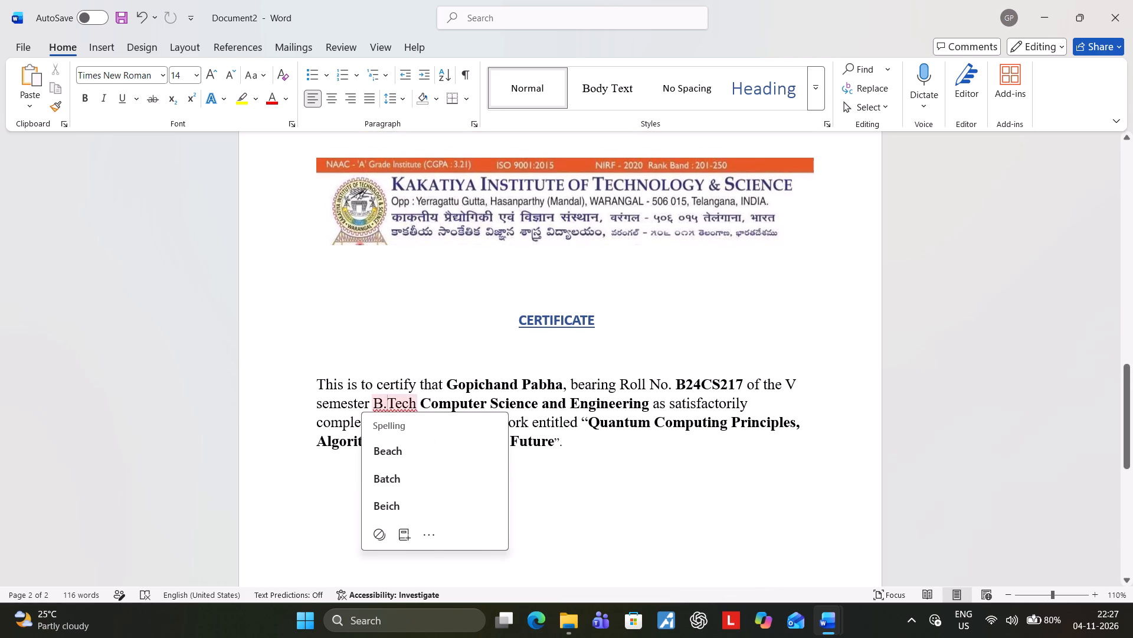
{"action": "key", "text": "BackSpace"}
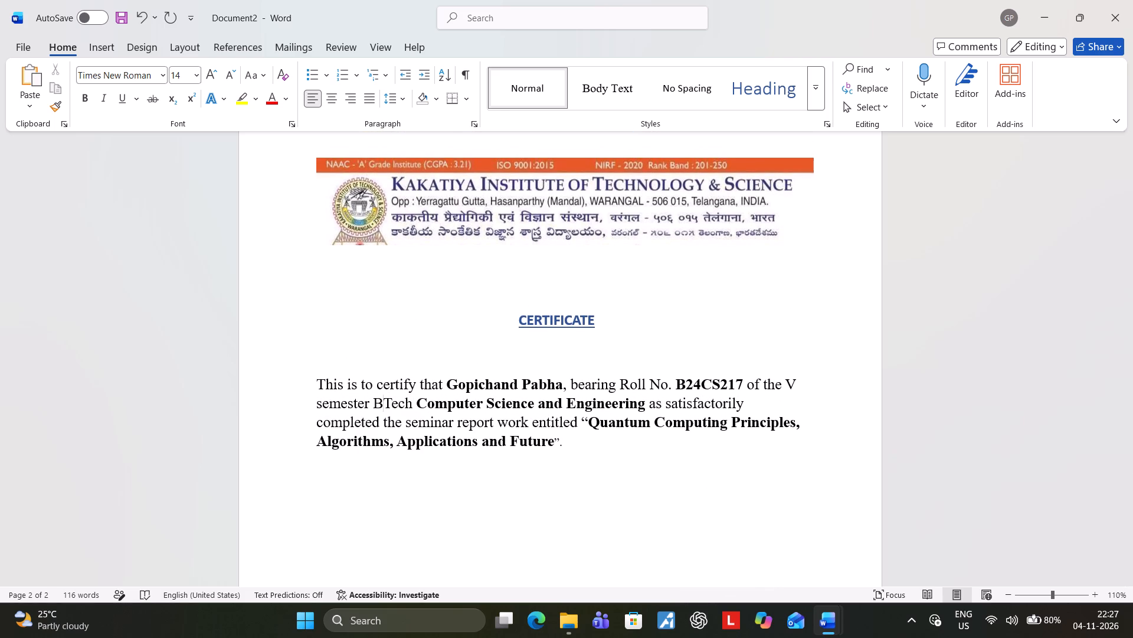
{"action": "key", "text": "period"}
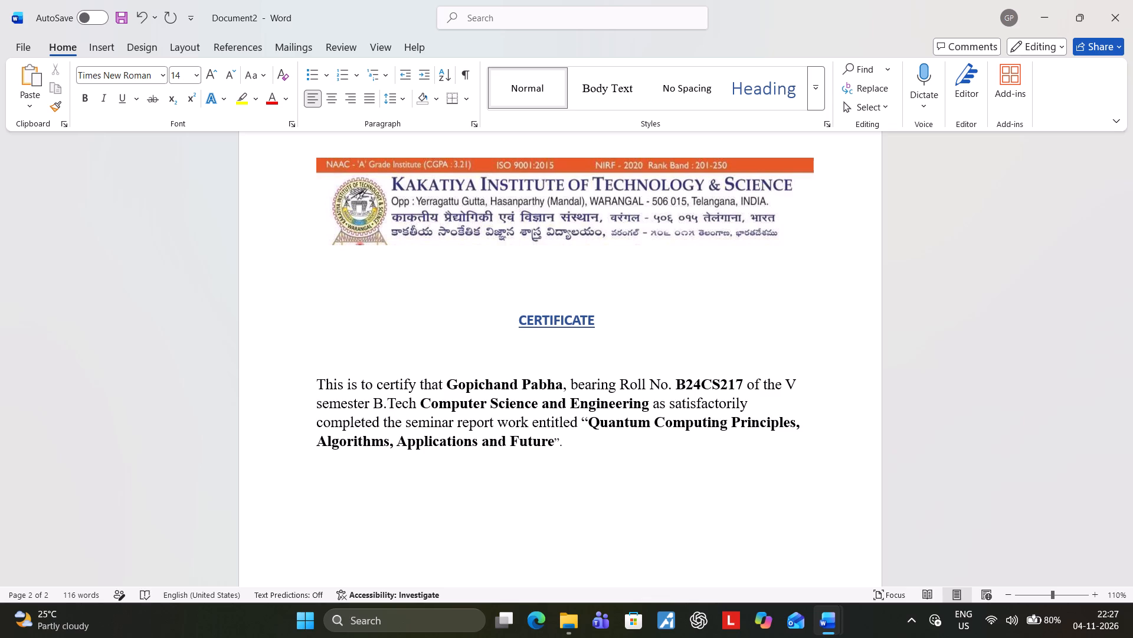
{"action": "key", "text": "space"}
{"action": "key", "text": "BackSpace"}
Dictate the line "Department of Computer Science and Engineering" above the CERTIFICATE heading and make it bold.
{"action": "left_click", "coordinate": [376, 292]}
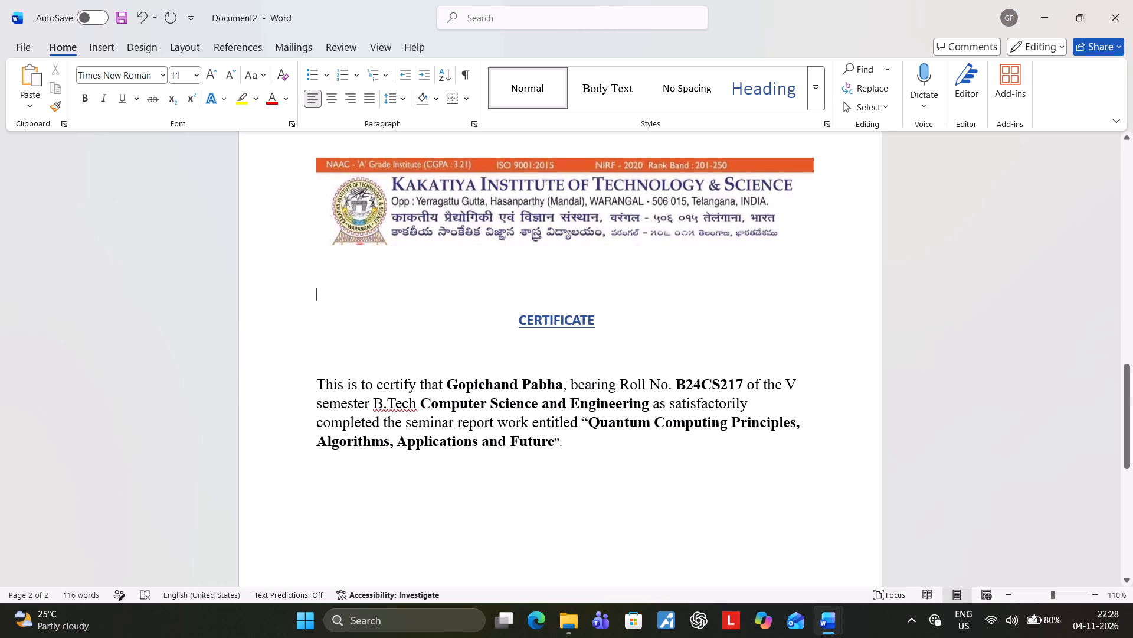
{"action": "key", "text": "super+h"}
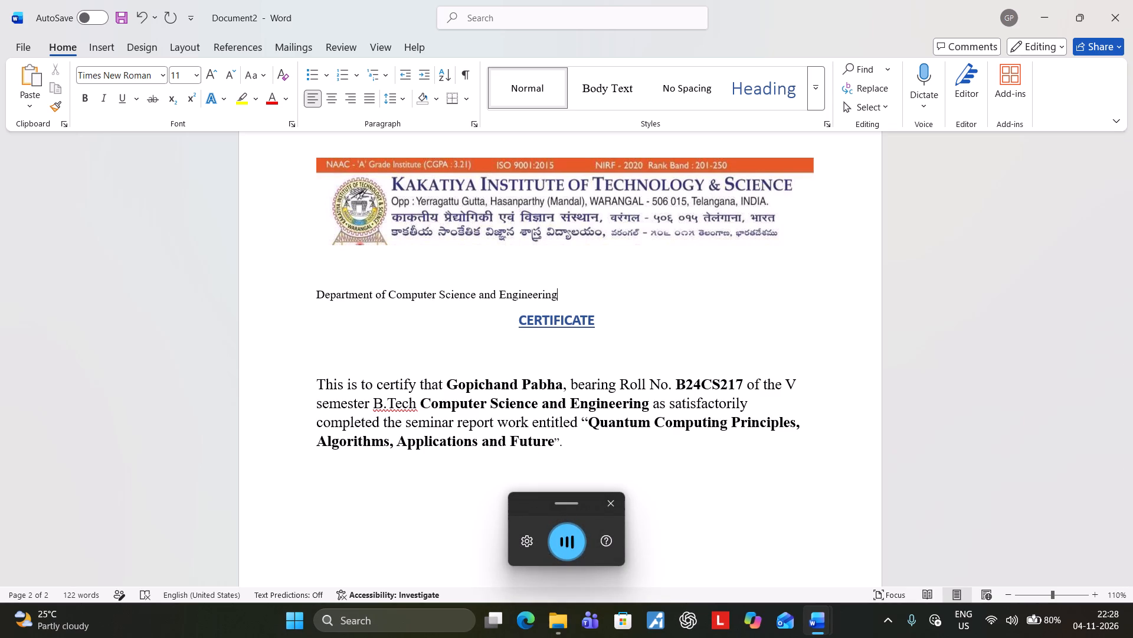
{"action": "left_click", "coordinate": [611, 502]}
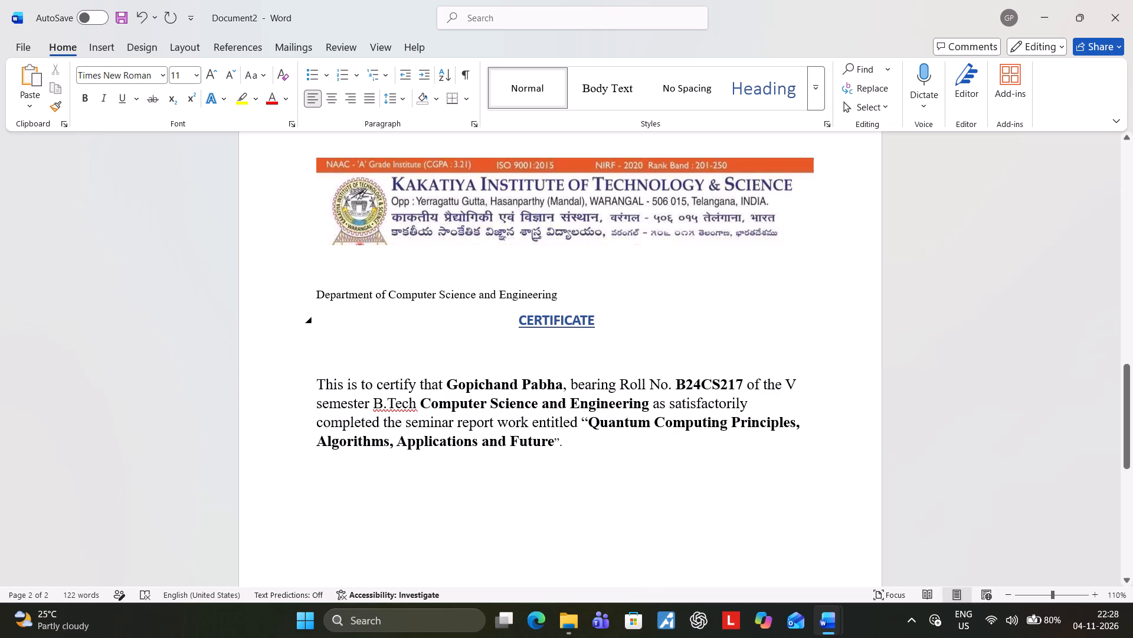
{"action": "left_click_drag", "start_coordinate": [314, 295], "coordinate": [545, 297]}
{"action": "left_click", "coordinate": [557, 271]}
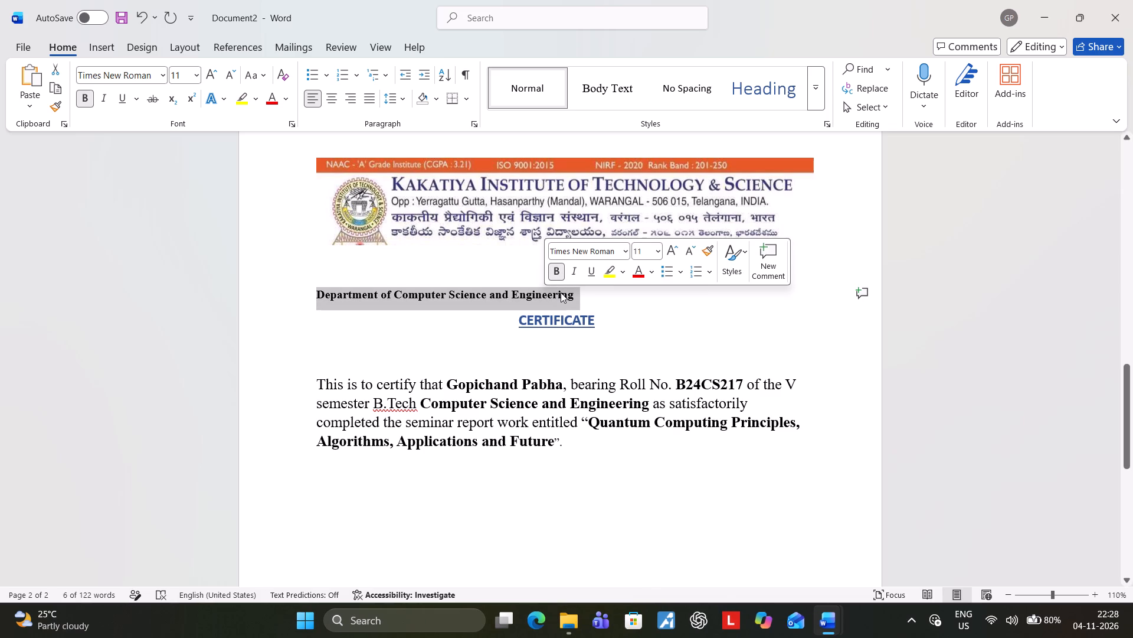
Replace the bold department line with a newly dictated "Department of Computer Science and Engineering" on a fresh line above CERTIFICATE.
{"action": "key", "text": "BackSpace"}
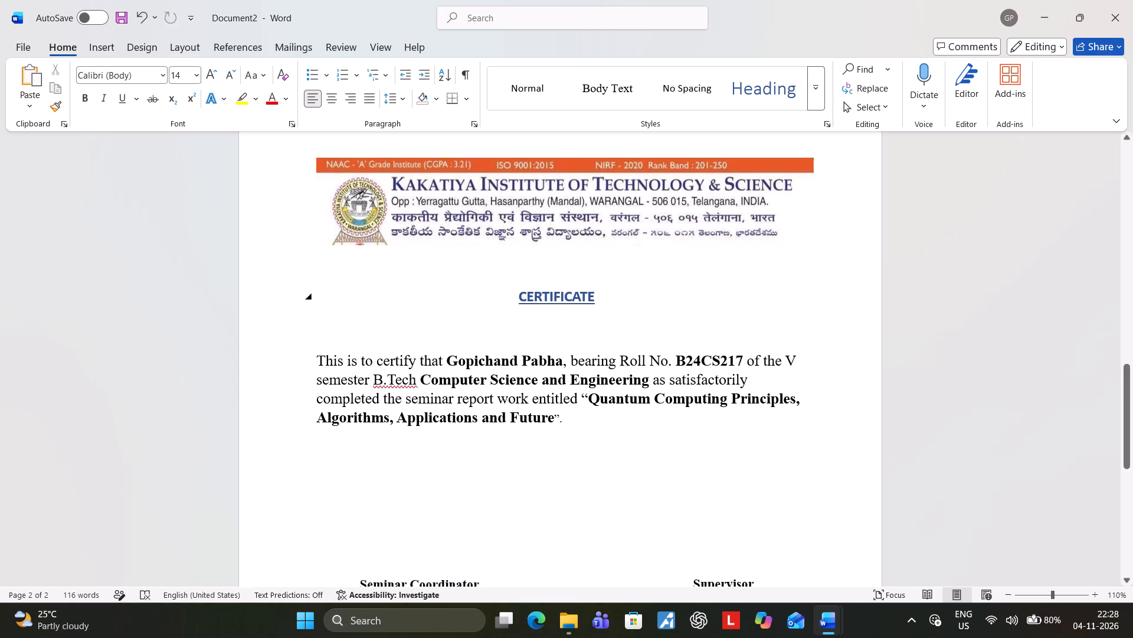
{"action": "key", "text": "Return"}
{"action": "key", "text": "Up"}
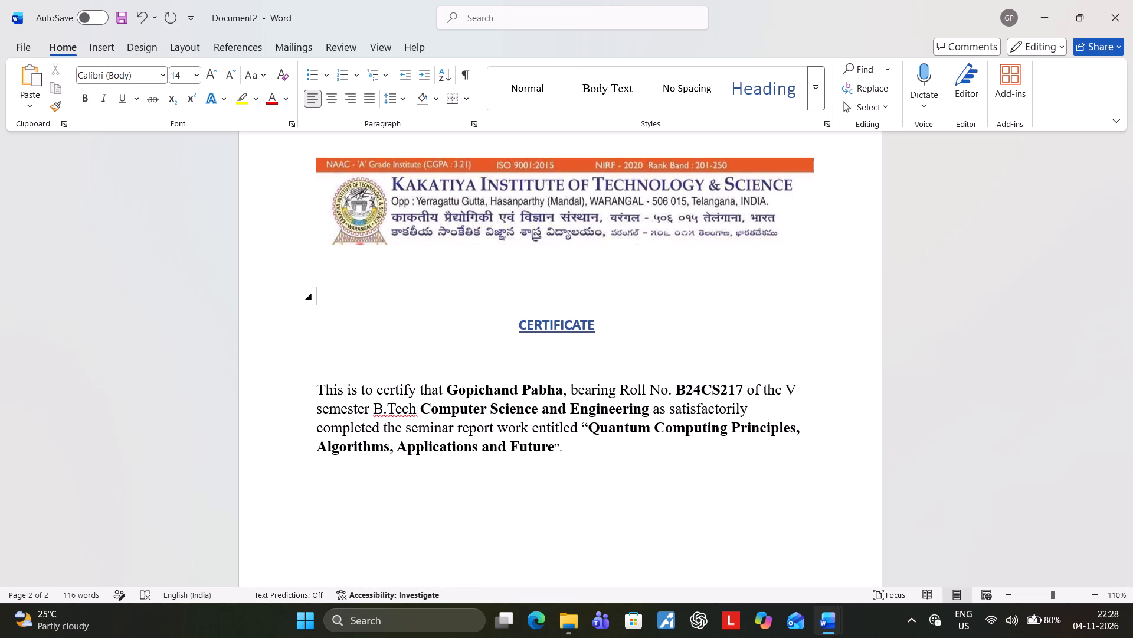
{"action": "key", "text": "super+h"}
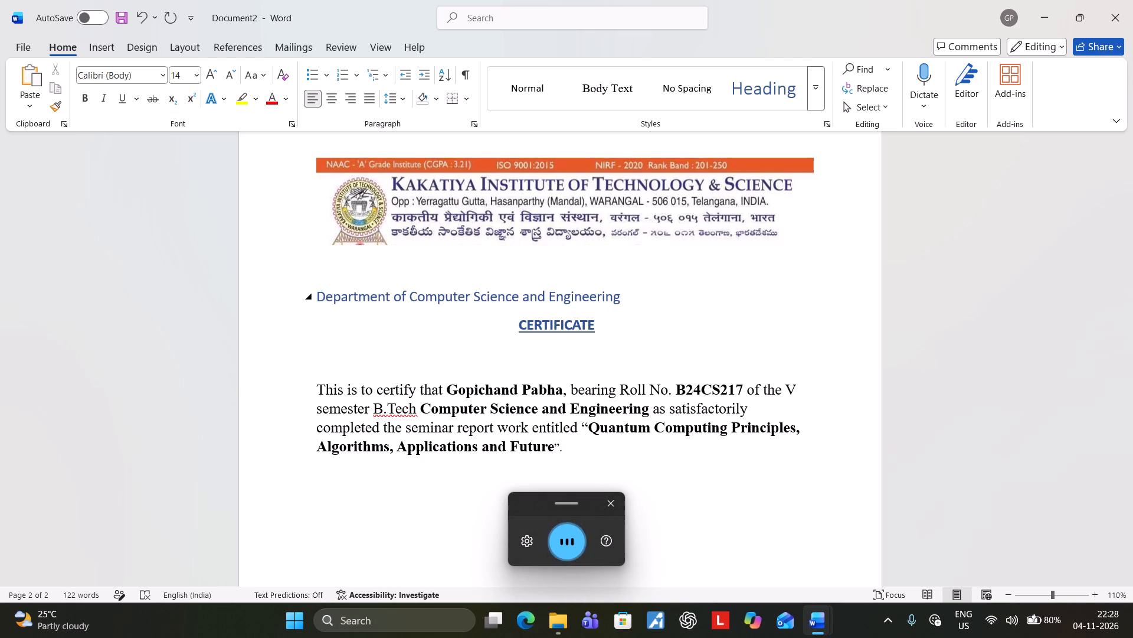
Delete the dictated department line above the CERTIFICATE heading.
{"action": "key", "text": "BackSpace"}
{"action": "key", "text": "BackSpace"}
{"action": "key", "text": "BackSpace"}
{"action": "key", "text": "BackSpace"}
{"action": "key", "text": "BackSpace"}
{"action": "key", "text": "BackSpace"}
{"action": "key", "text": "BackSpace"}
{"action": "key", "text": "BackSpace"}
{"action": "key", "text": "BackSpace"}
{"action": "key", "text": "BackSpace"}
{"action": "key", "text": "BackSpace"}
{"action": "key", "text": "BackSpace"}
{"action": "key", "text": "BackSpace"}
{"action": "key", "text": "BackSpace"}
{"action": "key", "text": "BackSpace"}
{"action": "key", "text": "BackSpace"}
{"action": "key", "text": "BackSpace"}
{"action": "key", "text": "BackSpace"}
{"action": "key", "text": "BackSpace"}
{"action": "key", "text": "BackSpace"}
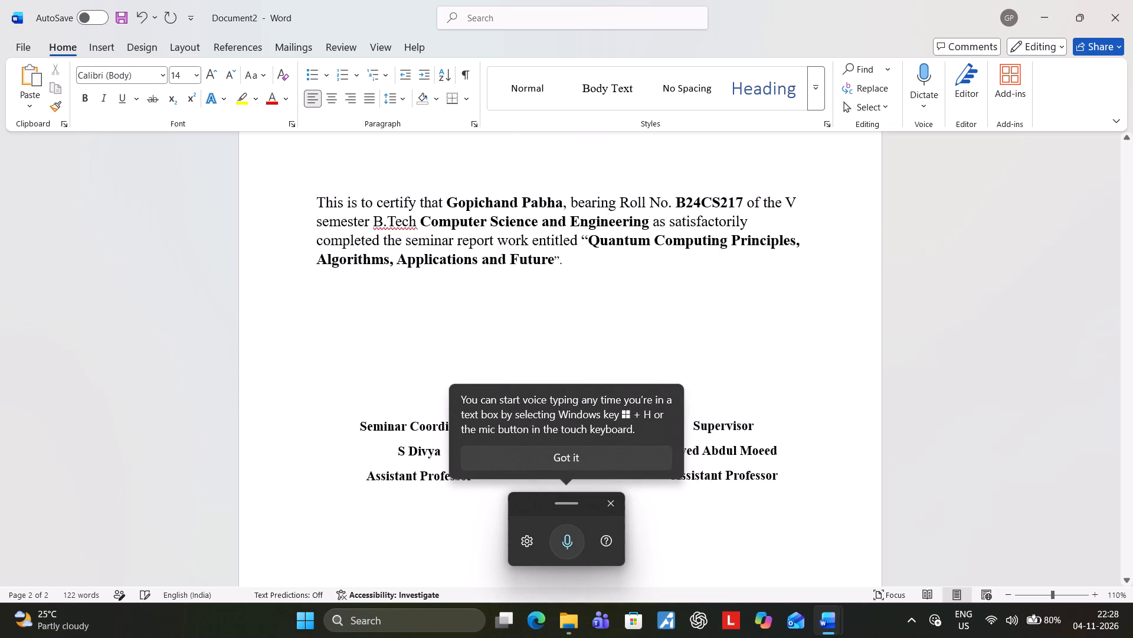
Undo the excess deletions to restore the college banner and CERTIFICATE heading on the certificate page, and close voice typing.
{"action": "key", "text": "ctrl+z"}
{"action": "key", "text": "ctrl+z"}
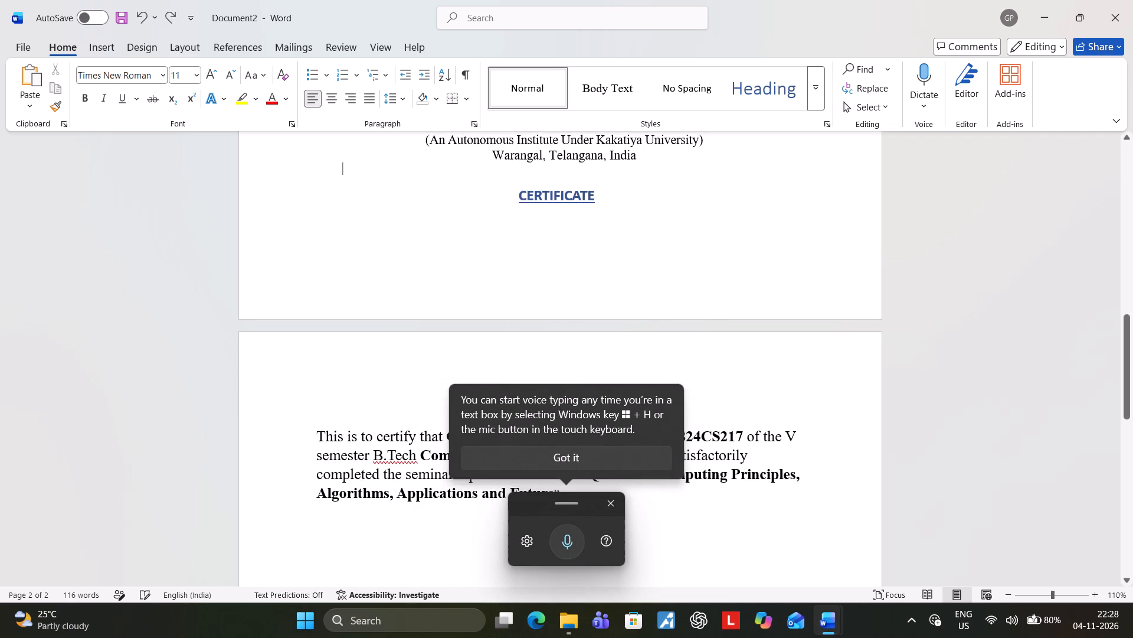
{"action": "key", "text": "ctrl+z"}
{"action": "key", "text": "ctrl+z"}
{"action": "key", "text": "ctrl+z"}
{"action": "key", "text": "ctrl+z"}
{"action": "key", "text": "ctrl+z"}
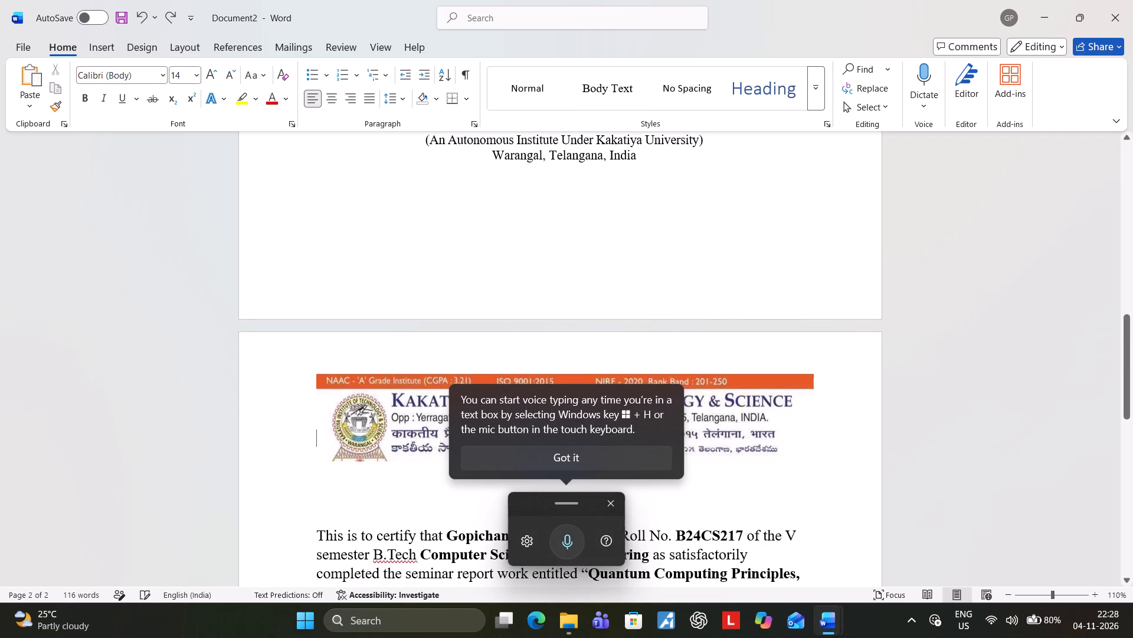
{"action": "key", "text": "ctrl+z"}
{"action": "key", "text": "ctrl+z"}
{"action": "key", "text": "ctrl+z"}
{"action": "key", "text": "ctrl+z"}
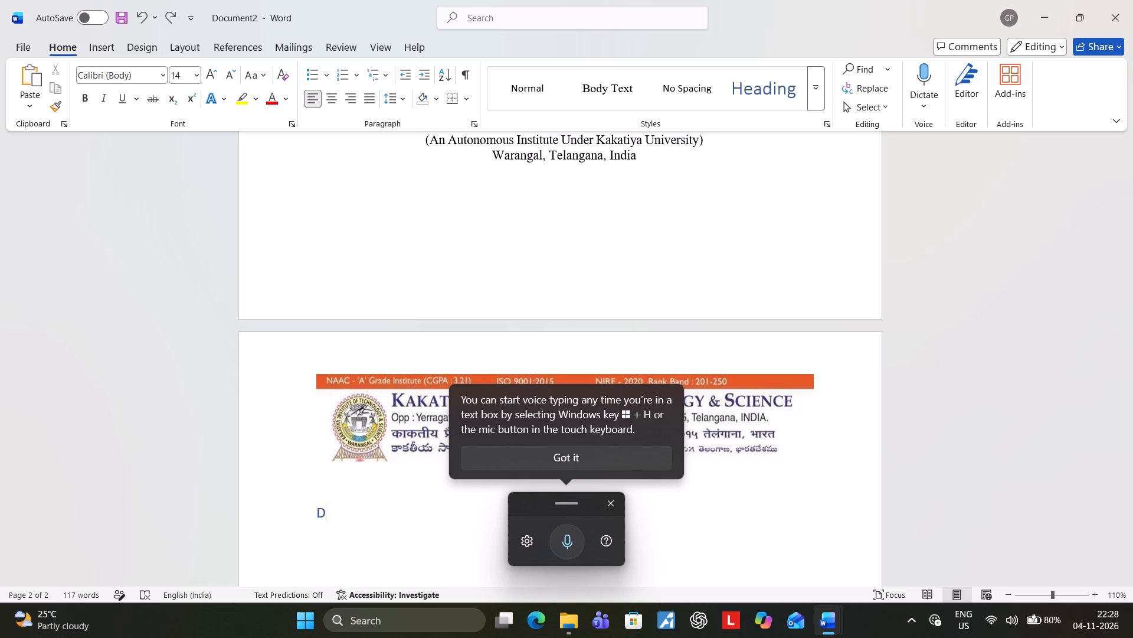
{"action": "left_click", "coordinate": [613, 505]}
Remove the leftover "D" and its line above the CERTIFICATE heading, and insert a blank line in Normal style there.
{"action": "scroll", "coordinate": [819, 483], "scroll_direction": "down", "scroll_amount": 3}
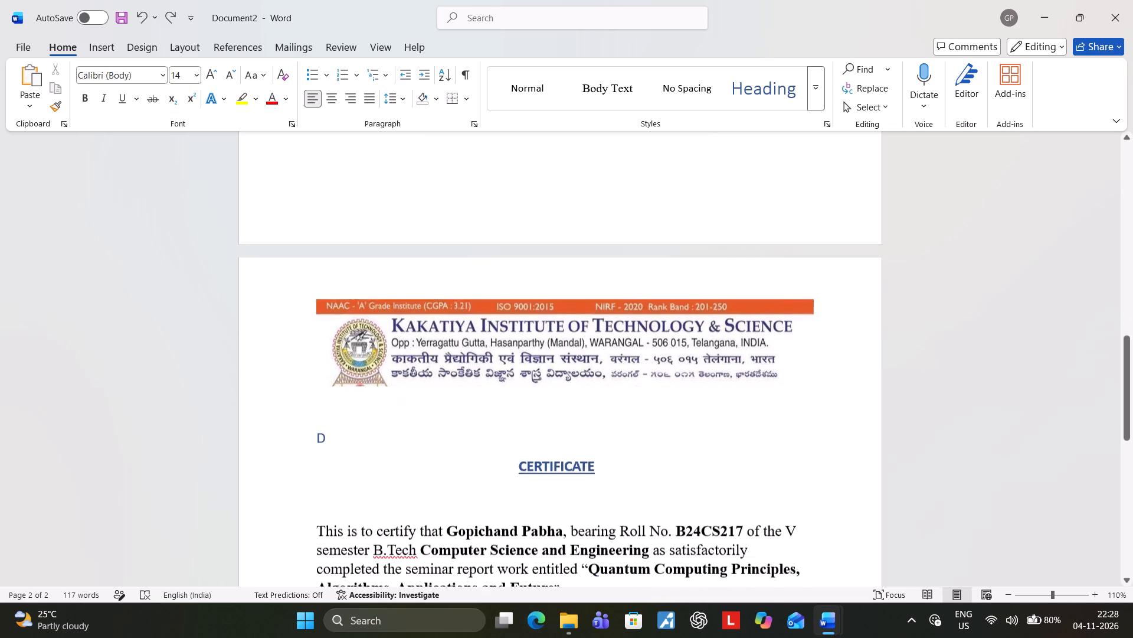
{"action": "scroll", "coordinate": [824, 480], "scroll_direction": "down", "scroll_amount": 3}
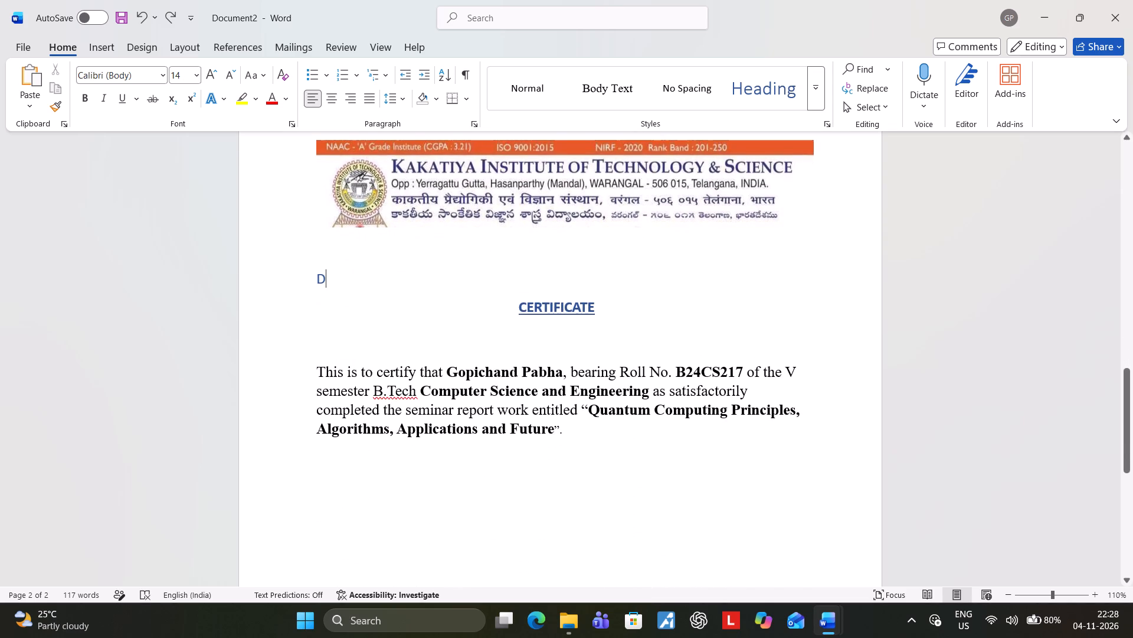
{"action": "key", "text": "BackSpace"}
{"action": "key", "text": "BackSpace"}
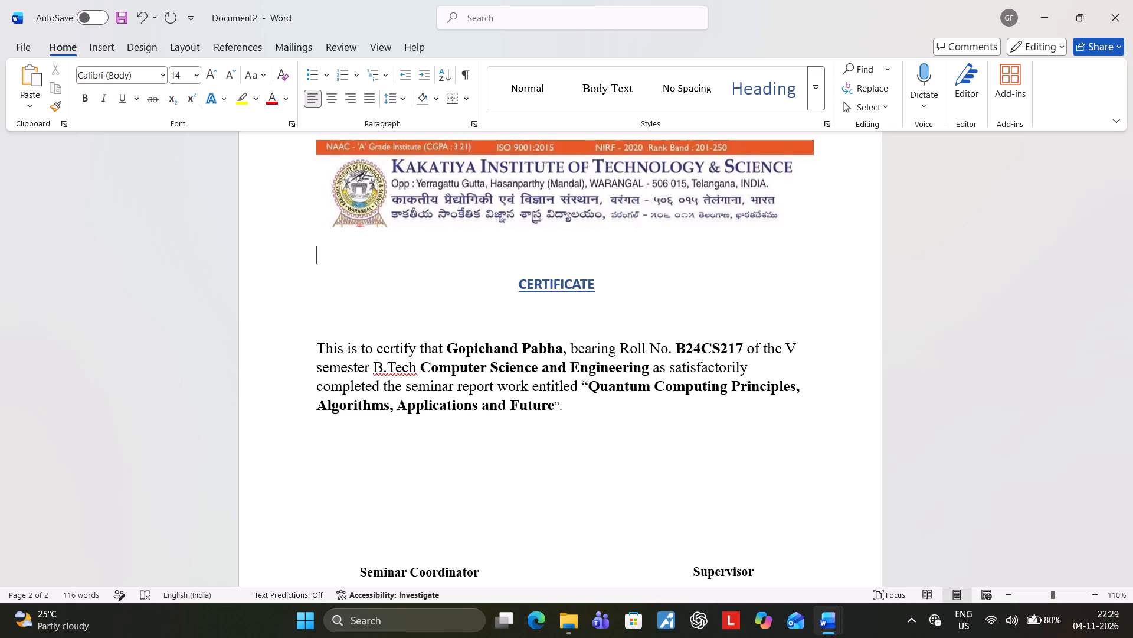
{"action": "key", "text": "Return"}
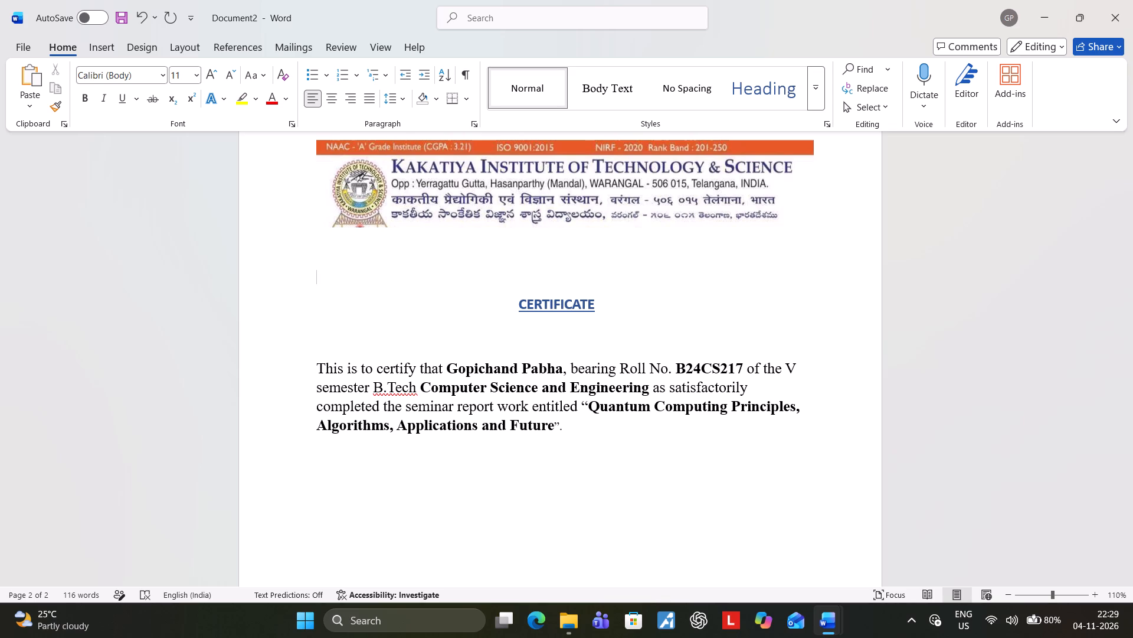
Add another blank line above the CERTIFICATE heading and enter "DEPART" on the line beneath the college banner.
{"action": "scroll", "coordinate": [951, 548], "scroll_direction": "down", "scroll_amount": 4}
{"action": "scroll", "coordinate": [726, 483], "scroll_direction": "down", "scroll_amount": 3}
{"action": "scroll", "coordinate": [726, 484], "scroll_direction": "up", "scroll_amount": 4}
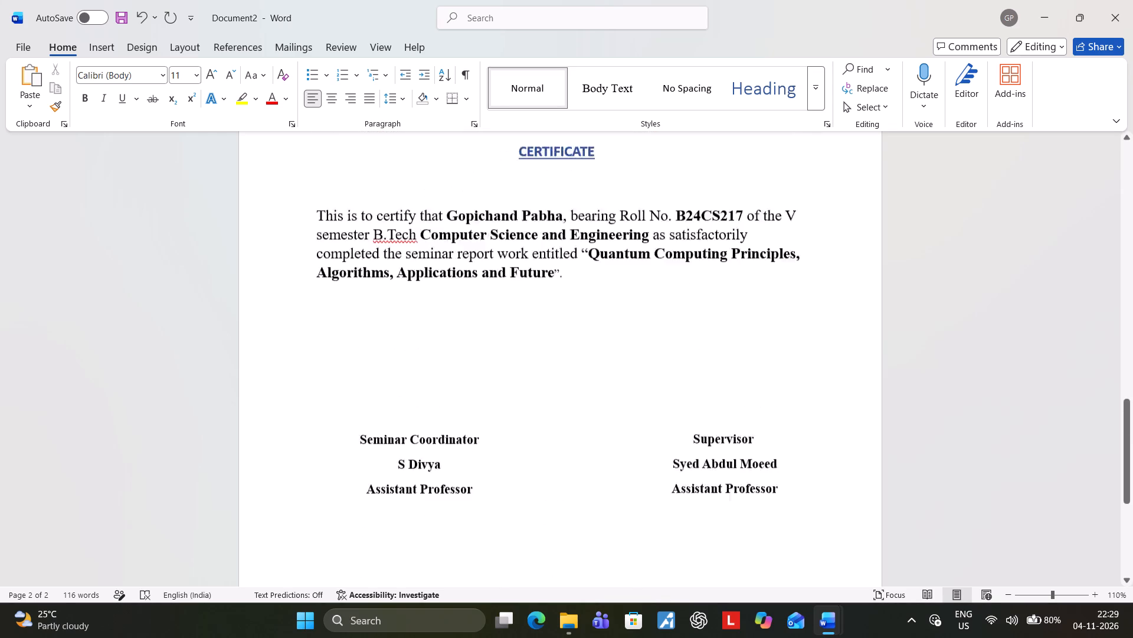
{"action": "scroll", "coordinate": [726, 484], "scroll_direction": "up", "scroll_amount": 5}
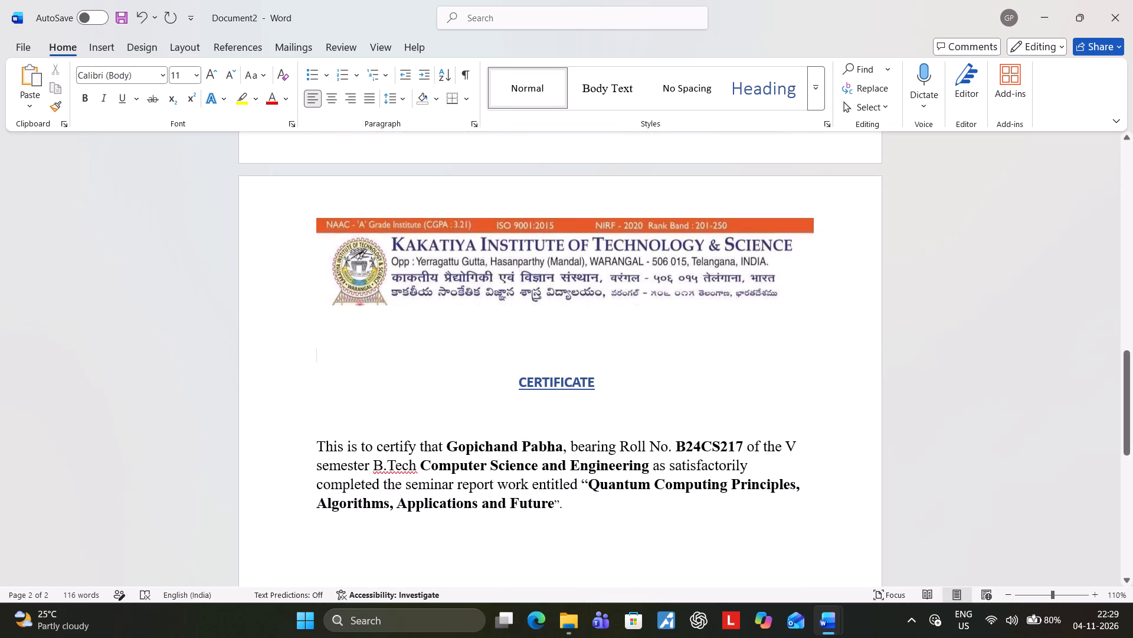
{"action": "key", "text": "Right"}
{"action": "key", "text": "Up"}
{"action": "key", "text": "Return"}
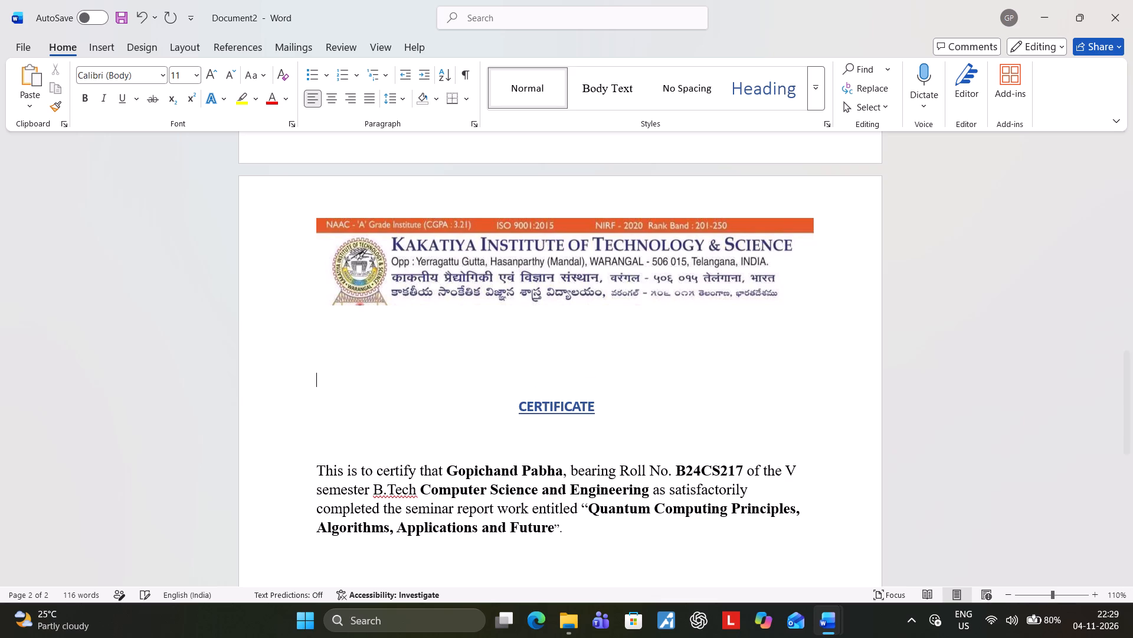
{"action": "key", "text": "Up"}
{"action": "key", "text": "Up"}
{"action": "key", "text": "Down"}
{"action": "type", "text": "DEPA"}
{"action": "key", "text": "r"}
{"action": "key", "text": "t"}
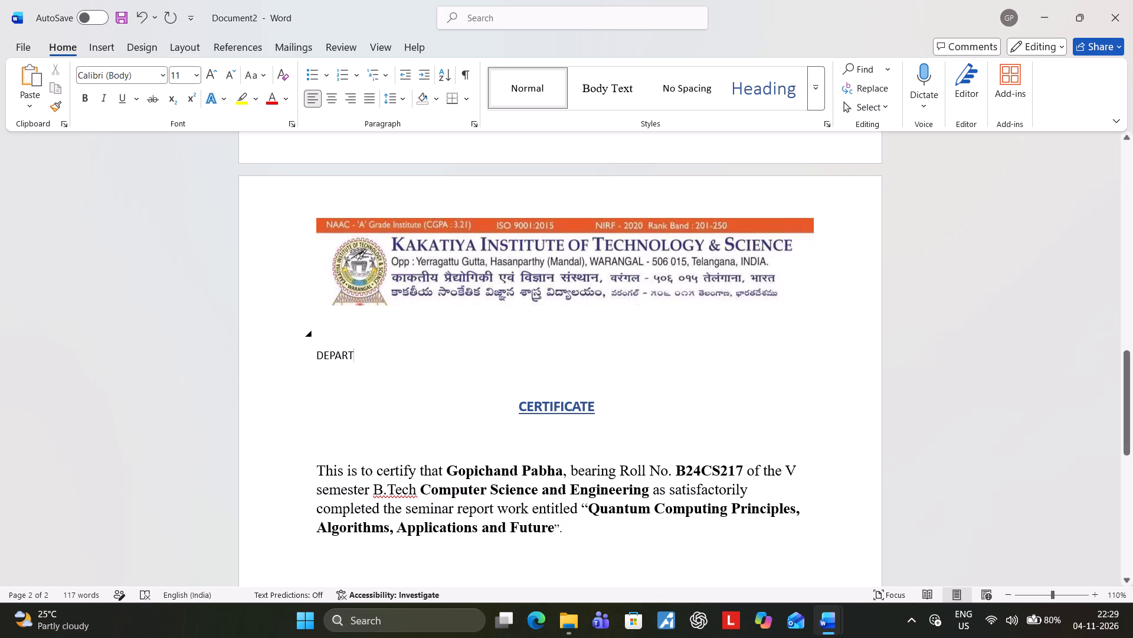
Set the font for continuing the department line below the college banner to Times New Roman, size 14.
{"action": "left_click", "coordinate": [159, 81]}
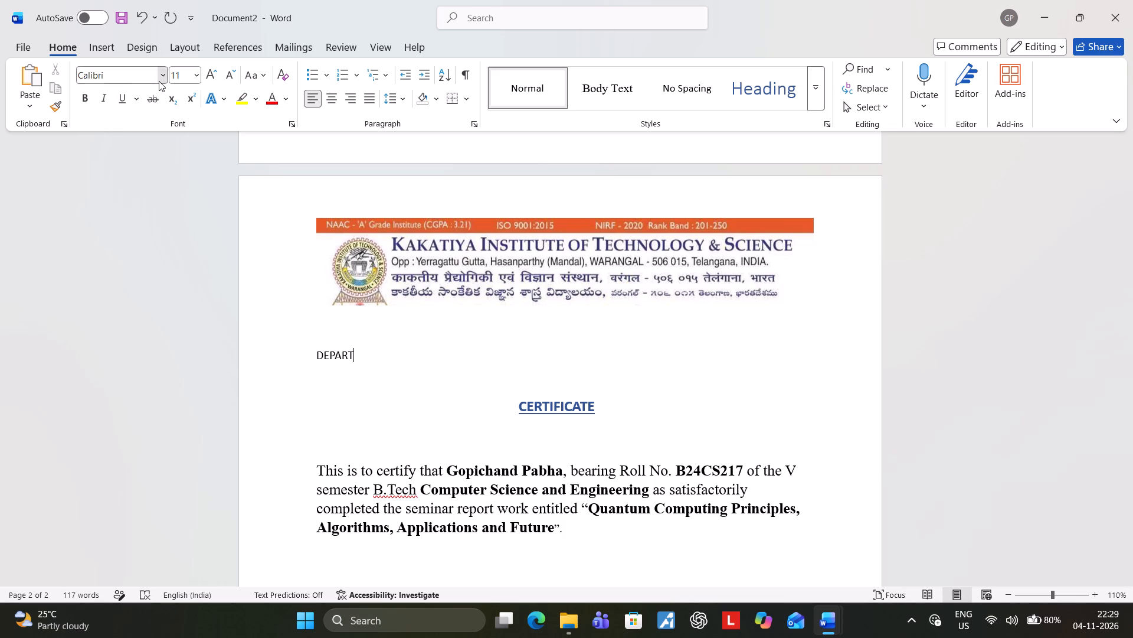
{"action": "left_click", "coordinate": [145, 189]}
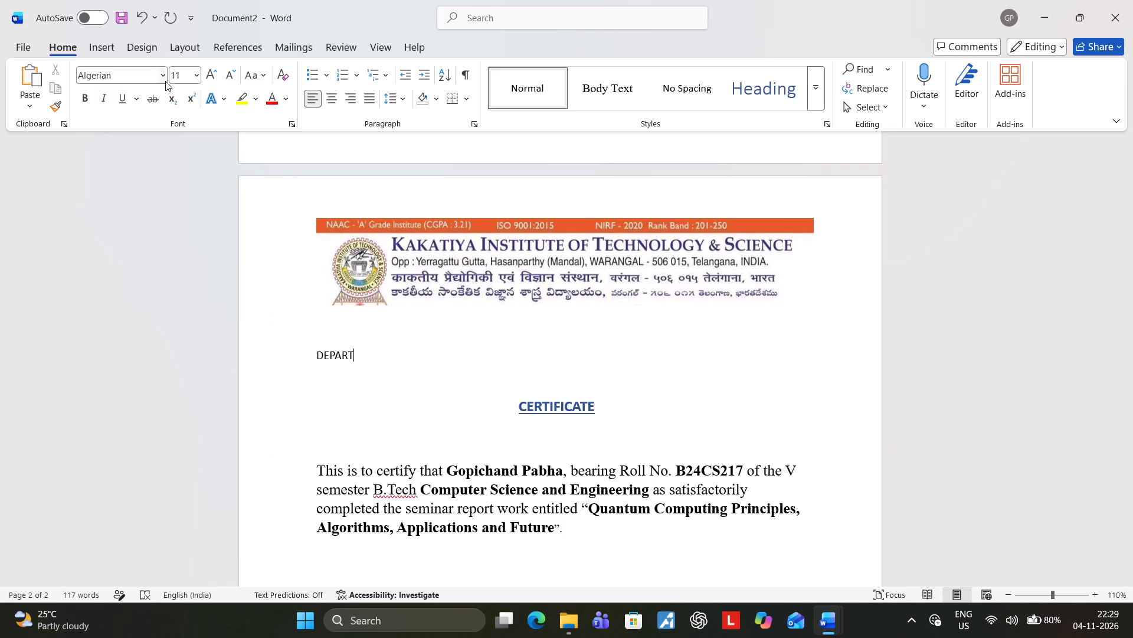
{"action": "left_click", "coordinate": [166, 69]}
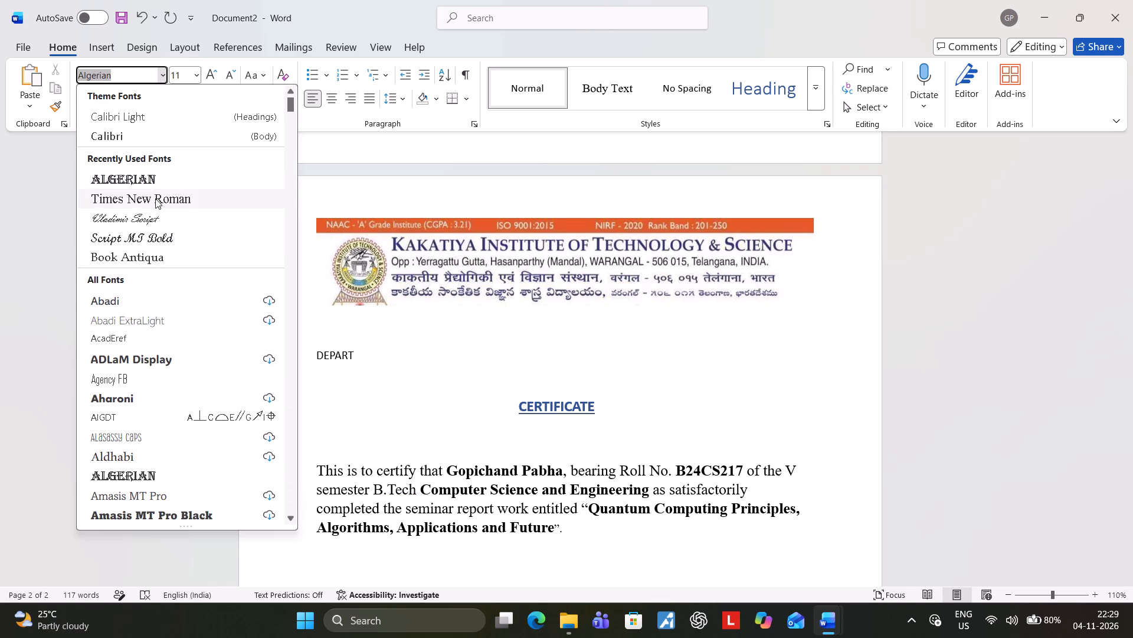
{"action": "left_click", "coordinate": [155, 198]}
{"action": "left_click", "coordinate": [195, 75]}
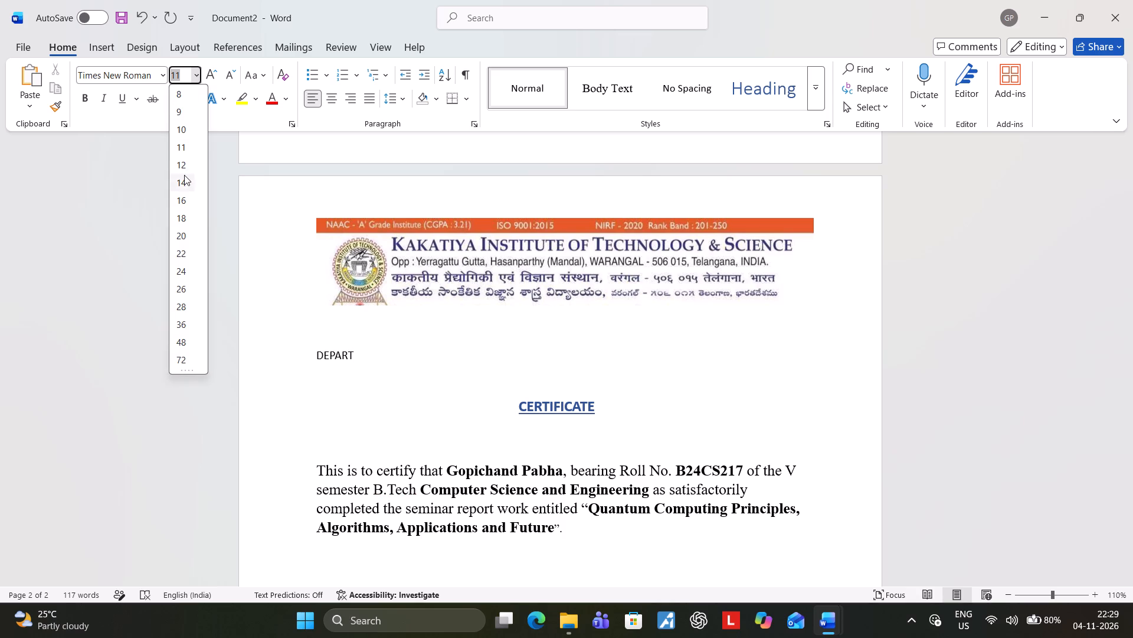
{"action": "left_click", "coordinate": [184, 177]}
Continue the department line with "M" in the new font and delete the smaller "DEPART" in front of it.
{"action": "key", "text": "m"}
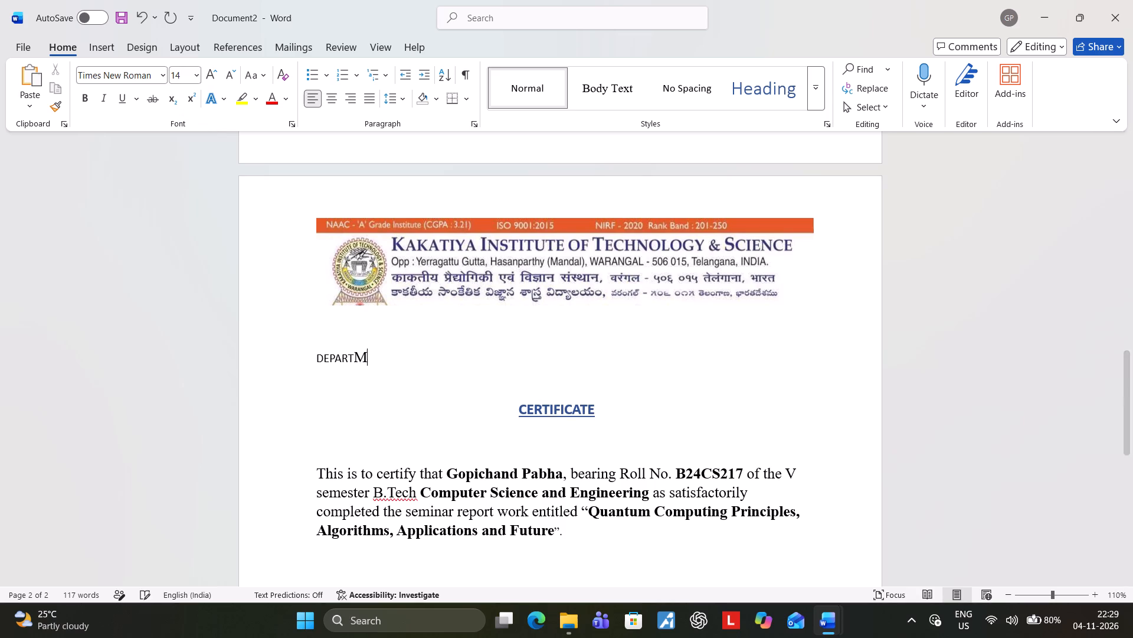
{"action": "key", "text": "Left"}
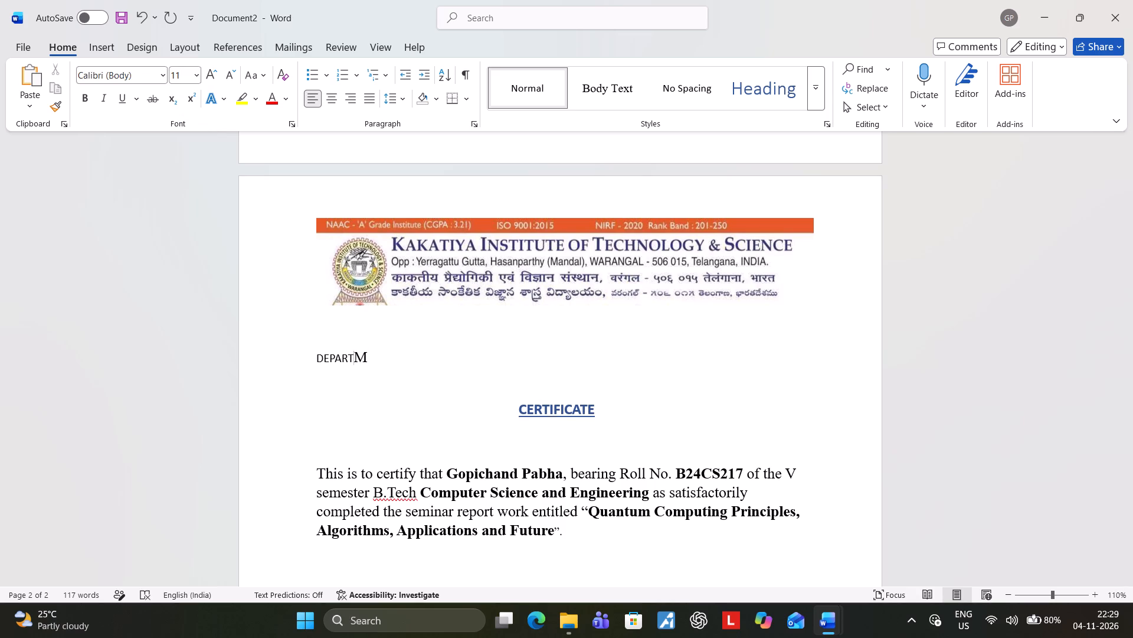
{"action": "key", "text": "BackSpace"}
{"action": "key", "text": "BackSpace"}
{"action": "key", "text": "BackSpace"}
{"action": "key", "text": "BackSpace"}
{"action": "key", "text": "BackSpace"}
{"action": "key", "text": "BackSpace"}
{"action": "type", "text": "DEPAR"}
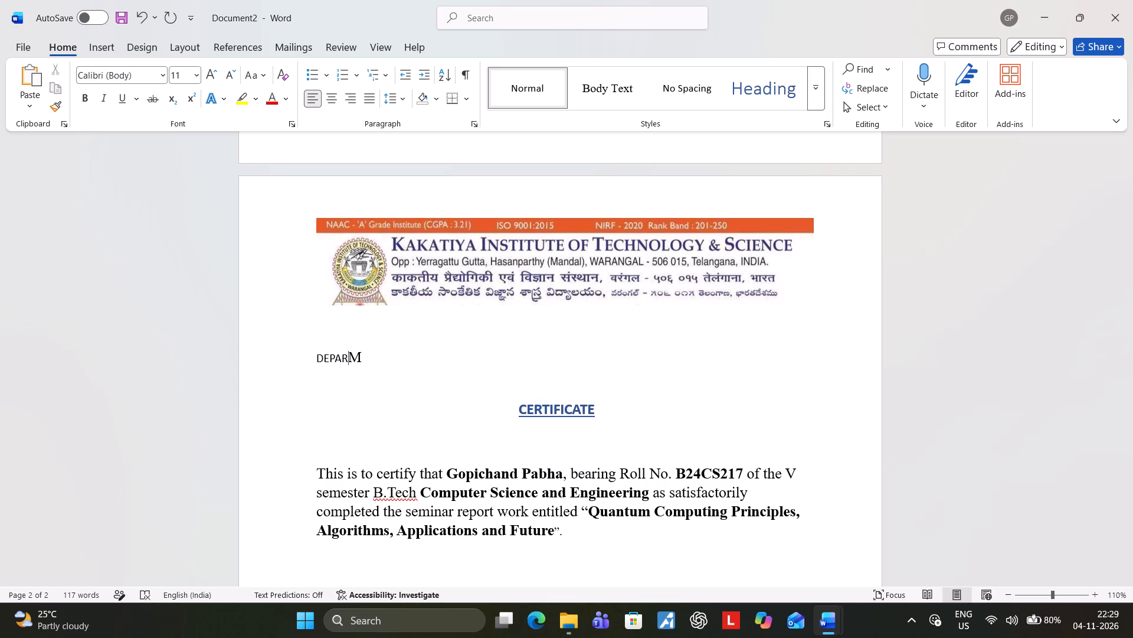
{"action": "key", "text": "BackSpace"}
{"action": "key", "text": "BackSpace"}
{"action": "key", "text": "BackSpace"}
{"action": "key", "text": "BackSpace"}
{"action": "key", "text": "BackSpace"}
Replace the "M" with "DEPARTMENT OF COMPUTER" in 14-point Times New Roman on the line above the CERTIFICATE heading.
{"action": "key", "text": "Right"}
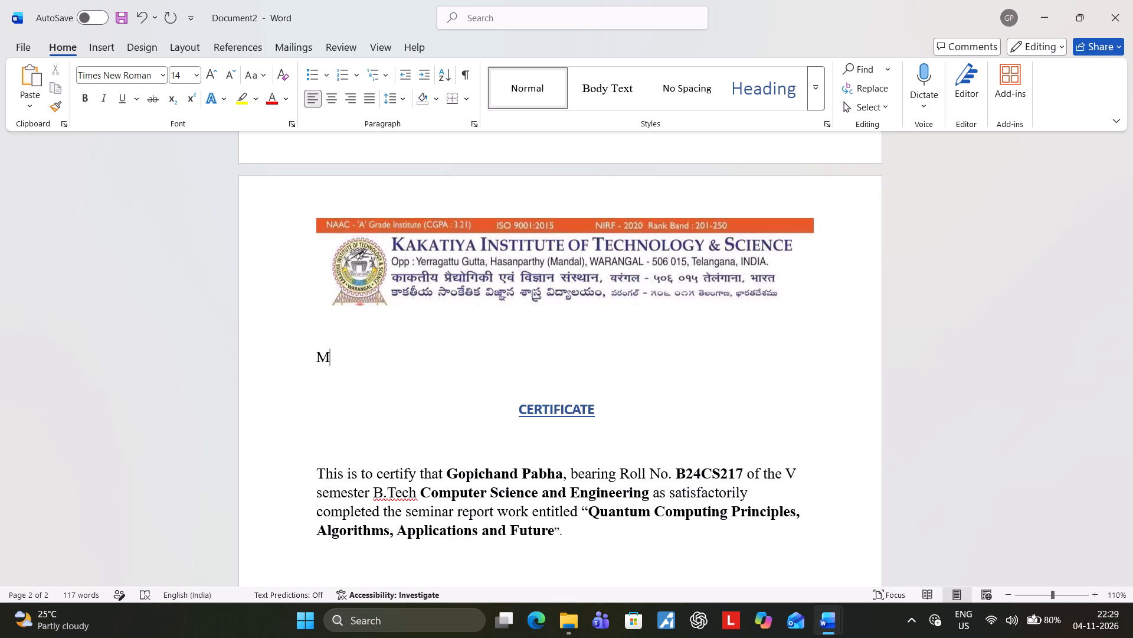
{"action": "key", "text": "d"}
{"action": "key", "text": "Left"}
{"action": "key", "text": "BackSpace"}
{"action": "key", "text": "Right"}
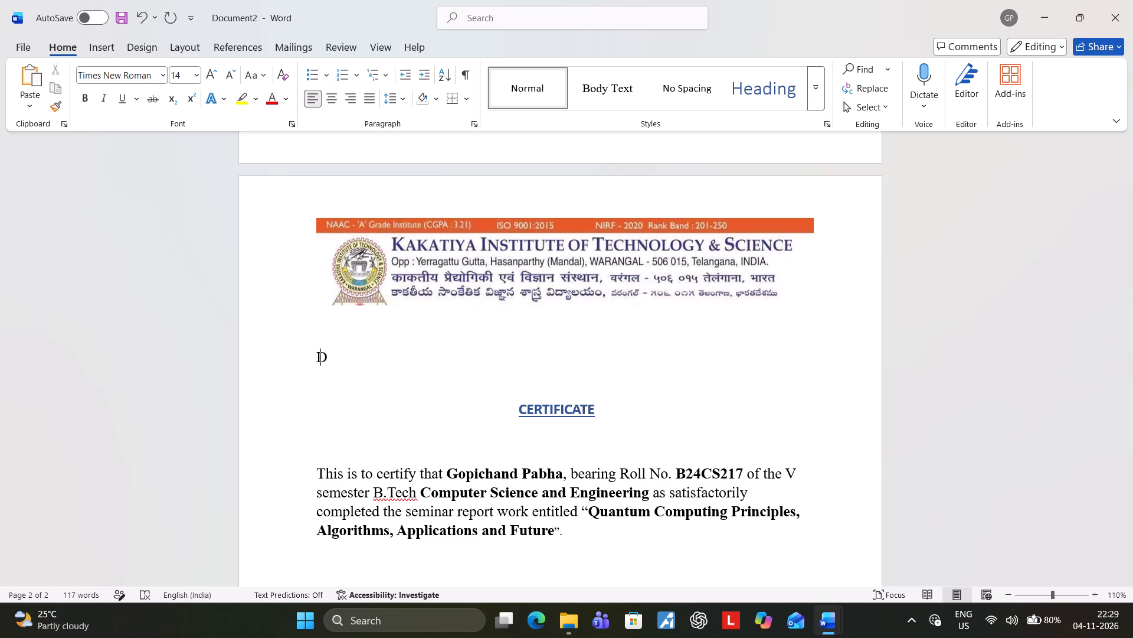
{"action": "type", "text": "EPARTMENT OF COMPUR"}
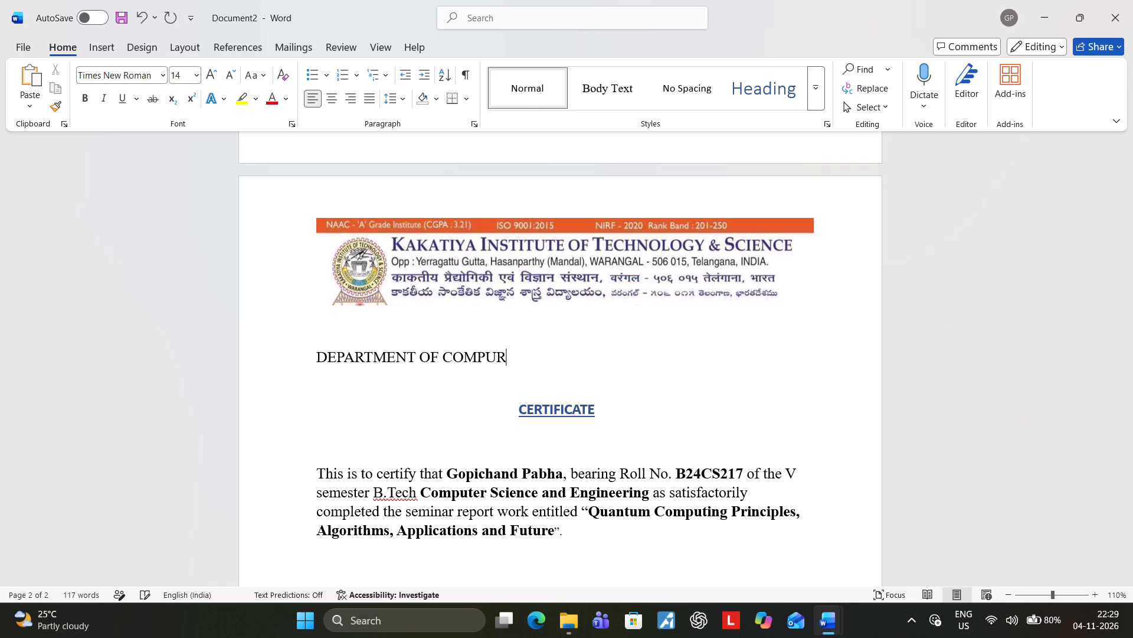
{"action": "key", "text": "BackSpace"}
{"action": "type", "text": "TER"}
{"action": "key", "text": "space"}
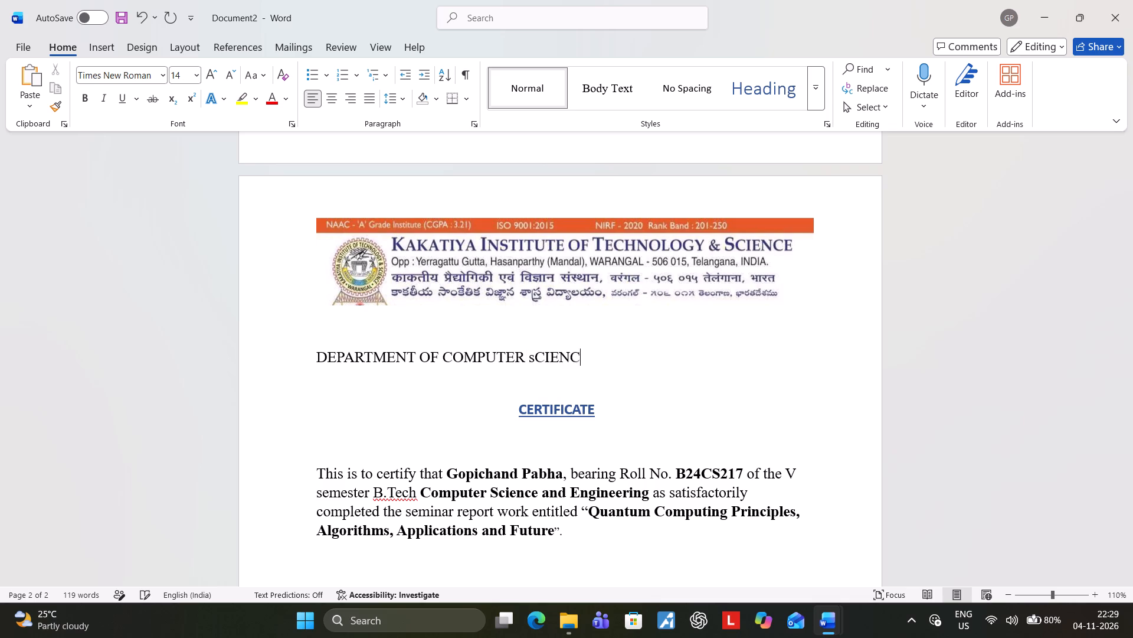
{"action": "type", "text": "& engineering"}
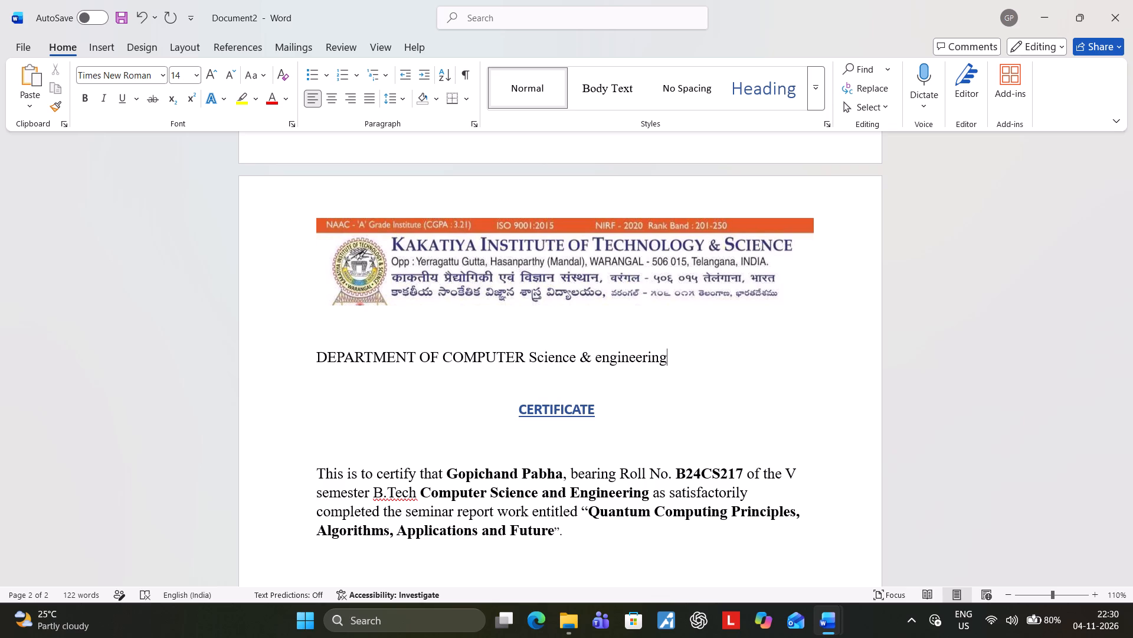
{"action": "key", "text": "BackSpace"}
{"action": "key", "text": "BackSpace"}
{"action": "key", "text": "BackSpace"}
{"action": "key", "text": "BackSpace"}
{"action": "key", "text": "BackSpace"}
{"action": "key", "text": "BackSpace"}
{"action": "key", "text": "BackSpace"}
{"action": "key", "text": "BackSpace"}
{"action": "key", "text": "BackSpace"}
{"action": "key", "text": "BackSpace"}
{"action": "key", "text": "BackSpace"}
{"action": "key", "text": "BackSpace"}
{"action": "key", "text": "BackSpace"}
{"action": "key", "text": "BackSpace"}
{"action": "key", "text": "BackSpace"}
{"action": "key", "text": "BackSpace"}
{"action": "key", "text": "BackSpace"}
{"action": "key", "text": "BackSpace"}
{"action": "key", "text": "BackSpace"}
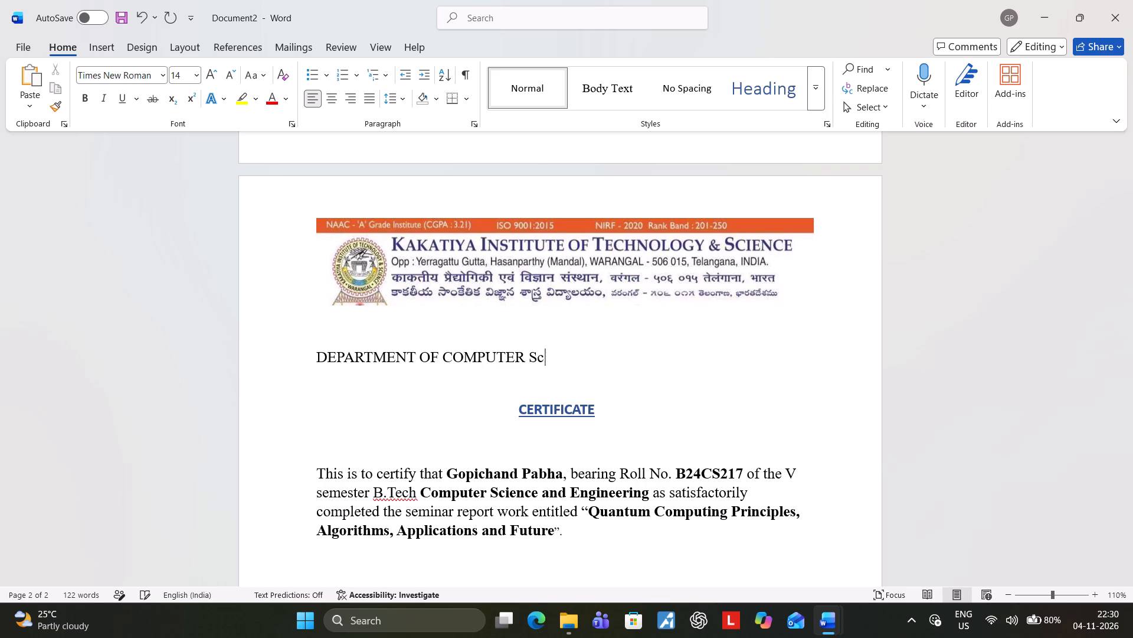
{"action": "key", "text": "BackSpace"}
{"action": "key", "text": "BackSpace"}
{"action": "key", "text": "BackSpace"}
Complete the department line in capitals with "SCIENCE & ENGINEERING".
{"action": "key", "text": "space"}
{"action": "type", "text": "SCIENCE"}
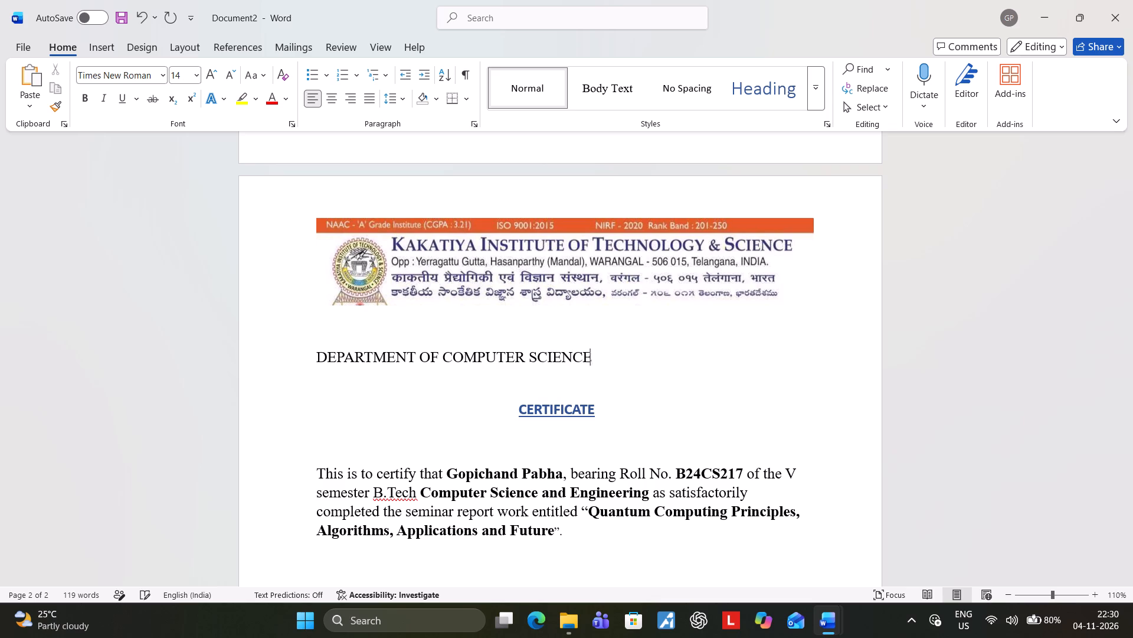
{"action": "key", "text": "space"}
{"action": "key", "text": "shift+asterisk"}
{"action": "key", "text": "BackSpace"}
{"action": "type", "text": "&"}
{"action": "key", "text": "space"}
{"action": "type", "text": "ENGINEERING"}
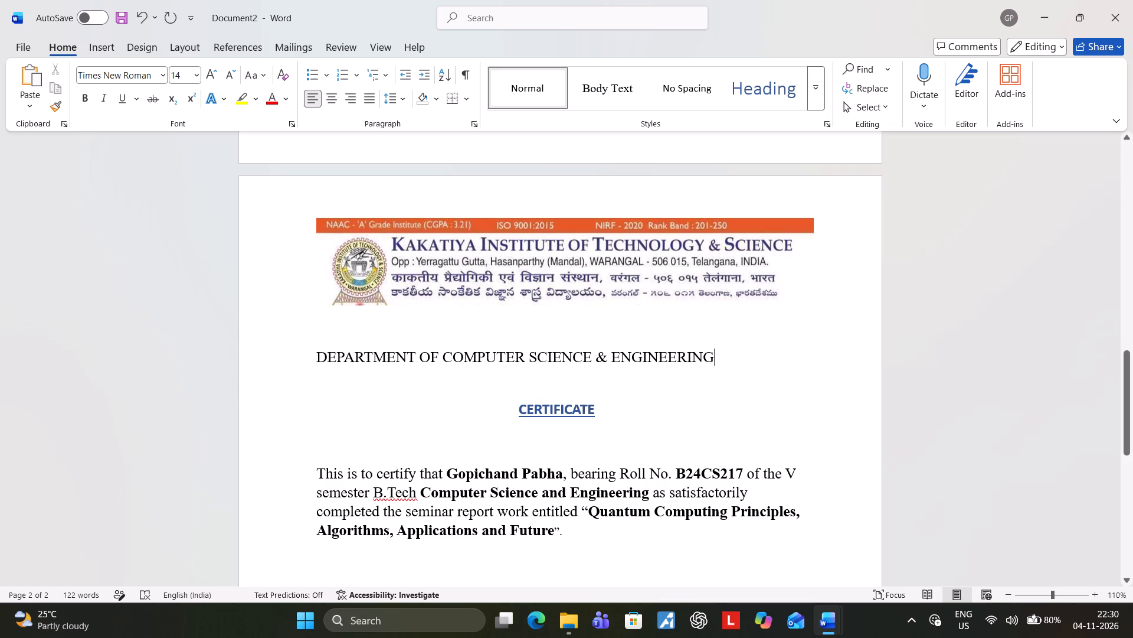
Centre the department line above the CERTIFICATE heading.
{"action": "left_click_drag", "start_coordinate": [314, 357], "coordinate": [704, 357]}
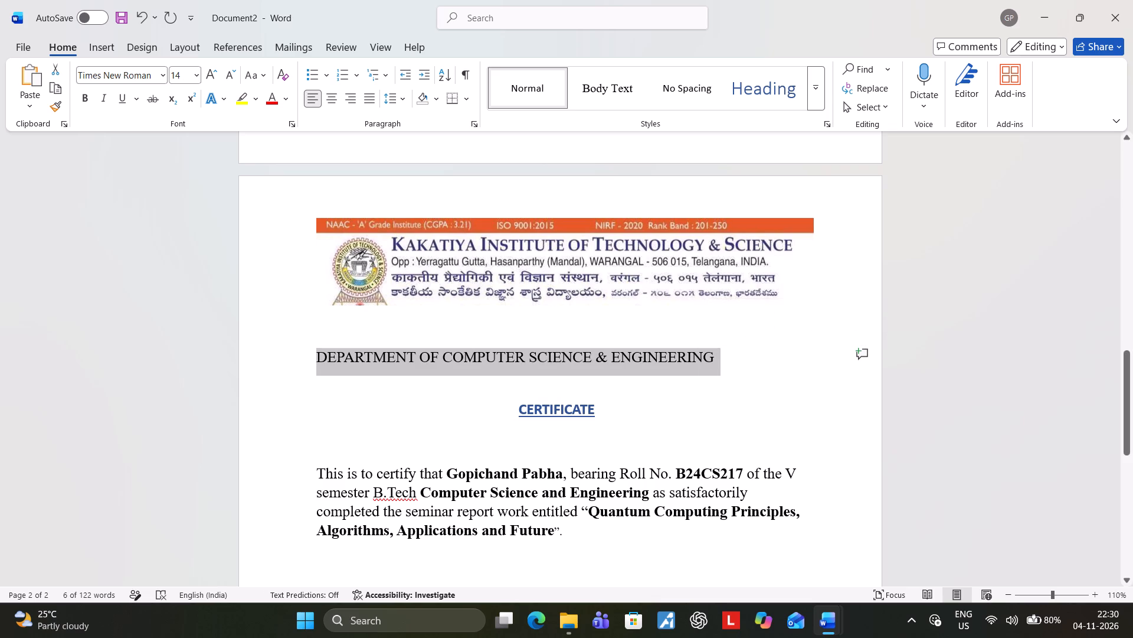
{"action": "left_click", "coordinate": [332, 97]}
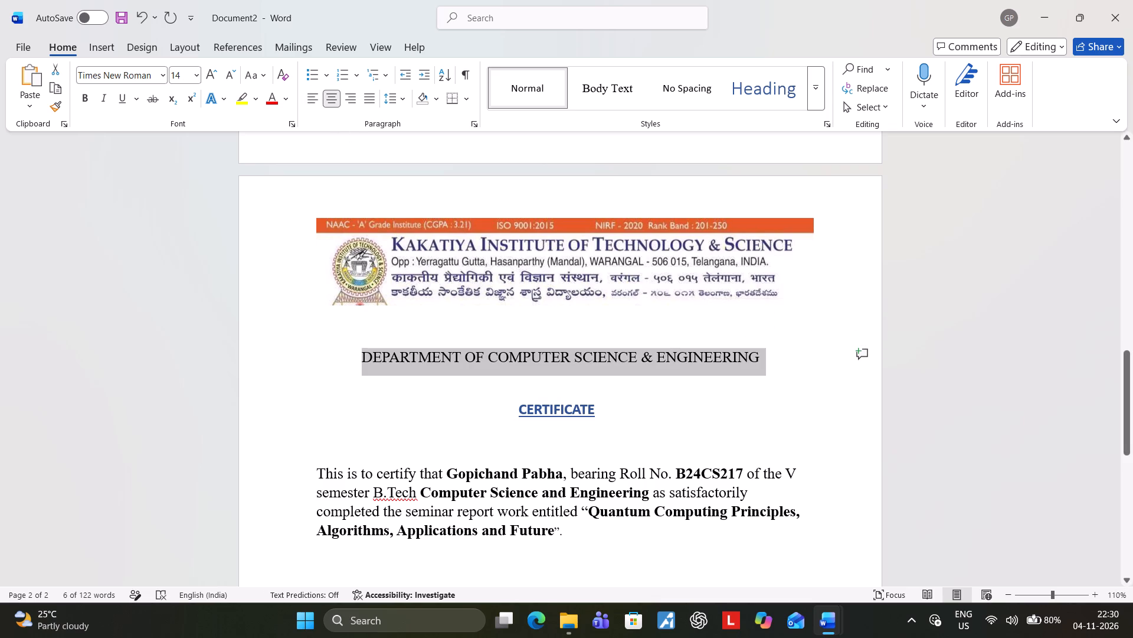
{"action": "left_click", "coordinate": [375, 399]}
Make the whole "DEPARTMENT OF COMPUTER SCIENCE & ENGINEERING" line bold.
{"action": "left_click_drag", "start_coordinate": [364, 352], "coordinate": [574, 372]}
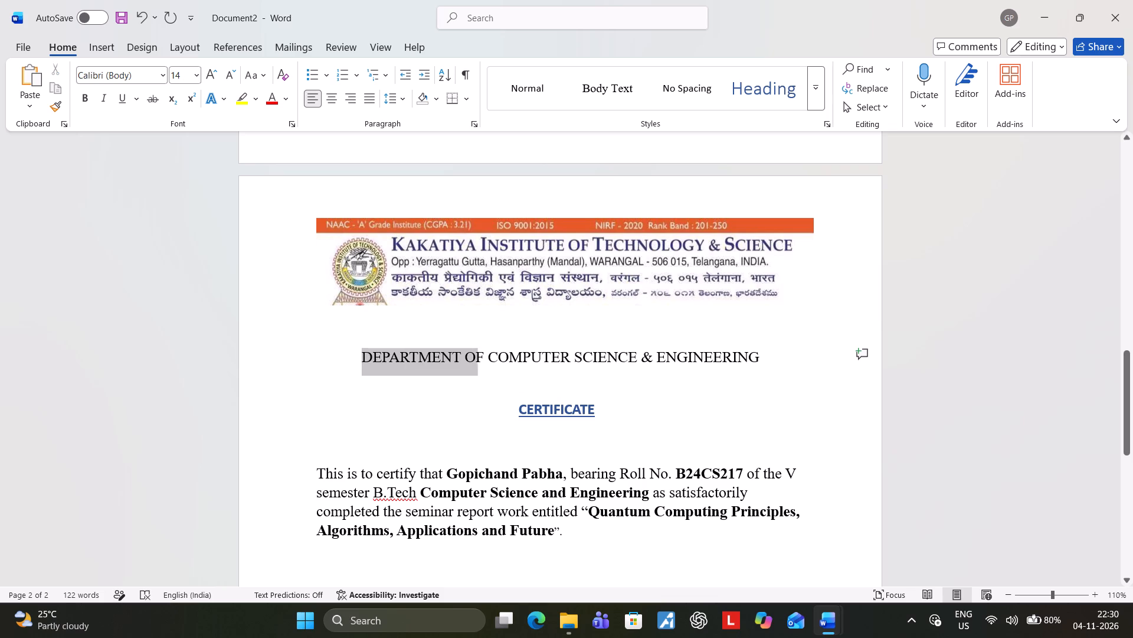
{"action": "left_click_drag", "start_coordinate": [574, 372], "coordinate": [739, 379]}
{"action": "left_click", "coordinate": [747, 358]}
{"action": "left_click", "coordinate": [770, 433]}
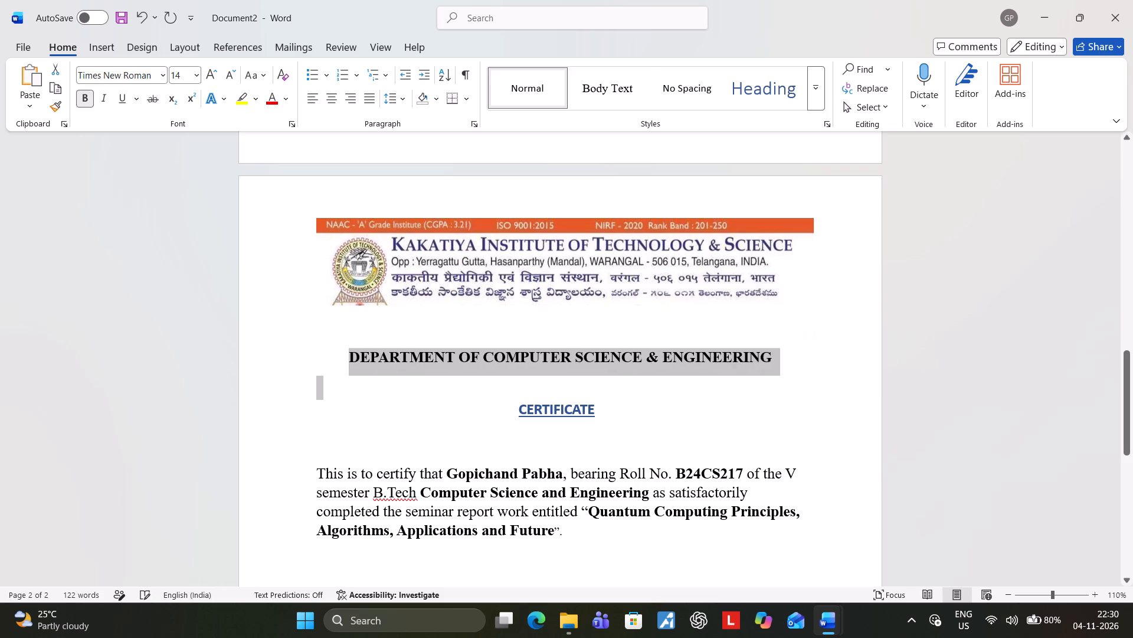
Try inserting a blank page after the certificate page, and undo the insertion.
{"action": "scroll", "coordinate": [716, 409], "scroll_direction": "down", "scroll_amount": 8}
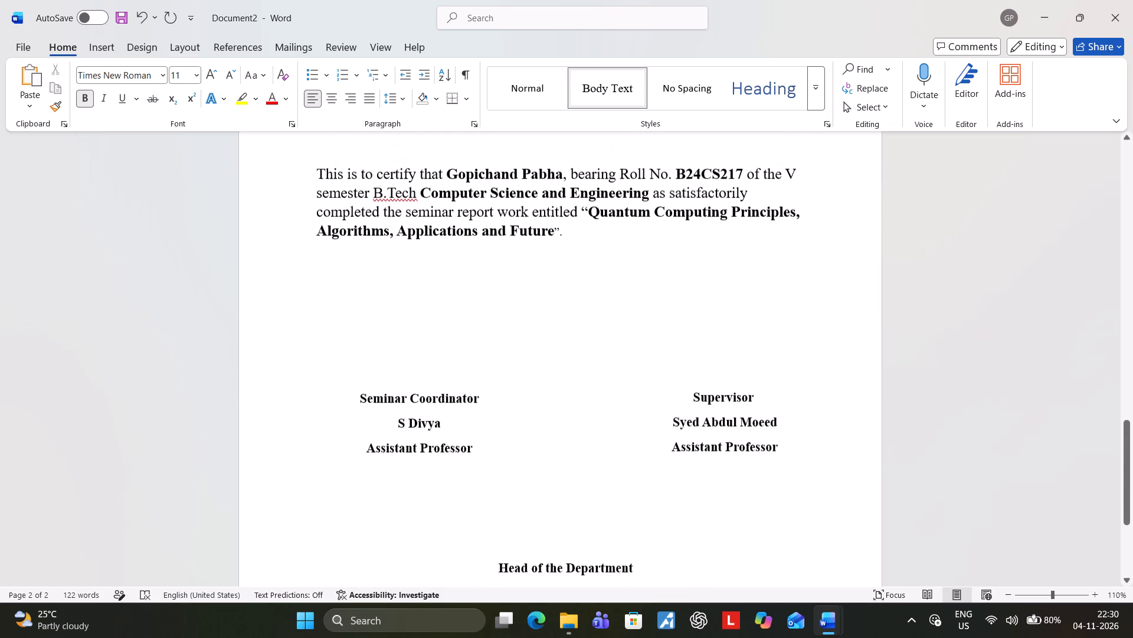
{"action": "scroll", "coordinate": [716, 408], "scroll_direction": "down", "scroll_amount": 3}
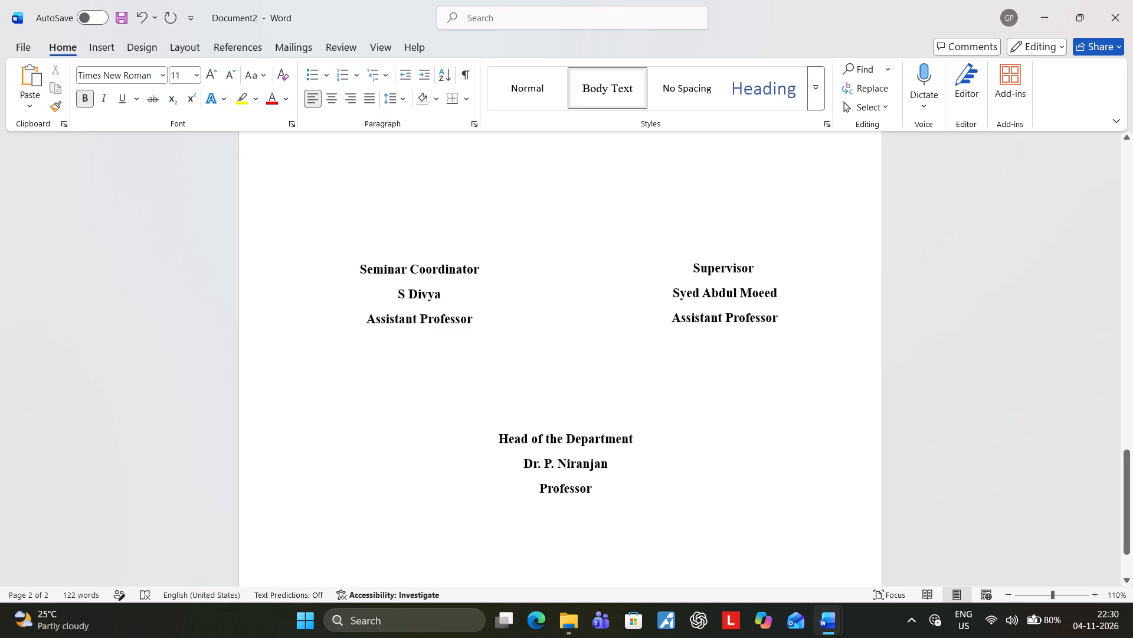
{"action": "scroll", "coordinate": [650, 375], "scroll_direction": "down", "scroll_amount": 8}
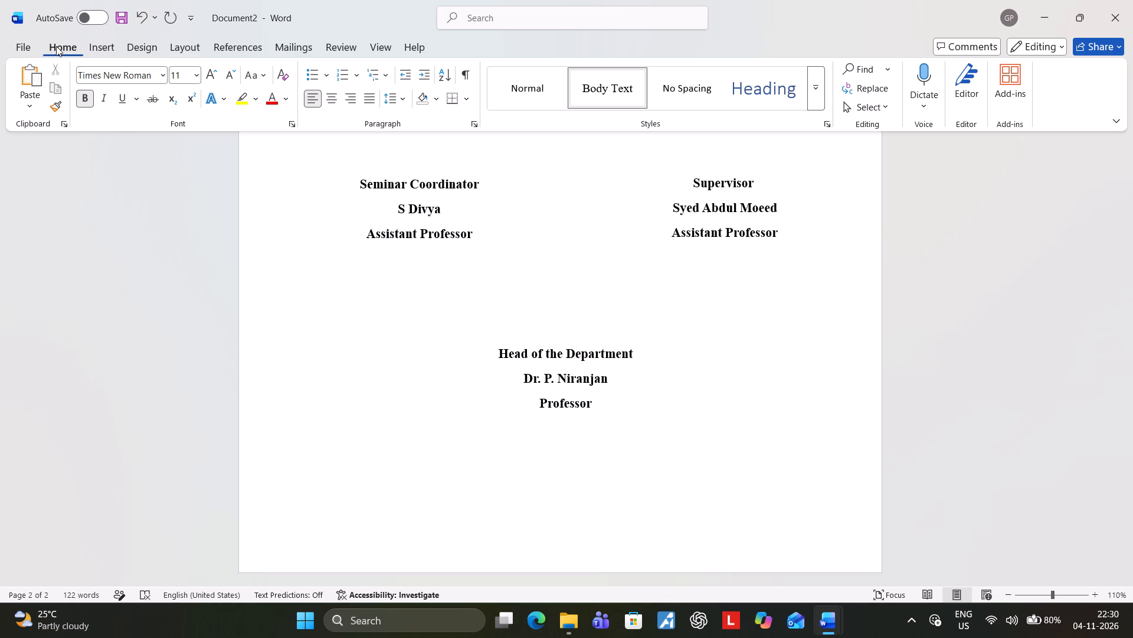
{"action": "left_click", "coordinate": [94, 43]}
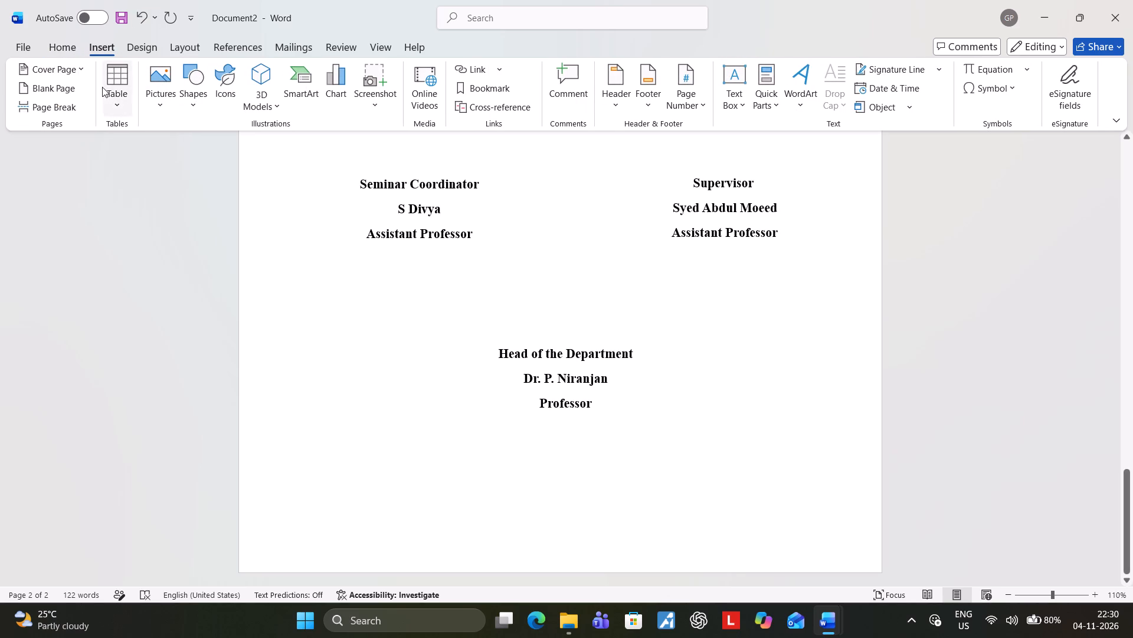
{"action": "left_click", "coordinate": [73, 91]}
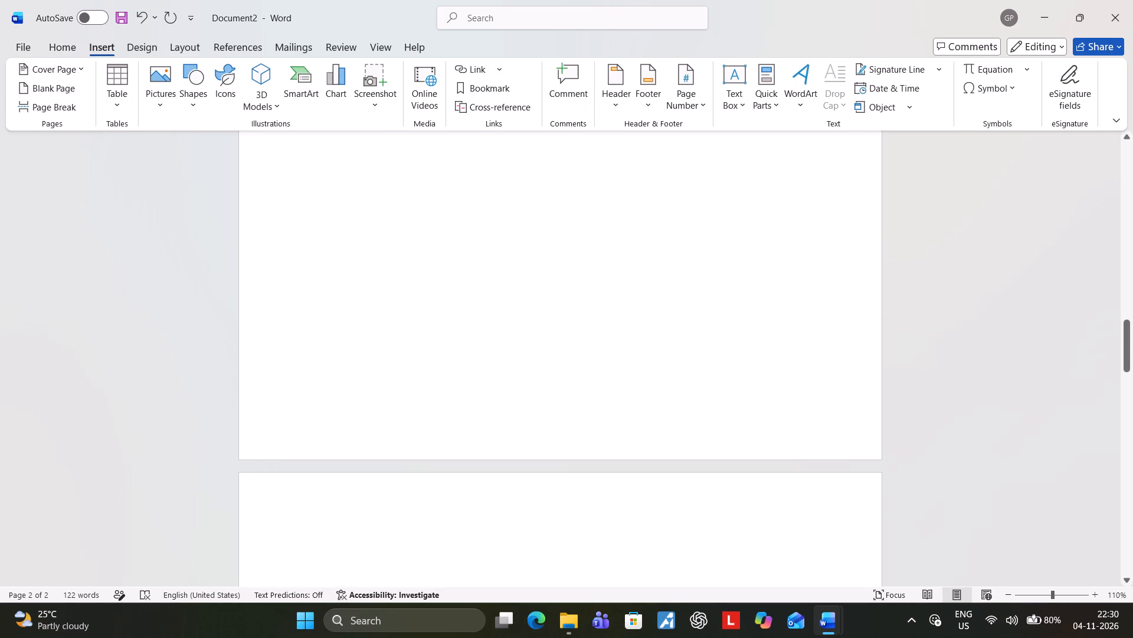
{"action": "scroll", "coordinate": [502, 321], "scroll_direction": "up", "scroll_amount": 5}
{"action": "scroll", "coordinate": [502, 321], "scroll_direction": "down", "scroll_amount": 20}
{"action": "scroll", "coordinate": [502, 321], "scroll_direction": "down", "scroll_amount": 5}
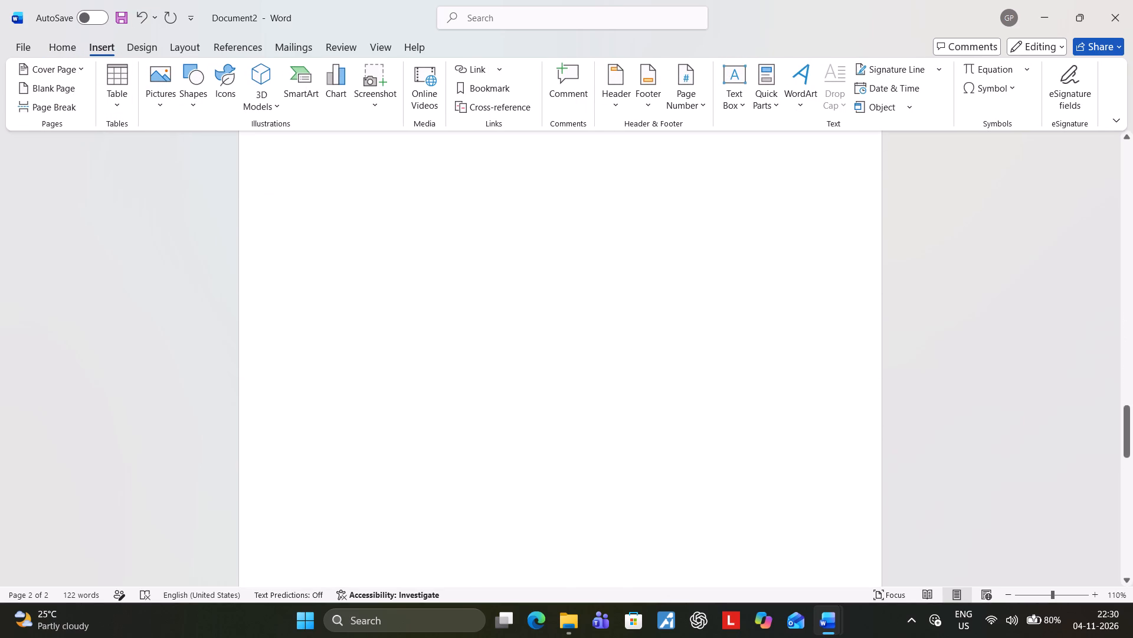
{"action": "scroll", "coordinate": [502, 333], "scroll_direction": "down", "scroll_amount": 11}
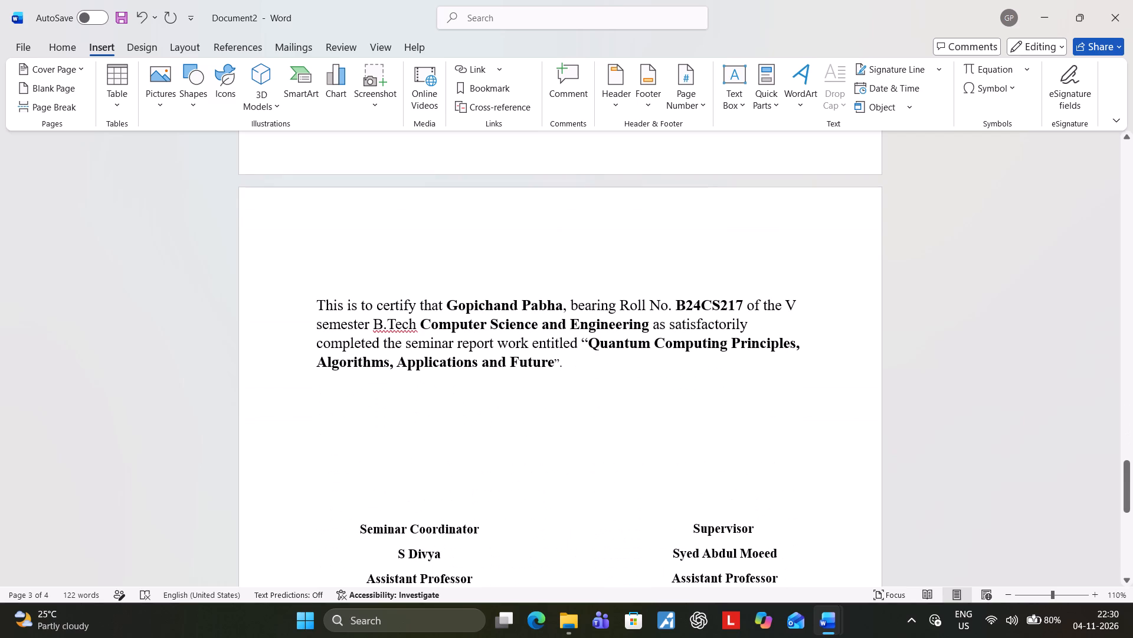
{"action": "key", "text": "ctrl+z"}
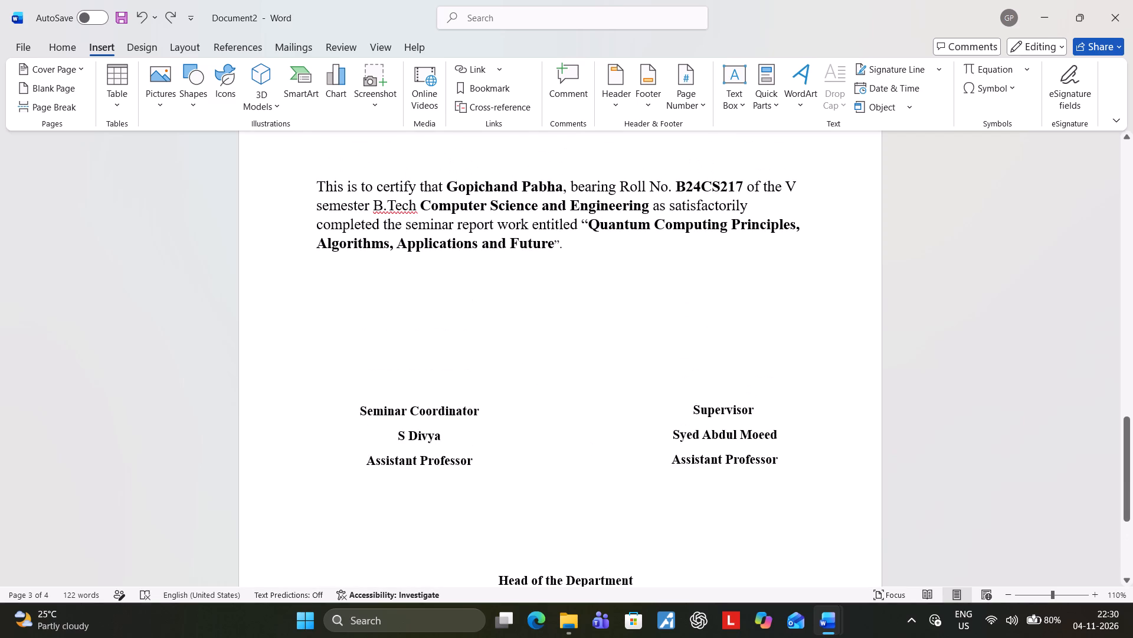
Insert a blank page at the end of the certificate page, below the Head of the Department signature block.
{"action": "scroll", "coordinate": [503, 365], "scroll_direction": "down", "scroll_amount": 9}
{"action": "left_click", "coordinate": [306, 491]}
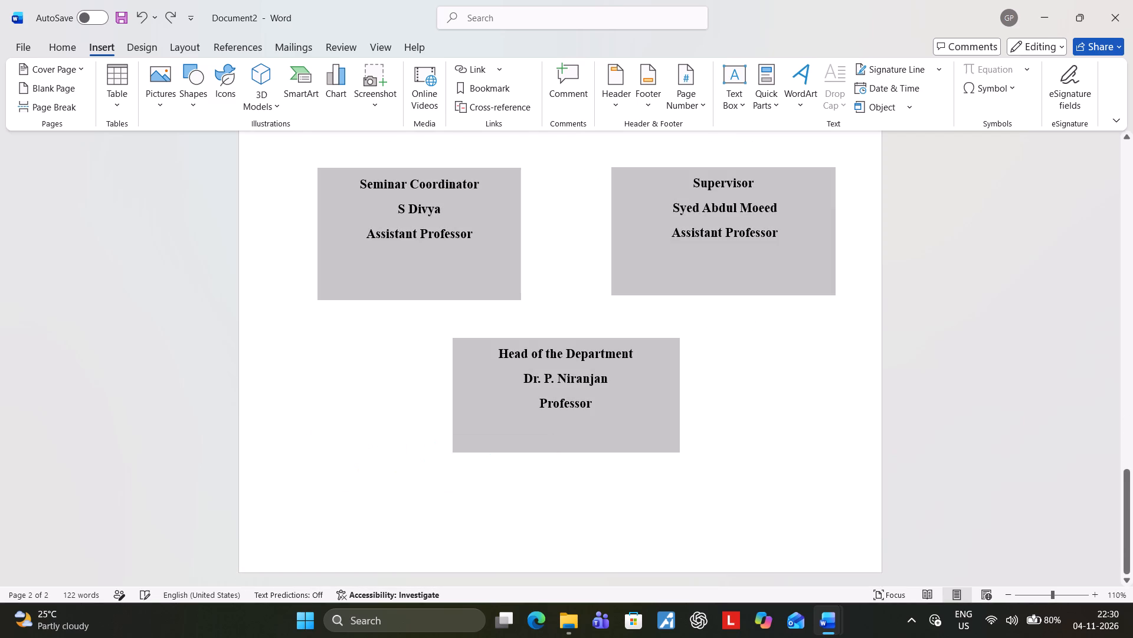
{"action": "left_click", "coordinate": [332, 500]}
{"action": "double_click", "coordinate": [332, 500]}
{"action": "scroll", "coordinate": [340, 505], "scroll_direction": "down", "scroll_amount": 2}
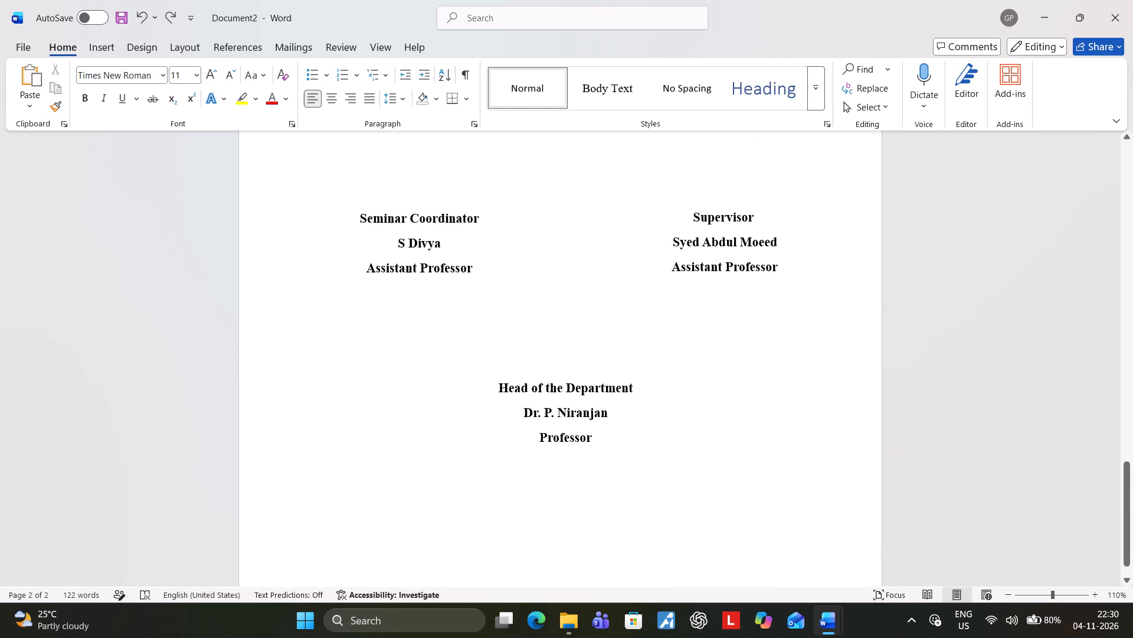
{"action": "scroll", "coordinate": [340, 515], "scroll_direction": "down", "scroll_amount": 3}
{"action": "left_click", "coordinate": [340, 509]}
{"action": "double_click", "coordinate": [349, 476]}
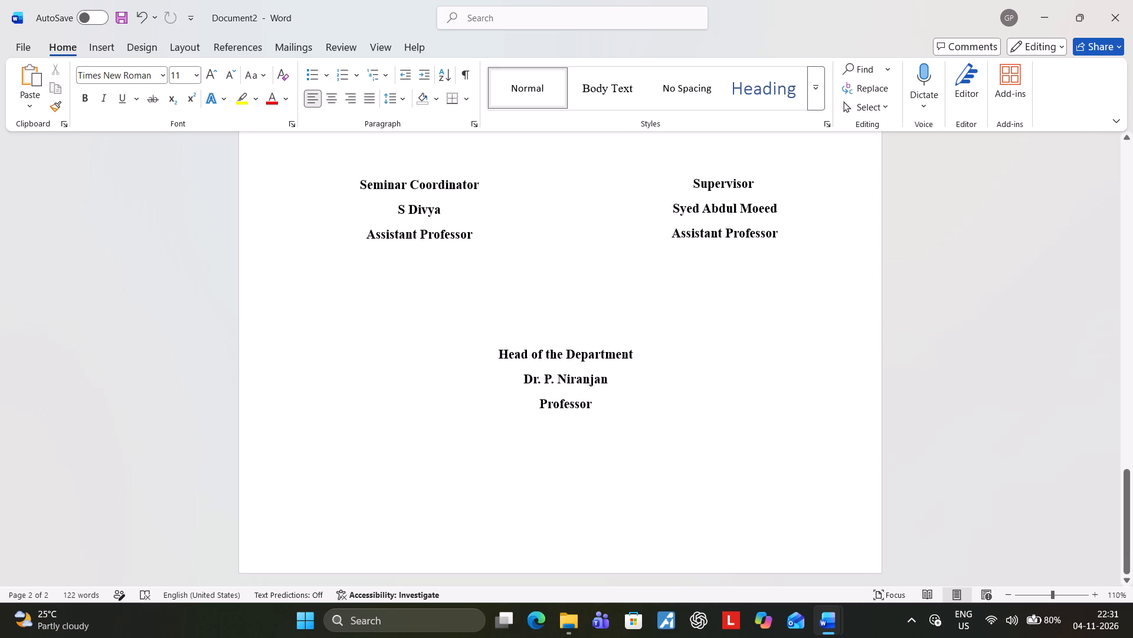
{"action": "left_click", "coordinate": [86, 42]}
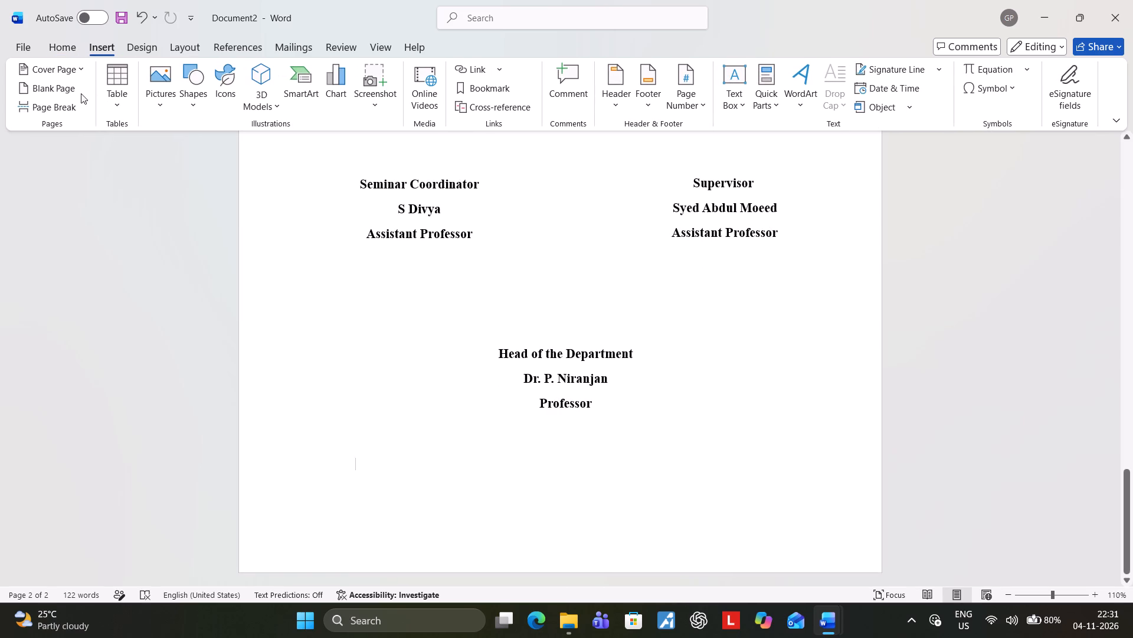
{"action": "left_click", "coordinate": [27, 83]}
With the original Quantum Computing seminar report placed alongside, copy its ACKNOWLEDGEMENT heading onto the new blank page.
{"action": "scroll", "coordinate": [519, 374], "scroll_direction": "down", "scroll_amount": 5}
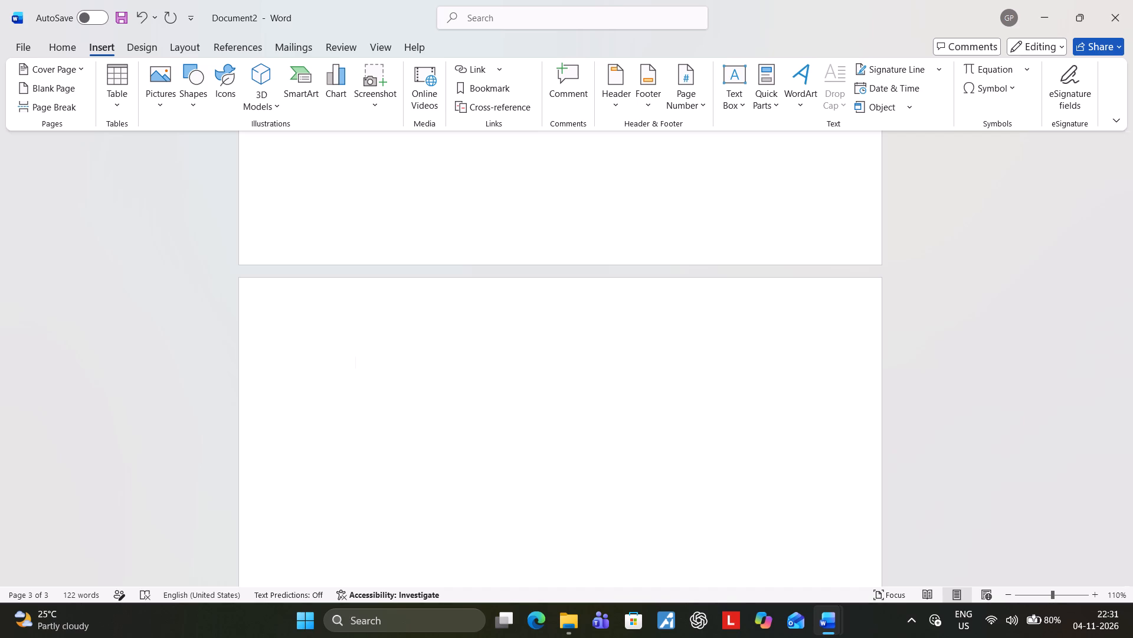
{"action": "left_click", "coordinate": [1008, 53]}
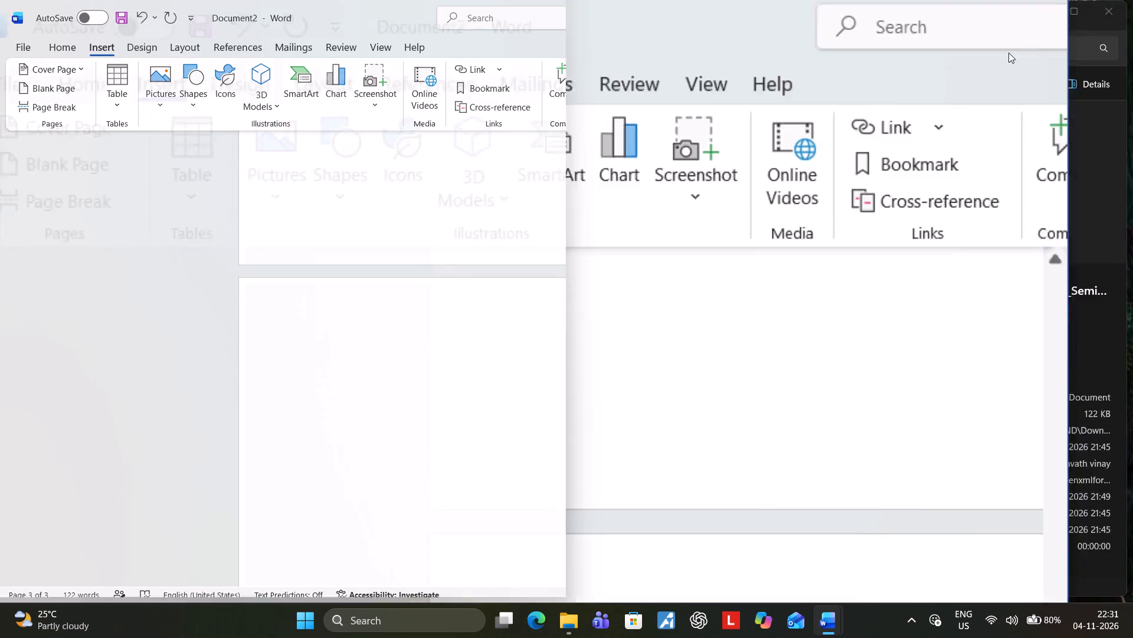
{"action": "scroll", "coordinate": [892, 411], "scroll_direction": "down", "scroll_amount": 3}
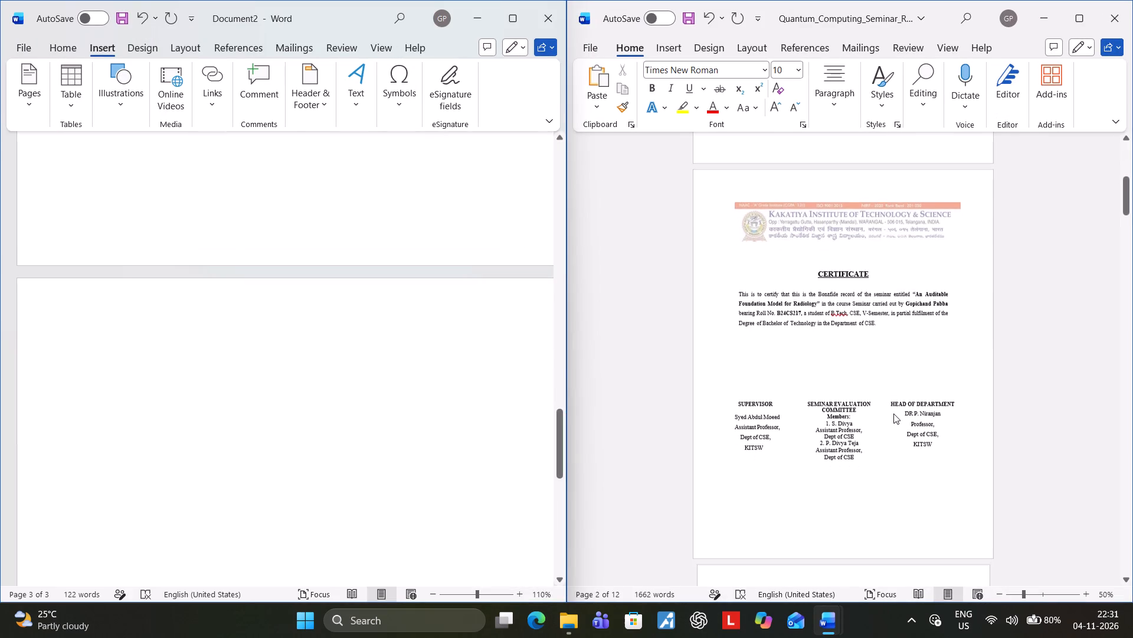
{"action": "scroll", "coordinate": [893, 414], "scroll_direction": "down", "scroll_amount": 12}
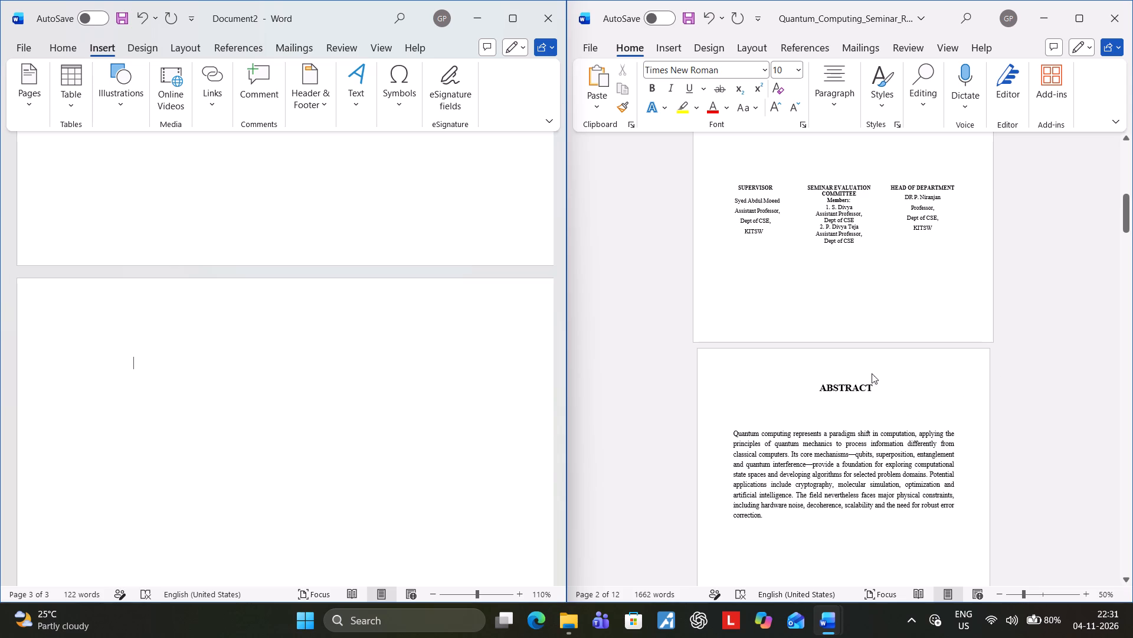
{"action": "scroll", "coordinate": [872, 373], "scroll_direction": "down", "scroll_amount": 20}
{"action": "scroll", "coordinate": [872, 373], "scroll_direction": "down", "scroll_amount": 5}
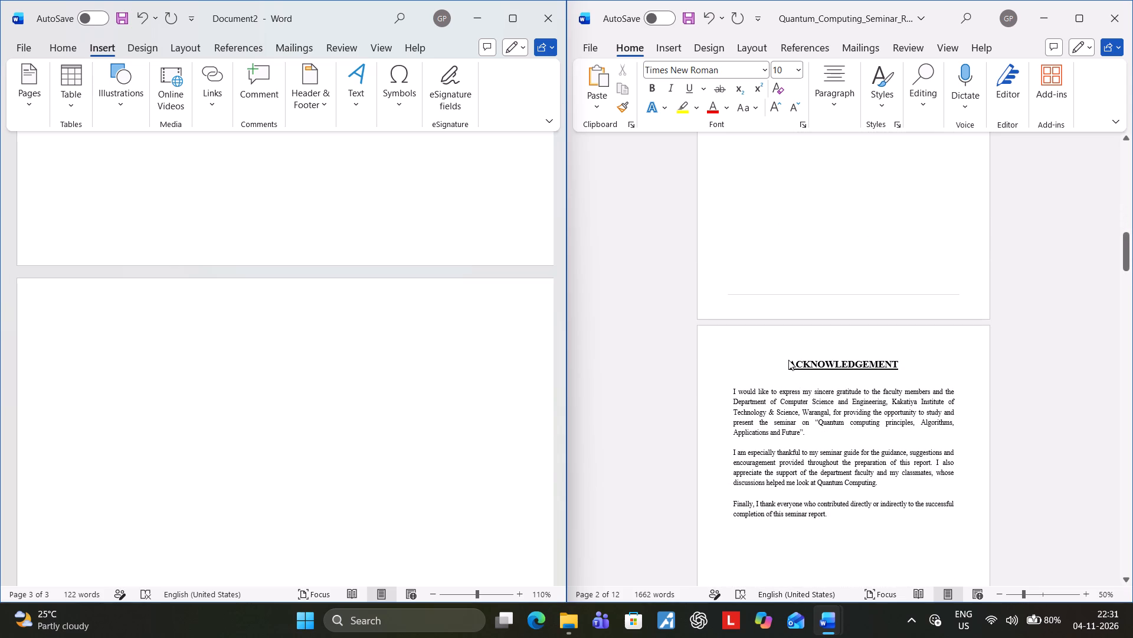
{"action": "left_click_drag", "start_coordinate": [788, 360], "coordinate": [880, 370]}
{"action": "left_click", "coordinate": [893, 363]}
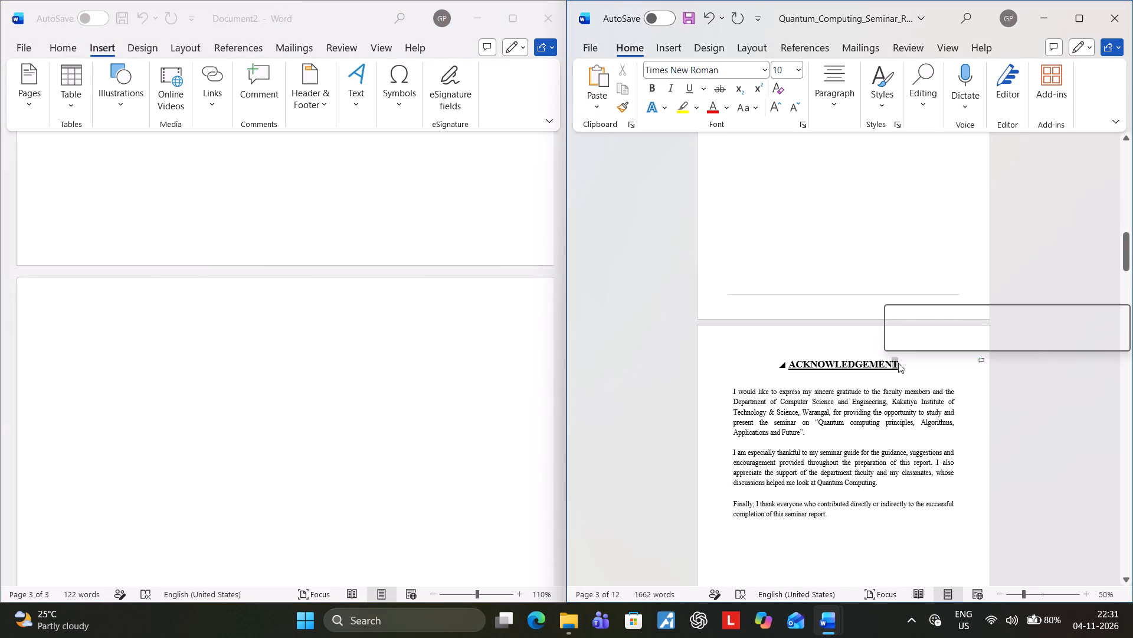
{"action": "left_click", "coordinate": [898, 363]}
{"action": "left_click_drag", "start_coordinate": [898, 363], "coordinate": [845, 363]}
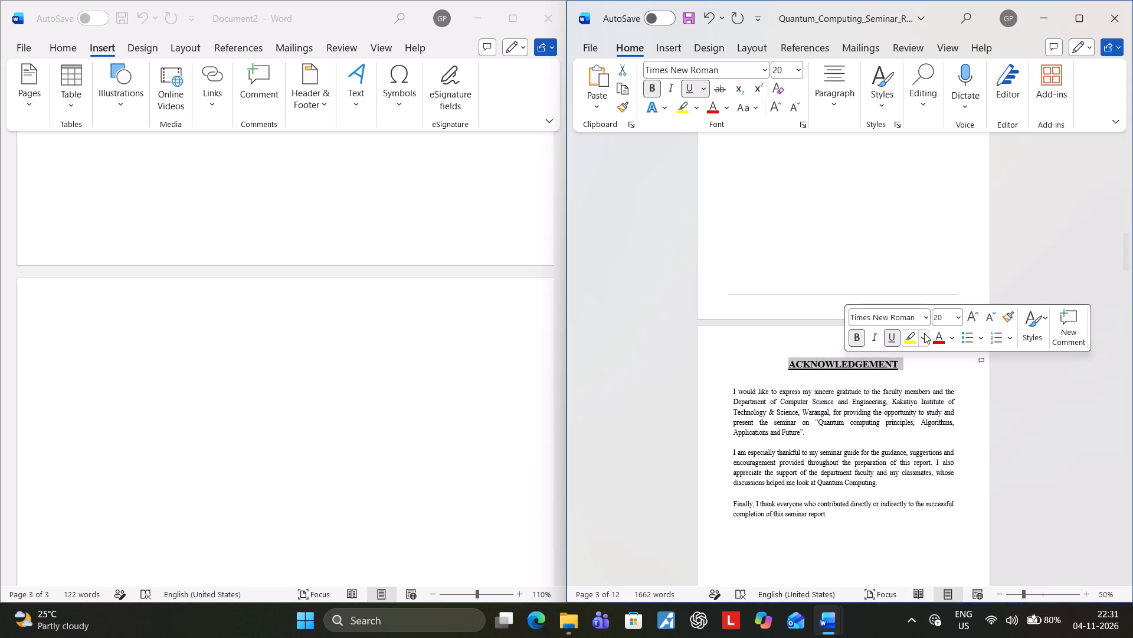
{"action": "key", "text": "ctrl+c"}
{"action": "left_click", "coordinate": [184, 321]}
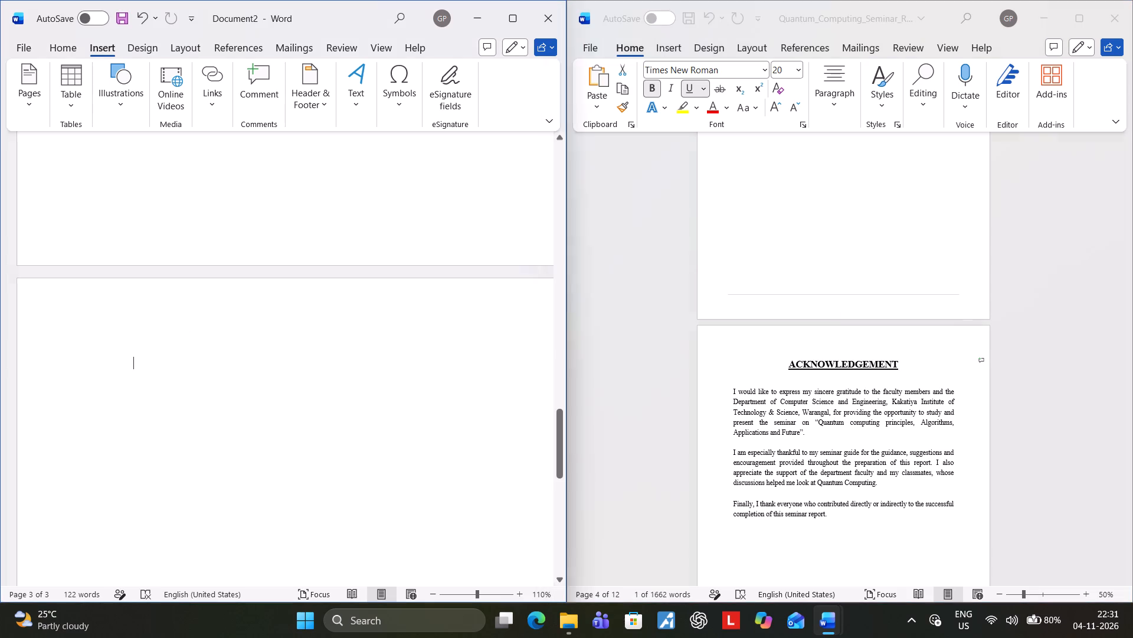
{"action": "key", "text": "ctrl+v"}
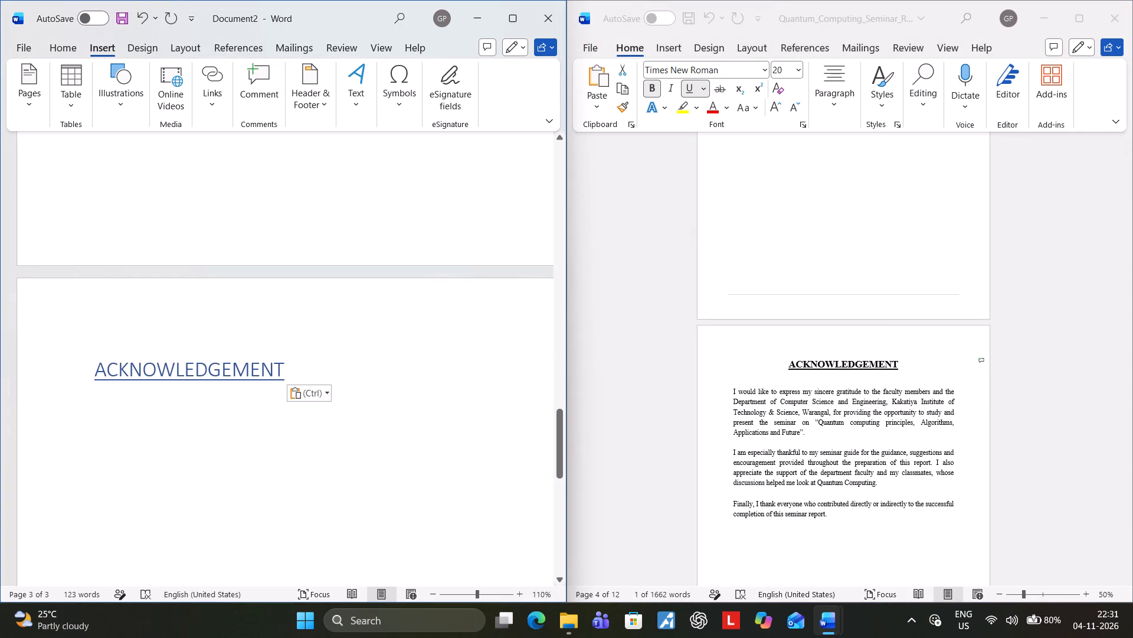
Copy the three acknowledgement paragraphs from the original report and paste them below the ACKNOWLEDGEMENT heading in the new document.
{"action": "left_click_drag", "start_coordinate": [729, 389], "coordinate": [832, 517]}
{"action": "left_click", "coordinate": [832, 517]}
{"action": "left_click_drag", "start_coordinate": [832, 517], "coordinate": [722, 390]}
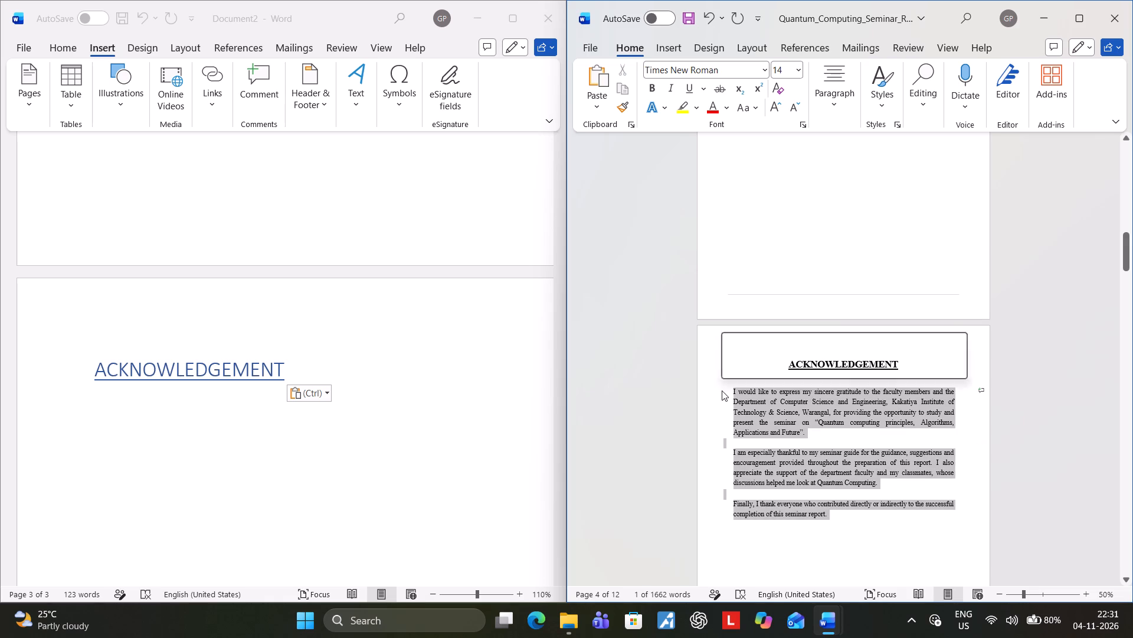
{"action": "key", "text": "ctrl+c"}
{"action": "left_click", "coordinate": [471, 428]}
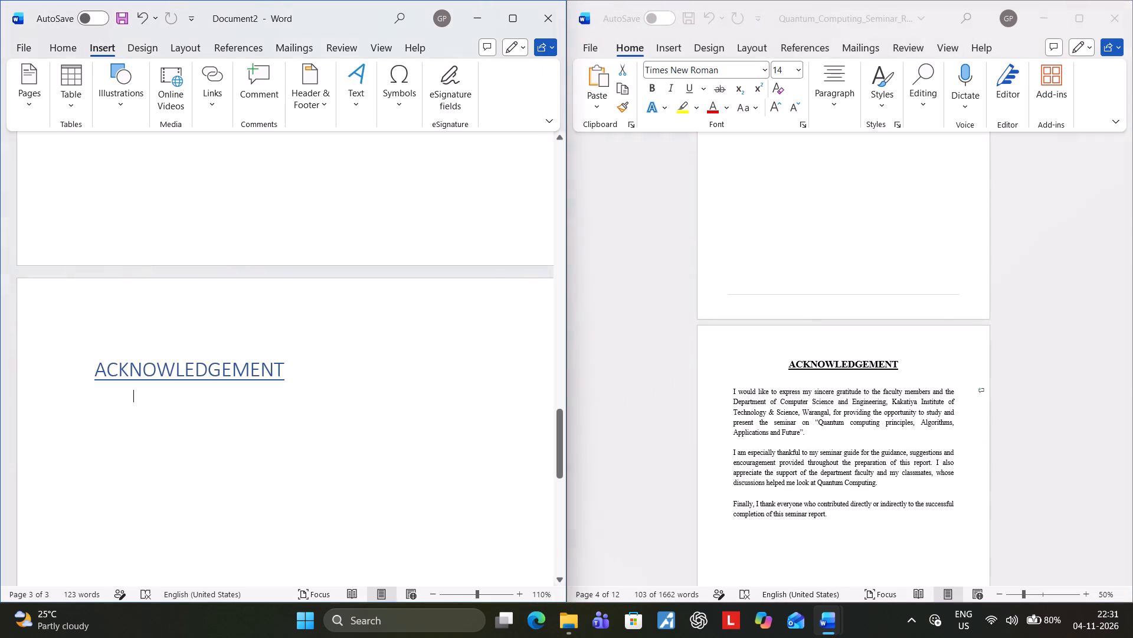
{"action": "key", "text": "ctrl+Return"}
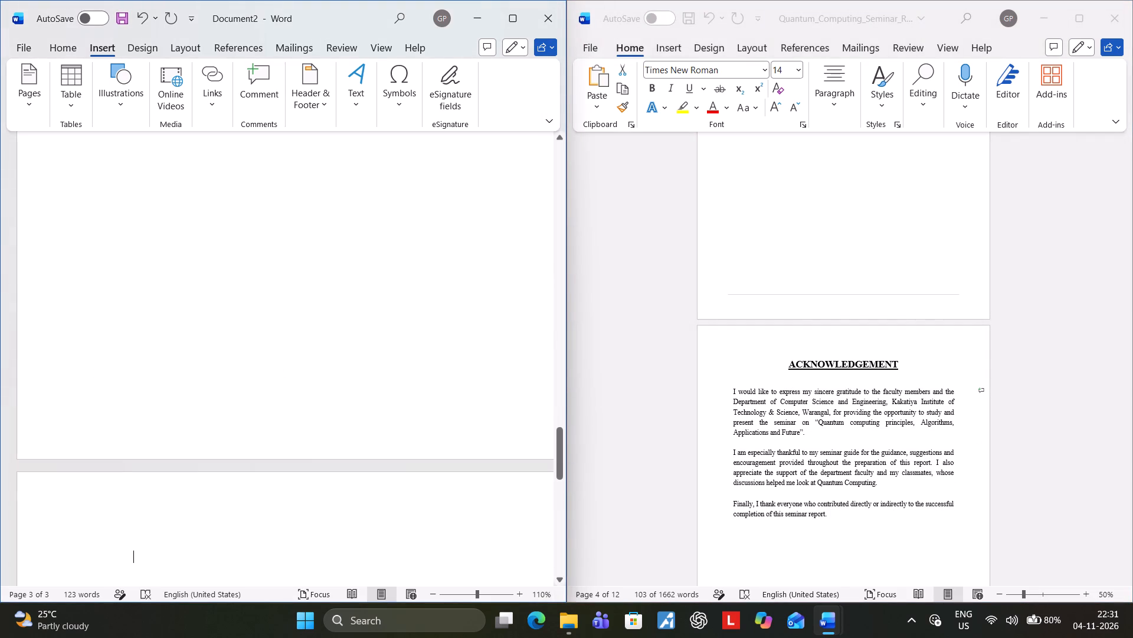
{"action": "key", "text": "ctrl+z"}
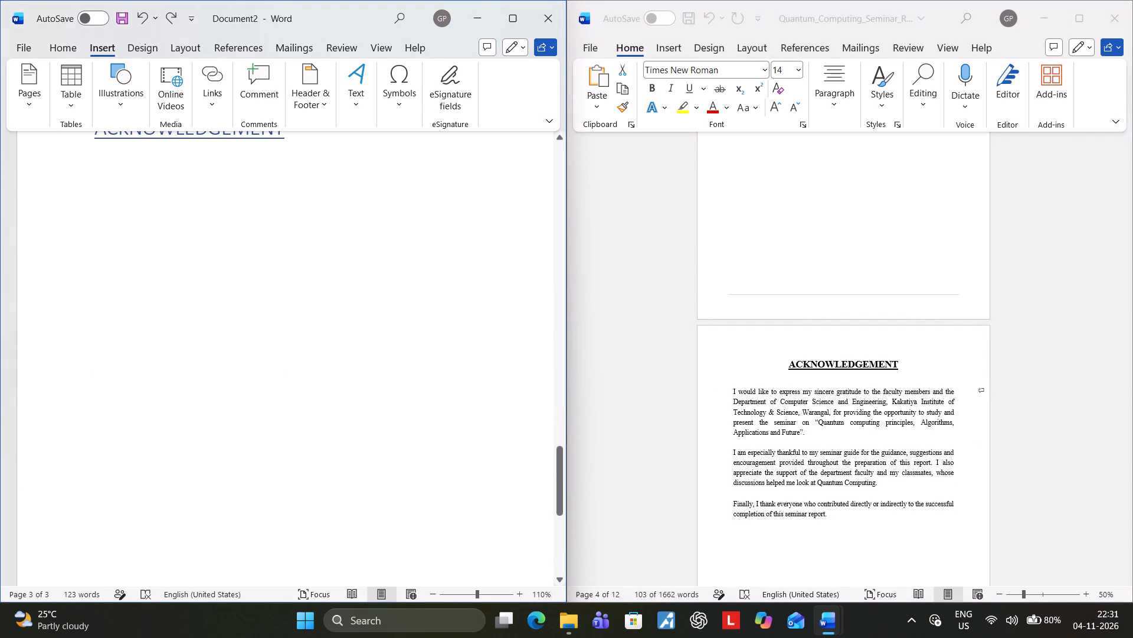
{"action": "key", "text": "Return"}
{"action": "key", "text": "ctrl+v"}
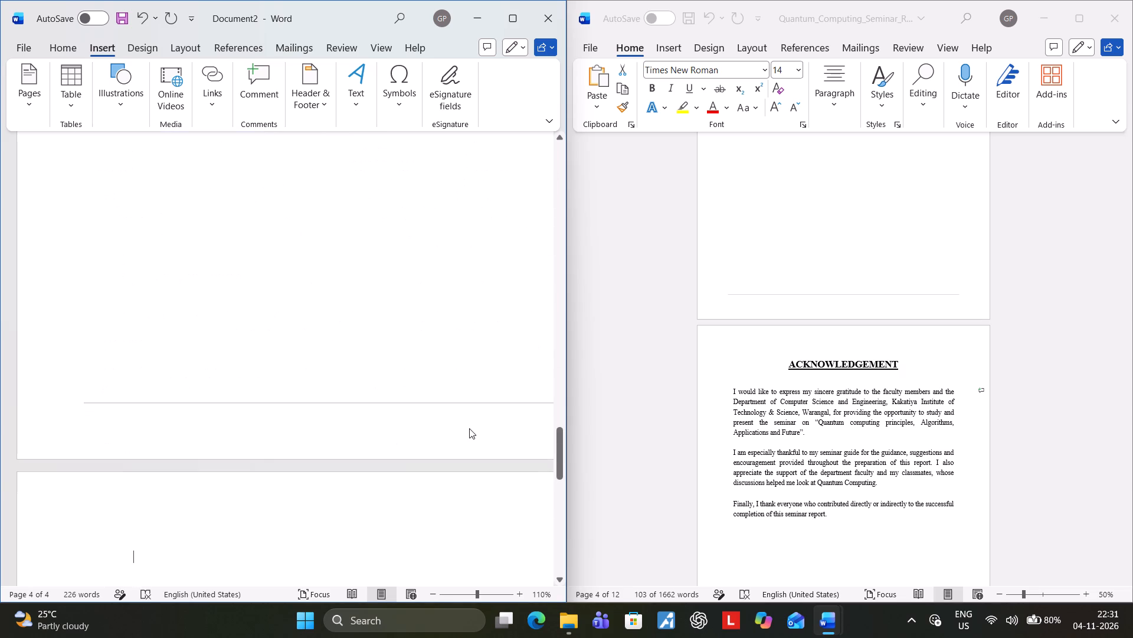
Maximize the new document and examine the layout of the pasted acknowledgement page and its neighbouring pages.
{"action": "scroll", "coordinate": [419, 399], "scroll_direction": "down", "scroll_amount": 5}
{"action": "scroll", "coordinate": [394, 395], "scroll_direction": "up", "scroll_amount": 5}
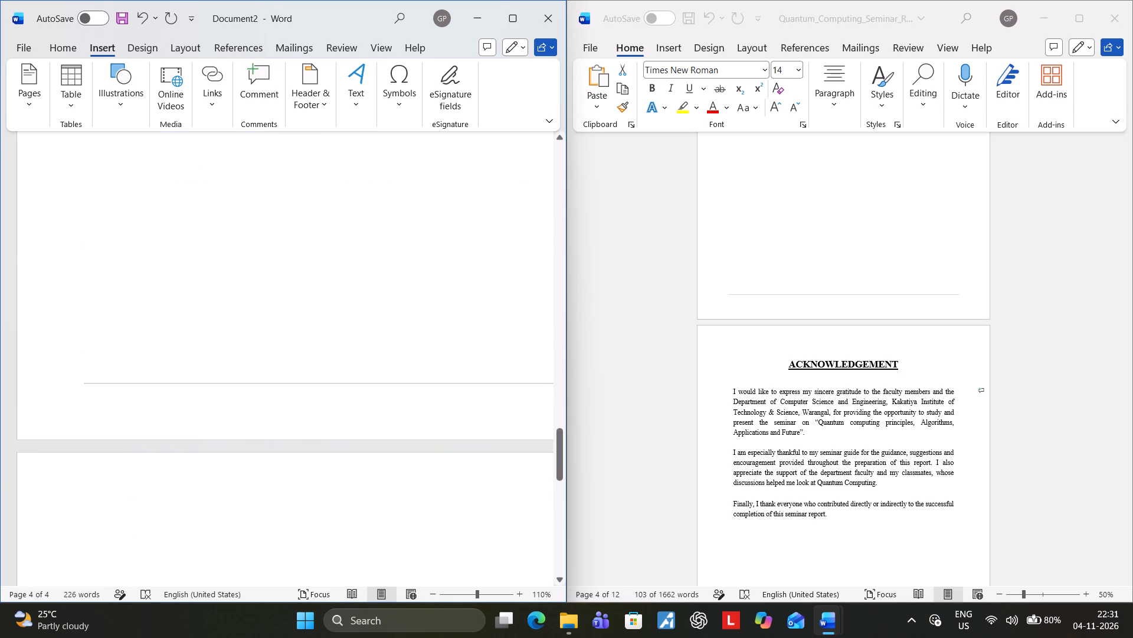
{"action": "scroll", "coordinate": [394, 395], "scroll_direction": "up", "scroll_amount": 3}
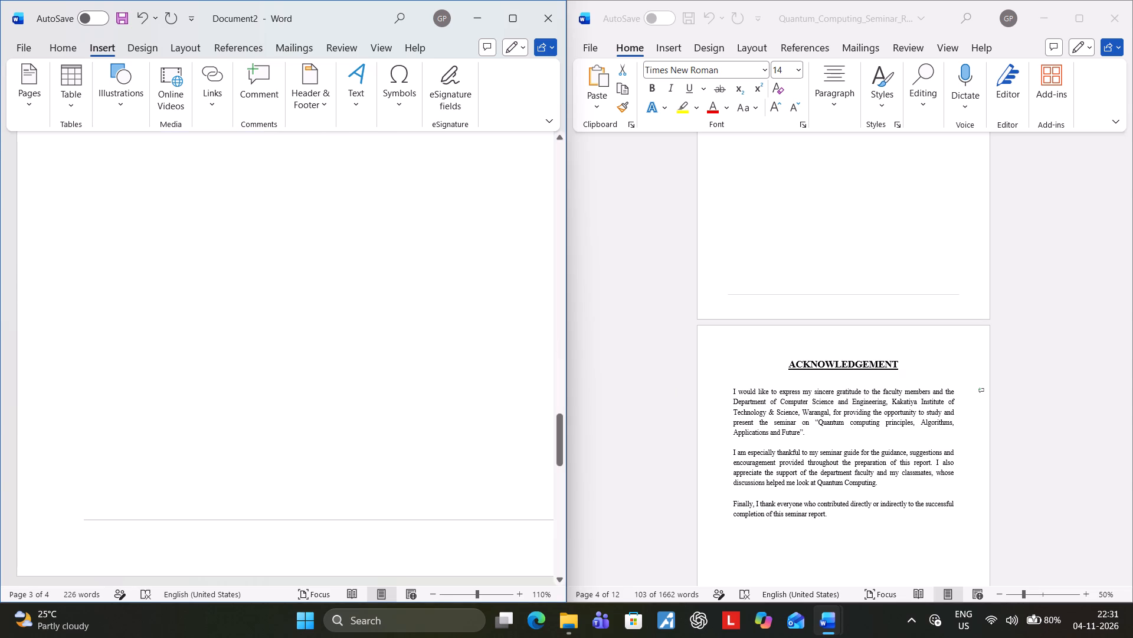
{"action": "left_click", "coordinate": [510, 18]}
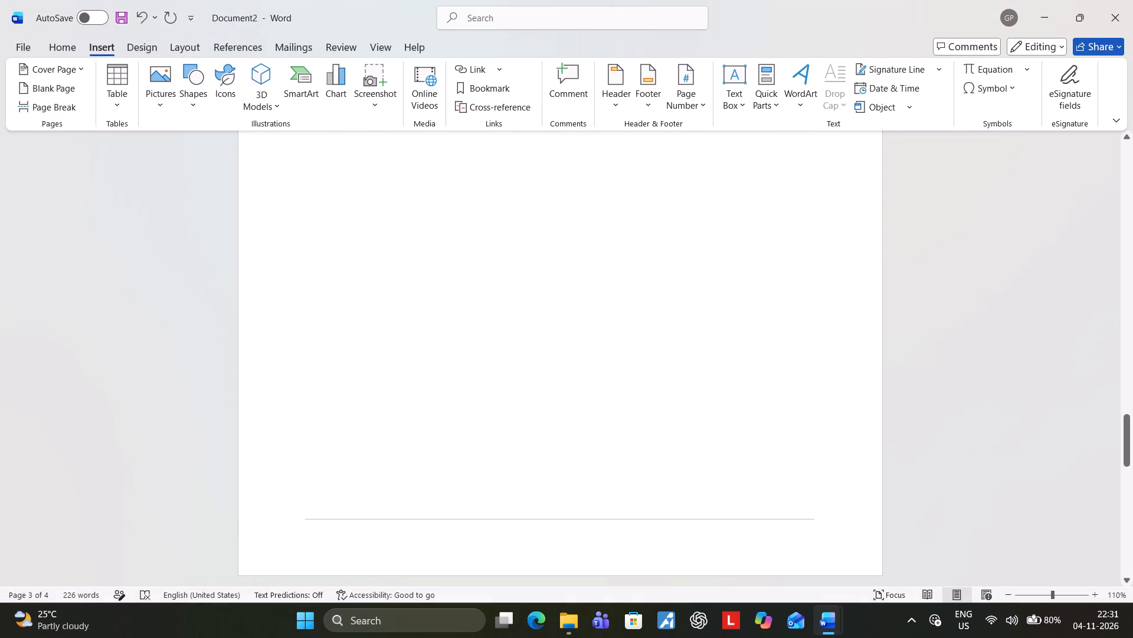
{"action": "scroll", "coordinate": [836, 335], "scroll_direction": "up", "scroll_amount": 3, "text": "ctrl"}
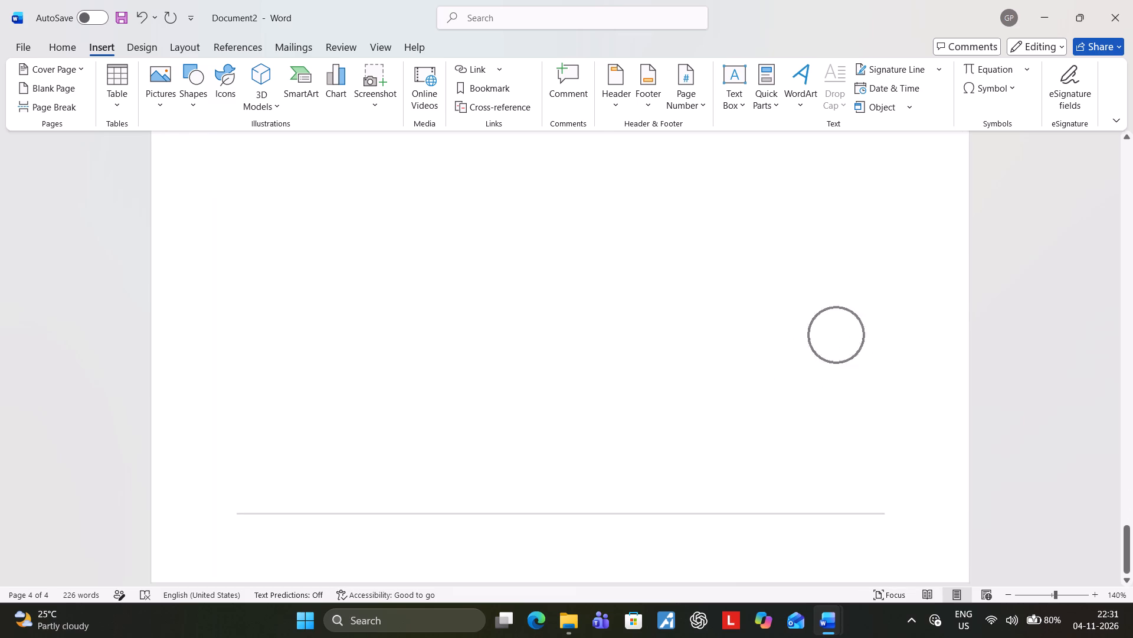
{"action": "scroll", "coordinate": [836, 335], "scroll_direction": "down", "scroll_amount": 9}
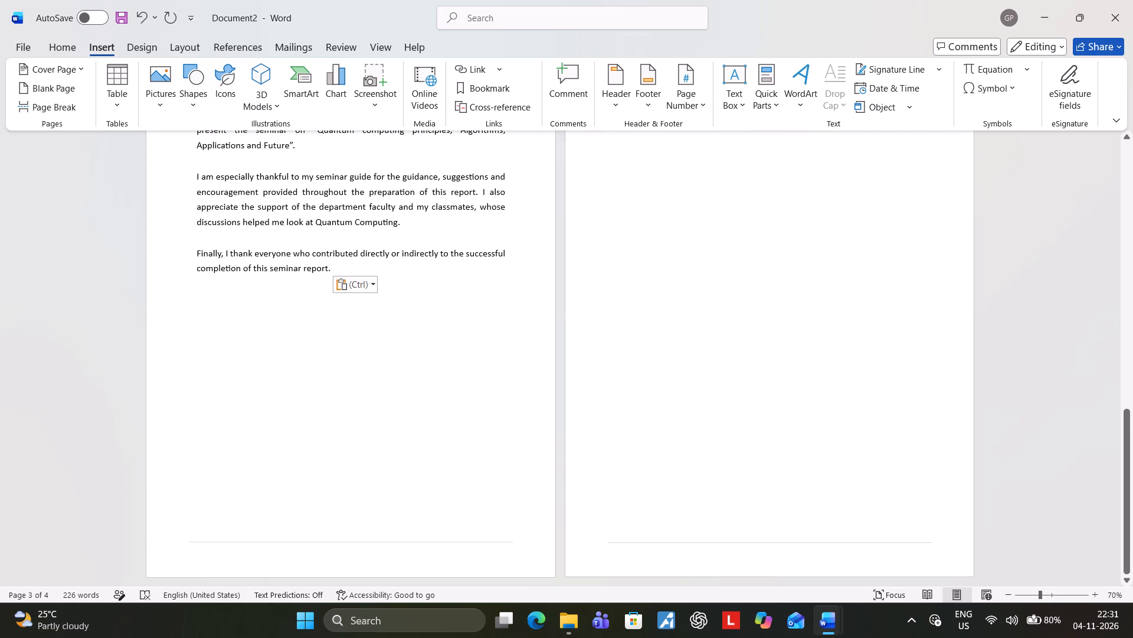
{"action": "scroll", "coordinate": [816, 349], "scroll_direction": "up", "scroll_amount": 2, "text": "ctrl"}
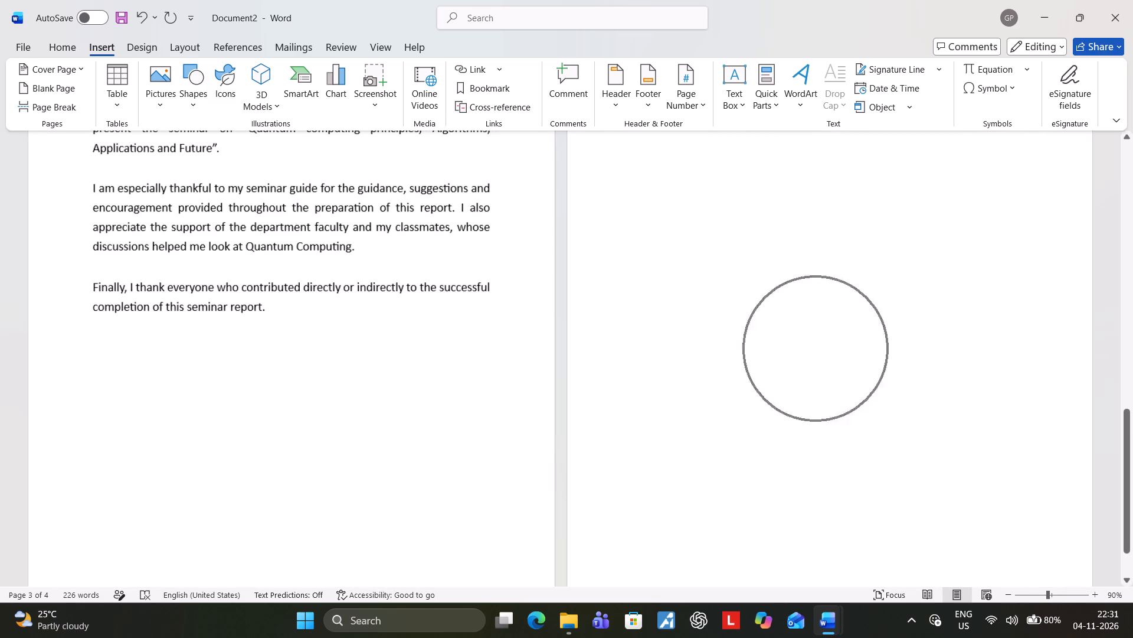
{"action": "scroll", "coordinate": [816, 349], "scroll_direction": "up", "scroll_amount": 1, "text": "ctrl"}
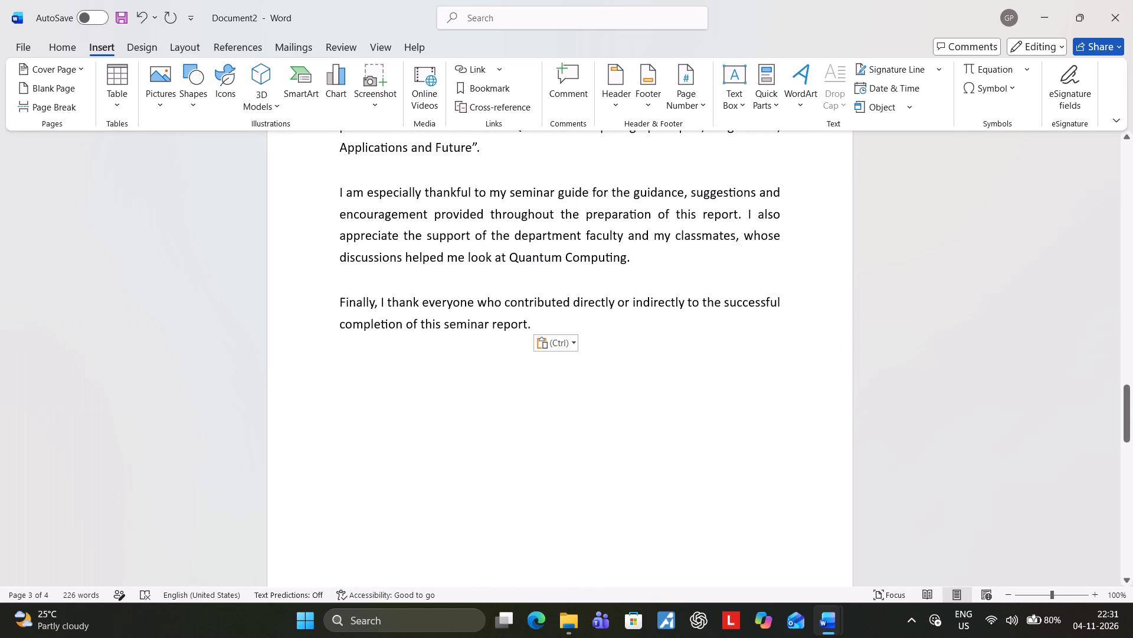
{"action": "scroll", "coordinate": [817, 349], "scroll_direction": "up", "scroll_amount": 12}
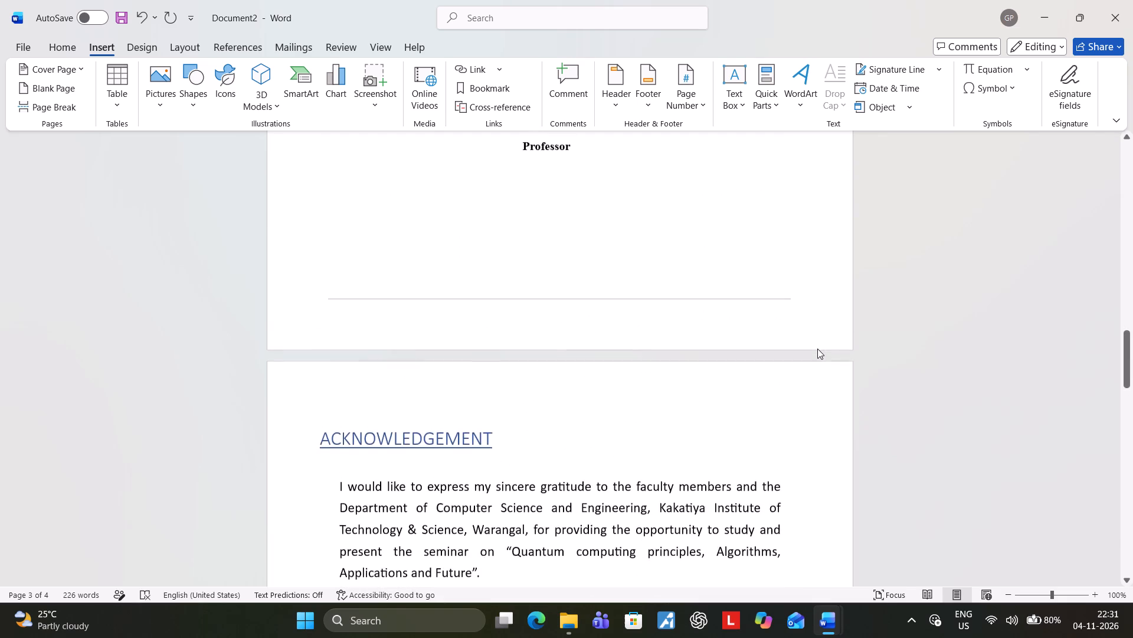
{"action": "scroll", "coordinate": [817, 349], "scroll_direction": "up", "scroll_amount": 11}
{"action": "scroll", "coordinate": [817, 349], "scroll_direction": "down", "scroll_amount": 11}
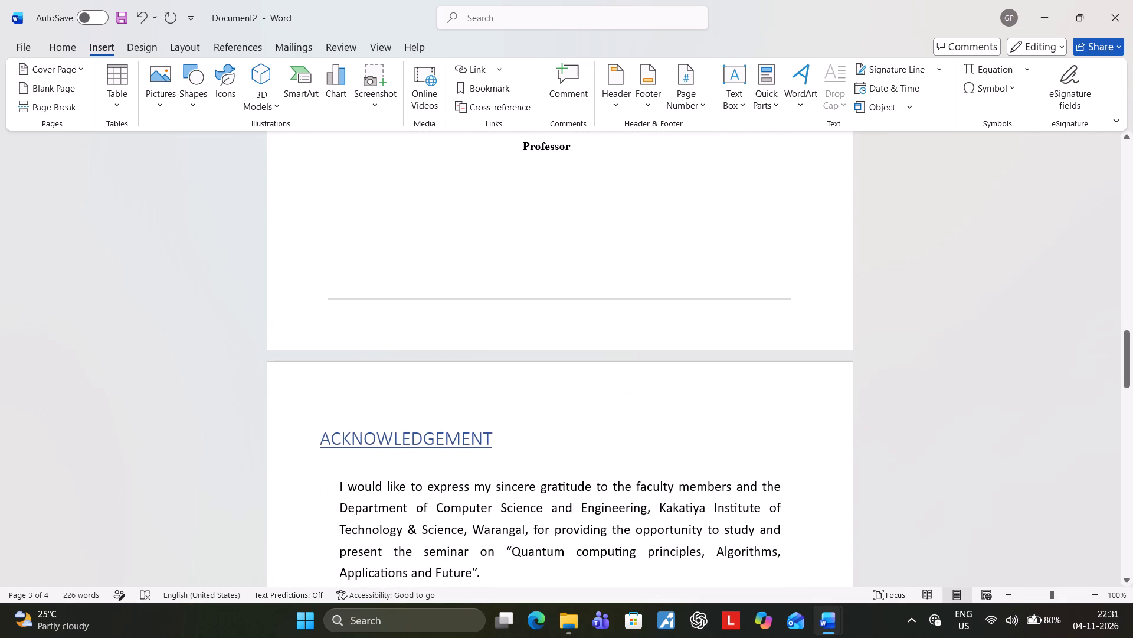
Centre the ACKNOWLEDGEMENT heading above its paragraphs.
{"action": "left_click_drag", "start_coordinate": [320, 438], "coordinate": [485, 448]}
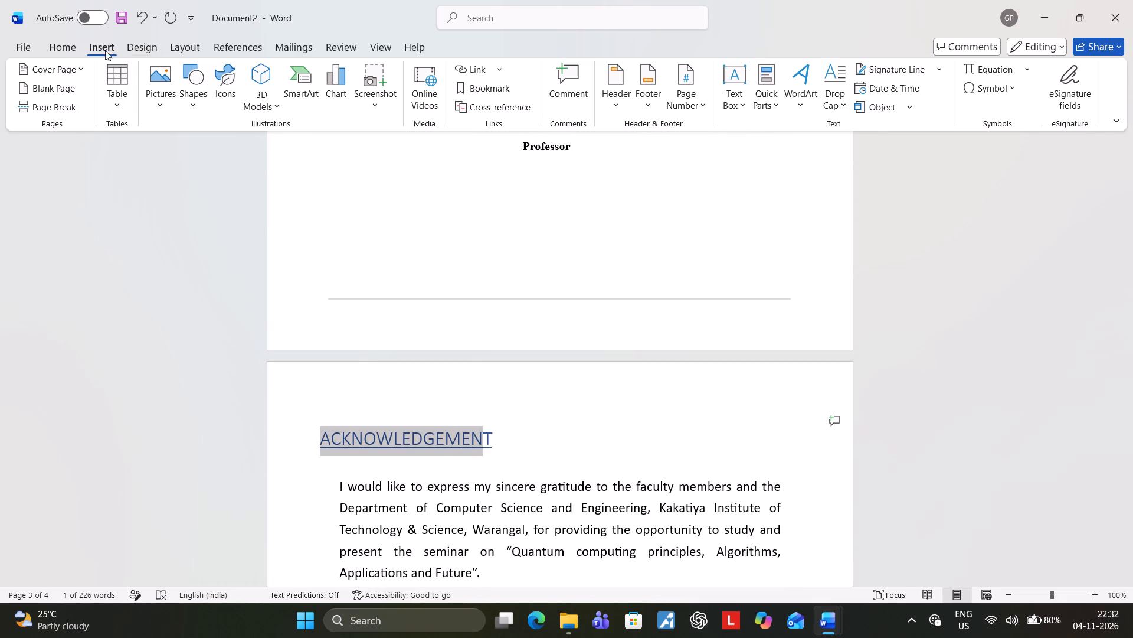
{"action": "left_click", "coordinate": [55, 50]}
{"action": "left_click", "coordinate": [330, 95]}
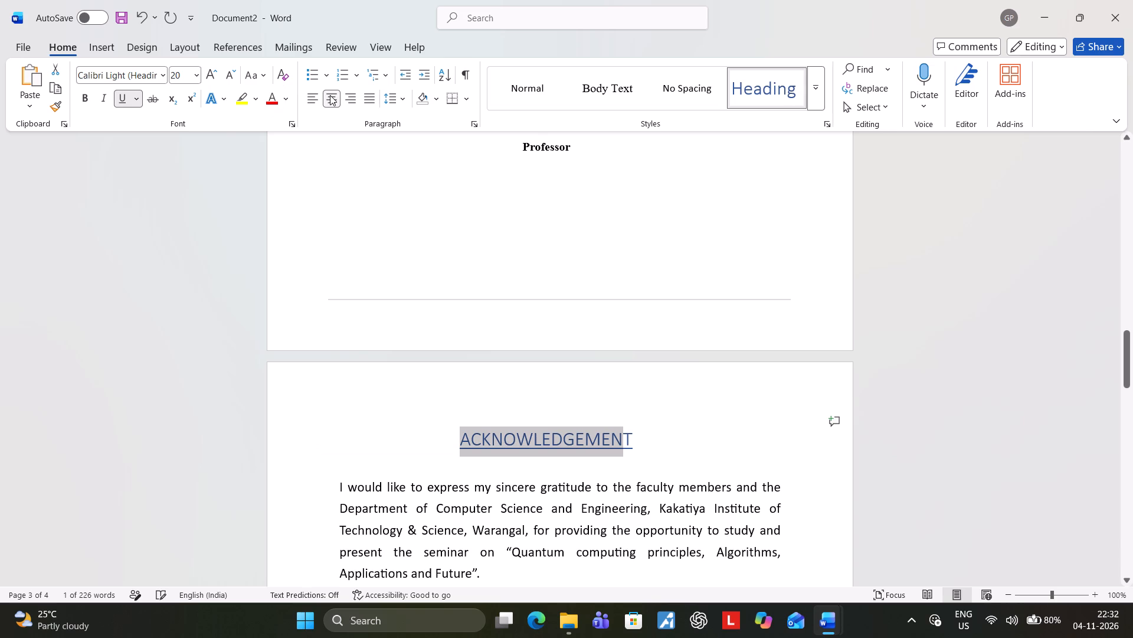
{"action": "left_click", "coordinate": [364, 415]}
Set the ACKNOWLEDGEMENT heading and its three paragraphs in Times New Roman.
{"action": "scroll", "coordinate": [369, 420], "scroll_direction": "down", "scroll_amount": 4}
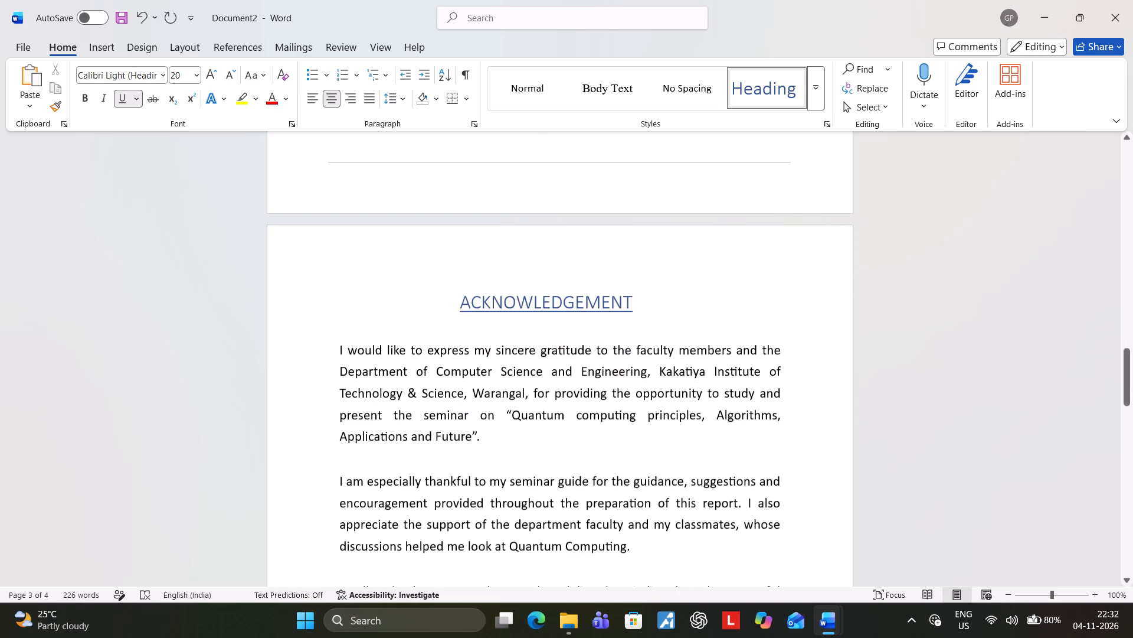
{"action": "scroll", "coordinate": [374, 426], "scroll_direction": "down", "scroll_amount": 4}
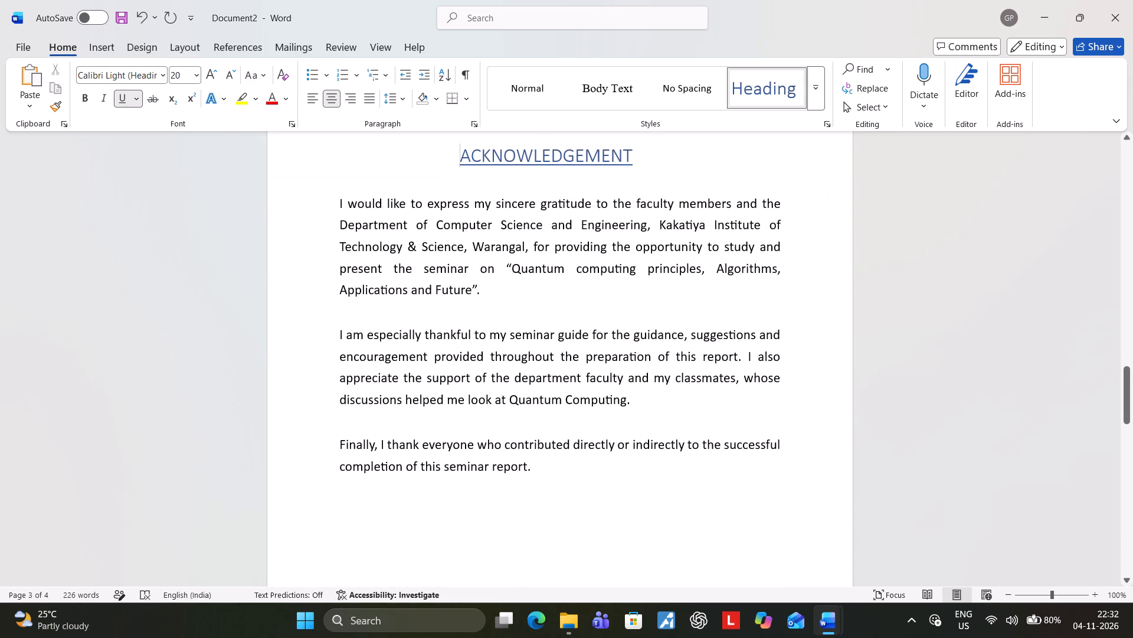
{"action": "left_click_drag", "start_coordinate": [404, 372], "coordinate": [548, 425]}
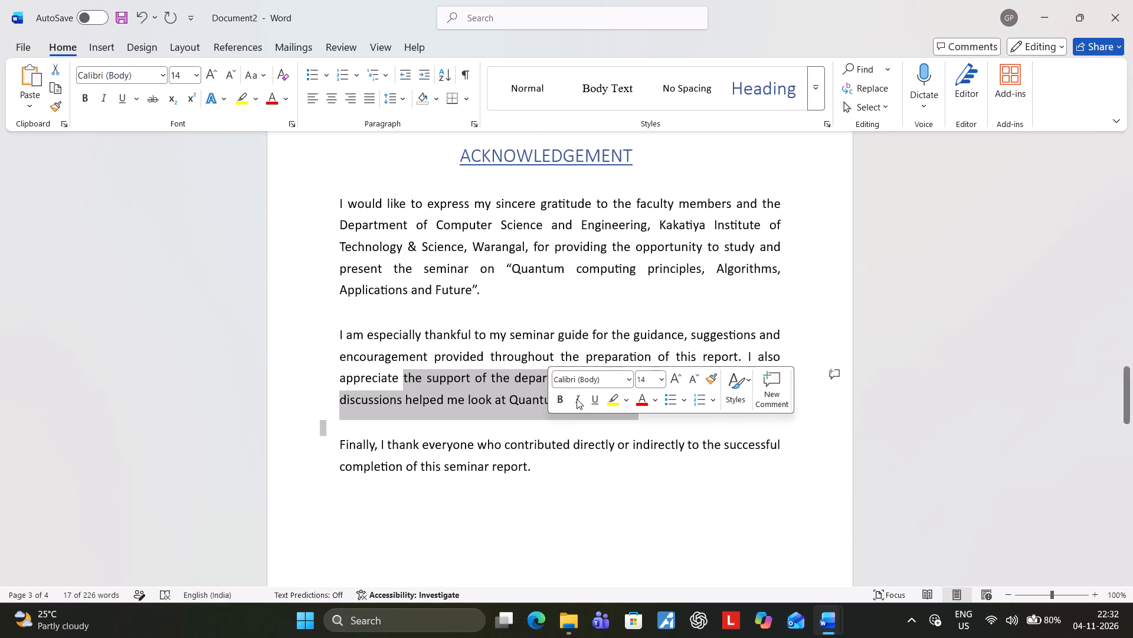
{"action": "left_click", "coordinate": [378, 282]}
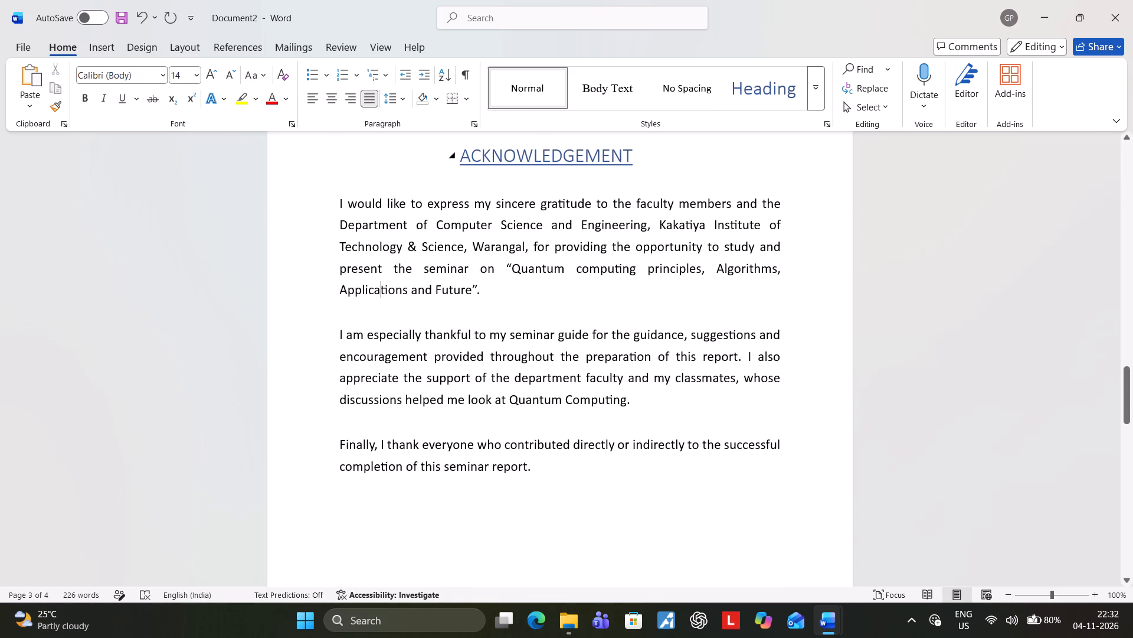
{"action": "left_click_drag", "start_coordinate": [461, 155], "coordinate": [546, 460]}
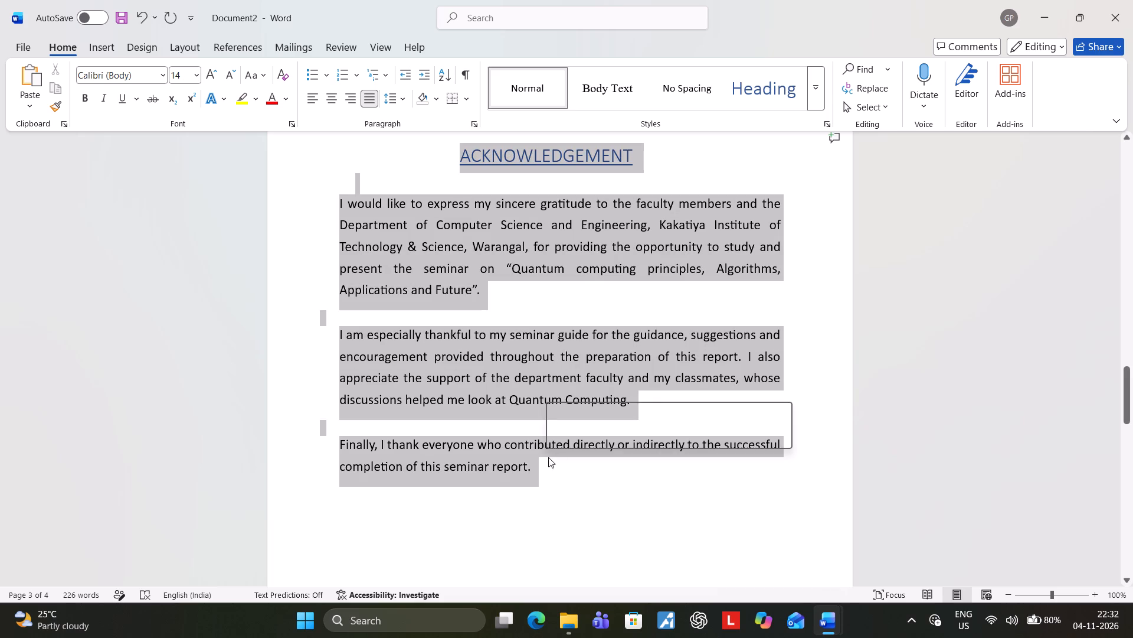
{"action": "left_click", "coordinate": [626, 412]}
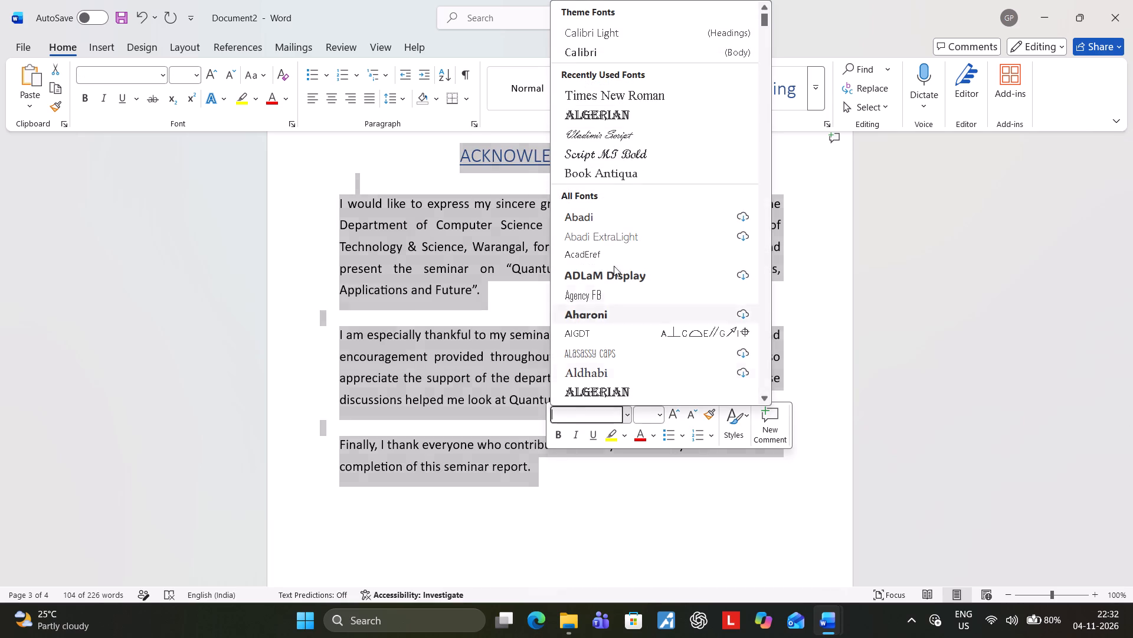
{"action": "left_click", "coordinate": [601, 97]}
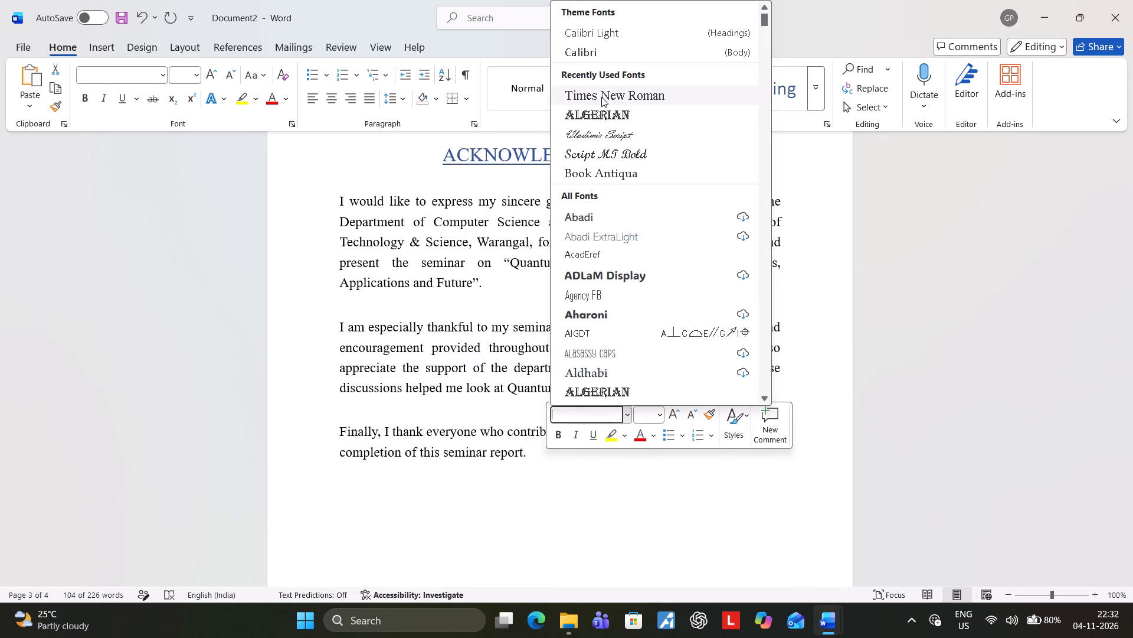
{"action": "left_click", "coordinate": [605, 346]}
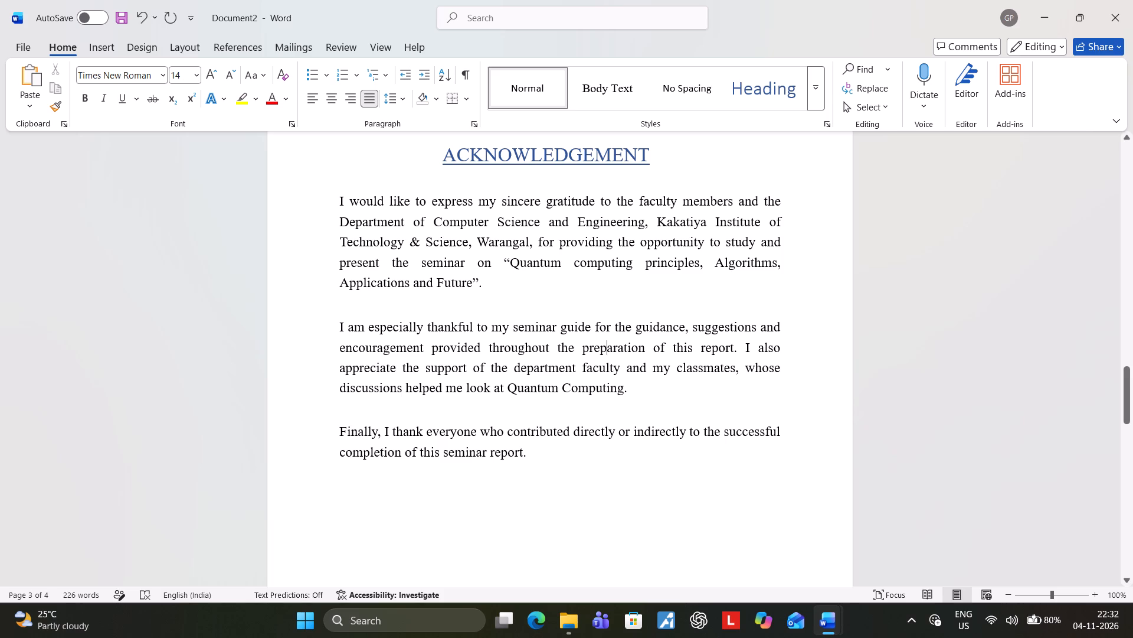
{"action": "left_click_drag", "start_coordinate": [564, 357], "coordinate": [662, 369]}
{"action": "left_click", "coordinate": [666, 395]}
Shift the Head of the Department signature block on the certificate page slightly right to align it with the vertical centre guide.
{"action": "scroll", "coordinate": [666, 395], "scroll_direction": "up", "scroll_amount": 18}
{"action": "scroll", "coordinate": [666, 395], "scroll_direction": "up", "scroll_amount": 5}
{"action": "scroll", "coordinate": [666, 395], "scroll_direction": "down", "scroll_amount": 6}
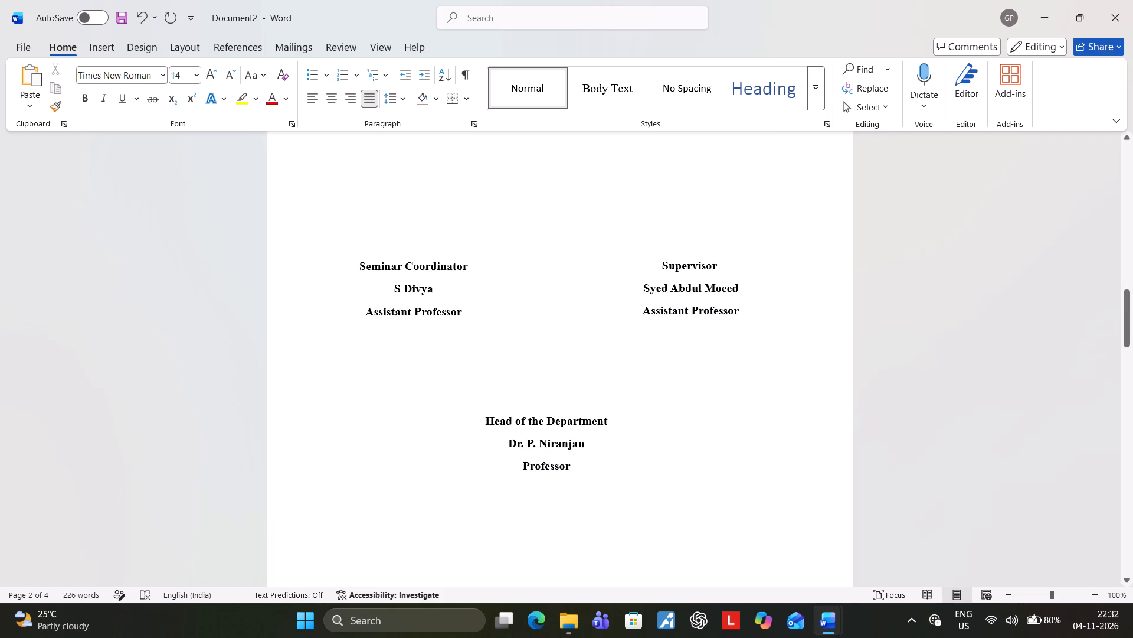
{"action": "left_click", "coordinate": [483, 435]}
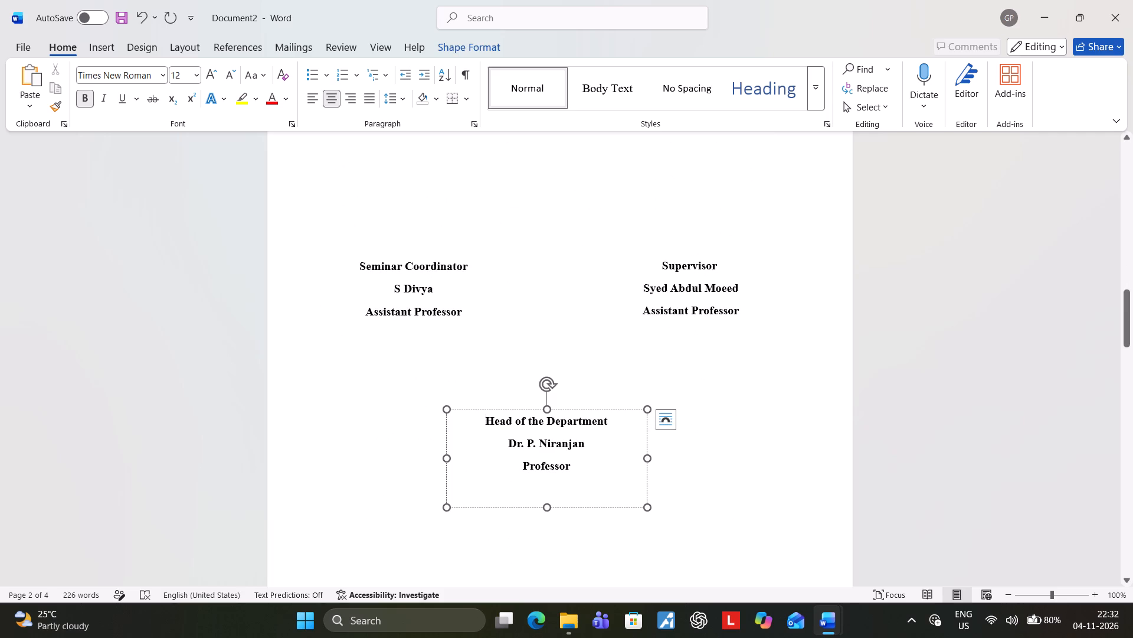
{"action": "left_click_drag", "start_coordinate": [585, 411], "coordinate": [593, 411]}
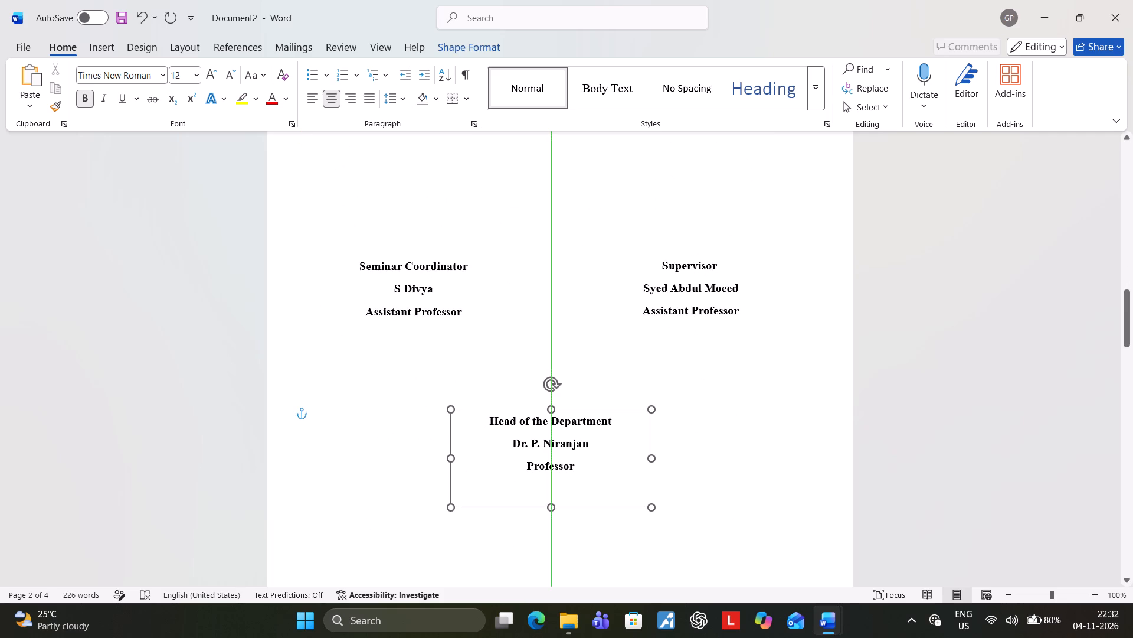
{"action": "left_click_drag", "start_coordinate": [593, 411], "coordinate": [595, 411]}
{"action": "left_click", "coordinate": [709, 479]}
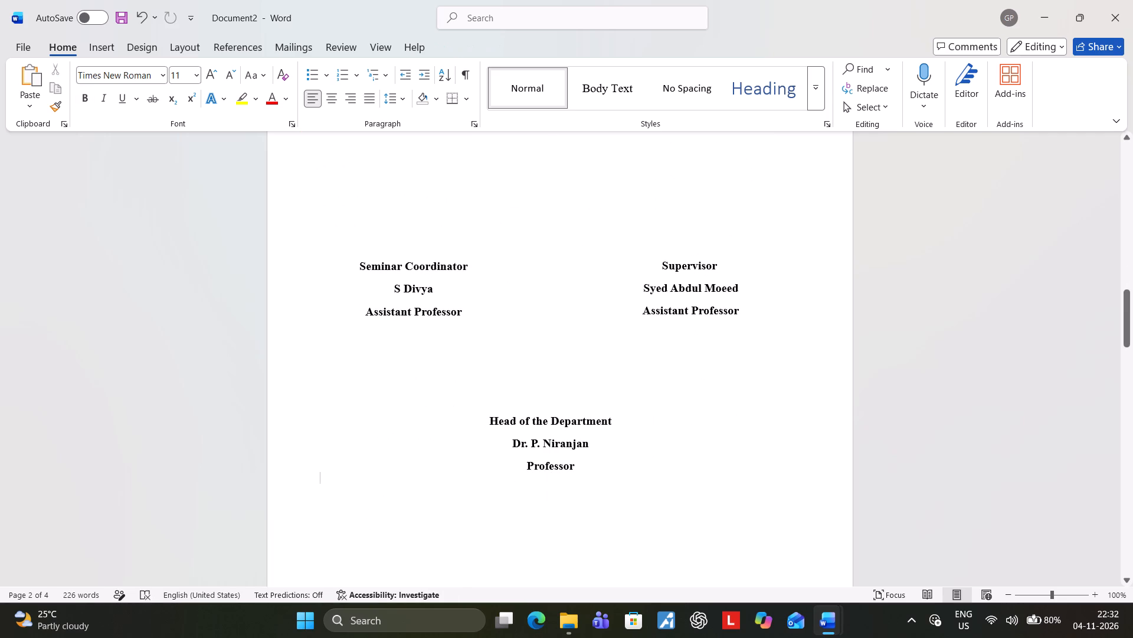
Draw a text box about 3.6 cm high and 6.6 cm wide below the last acknowledgement paragraph, towards the page's right margin.
{"action": "scroll", "coordinate": [690, 478], "scroll_direction": "down", "scroll_amount": 20}
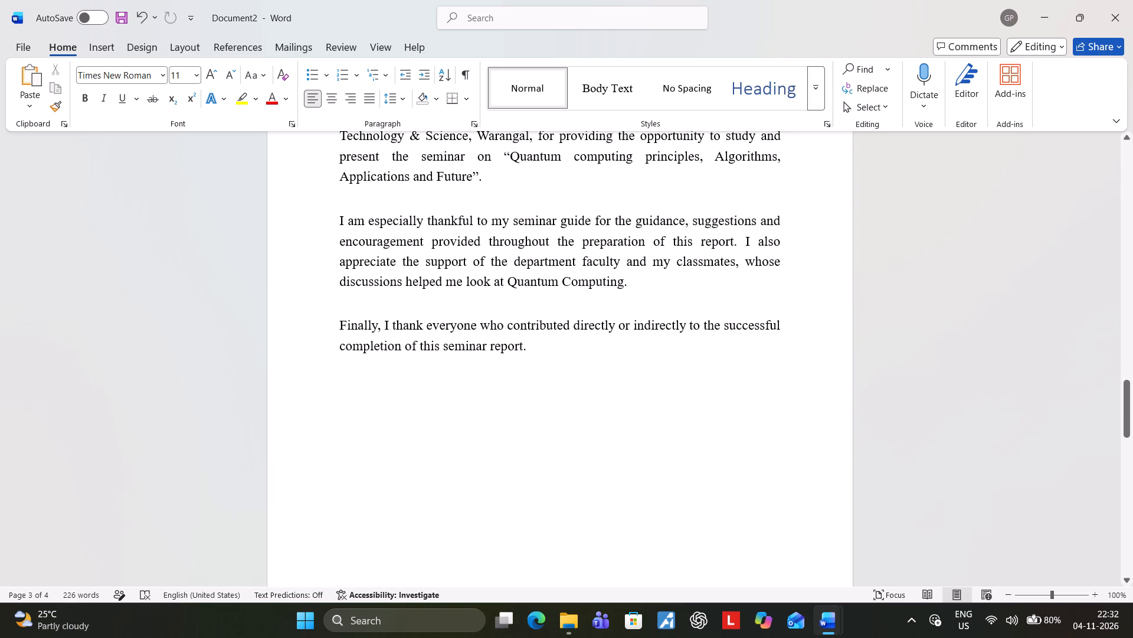
{"action": "left_click", "coordinate": [682, 475]}
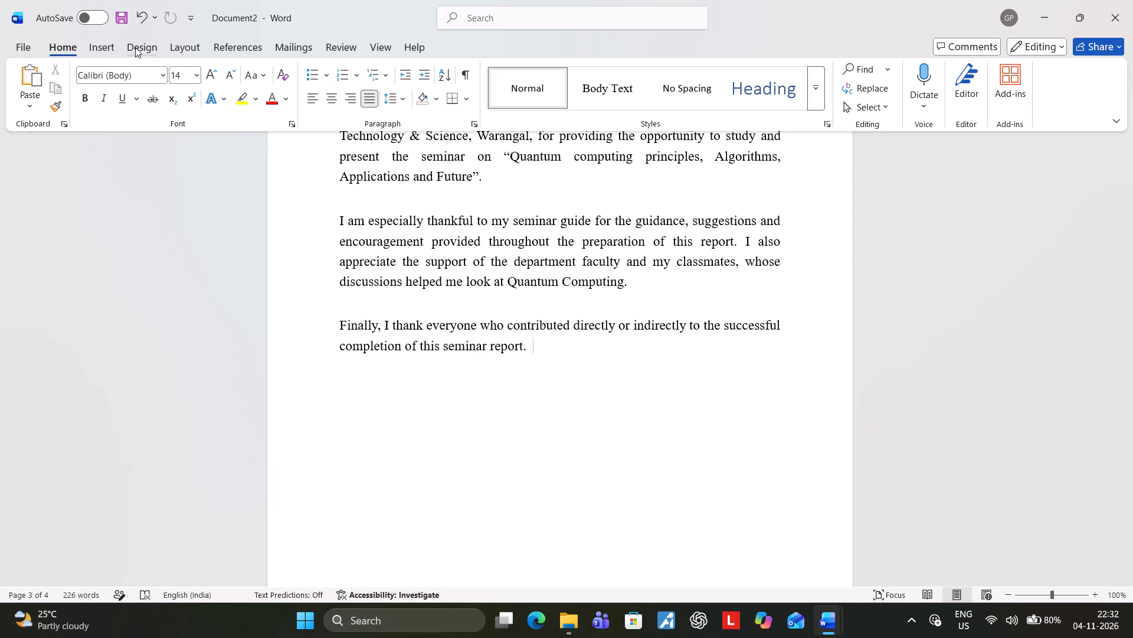
{"action": "left_click", "coordinate": [96, 47]}
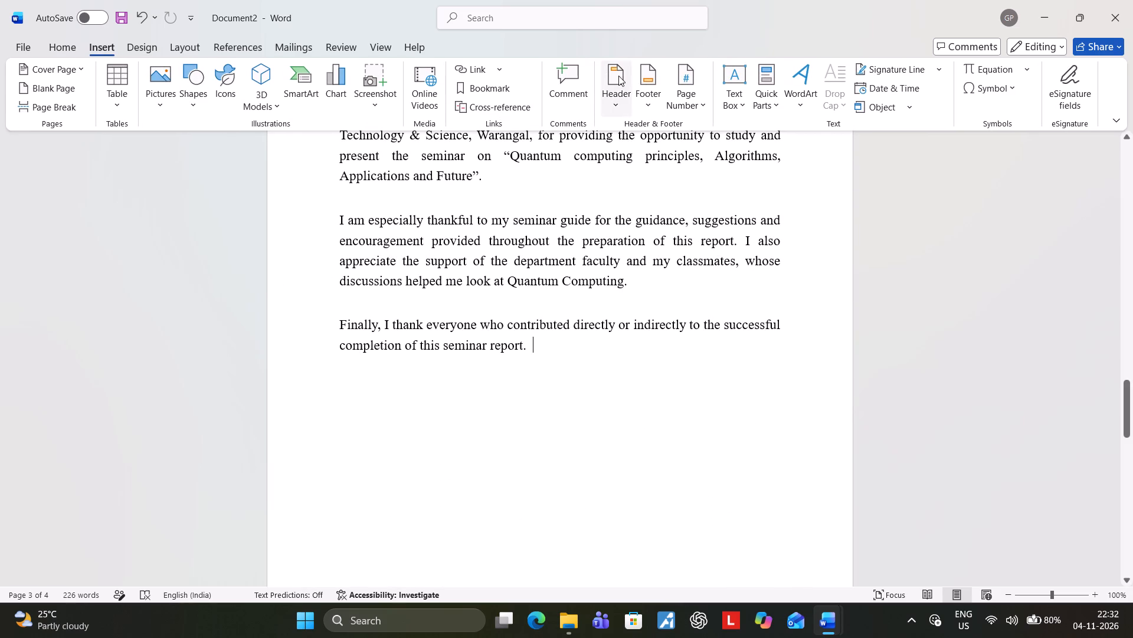
{"action": "left_click", "coordinate": [743, 76]}
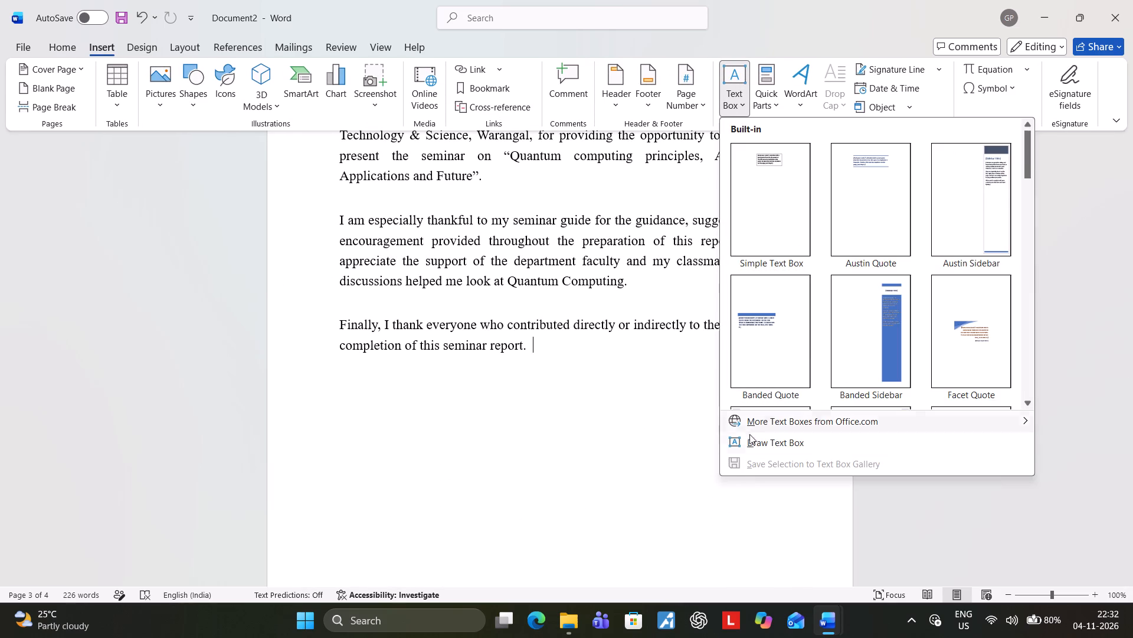
{"action": "left_click", "coordinate": [751, 442]}
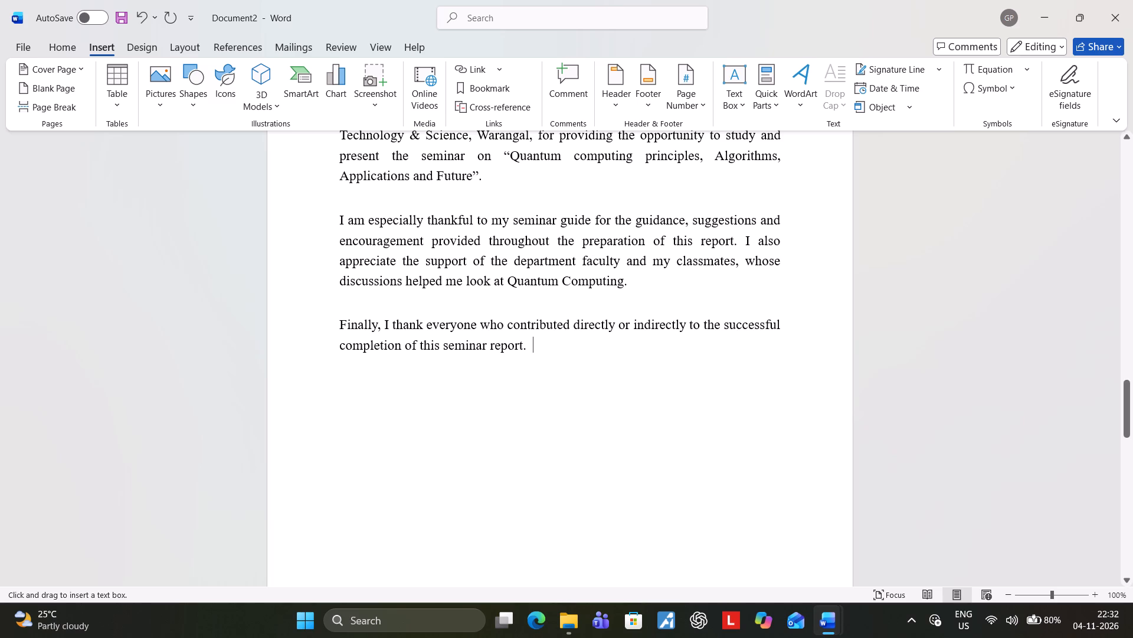
{"action": "left_click_drag", "start_coordinate": [615, 414], "coordinate": [749, 520]}
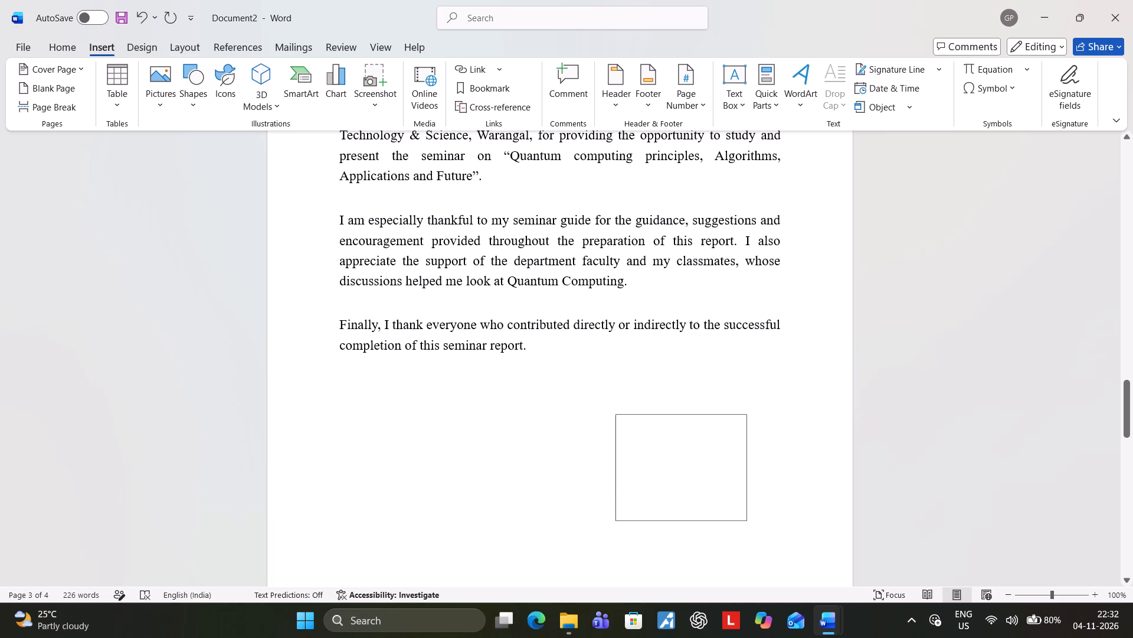
{"action": "left_click_drag", "start_coordinate": [749, 520], "coordinate": [799, 515]}
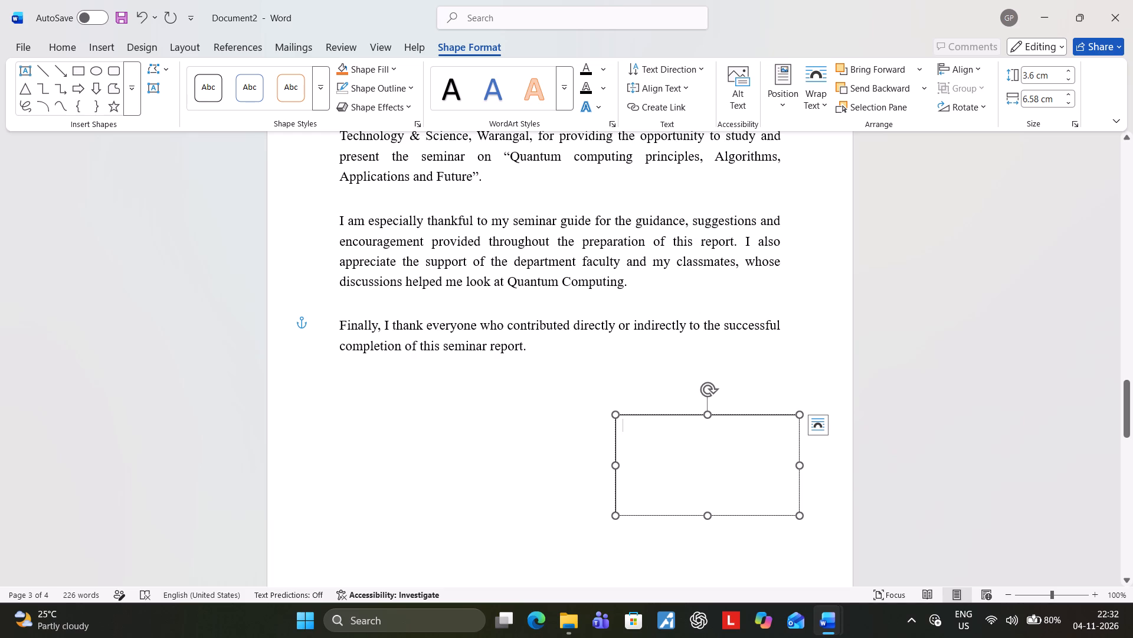
Dictate the student's name and roll number into the new text box.
{"action": "key", "text": "super+h"}
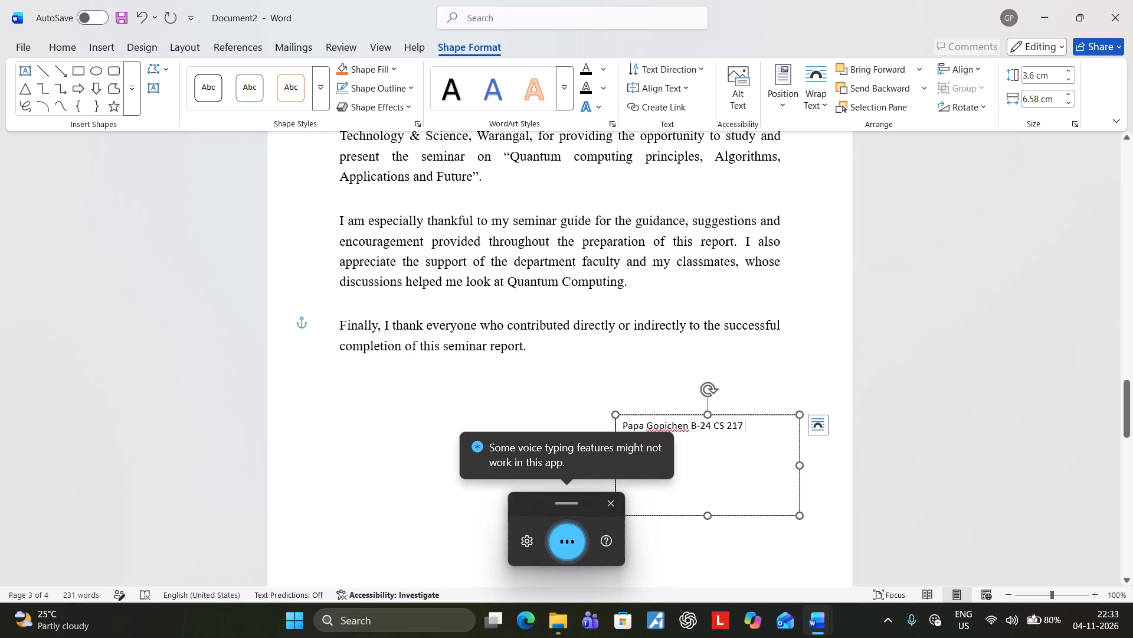
{"action": "left_click", "coordinate": [631, 571]}
{"action": "left_click", "coordinate": [627, 497]}
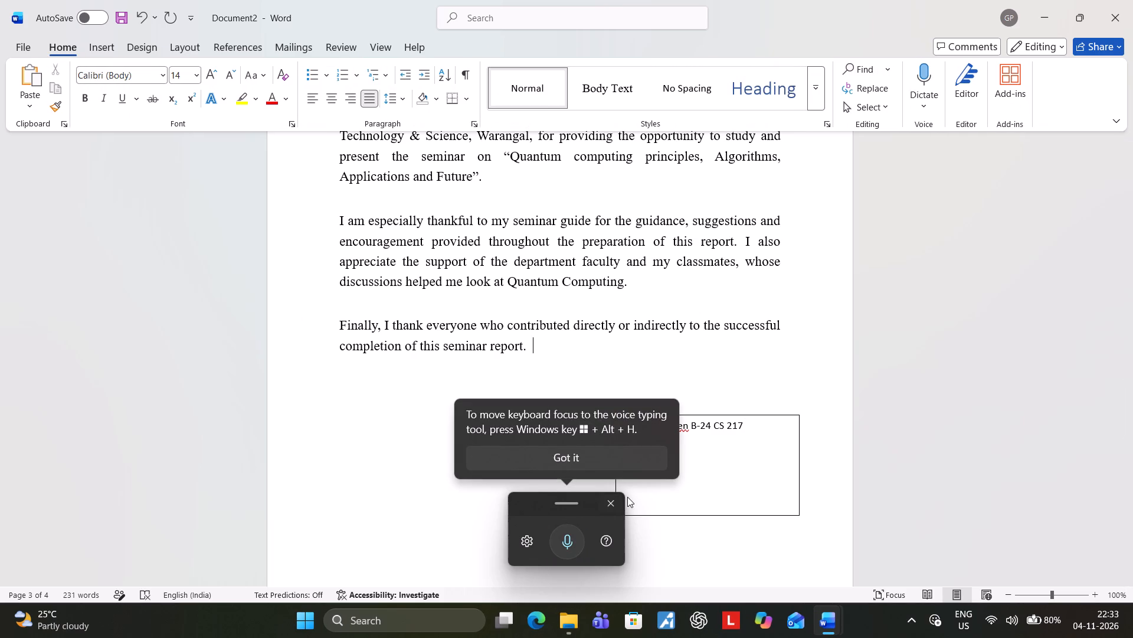
{"action": "left_click", "coordinate": [609, 499]}
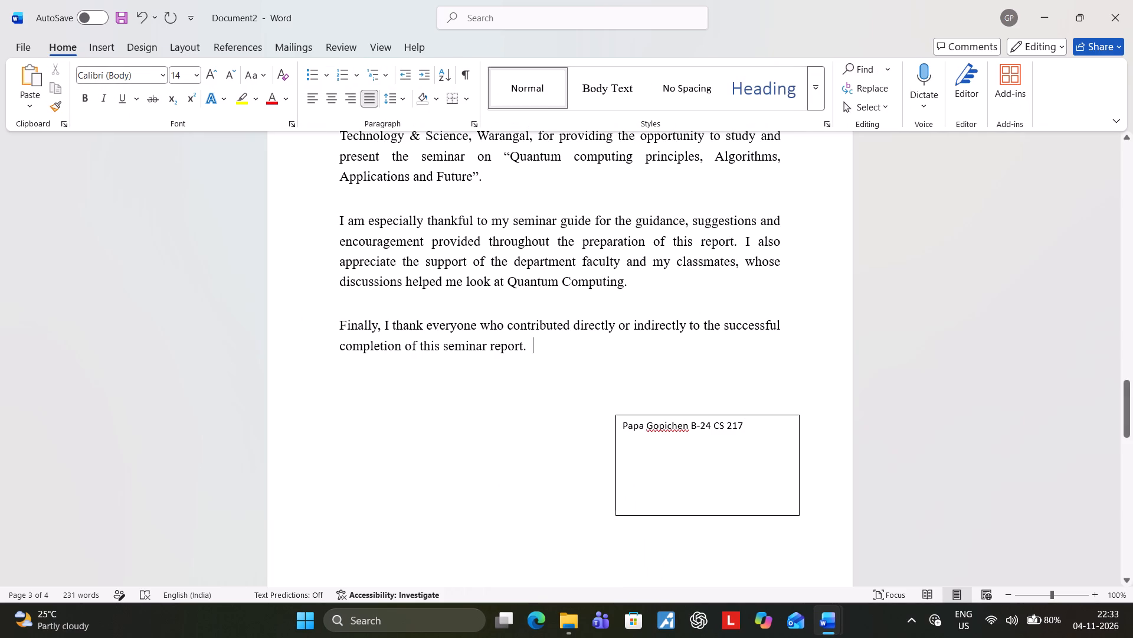
Correct the spelling of the student's first name and surname in the text box, putting both in capitals.
{"action": "left_click", "coordinate": [685, 427]}
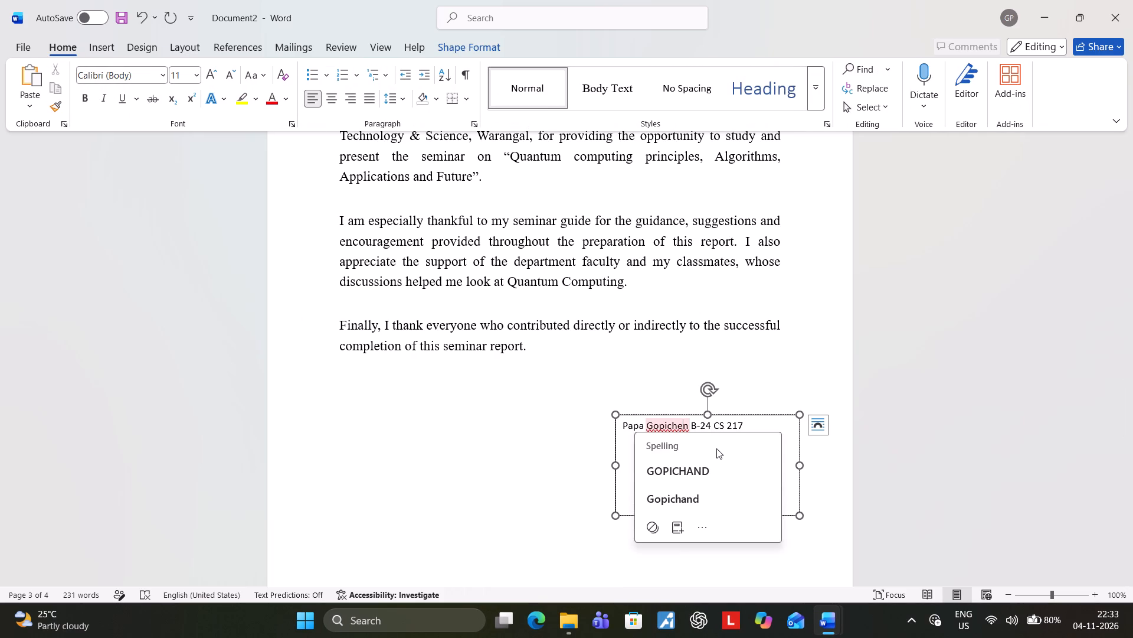
{"action": "left_click", "coordinate": [681, 472]}
{"action": "left_click", "coordinate": [644, 424]}
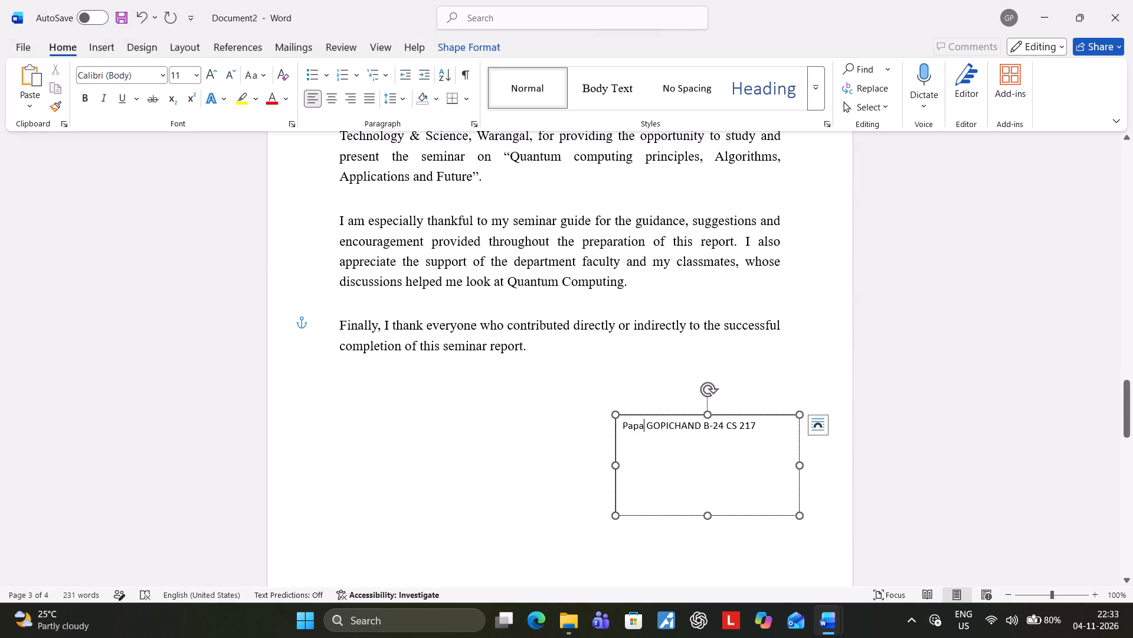
{"action": "key", "text": "BackSpace"}
{"action": "key", "text": "BackSpace"}
{"action": "key", "text": "BackSpace"}
{"action": "key", "text": "BackSpace"}
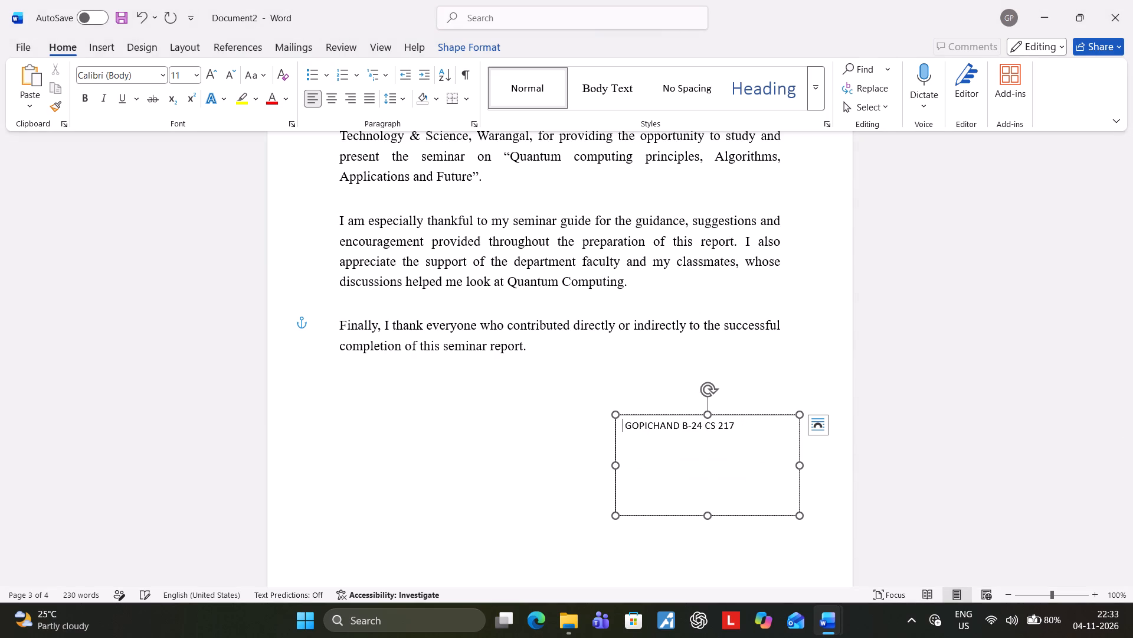
{"action": "type", "text": "PA"}
{"action": "type", "text": "BB"}
{"action": "key", "text": "a"}
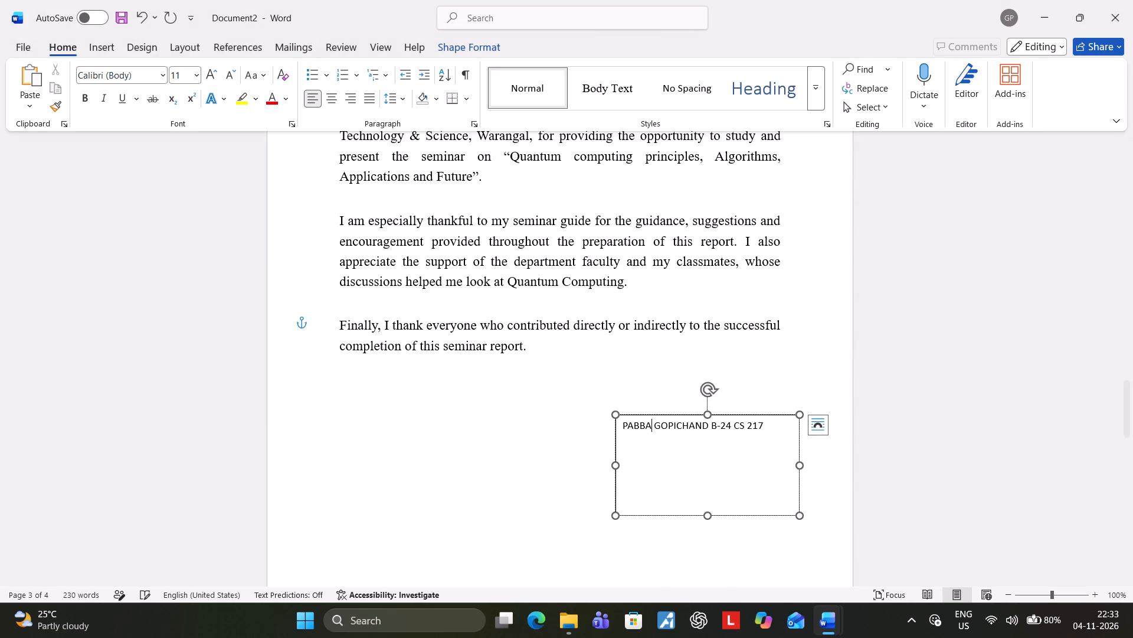
Move the roll number onto its own line below the name and remove the hyphen and spaces inside it.
{"action": "key", "text": "Right"}
{"action": "key", "text": "Right"}
{"action": "key", "text": "Right"}
{"action": "key", "text": "Right"}
{"action": "key", "text": "Right"}
{"action": "key", "text": "Right"}
{"action": "key", "text": "Right"}
{"action": "key", "text": "Right"}
{"action": "key", "text": "Right"}
{"action": "key", "text": "Right"}
{"action": "key", "text": "Return"}
{"action": "key", "text": "Right"}
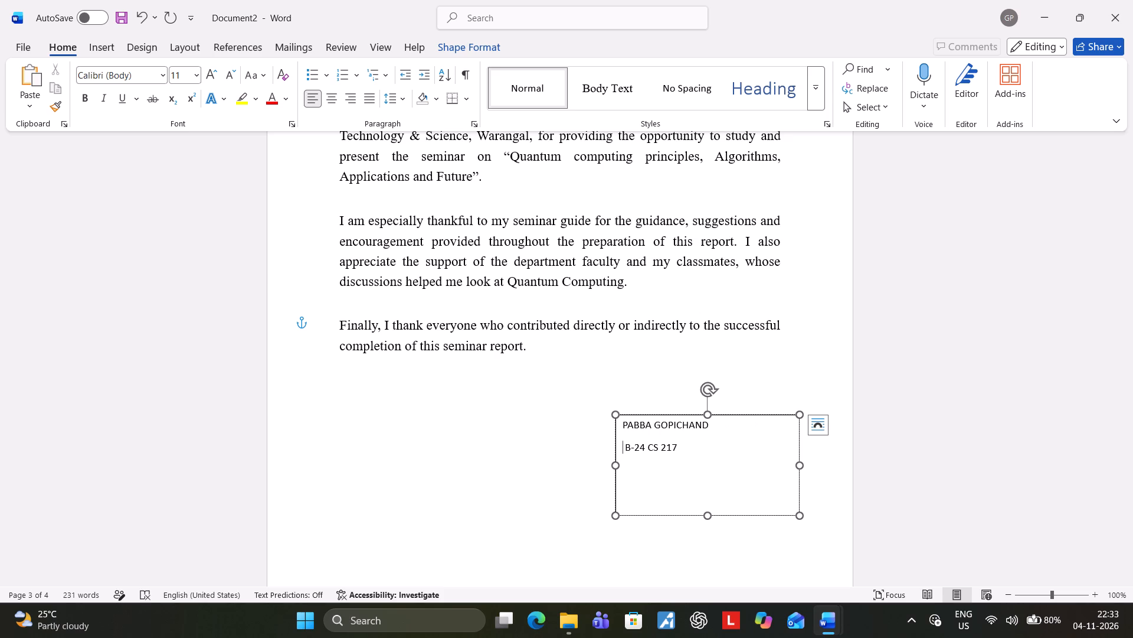
{"action": "key", "text": "Right"}
{"action": "key", "text": "Right"}
{"action": "key", "text": "BackSpace"}
{"action": "key", "text": "Right"}
{"action": "key", "text": "Right"}
{"action": "key", "text": "Right"}
{"action": "key", "text": "BackSpace"}
{"action": "key", "text": "Right"}
{"action": "key", "text": "Right"}
{"action": "key", "text": "Right"}
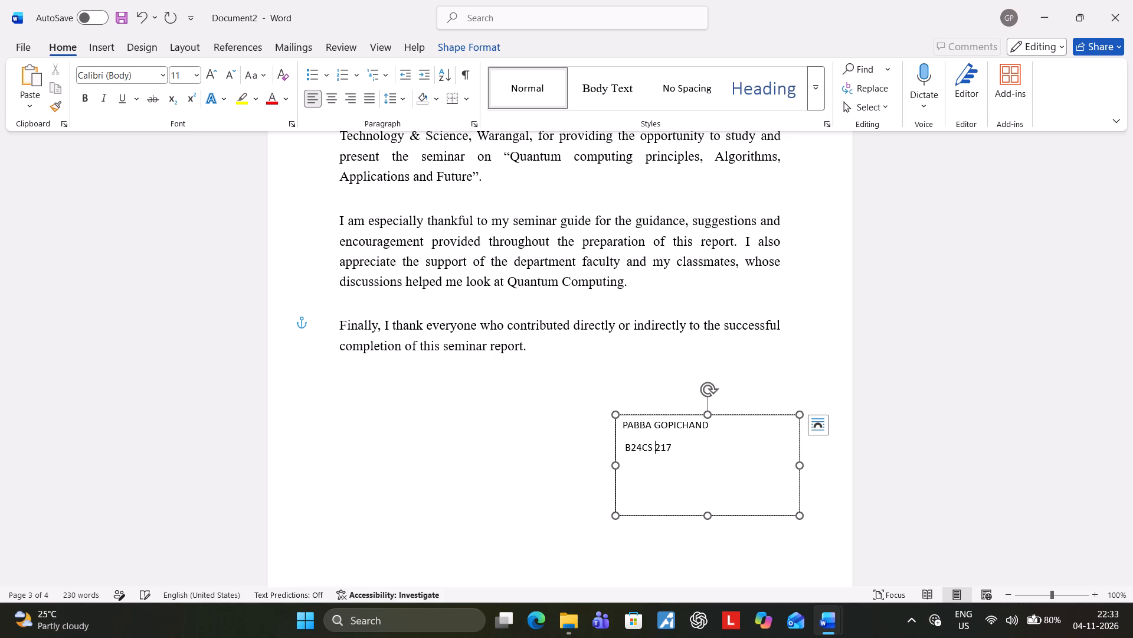
{"action": "key", "text": "BackSpace"}
Set all the text in the name and roll number box in Times New Roman.
{"action": "key", "text": "ctrl+a"}
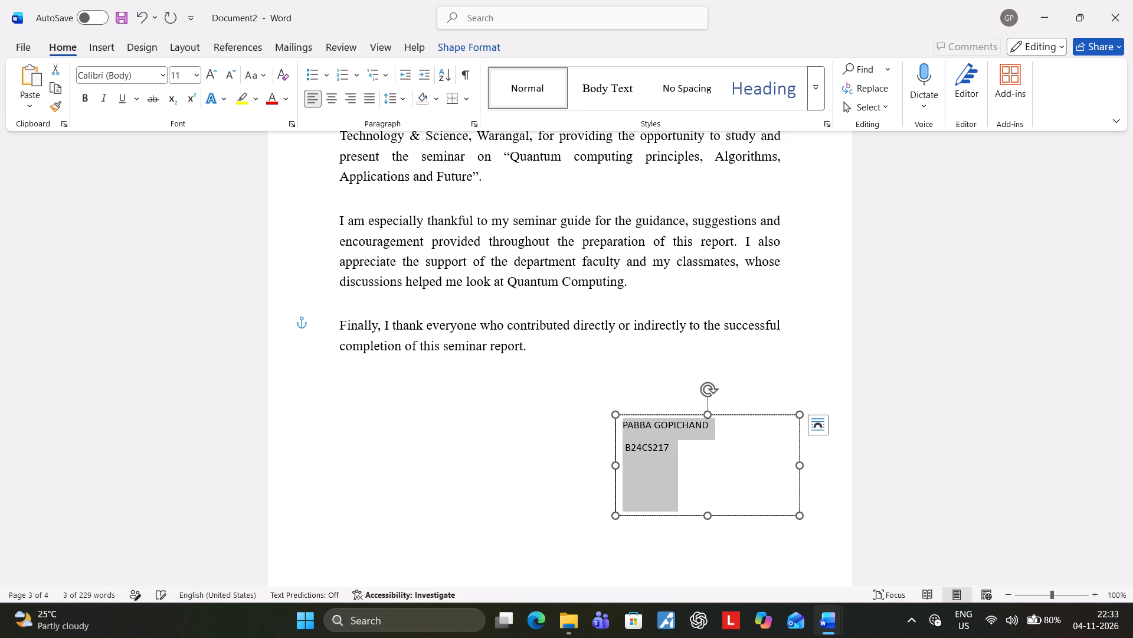
{"action": "left_click", "coordinate": [163, 78]}
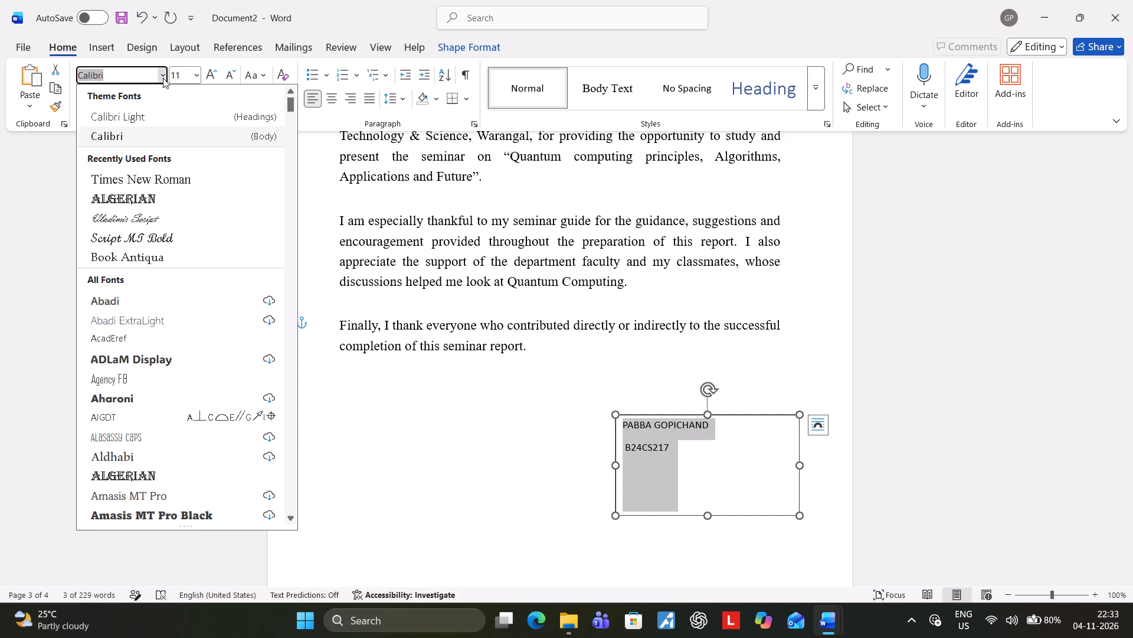
{"action": "left_click", "coordinate": [157, 180]}
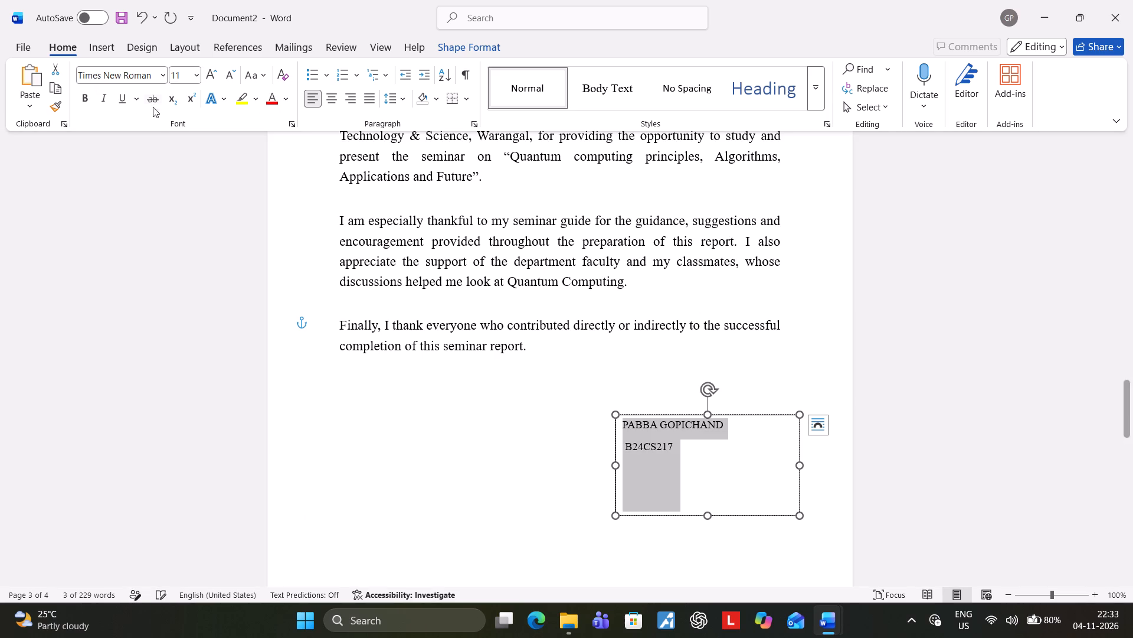
Set the name and roll number text to 14 pt and centre both lines in the text box.
{"action": "left_click", "coordinate": [200, 79]}
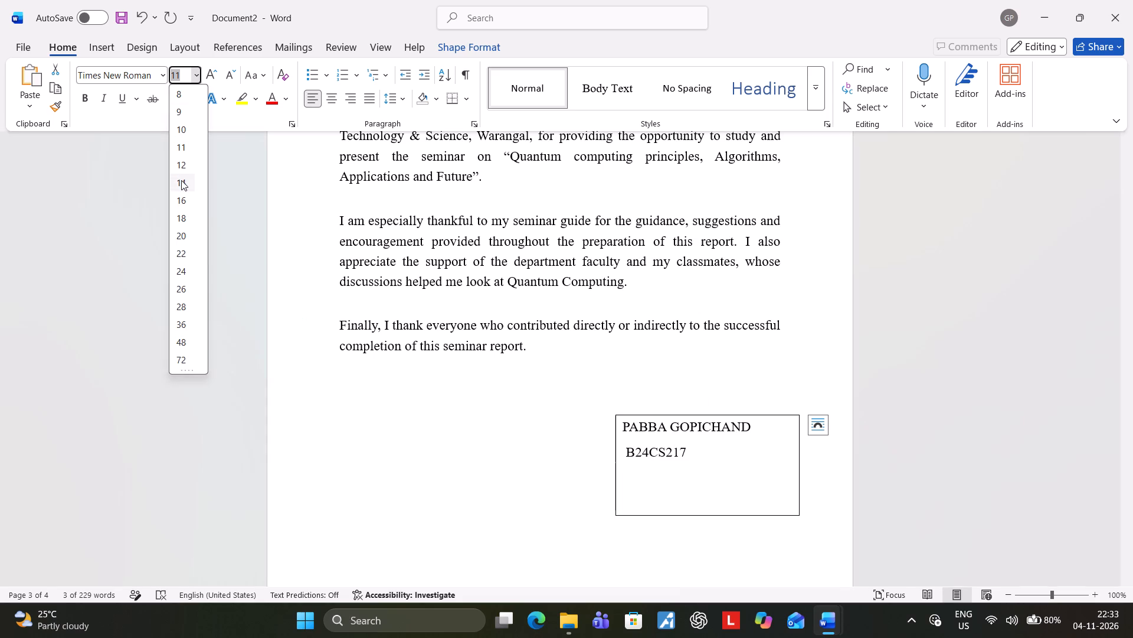
{"action": "left_click", "coordinate": [181, 180]}
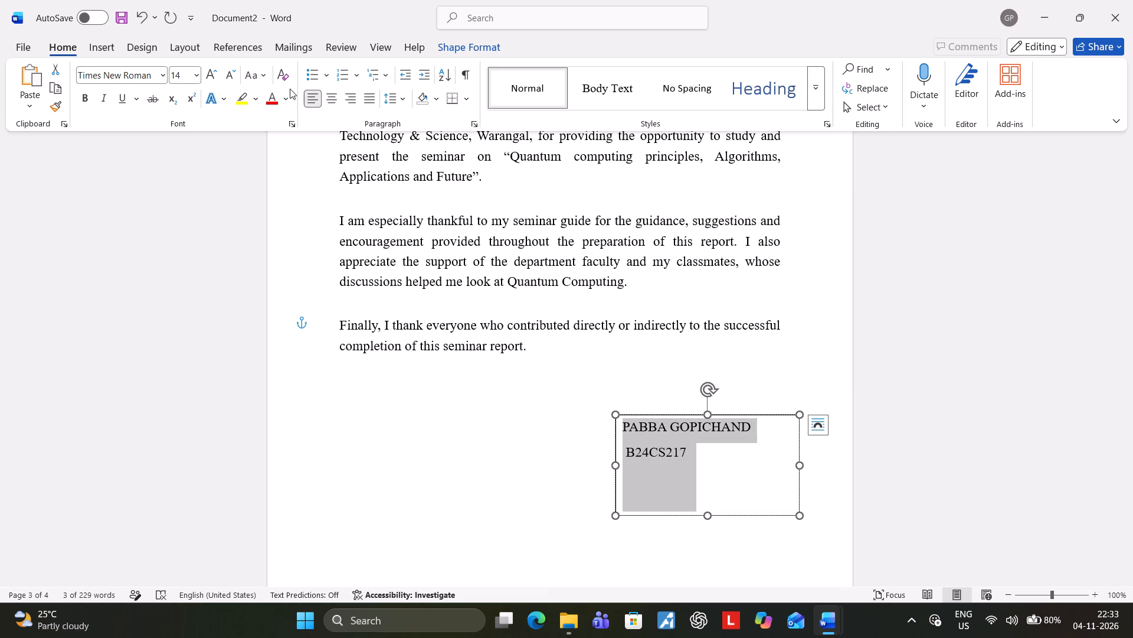
{"action": "left_click", "coordinate": [325, 93]}
{"action": "left_click", "coordinate": [353, 337]}
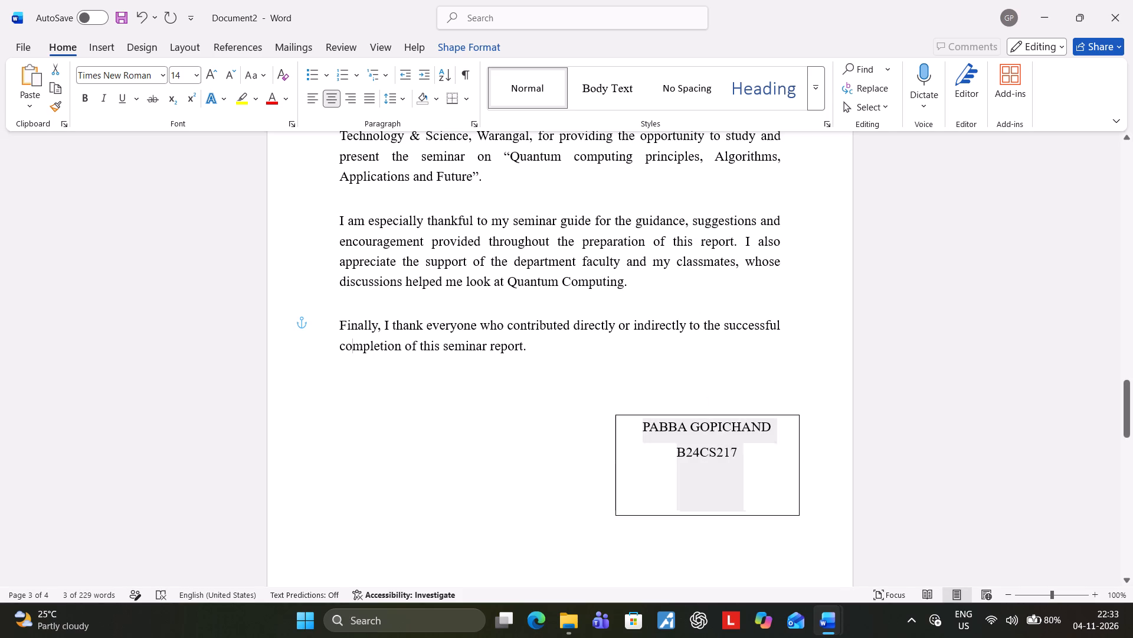
Remove the outline from the text box holding the name and roll number.
{"action": "left_click", "coordinate": [623, 456]}
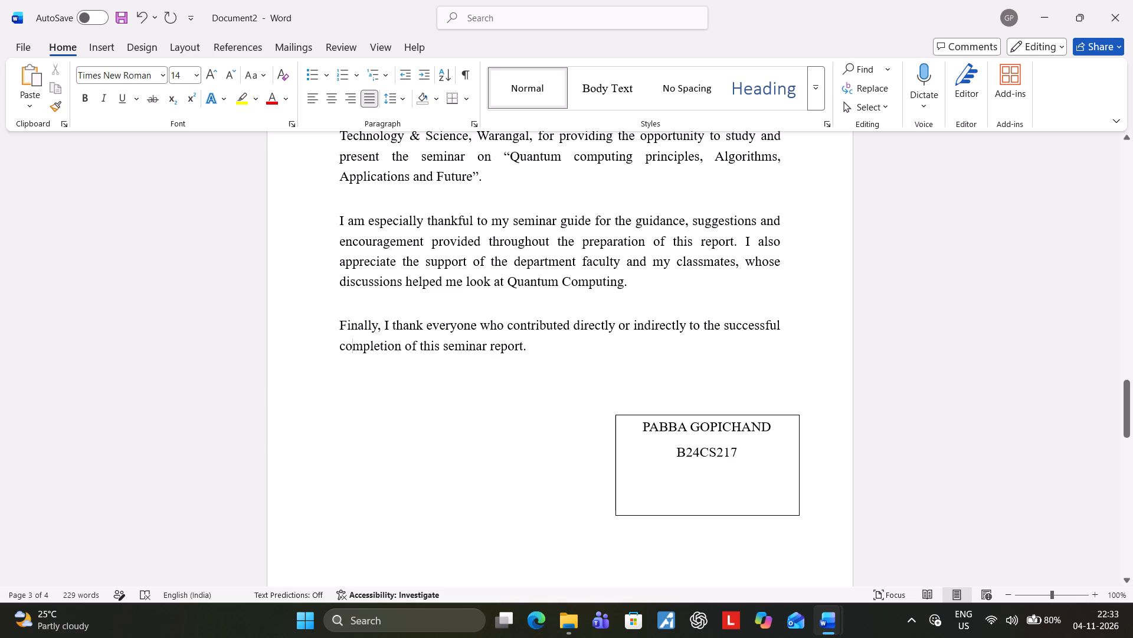
{"action": "left_click", "coordinate": [615, 468]}
{"action": "right_click", "coordinate": [615, 470]}
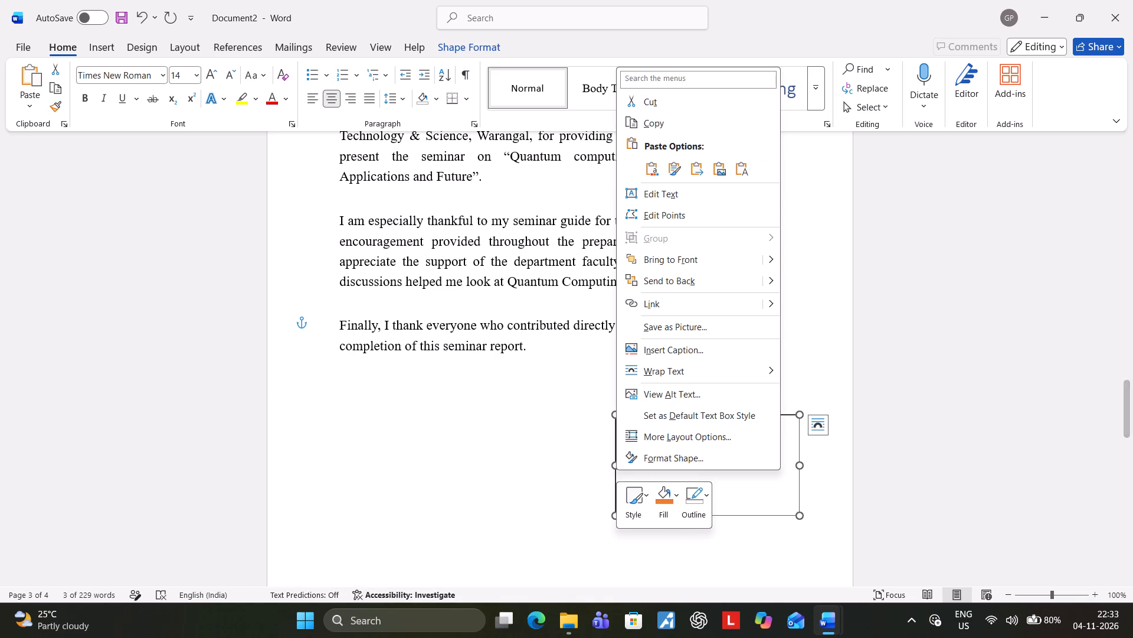
{"action": "left_click", "coordinate": [685, 493]}
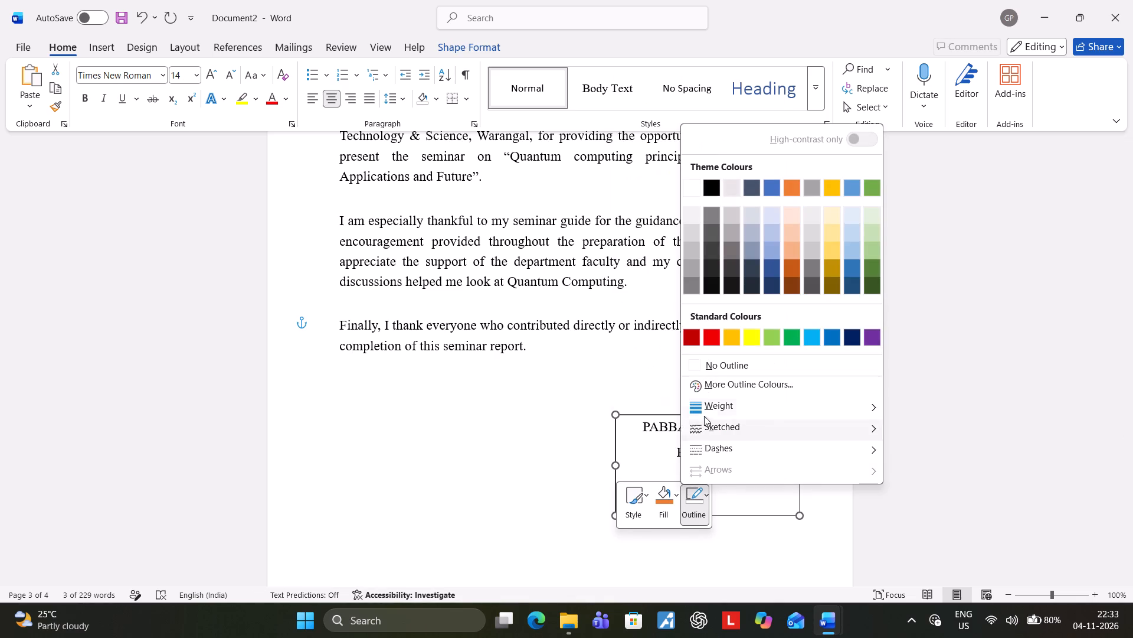
{"action": "left_click", "coordinate": [690, 372]}
{"action": "left_click", "coordinate": [578, 464]}
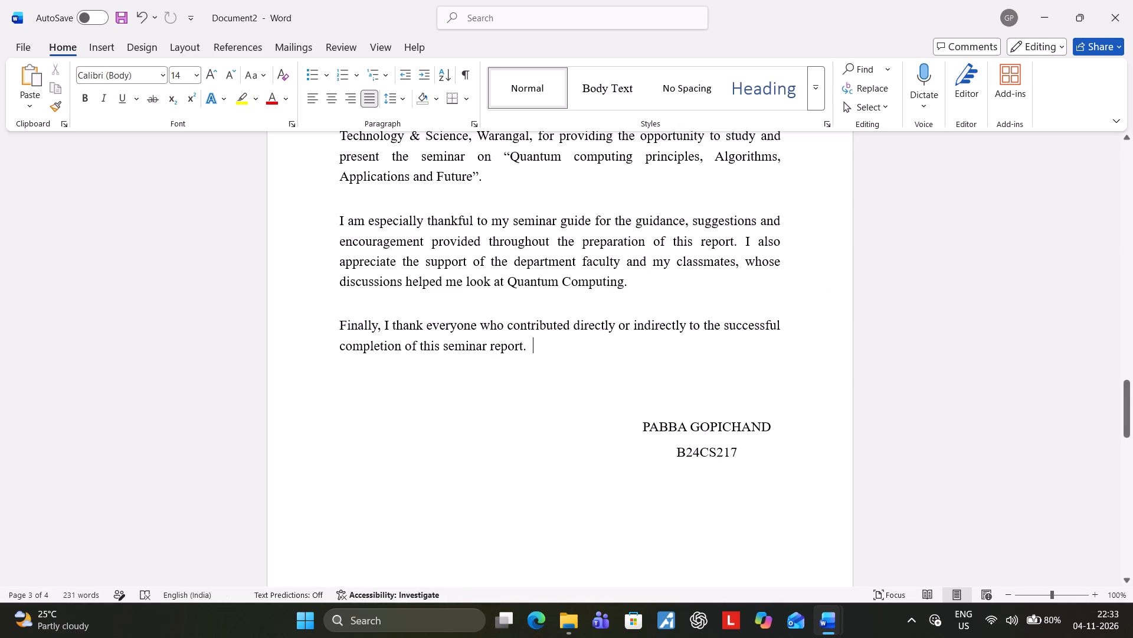
Capitalise the first letters of "Computing" and "Principles" in the seminar title within the first acknowledgement paragraph.
{"action": "scroll", "coordinate": [579, 463], "scroll_direction": "down", "scroll_amount": 2}
{"action": "scroll", "coordinate": [579, 463], "scroll_direction": "up", "scroll_amount": 7}
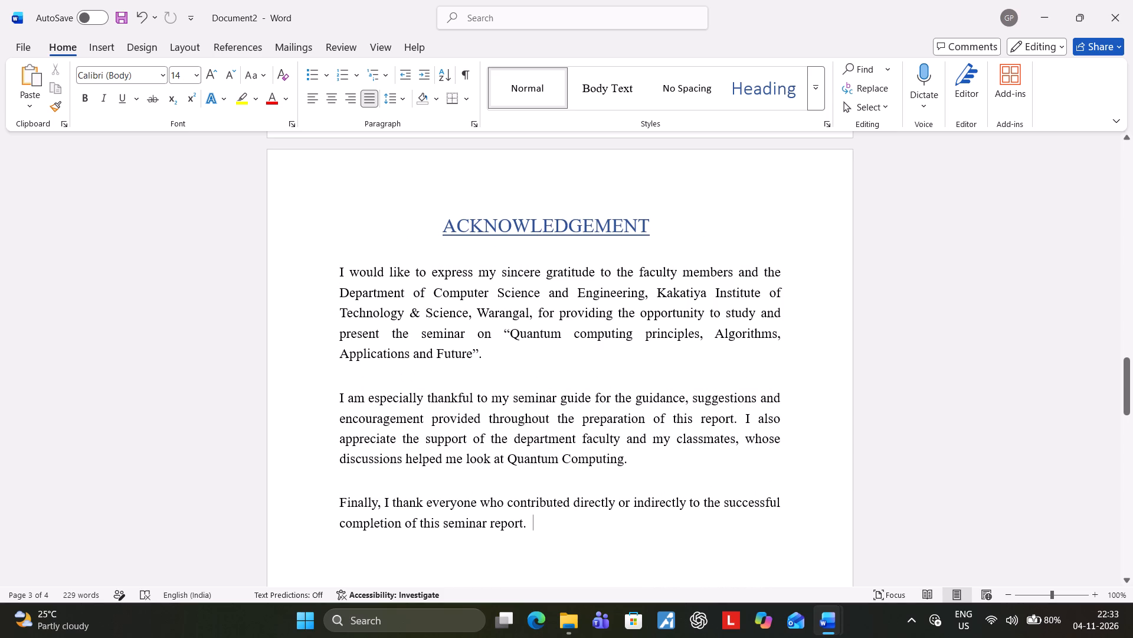
{"action": "left_click", "coordinate": [698, 249]}
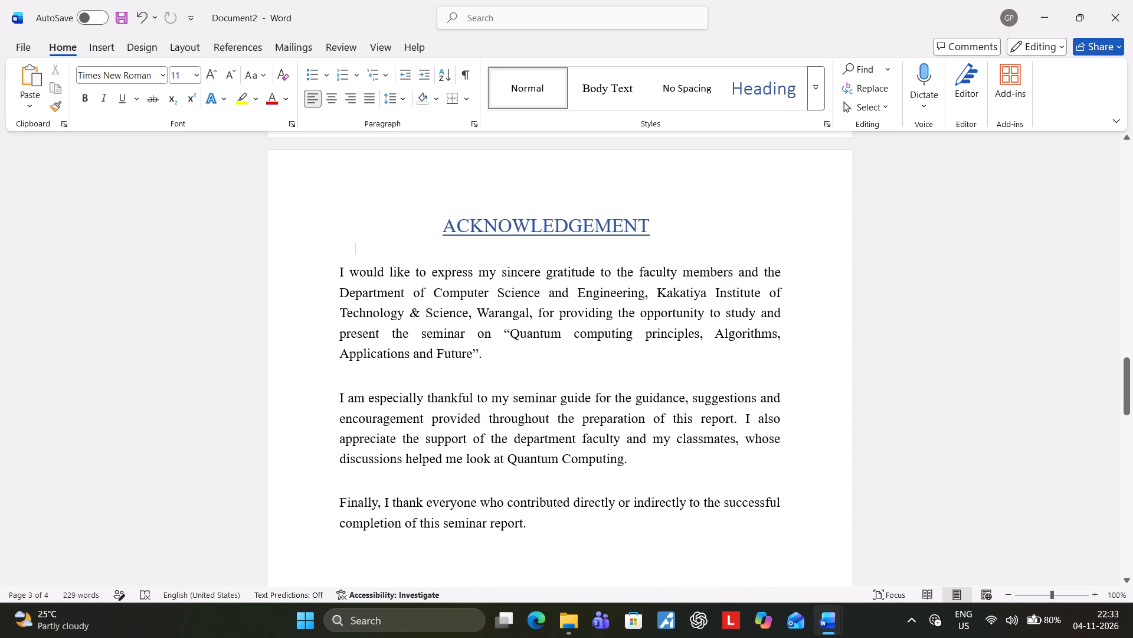
{"action": "left_click", "coordinate": [583, 333]}
{"action": "key", "text": "BackSpace"}
{"action": "key", "text": "shift+c"}
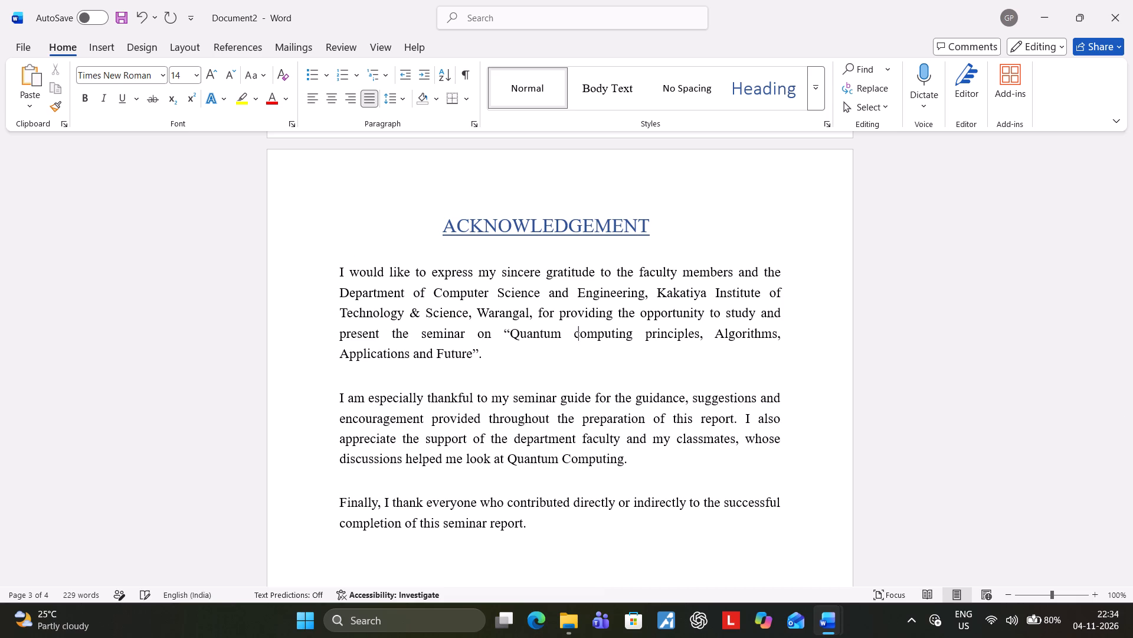
{"action": "key", "text": "BackSpace"}
{"action": "key", "text": "c"}
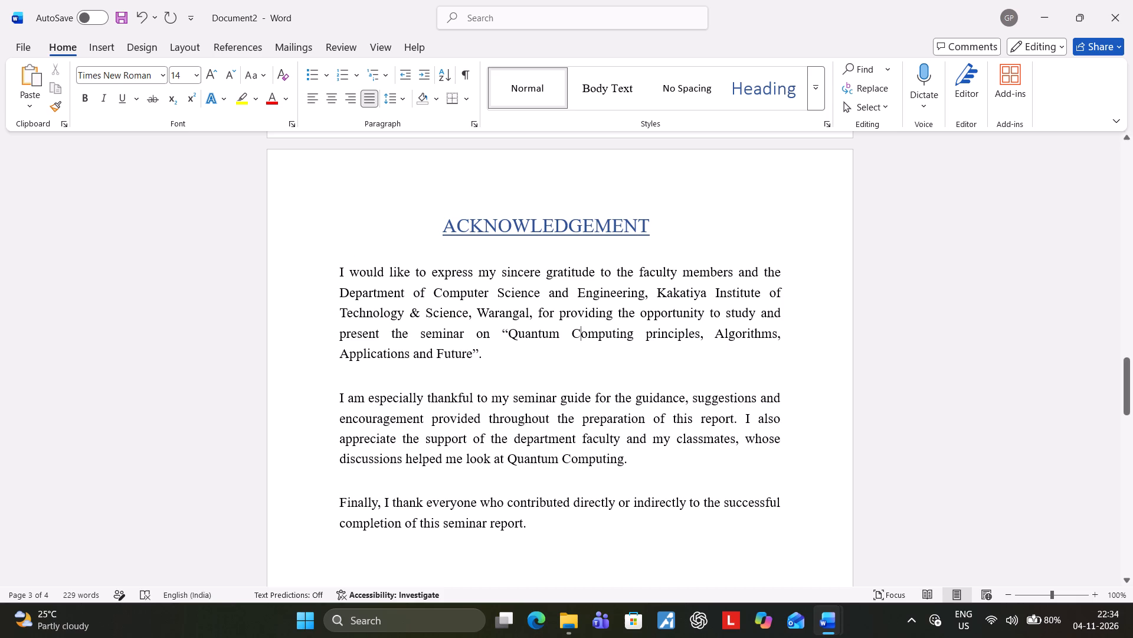
{"action": "left_click", "coordinate": [655, 334]}
{"action": "key", "text": "Left"}
{"action": "key", "text": "BackSpace"}
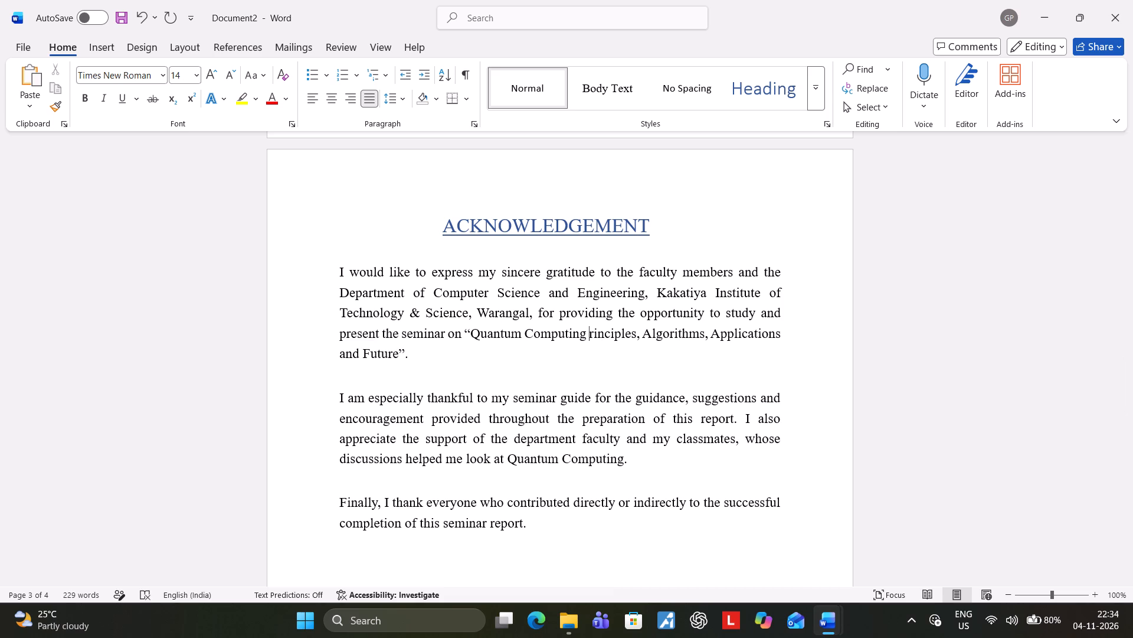
{"action": "key", "text": "shift+p"}
{"action": "key", "text": "Right"}
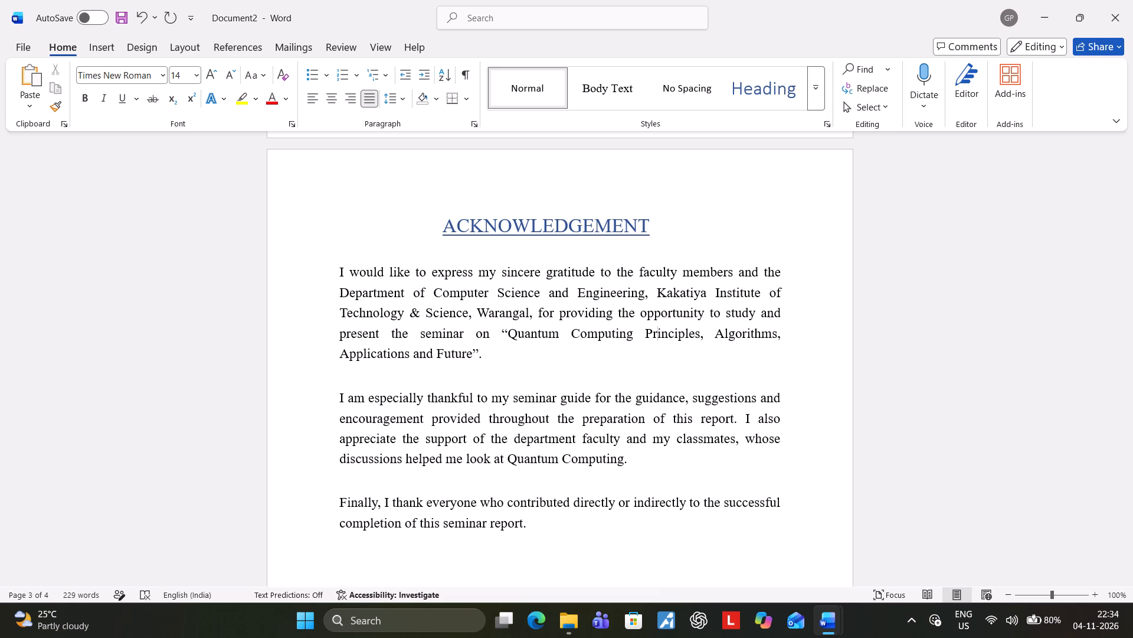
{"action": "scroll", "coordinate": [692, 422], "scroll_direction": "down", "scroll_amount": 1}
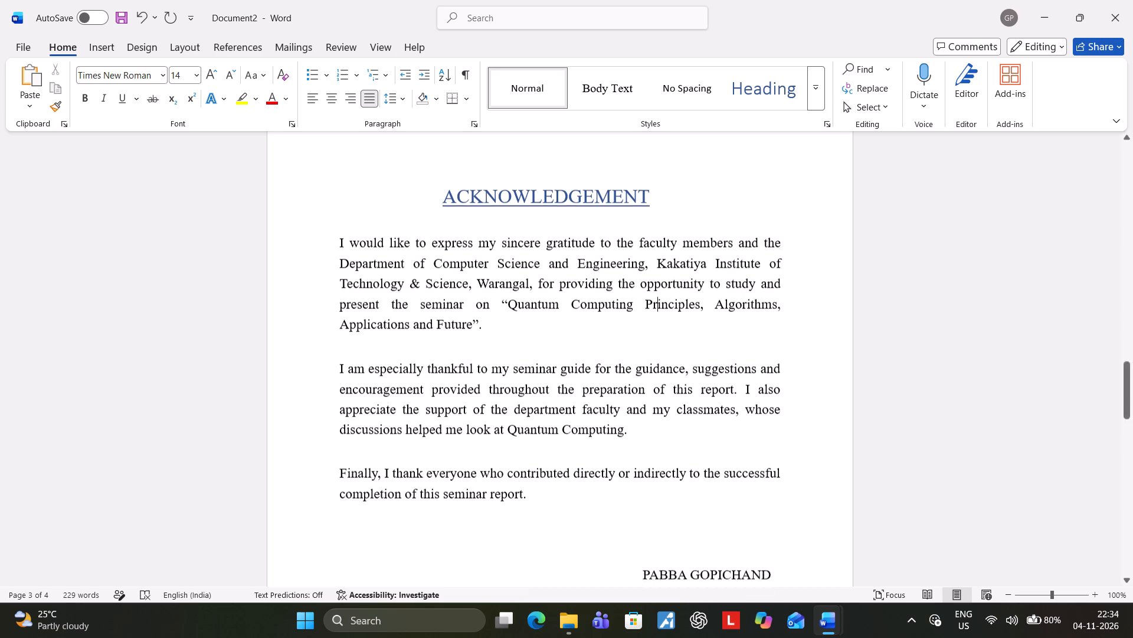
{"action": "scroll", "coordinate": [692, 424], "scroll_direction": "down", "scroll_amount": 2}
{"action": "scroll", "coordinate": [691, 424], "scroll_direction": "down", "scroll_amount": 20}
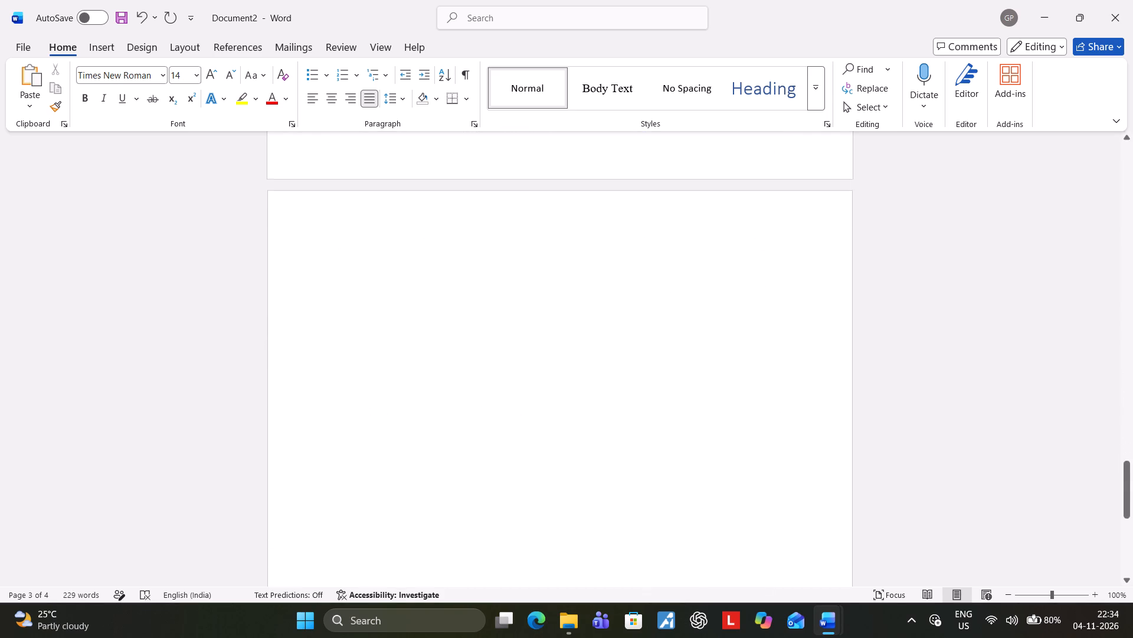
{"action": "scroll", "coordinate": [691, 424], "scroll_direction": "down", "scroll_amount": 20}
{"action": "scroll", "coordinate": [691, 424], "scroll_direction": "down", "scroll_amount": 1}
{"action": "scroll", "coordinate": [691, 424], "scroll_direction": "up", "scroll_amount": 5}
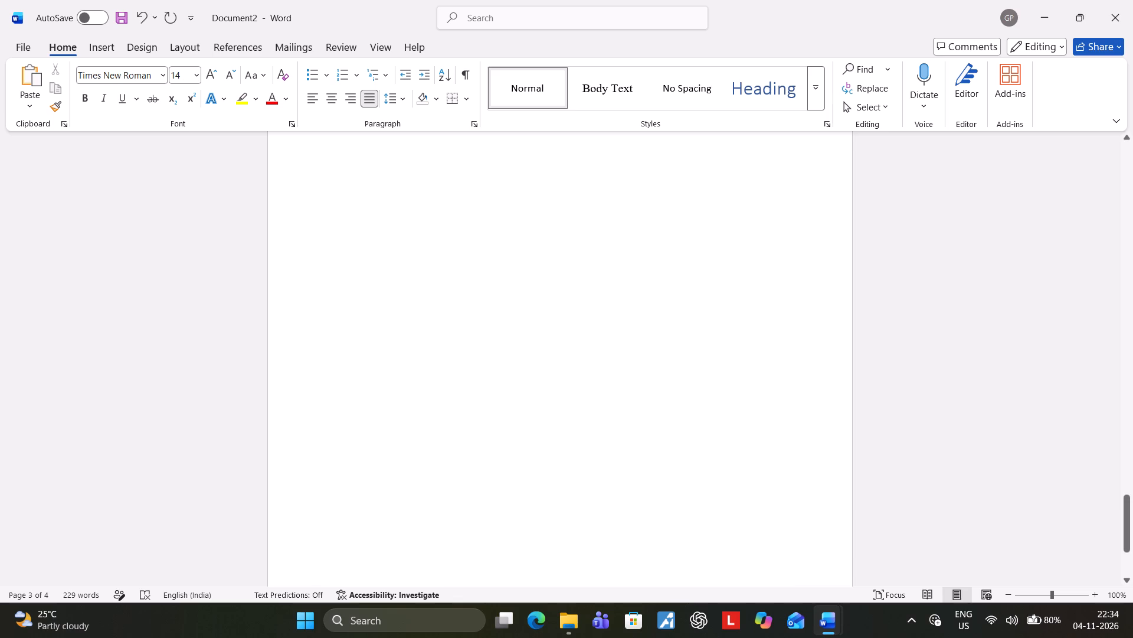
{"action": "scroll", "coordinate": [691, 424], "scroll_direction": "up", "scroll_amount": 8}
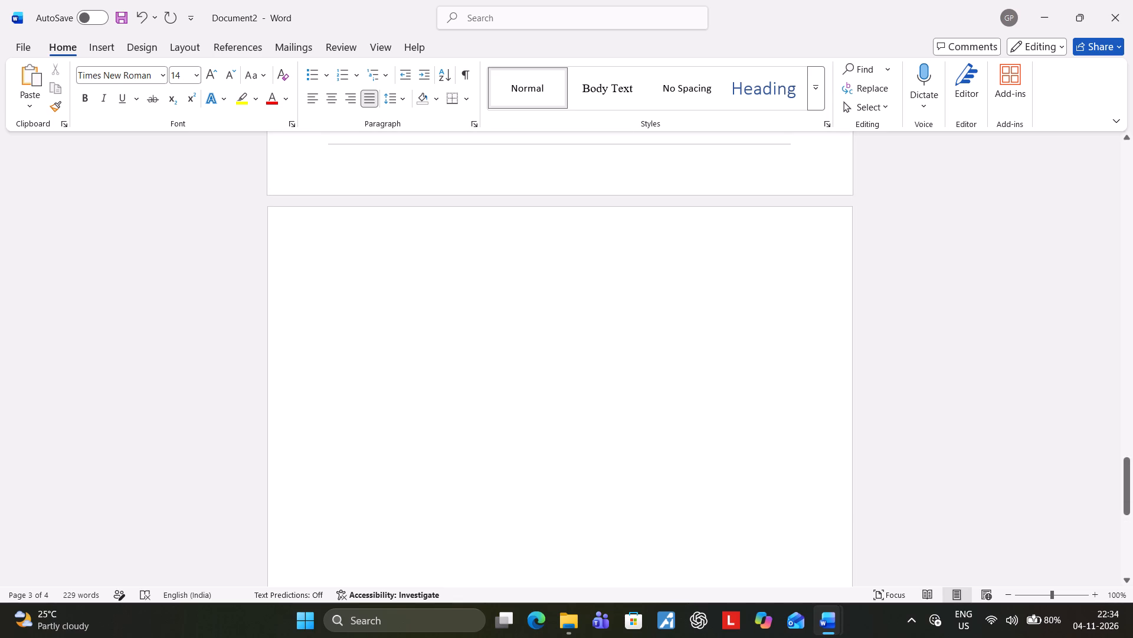
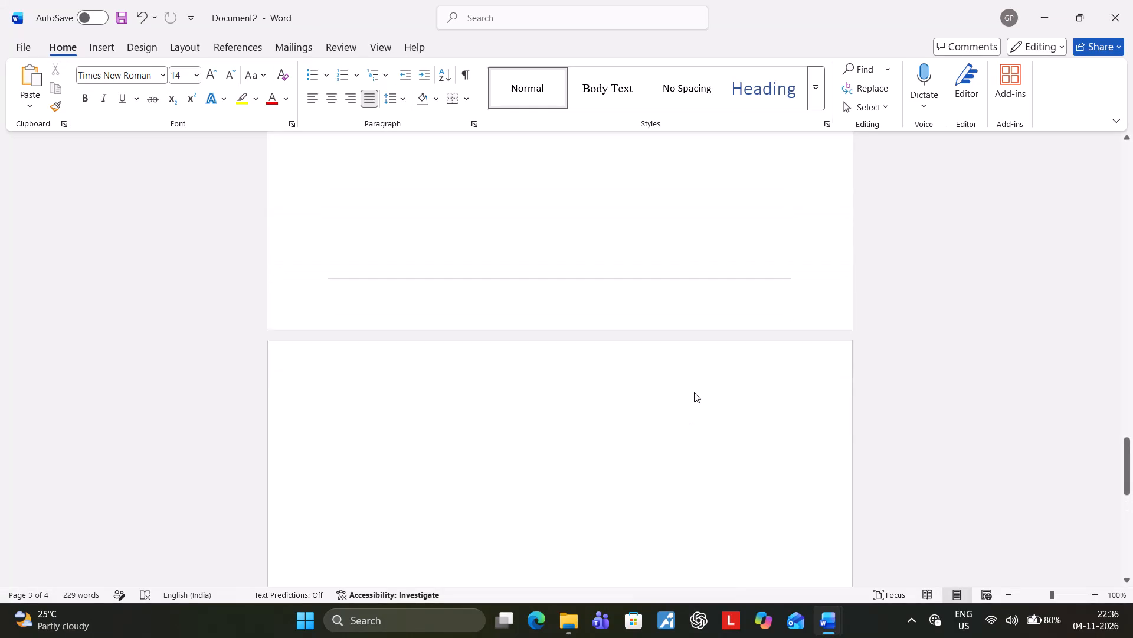
{"action": "scroll", "coordinate": [696, 390], "scroll_direction": "up", "scroll_amount": 10}
{"action": "scroll", "coordinate": [696, 390], "scroll_direction": "down", "scroll_amount": 10}
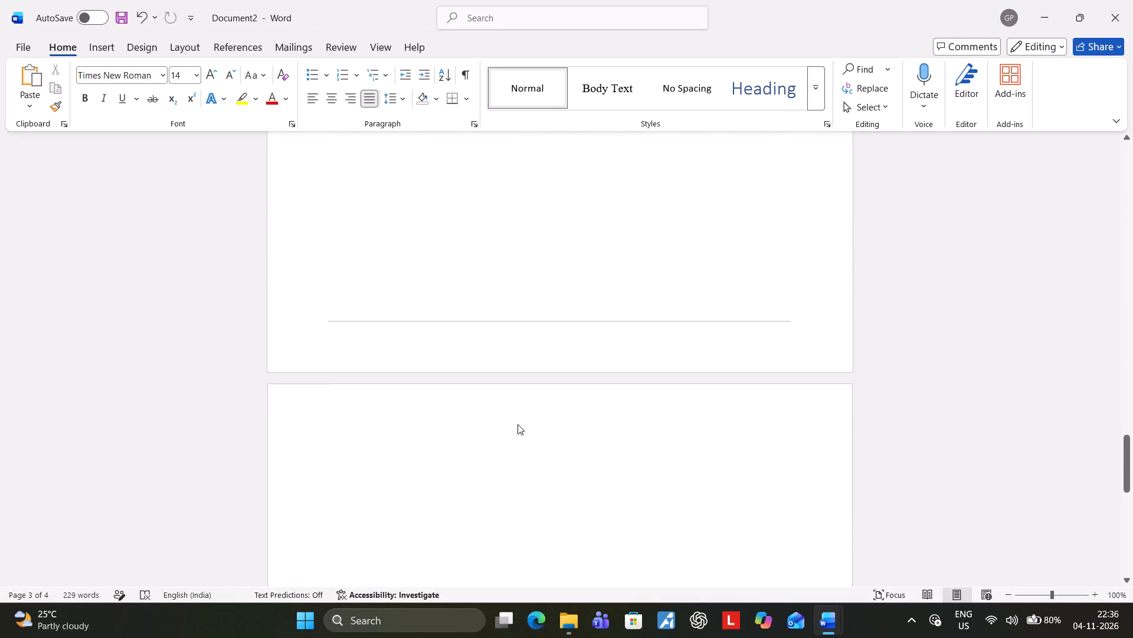
{"action": "scroll", "coordinate": [442, 448], "scroll_direction": "down", "scroll_amount": 3}
{"action": "left_click", "coordinate": [441, 450]}
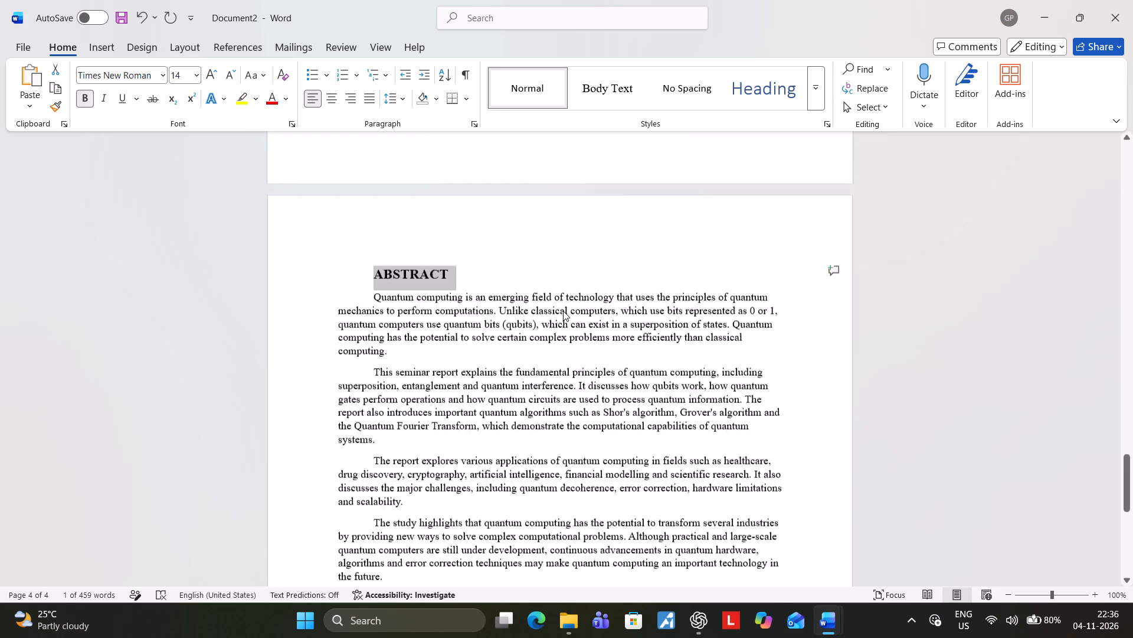
{"action": "scroll", "coordinate": [563, 311], "scroll_direction": "up", "scroll_amount": 19}
{"action": "scroll", "coordinate": [563, 311], "scroll_direction": "up", "scroll_amount": 11}
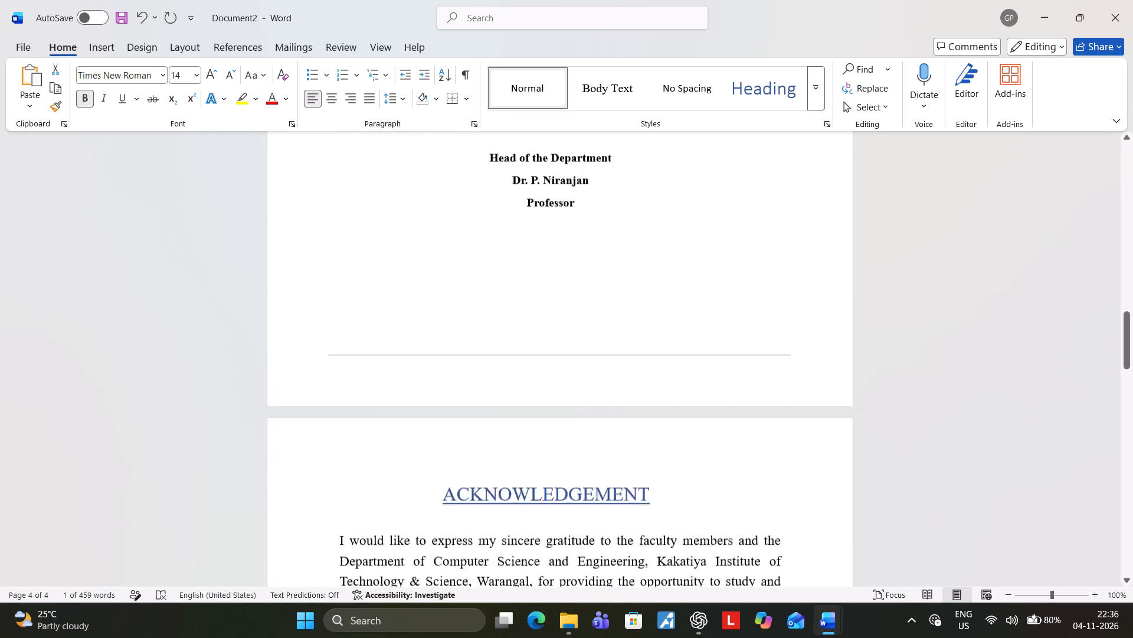
{"action": "scroll", "coordinate": [563, 311], "scroll_direction": "up", "scroll_amount": 20}
{"action": "scroll", "coordinate": [563, 311], "scroll_direction": "up", "scroll_amount": 13}
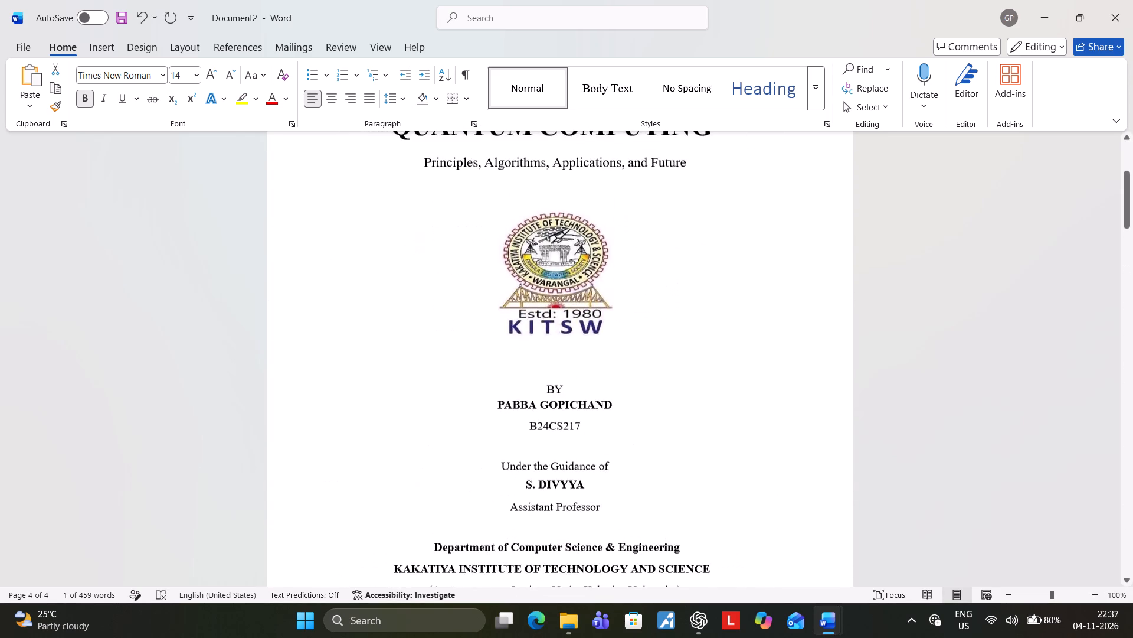
{"action": "scroll", "coordinate": [563, 311], "scroll_direction": "down", "scroll_amount": 20}
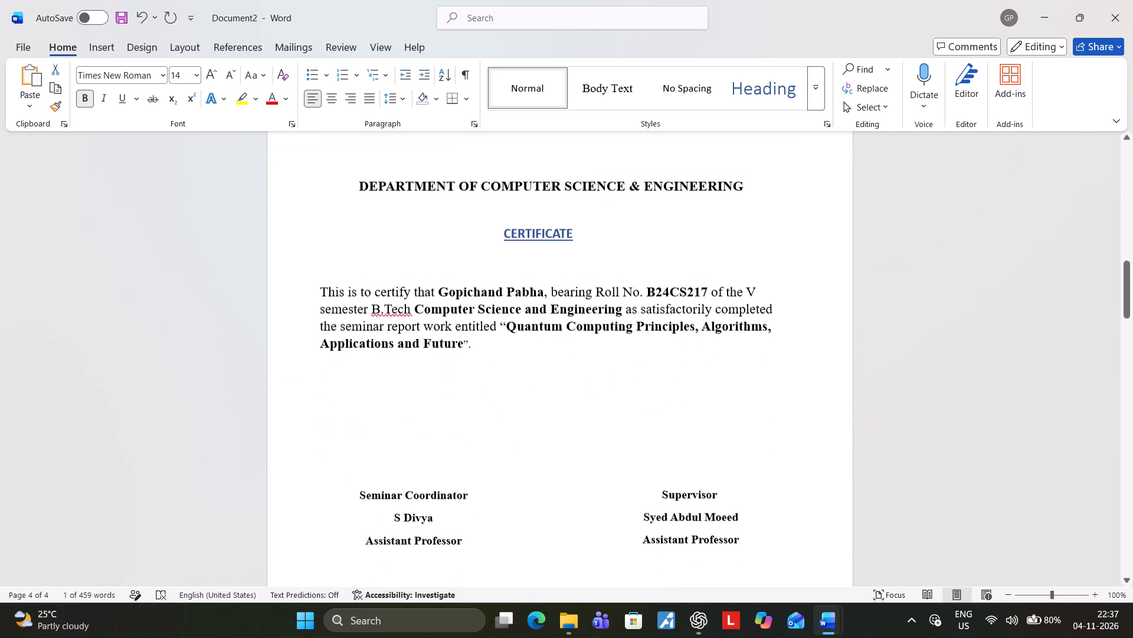
{"action": "left_click_drag", "start_coordinate": [358, 177], "coordinate": [479, 353]}
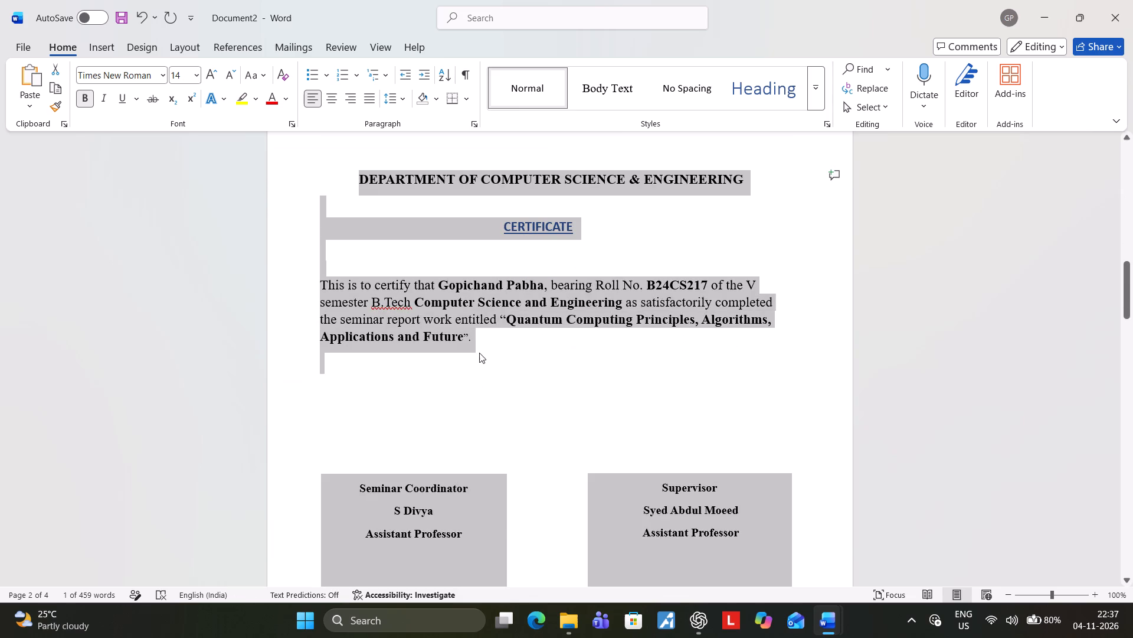
{"action": "left_click", "coordinate": [480, 353]}
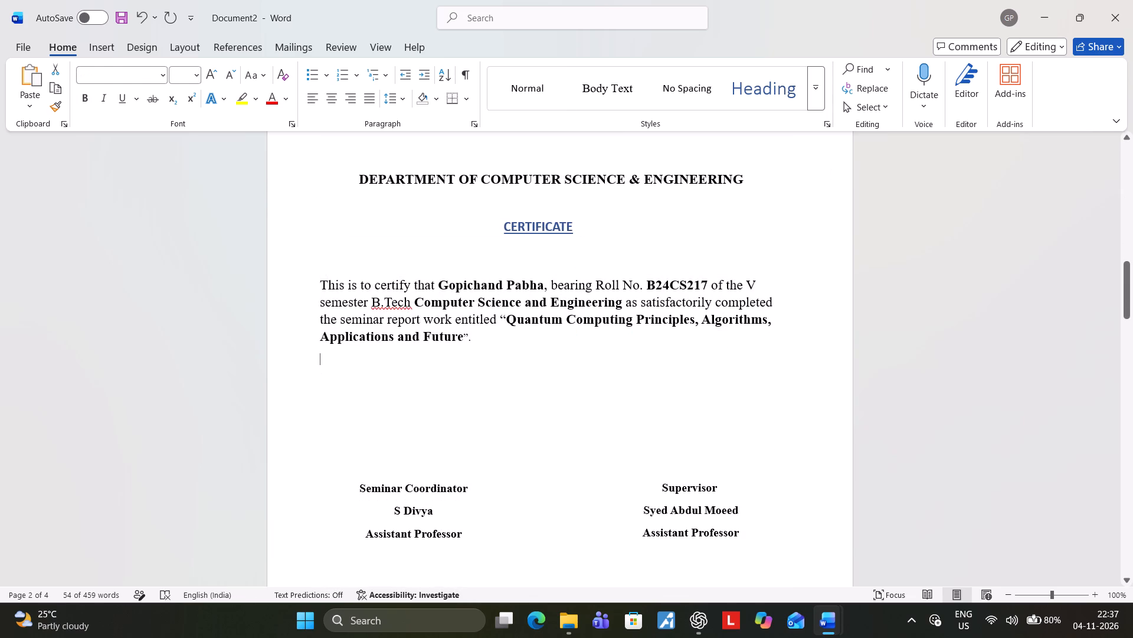
{"action": "left_click_drag", "start_coordinate": [480, 341], "coordinate": [362, 178]}
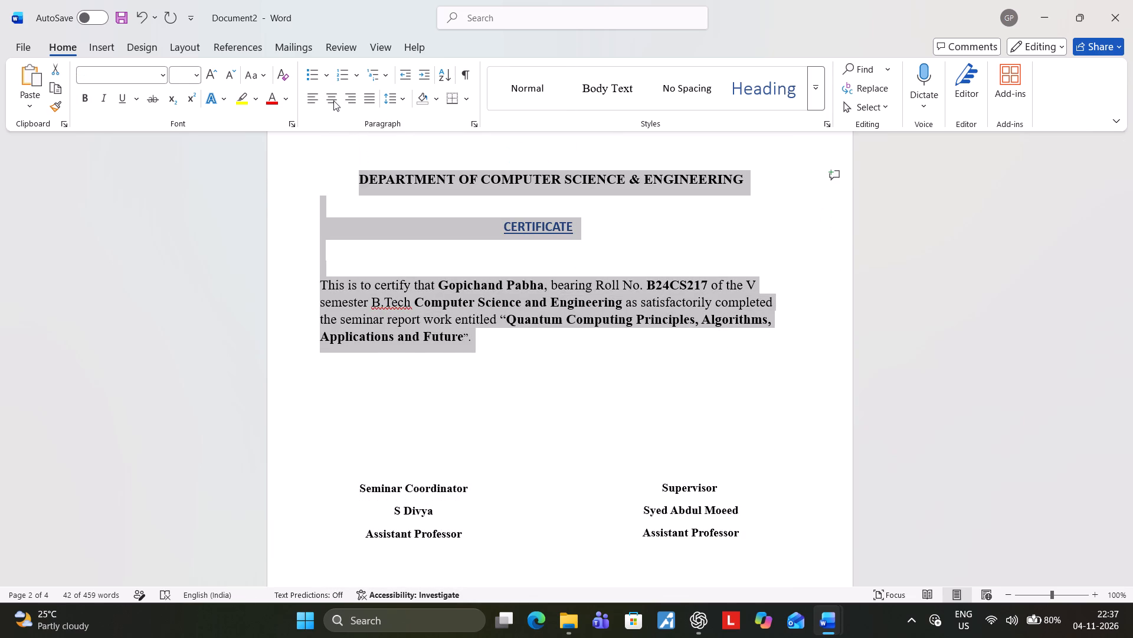
{"action": "left_click", "coordinate": [333, 100]}
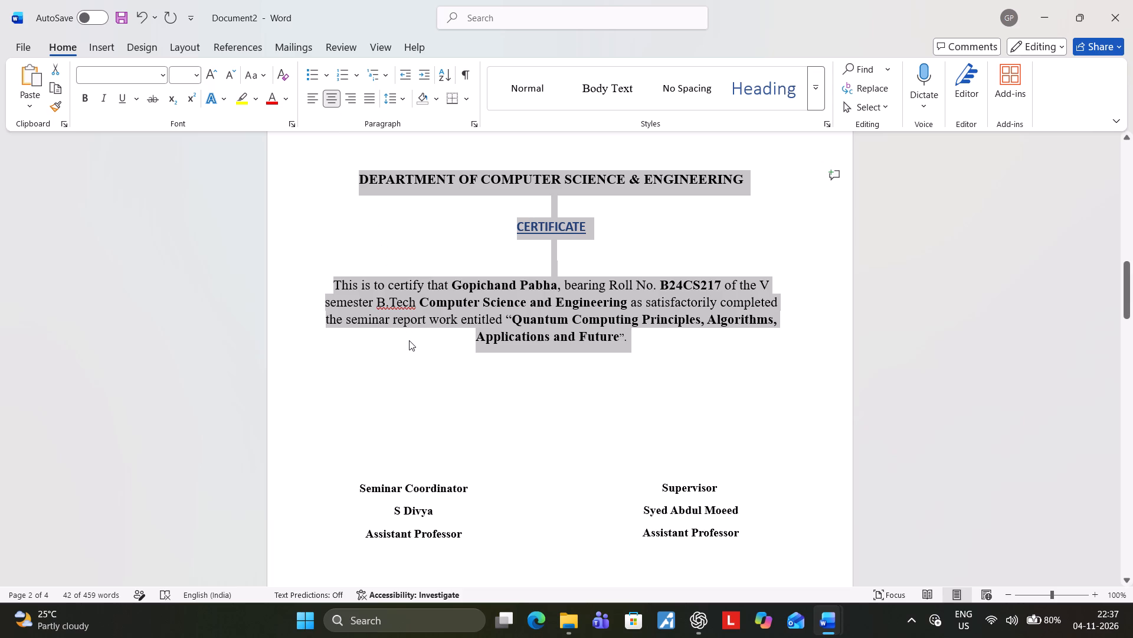
Left-align the paragraph starting "This is to certify that" on the certificate page.
{"action": "left_click", "coordinate": [409, 340]}
{"action": "left_click_drag", "start_coordinate": [331, 279], "coordinate": [518, 328]}
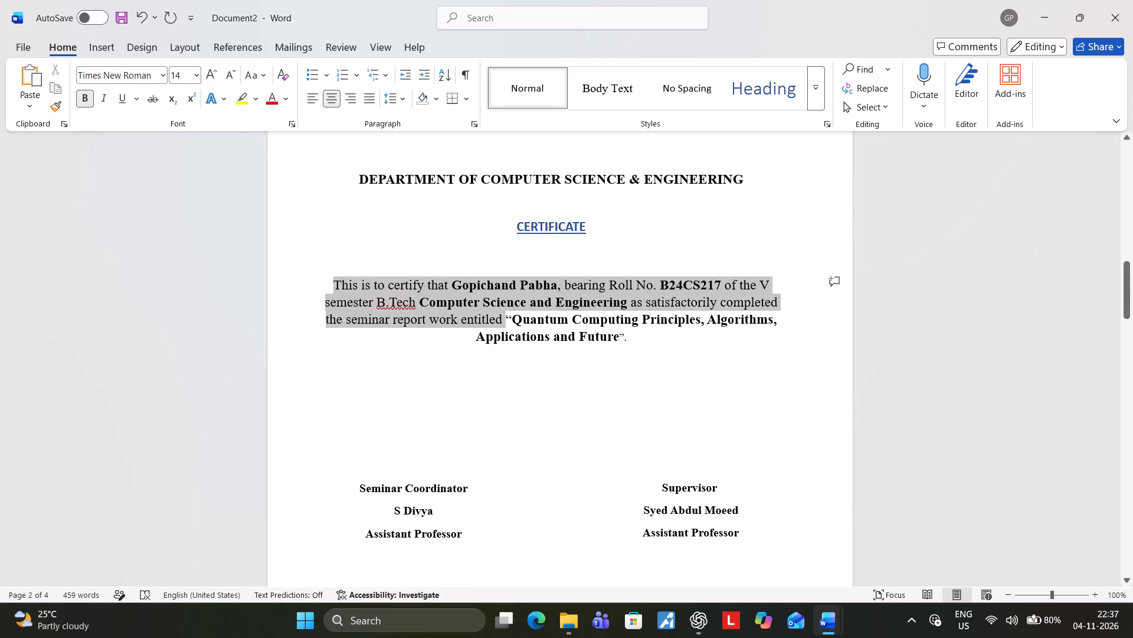
{"action": "left_click_drag", "start_coordinate": [518, 328], "coordinate": [627, 344]}
{"action": "left_click", "coordinate": [312, 105]}
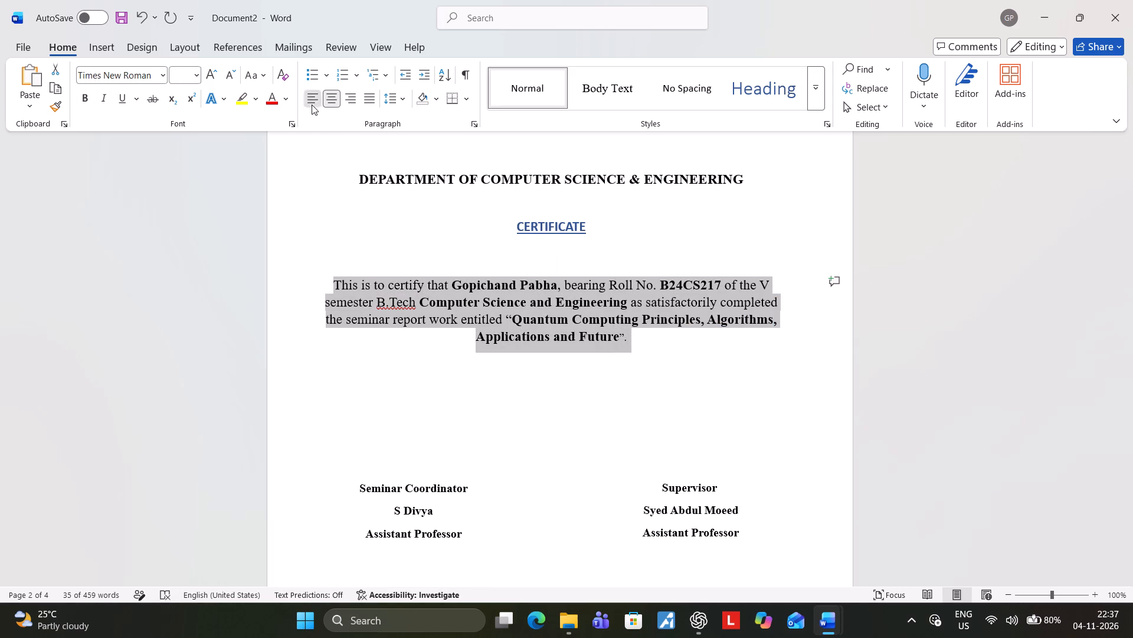
{"action": "left_click", "coordinate": [431, 376]}
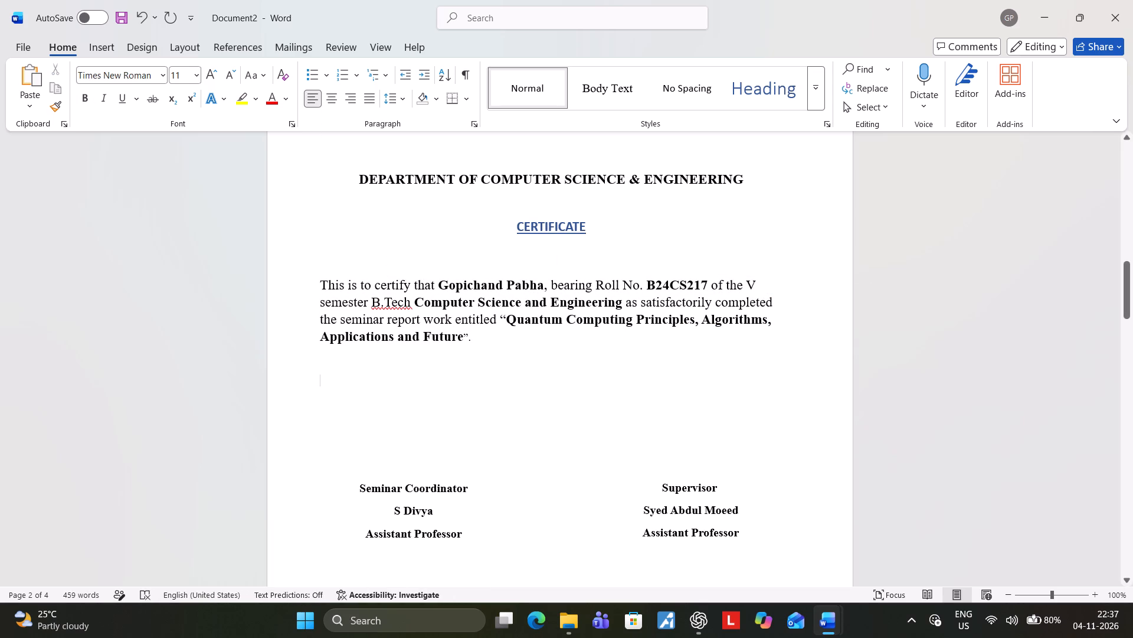
Change the CERTIFICATE title's font to Times New Roman and its size to 16.
{"action": "scroll", "coordinate": [431, 376], "scroll_direction": "up", "scroll_amount": 2}
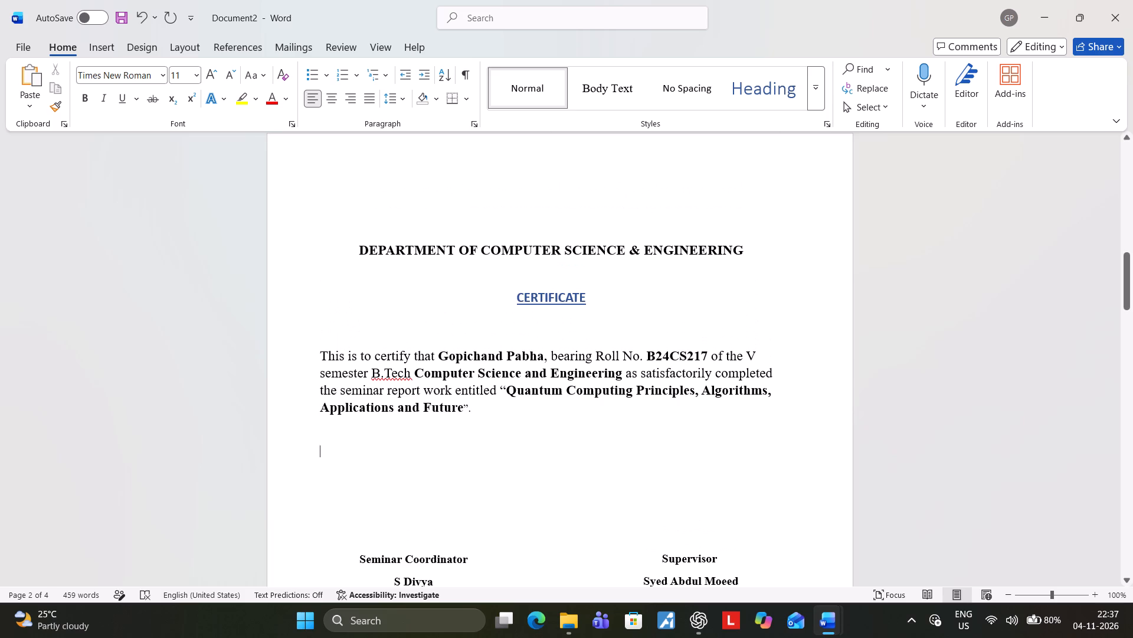
{"action": "scroll", "coordinate": [431, 376], "scroll_direction": "up", "scroll_amount": 5}
{"action": "scroll", "coordinate": [431, 376], "scroll_direction": "down", "scroll_amount": 6}
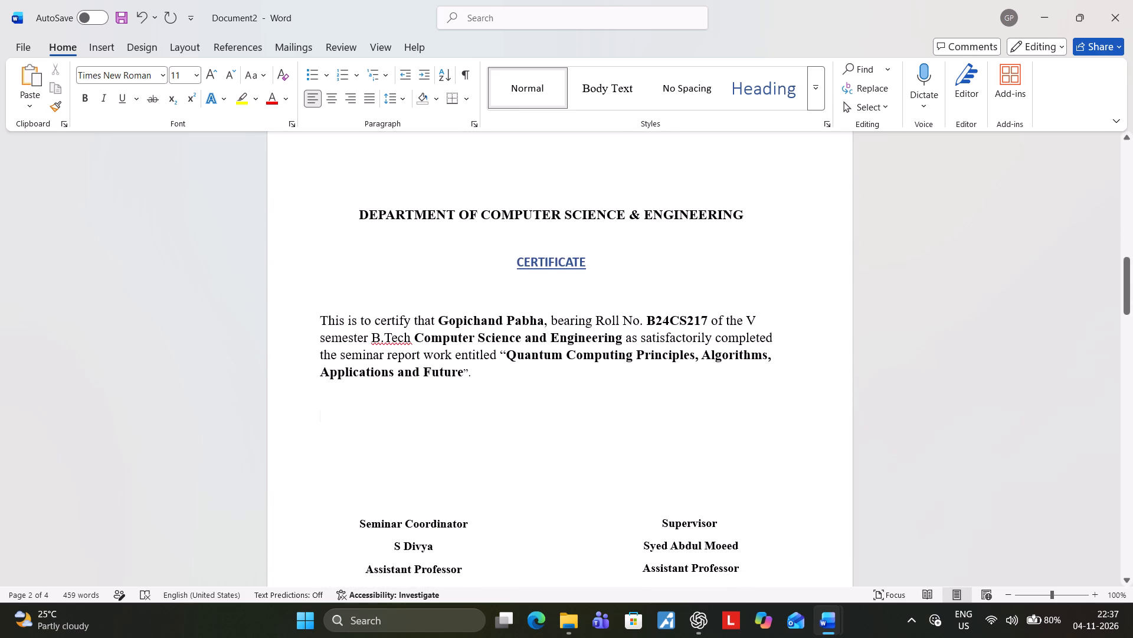
{"action": "left_click_drag", "start_coordinate": [516, 262], "coordinate": [600, 261]}
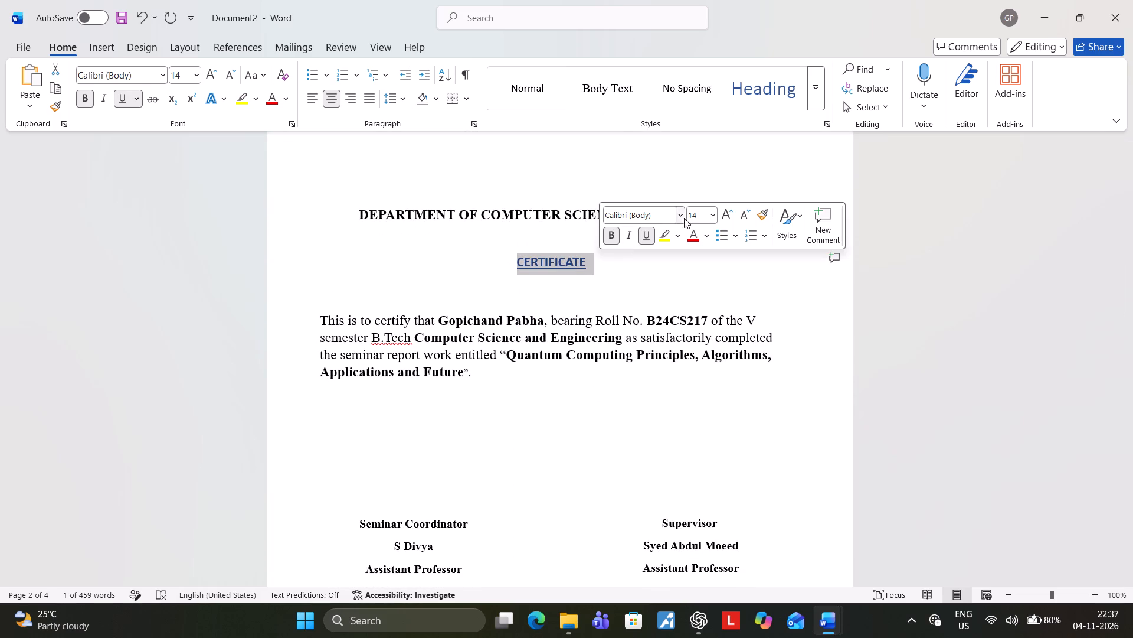
{"action": "left_click", "coordinate": [681, 216]}
{"action": "left_click", "coordinate": [653, 315]}
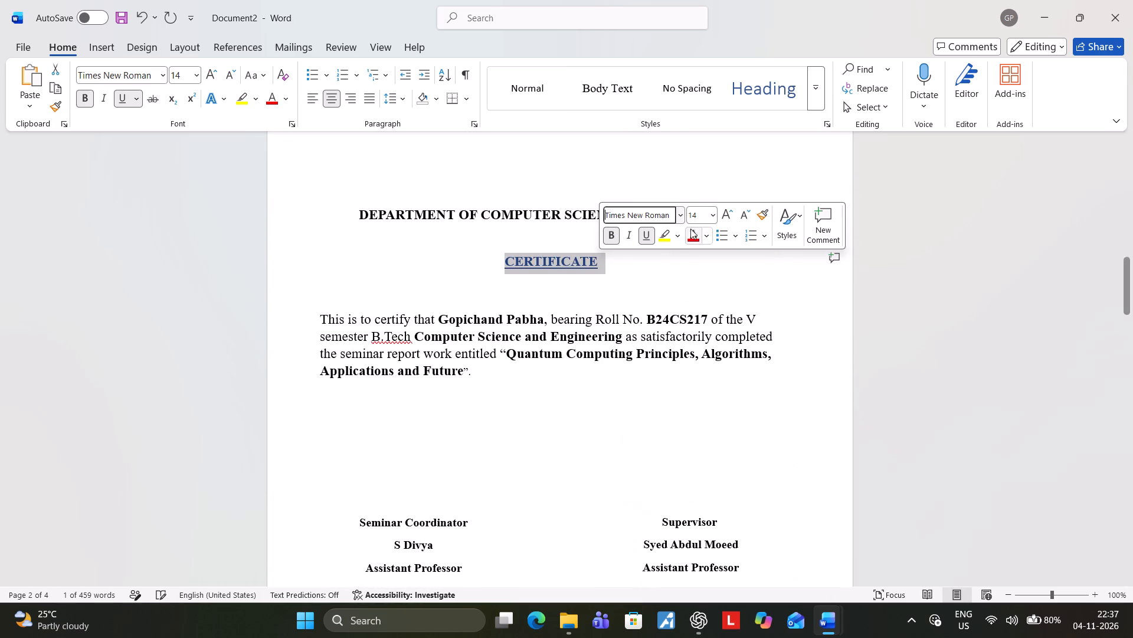
{"action": "left_click", "coordinate": [714, 212]}
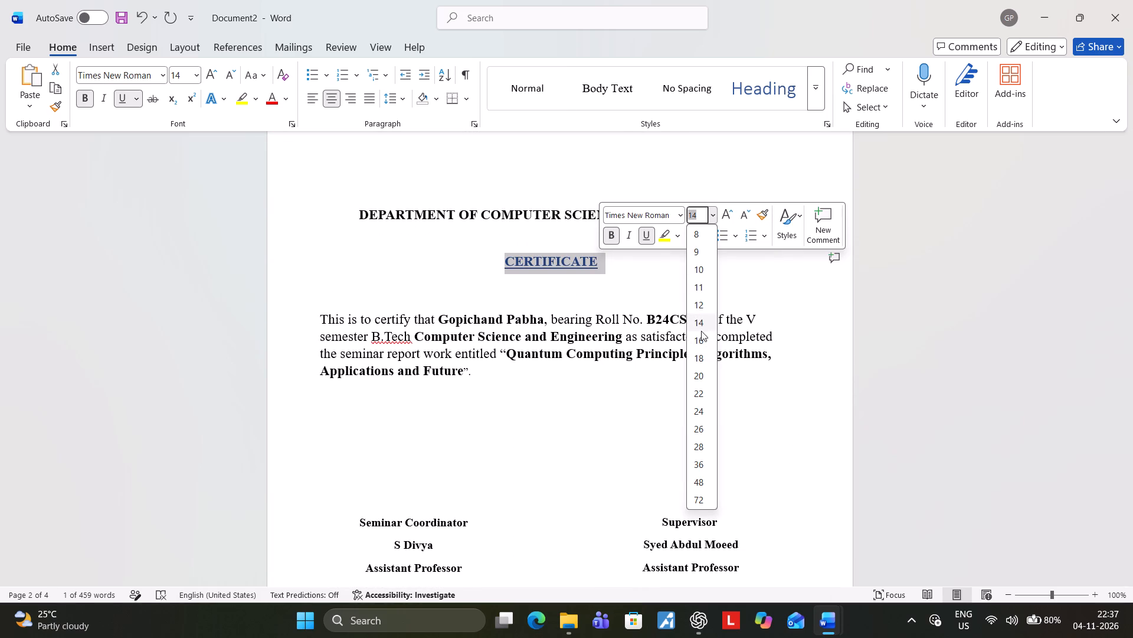
{"action": "left_click", "coordinate": [700, 338]}
{"action": "left_click", "coordinate": [599, 303]}
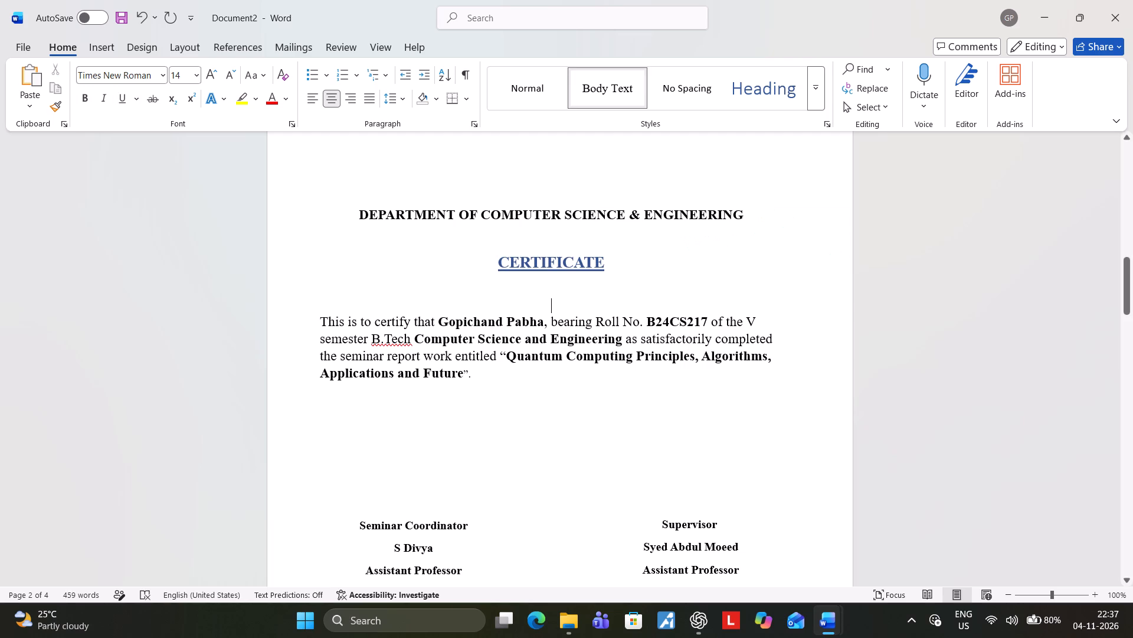
Set the whole certifying paragraph below the CERTIFICATE title to font size 14.
{"action": "scroll", "coordinate": [599, 303], "scroll_direction": "down", "scroll_amount": 2}
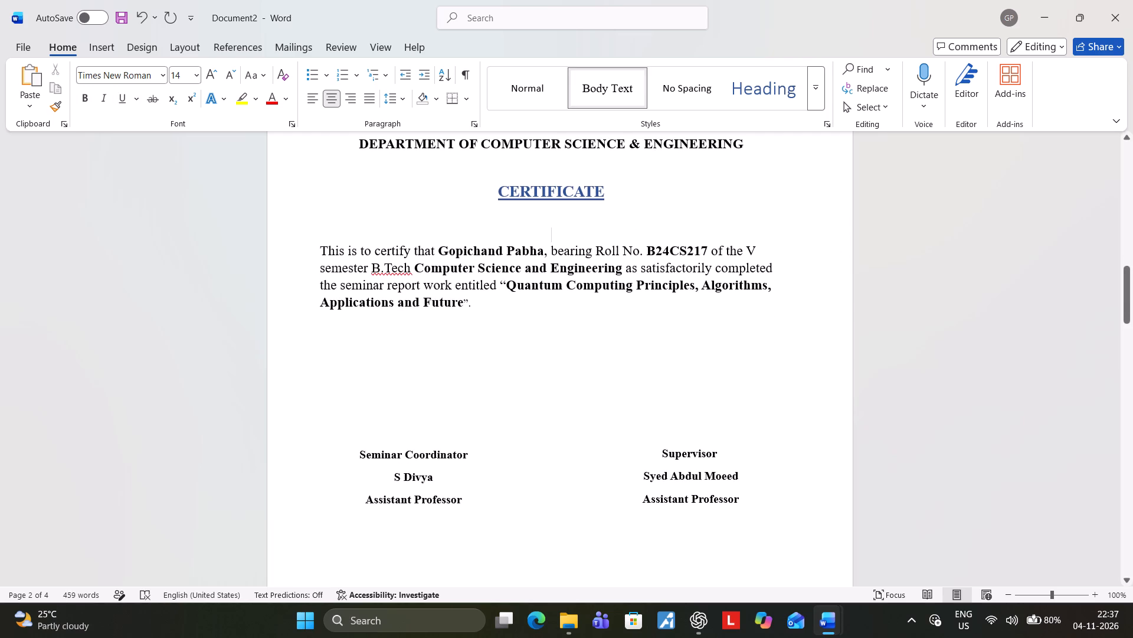
{"action": "left_click_drag", "start_coordinate": [328, 253], "coordinate": [466, 318]}
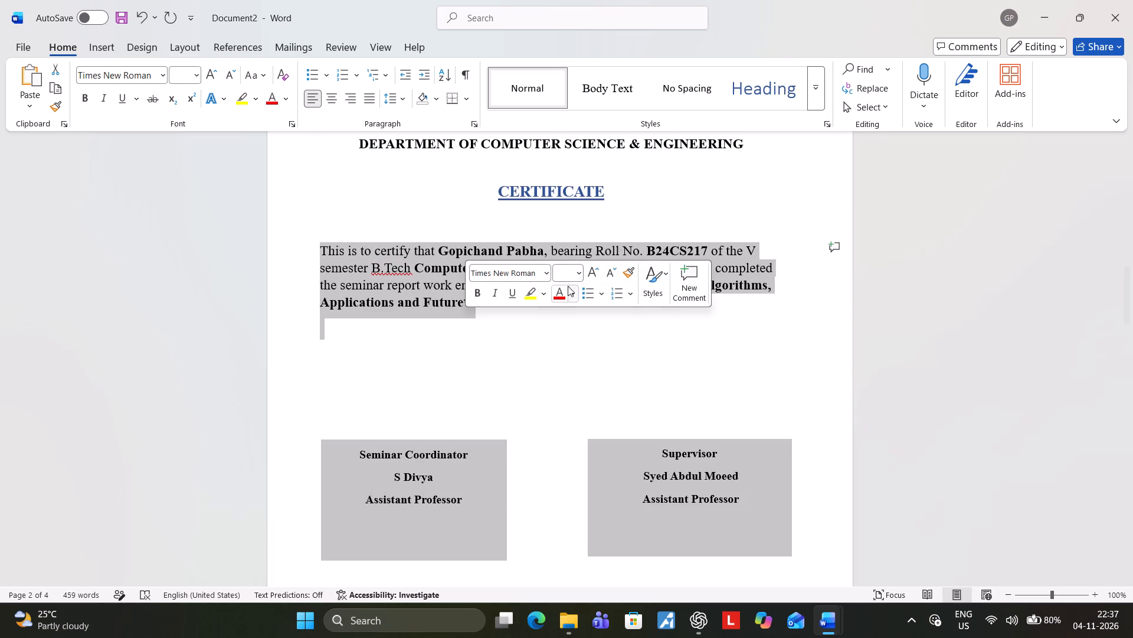
{"action": "left_click", "coordinate": [581, 268]}
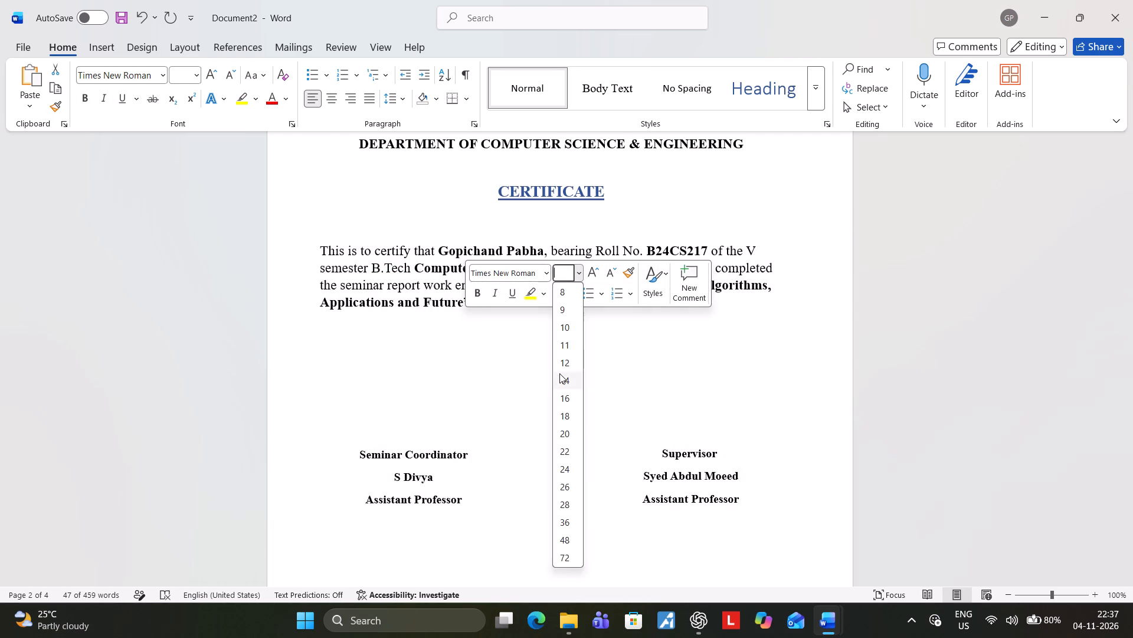
{"action": "left_click", "coordinate": [559, 373]}
{"action": "left_click", "coordinate": [543, 377]}
Set the ABSTRACT heading and all text below it, including the keywords, to font size 12.
{"action": "scroll", "coordinate": [546, 373], "scroll_direction": "down", "scroll_amount": 4}
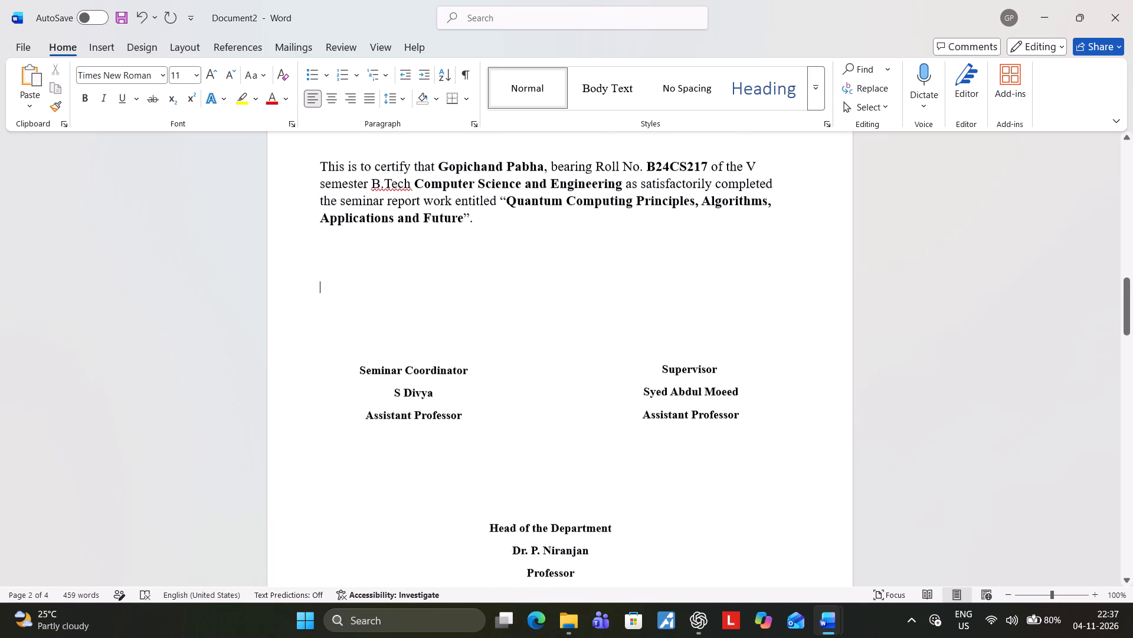
{"action": "scroll", "coordinate": [546, 373], "scroll_direction": "down", "scroll_amount": 16}
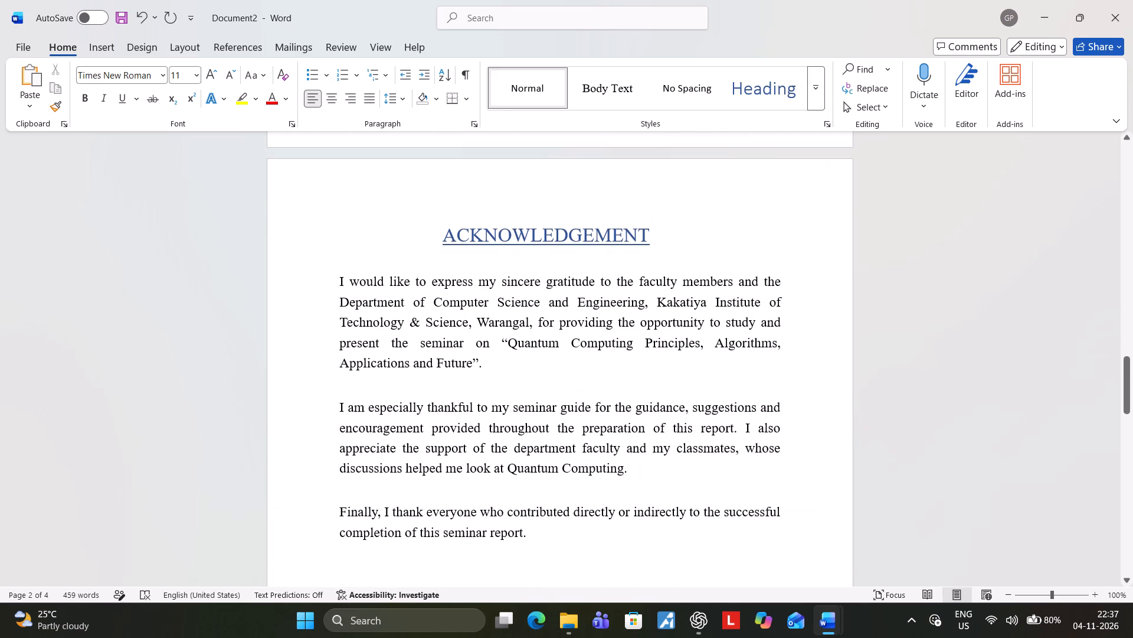
{"action": "scroll", "coordinate": [546, 373], "scroll_direction": "down", "scroll_amount": 3}
{"action": "scroll", "coordinate": [547, 373], "scroll_direction": "down", "scroll_amount": 20}
{"action": "scroll", "coordinate": [547, 373], "scroll_direction": "down", "scroll_amount": 2}
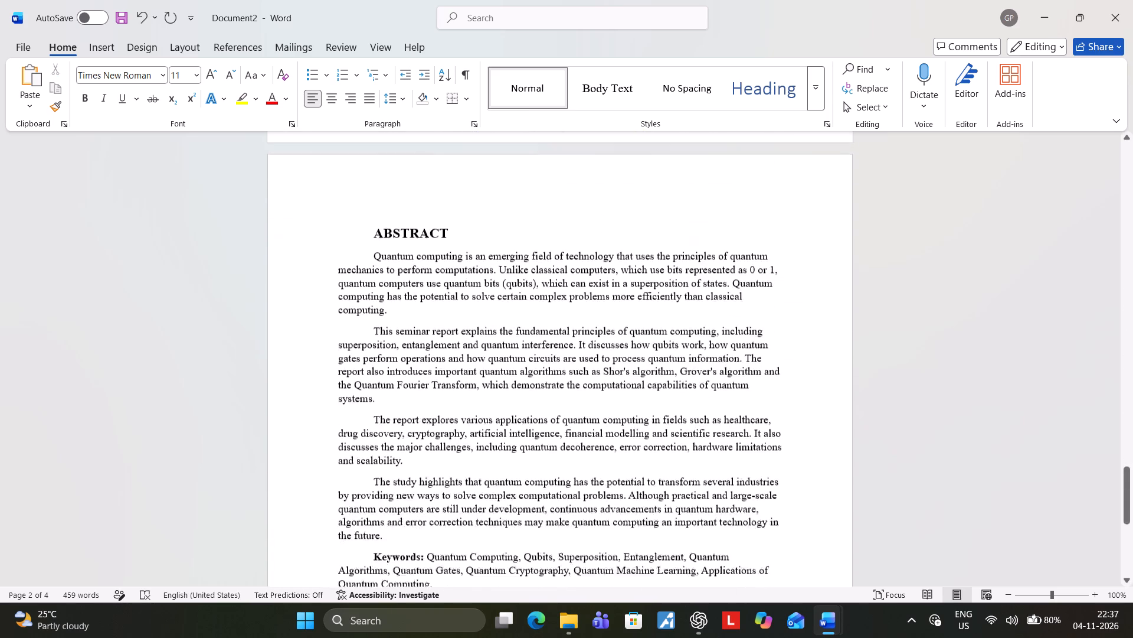
{"action": "scroll", "coordinate": [548, 371], "scroll_direction": "down", "scroll_amount": 2}
{"action": "scroll", "coordinate": [548, 371], "scroll_direction": "up", "scroll_amount": 5}
{"action": "left_click_drag", "start_coordinate": [375, 294], "coordinate": [389, 323]}
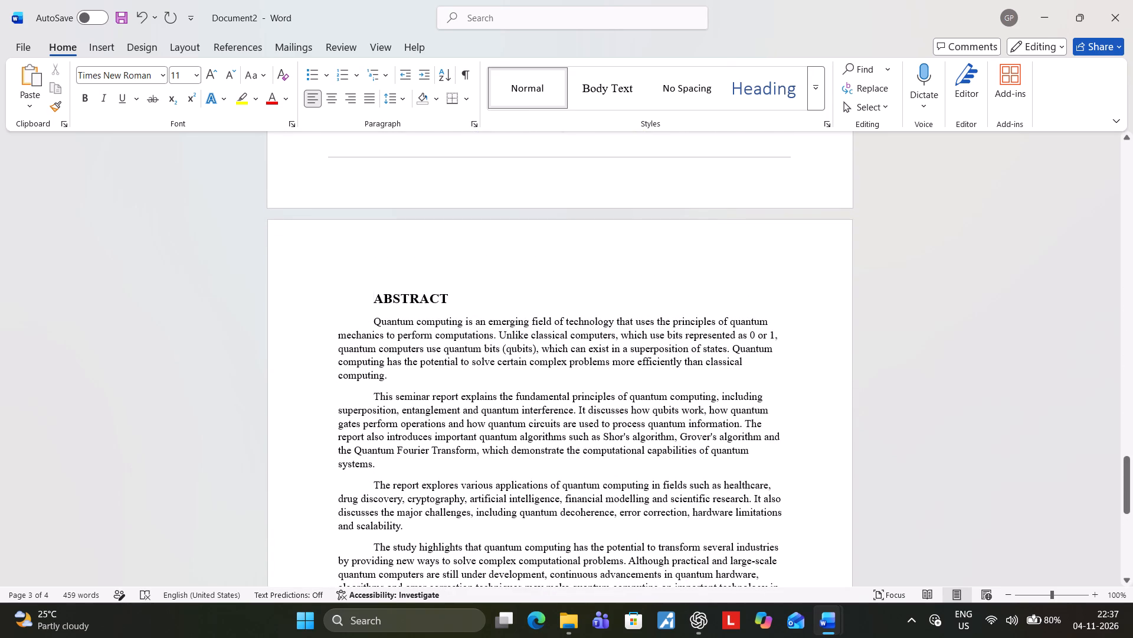
{"action": "left_click_drag", "start_coordinate": [389, 323], "coordinate": [465, 582]}
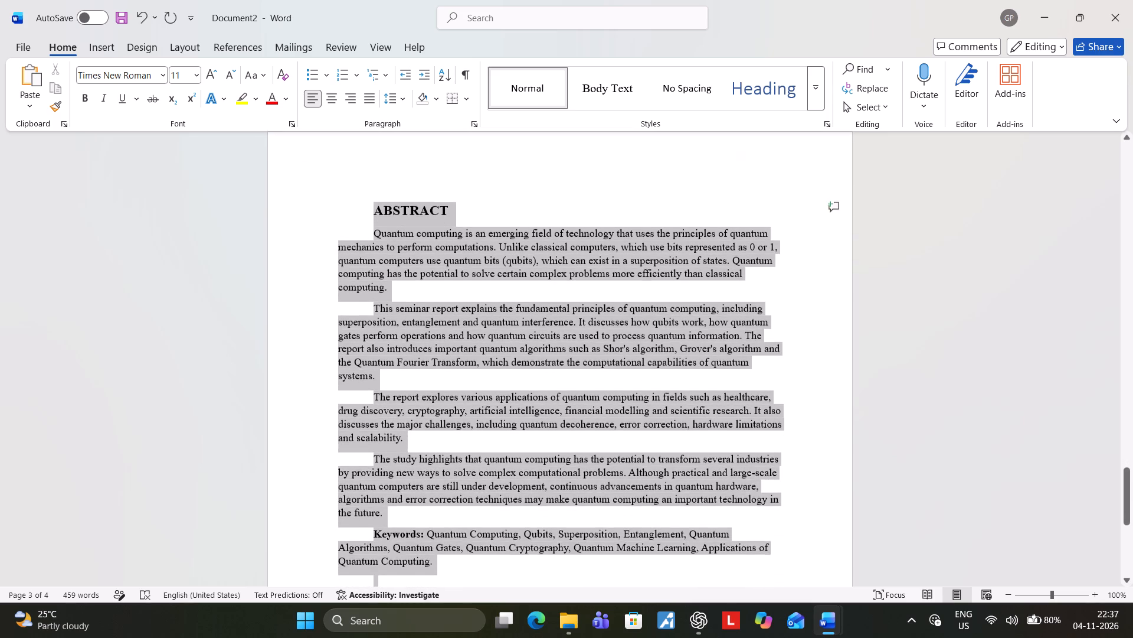
{"action": "left_click_drag", "start_coordinate": [465, 582], "coordinate": [462, 505]}
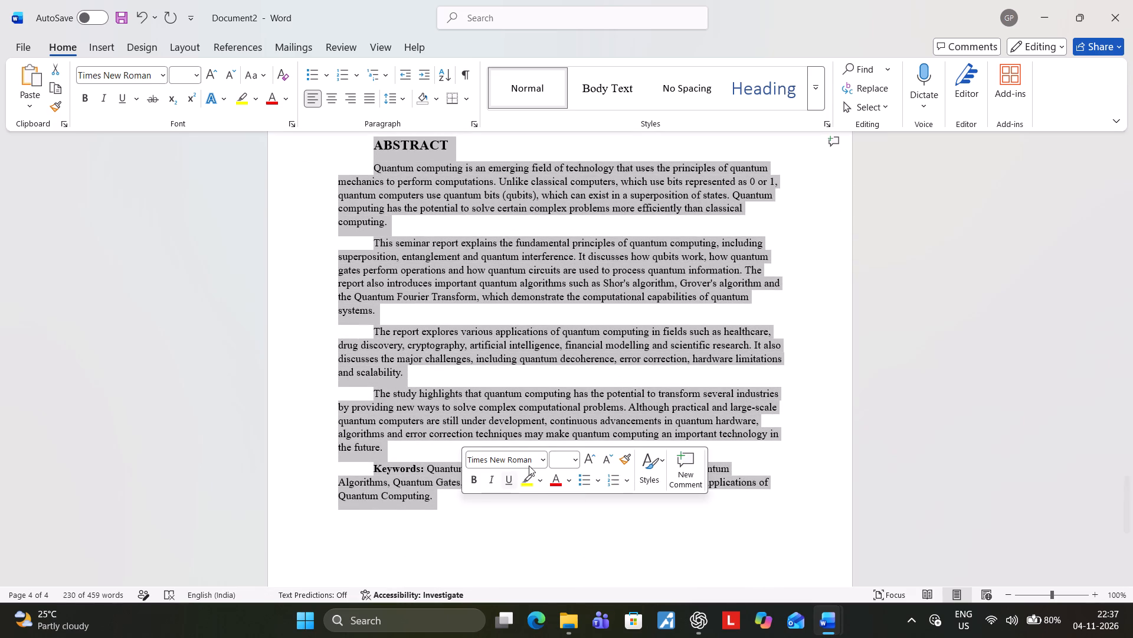
{"action": "left_click", "coordinate": [573, 457]}
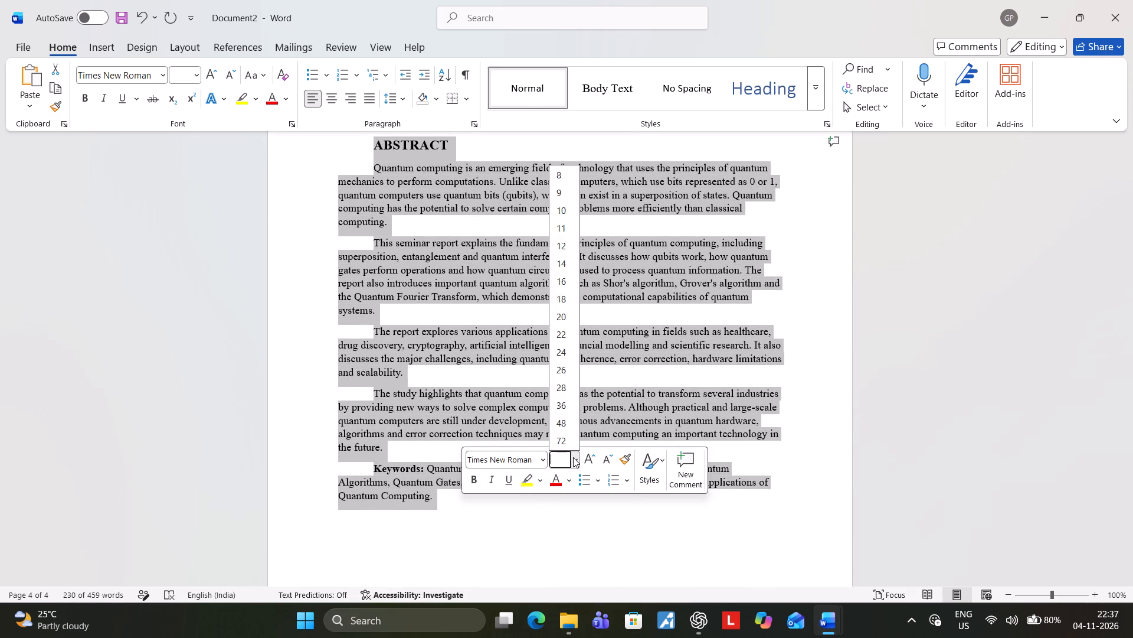
{"action": "left_click", "coordinate": [568, 247]}
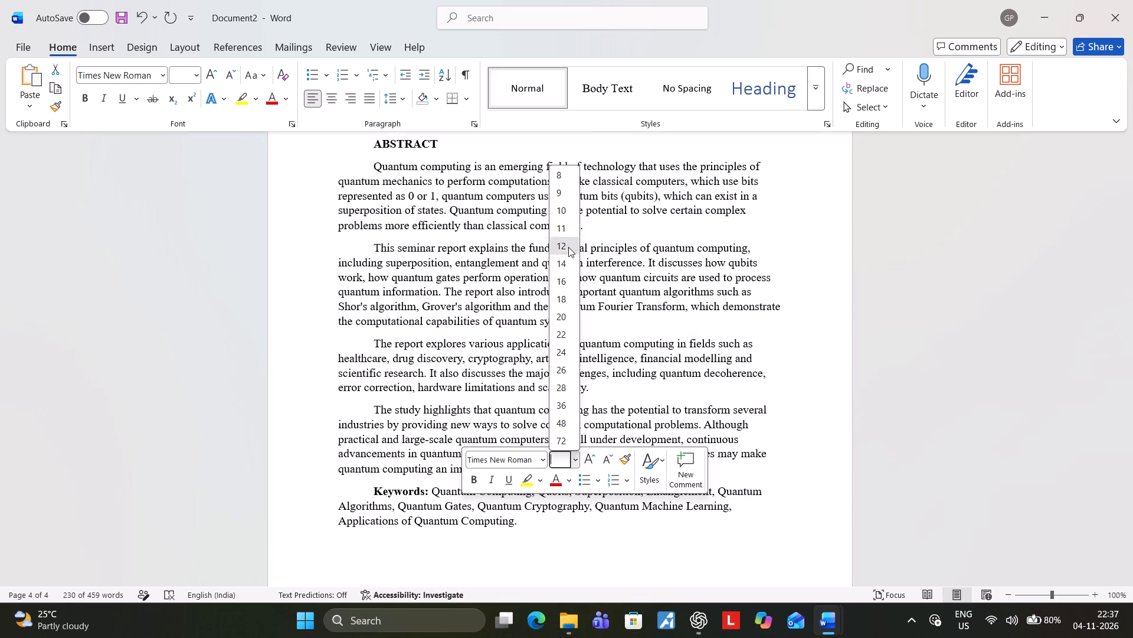
{"action": "left_click", "coordinate": [473, 321]}
Centre the ABSTRACT heading together with all the abstract's paragraphs and the keywords.
{"action": "scroll", "coordinate": [471, 314], "scroll_direction": "up", "scroll_amount": 3}
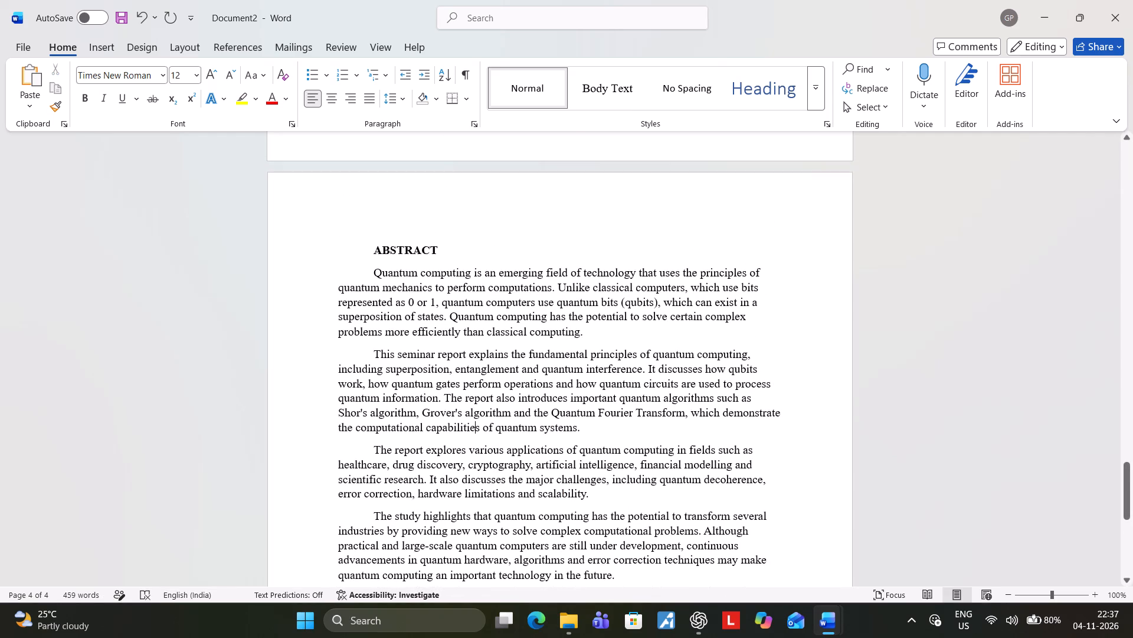
{"action": "left_click_drag", "start_coordinate": [375, 250], "coordinate": [390, 271]}
{"action": "left_click_drag", "start_coordinate": [390, 271], "coordinate": [564, 582]}
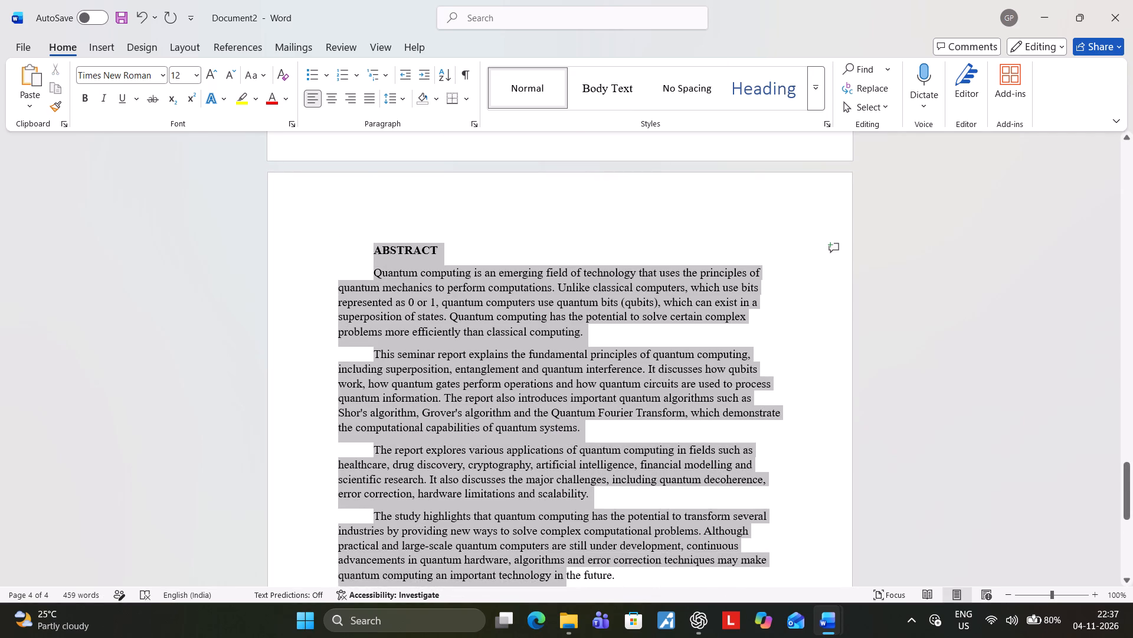
{"action": "left_click_drag", "start_coordinate": [564, 582], "coordinate": [531, 494]}
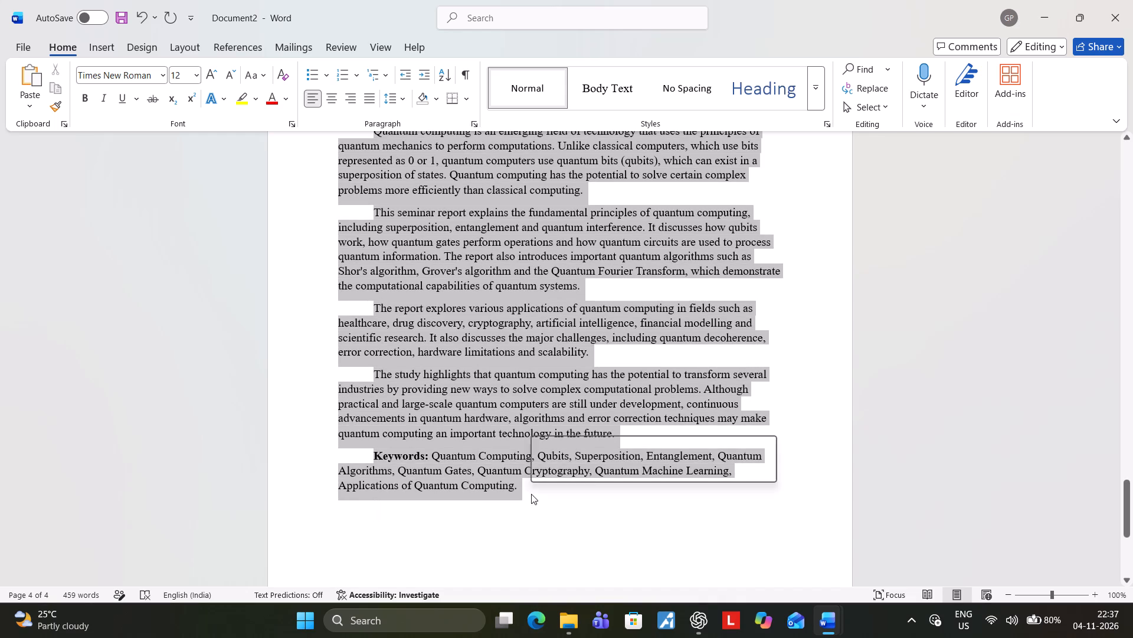
{"action": "left_click", "coordinate": [330, 106]}
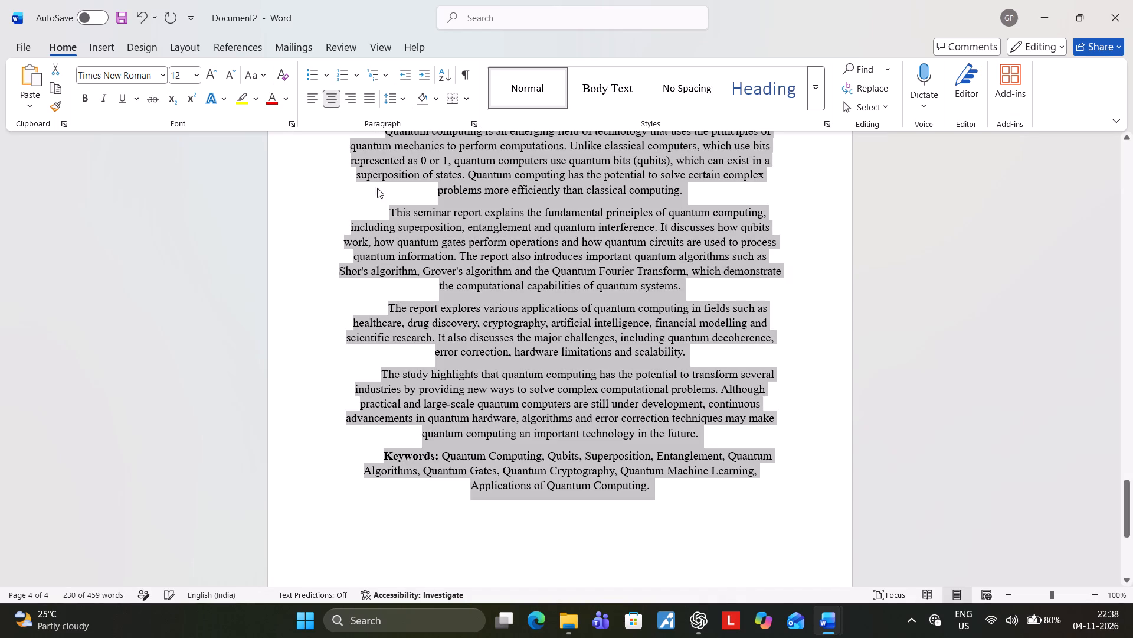
{"action": "left_click", "coordinate": [384, 219]}
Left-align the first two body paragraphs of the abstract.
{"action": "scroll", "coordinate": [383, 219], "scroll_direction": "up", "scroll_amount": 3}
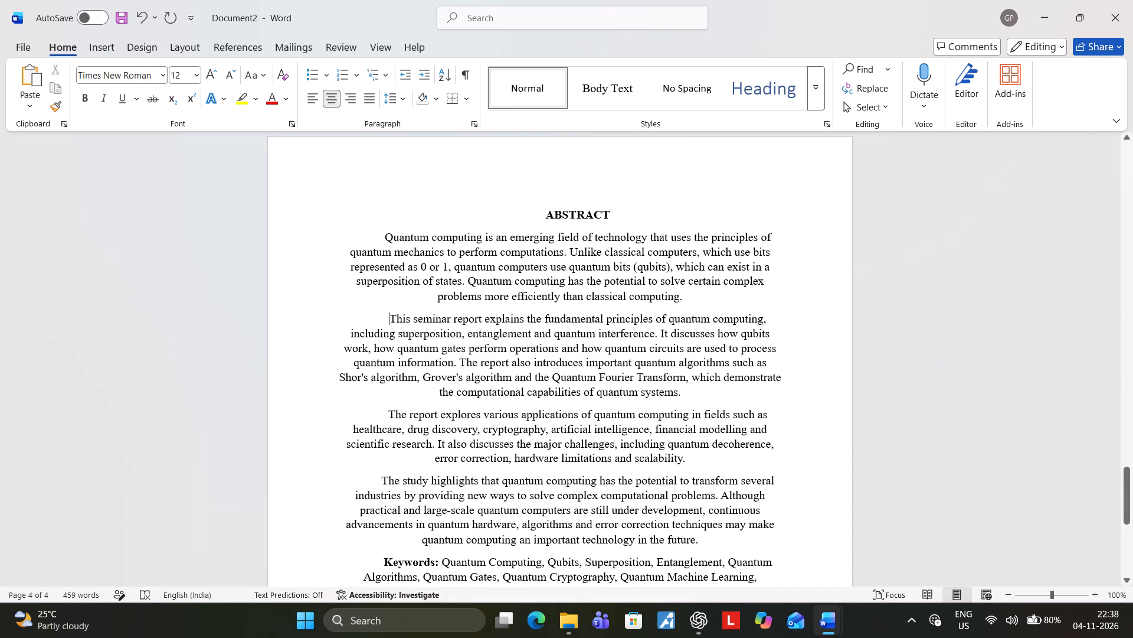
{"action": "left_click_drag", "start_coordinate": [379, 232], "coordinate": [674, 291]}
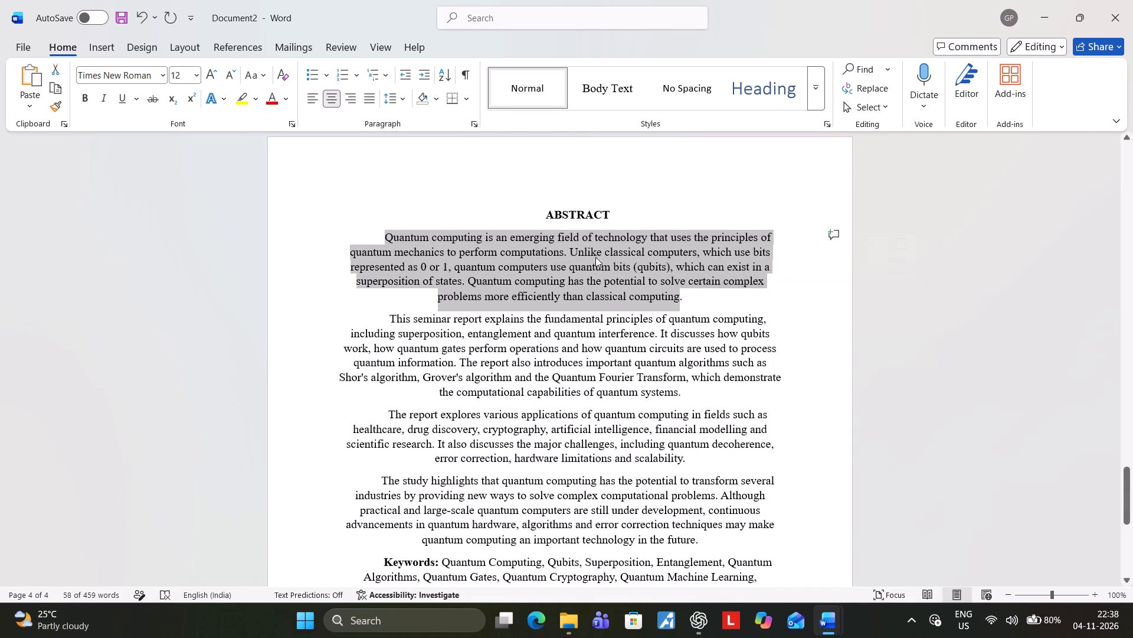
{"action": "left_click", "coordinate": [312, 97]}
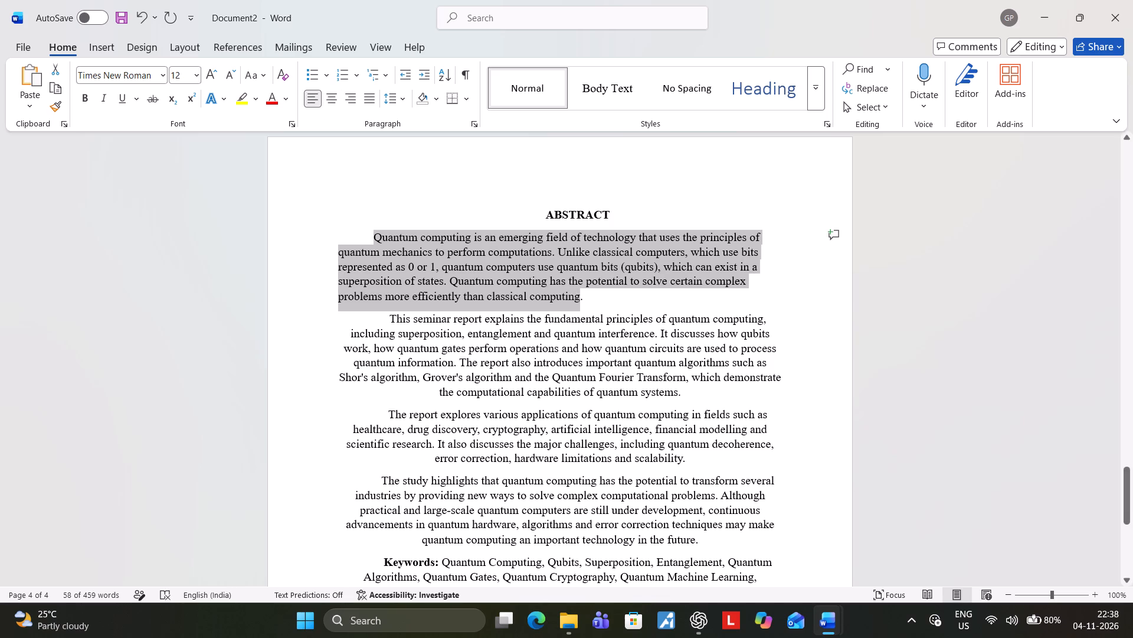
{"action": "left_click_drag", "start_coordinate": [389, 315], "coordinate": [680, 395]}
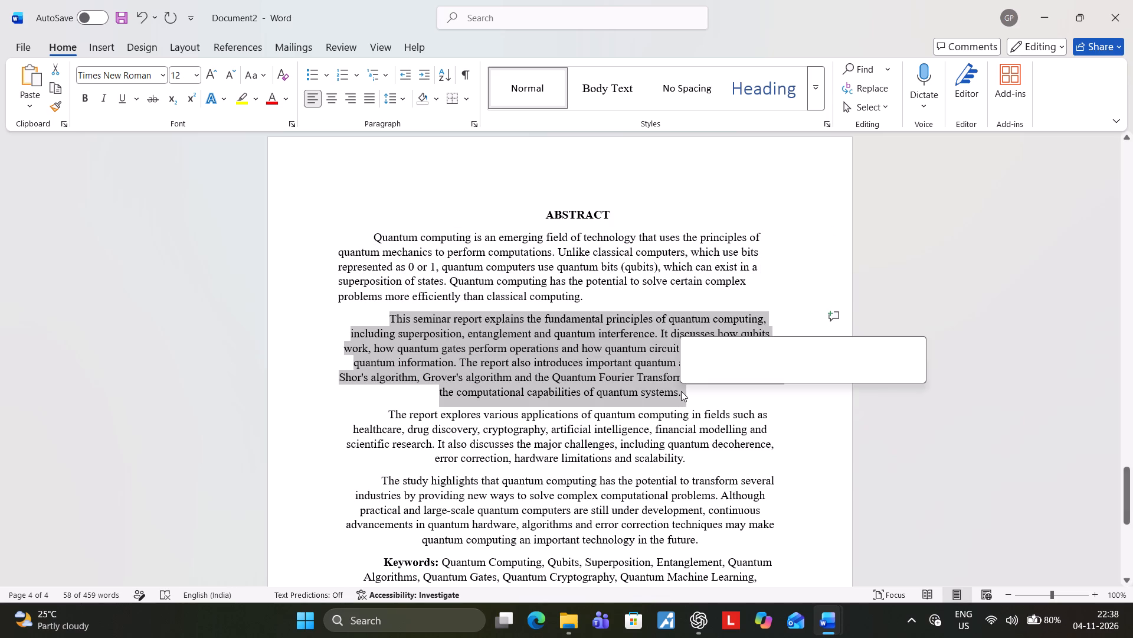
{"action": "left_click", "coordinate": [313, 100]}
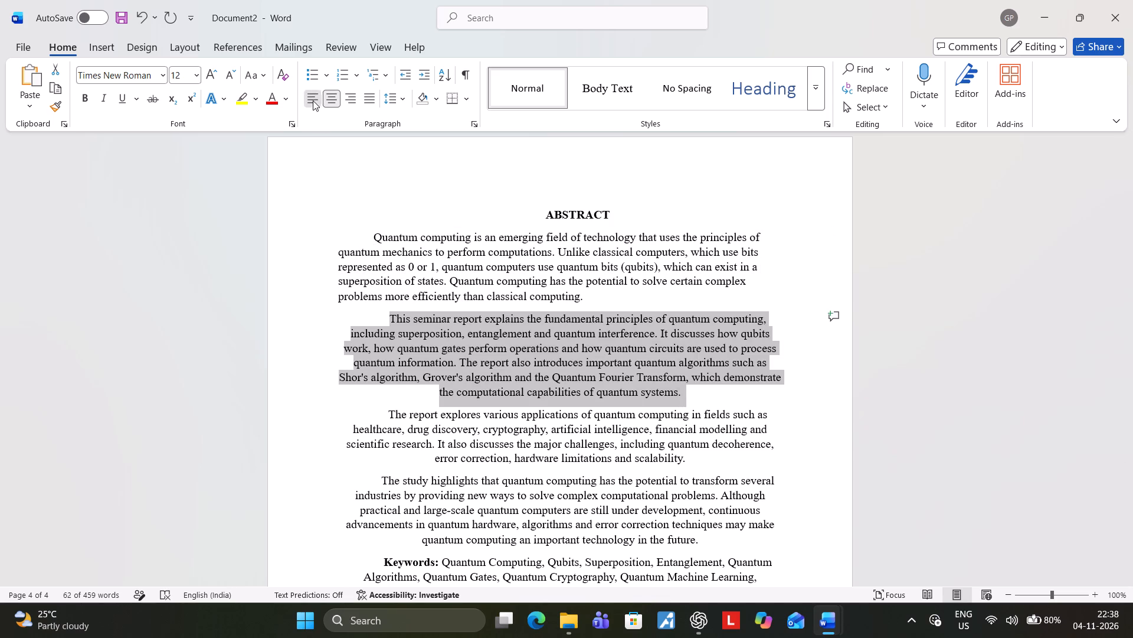
Justify the four body paragraphs of the abstract, from "Quantum computing is an emerging field" through "The study highlights".
{"action": "scroll", "coordinate": [412, 240], "scroll_direction": "down", "scroll_amount": 2}
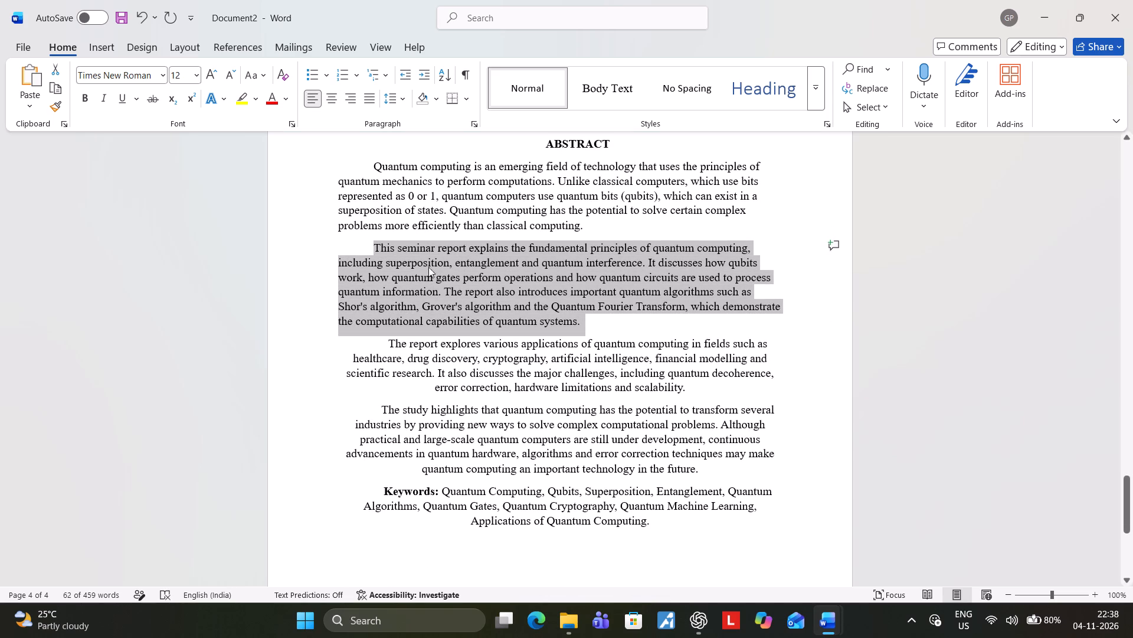
{"action": "left_click", "coordinate": [366, 102]}
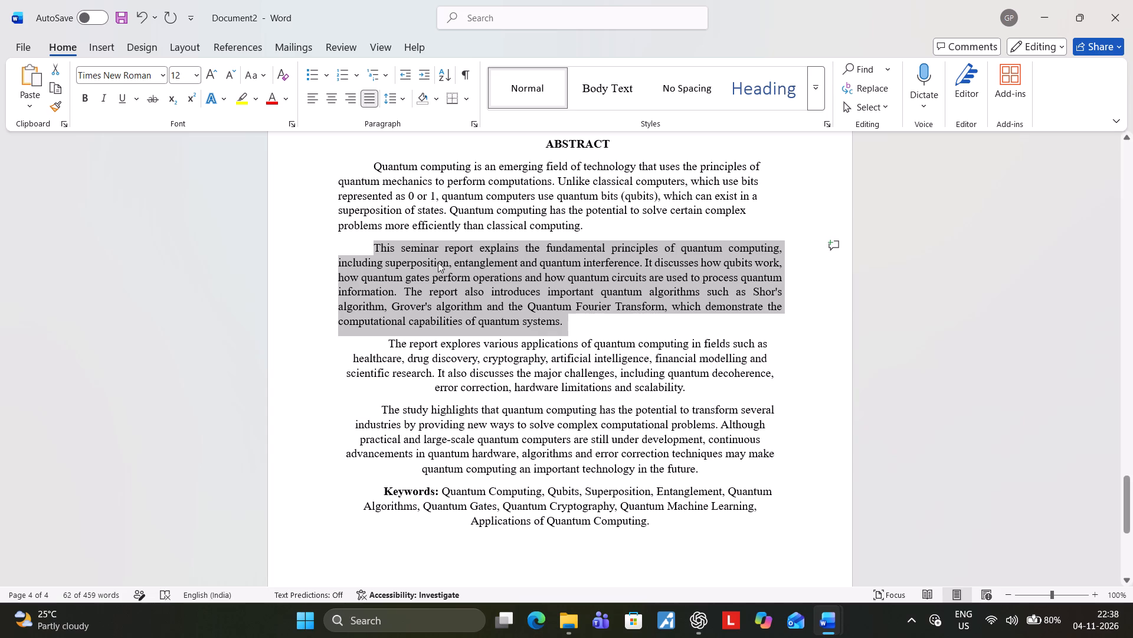
{"action": "left_click_drag", "start_coordinate": [372, 163], "coordinate": [587, 223]}
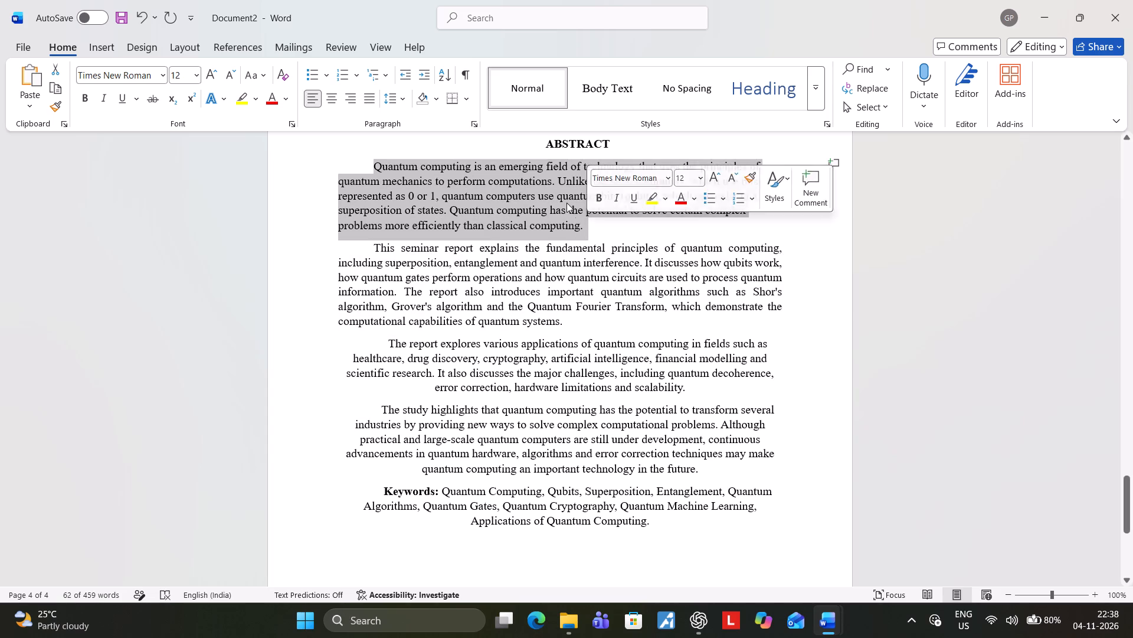
{"action": "left_click", "coordinate": [371, 94]}
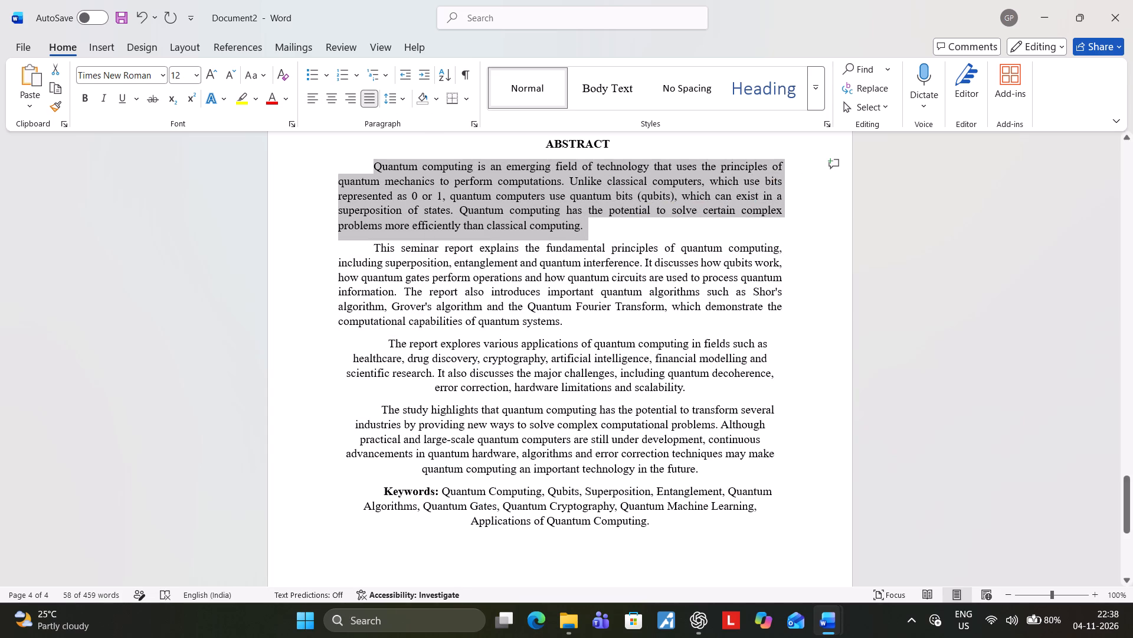
{"action": "left_click_drag", "start_coordinate": [391, 343], "coordinate": [686, 401]}
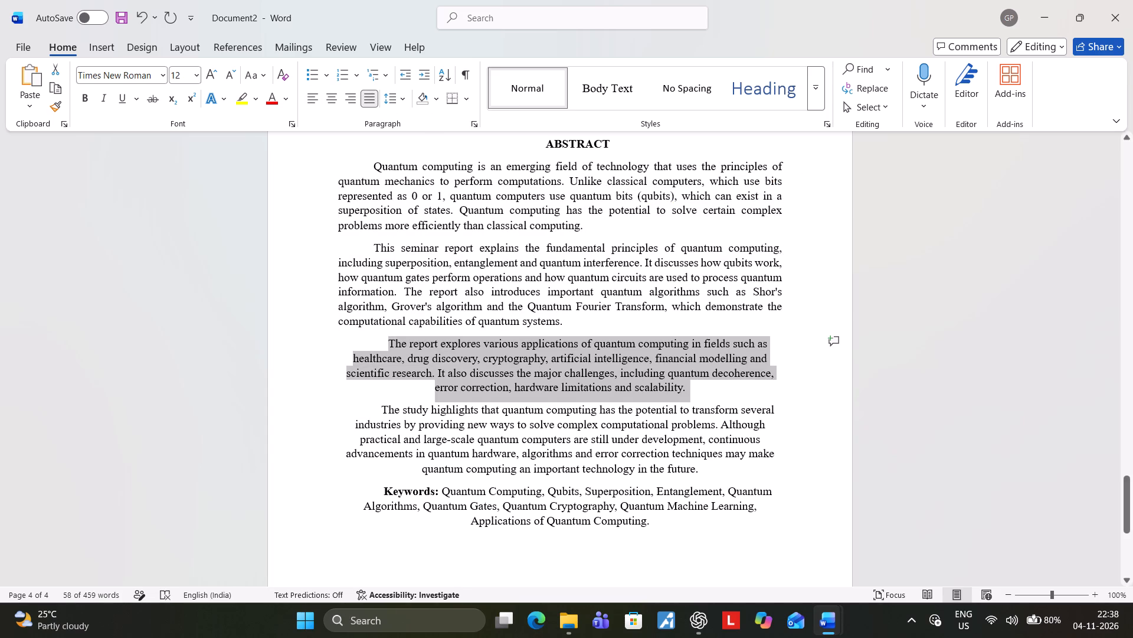
{"action": "left_click_drag", "start_coordinate": [686, 401], "coordinate": [686, 400]}
{"action": "left_click", "coordinate": [366, 100]}
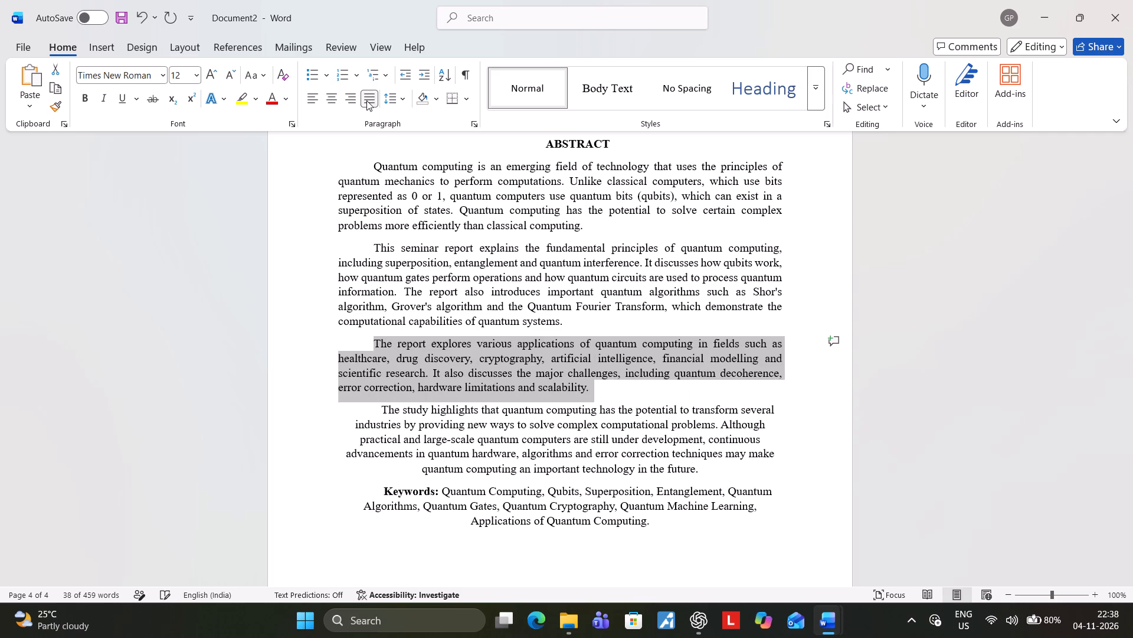
{"action": "left_click_drag", "start_coordinate": [379, 408], "coordinate": [513, 447]}
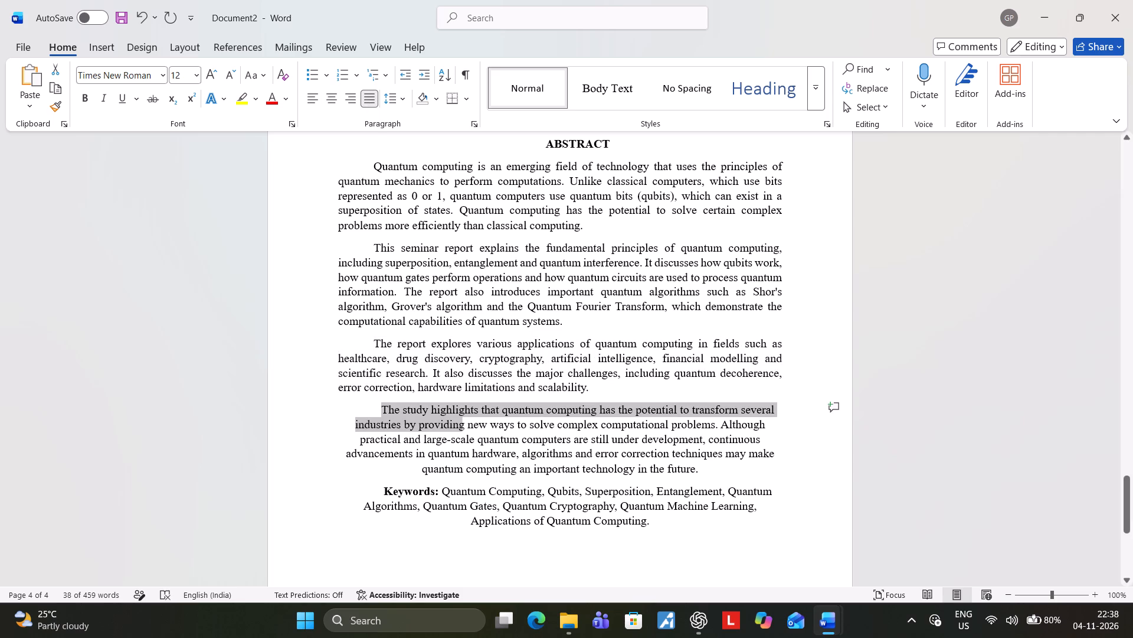
{"action": "left_click_drag", "start_coordinate": [513, 447], "coordinate": [709, 472]}
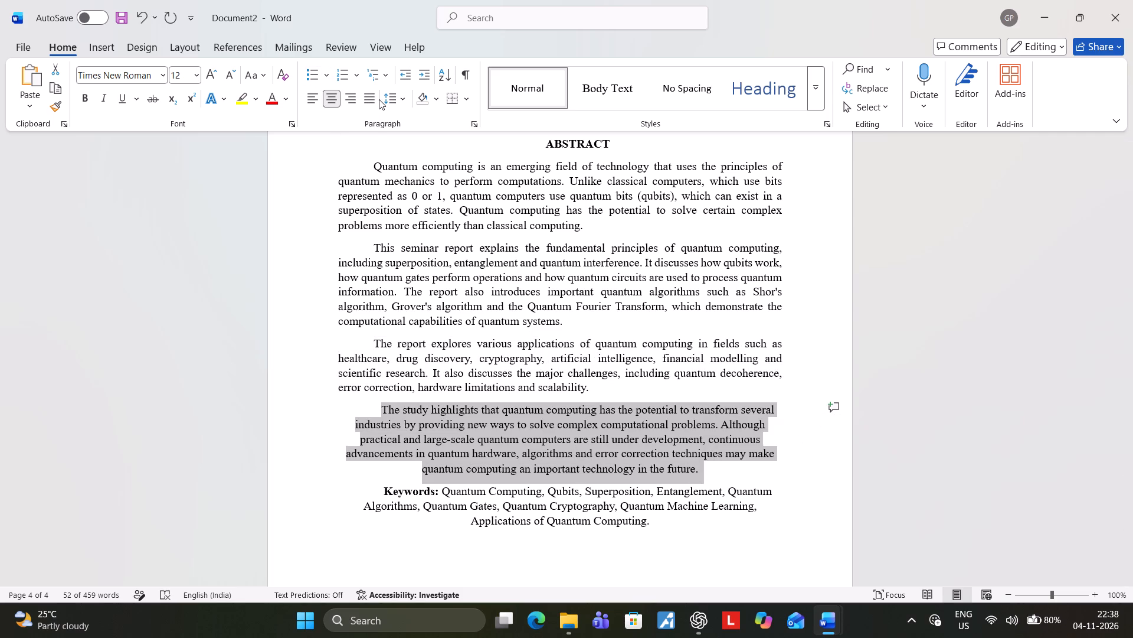
{"action": "left_click", "coordinate": [373, 100]}
Justify the Keywords paragraph at the end of the abstract.
{"action": "scroll", "coordinate": [387, 175], "scroll_direction": "down", "scroll_amount": 3}
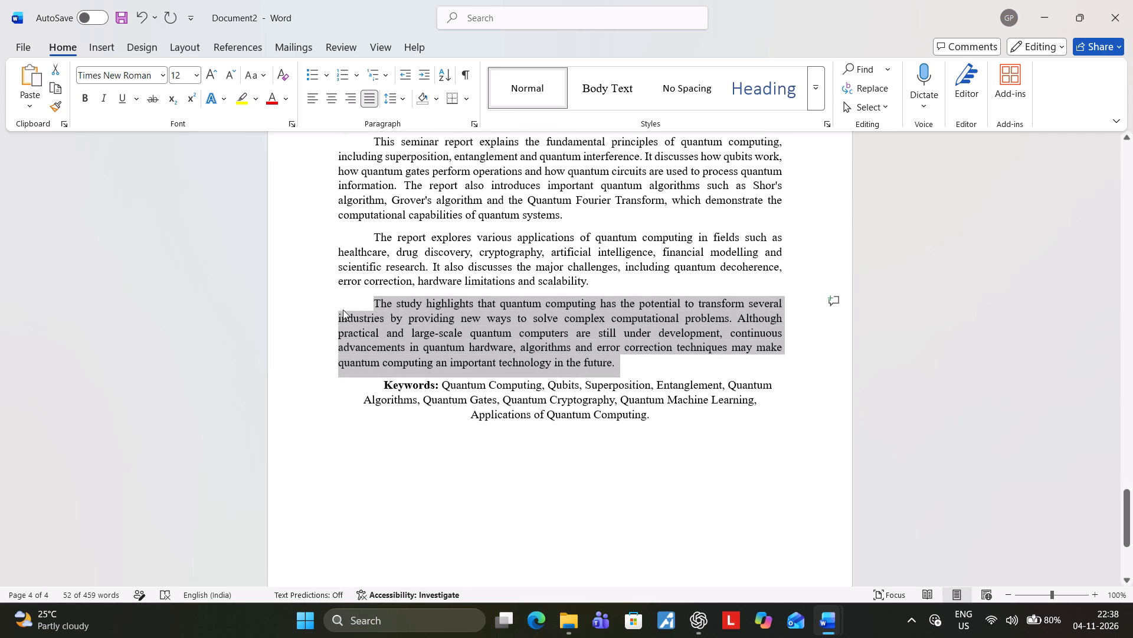
{"action": "left_click_drag", "start_coordinate": [385, 385], "coordinate": [617, 436]}
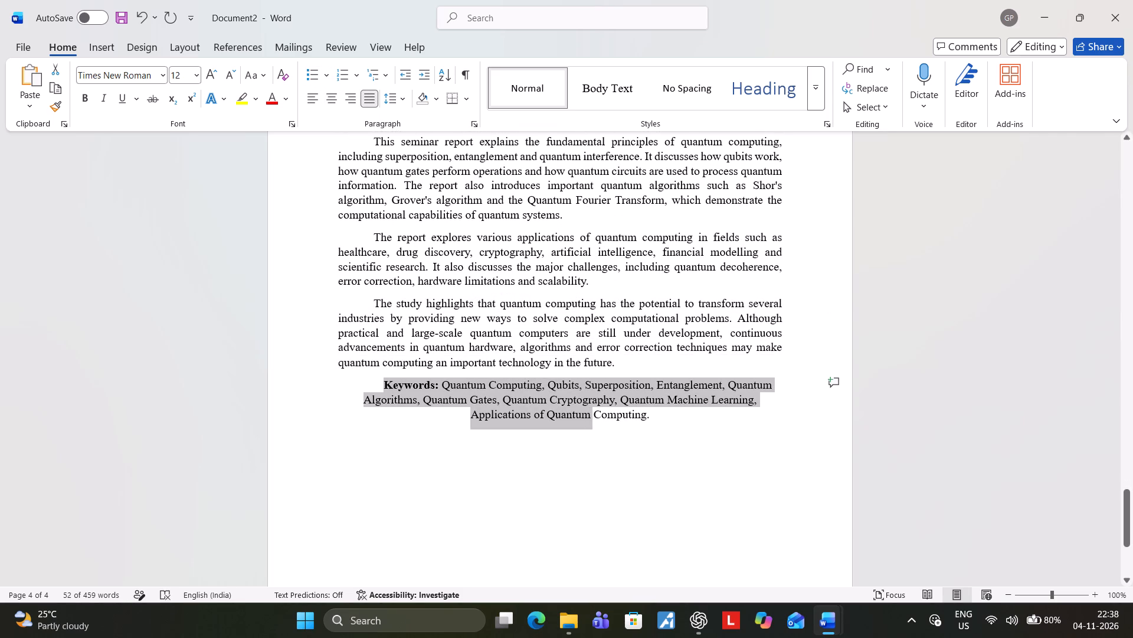
{"action": "left_click_drag", "start_coordinate": [617, 436], "coordinate": [650, 424]}
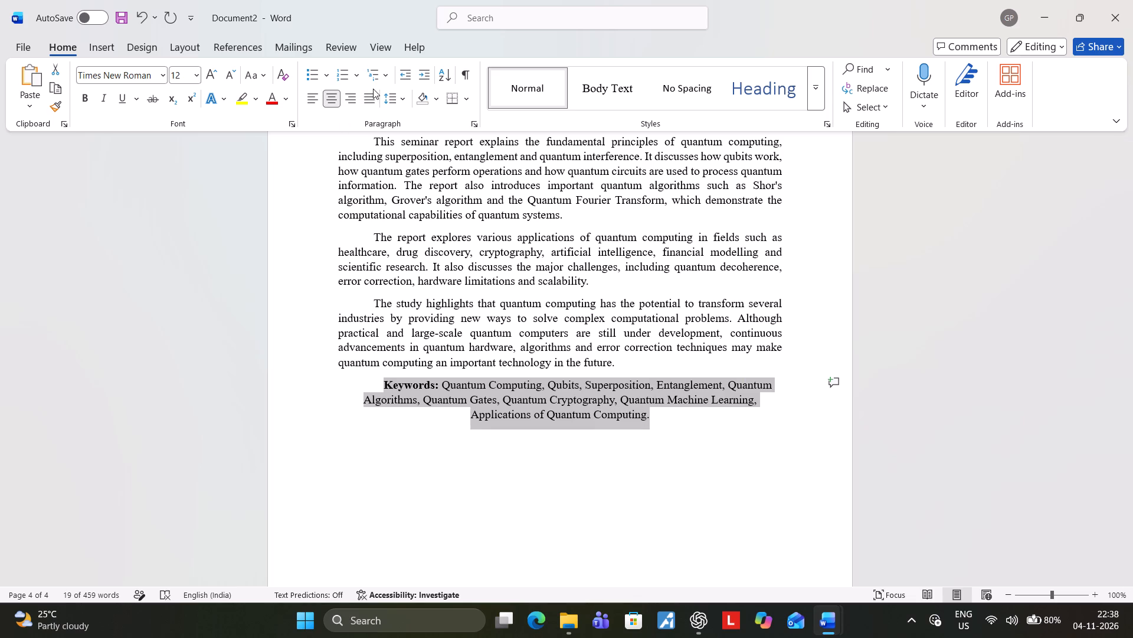
{"action": "left_click", "coordinate": [372, 96]}
{"action": "left_click", "coordinate": [394, 339]}
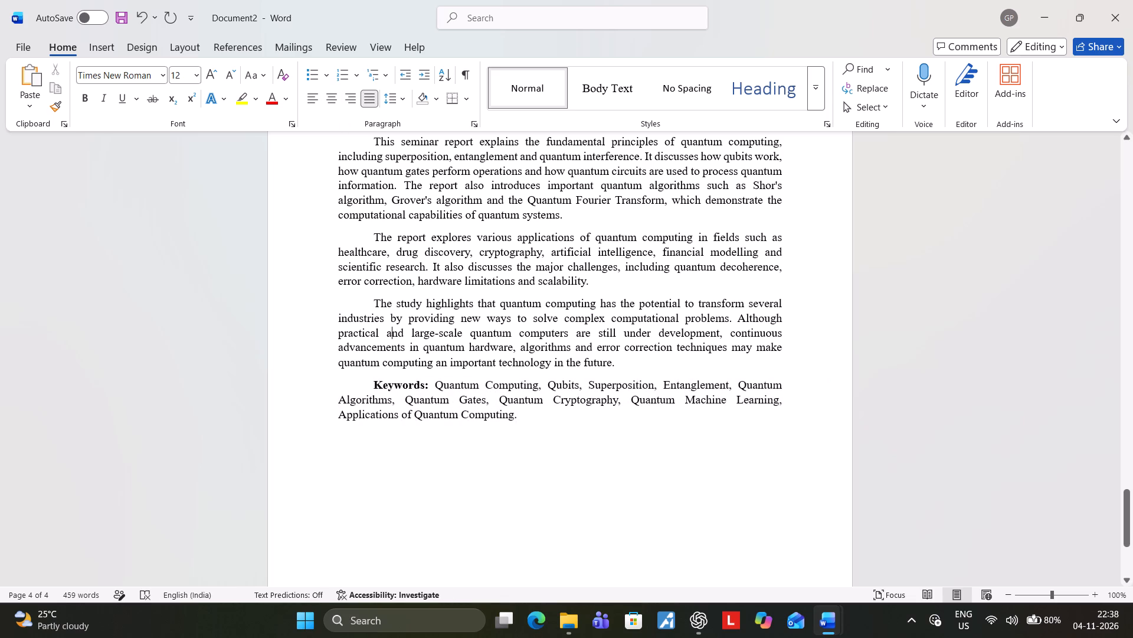
Set the ABSTRACT heading to font size 16.
{"action": "scroll", "coordinate": [405, 331], "scroll_direction": "up", "scroll_amount": 5}
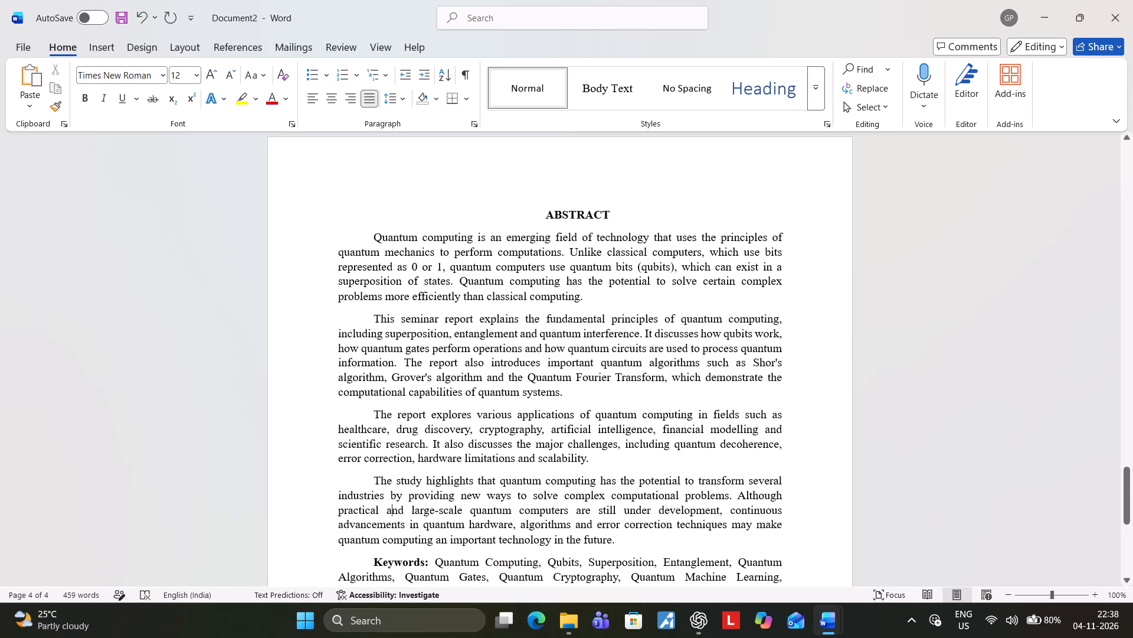
{"action": "left_click_drag", "start_coordinate": [545, 211], "coordinate": [614, 217]}
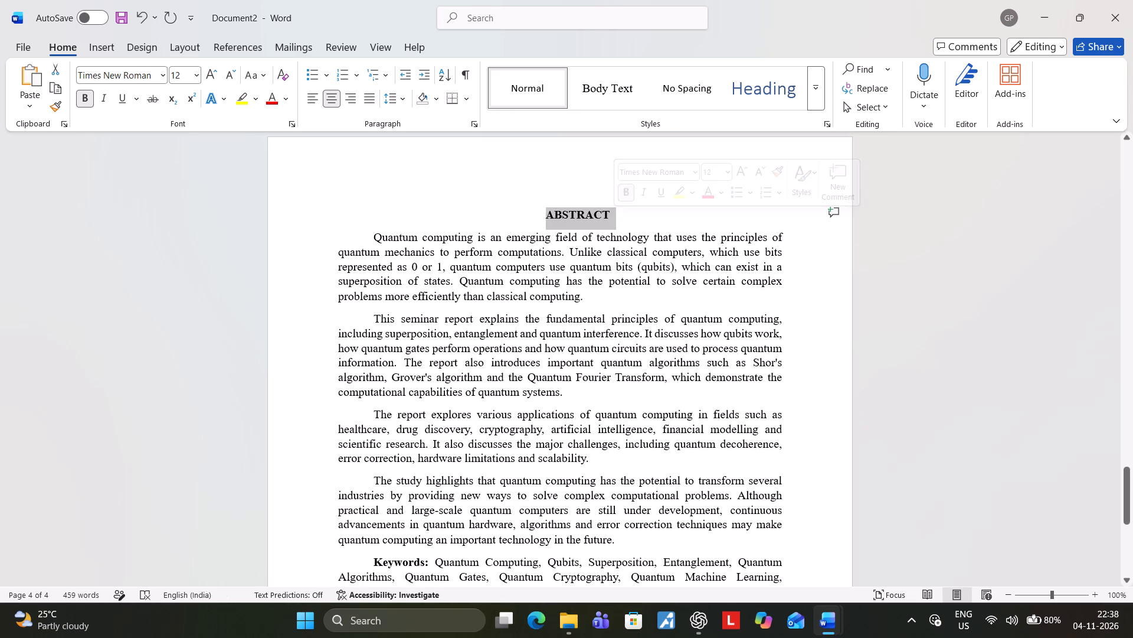
{"action": "left_click", "coordinate": [193, 71]}
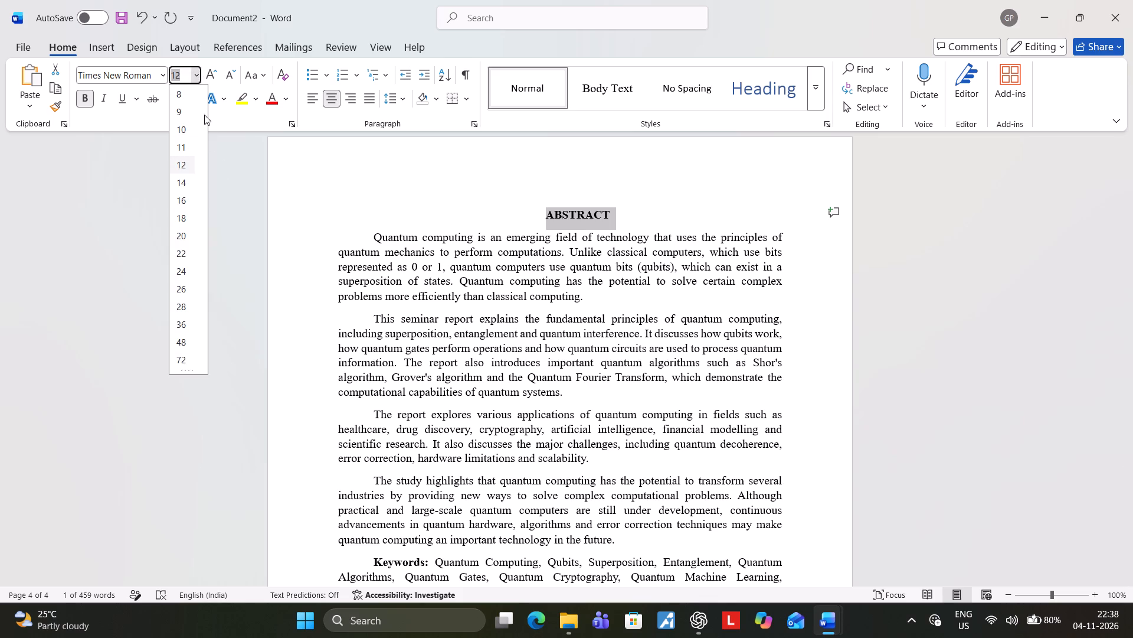
{"action": "left_click", "coordinate": [191, 199]}
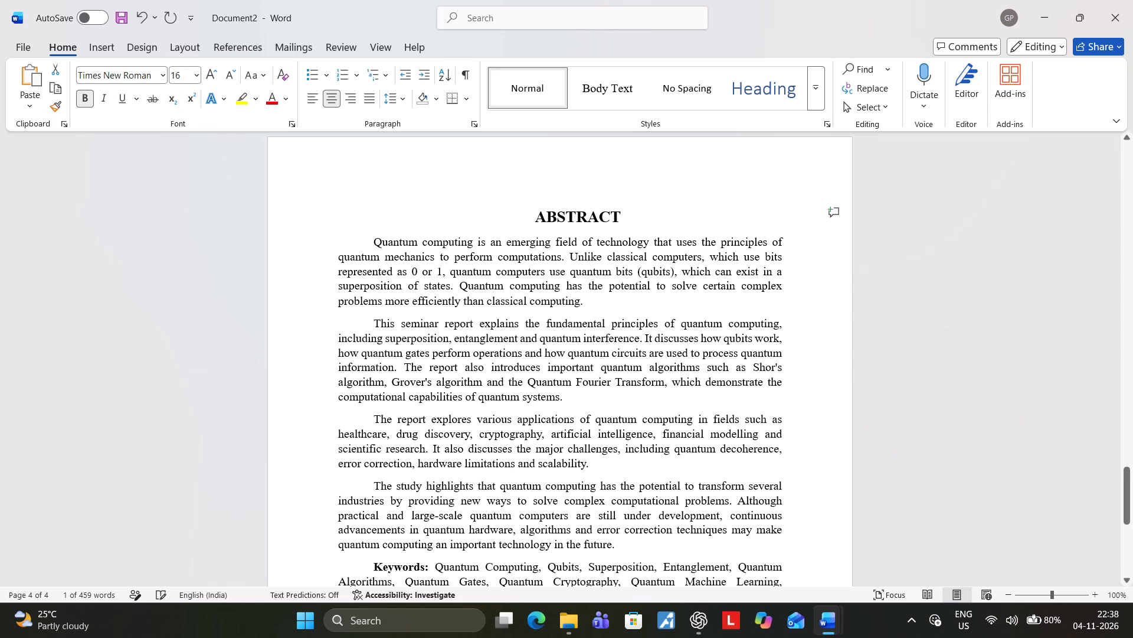
{"action": "left_click", "coordinate": [664, 216]}
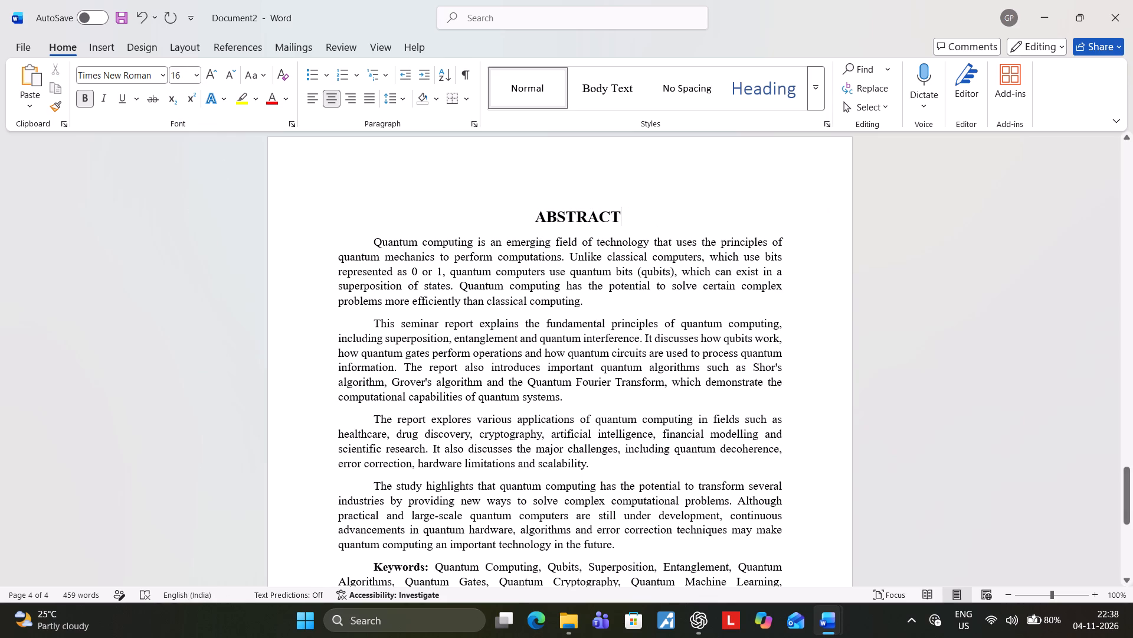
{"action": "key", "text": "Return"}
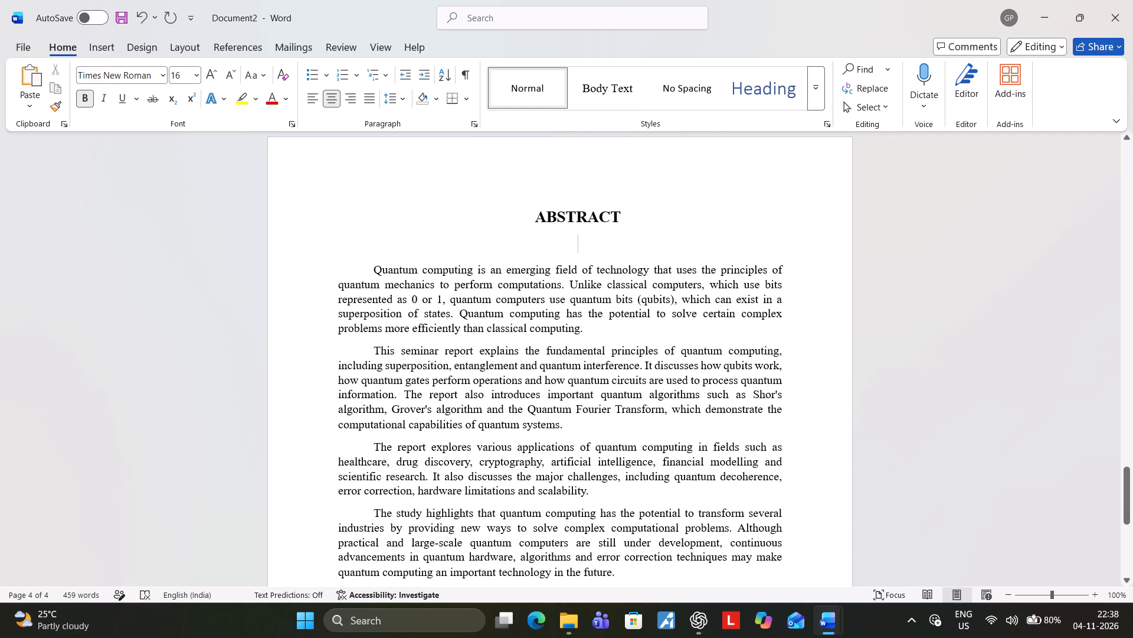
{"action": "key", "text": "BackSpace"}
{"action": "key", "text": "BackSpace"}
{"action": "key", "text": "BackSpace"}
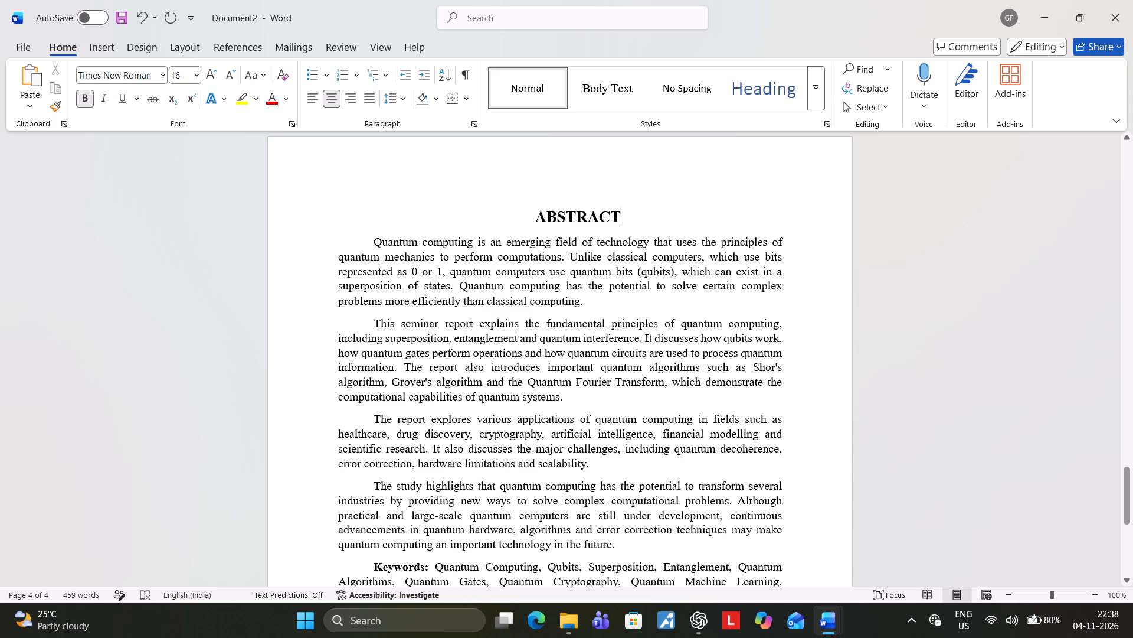
Set the ABSTRACT heading to font size 12 and insert a blank line directly below it.
{"action": "left_click_drag", "start_coordinate": [532, 217], "coordinate": [651, 224]}
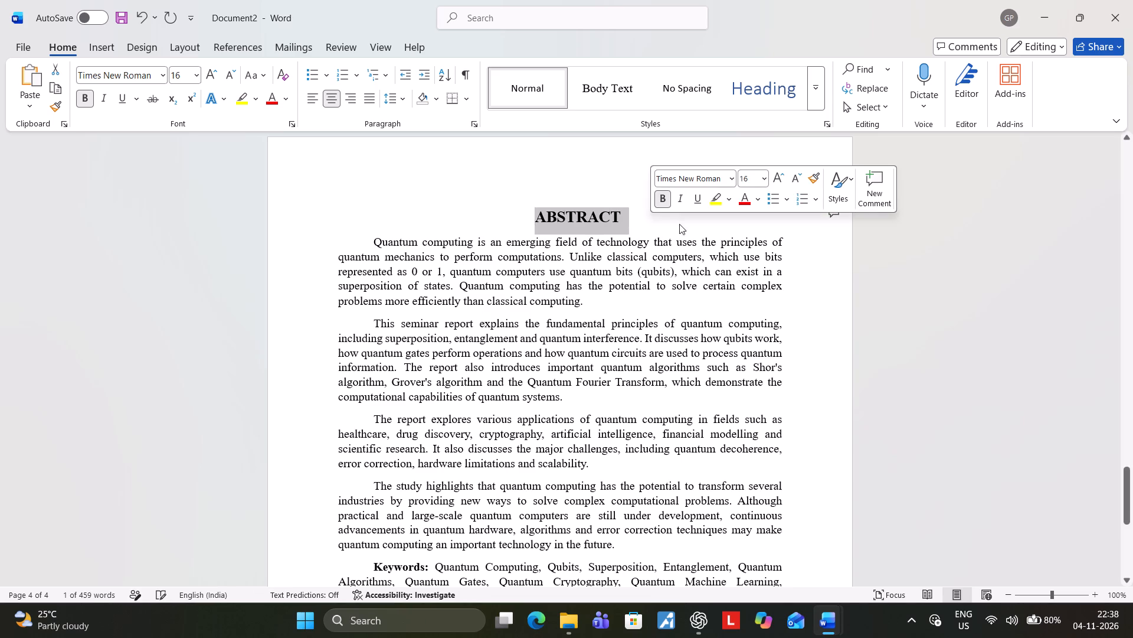
{"action": "left_click", "coordinate": [764, 180]}
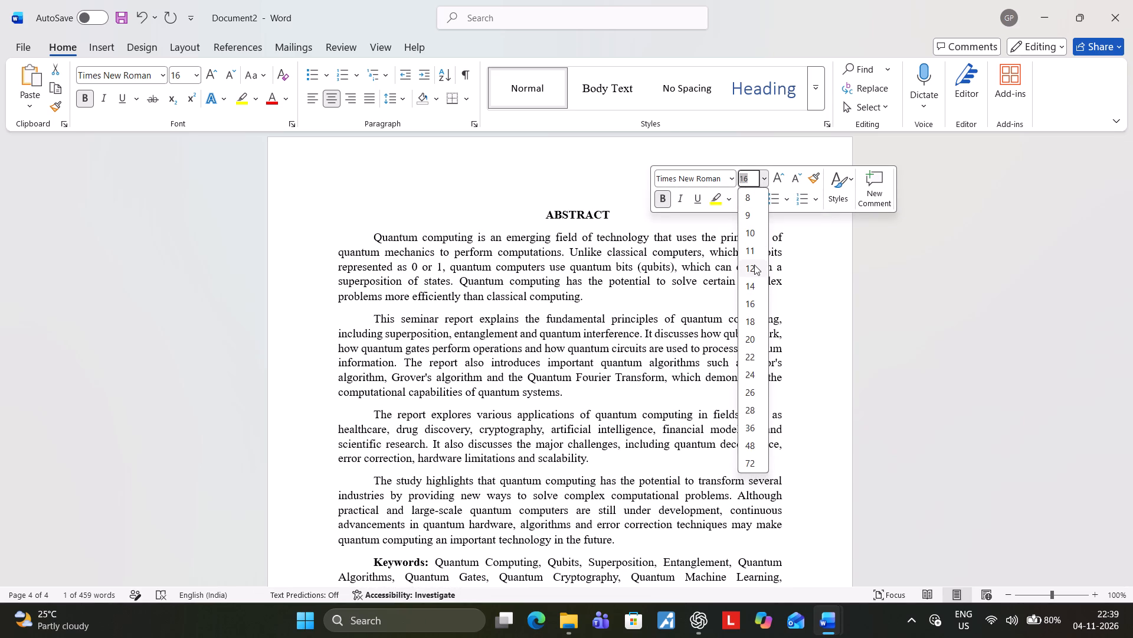
{"action": "left_click", "coordinate": [754, 265]}
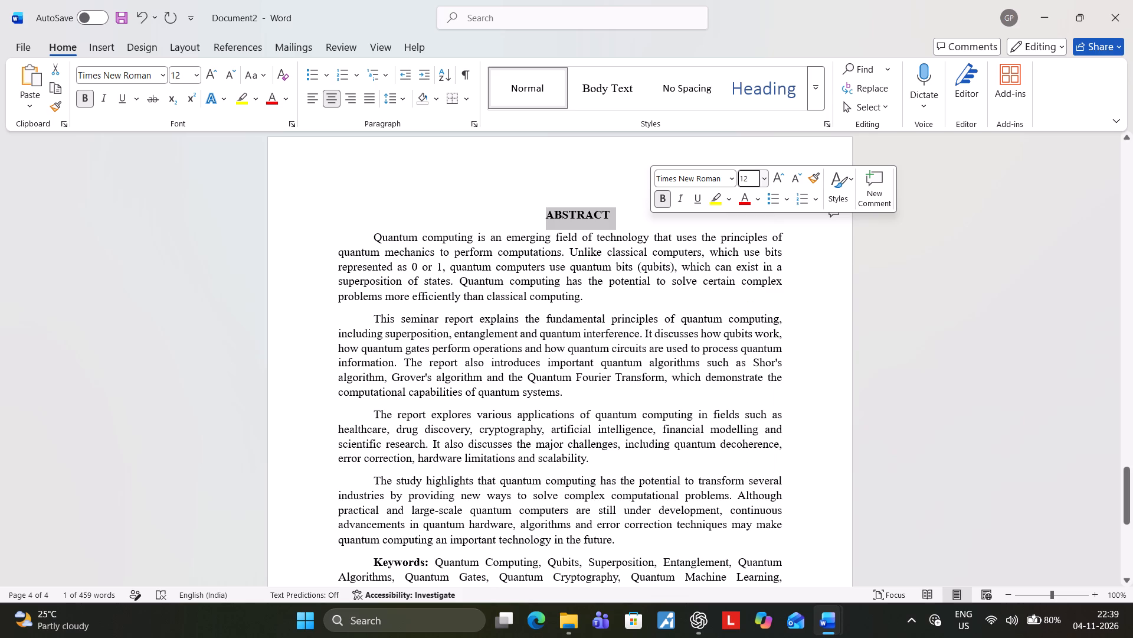
{"action": "key", "text": "Right"}
{"action": "left_click", "coordinate": [635, 222]}
{"action": "key", "text": "Return"}
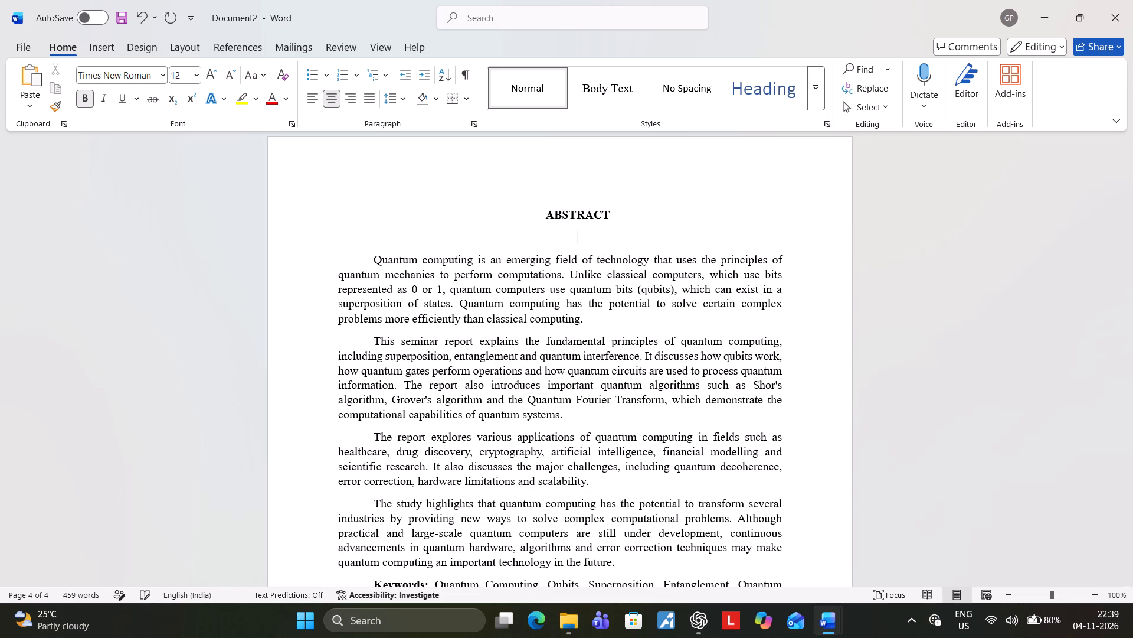
Set the ABSTRACT heading to font size 16 and underline it.
{"action": "left_click_drag", "start_coordinate": [546, 222], "coordinate": [598, 214]}
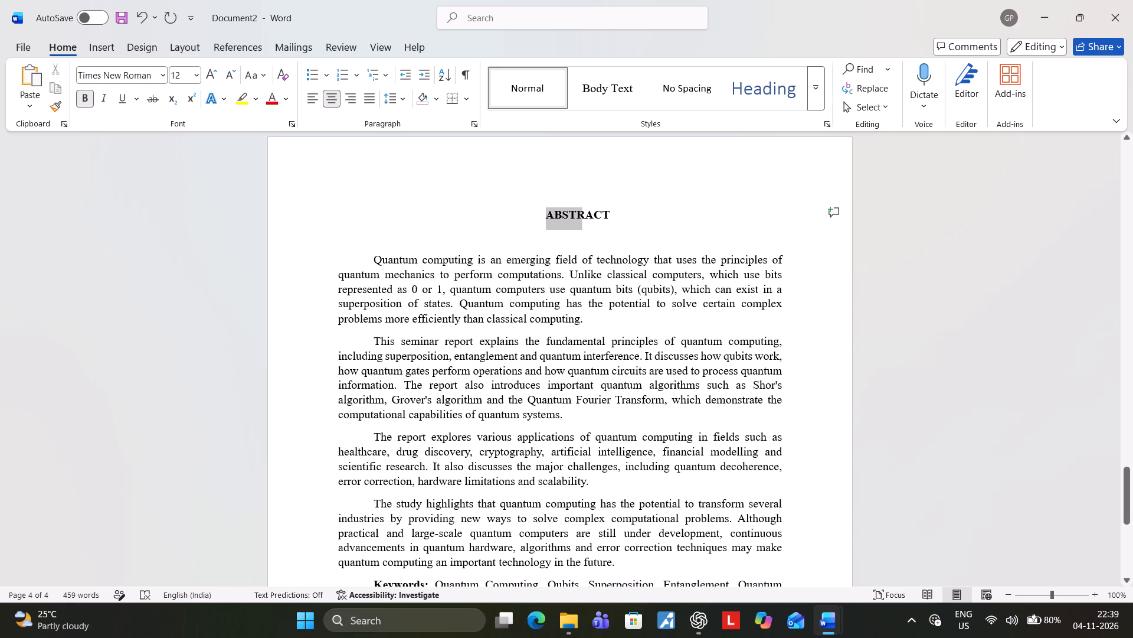
{"action": "left_click_drag", "start_coordinate": [598, 214], "coordinate": [618, 209]}
{"action": "left_click", "coordinate": [729, 163]}
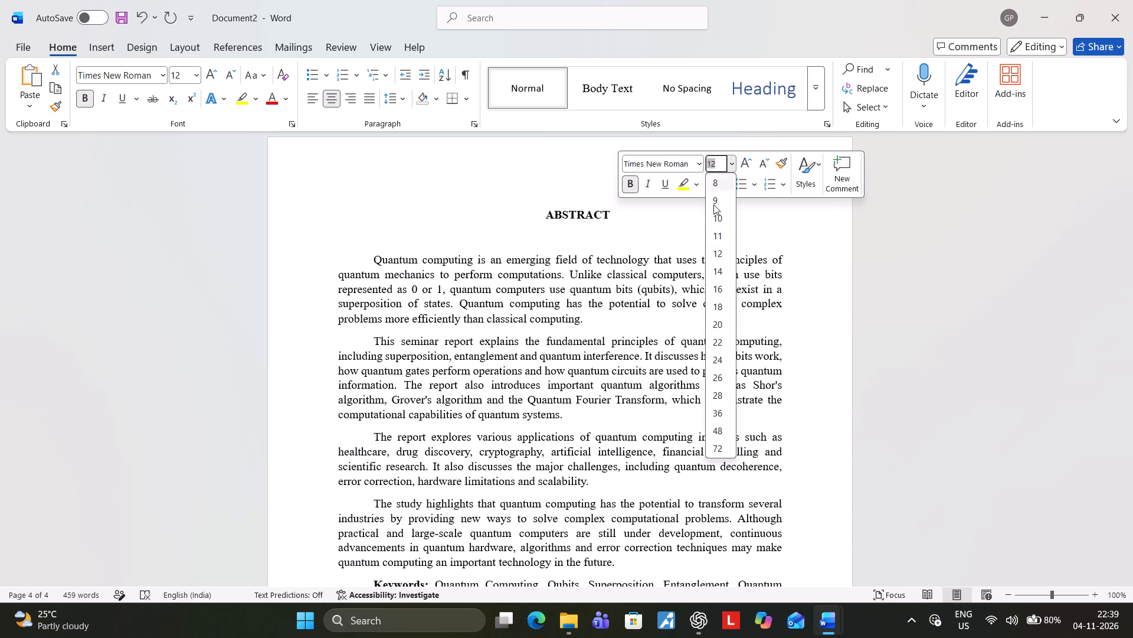
{"action": "left_click", "coordinate": [723, 282]}
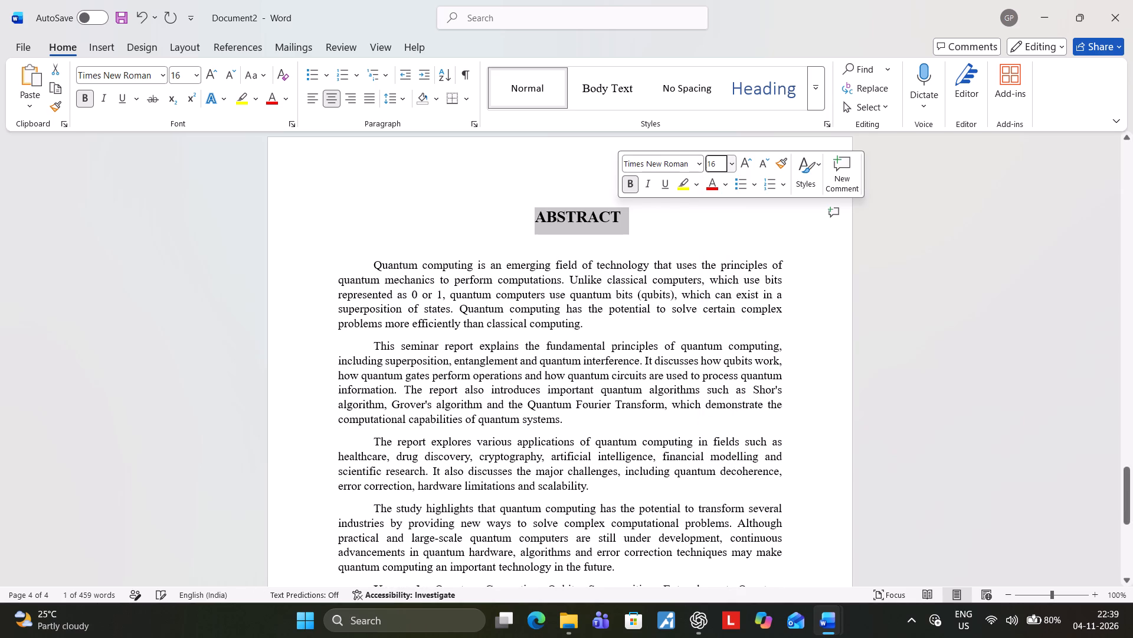
{"action": "left_click", "coordinate": [662, 186]}
{"action": "left_click", "coordinate": [615, 249]}
Insert a blank page after the Keywords paragraph at the end of the abstract.
{"action": "scroll", "coordinate": [615, 249], "scroll_direction": "down", "scroll_amount": 2}
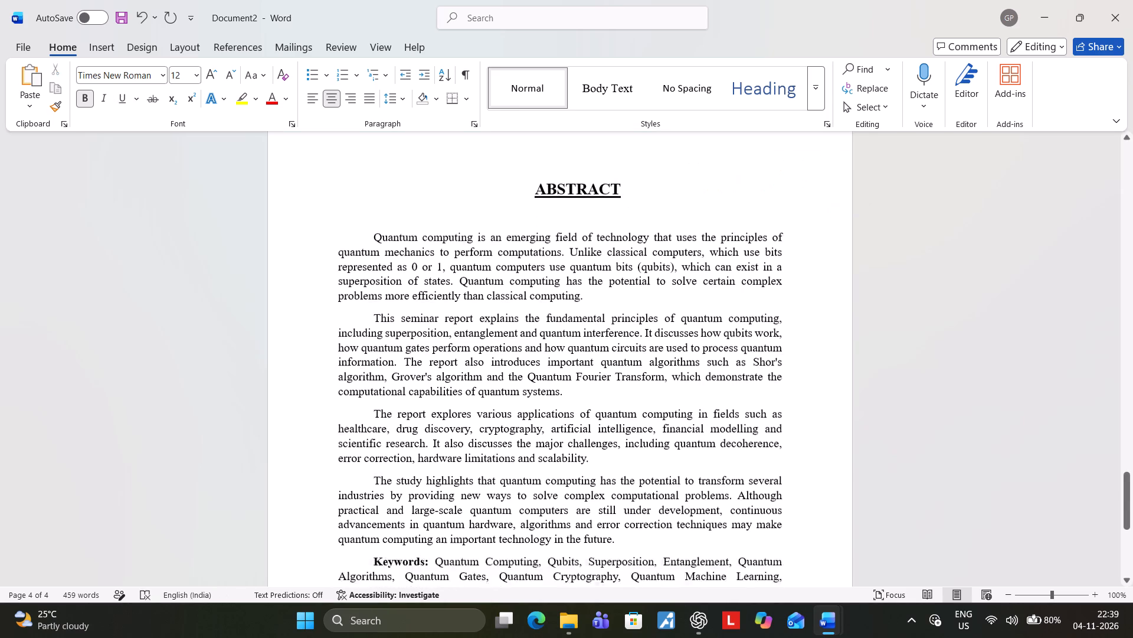
{"action": "scroll", "coordinate": [615, 249], "scroll_direction": "down", "scroll_amount": 4}
{"action": "scroll", "coordinate": [615, 249], "scroll_direction": "up", "scroll_amount": 4}
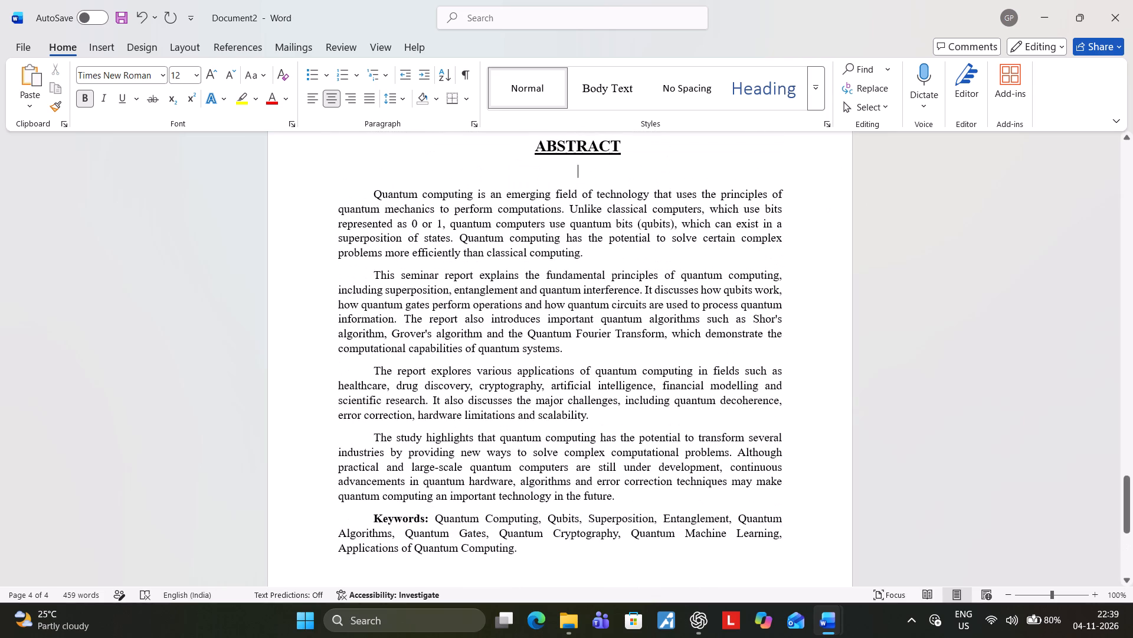
{"action": "scroll", "coordinate": [615, 249], "scroll_direction": "down", "scroll_amount": 14}
{"action": "left_click", "coordinate": [585, 278]}
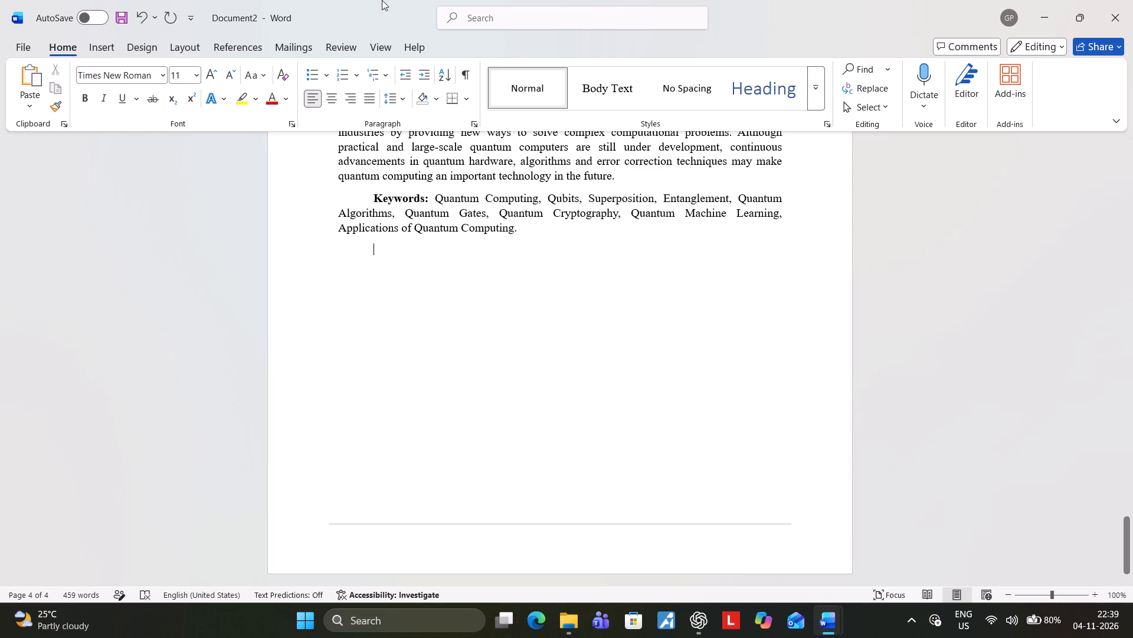
{"action": "left_click", "coordinate": [8, 53]}
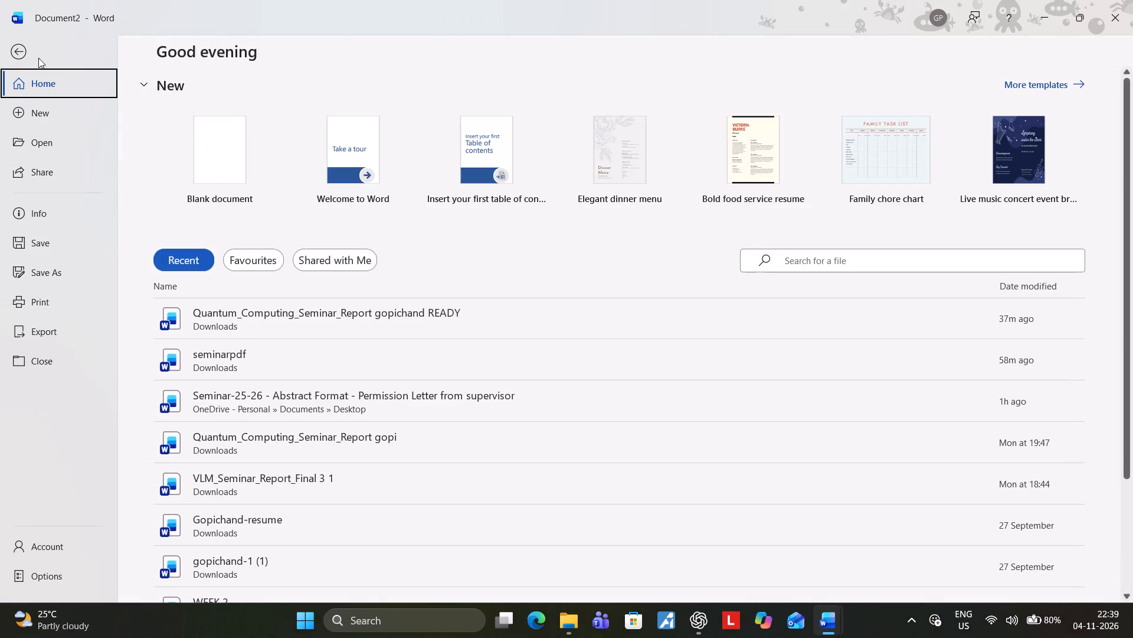
{"action": "left_click", "coordinate": [23, 51]}
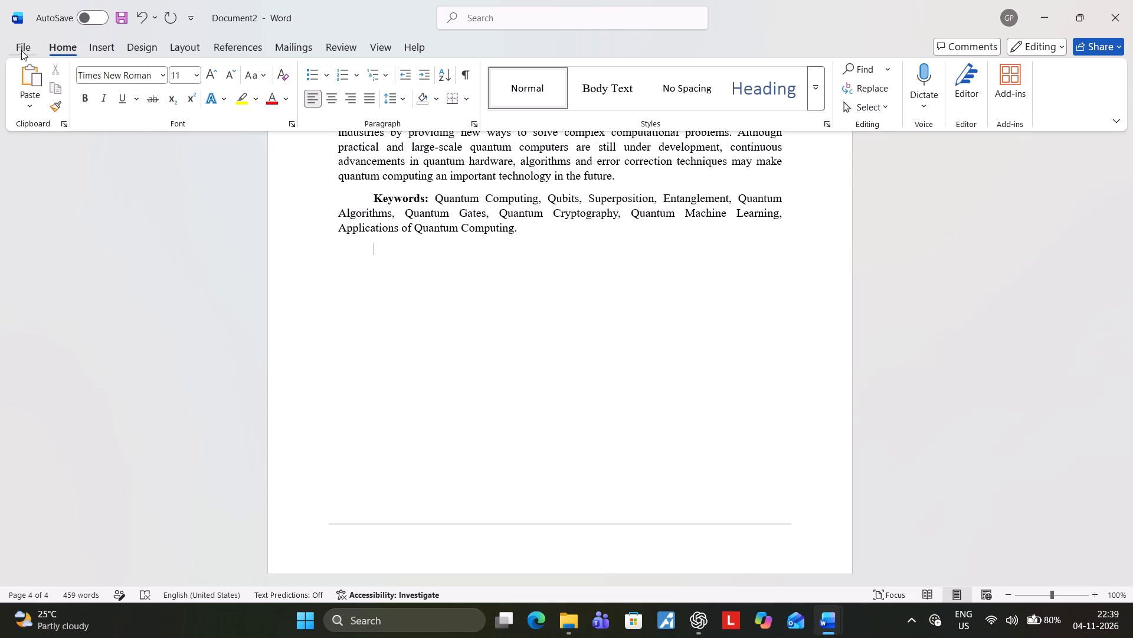
{"action": "left_click", "coordinate": [99, 45]}
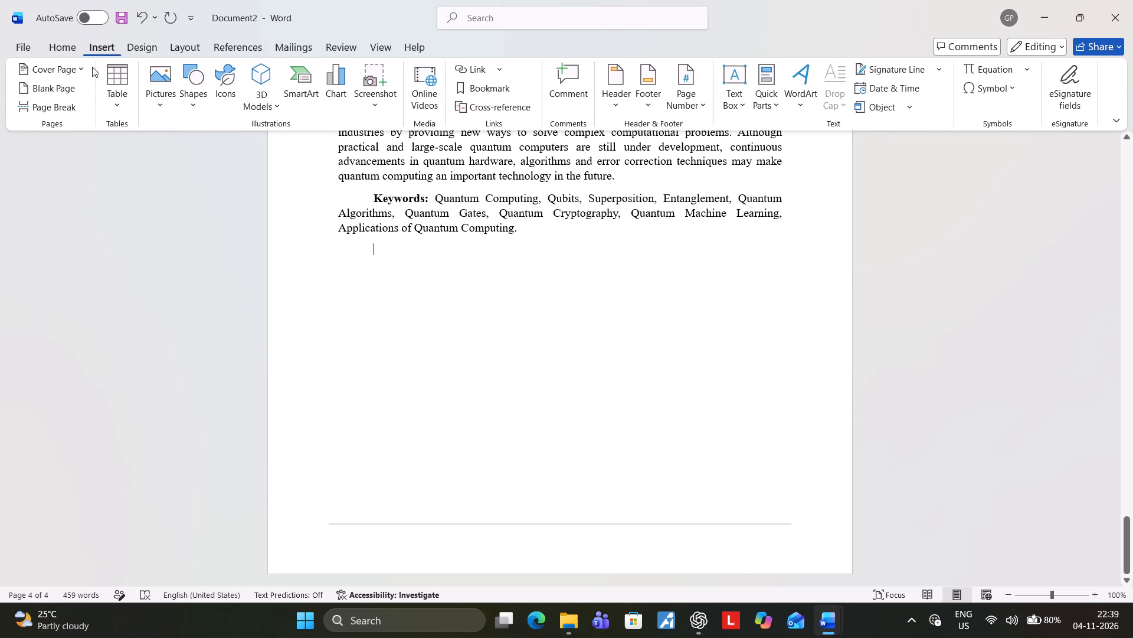
{"action": "left_click", "coordinate": [32, 90]}
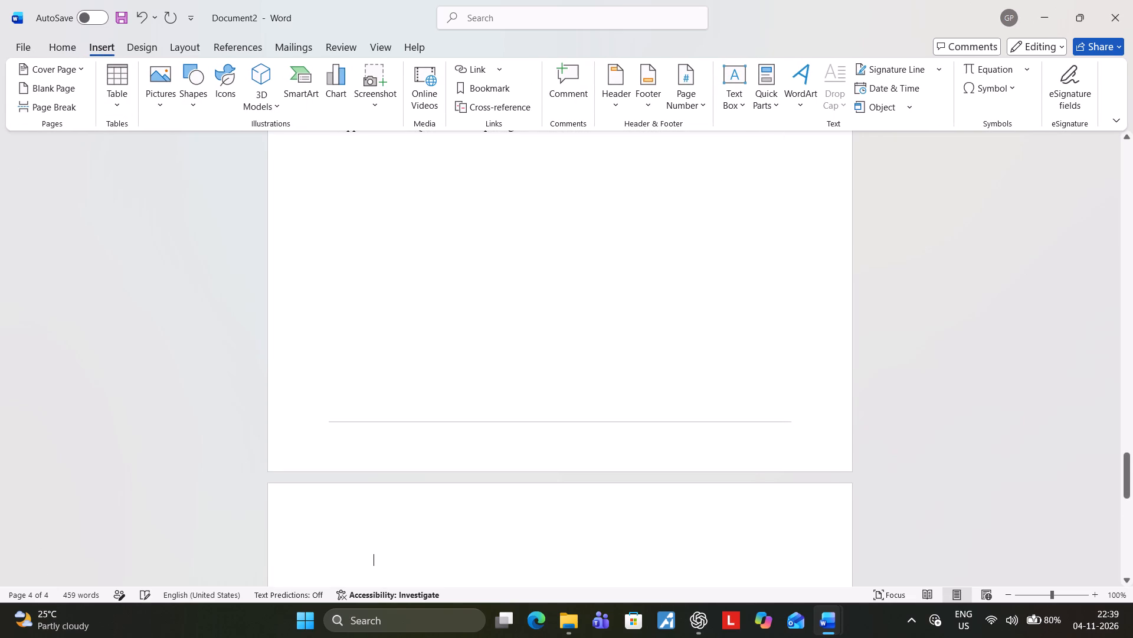
{"action": "scroll", "coordinate": [435, 306], "scroll_direction": "down", "scroll_amount": 20}
{"action": "scroll", "coordinate": [435, 306], "scroll_direction": "down", "scroll_amount": 1}
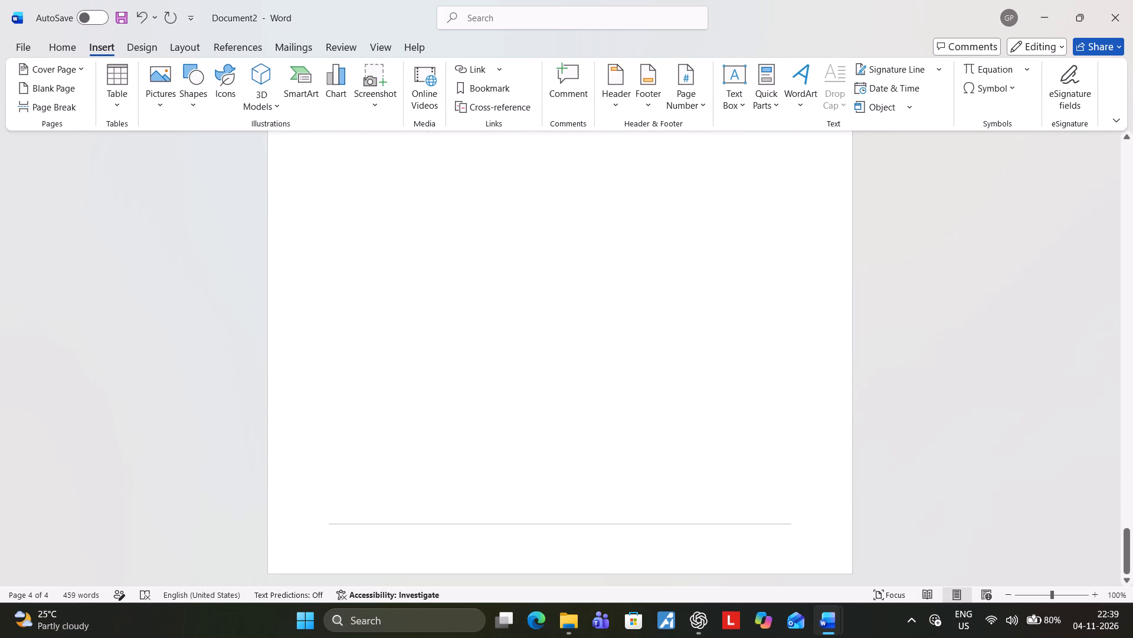
{"action": "scroll", "coordinate": [441, 327], "scroll_direction": "up", "scroll_amount": 3}
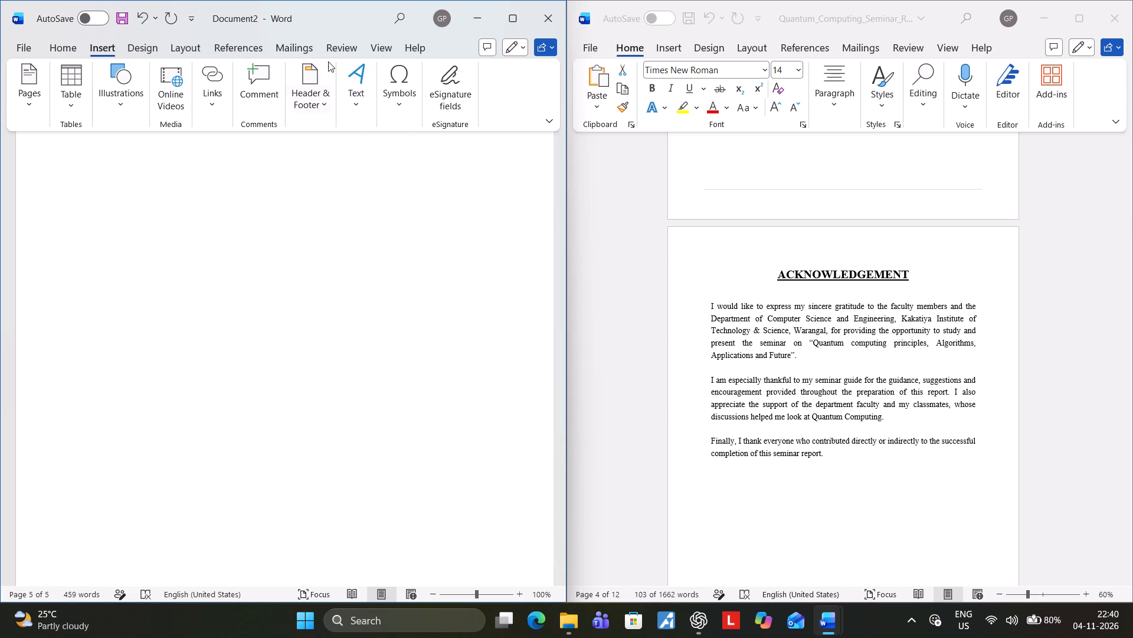
Open the page number options for the new report.
{"action": "left_click", "coordinate": [311, 63]}
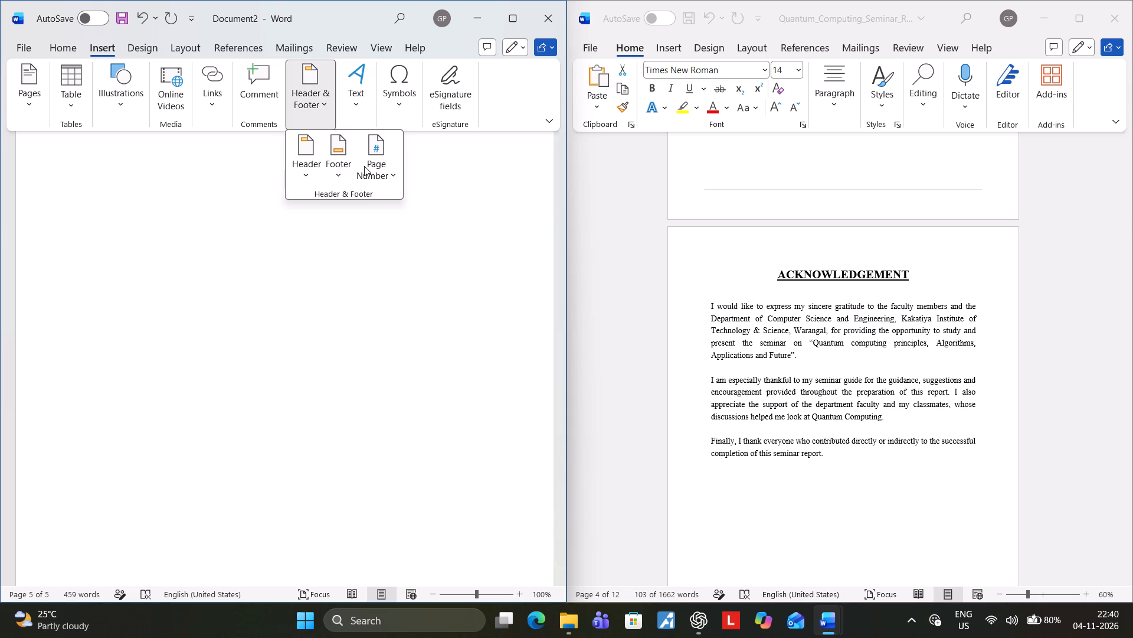
{"action": "left_click", "coordinate": [364, 166]}
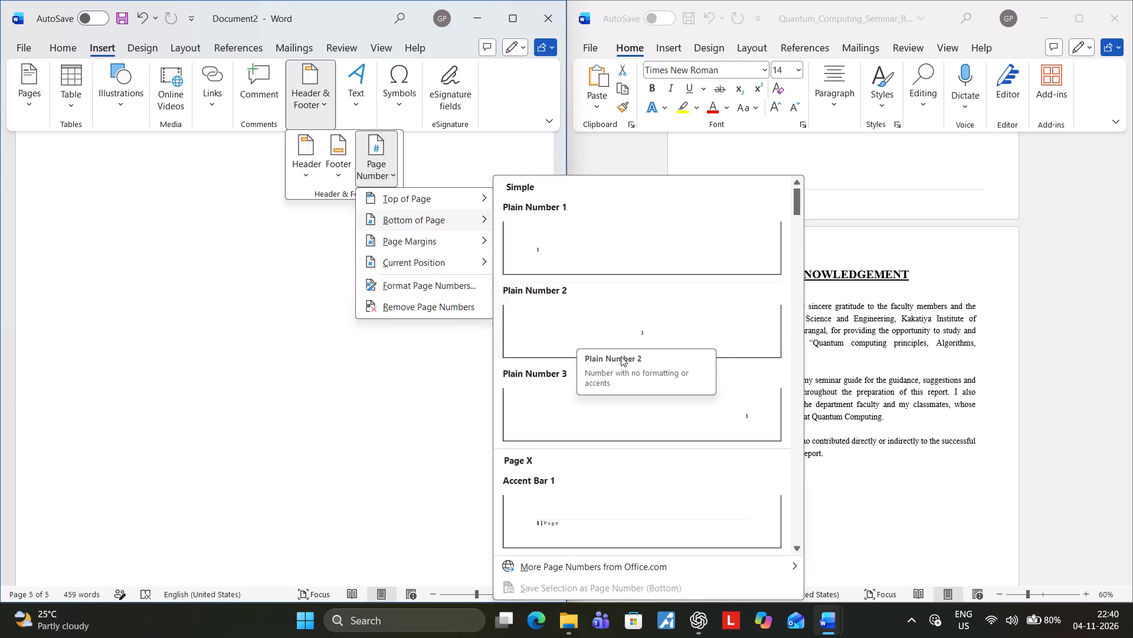
Insert the Accent Bar 1 page number at the bottom of the new report's pages.
{"action": "left_click", "coordinate": [556, 528]}
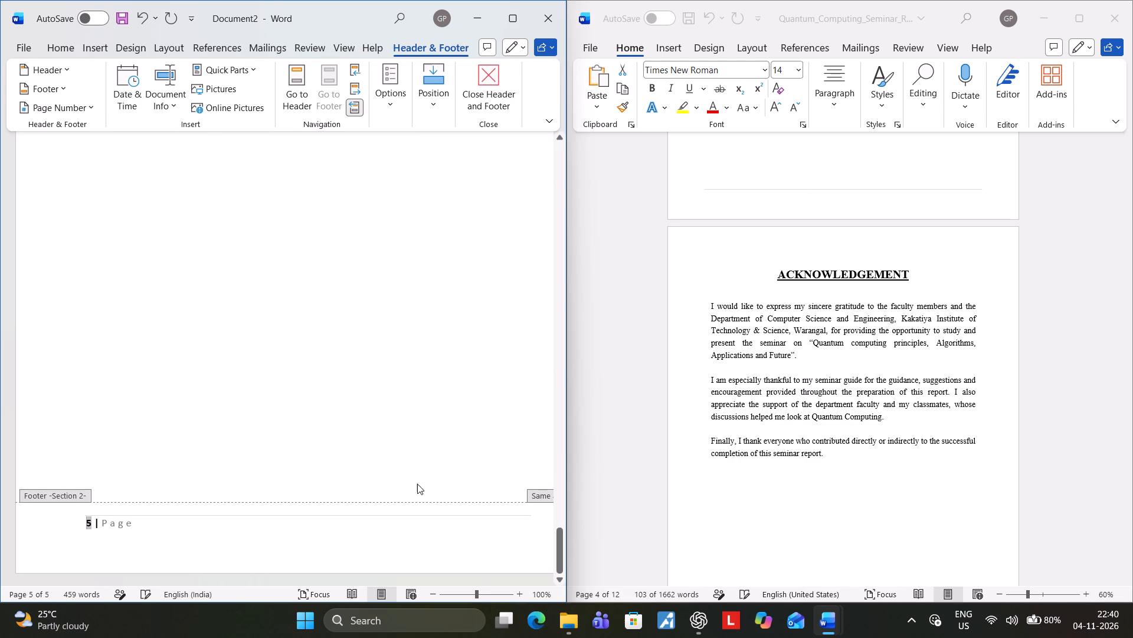
Examine the headers and footers of the new report from its last page back to the cover page.
{"action": "scroll", "coordinate": [320, 429], "scroll_direction": "up", "scroll_amount": 16}
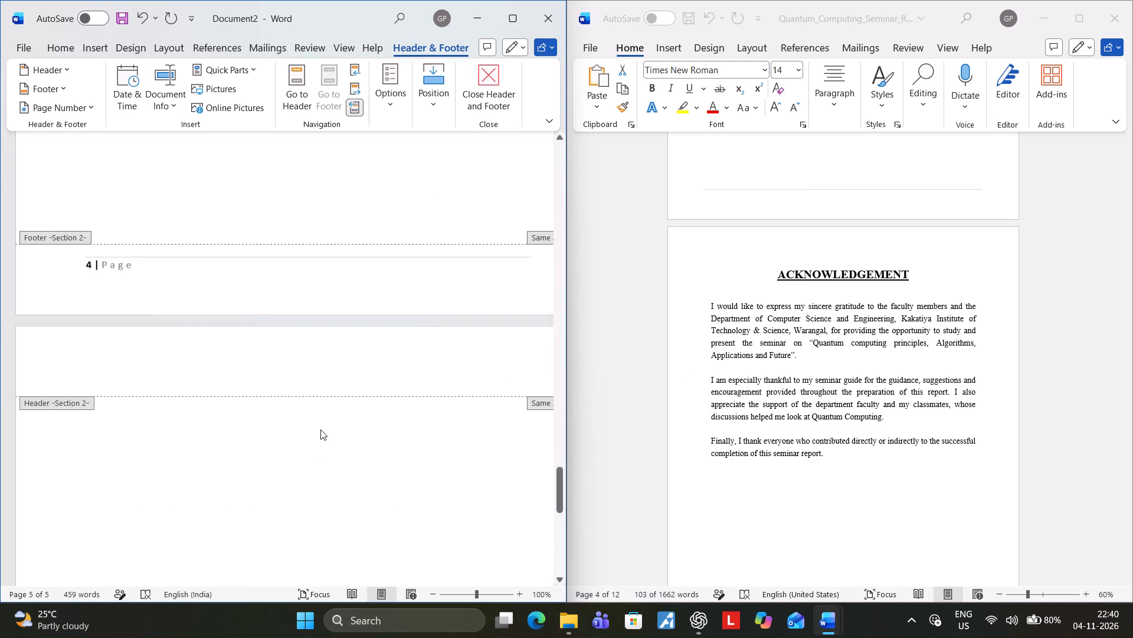
{"action": "scroll", "coordinate": [320, 429], "scroll_direction": "up", "scroll_amount": 20}
{"action": "scroll", "coordinate": [320, 429], "scroll_direction": "up", "scroll_amount": 20}
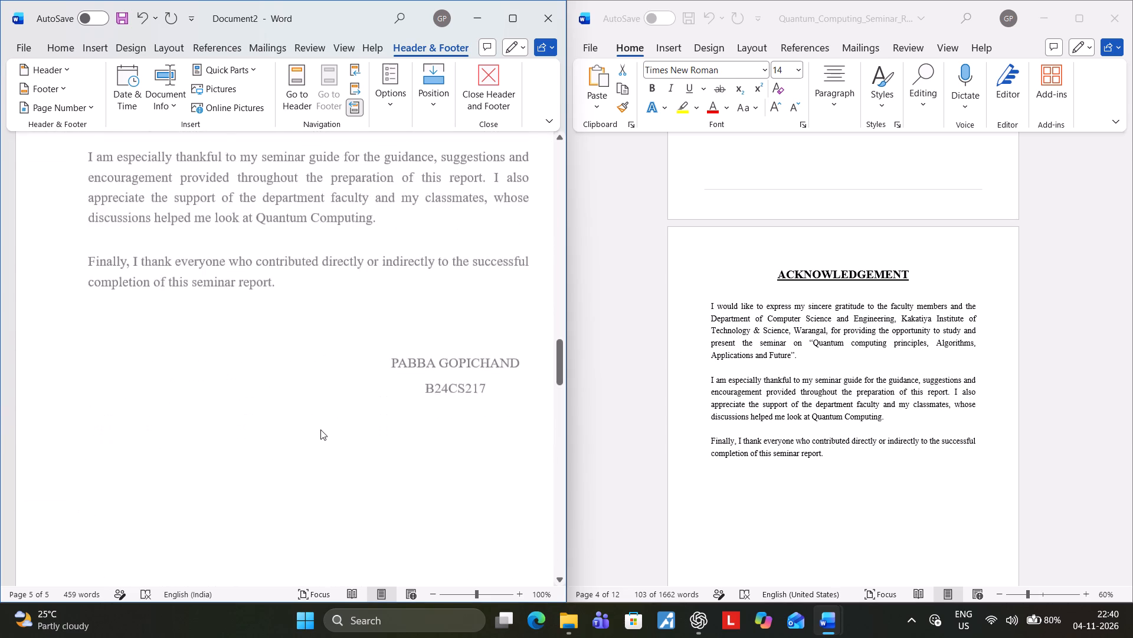
{"action": "scroll", "coordinate": [320, 429], "scroll_direction": "up", "scroll_amount": 16}
{"action": "scroll", "coordinate": [320, 429], "scroll_direction": "up", "scroll_amount": 12}
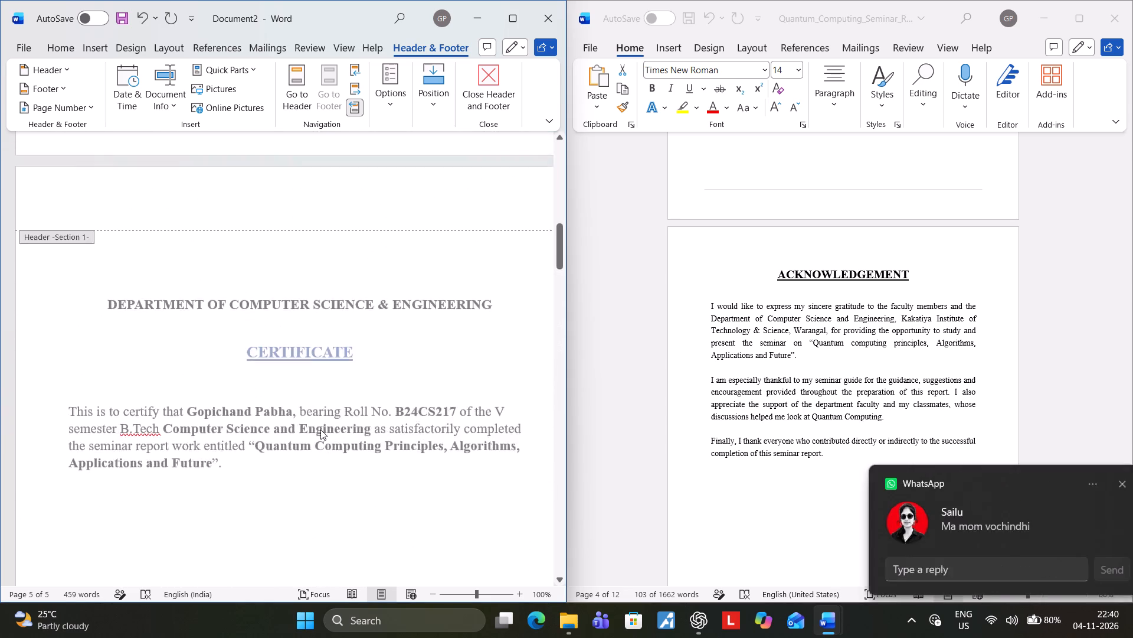
{"action": "scroll", "coordinate": [320, 429], "scroll_direction": "up", "scroll_amount": 14}
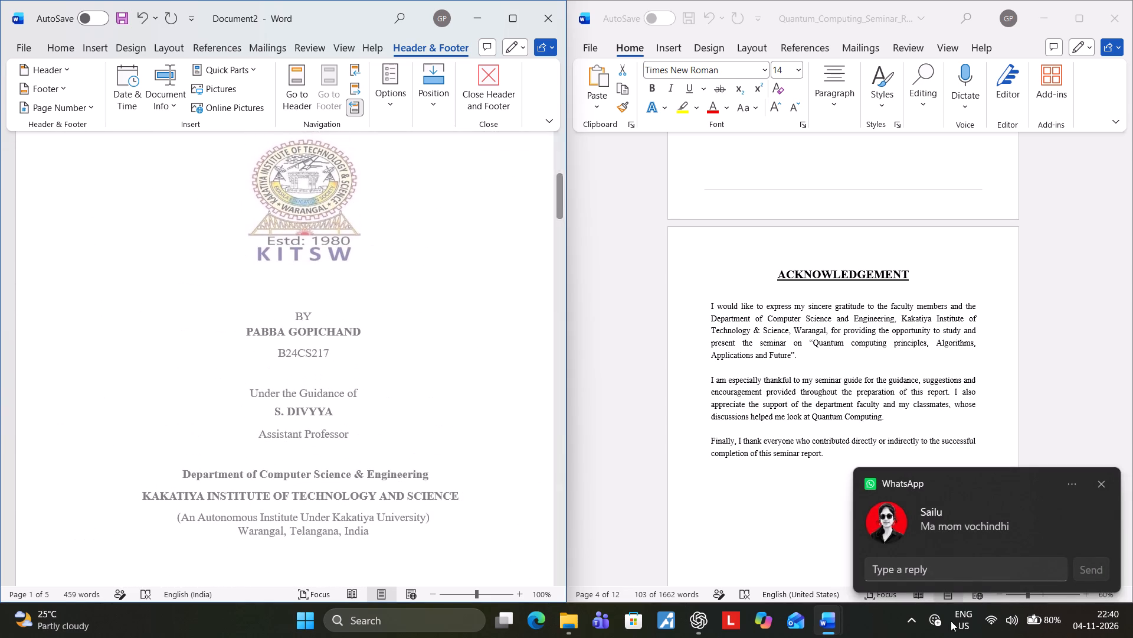
{"action": "left_click", "coordinate": [1101, 477]}
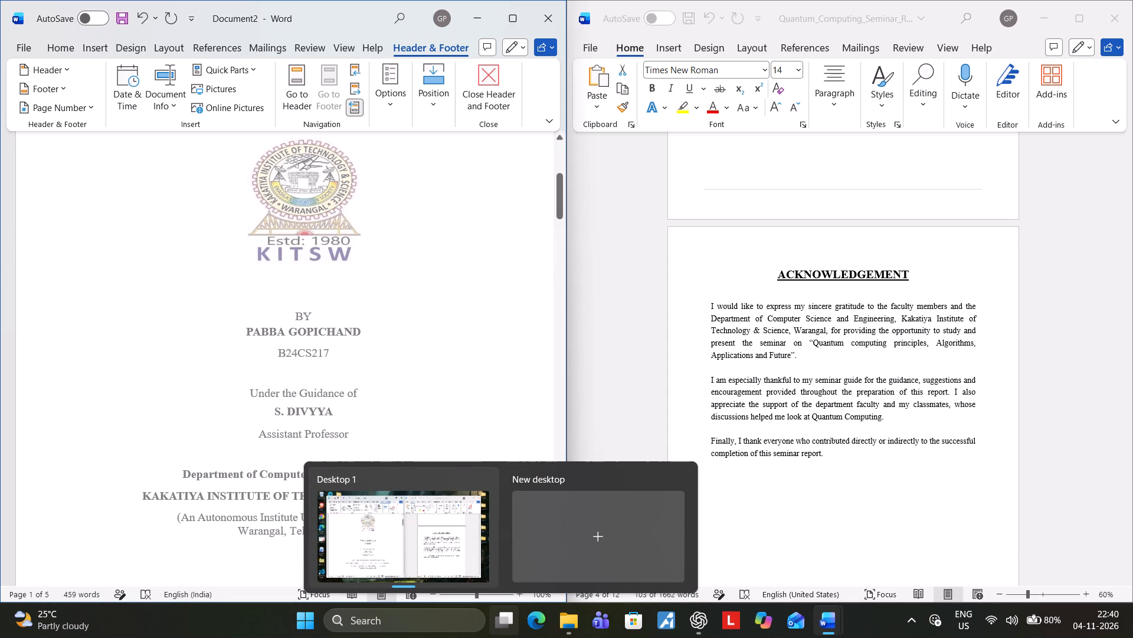
Leave footer editing and return to the body text of the cover page, below the roll number.
{"action": "left_click", "coordinate": [408, 356]}
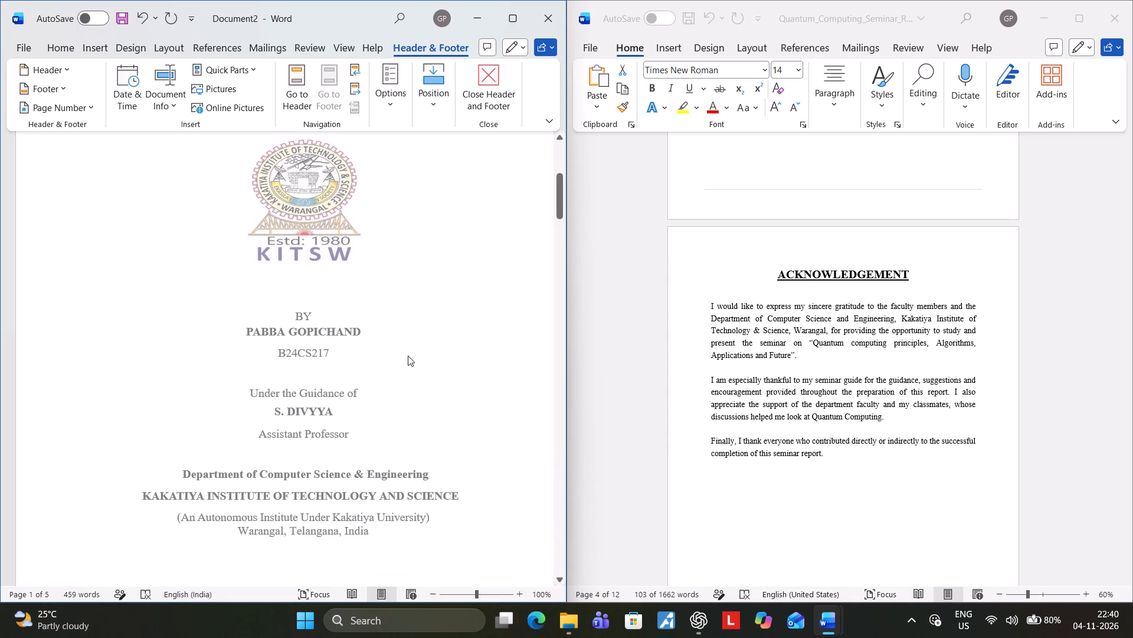
{"action": "left_click", "coordinate": [408, 356]}
{"action": "left_click", "coordinate": [404, 360]}
{"action": "triple_click", "coordinate": [402, 364]}
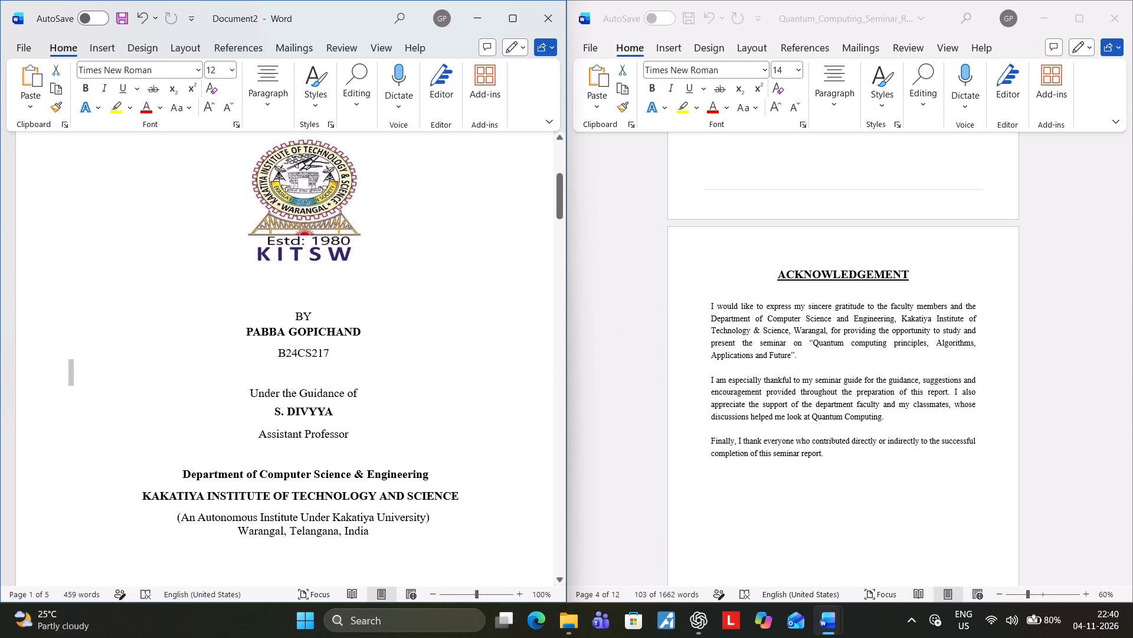
Remove the extra "Y" from the guide's name on the title page.
{"action": "left_click", "coordinate": [325, 408]}
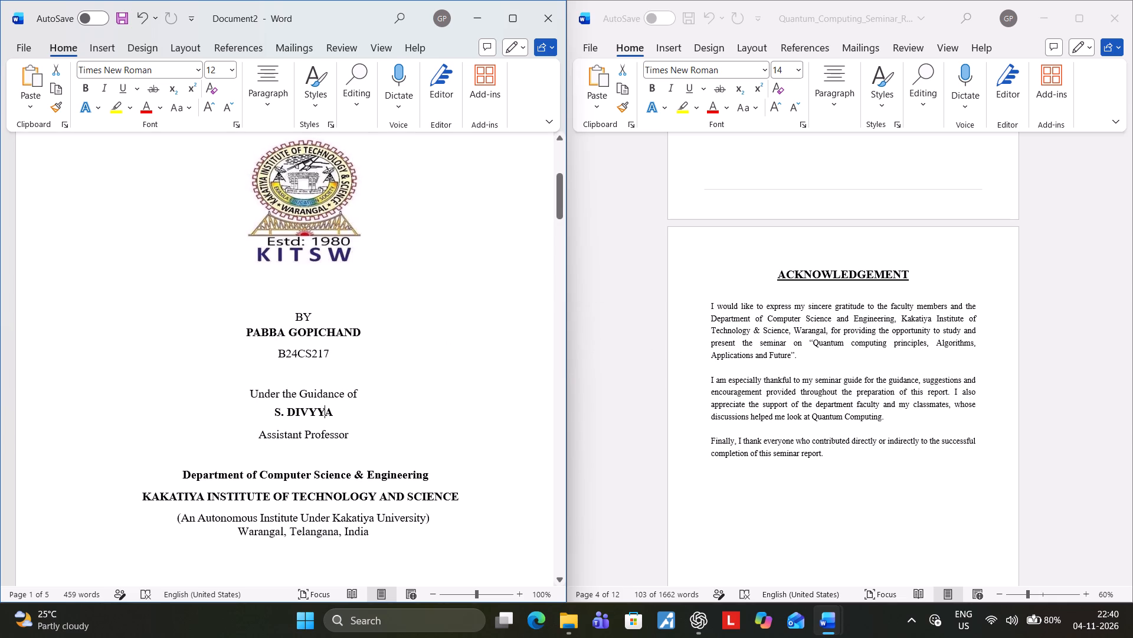
{"action": "key", "text": "BackSpace"}
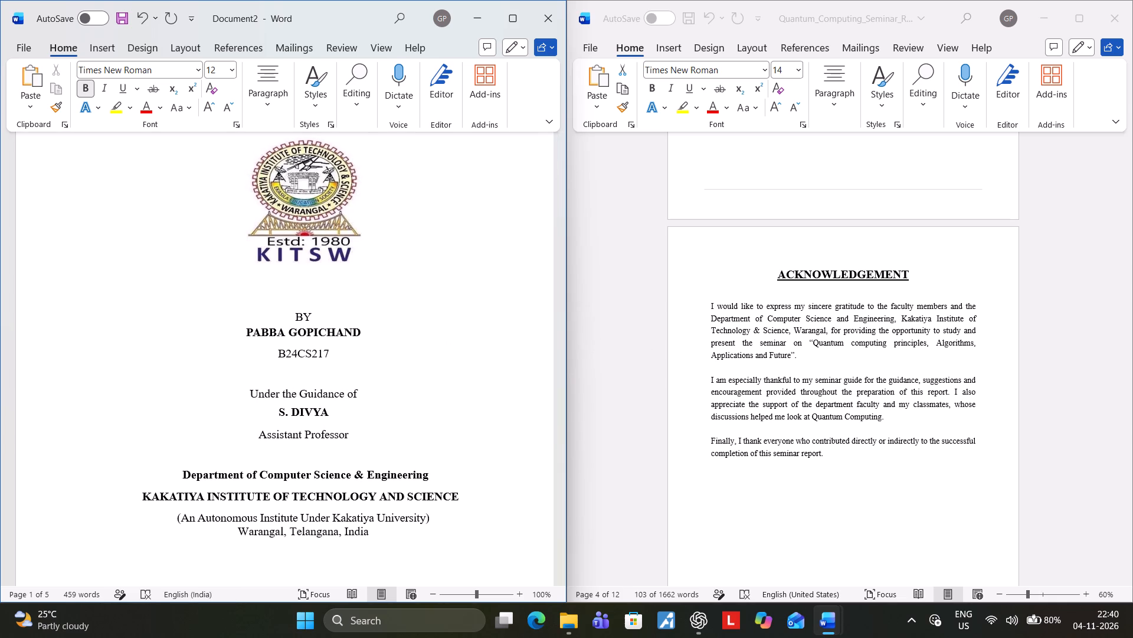
Examine the layout of the title page and the top of the certificate page.
{"action": "scroll", "coordinate": [329, 421], "scroll_direction": "up", "scroll_amount": 3, "text": "ctrl"}
{"action": "scroll", "coordinate": [329, 421], "scroll_direction": "down", "scroll_amount": 6, "text": "ctrl"}
{"action": "scroll", "coordinate": [377, 406], "scroll_direction": "down", "scroll_amount": 1}
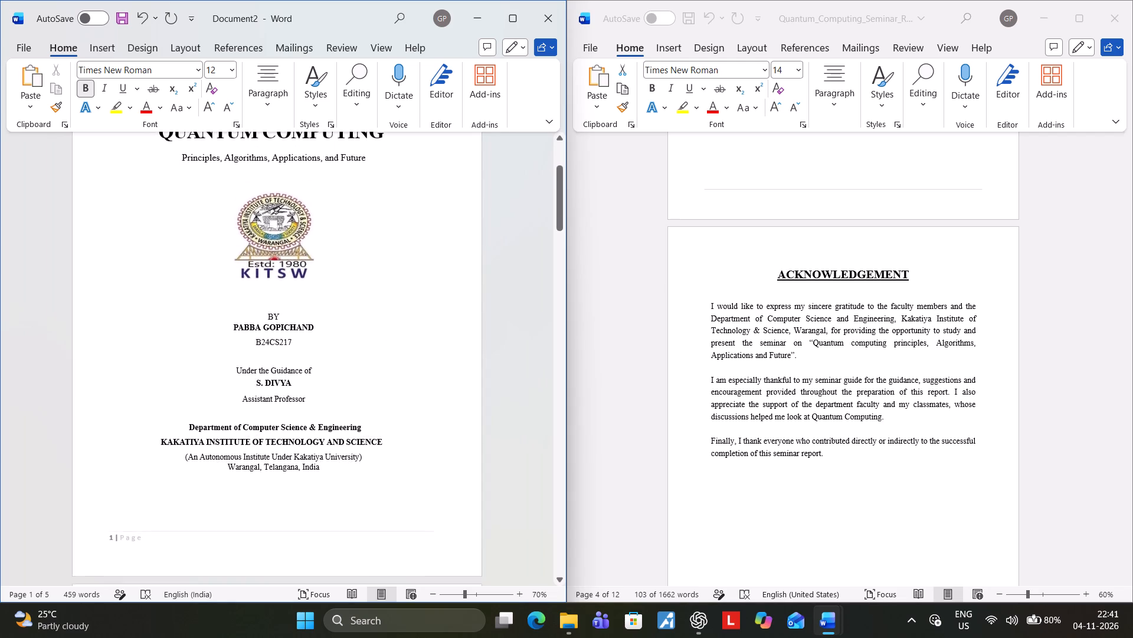
{"action": "scroll", "coordinate": [382, 406], "scroll_direction": "up", "scroll_amount": 9}
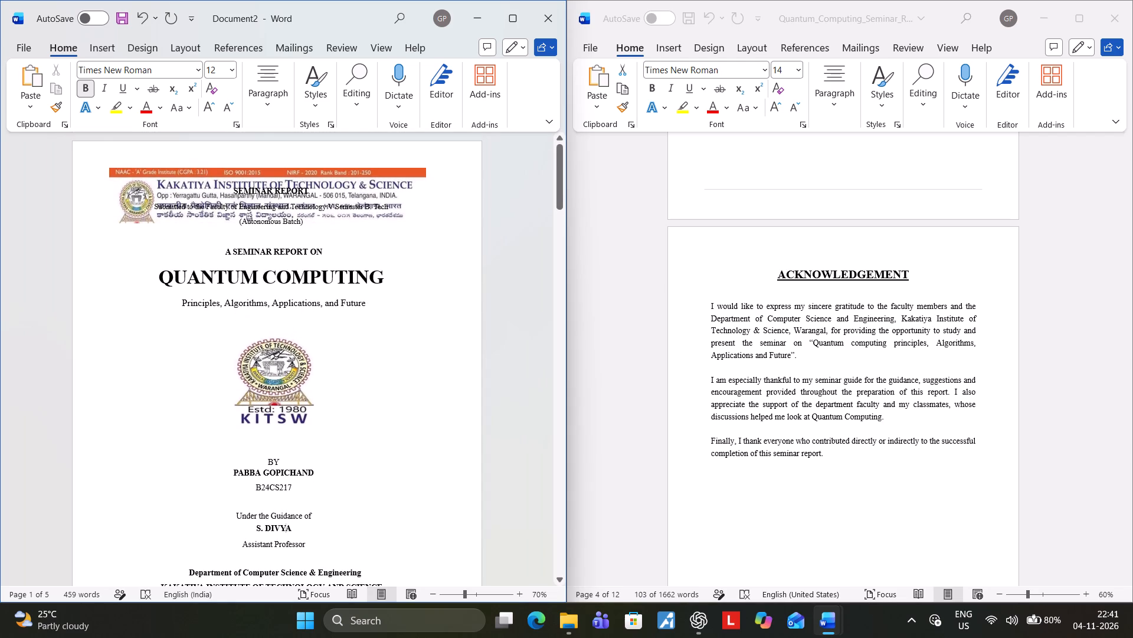
{"action": "left_click", "coordinate": [382, 406]}
{"action": "scroll", "coordinate": [399, 329], "scroll_direction": "down", "scroll_amount": 18}
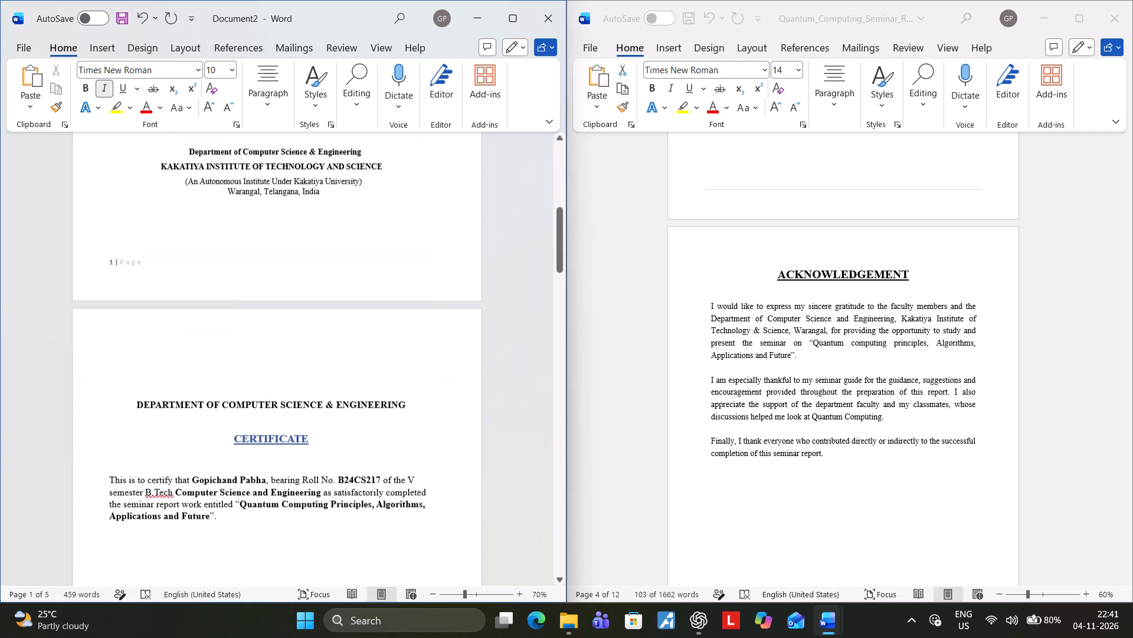
{"action": "scroll", "coordinate": [404, 383], "scroll_direction": "up", "scroll_amount": 16}
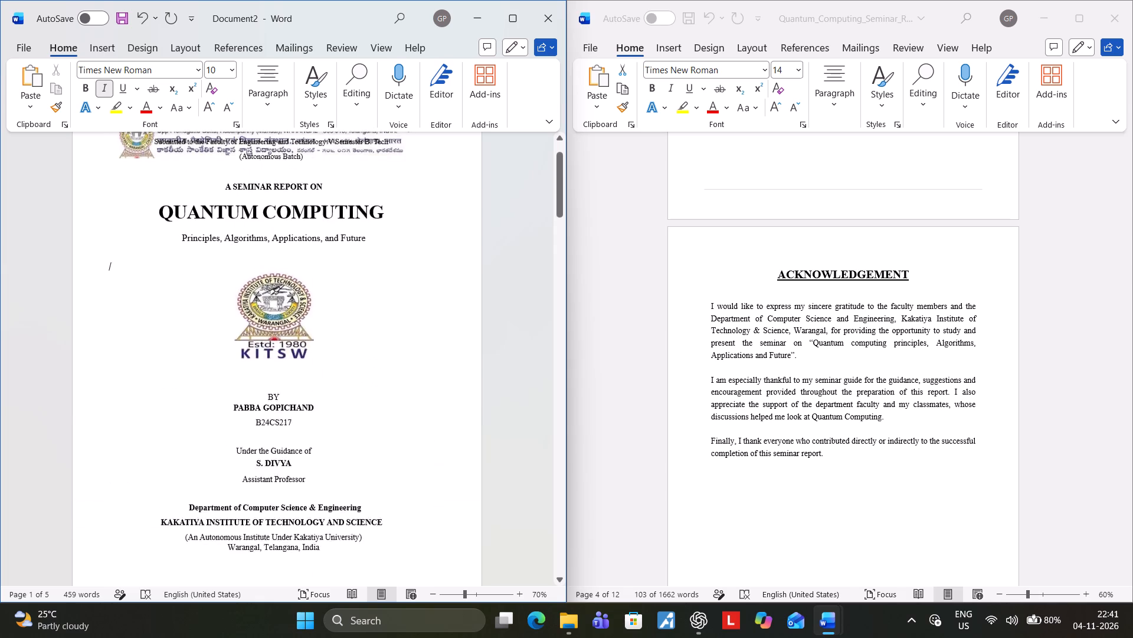
{"action": "scroll", "coordinate": [404, 383], "scroll_direction": "up", "scroll_amount": 5}
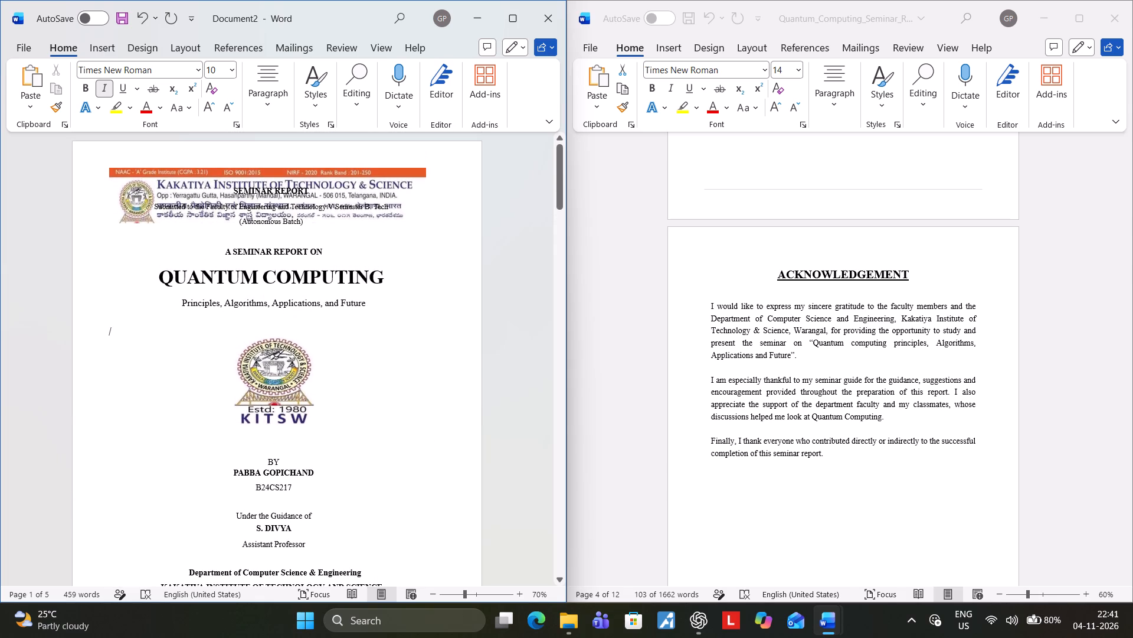
Move the institute's letterhead banner from the title page to the certificate page, above the department heading.
{"action": "left_click", "coordinate": [418, 193]}
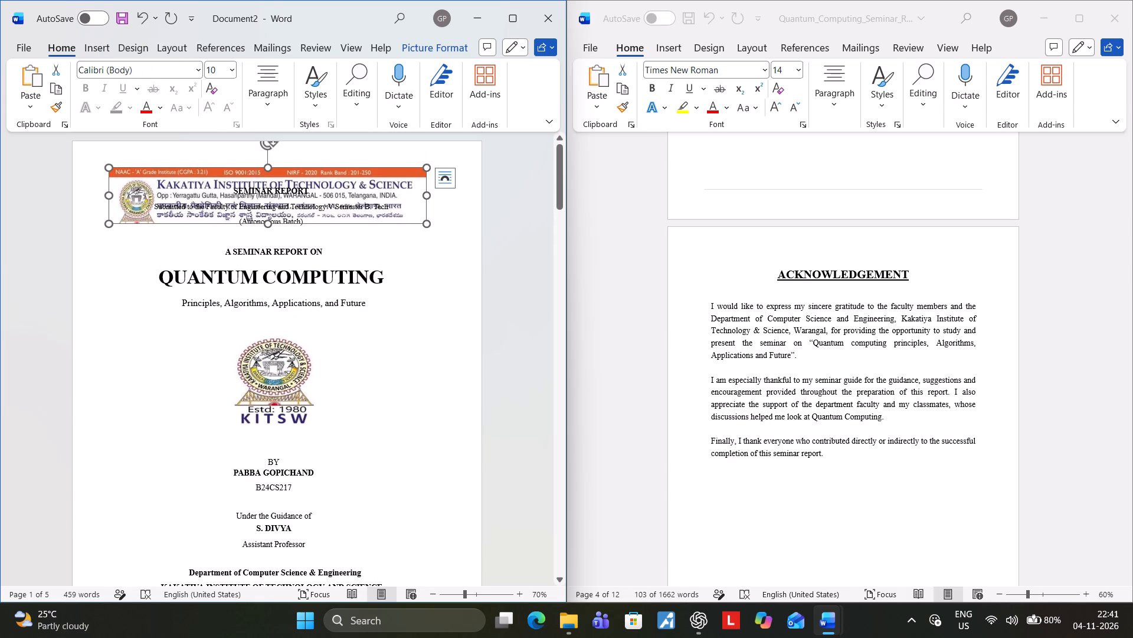
{"action": "left_click_drag", "start_coordinate": [412, 192], "coordinate": [414, 197]}
{"action": "left_click_drag", "start_coordinate": [414, 197], "coordinate": [434, 329]}
{"action": "scroll", "coordinate": [454, 240], "scroll_direction": "down", "scroll_amount": 4}
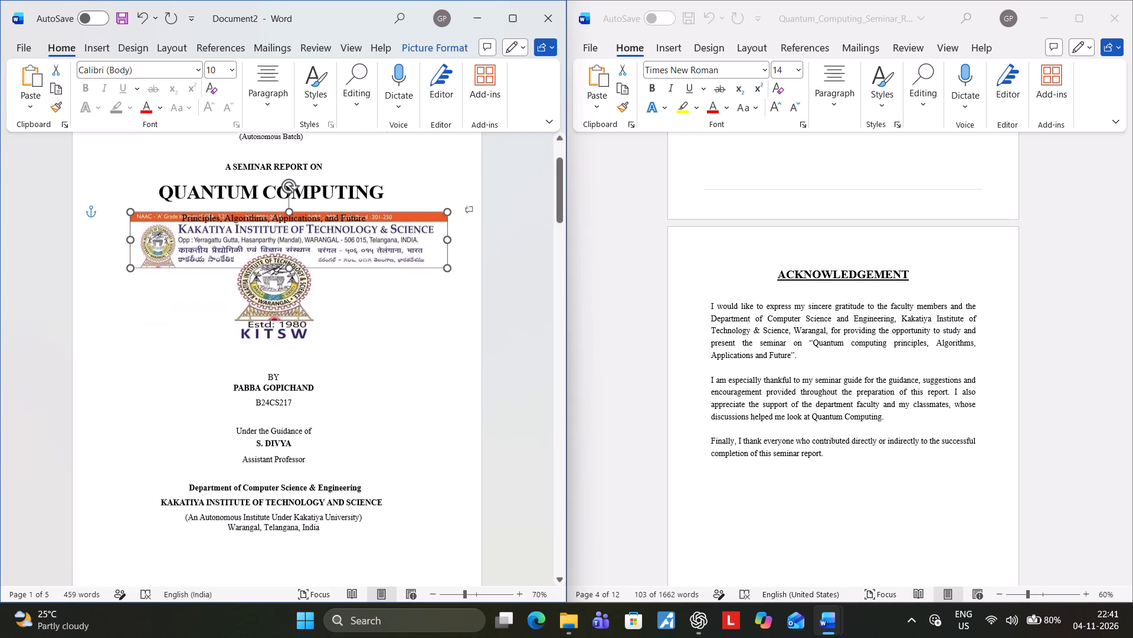
{"action": "scroll", "coordinate": [461, 253], "scroll_direction": "down", "scroll_amount": 13}
{"action": "scroll", "coordinate": [463, 340], "scroll_direction": "down", "scroll_amount": 9}
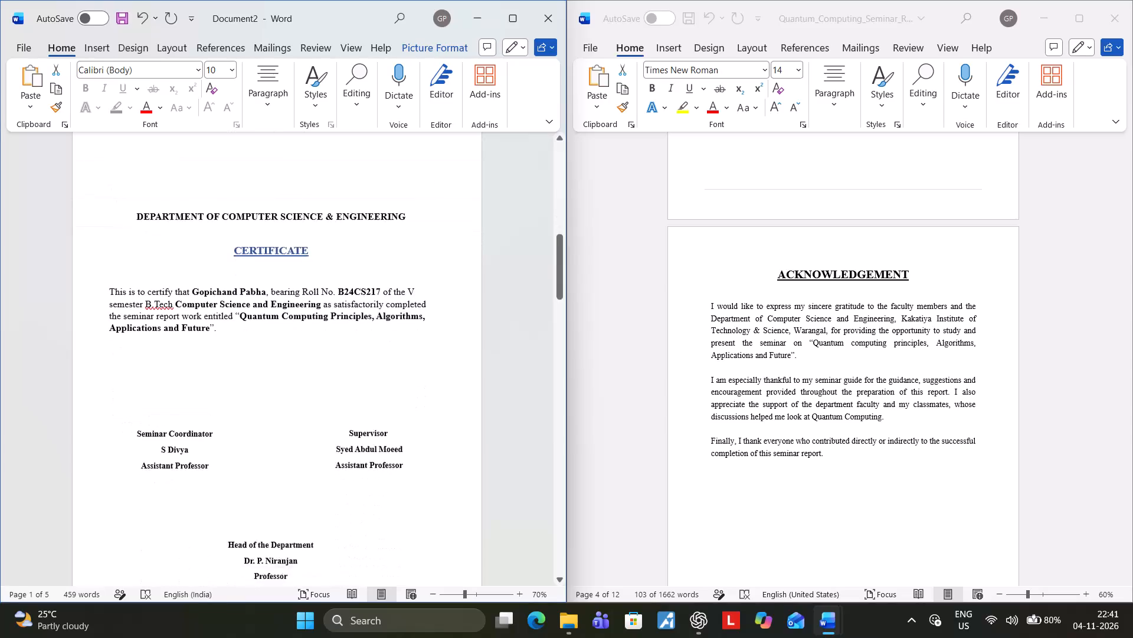
{"action": "scroll", "coordinate": [463, 341], "scroll_direction": "down", "scroll_amount": 13}
{"action": "scroll", "coordinate": [463, 343], "scroll_direction": "up", "scroll_amount": 15}
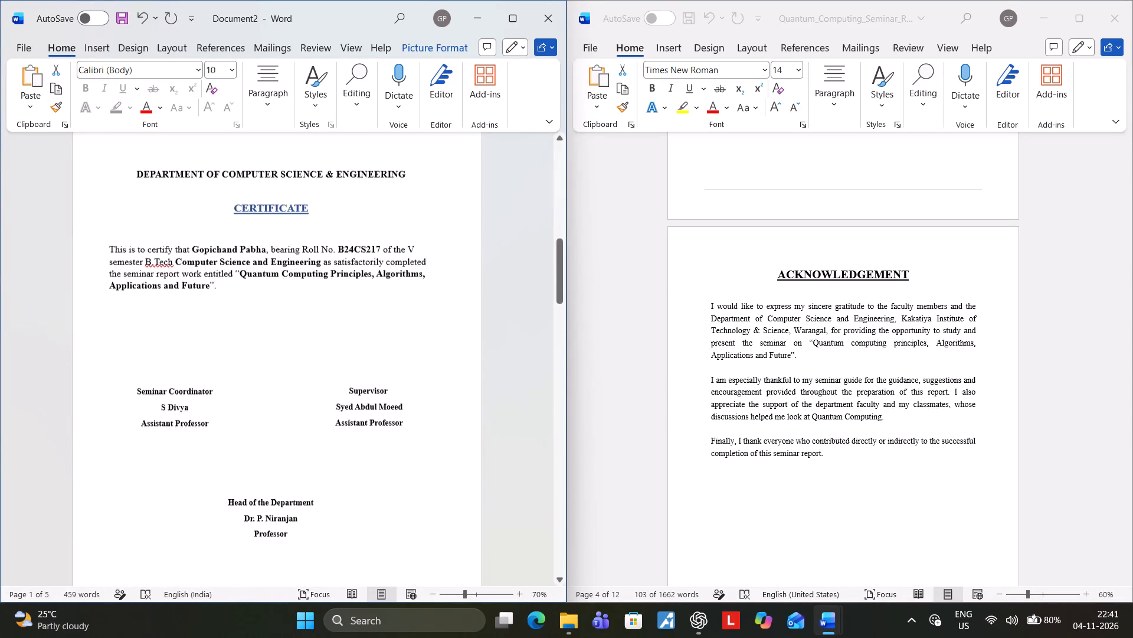
{"action": "scroll", "coordinate": [463, 341], "scroll_direction": "up", "scroll_amount": 16}
{"action": "scroll", "coordinate": [463, 341], "scroll_direction": "up", "scroll_amount": 7}
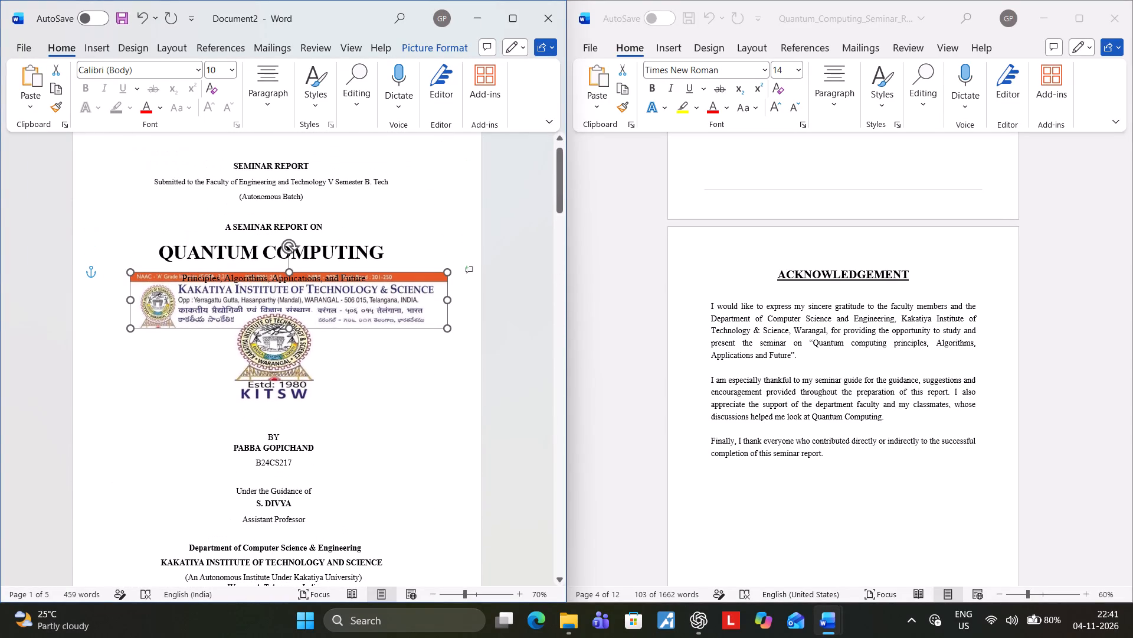
{"action": "left_click_drag", "start_coordinate": [425, 304], "coordinate": [438, 551]}
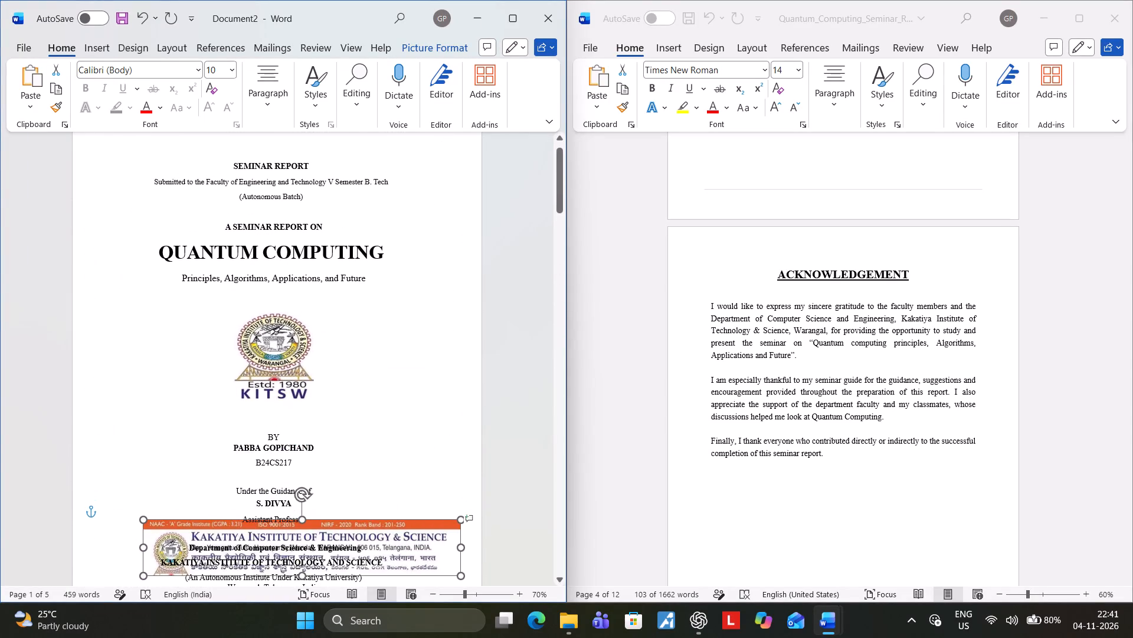
{"action": "left_click_drag", "start_coordinate": [438, 551], "coordinate": [439, 548]}
{"action": "scroll", "coordinate": [448, 427], "scroll_direction": "down", "scroll_amount": 14}
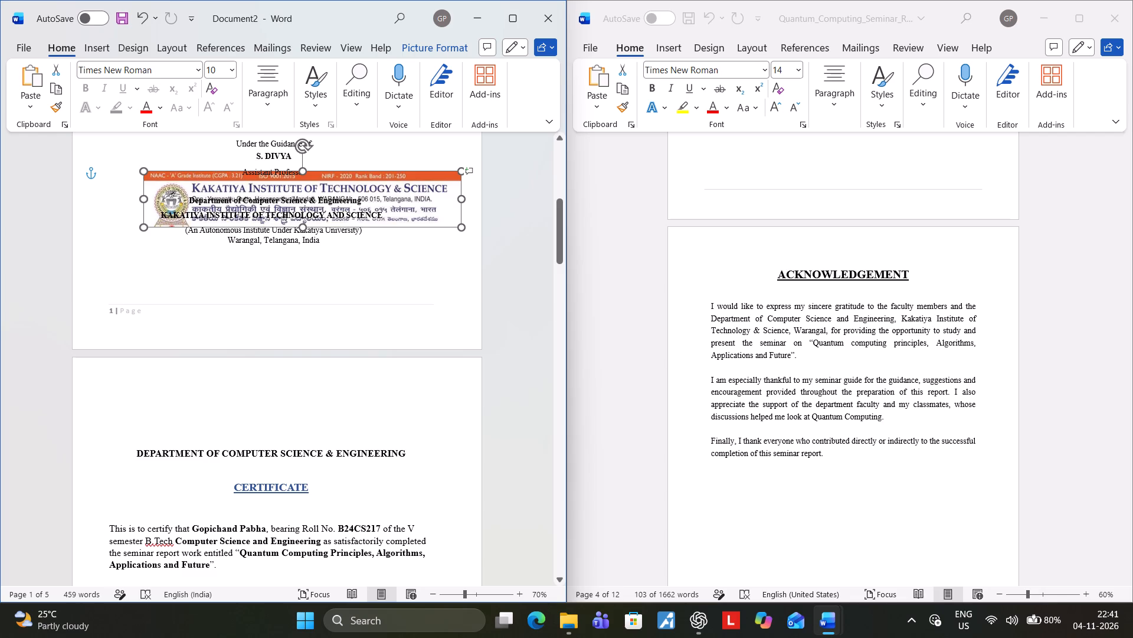
{"action": "left_click_drag", "start_coordinate": [404, 206], "coordinate": [369, 412]}
{"action": "left_click", "coordinate": [433, 474]}
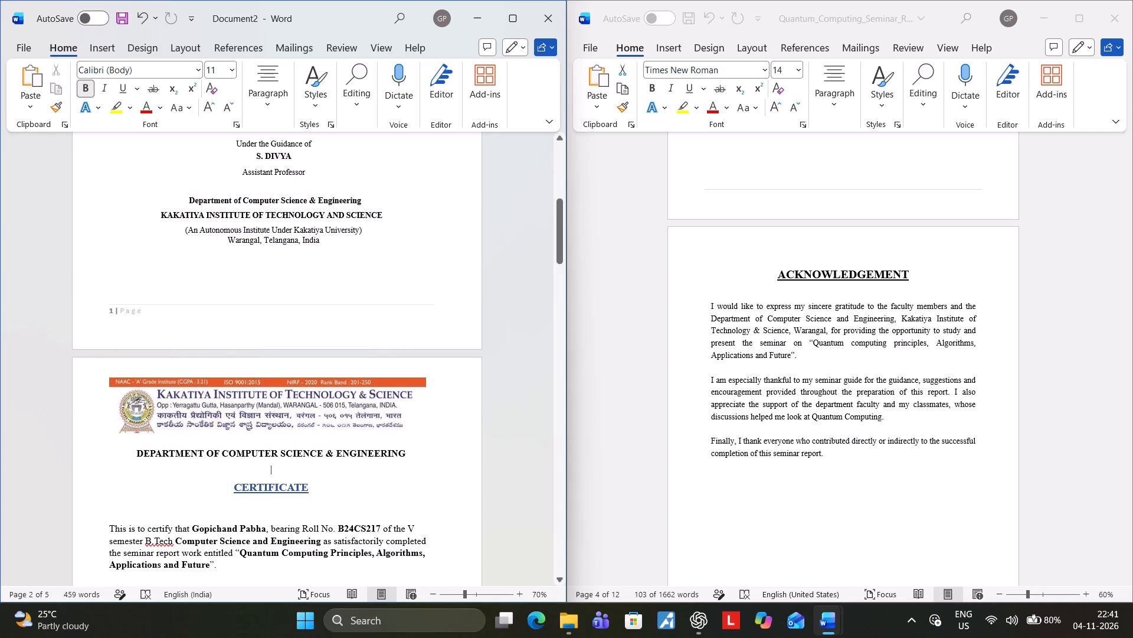
Shift the letterhead banner slightly right so it sits centred above the certificate's department heading.
{"action": "left_click", "coordinate": [342, 409]}
{"action": "left_click_drag", "start_coordinate": [343, 409], "coordinate": [356, 409]}
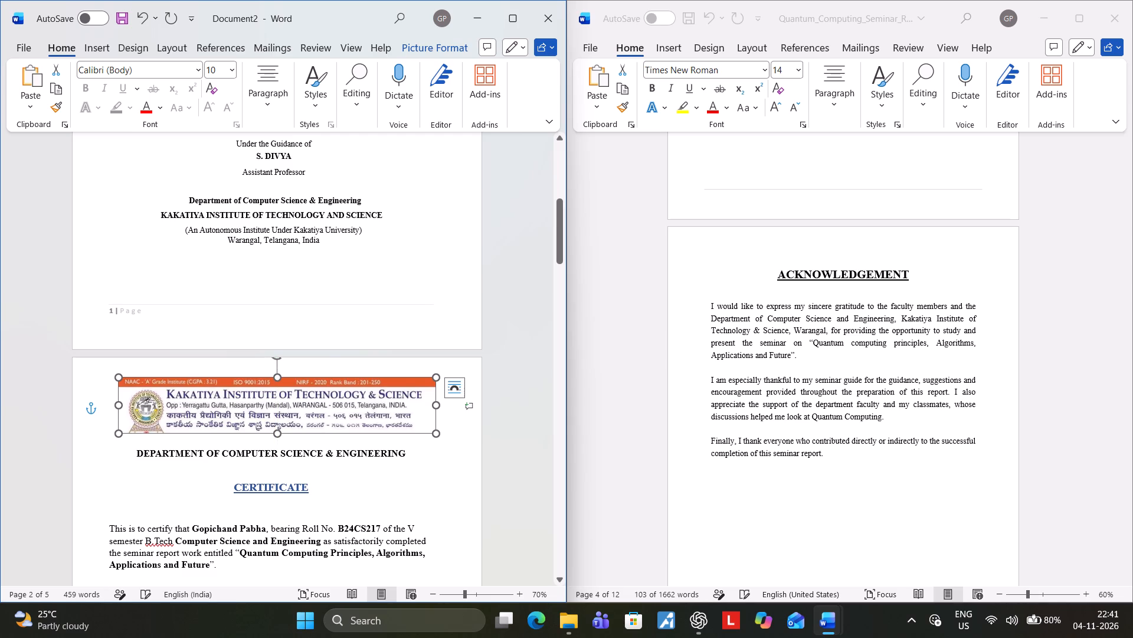
{"action": "left_click", "coordinate": [427, 477]}
Examine the new report's title, certificate and acknowledgement pages with the banner in its new place.
{"action": "scroll", "coordinate": [466, 467], "scroll_direction": "down", "scroll_amount": 7}
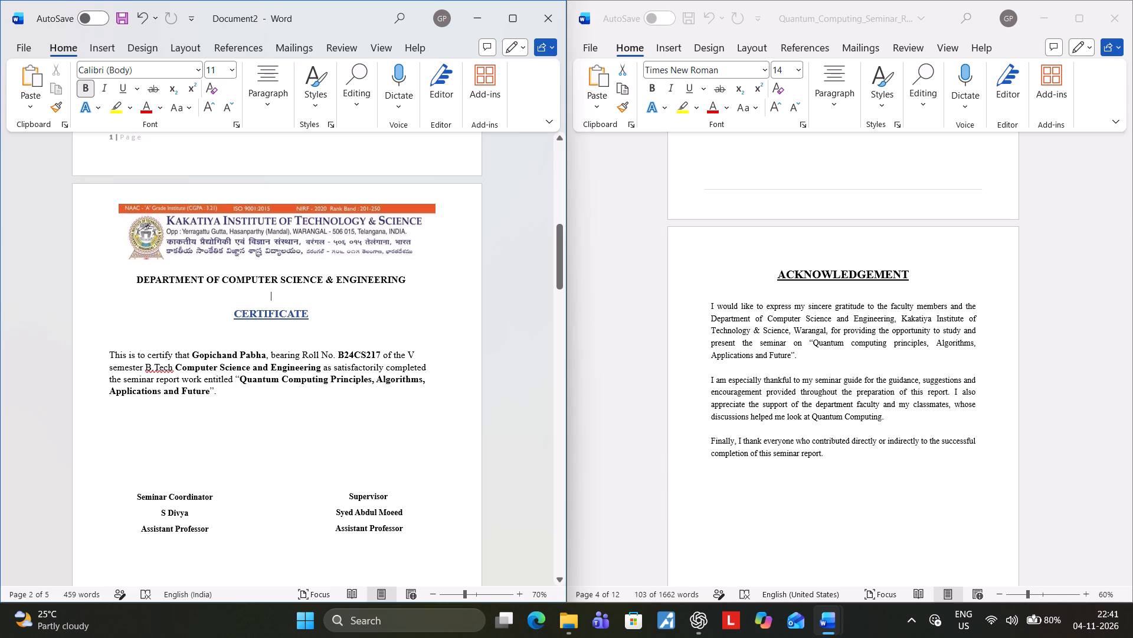
{"action": "scroll", "coordinate": [369, 341], "scroll_direction": "up", "scroll_amount": 8}
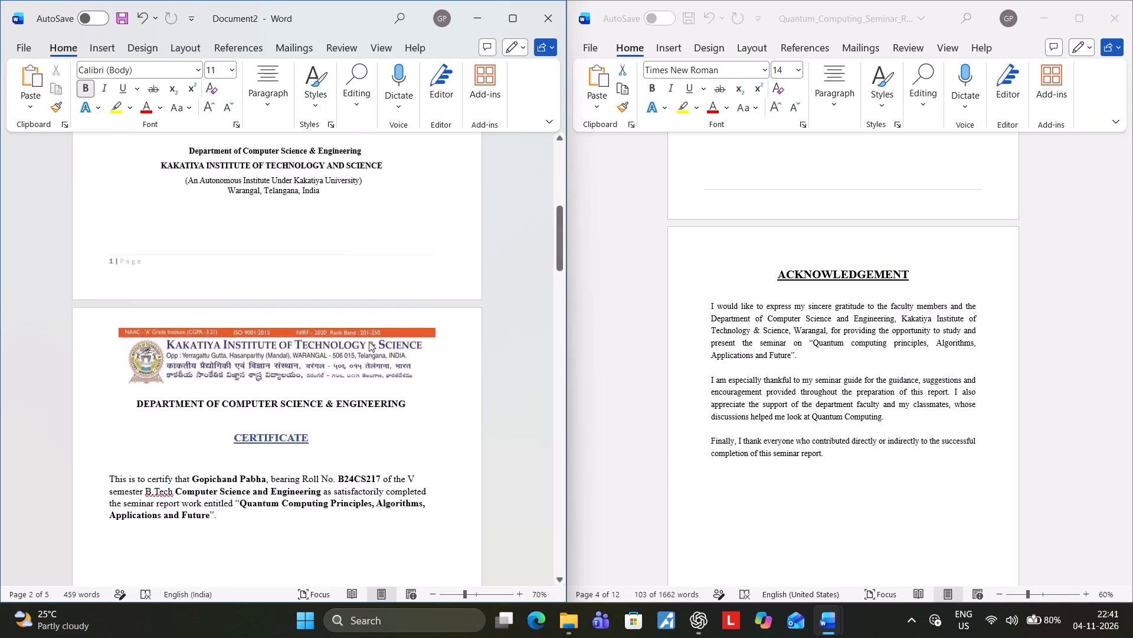
{"action": "scroll", "coordinate": [369, 341], "scroll_direction": "up", "scroll_amount": 8}
{"action": "scroll", "coordinate": [369, 341], "scroll_direction": "down", "scroll_amount": 5}
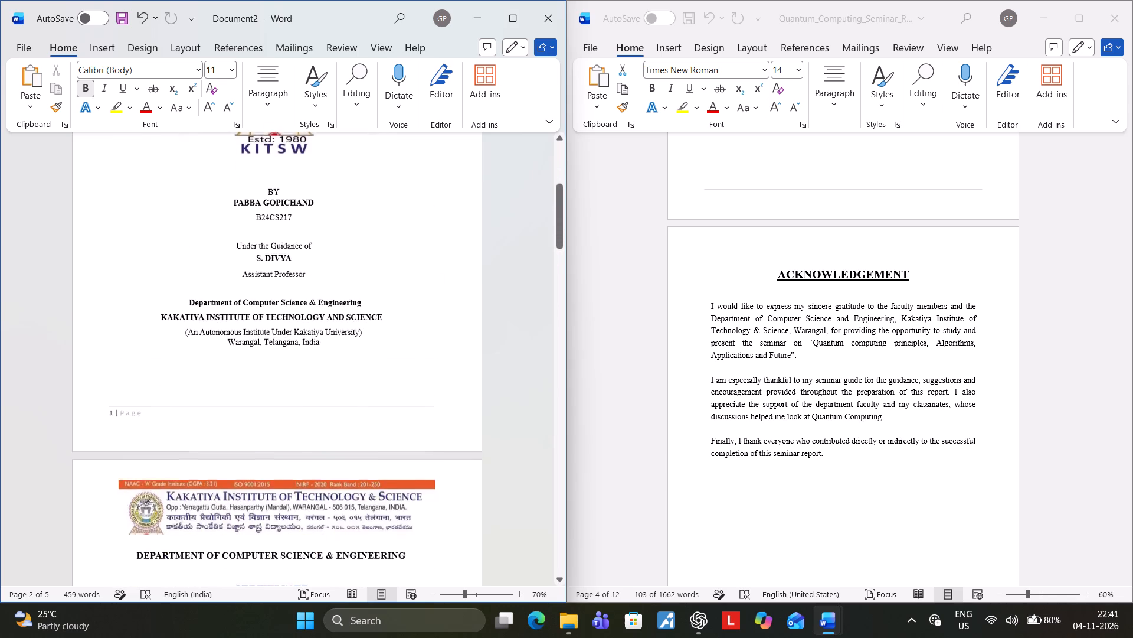
{"action": "scroll", "coordinate": [366, 363], "scroll_direction": "down", "scroll_amount": 18}
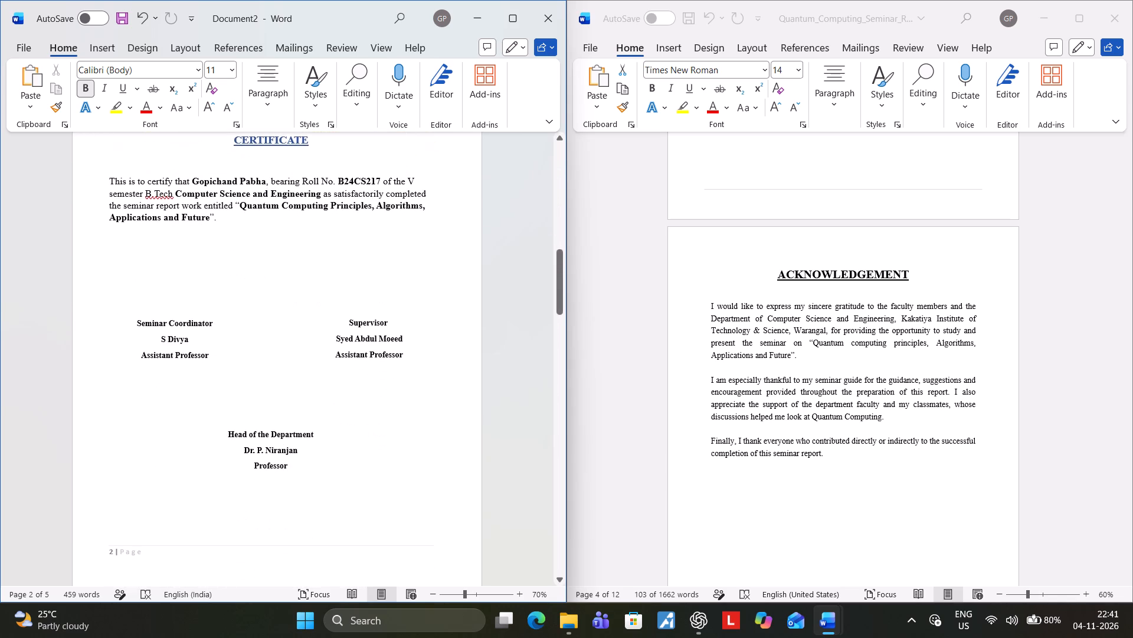
{"action": "scroll", "coordinate": [365, 367], "scroll_direction": "down", "scroll_amount": 13}
{"action": "scroll", "coordinate": [367, 375], "scroll_direction": "down", "scroll_amount": 9}
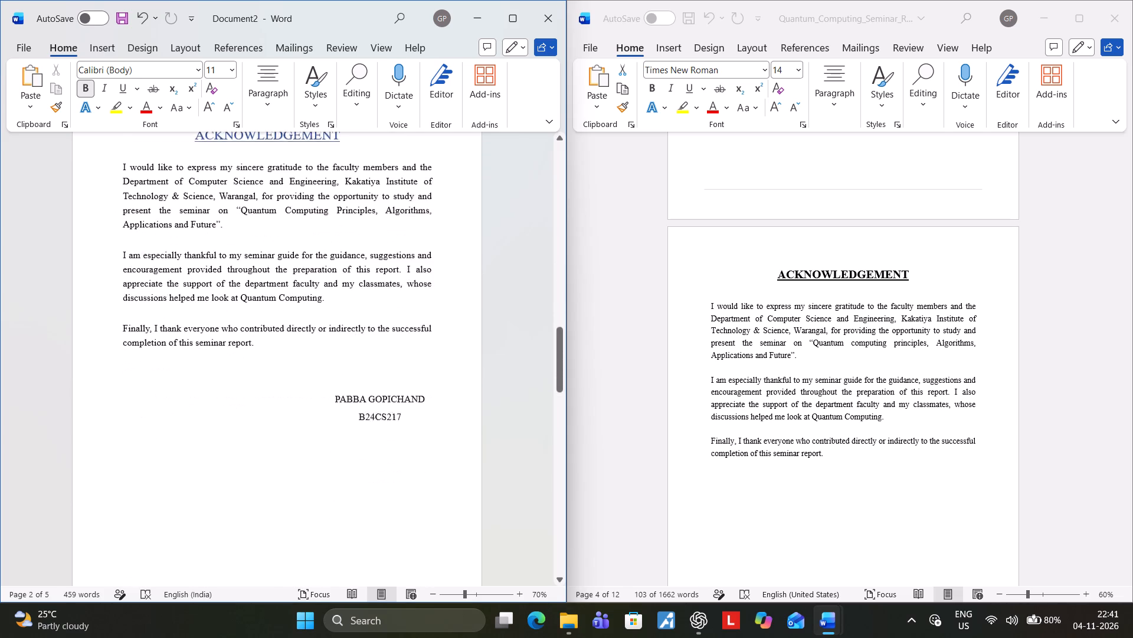
{"action": "scroll", "coordinate": [818, 366], "scroll_direction": "up", "scroll_amount": 18}
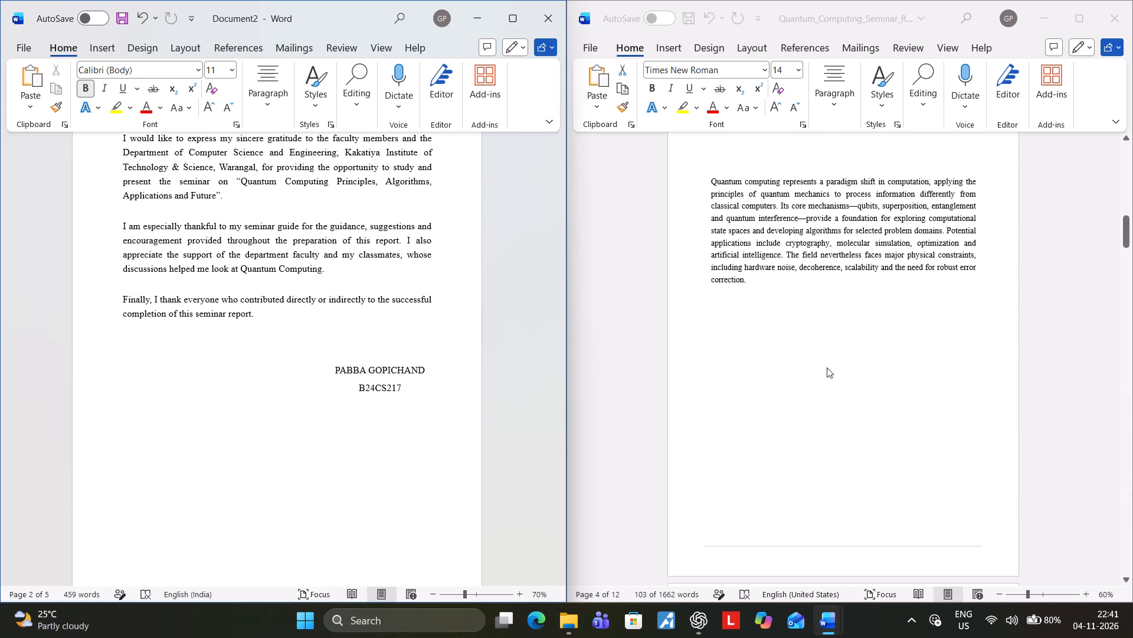
Compare the reference report's front pages, from title page through contents, with the new report's abstract page.
{"action": "left_click_drag", "start_coordinate": [1127, 241], "coordinate": [1125, 151]}
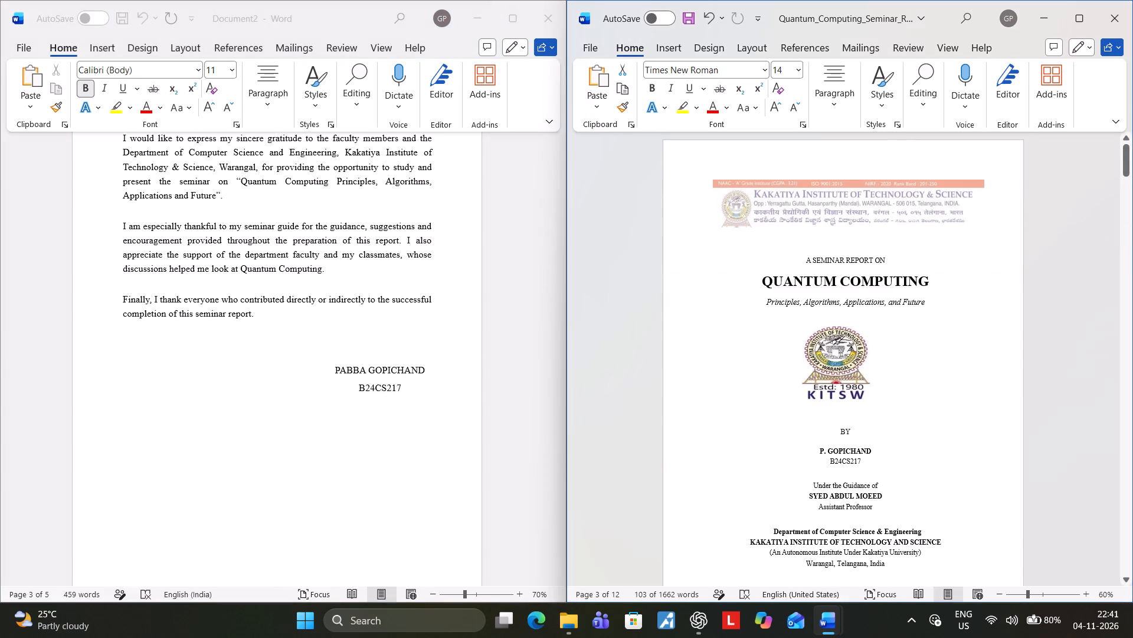
{"action": "scroll", "coordinate": [991, 350], "scroll_direction": "down", "scroll_amount": 10}
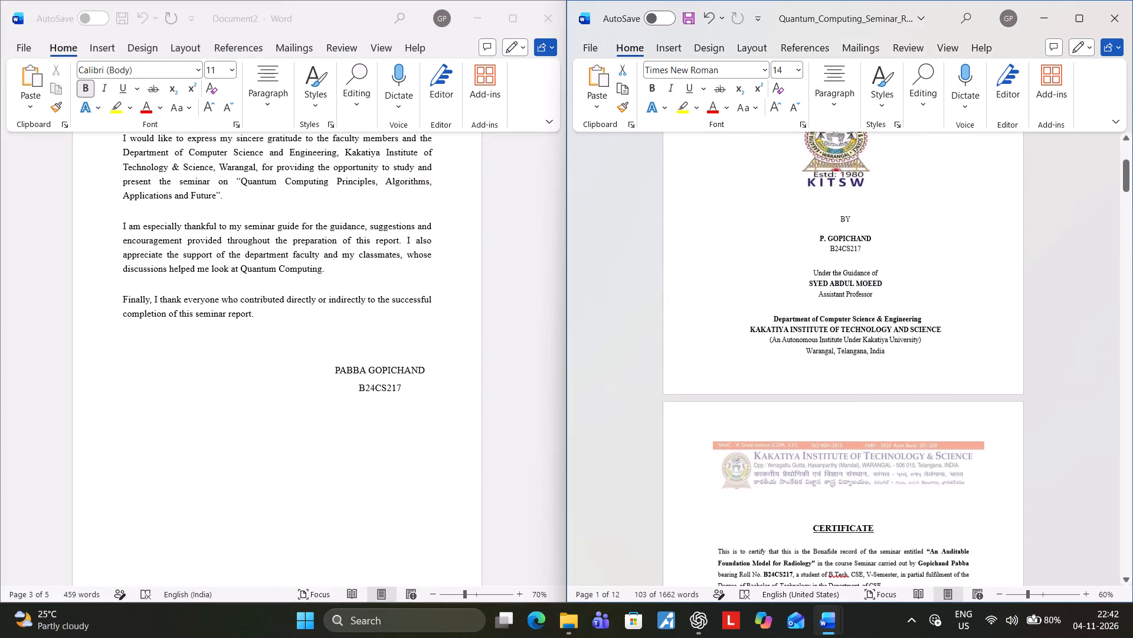
{"action": "scroll", "coordinate": [987, 346], "scroll_direction": "down", "scroll_amount": 9}
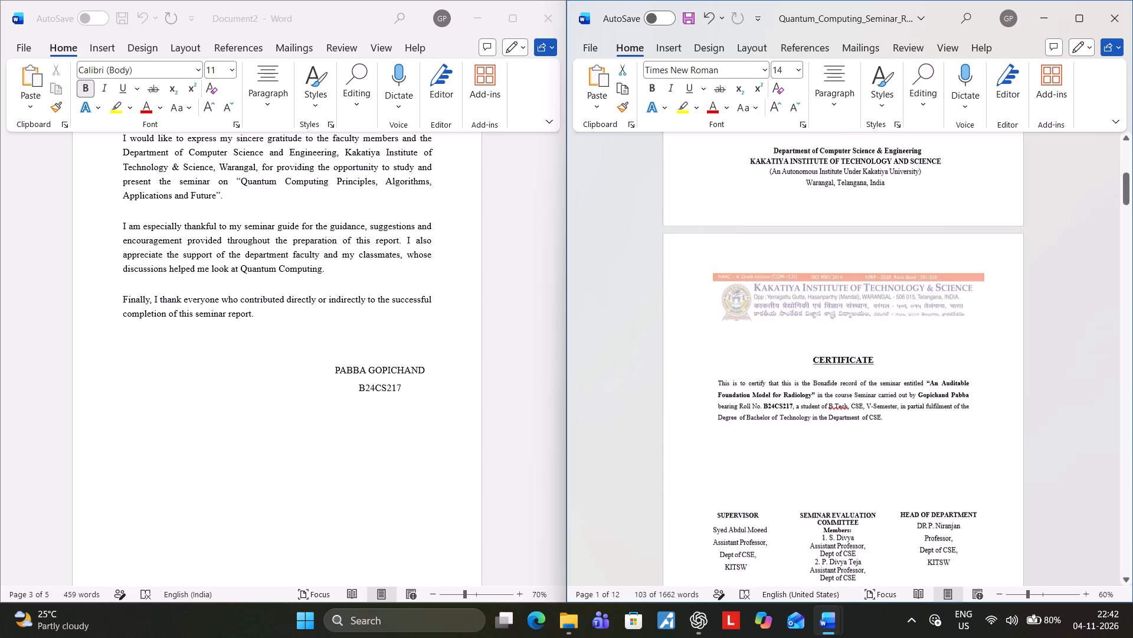
{"action": "scroll", "coordinate": [987, 346], "scroll_direction": "down", "scroll_amount": 20}
{"action": "scroll", "coordinate": [987, 346], "scroll_direction": "down", "scroll_amount": 8}
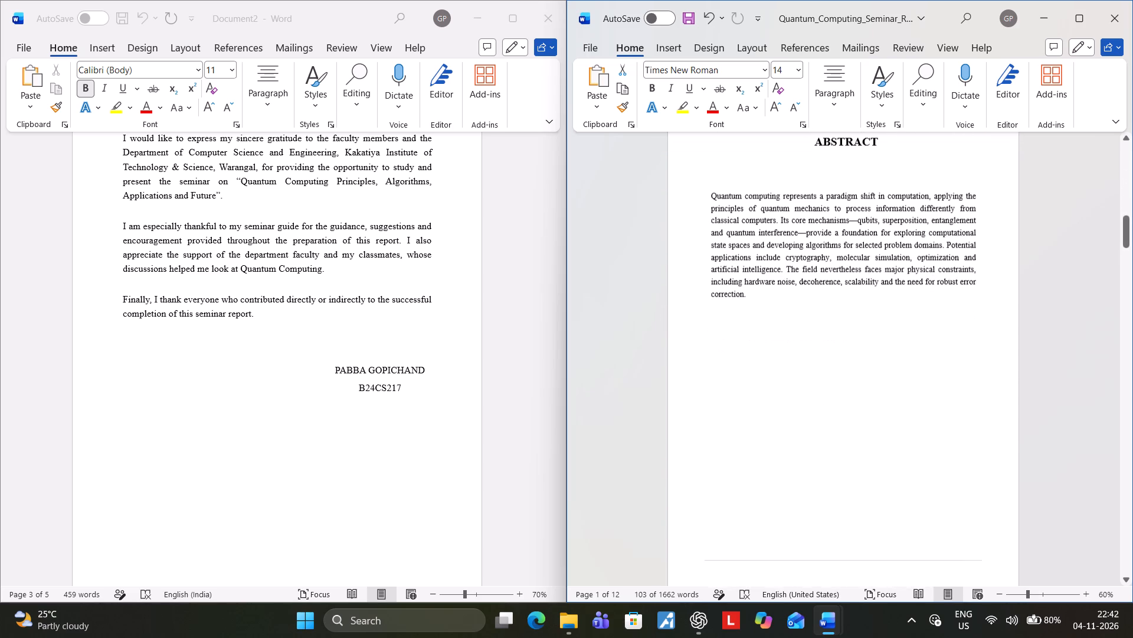
{"action": "scroll", "coordinate": [987, 341], "scroll_direction": "down", "scroll_amount": 16}
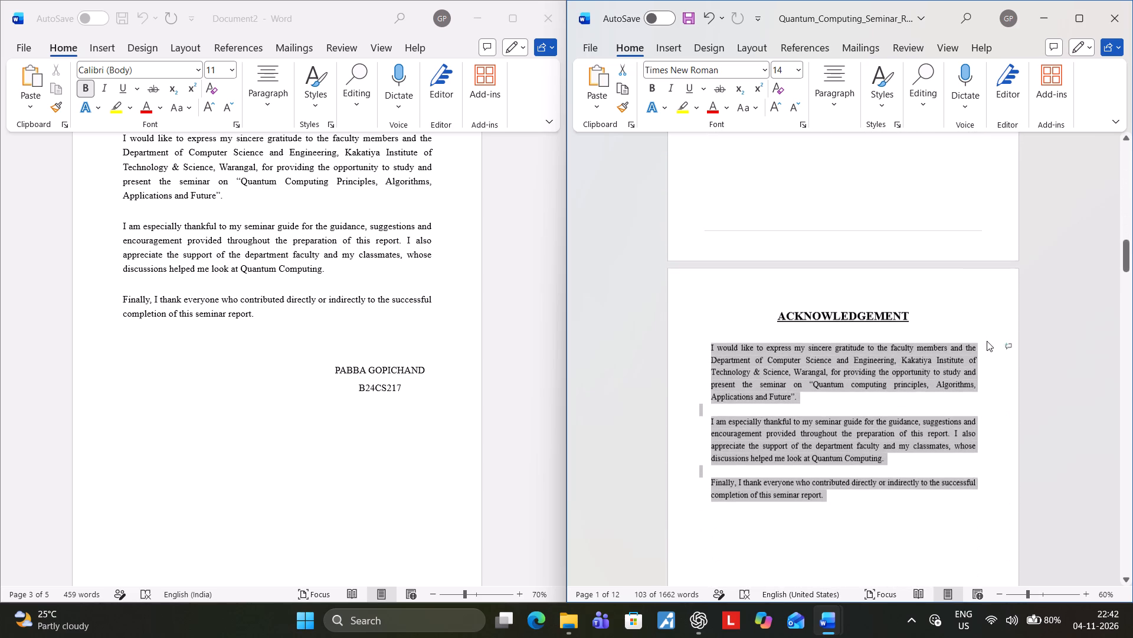
{"action": "scroll", "coordinate": [987, 341], "scroll_direction": "down", "scroll_amount": 6}
{"action": "scroll", "coordinate": [985, 343], "scroll_direction": "down", "scroll_amount": 16}
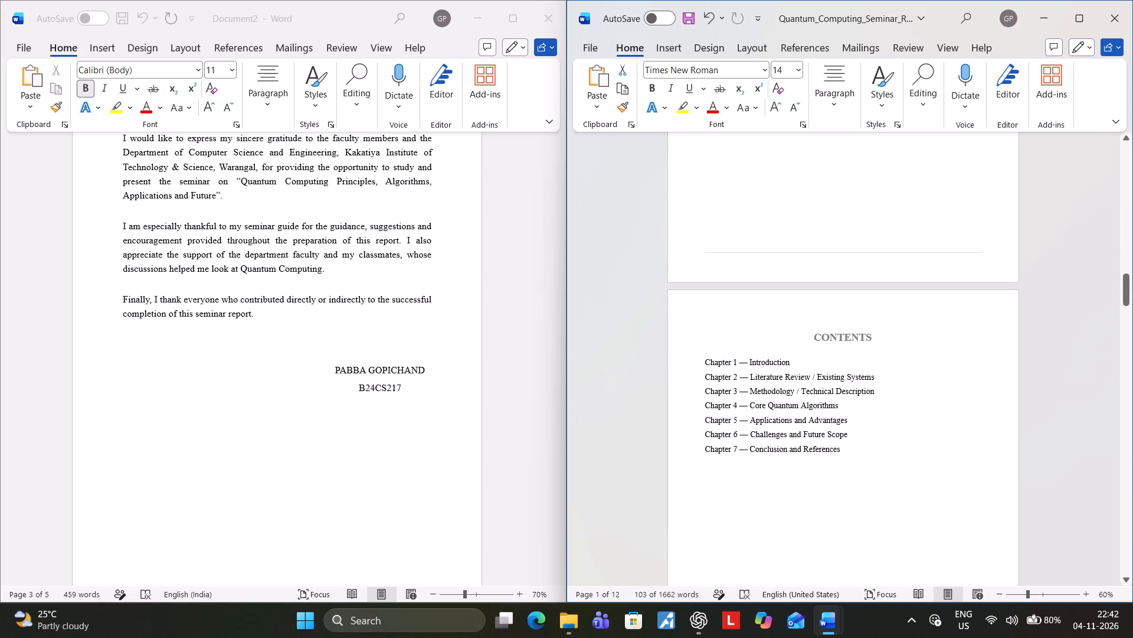
{"action": "scroll", "coordinate": [948, 362], "scroll_direction": "down", "scroll_amount": 1}
{"action": "scroll", "coordinate": [237, 497], "scroll_direction": "down", "scroll_amount": 8}
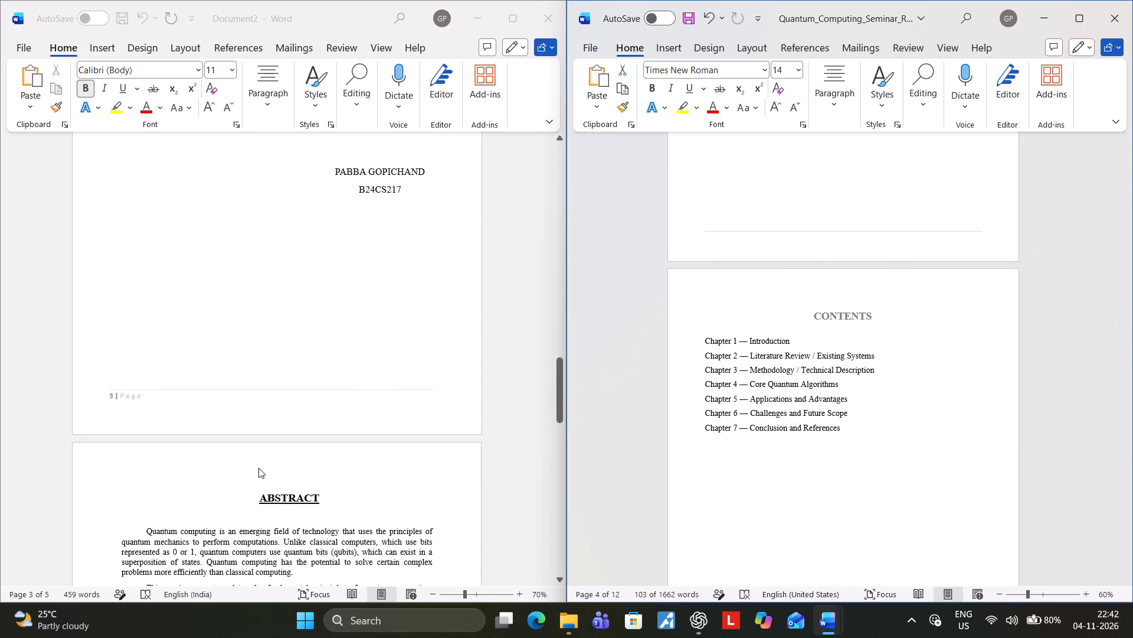
{"action": "scroll", "coordinate": [263, 467], "scroll_direction": "down", "scroll_amount": 15}
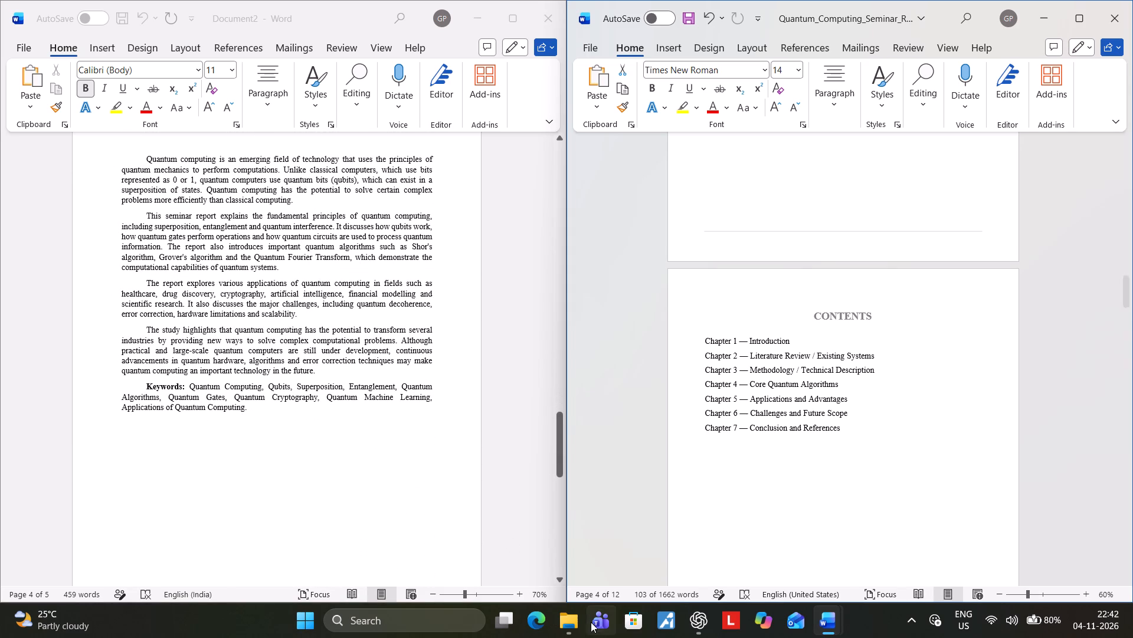
Switch to File Explorer, open the seminarpdf PDF from the recent files in Brave, and maximize its window.
{"action": "left_click", "coordinate": [572, 616]}
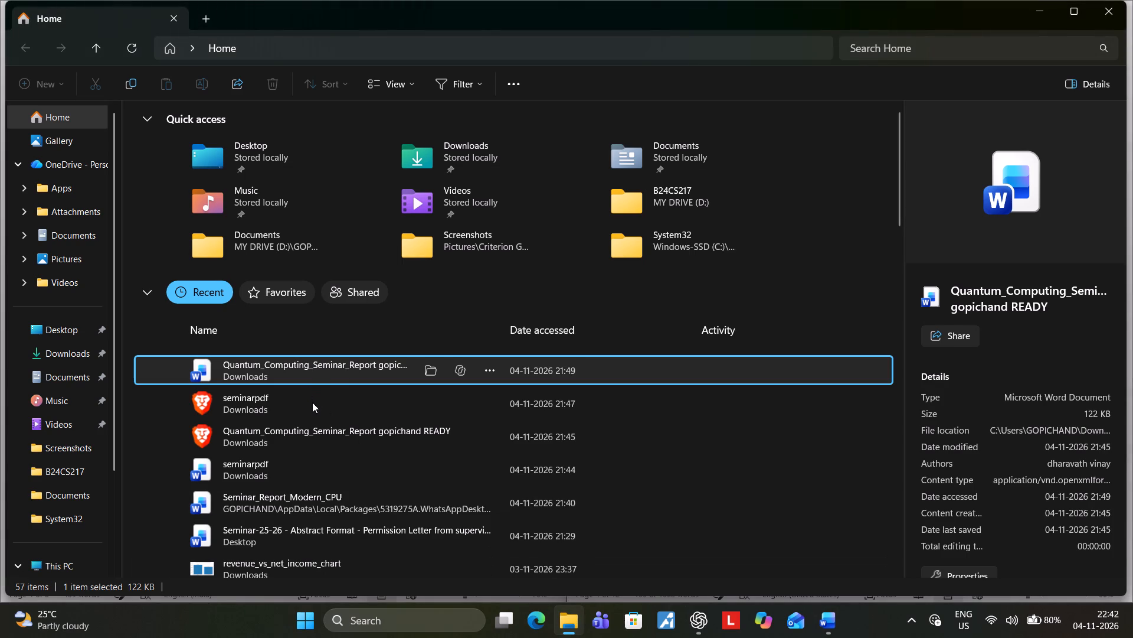
{"action": "left_click", "coordinate": [312, 402]}
{"action": "left_click", "coordinate": [312, 403]}
{"action": "double_click", "coordinate": [312, 403]}
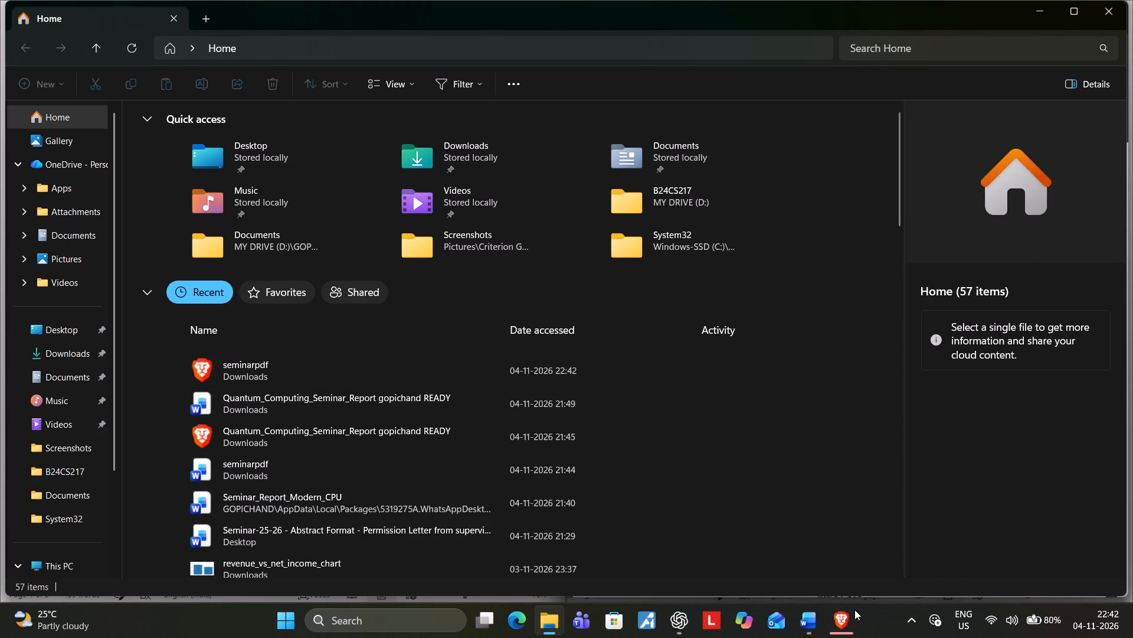
{"action": "left_click", "coordinate": [841, 571]}
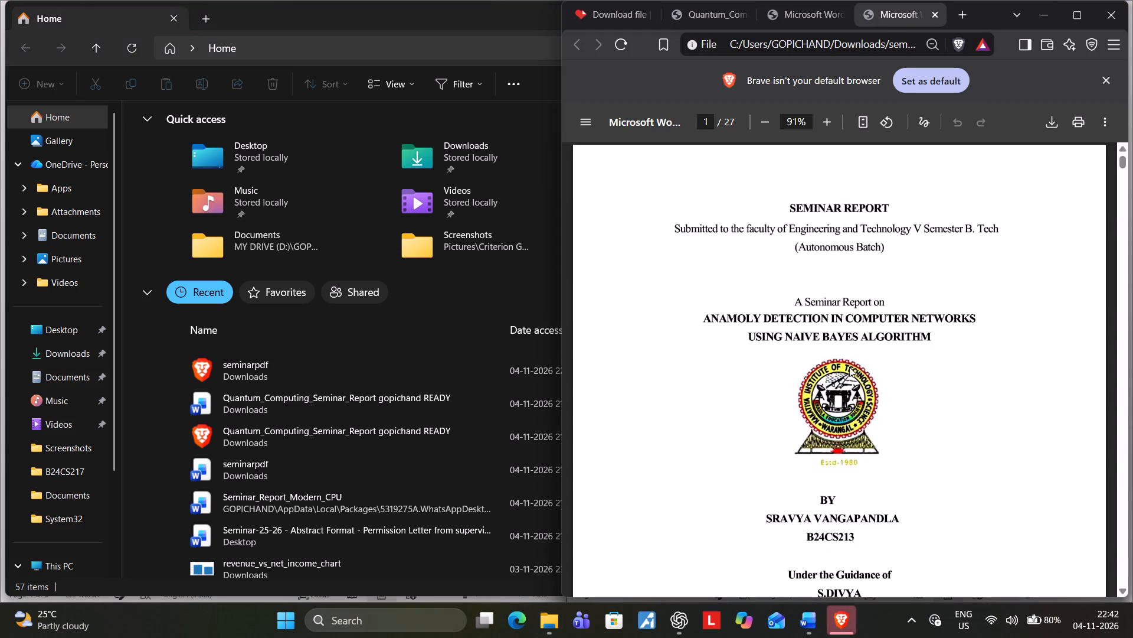
{"action": "left_click", "coordinate": [1073, 25]}
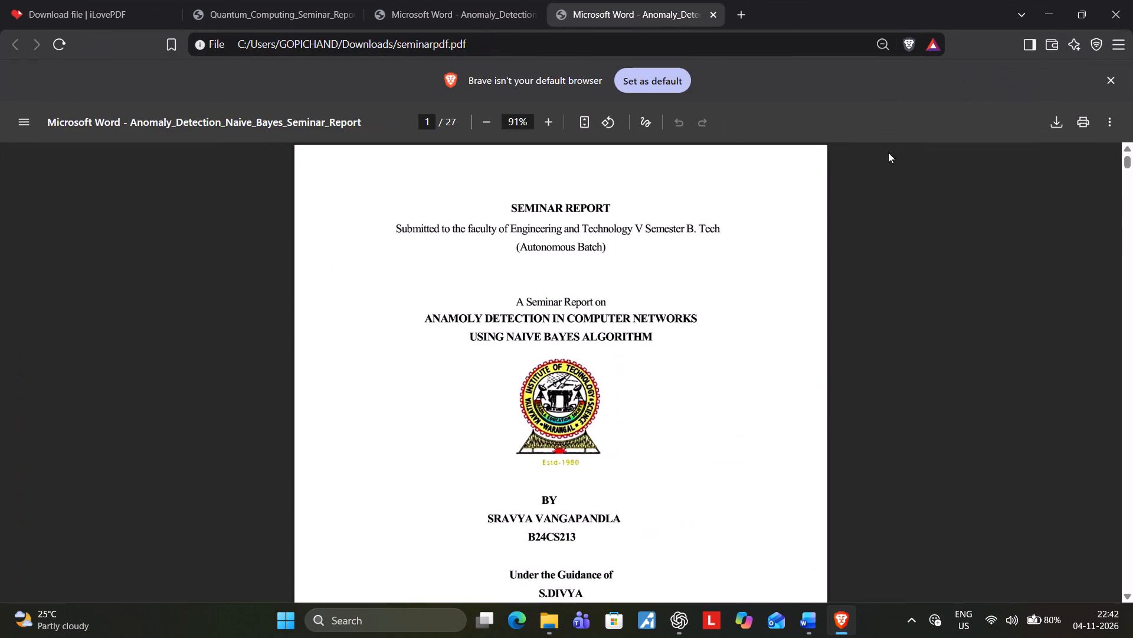
Examine the seminarpdf report's front pages, from the title page to the table of contents.
{"action": "scroll", "coordinate": [606, 399], "scroll_direction": "down", "scroll_amount": 12}
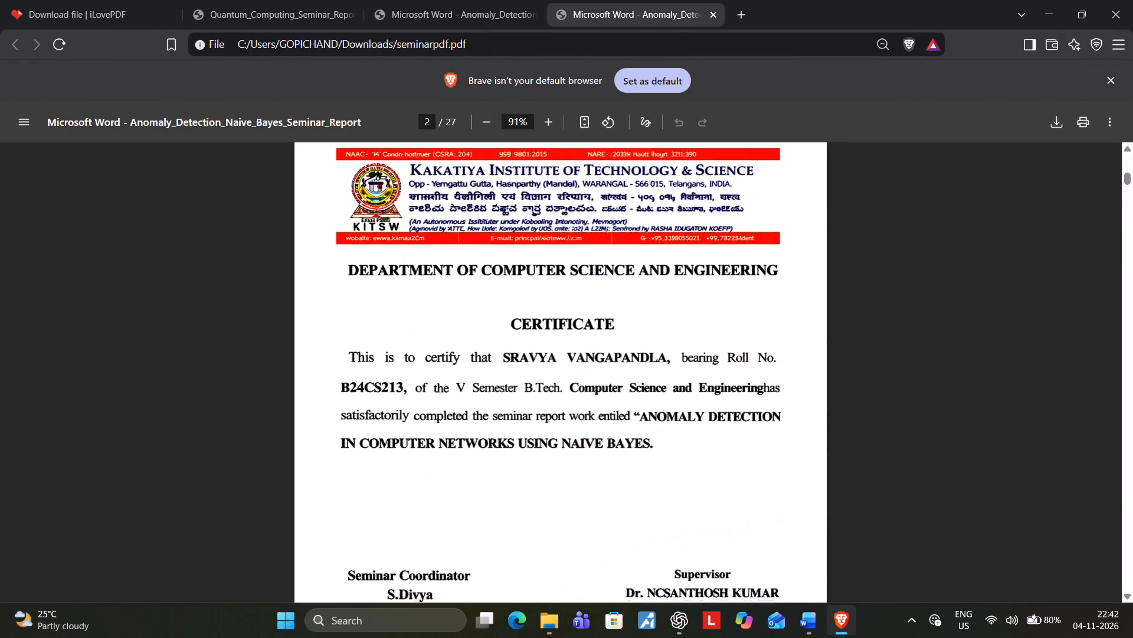
{"action": "scroll", "coordinate": [606, 399], "scroll_direction": "down", "scroll_amount": 18}
{"action": "scroll", "coordinate": [606, 401], "scroll_direction": "down", "scroll_amount": 4}
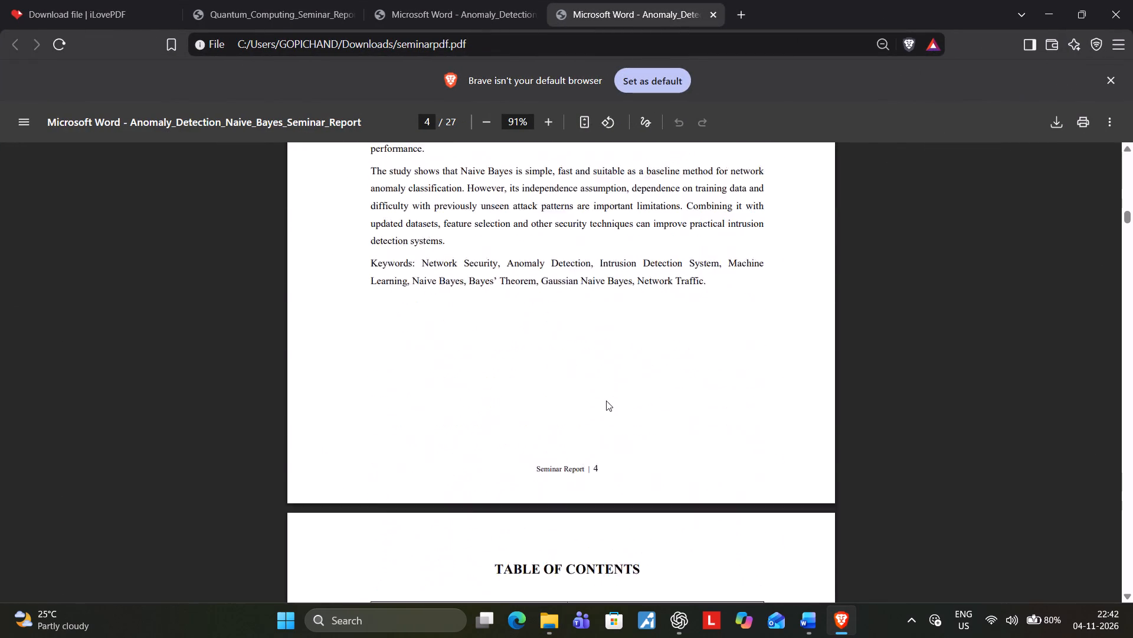
{"action": "scroll", "coordinate": [606, 401], "scroll_direction": "down", "scroll_amount": 4}
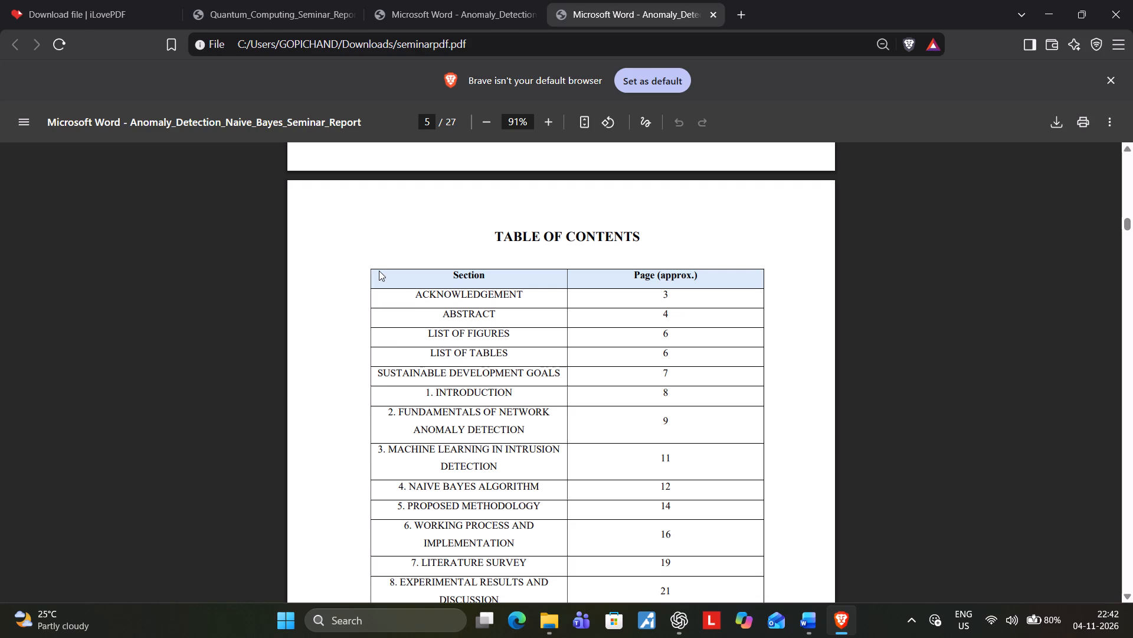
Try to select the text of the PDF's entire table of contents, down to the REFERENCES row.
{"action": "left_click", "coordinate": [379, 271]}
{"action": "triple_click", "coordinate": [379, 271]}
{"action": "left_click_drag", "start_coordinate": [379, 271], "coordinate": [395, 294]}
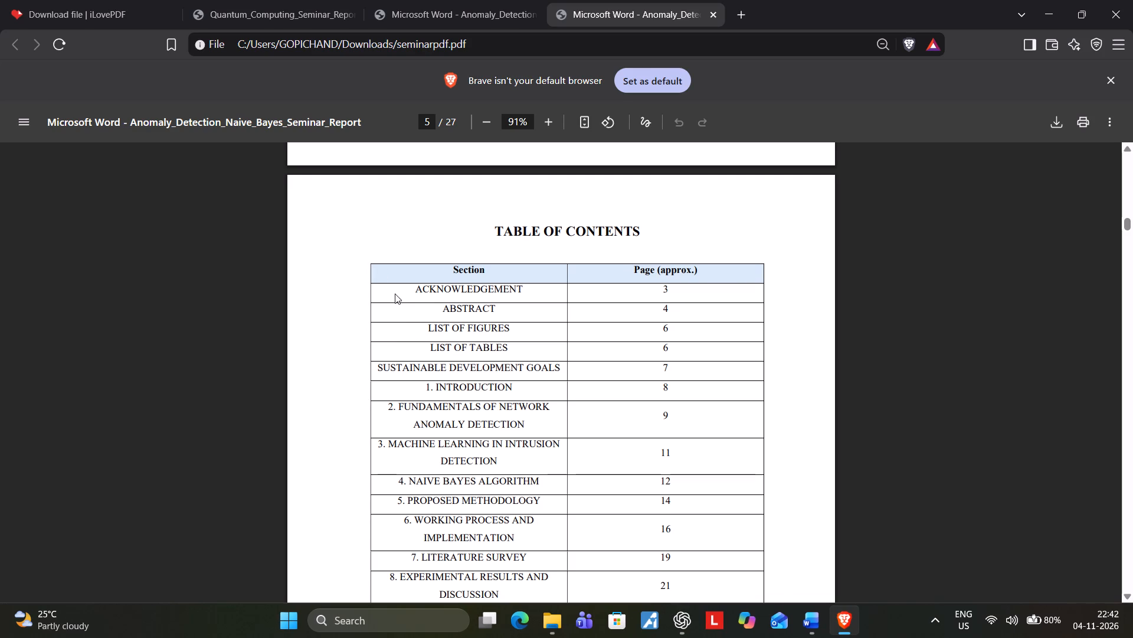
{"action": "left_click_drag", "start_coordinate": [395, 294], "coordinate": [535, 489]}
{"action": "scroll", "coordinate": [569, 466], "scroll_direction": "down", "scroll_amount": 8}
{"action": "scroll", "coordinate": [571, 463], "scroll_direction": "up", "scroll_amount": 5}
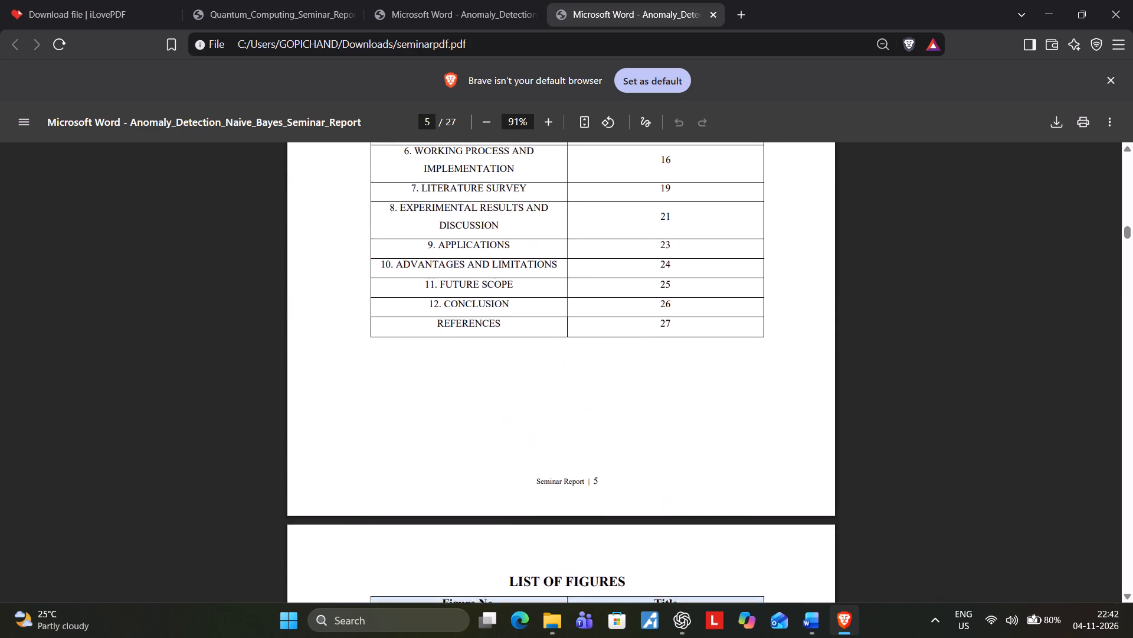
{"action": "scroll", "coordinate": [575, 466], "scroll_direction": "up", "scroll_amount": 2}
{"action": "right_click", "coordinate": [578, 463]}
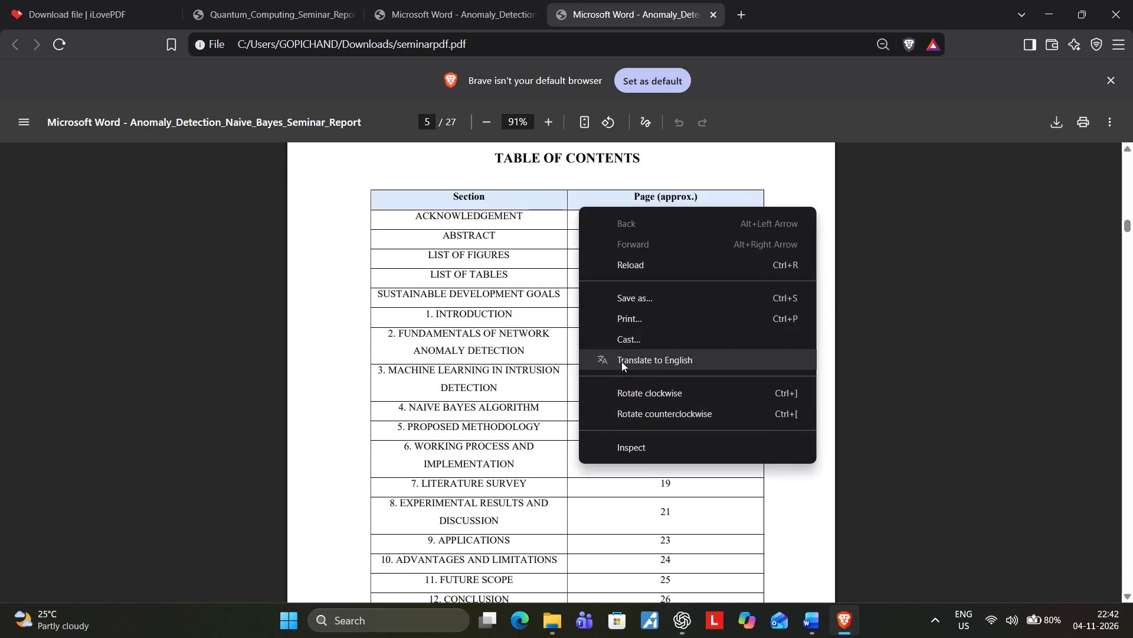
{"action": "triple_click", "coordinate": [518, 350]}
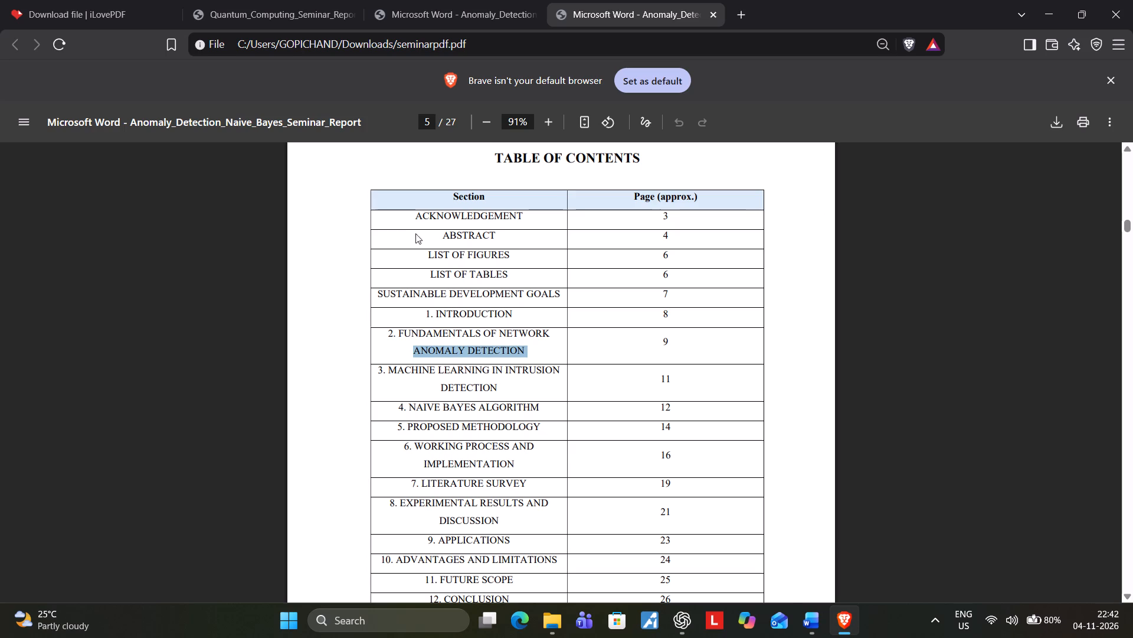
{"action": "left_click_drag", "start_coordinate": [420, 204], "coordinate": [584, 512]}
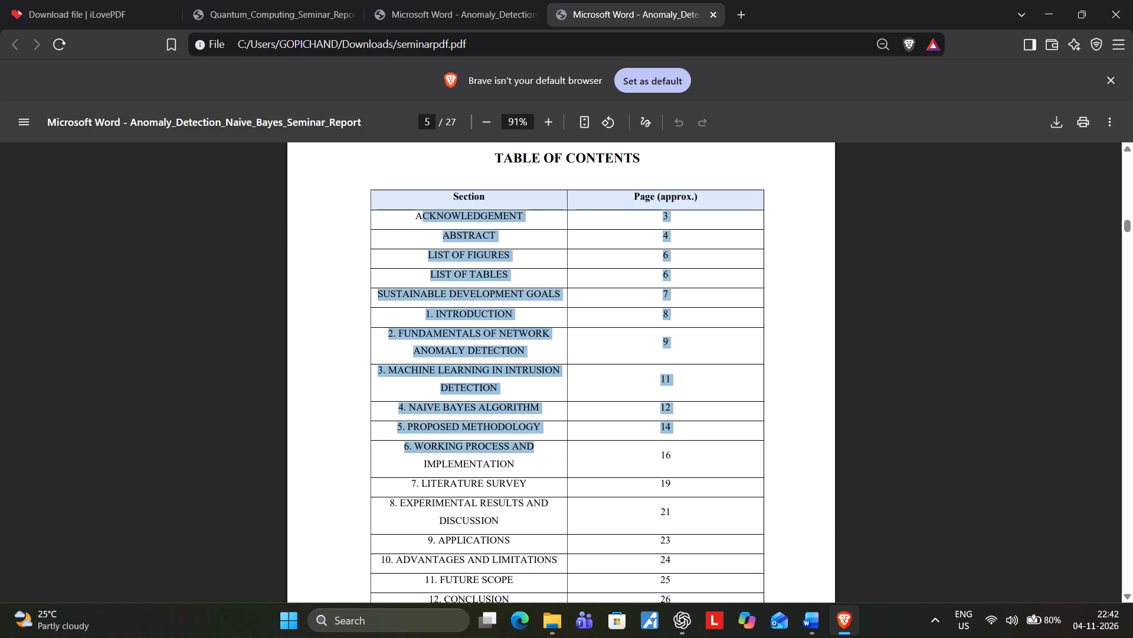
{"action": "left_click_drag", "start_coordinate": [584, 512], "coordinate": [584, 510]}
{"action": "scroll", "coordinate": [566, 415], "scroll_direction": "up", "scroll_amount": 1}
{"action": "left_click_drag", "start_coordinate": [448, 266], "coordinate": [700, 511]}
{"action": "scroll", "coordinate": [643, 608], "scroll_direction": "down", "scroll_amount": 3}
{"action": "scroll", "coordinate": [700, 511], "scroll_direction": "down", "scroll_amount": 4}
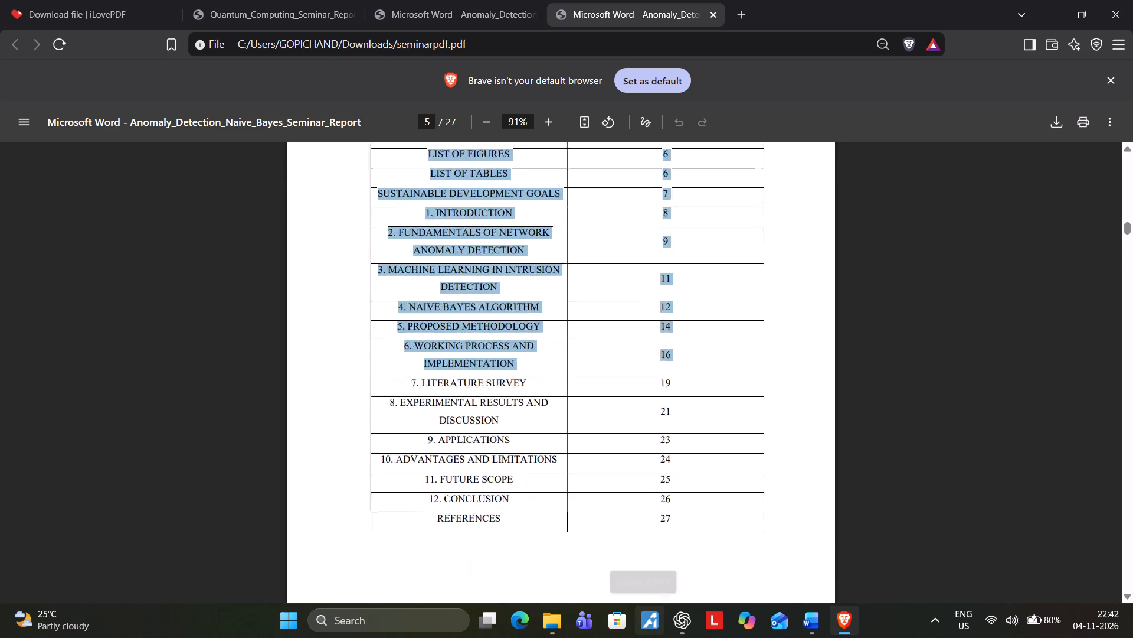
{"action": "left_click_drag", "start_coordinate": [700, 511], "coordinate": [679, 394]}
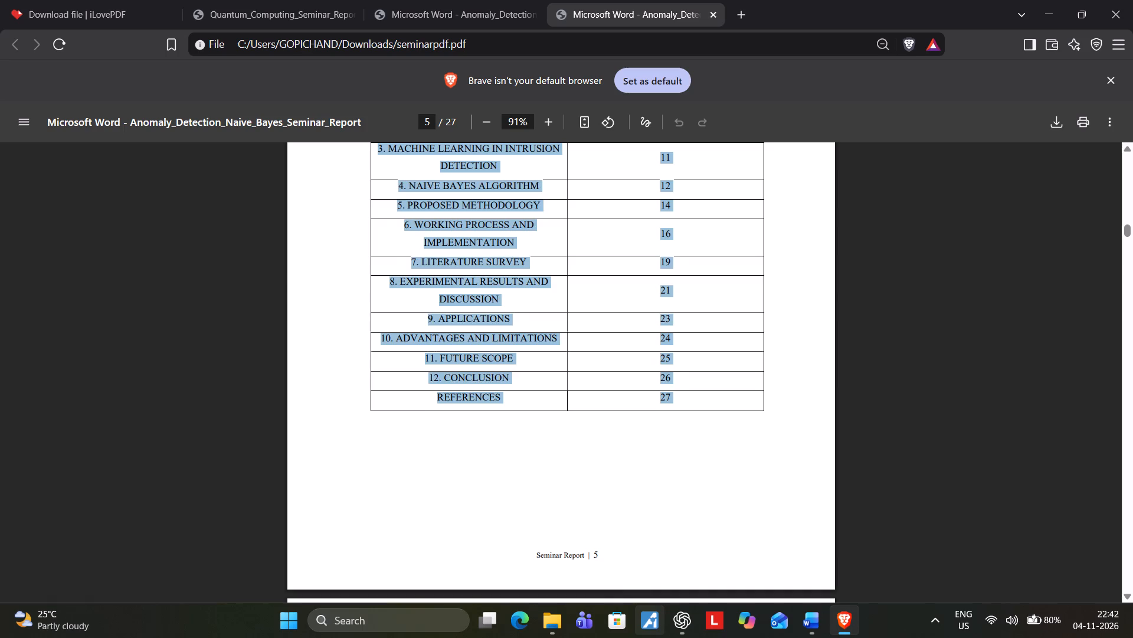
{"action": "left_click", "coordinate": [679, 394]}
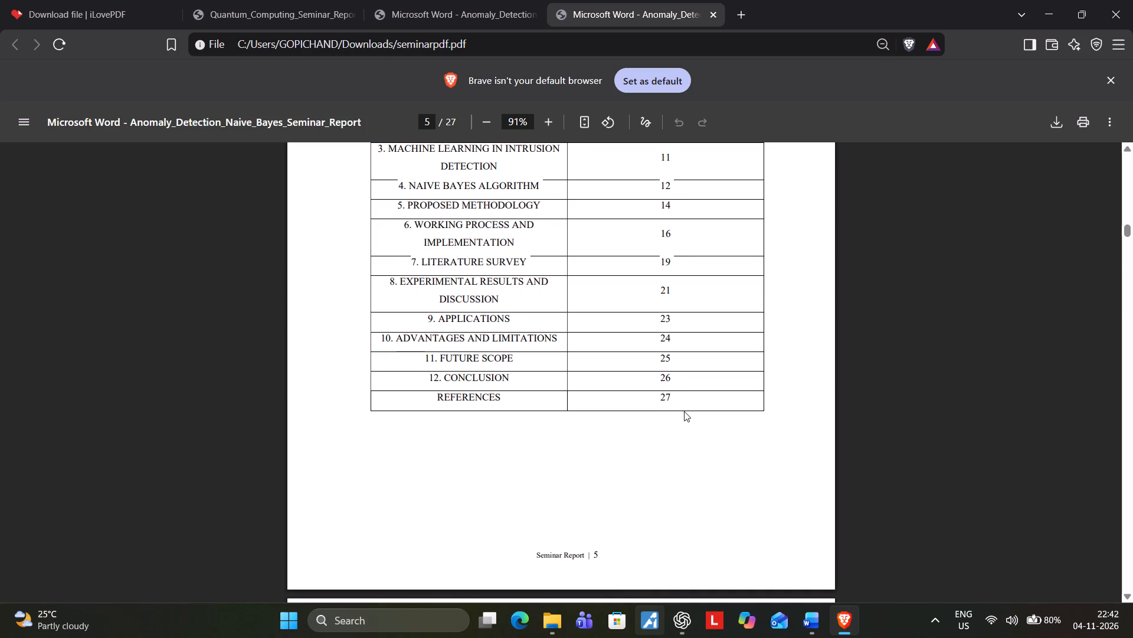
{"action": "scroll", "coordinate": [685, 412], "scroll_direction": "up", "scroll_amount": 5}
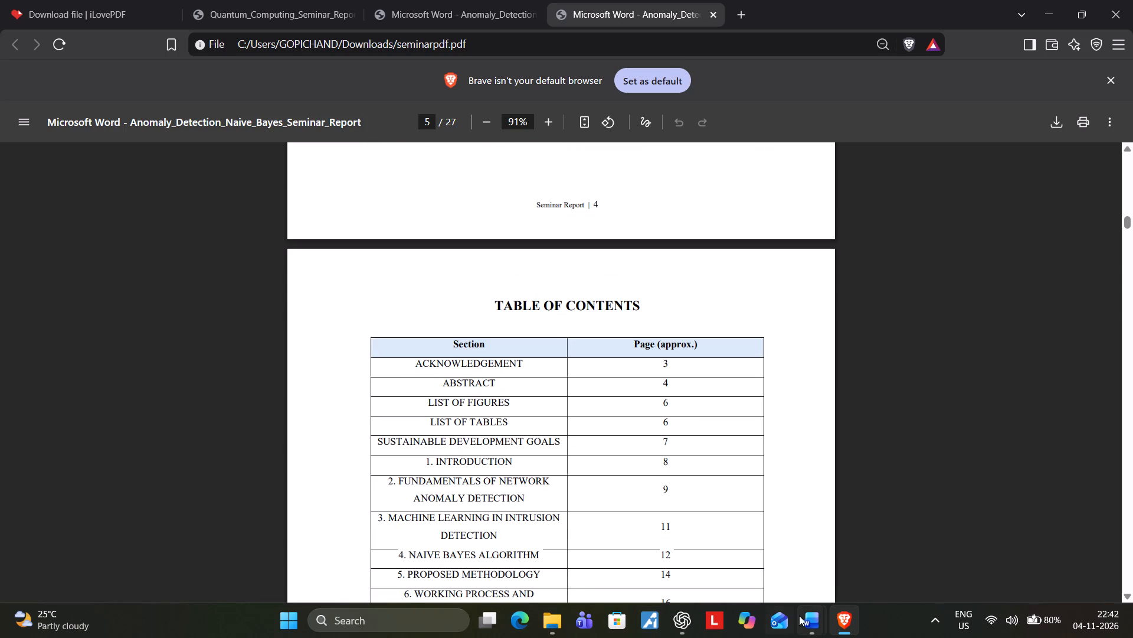
Switch to Document2 in Word, maximize its window, and place the cursor on the blank fifth page.
{"action": "left_click", "coordinate": [800, 617]}
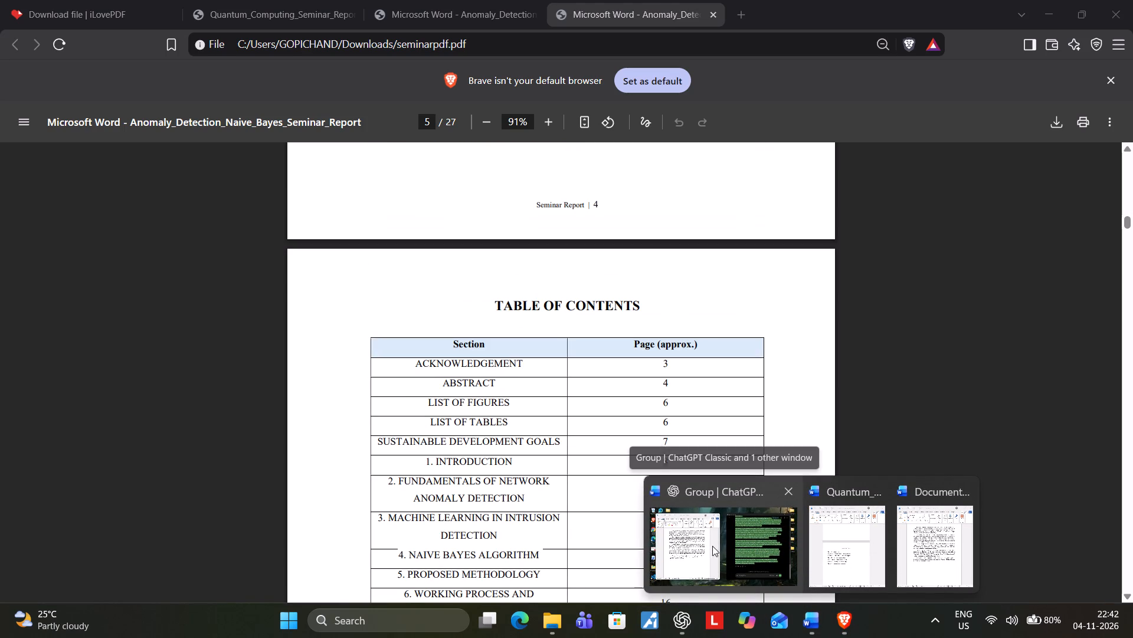
{"action": "left_click", "coordinate": [848, 539]}
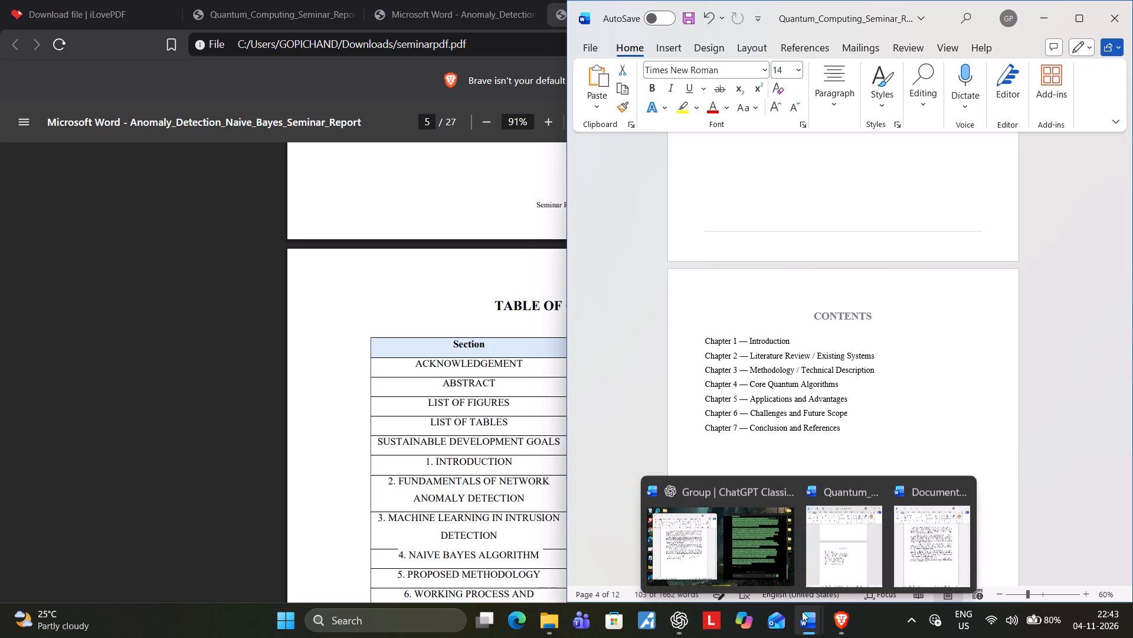
{"action": "left_click", "coordinate": [919, 549]}
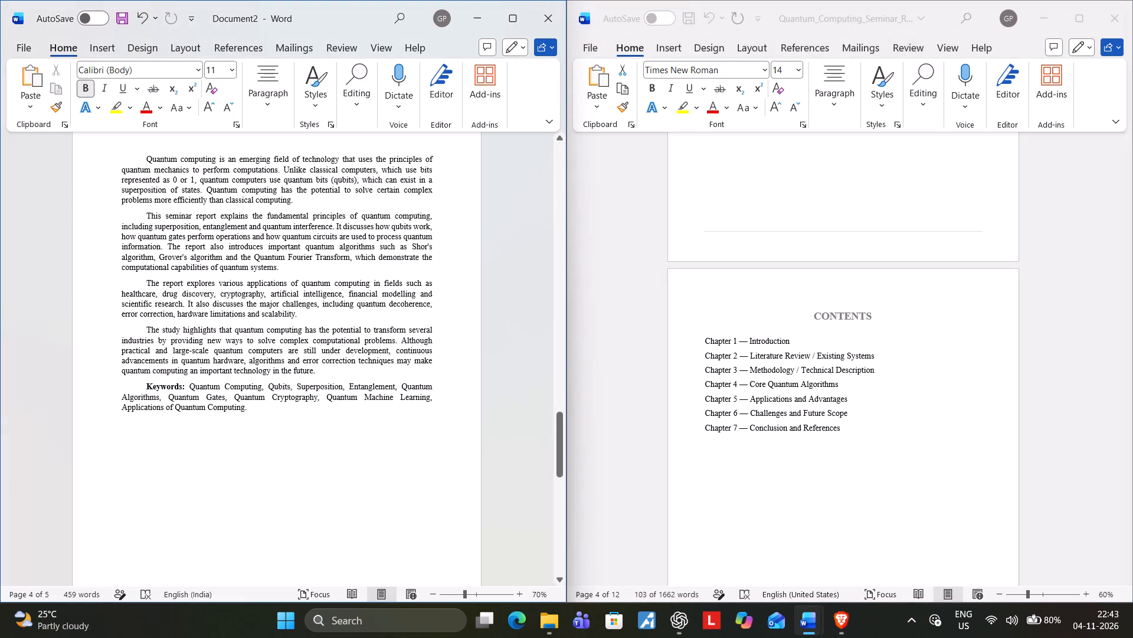
{"action": "scroll", "coordinate": [392, 479], "scroll_direction": "up", "scroll_amount": 5}
{"action": "left_click", "coordinate": [507, 0]}
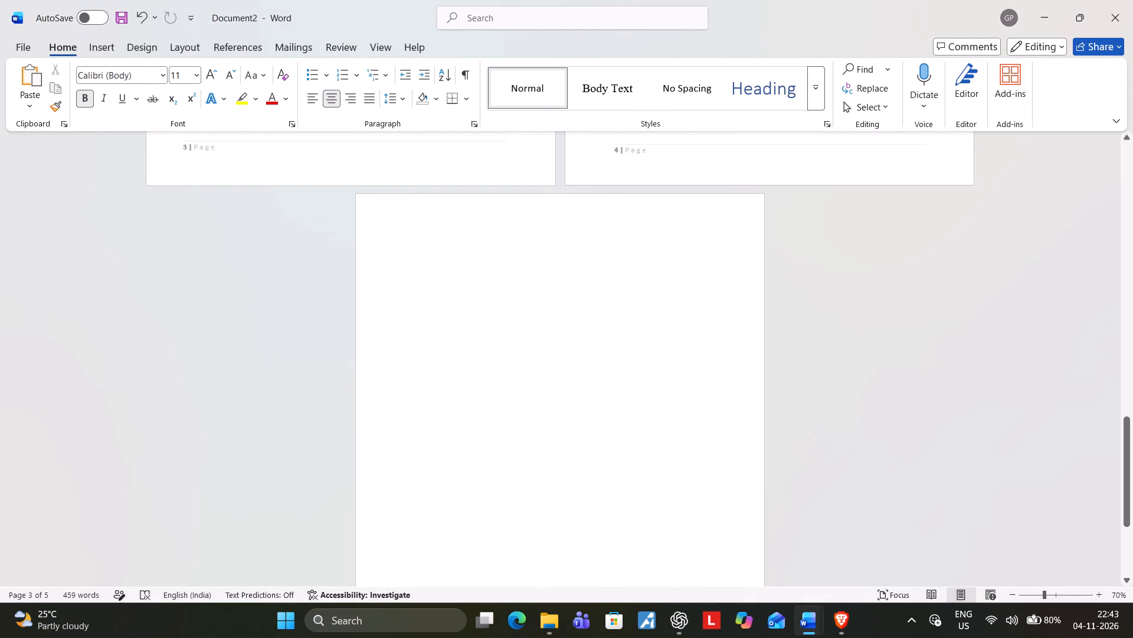
{"action": "scroll", "coordinate": [674, 380], "scroll_direction": "up", "scroll_amount": 4, "text": "ctrl"}
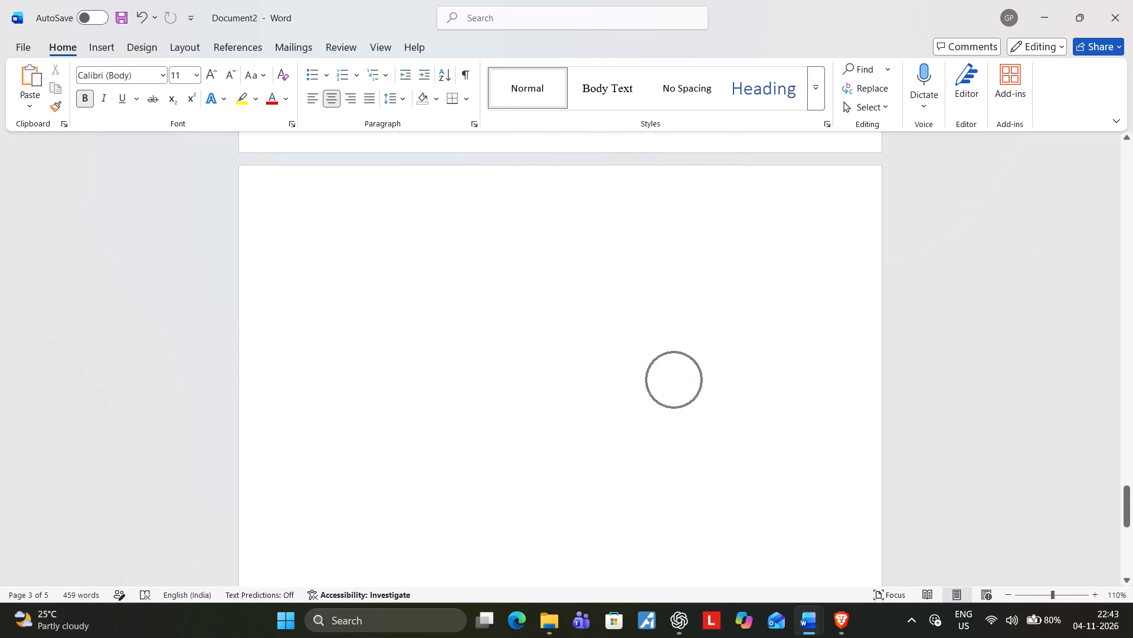
{"action": "scroll", "coordinate": [674, 380], "scroll_direction": "up", "scroll_amount": 4, "text": "ctrl"}
{"action": "scroll", "coordinate": [674, 380], "scroll_direction": "down", "scroll_amount": 7}
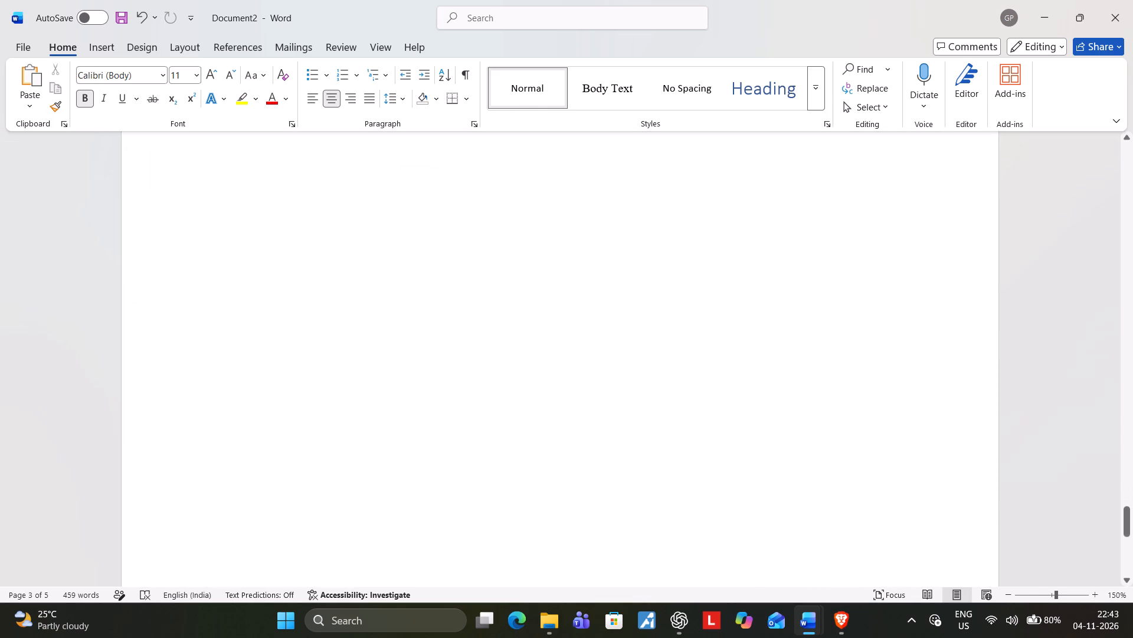
{"action": "scroll", "coordinate": [674, 380], "scroll_direction": "down", "scroll_amount": 8}
{"action": "scroll", "coordinate": [673, 383], "scroll_direction": "up", "scroll_amount": 8}
{"action": "scroll", "coordinate": [673, 383], "scroll_direction": "down", "scroll_amount": 5, "text": "ctrl"}
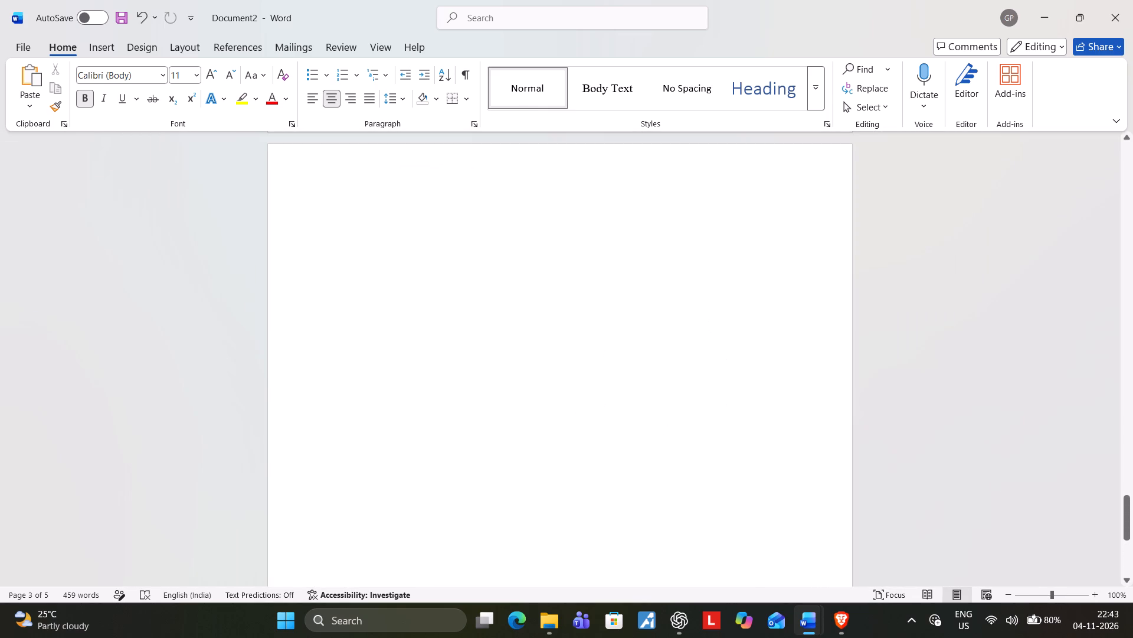
{"action": "scroll", "coordinate": [677, 383], "scroll_direction": "up", "scroll_amount": 16}
{"action": "scroll", "coordinate": [677, 383], "scroll_direction": "down", "scroll_amount": 8}
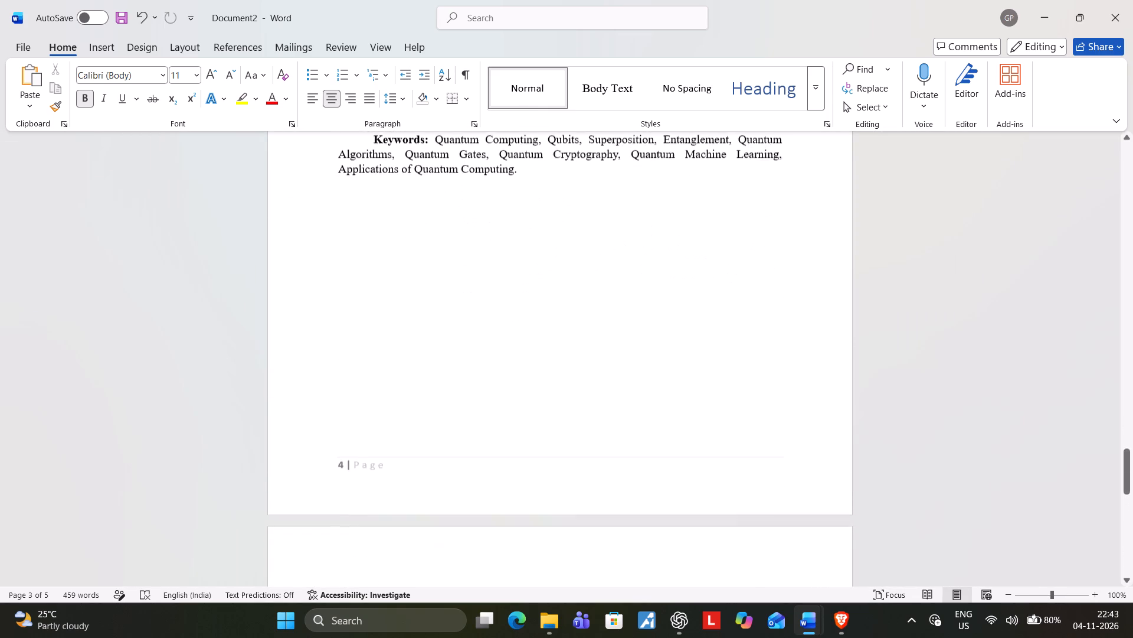
{"action": "scroll", "coordinate": [677, 383], "scroll_direction": "down", "scroll_amount": 5}
{"action": "left_click", "coordinate": [486, 406]}
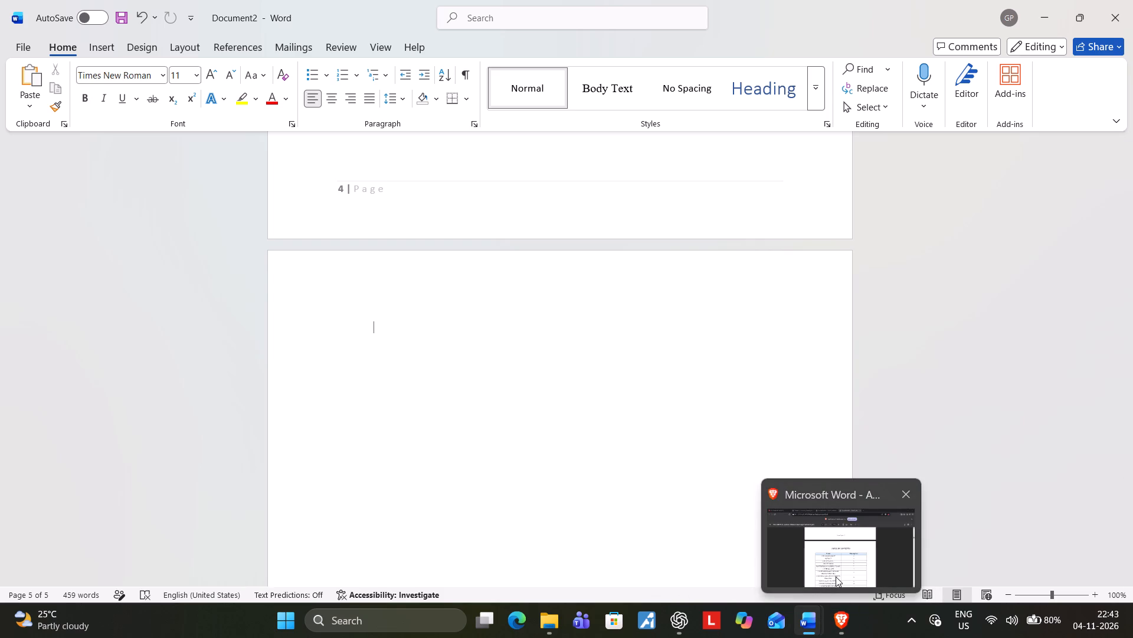
Switch to the seminarpdf PDF in Brave and arrange it side by side with Document2.
{"action": "left_click", "coordinate": [836, 577]}
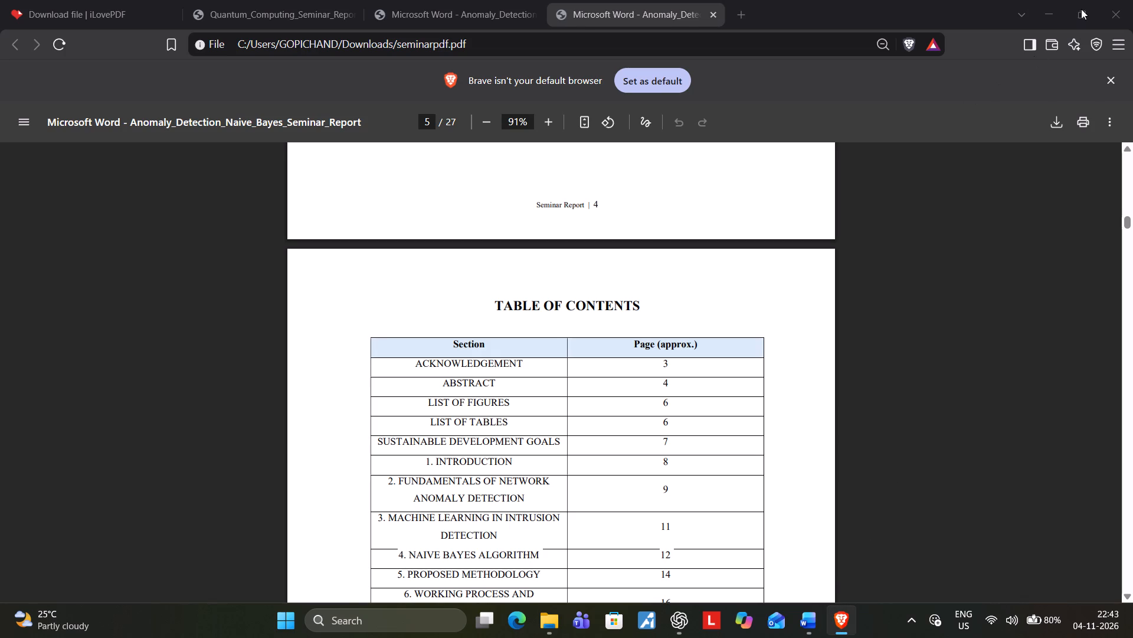
{"action": "left_click", "coordinate": [1017, 44]}
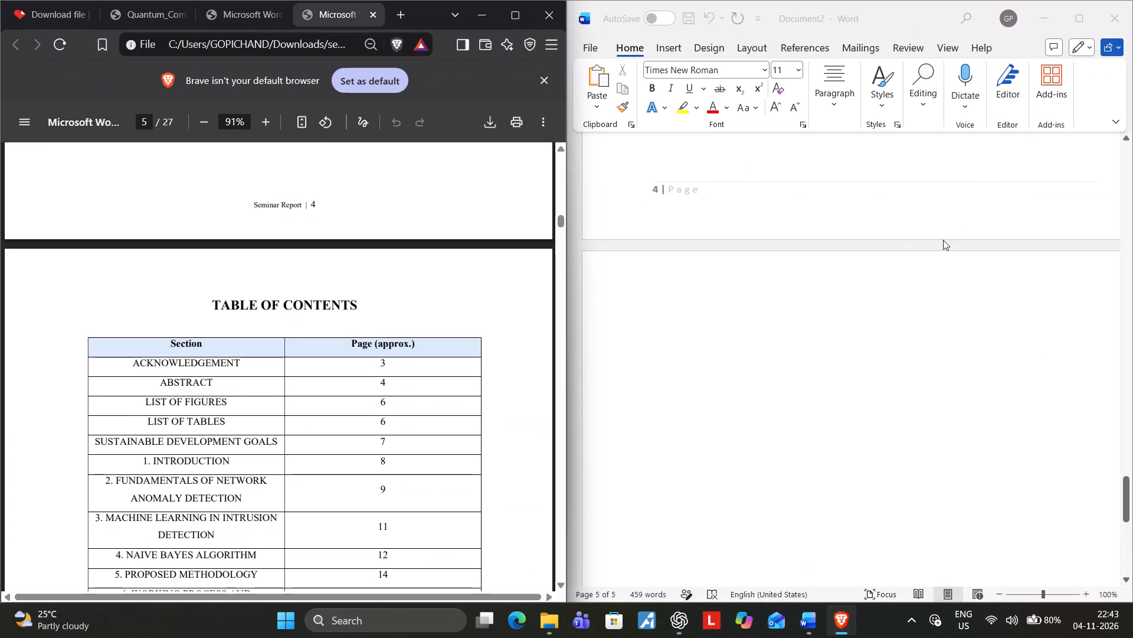
Enter the heading TABLE OF CONTENTS on Document2's blank fifth page.
{"action": "left_click", "coordinate": [880, 265]}
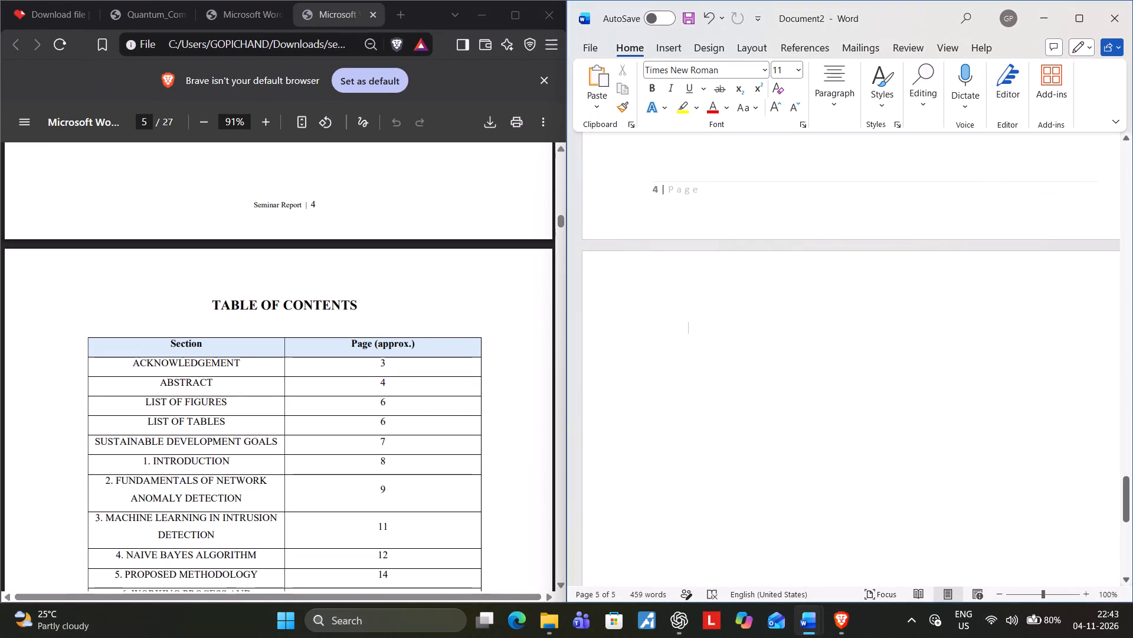
{"action": "type", "text": "TABLE OF CONTENTS"}
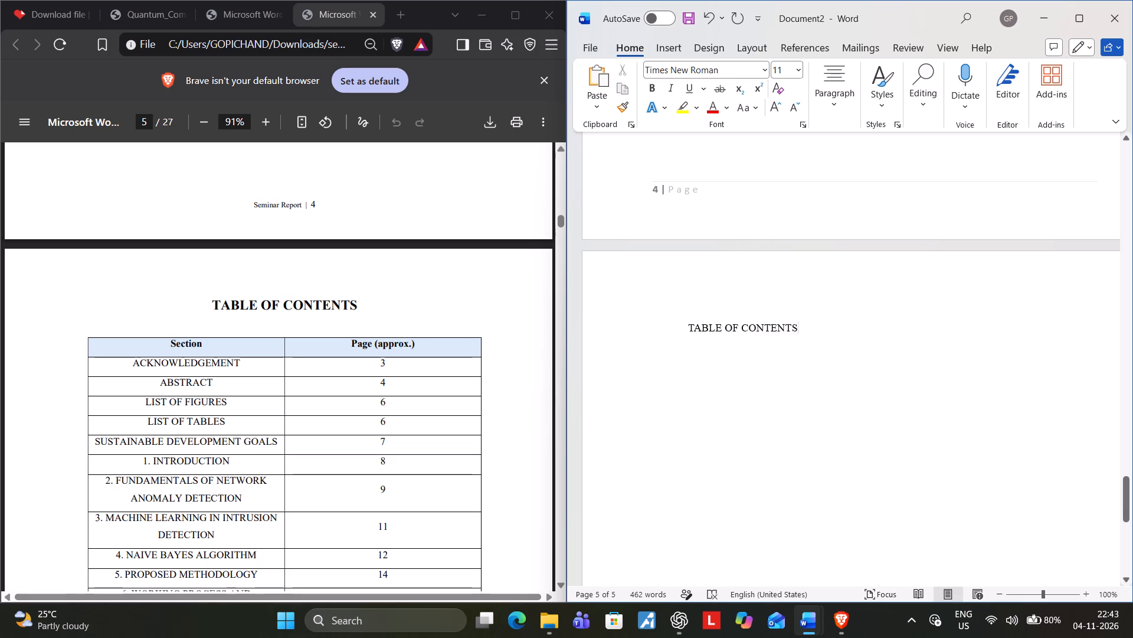
Format the TABLE OF CONTENTS heading as bold, 14 pt and centred.
{"action": "left_click_drag", "start_coordinate": [679, 334], "coordinate": [810, 326]}
{"action": "left_click", "coordinate": [820, 302]}
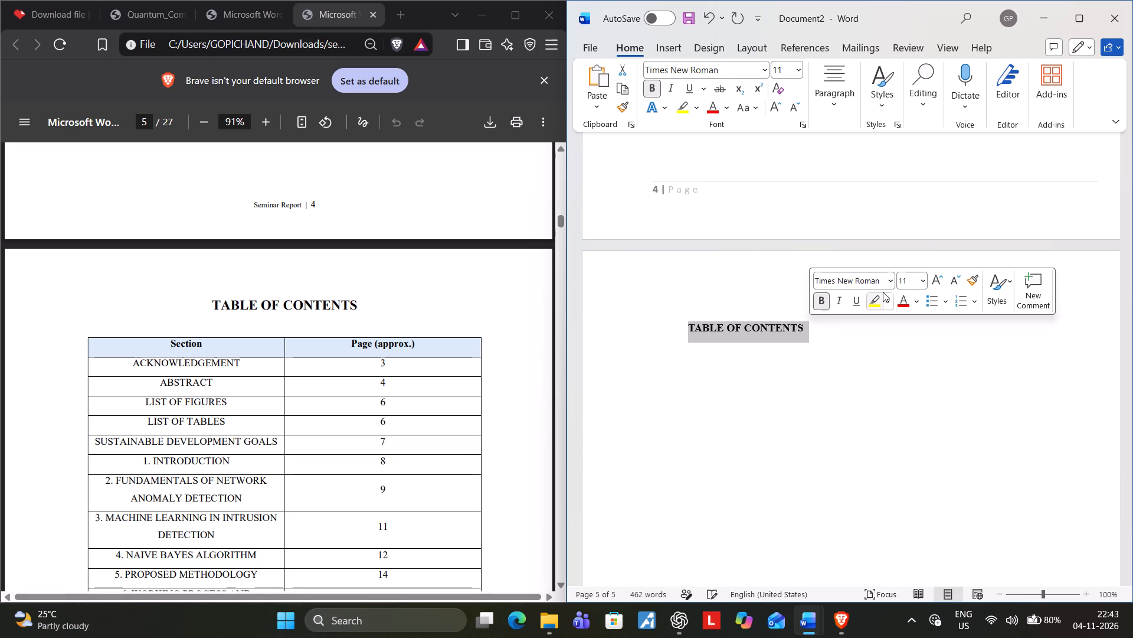
{"action": "left_click", "coordinate": [922, 279]}
{"action": "left_click", "coordinate": [925, 388]}
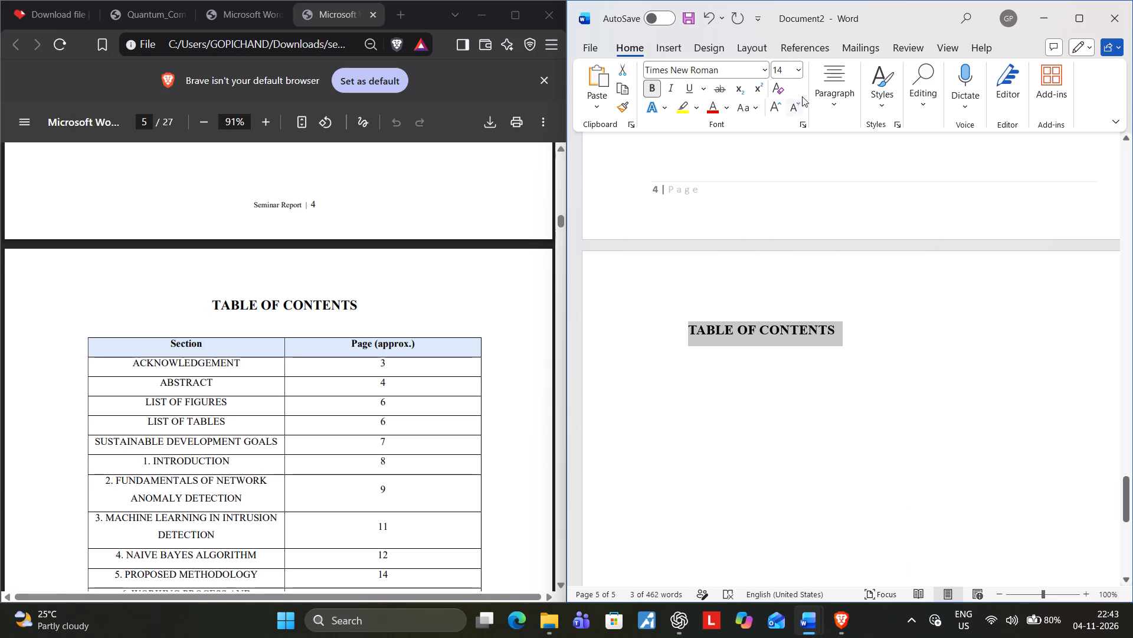
{"action": "left_click", "coordinate": [830, 78]}
{"action": "left_click", "coordinate": [848, 172]}
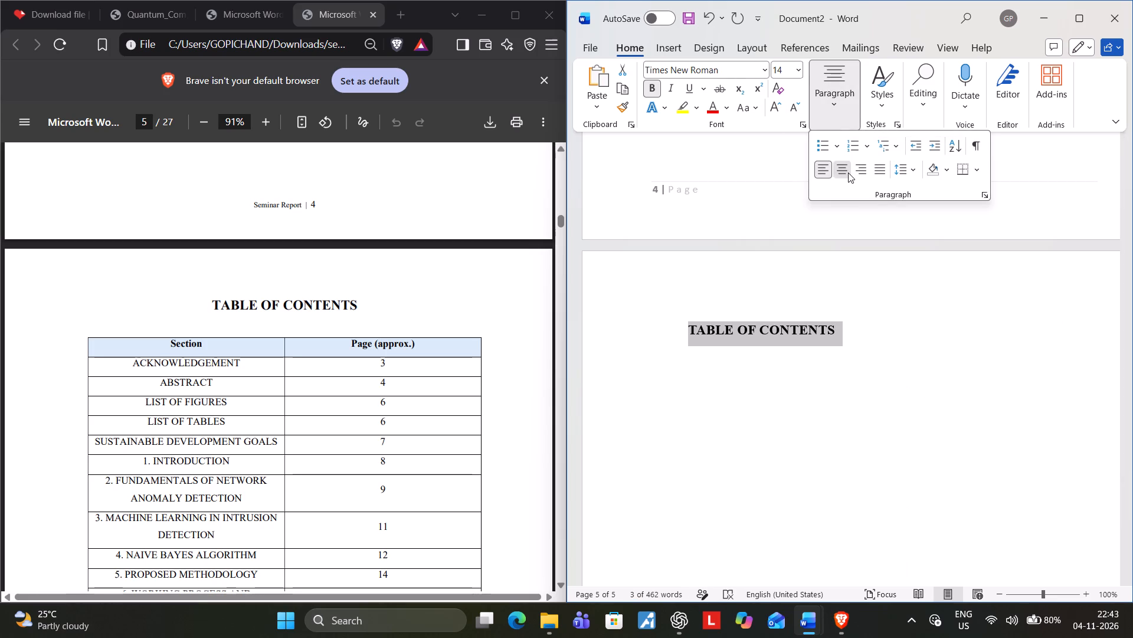
{"action": "left_click", "coordinate": [762, 379]}
Add two line breaks below the centred TABLE OF CONTENTS heading.
{"action": "left_click", "coordinate": [1014, 325]}
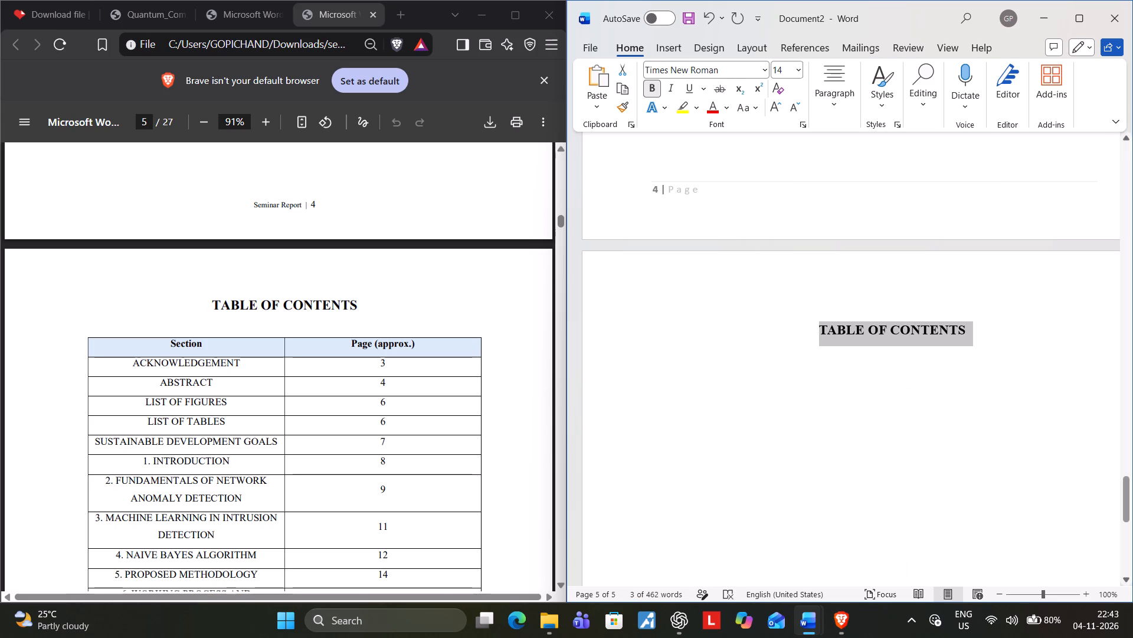
{"action": "key", "text": "Return"}
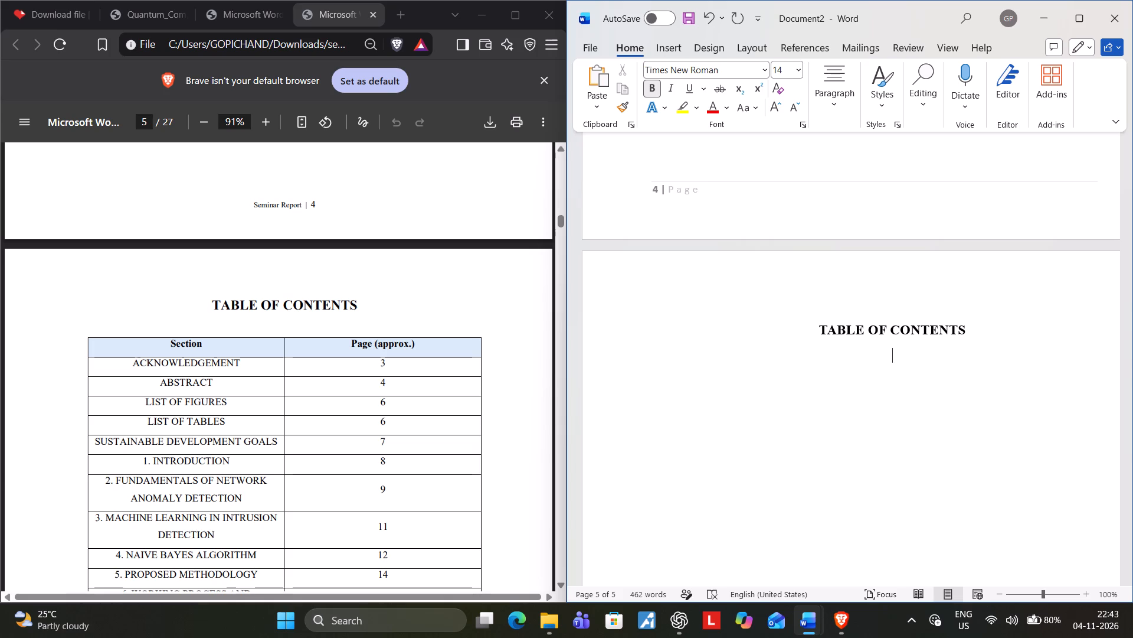
{"action": "key", "text": "Return"}
Maximize Document2 and draw a single-cell table about 17.8 cm wide and 20.7 cm high below the TABLE OF CONTENTS heading.
{"action": "left_click", "coordinate": [1086, 6]}
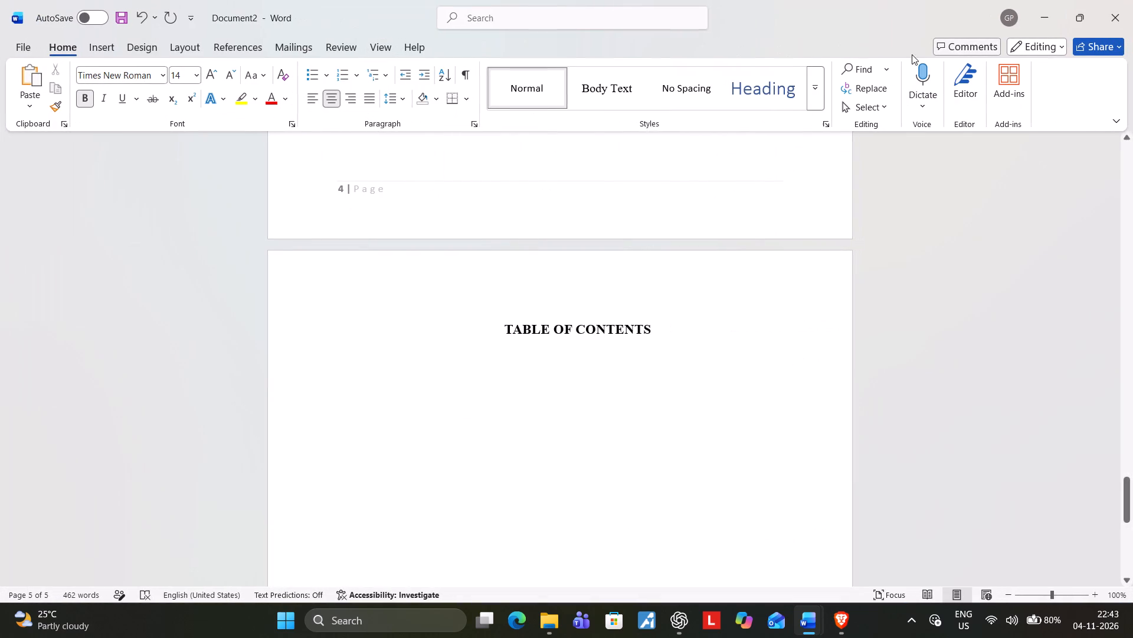
{"action": "left_click", "coordinate": [93, 44]}
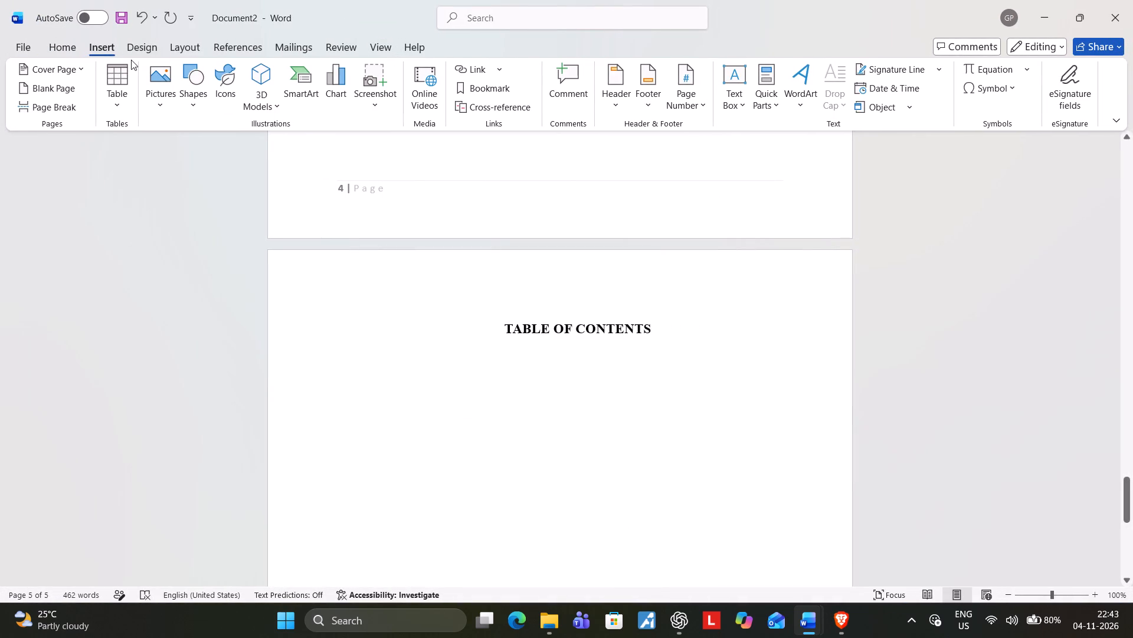
{"action": "left_click", "coordinate": [120, 76]}
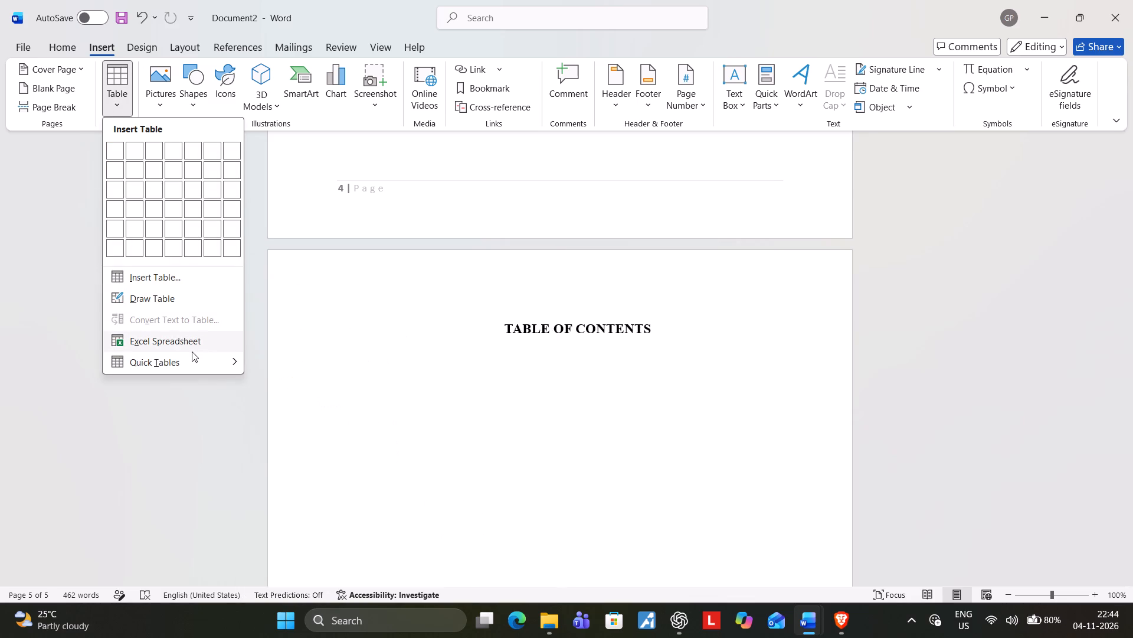
{"action": "left_click", "coordinate": [145, 292]}
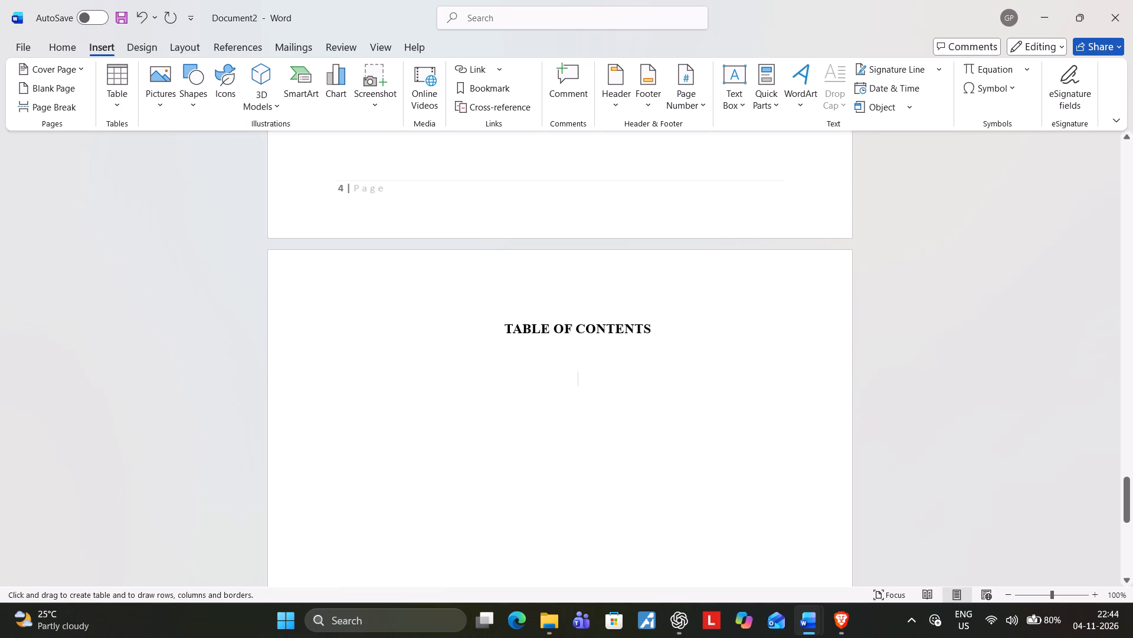
{"action": "left_click_drag", "start_coordinate": [325, 357], "coordinate": [441, 459]}
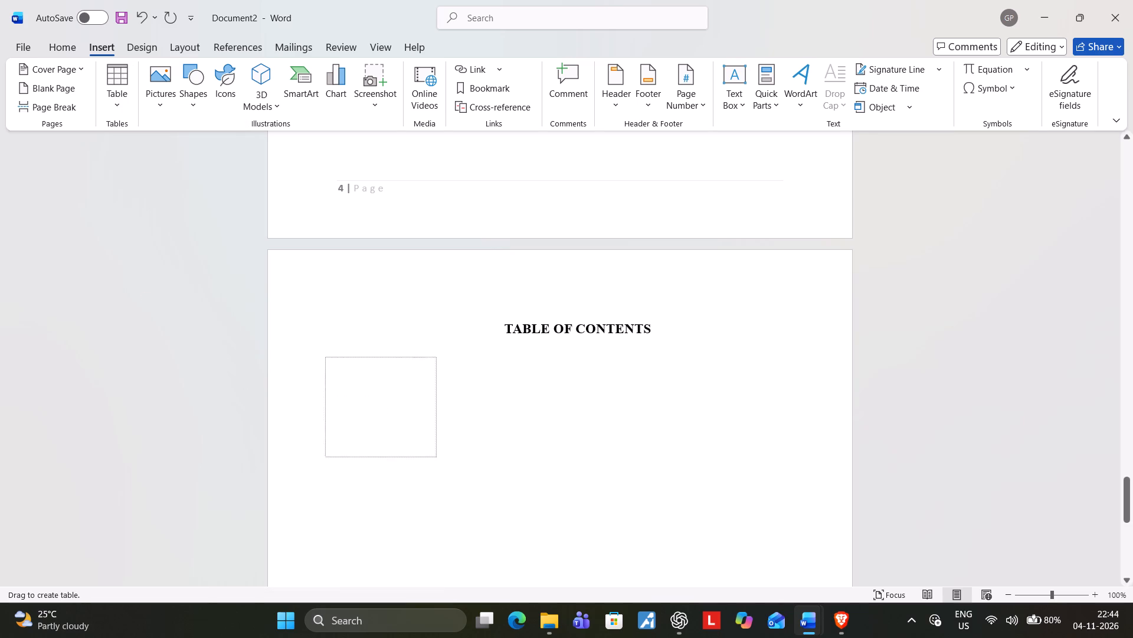
{"action": "left_click_drag", "start_coordinate": [441, 459], "coordinate": [797, 548]}
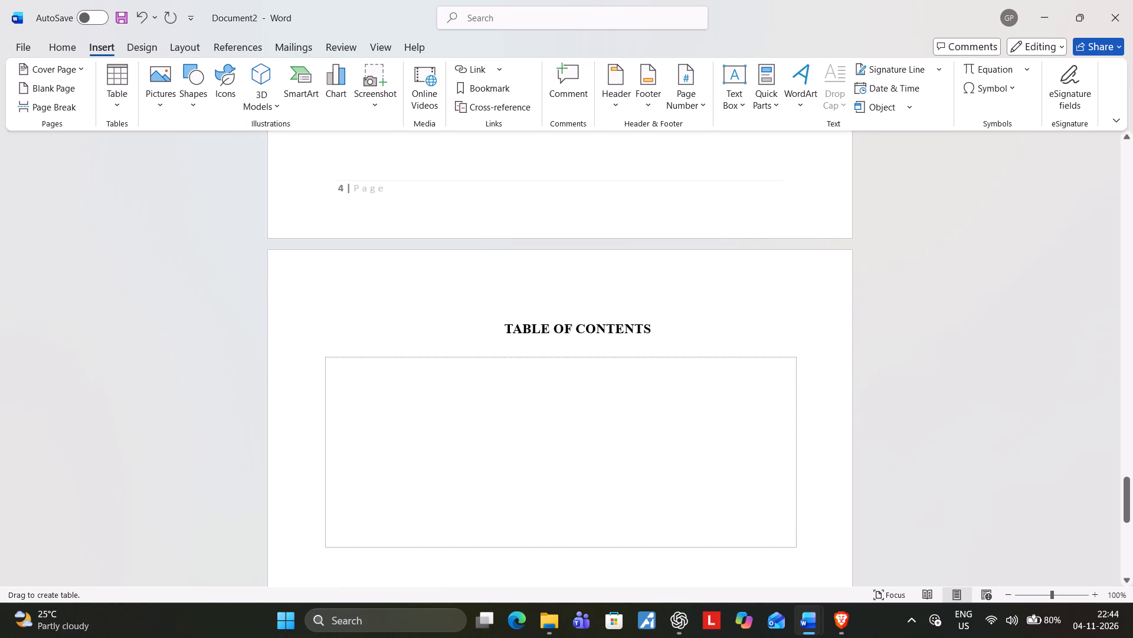
{"action": "left_click_drag", "start_coordinate": [797, 548], "coordinate": [807, 551]}
{"action": "scroll", "coordinate": [807, 551], "scroll_direction": "down", "scroll_amount": 2}
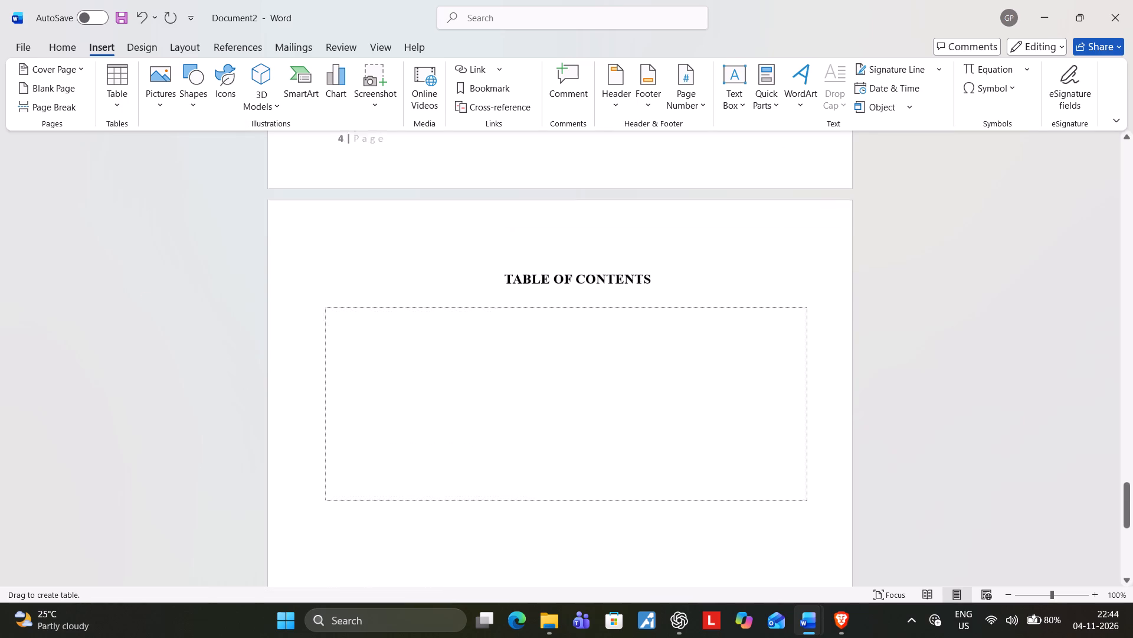
{"action": "scroll", "coordinate": [807, 551], "scroll_direction": "down", "scroll_amount": 3}
{"action": "left_click_drag", "start_coordinate": [807, 551], "coordinate": [823, 581]}
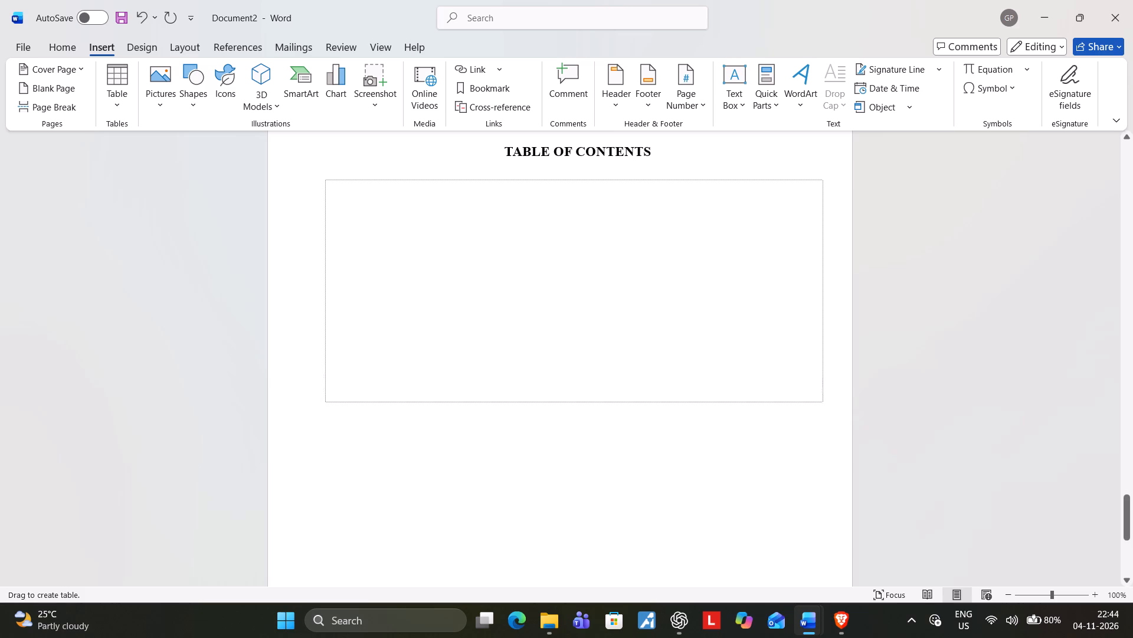
{"action": "left_click_drag", "start_coordinate": [823, 581], "coordinate": [821, 608]}
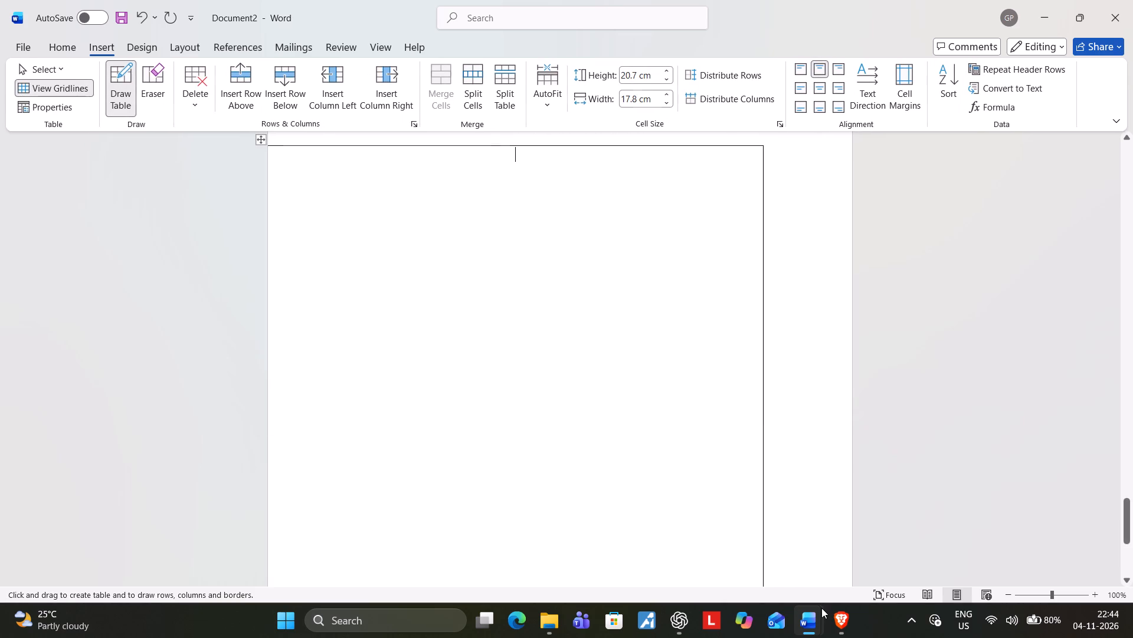
{"action": "left_click", "coordinate": [653, 392]}
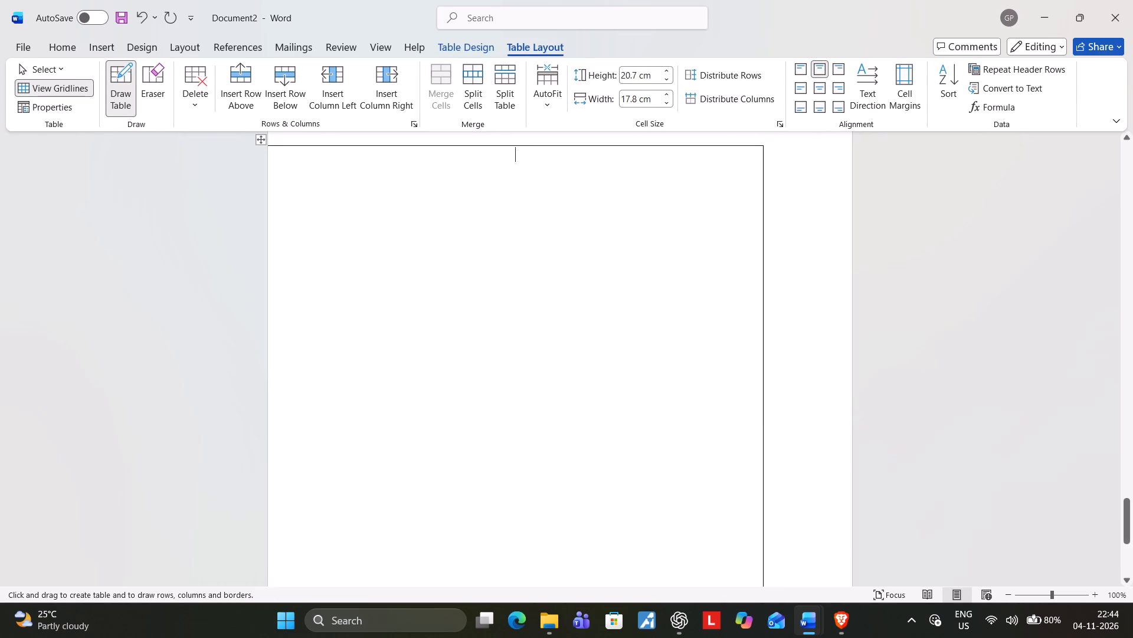
Move the drawn table so it sits roughly centred on the page below the TABLE OF CONTENTS heading.
{"action": "scroll", "coordinate": [767, 252], "scroll_direction": "up", "scroll_amount": 4}
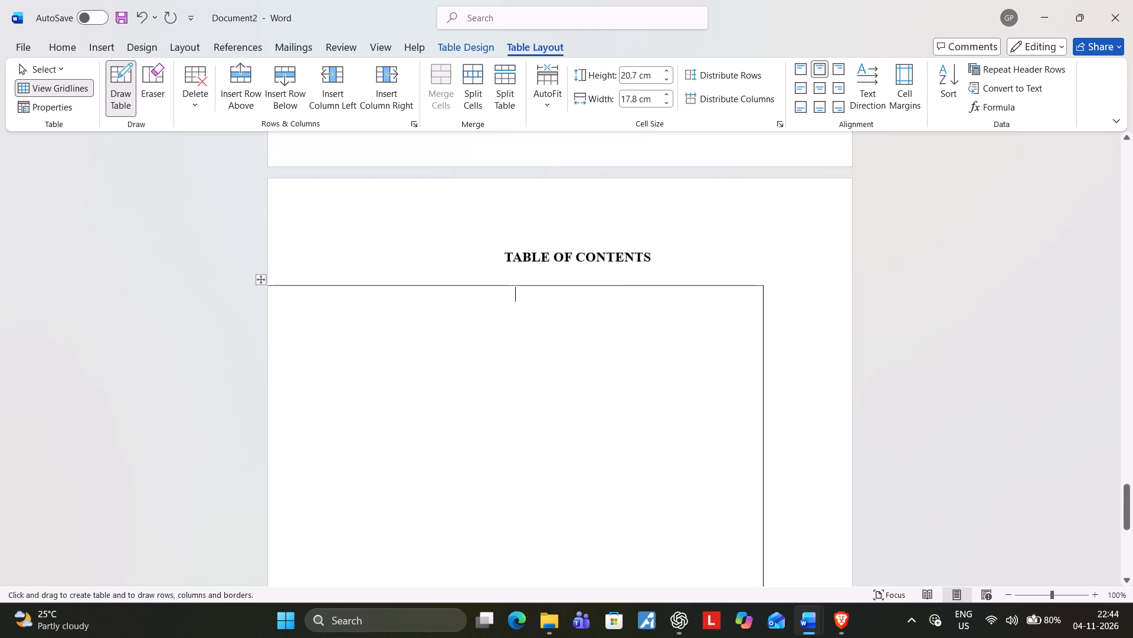
{"action": "left_click_drag", "start_coordinate": [256, 278], "coordinate": [325, 287]}
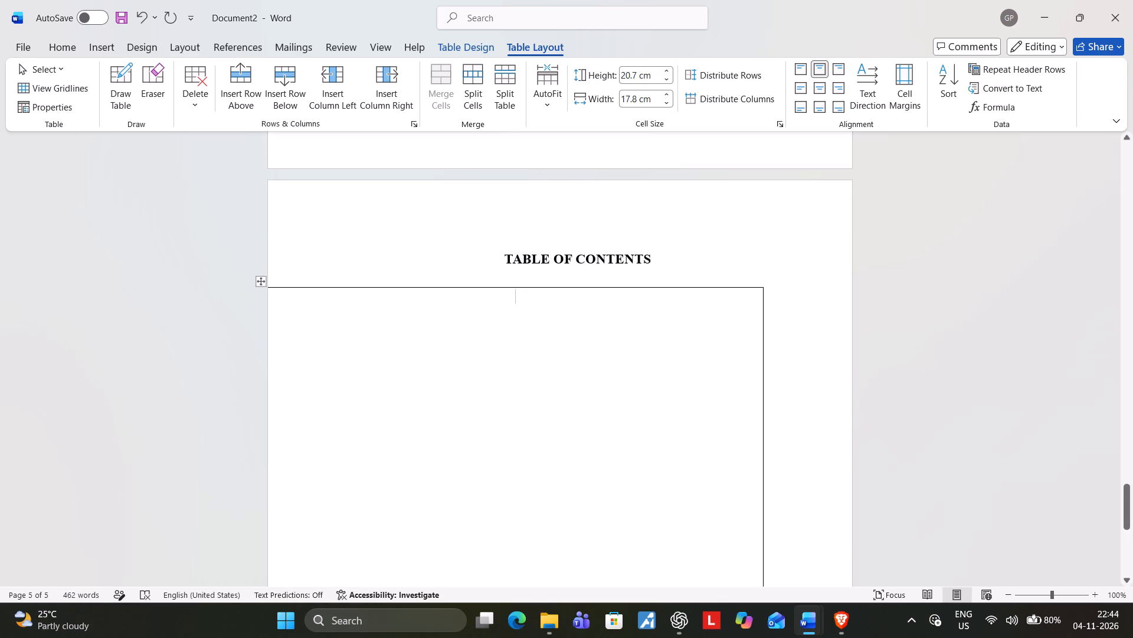
{"action": "left_click_drag", "start_coordinate": [263, 281], "coordinate": [506, 279]}
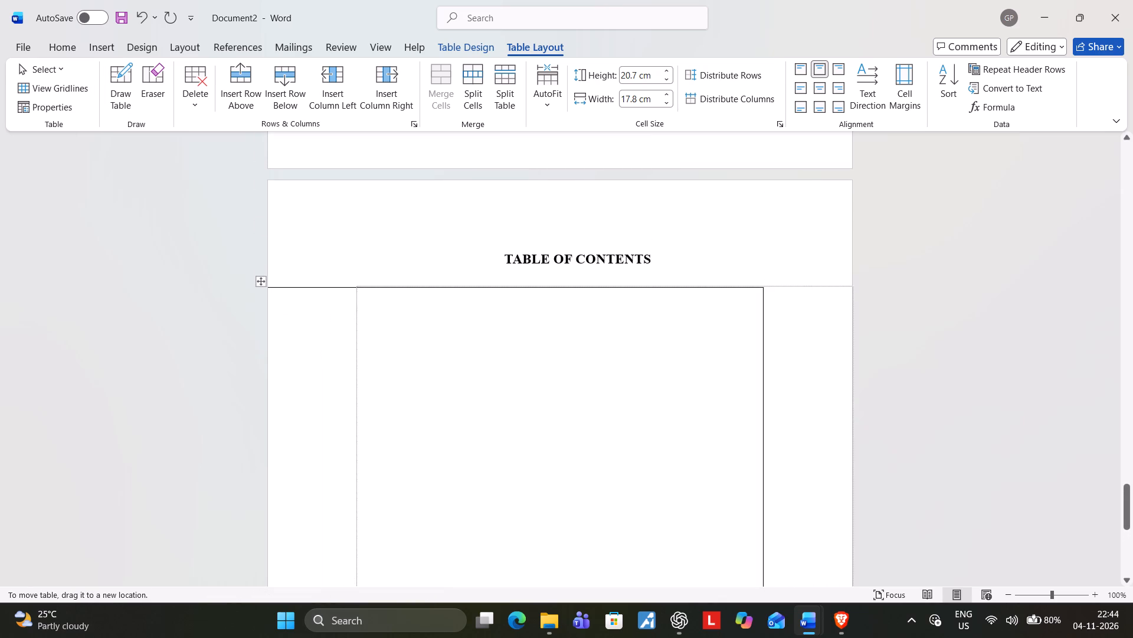
{"action": "left_click_drag", "start_coordinate": [506, 279], "coordinate": [403, 284]}
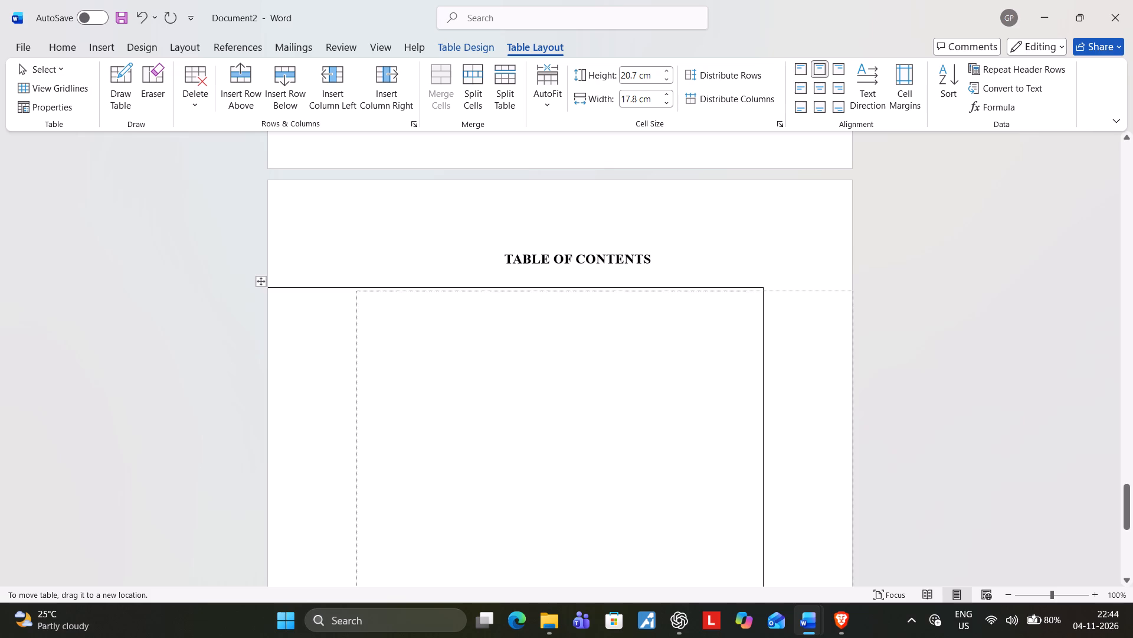
{"action": "left_click_drag", "start_coordinate": [403, 284], "coordinate": [377, 282]}
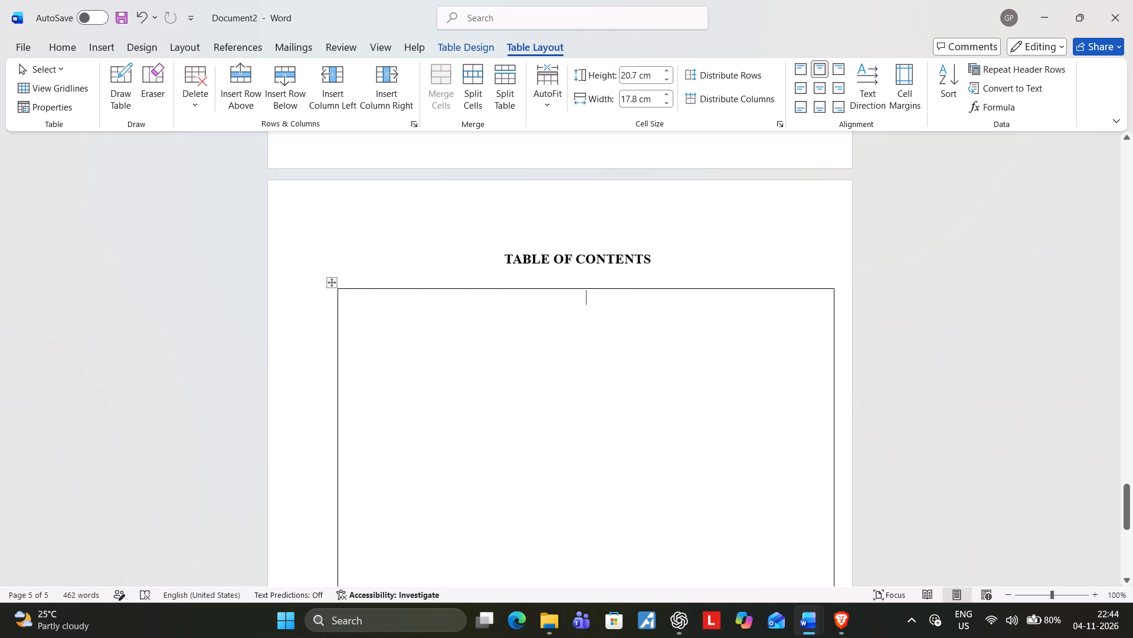
{"action": "left_click_drag", "start_coordinate": [335, 284], "coordinate": [306, 283]}
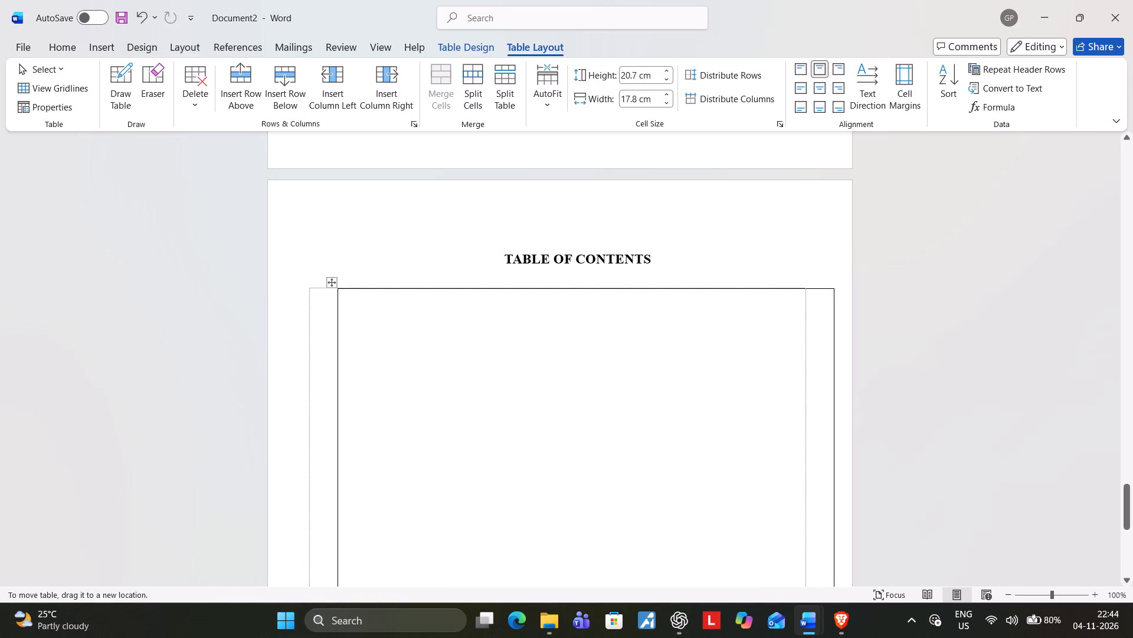
{"action": "left_click_drag", "start_coordinate": [306, 283], "coordinate": [294, 282]}
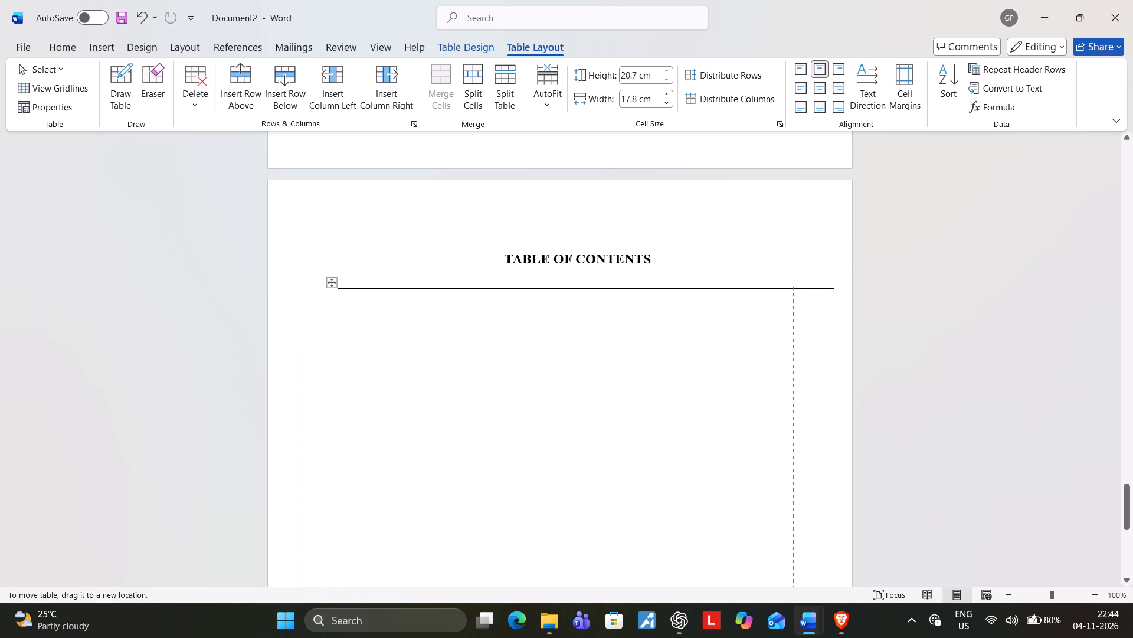
{"action": "left_click_drag", "start_coordinate": [294, 282], "coordinate": [293, 282]}
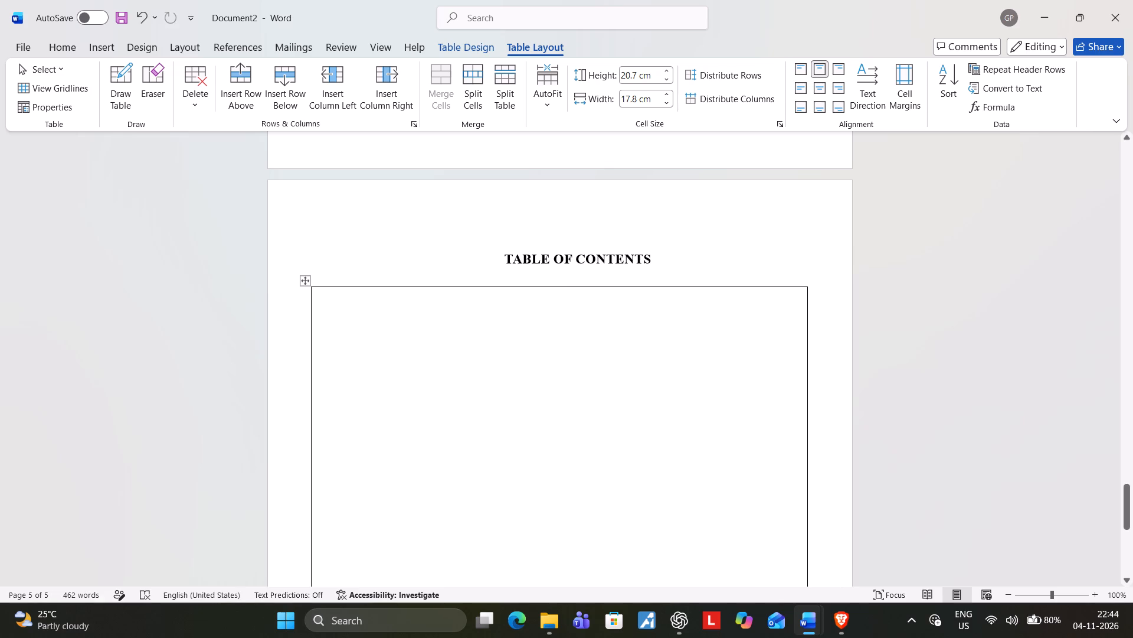
{"action": "left_click", "coordinate": [346, 256]}
Insert a nested 2x1 table inside the drawn table, a few lines below its top edge.
{"action": "scroll", "coordinate": [458, 310], "scroll_direction": "down", "scroll_amount": 2}
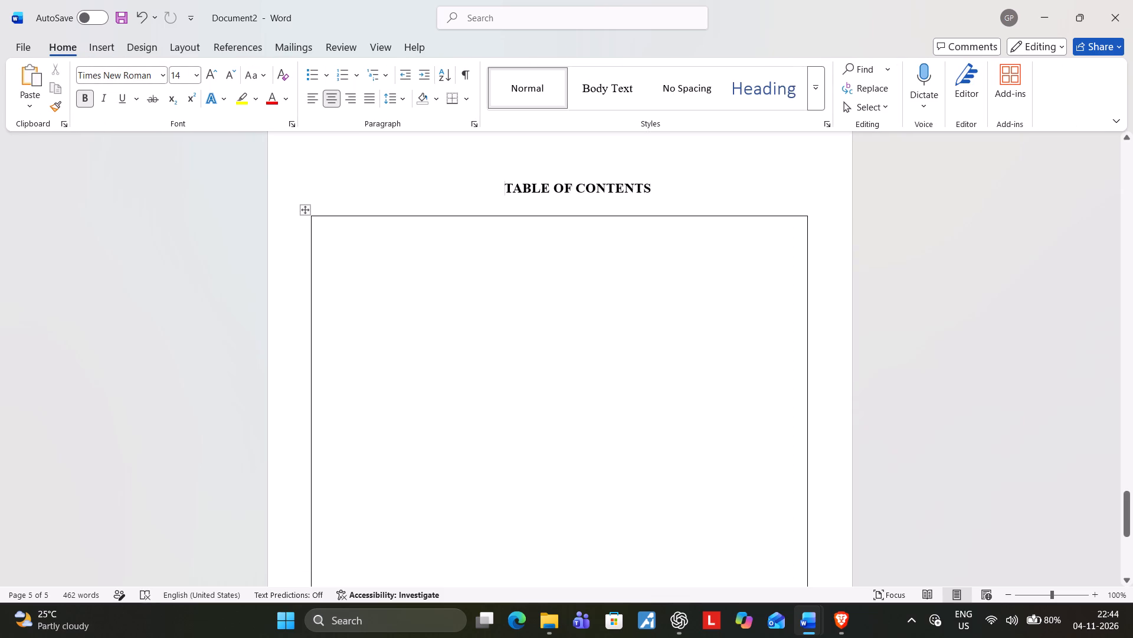
{"action": "left_click", "coordinate": [447, 266]}
{"action": "double_click", "coordinate": [459, 277]}
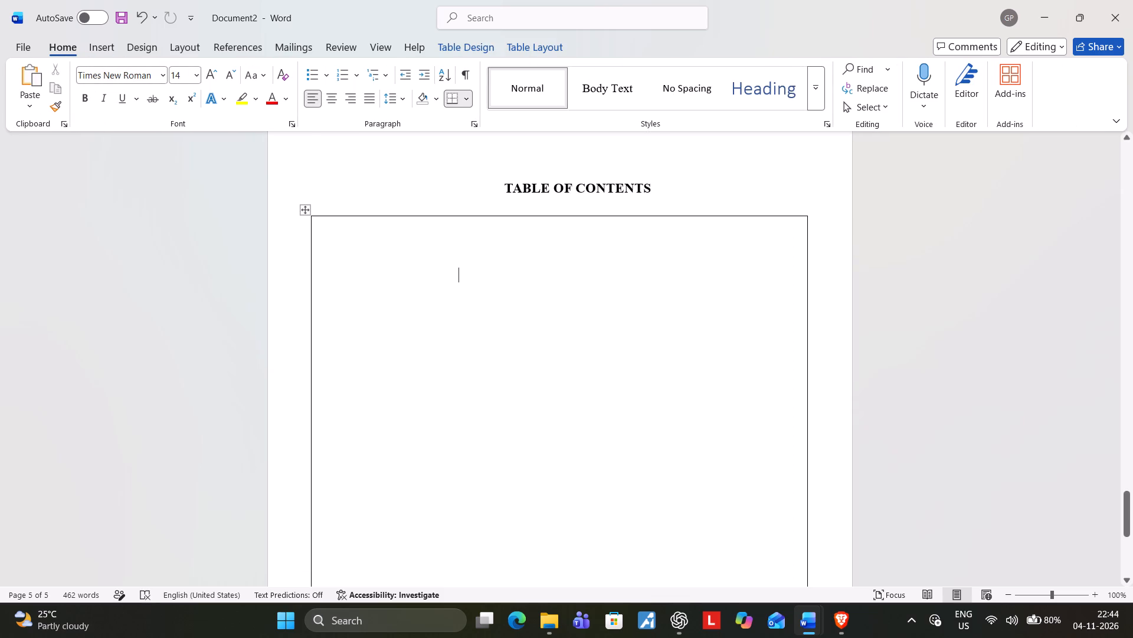
{"action": "scroll", "coordinate": [566, 259], "scroll_direction": "down", "scroll_amount": 13}
{"action": "scroll", "coordinate": [565, 281], "scroll_direction": "up", "scroll_amount": 13}
{"action": "left_click", "coordinate": [112, 50]}
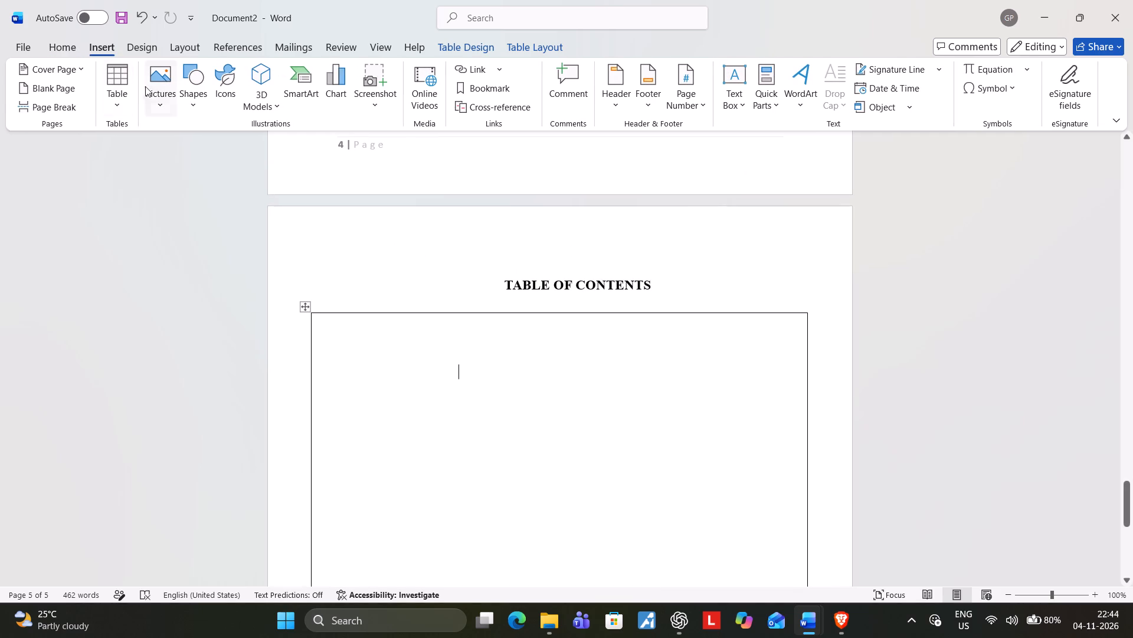
{"action": "left_click", "coordinate": [122, 96]}
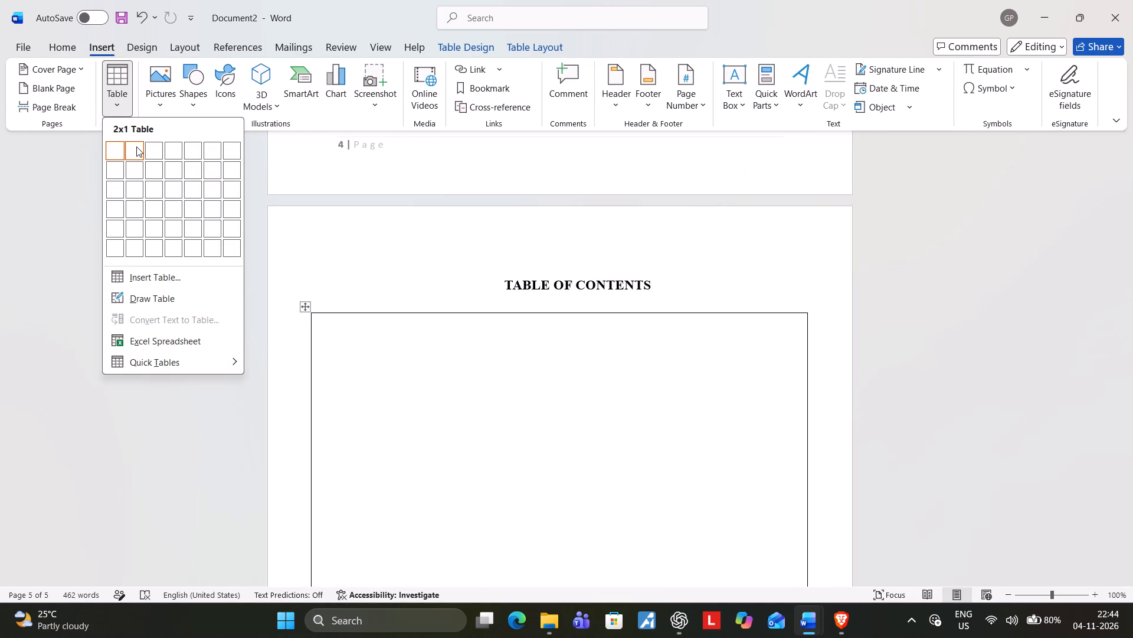
{"action": "left_click", "coordinate": [136, 147]}
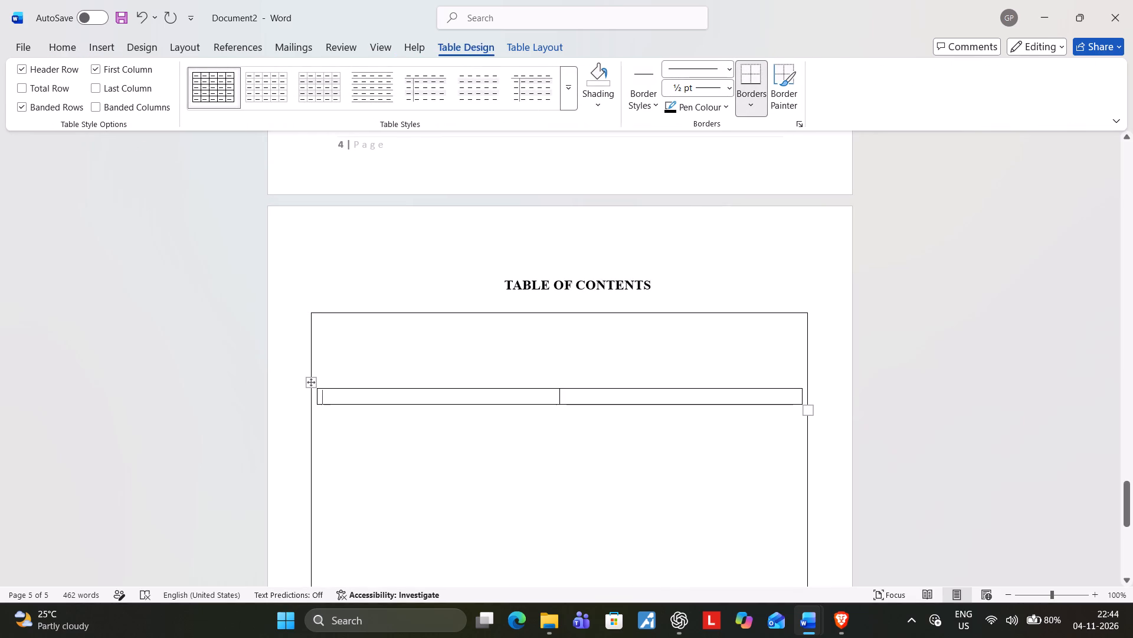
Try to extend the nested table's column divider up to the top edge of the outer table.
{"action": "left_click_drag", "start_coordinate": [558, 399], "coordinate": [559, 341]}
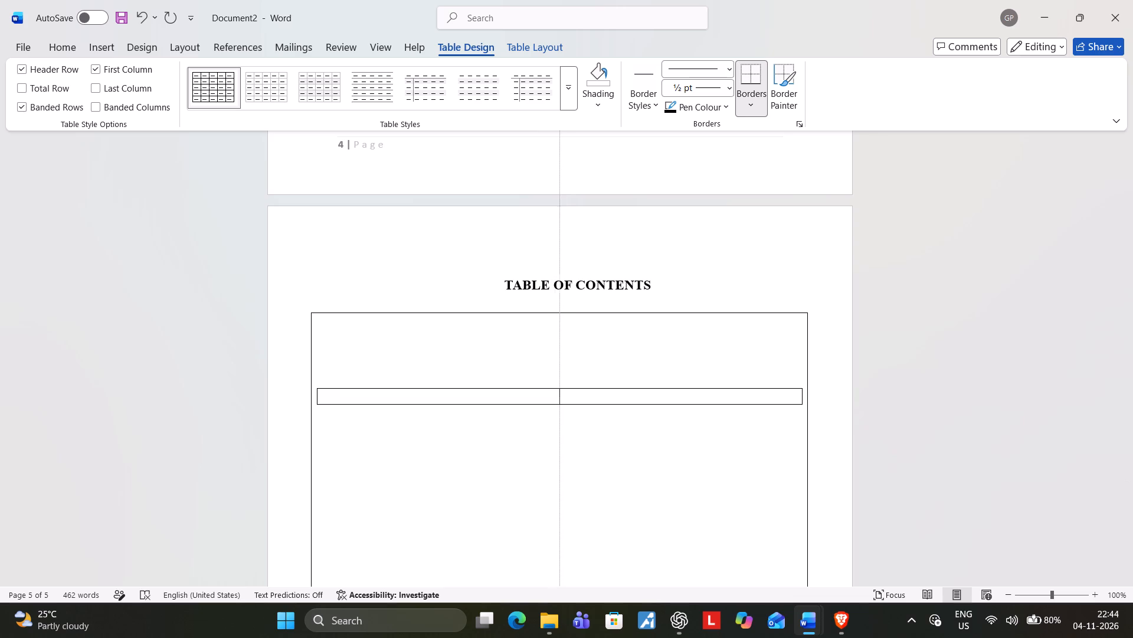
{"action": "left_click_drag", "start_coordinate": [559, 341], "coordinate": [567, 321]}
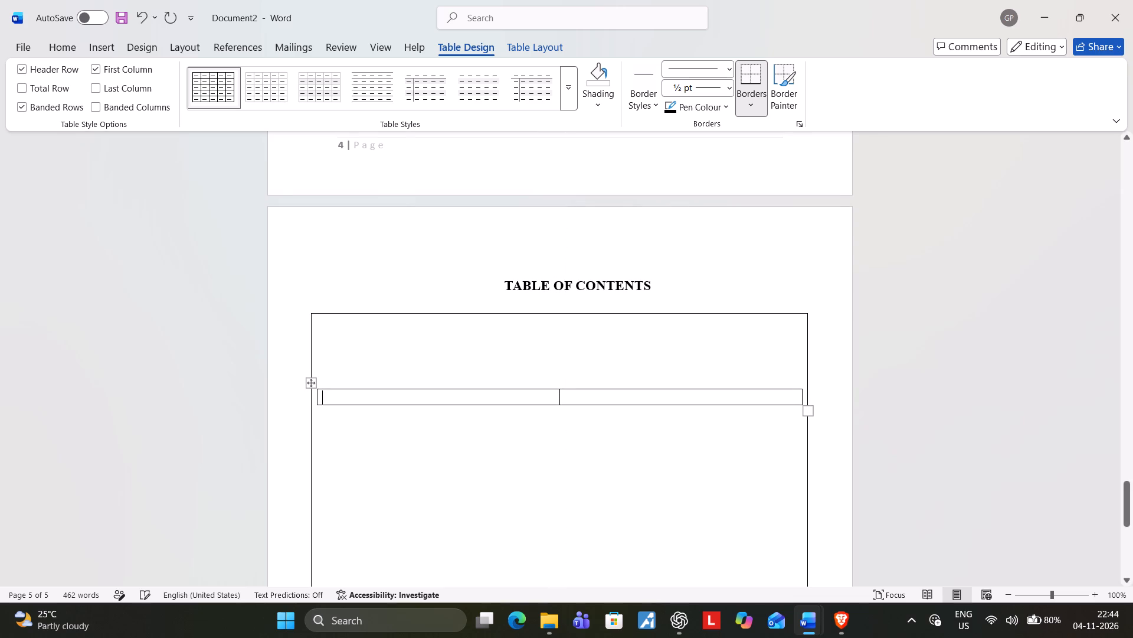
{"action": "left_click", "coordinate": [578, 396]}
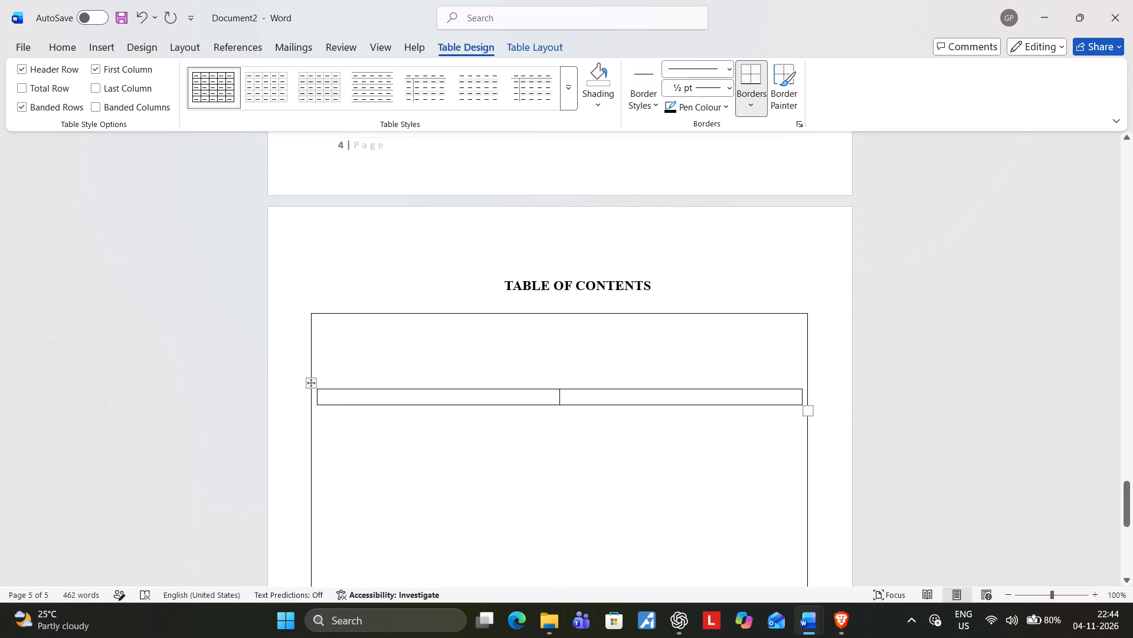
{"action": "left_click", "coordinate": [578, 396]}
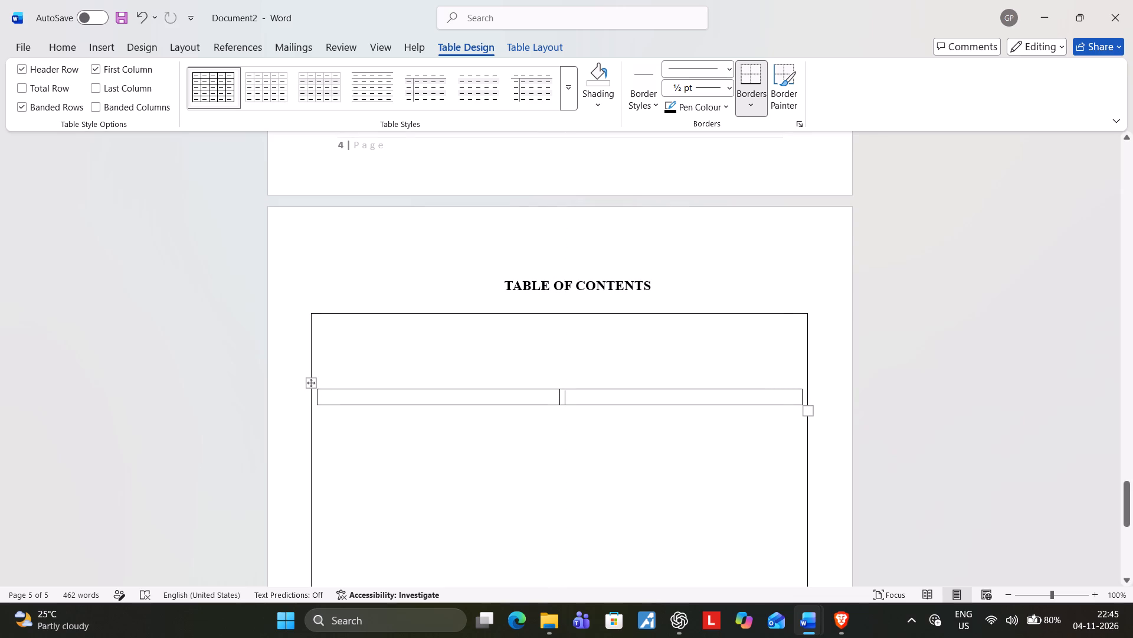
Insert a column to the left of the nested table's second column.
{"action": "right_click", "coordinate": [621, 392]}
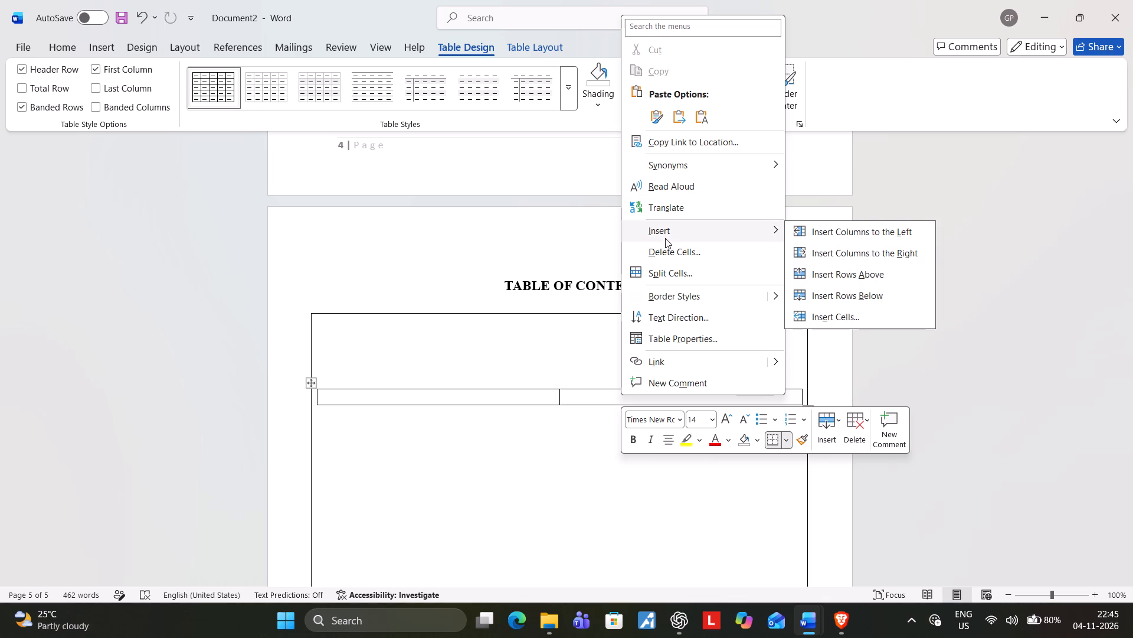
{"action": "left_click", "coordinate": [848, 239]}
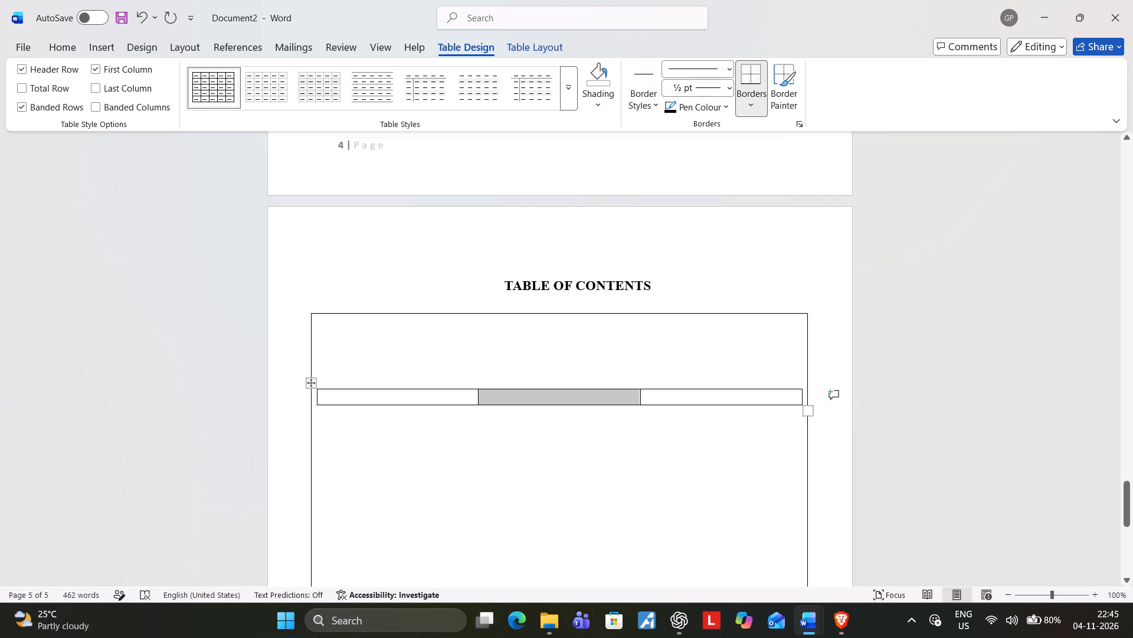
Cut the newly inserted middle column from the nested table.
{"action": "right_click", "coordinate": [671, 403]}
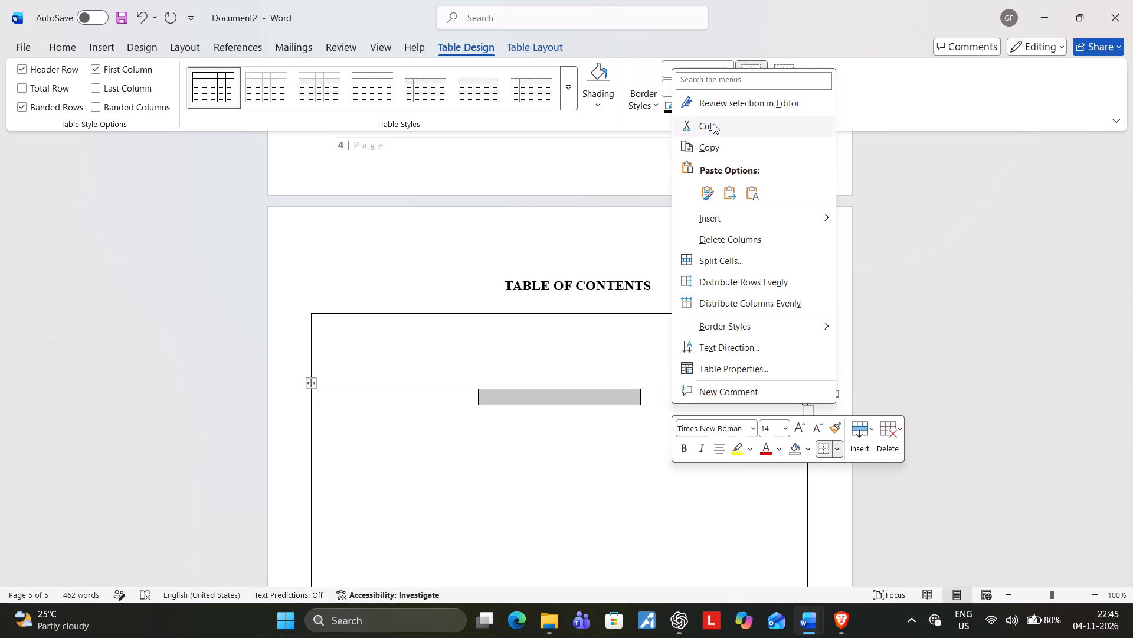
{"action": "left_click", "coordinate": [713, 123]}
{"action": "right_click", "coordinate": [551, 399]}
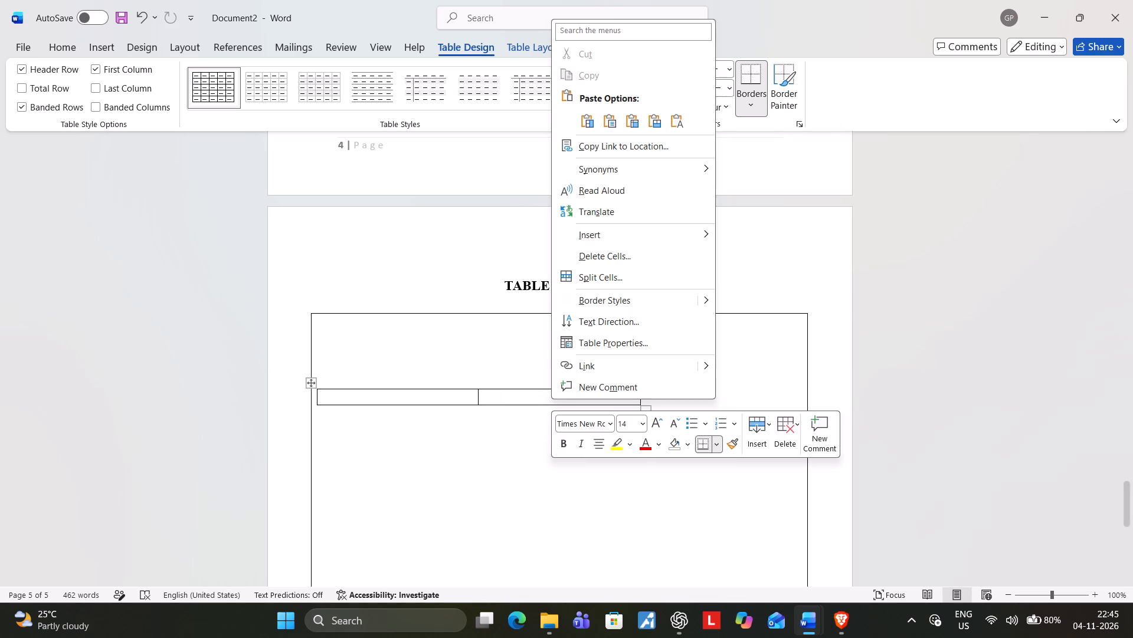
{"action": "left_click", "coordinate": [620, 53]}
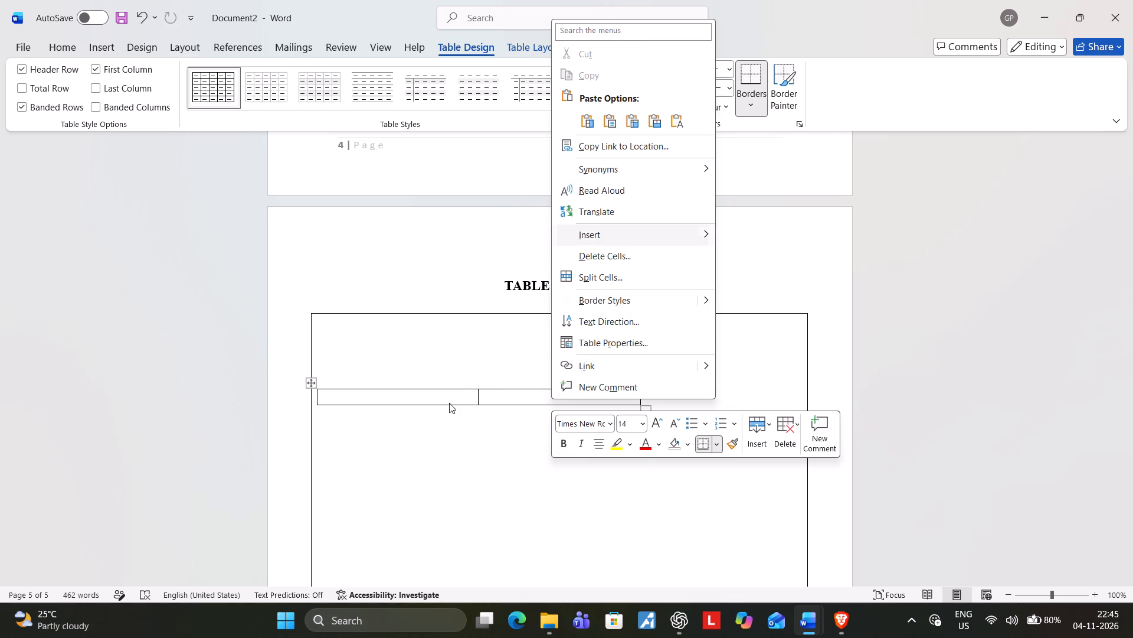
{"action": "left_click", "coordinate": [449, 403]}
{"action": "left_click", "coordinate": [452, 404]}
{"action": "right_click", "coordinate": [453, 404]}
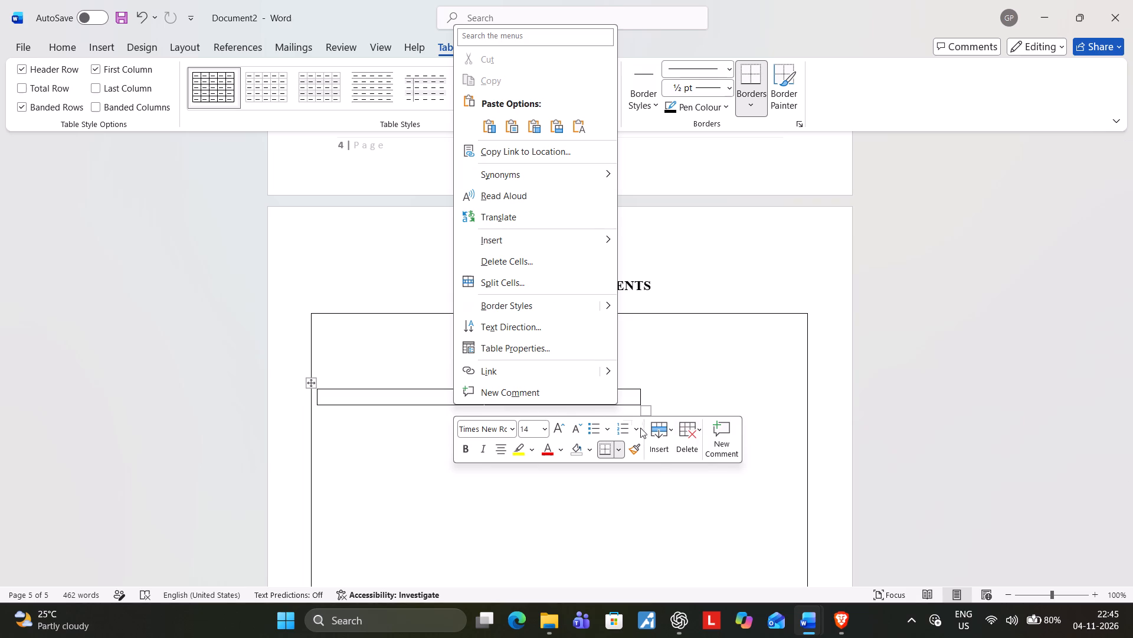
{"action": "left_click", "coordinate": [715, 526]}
Undo the column changes and the insertion of the nested table, leaving only the single-cell outer table.
{"action": "key", "text": "ctrl+z"}
{"action": "key", "text": "ctrl+z"}
{"action": "key", "text": "ctrl+z"}
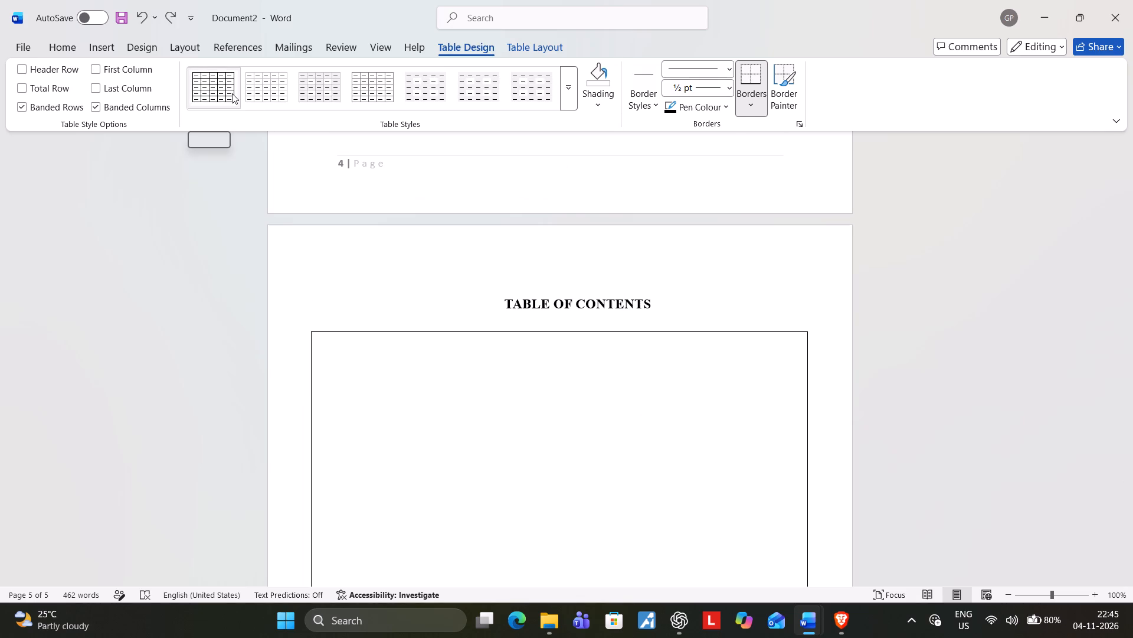
Apply the plain table style with thin light grey gridlines to the outer table under the TABLE OF CONTENTS heading.
{"action": "left_click", "coordinate": [569, 97]}
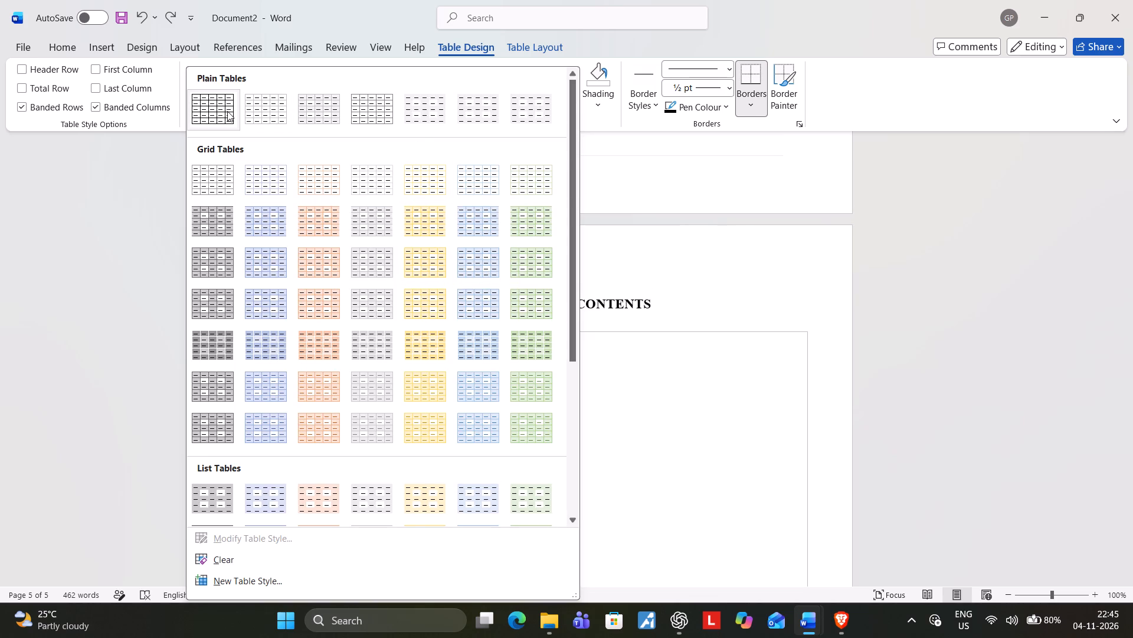
{"action": "left_click", "coordinate": [270, 110]}
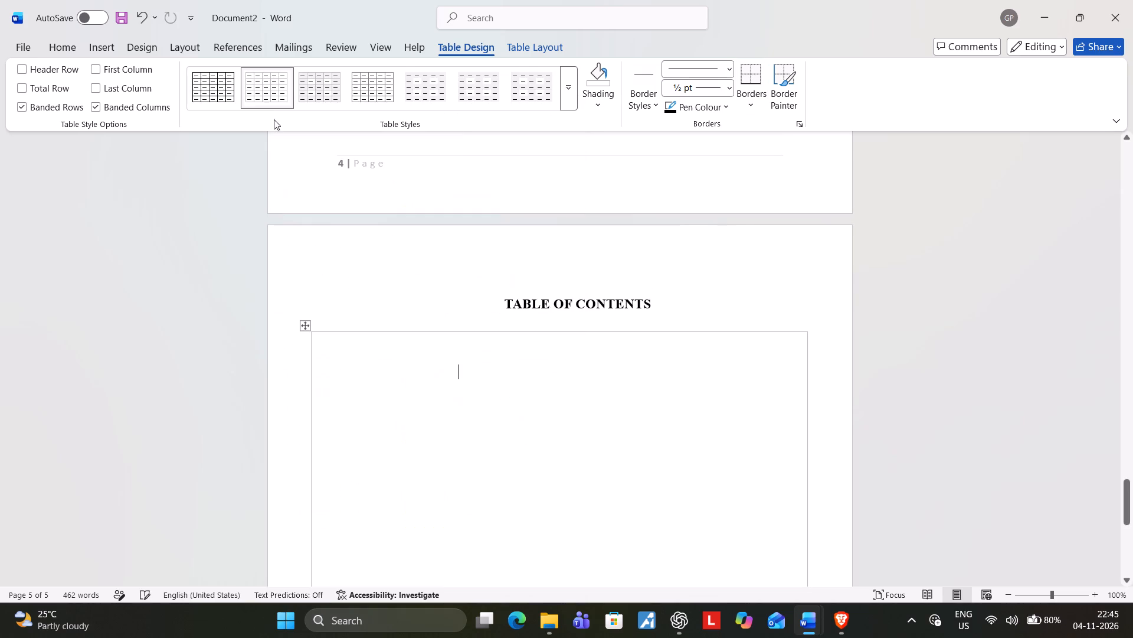
Try to divide the outer table into two columns by applying an inside vertical border.
{"action": "scroll", "coordinate": [388, 320], "scroll_direction": "down", "scroll_amount": 16}
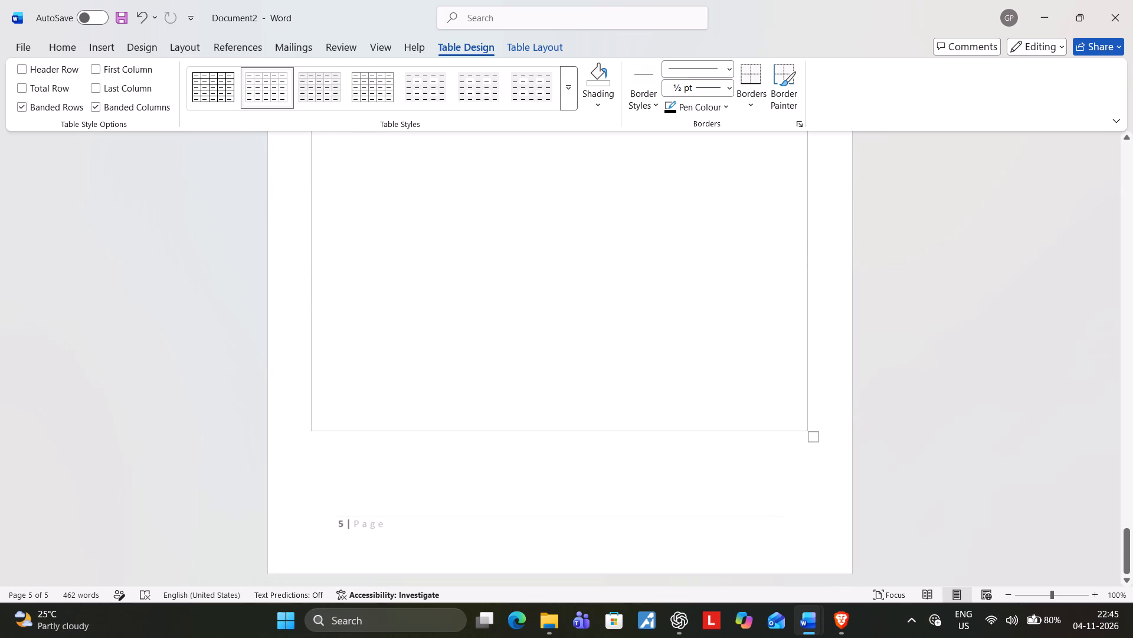
{"action": "scroll", "coordinate": [397, 318], "scroll_direction": "down", "scroll_amount": 9}
{"action": "scroll", "coordinate": [397, 318], "scroll_direction": "up", "scroll_amount": 10}
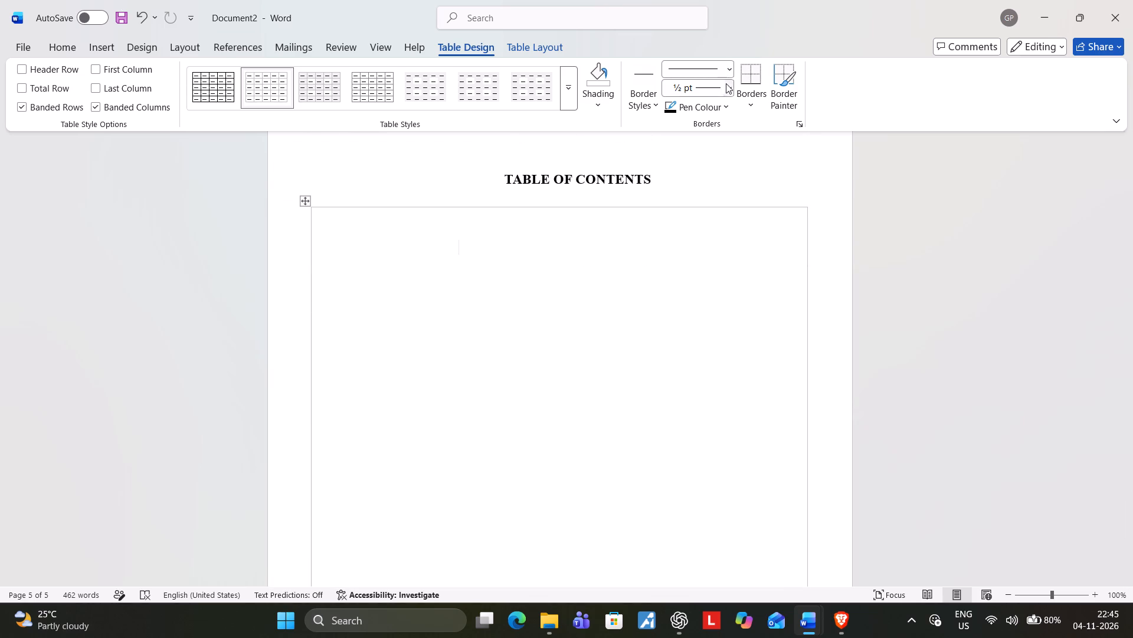
{"action": "left_click", "coordinate": [751, 103]}
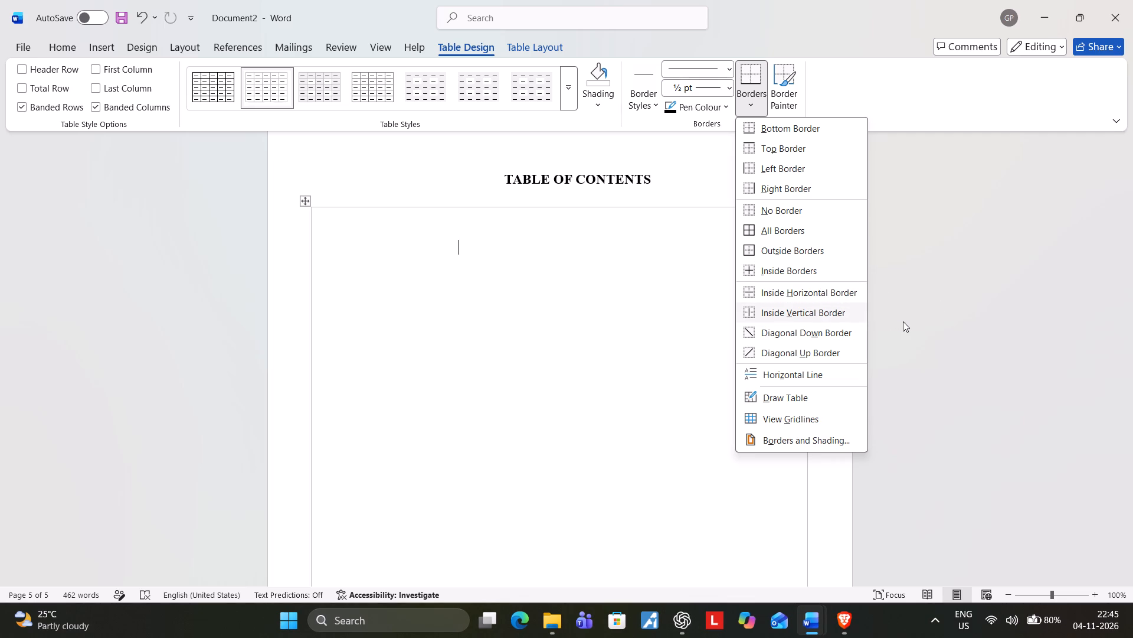
{"action": "left_click", "coordinate": [835, 310]}
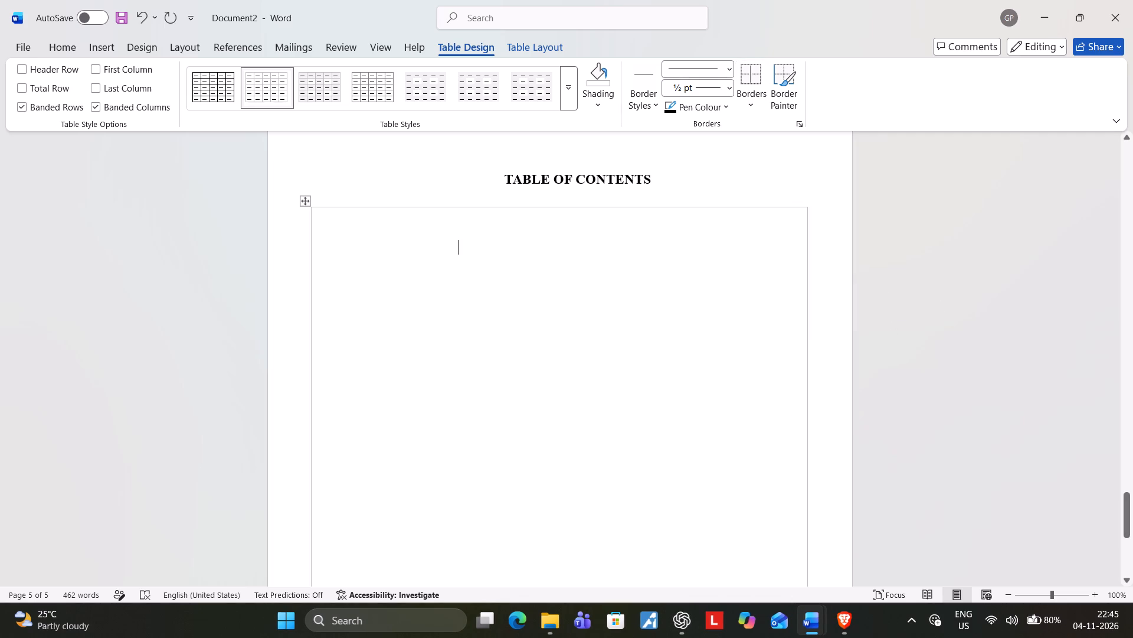
{"action": "left_click_drag", "start_coordinate": [561, 213], "coordinate": [568, 253]}
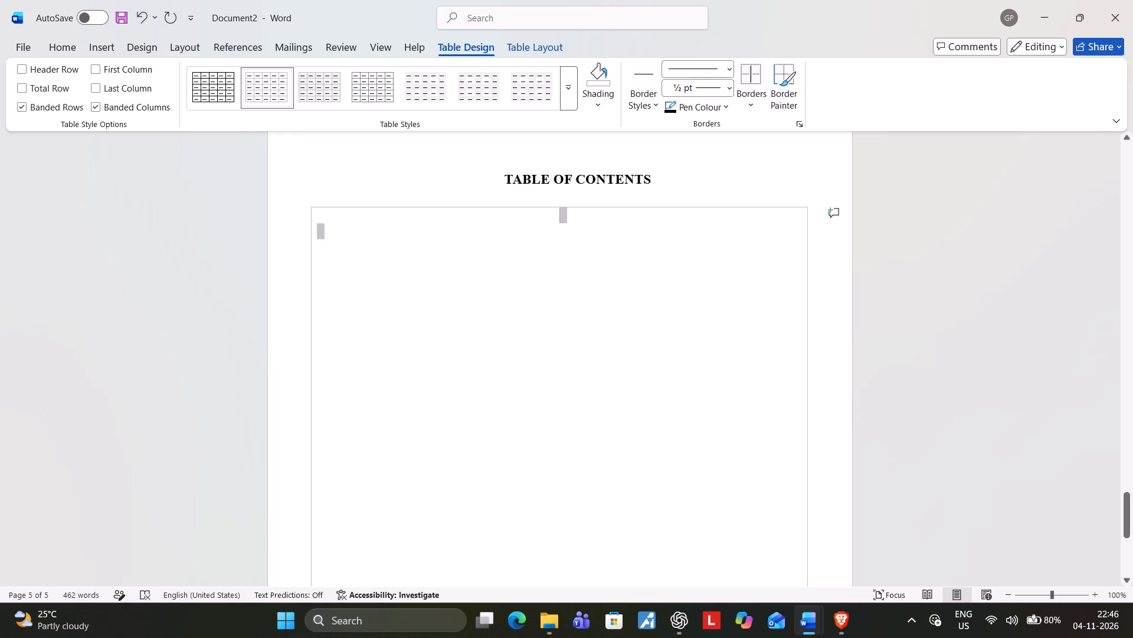
{"action": "left_click_drag", "start_coordinate": [568, 253], "coordinate": [569, 263]}
{"action": "left_click", "coordinate": [569, 263]}
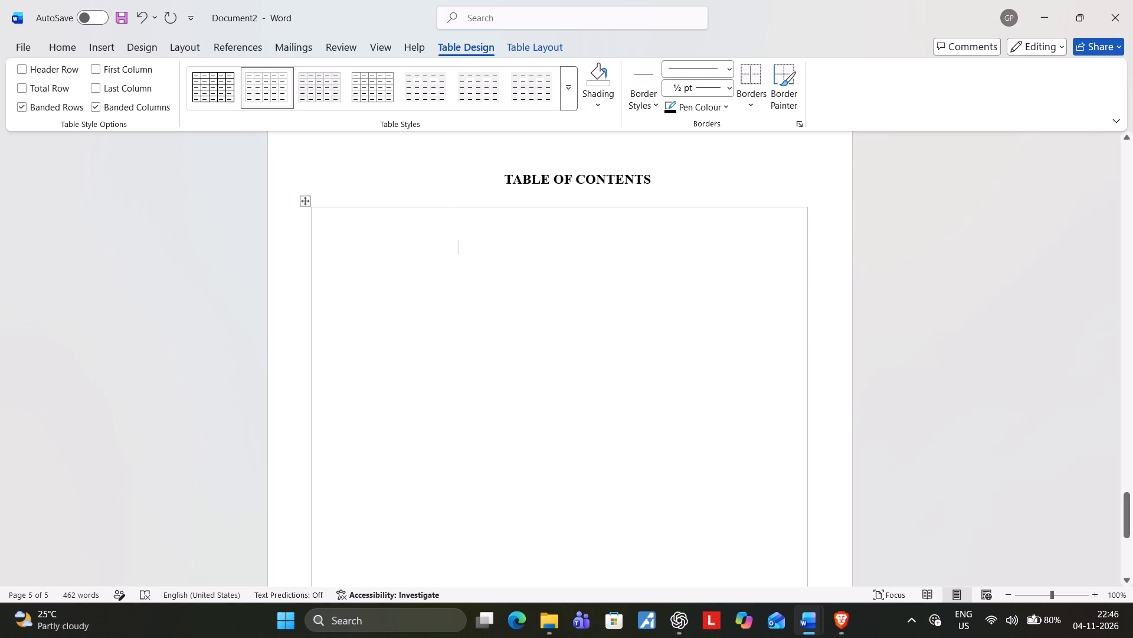
Turn on the First Column, Last Column, Total Row and Header Row style options for the outer table.
{"action": "scroll", "coordinate": [317, 174], "scroll_direction": "up", "scroll_amount": 3}
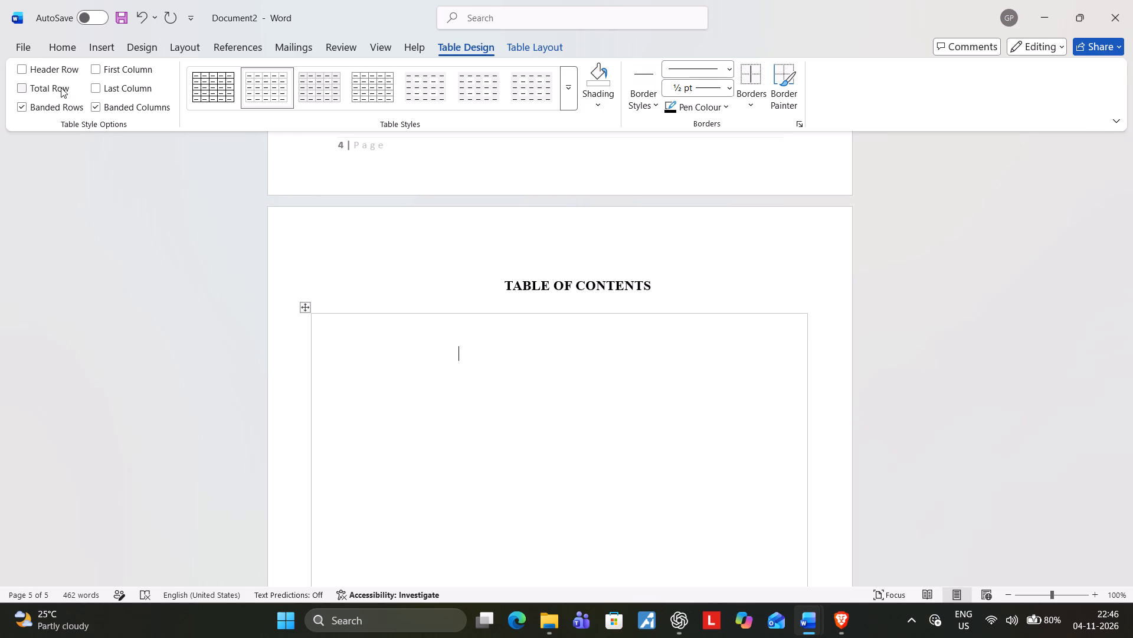
{"action": "left_click", "coordinate": [101, 64]}
{"action": "left_click", "coordinate": [92, 87]}
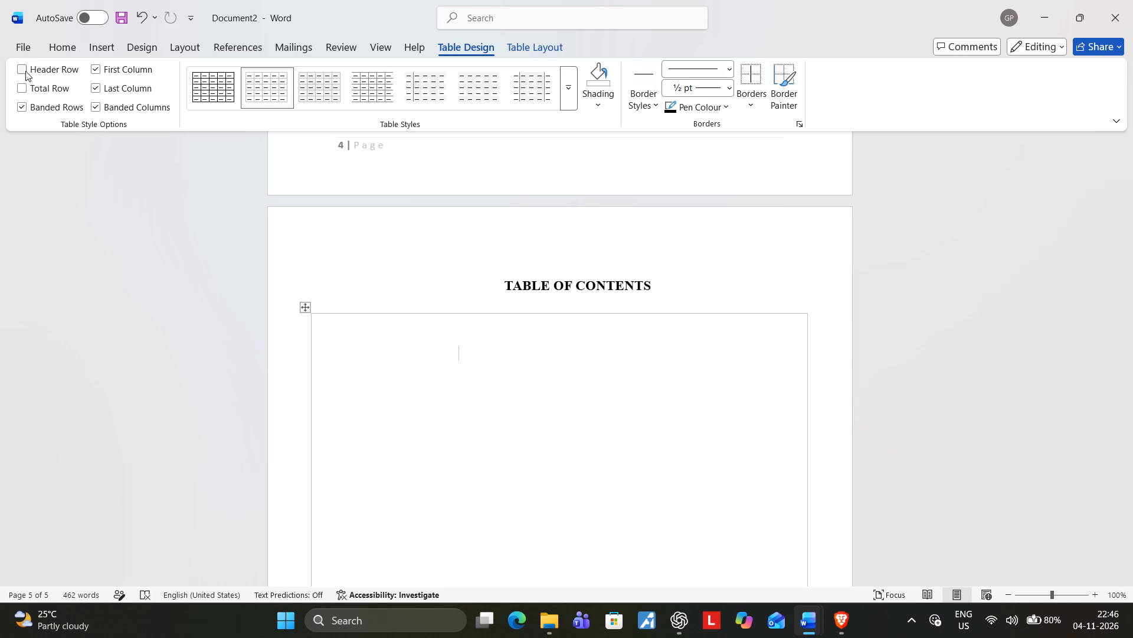
{"action": "left_click", "coordinate": [21, 89]}
{"action": "left_click", "coordinate": [21, 71]}
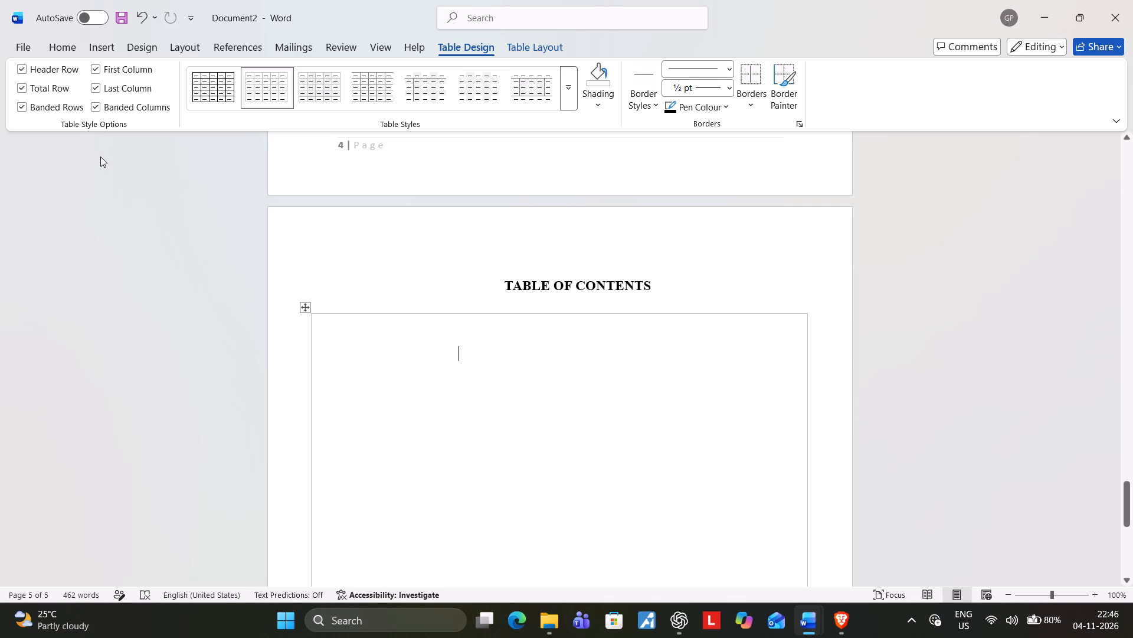
{"action": "left_click", "coordinate": [104, 164]}
Insert a blank page after the table of contents page, placing the insertion point below the table's bottom edge first.
{"action": "scroll", "coordinate": [159, 188], "scroll_direction": "down", "scroll_amount": 3}
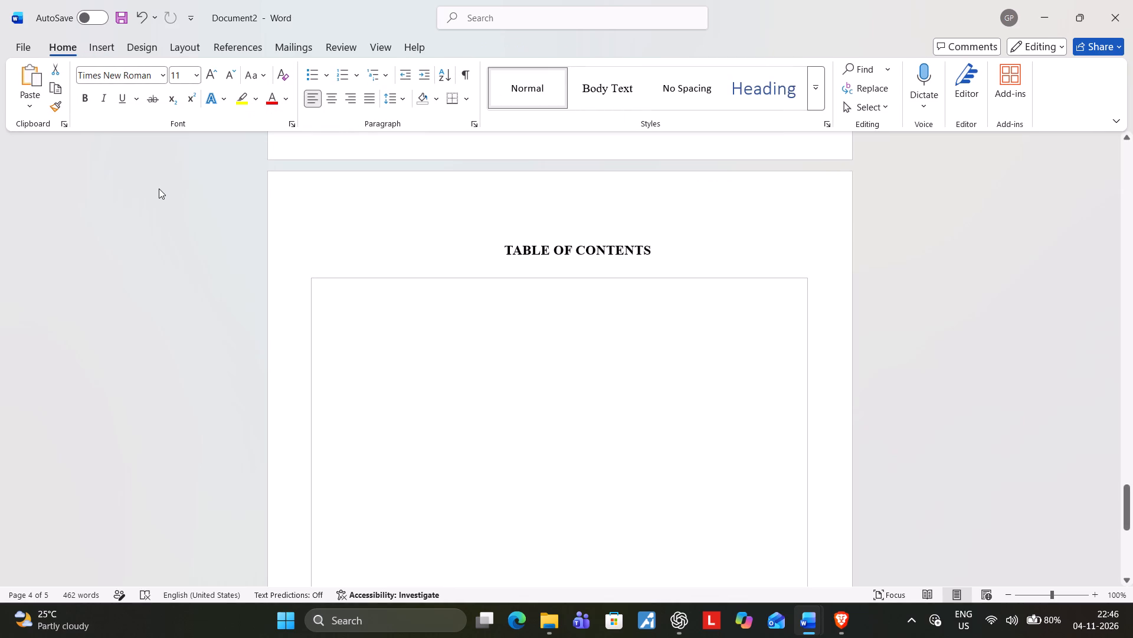
{"action": "scroll", "coordinate": [159, 188], "scroll_direction": "down", "scroll_amount": 8}
{"action": "scroll", "coordinate": [179, 196], "scroll_direction": "up", "scroll_amount": 5}
{"action": "scroll", "coordinate": [185, 192], "scroll_direction": "down", "scroll_amount": 7}
{"action": "scroll", "coordinate": [205, 190], "scroll_direction": "up", "scroll_amount": 7}
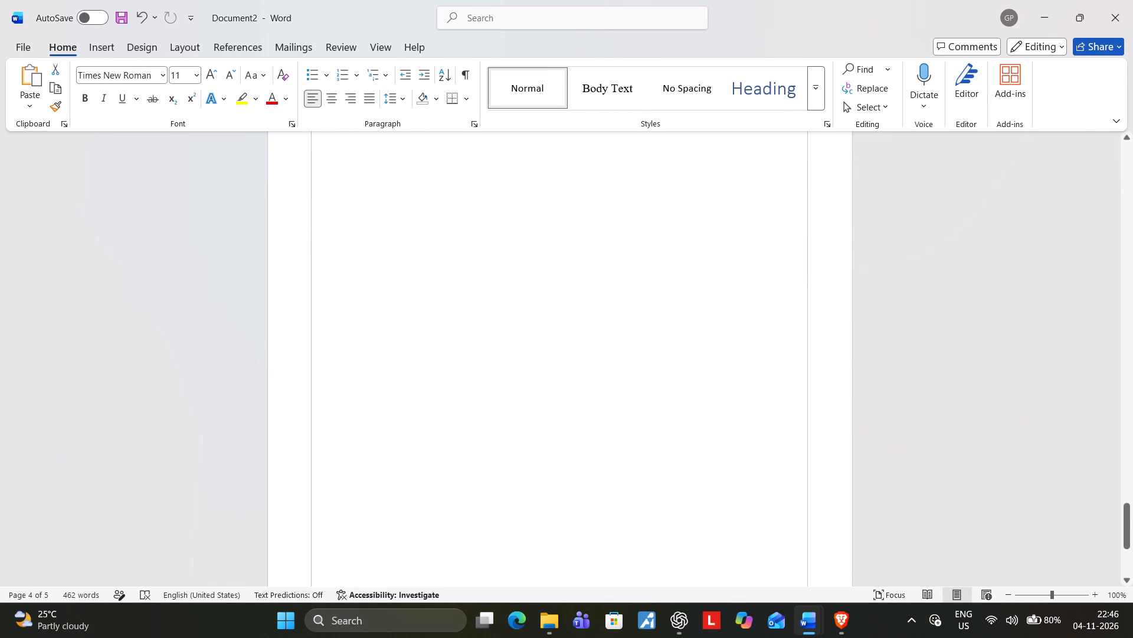
{"action": "scroll", "coordinate": [463, 233], "scroll_direction": "up", "scroll_amount": 5}
{"action": "scroll", "coordinate": [463, 235], "scroll_direction": "down", "scroll_amount": 14}
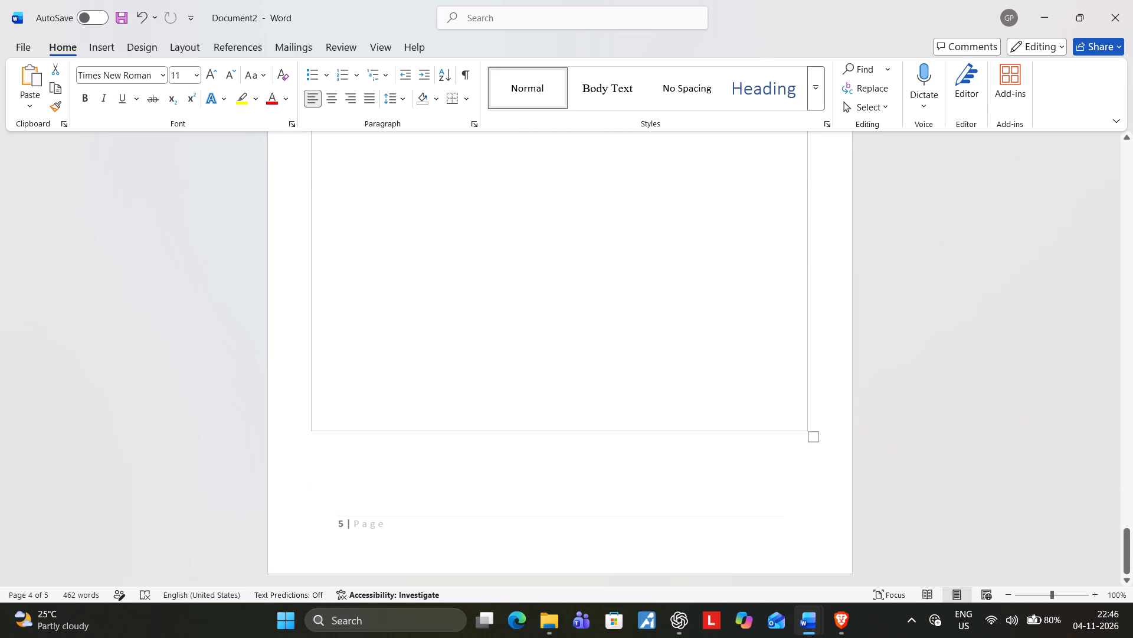
{"action": "scroll", "coordinate": [470, 247], "scroll_direction": "down", "scroll_amount": 4}
{"action": "left_click", "coordinate": [696, 496]}
{"action": "left_click", "coordinate": [93, 44]}
{"action": "left_click", "coordinate": [42, 95]}
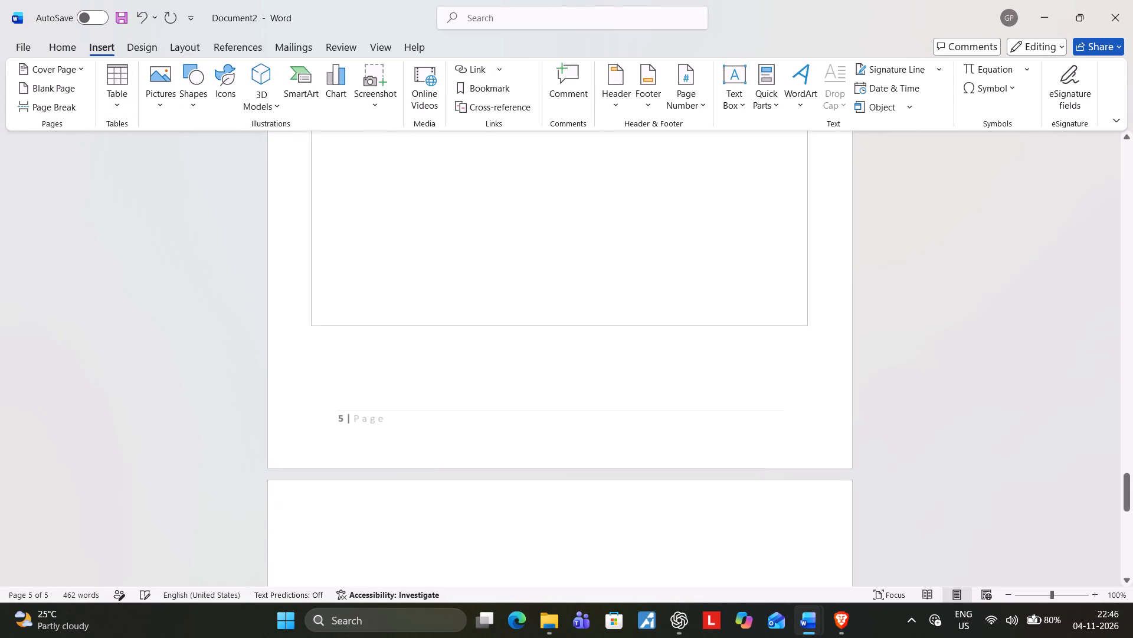
{"action": "scroll", "coordinate": [306, 282], "scroll_direction": "down", "scroll_amount": 15}
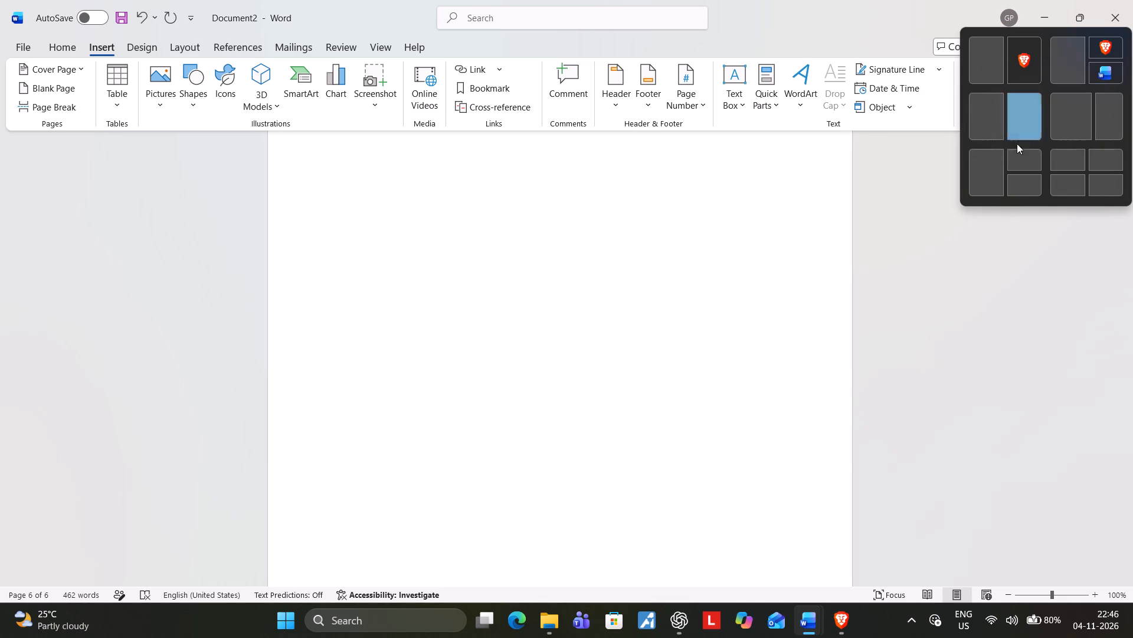
{"action": "left_click", "coordinate": [1057, 250]}
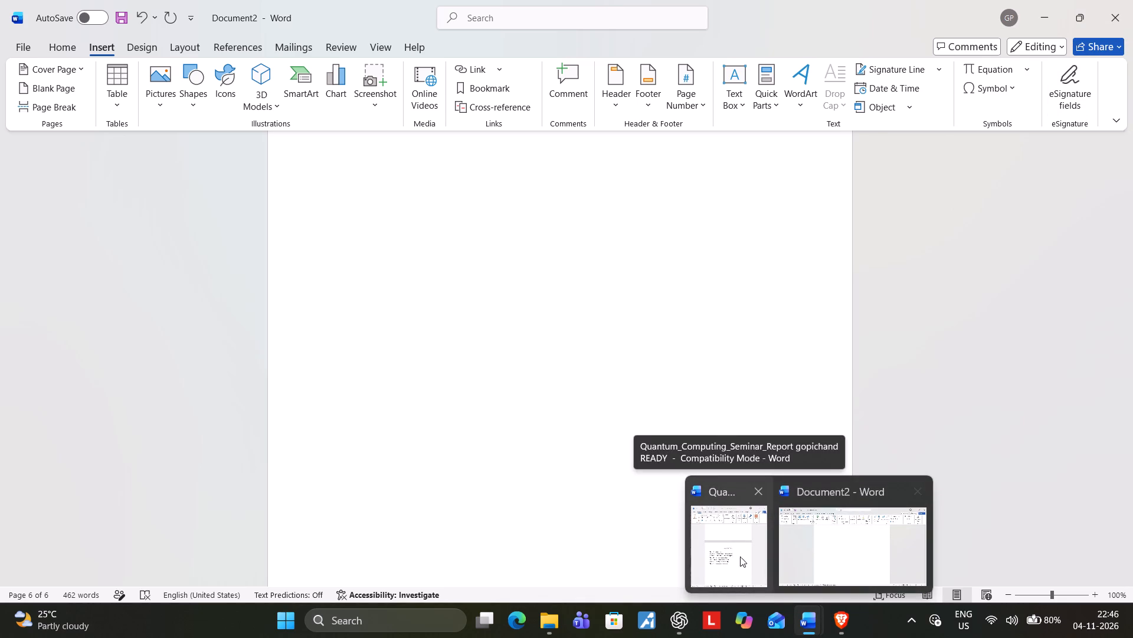
Switch to the reference seminar report and copy Chapter 1 from the INTRODUCTION heading through the end of section 1.5.
{"action": "left_click", "coordinate": [733, 557]}
{"action": "scroll", "coordinate": [871, 462], "scroll_direction": "up", "scroll_amount": 3}
{"action": "scroll", "coordinate": [871, 462], "scroll_direction": "down", "scroll_amount": 7}
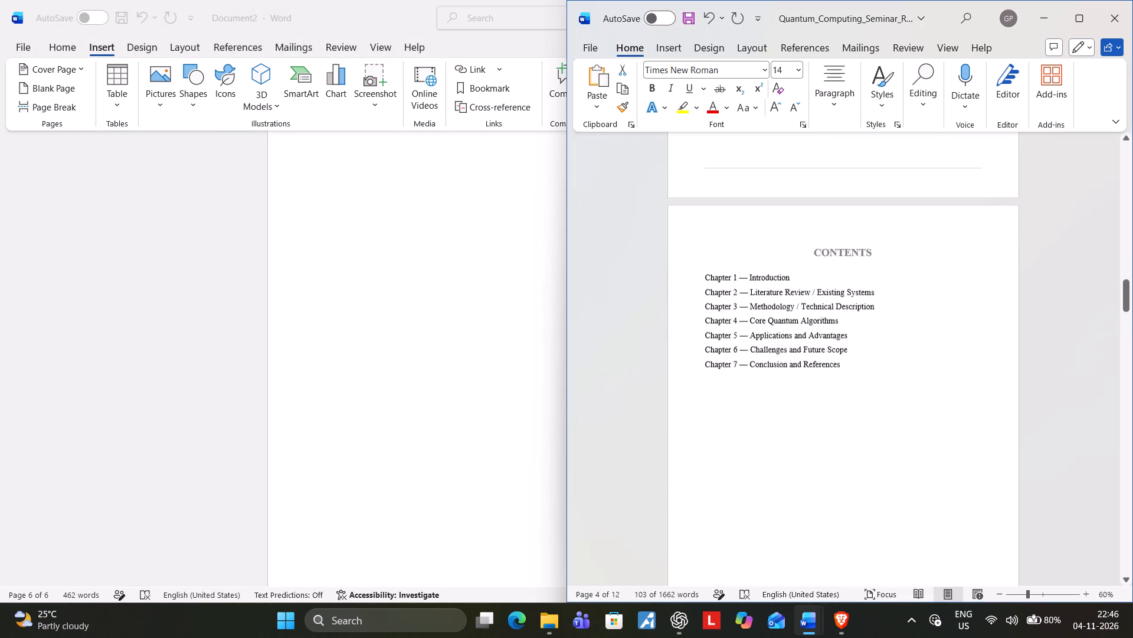
{"action": "scroll", "coordinate": [875, 457], "scroll_direction": "down", "scroll_amount": 20}
{"action": "scroll", "coordinate": [875, 457], "scroll_direction": "down", "scroll_amount": 8}
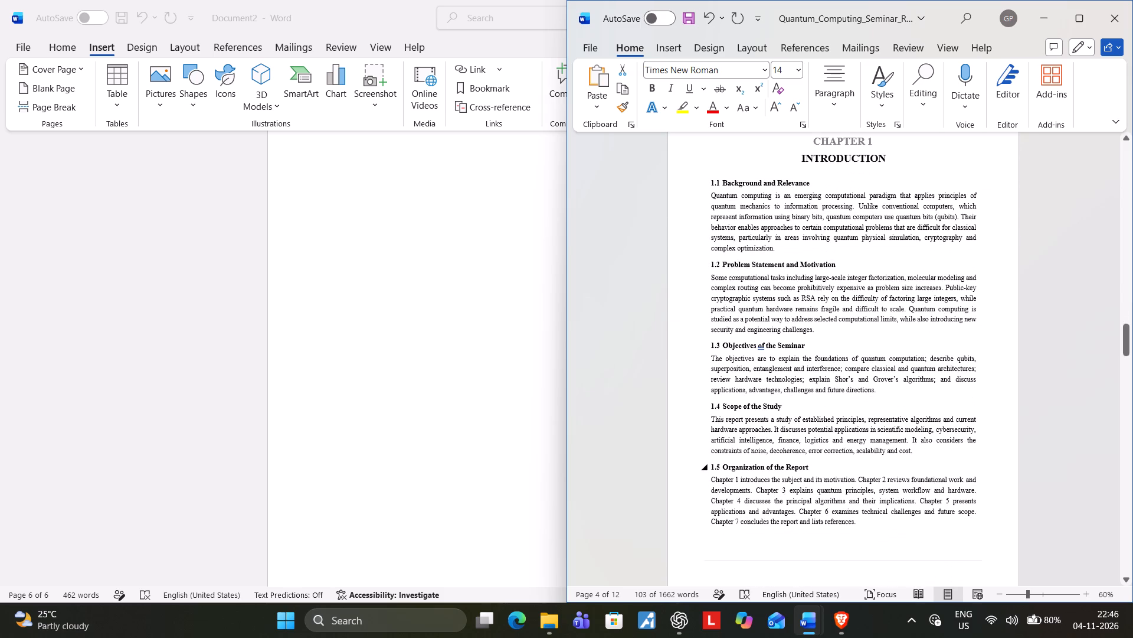
{"action": "left_click_drag", "start_coordinate": [799, 154], "coordinate": [835, 263]}
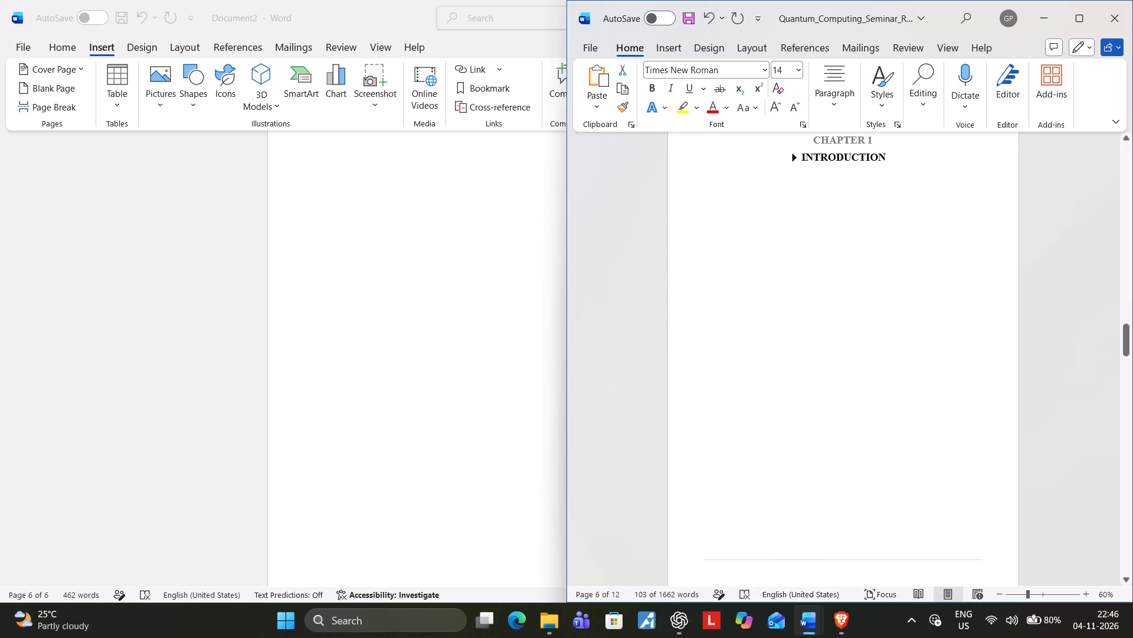
{"action": "left_click_drag", "start_coordinate": [835, 263], "coordinate": [842, 280]}
{"action": "left_click", "coordinate": [794, 161]}
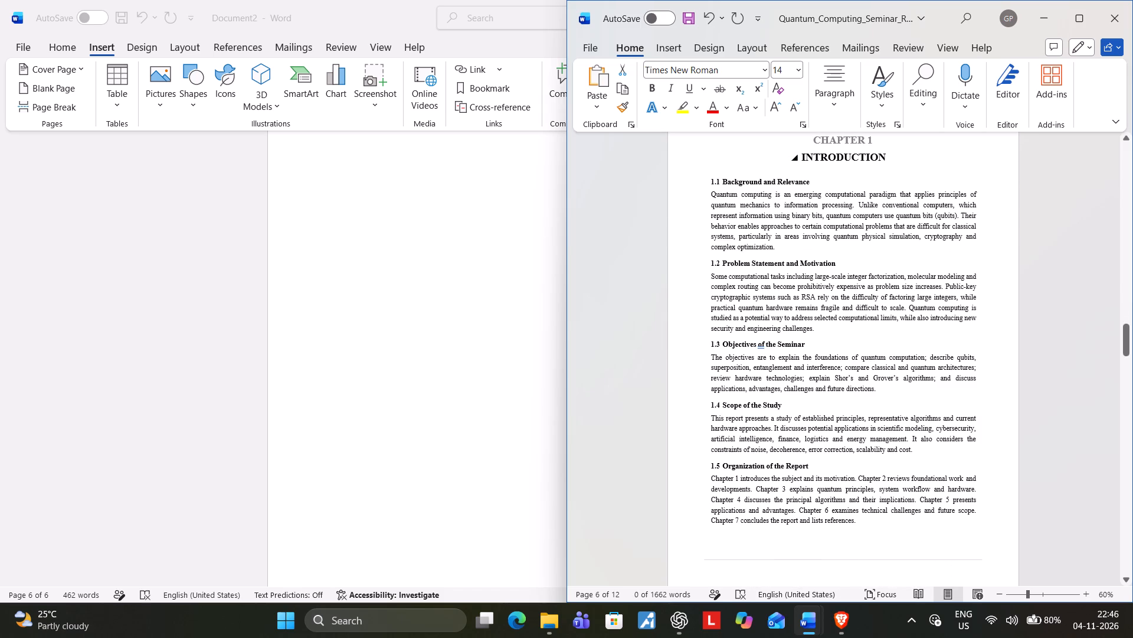
{"action": "left_click_drag", "start_coordinate": [804, 154], "coordinate": [965, 519]}
{"action": "key", "text": "ctrl+c"}
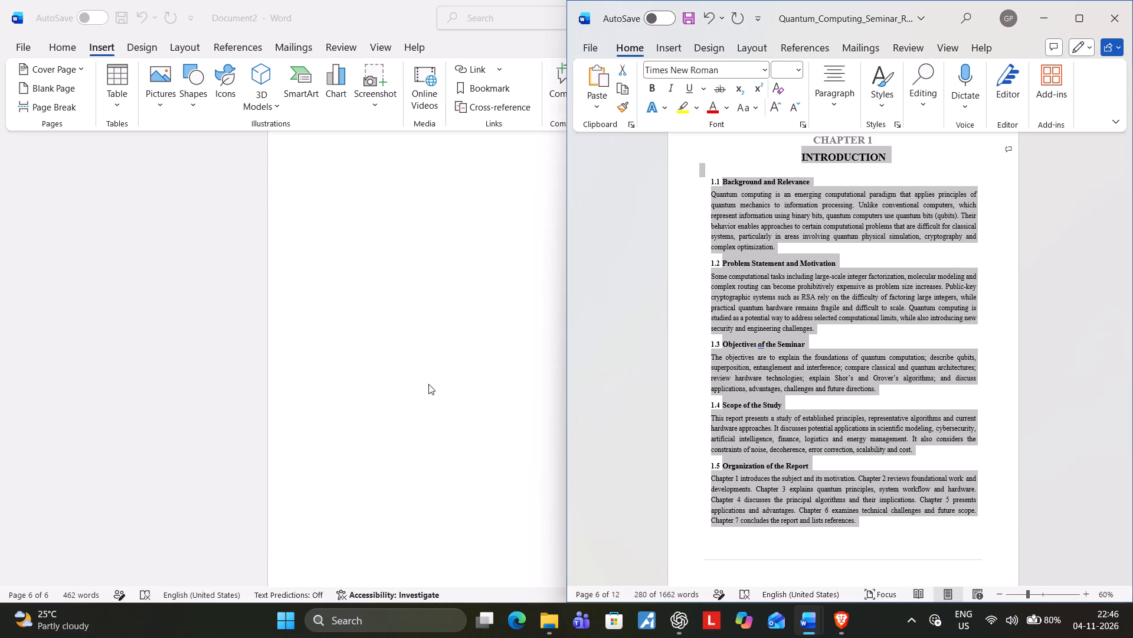
Paste the copied Introduction chapter onto the blank page 6 of Document2 and look over the pasted sections.
{"action": "left_click", "coordinate": [428, 384]}
{"action": "scroll", "coordinate": [430, 382], "scroll_direction": "up", "scroll_amount": 10}
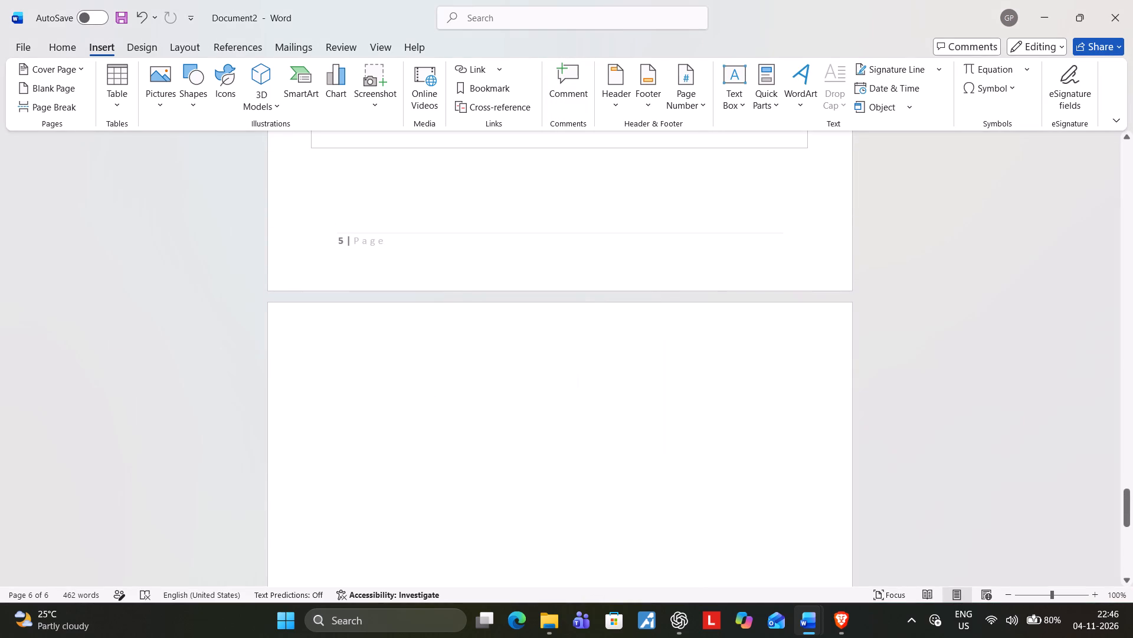
{"action": "key", "text": "ctrl+v"}
{"action": "scroll", "coordinate": [430, 382], "scroll_direction": "down", "scroll_amount": 2}
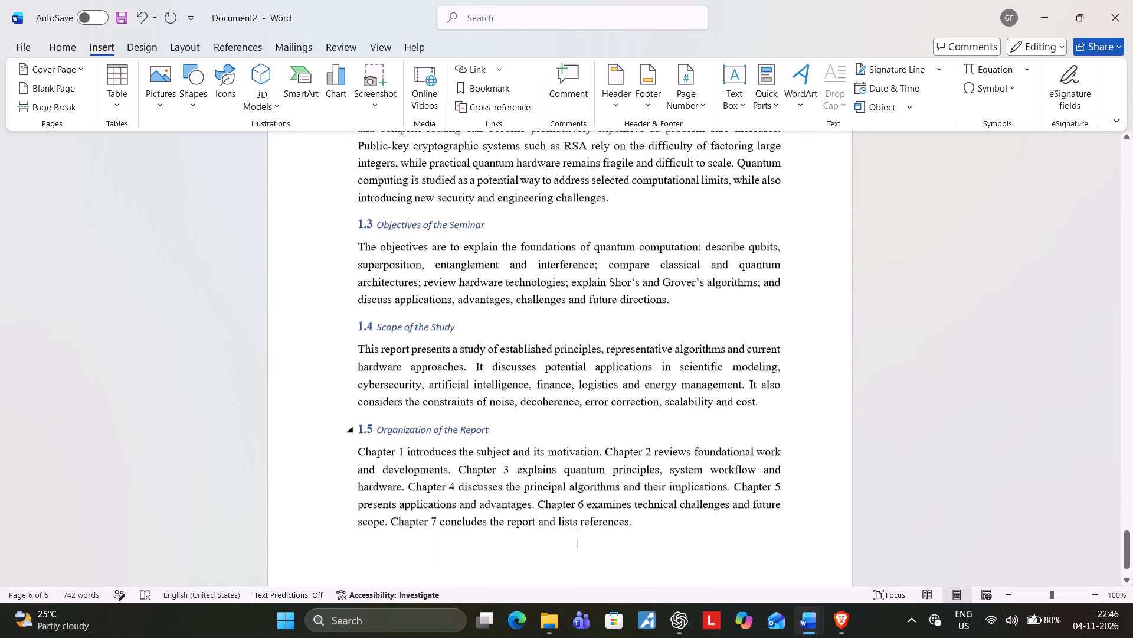
{"action": "scroll", "coordinate": [430, 382], "scroll_direction": "down", "scroll_amount": 8}
{"action": "scroll", "coordinate": [430, 382], "scroll_direction": "up", "scroll_amount": 11}
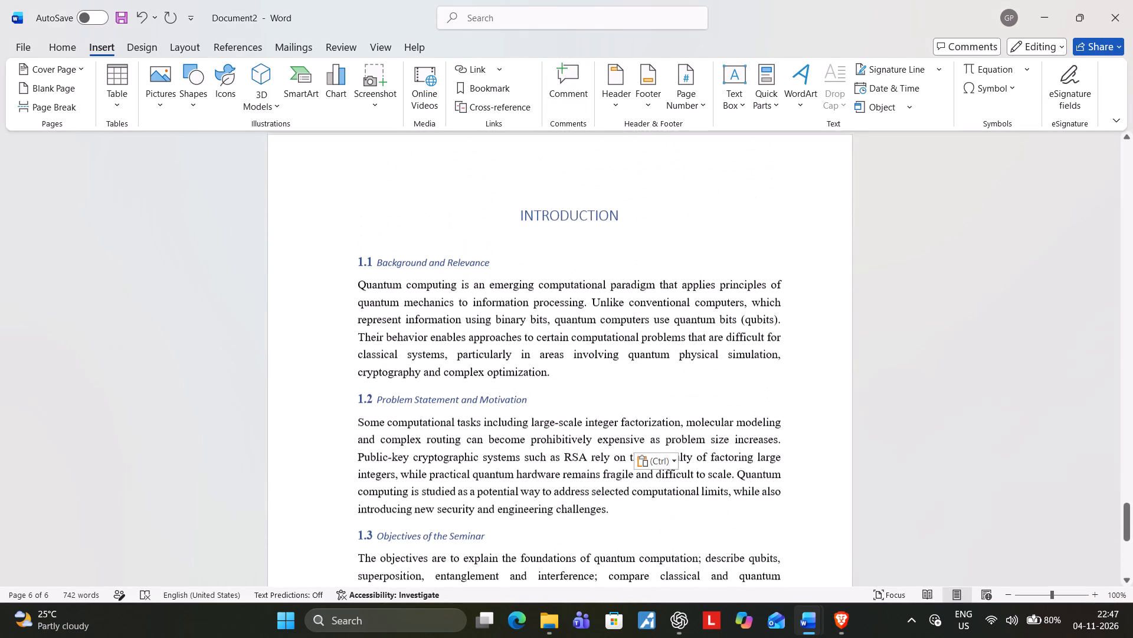
{"action": "scroll", "coordinate": [430, 382], "scroll_direction": "down", "scroll_amount": 16}
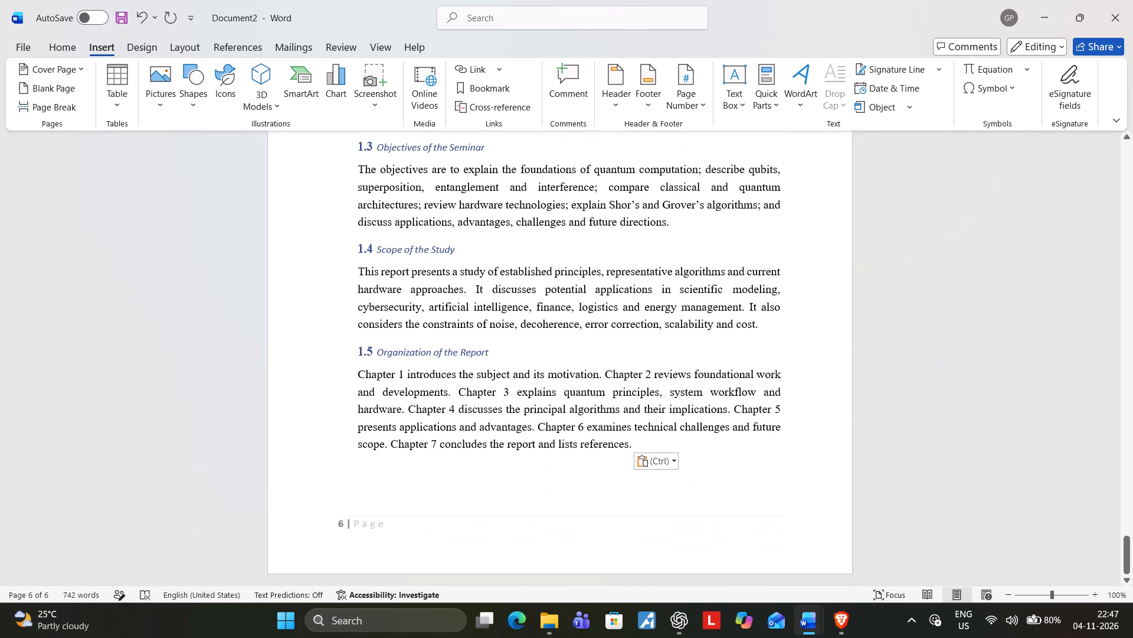
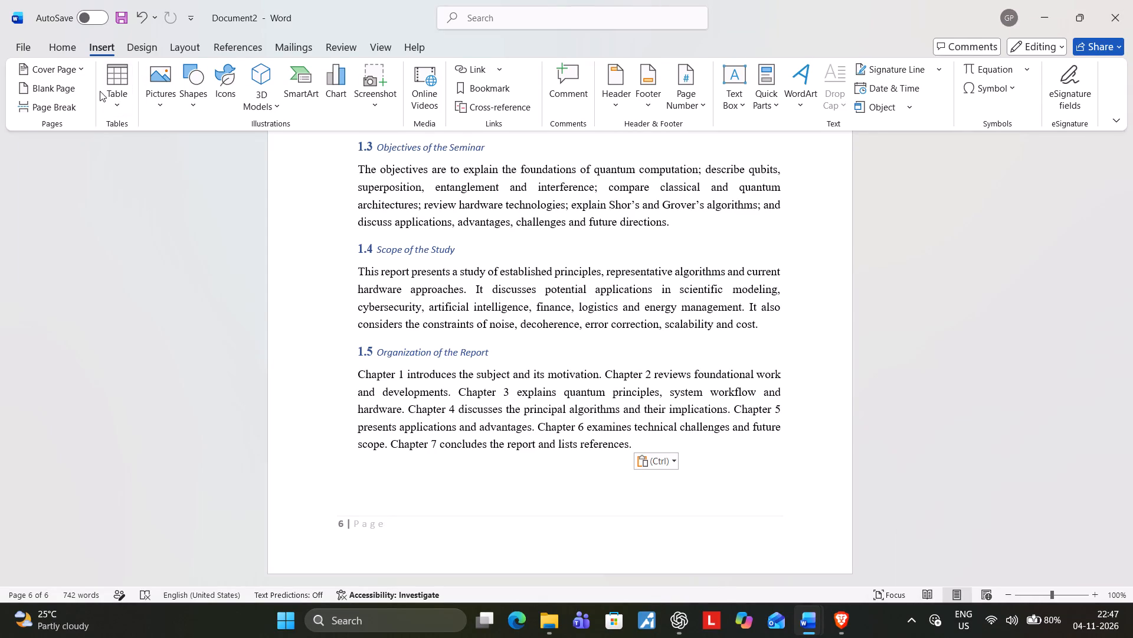
Insert a blank page after section 1.5, Organization of the Report, at the end of Chapter 1.
{"action": "left_click", "coordinate": [68, 89]}
{"action": "scroll", "coordinate": [435, 320], "scroll_direction": "down", "scroll_amount": 3}
{"action": "scroll", "coordinate": [506, 366], "scroll_direction": "down", "scroll_amount": 4}
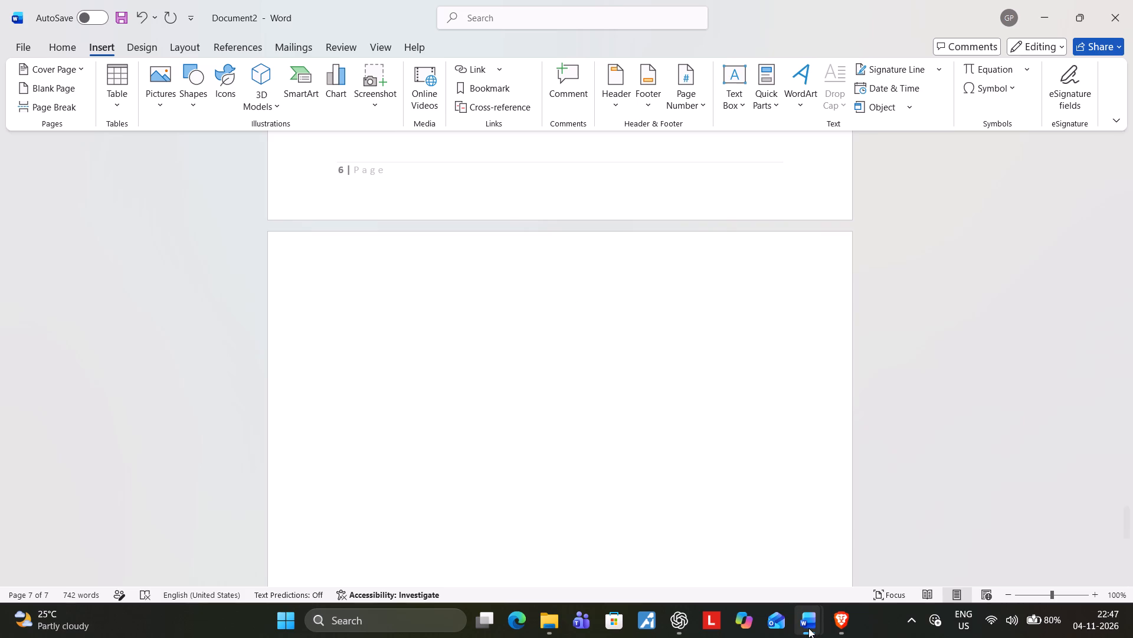
Switch to the reference Quantum Computing seminar report document, open at its Chapter 1 Introduction page.
{"action": "left_click", "coordinate": [735, 566]}
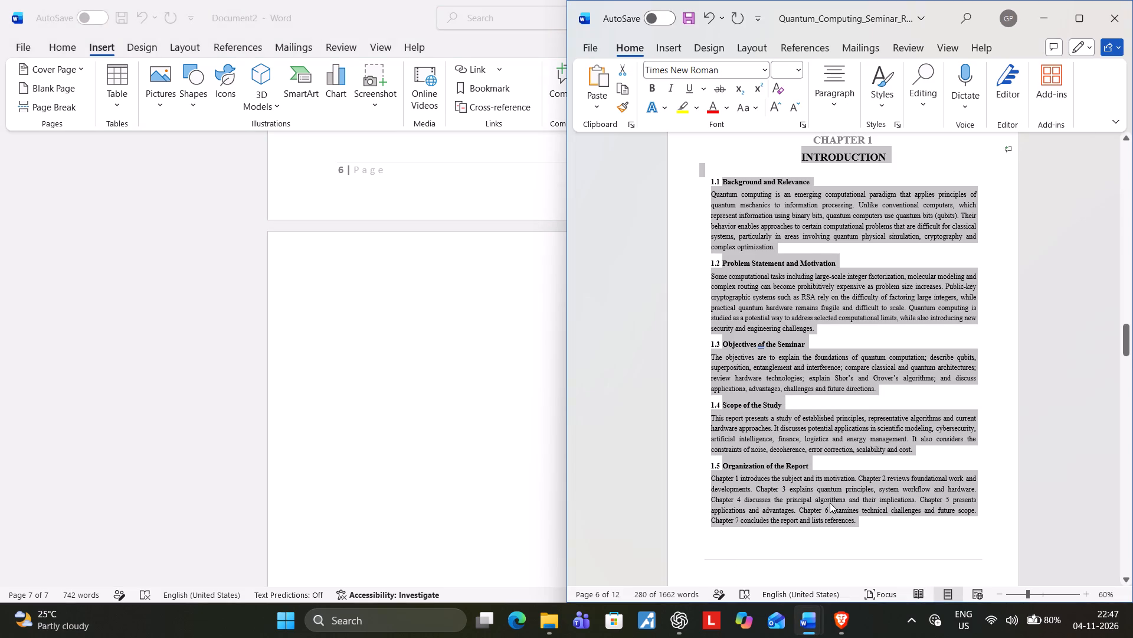
Copy the Chapter 2 content from the LITERATURE REVIEW / EXISTING SYSTEMS heading through section 2.4 onto the blank page 7 of Document2.
{"action": "scroll", "coordinate": [830, 503], "scroll_direction": "down", "scroll_amount": 10}
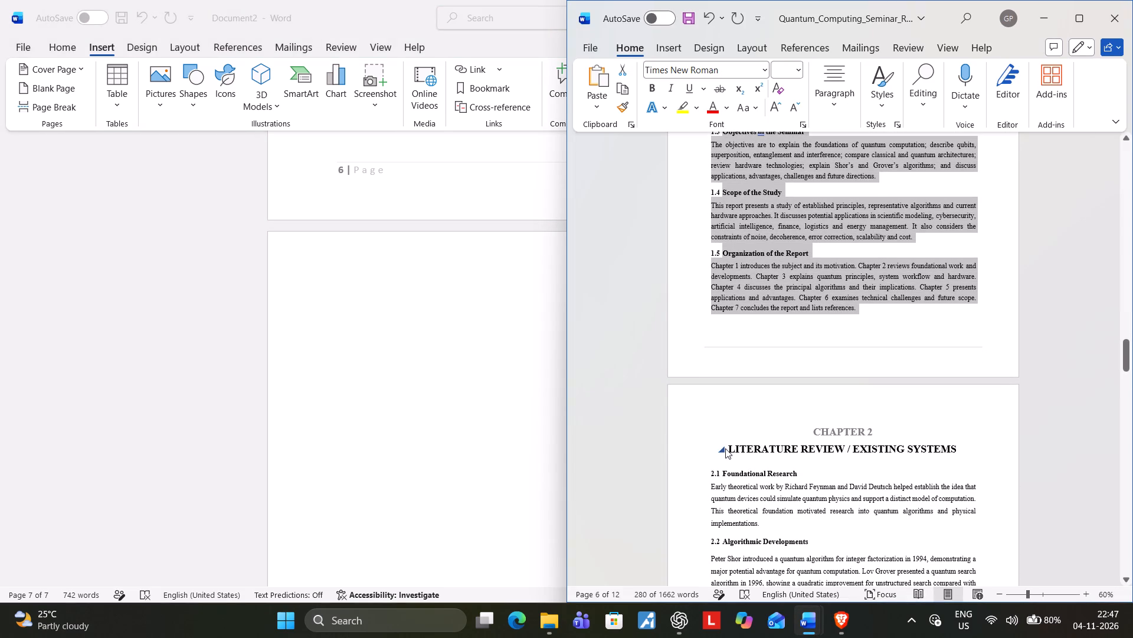
{"action": "scroll", "coordinate": [726, 445], "scroll_direction": "down", "scroll_amount": 4}
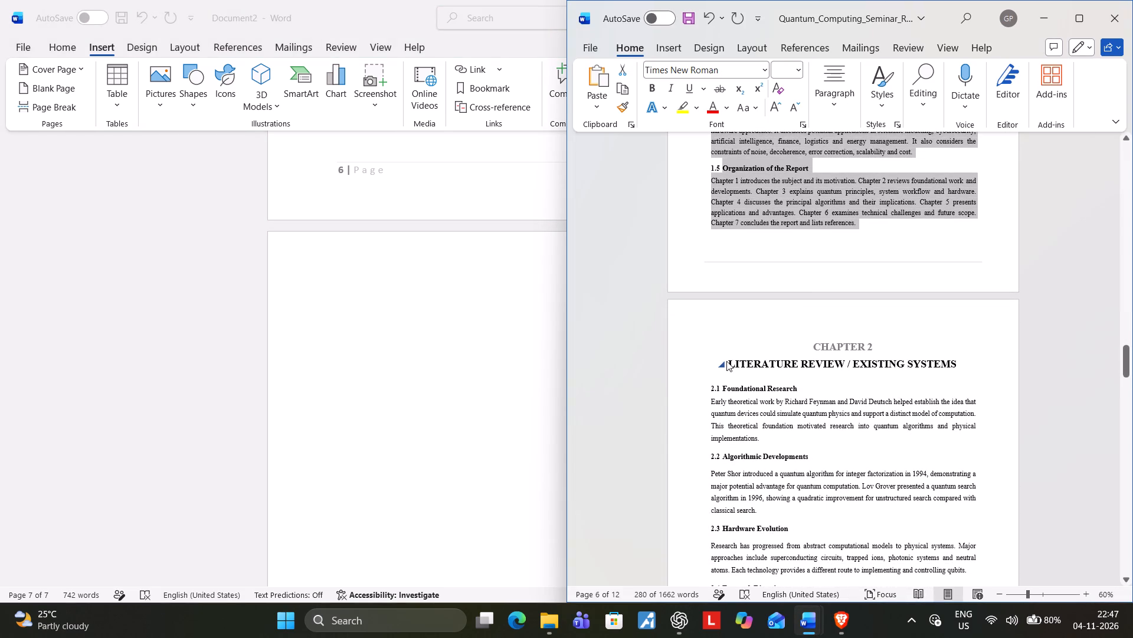
{"action": "left_click", "coordinate": [726, 361]}
{"action": "left_click", "coordinate": [724, 361]}
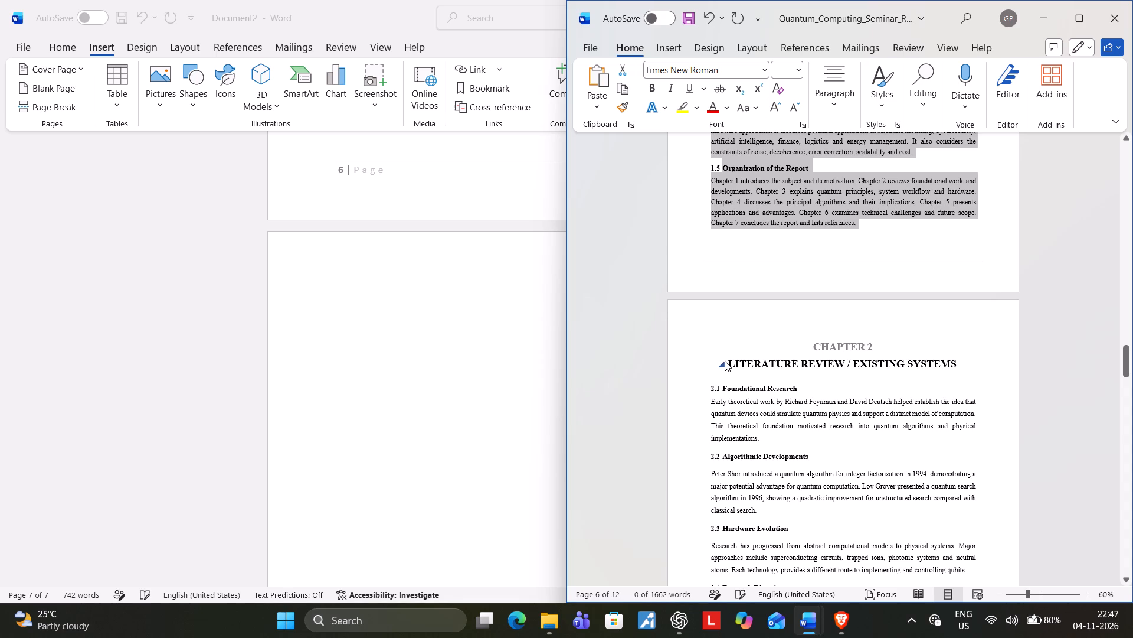
{"action": "left_click_drag", "start_coordinate": [727, 360], "coordinate": [875, 493]}
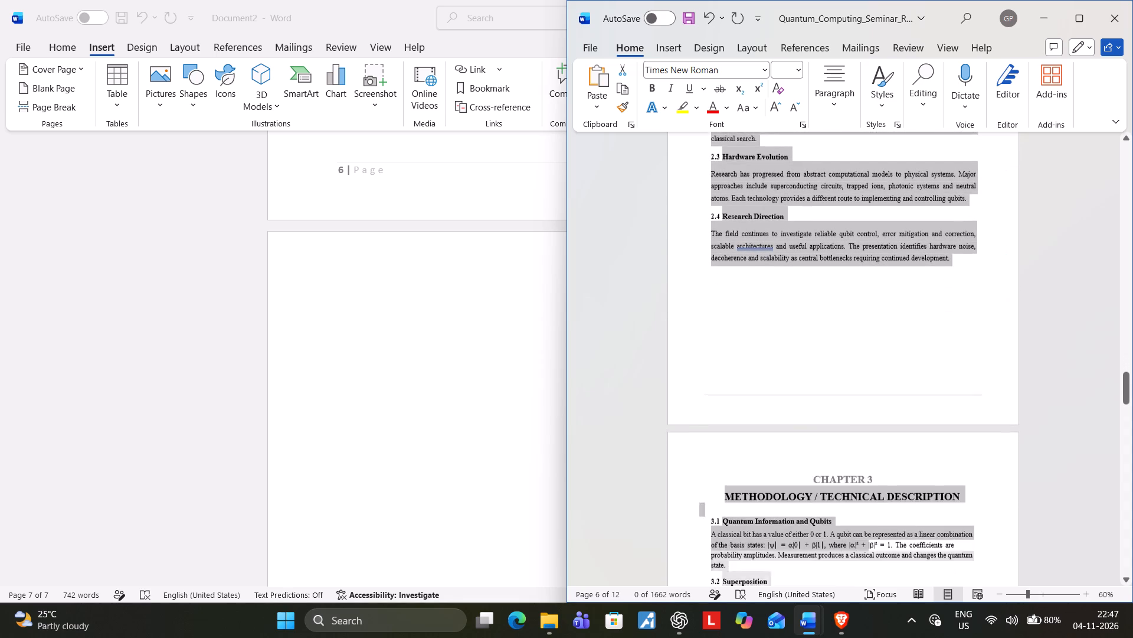
{"action": "left_click_drag", "start_coordinate": [875, 493], "coordinate": [988, 264]}
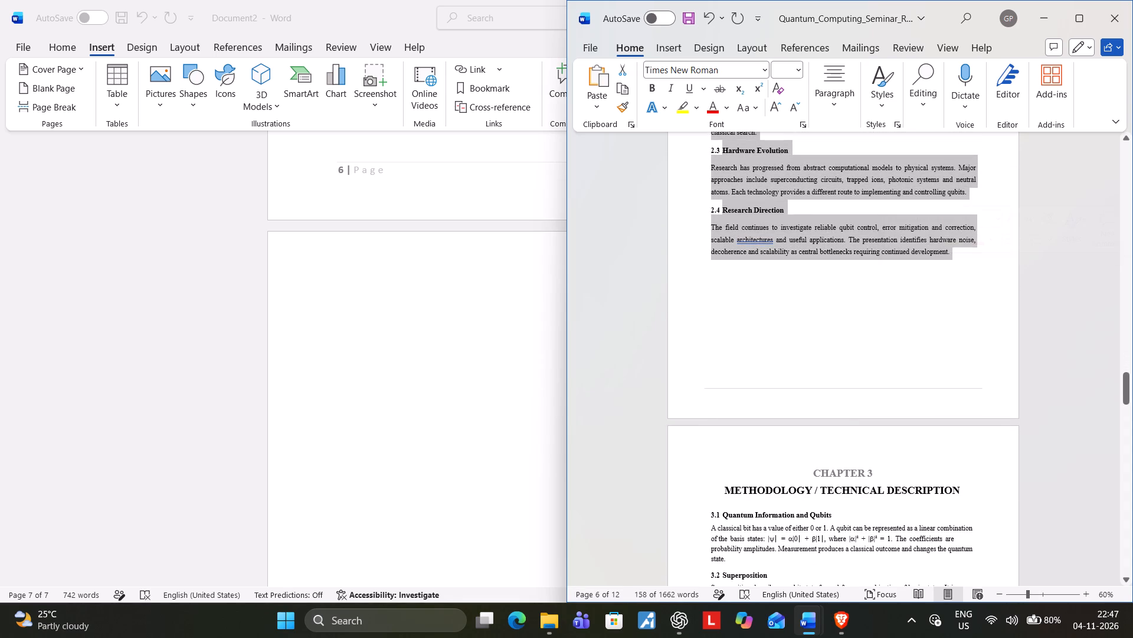
{"action": "key", "text": "ctrl+c"}
{"action": "left_click", "coordinate": [430, 282]}
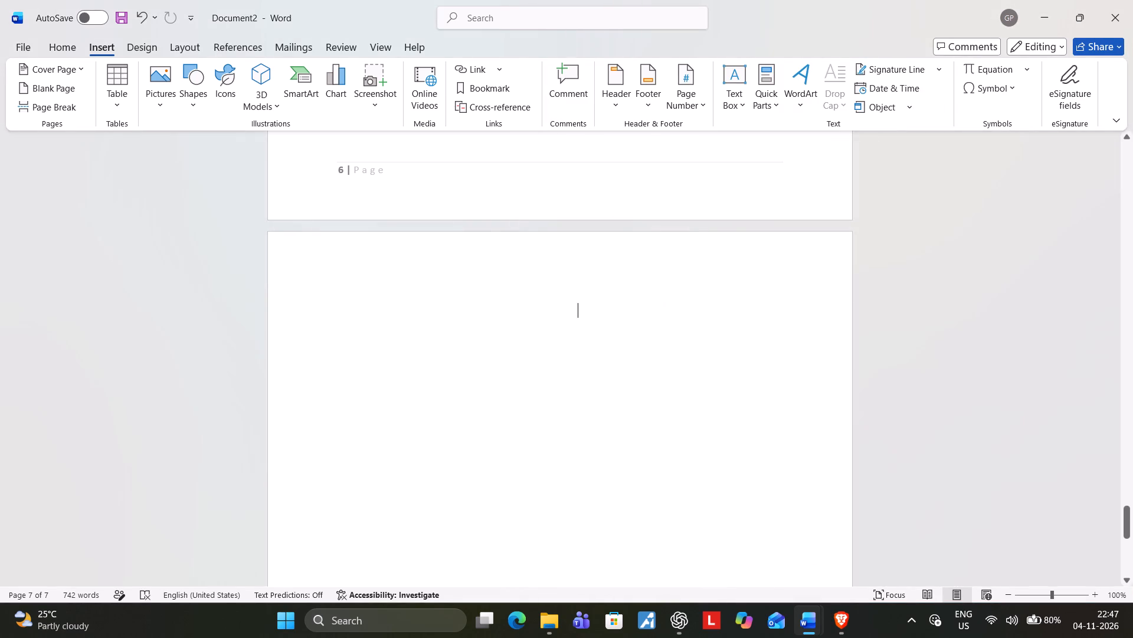
{"action": "key", "text": "ctrl+v"}
Insert a blank page after section 2.4 Research Direction in Document2.
{"action": "scroll", "coordinate": [460, 338], "scroll_direction": "down", "scroll_amount": 7}
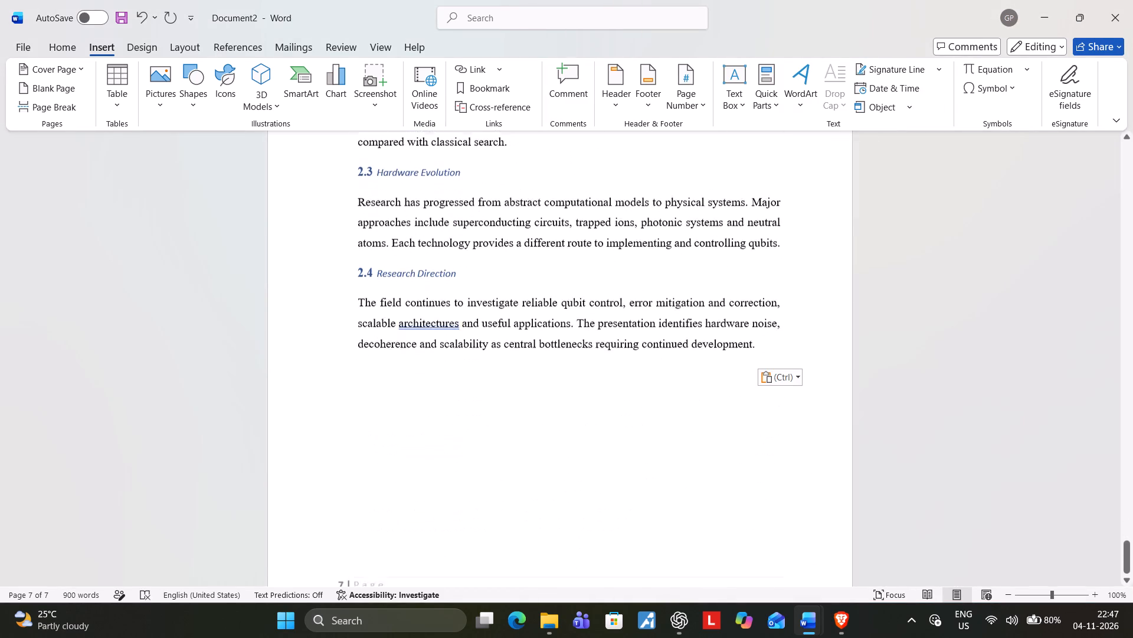
{"action": "scroll", "coordinate": [460, 339], "scroll_direction": "down", "scroll_amount": 6}
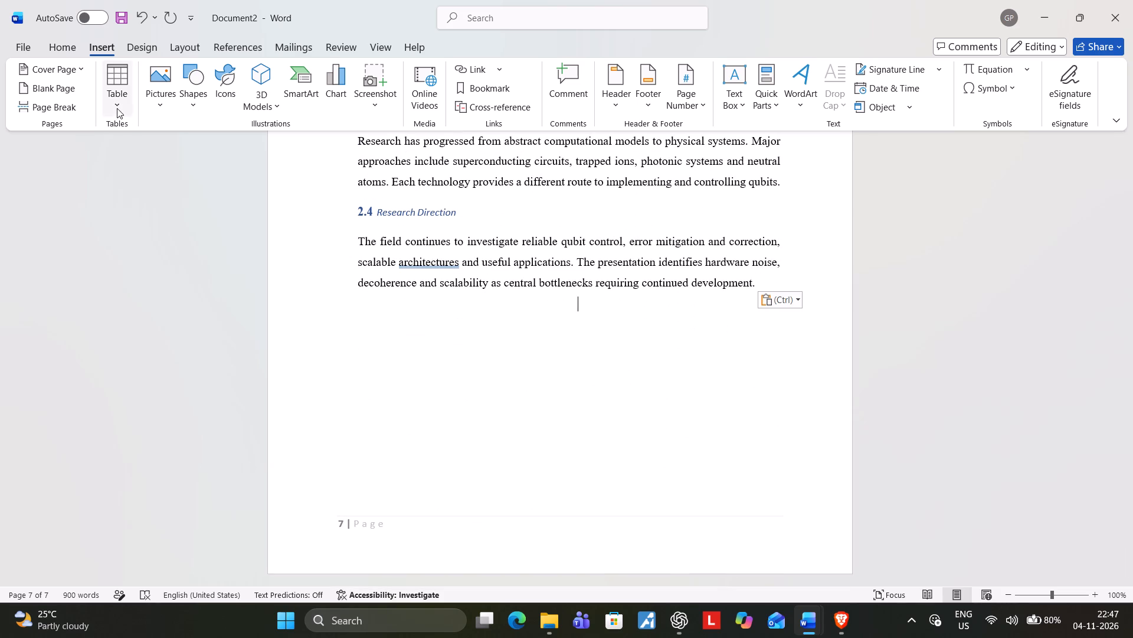
{"action": "left_click", "coordinate": [79, 95]}
{"action": "scroll", "coordinate": [362, 393], "scroll_direction": "down", "scroll_amount": 3}
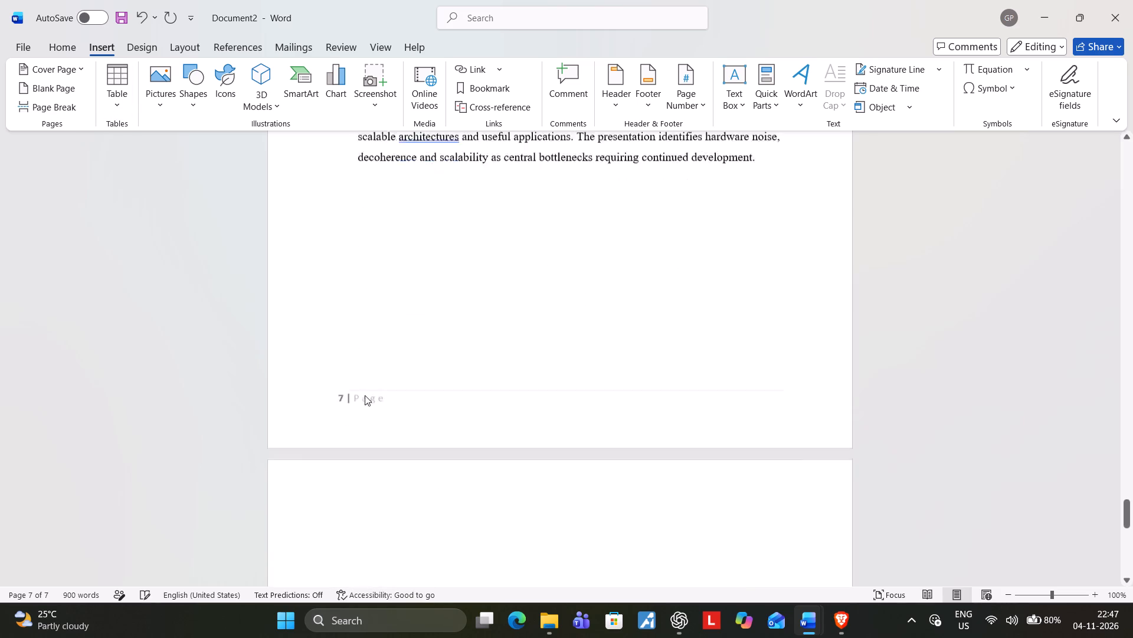
{"action": "scroll", "coordinate": [365, 395], "scroll_direction": "down", "scroll_amount": 7}
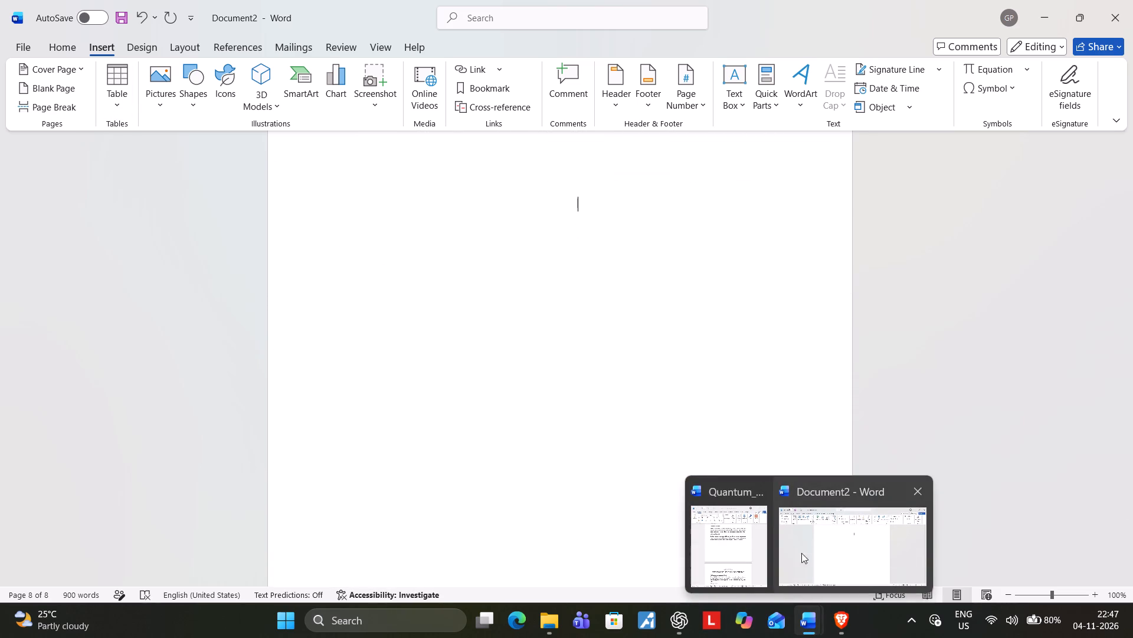
Copy the Chapter 3 content from the METHODOLOGY / TECHNICAL DESCRIPTION heading through section 3.6 onto the blank page 8 of Document2.
{"action": "left_click", "coordinate": [713, 552]}
{"action": "scroll", "coordinate": [771, 510], "scroll_direction": "down", "scroll_amount": 8}
{"action": "scroll", "coordinate": [735, 421], "scroll_direction": "down", "scroll_amount": 3}
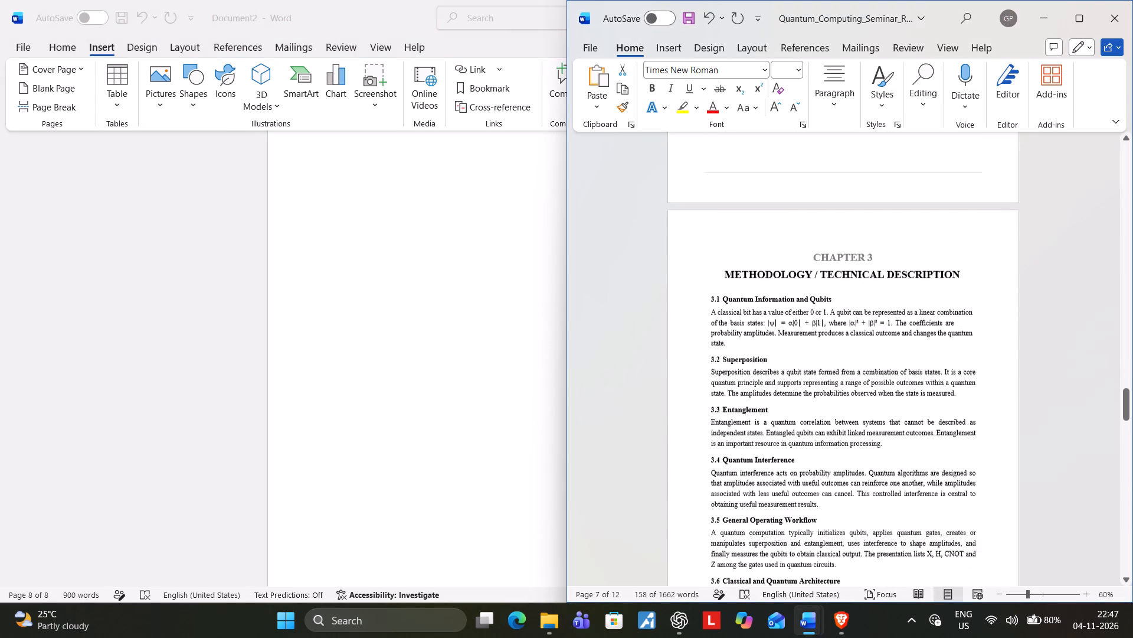
{"action": "scroll", "coordinate": [730, 399], "scroll_direction": "down", "scroll_amount": 3}
{"action": "left_click_drag", "start_coordinate": [723, 191], "coordinate": [767, 323]}
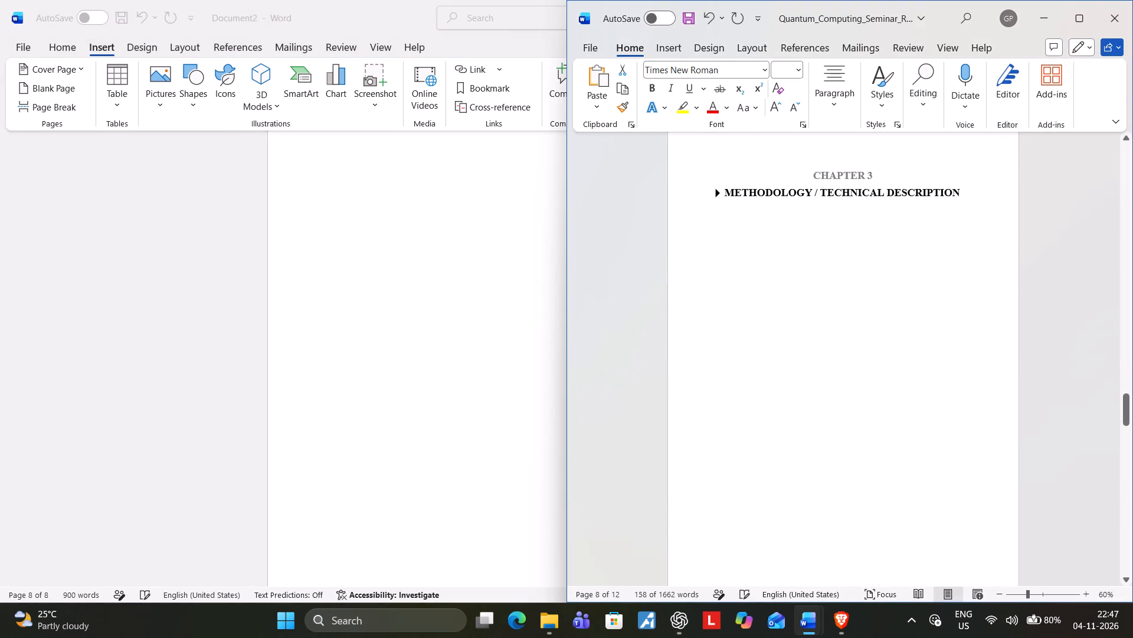
{"action": "left_click_drag", "start_coordinate": [767, 323], "coordinate": [784, 379]}
{"action": "left_click", "coordinate": [716, 193]}
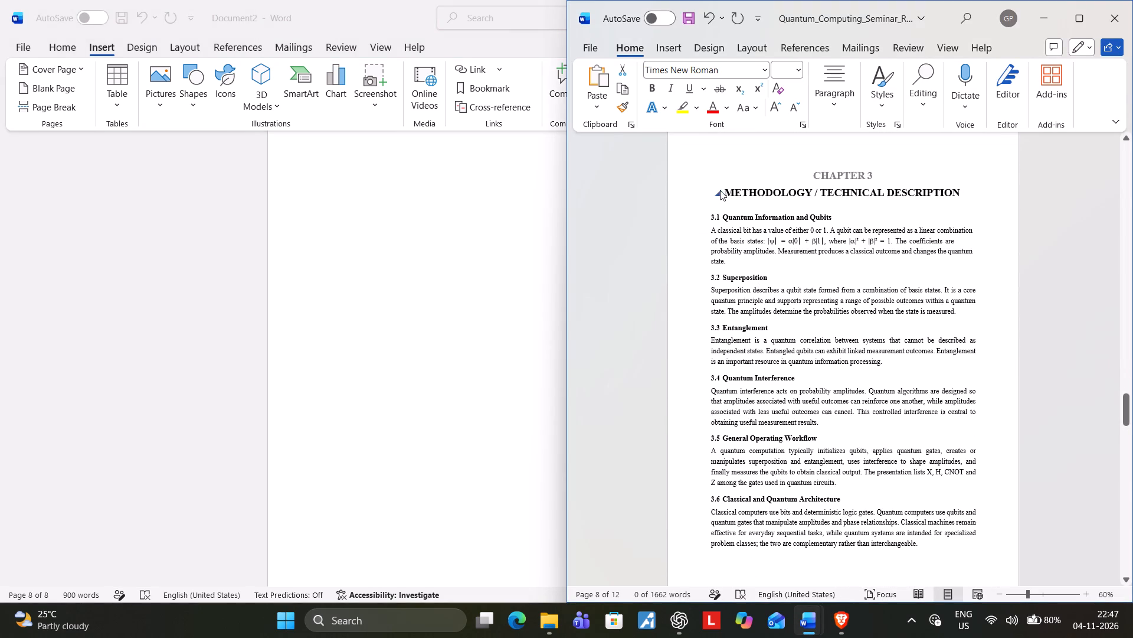
{"action": "left_click_drag", "start_coordinate": [724, 190], "coordinate": [793, 379]}
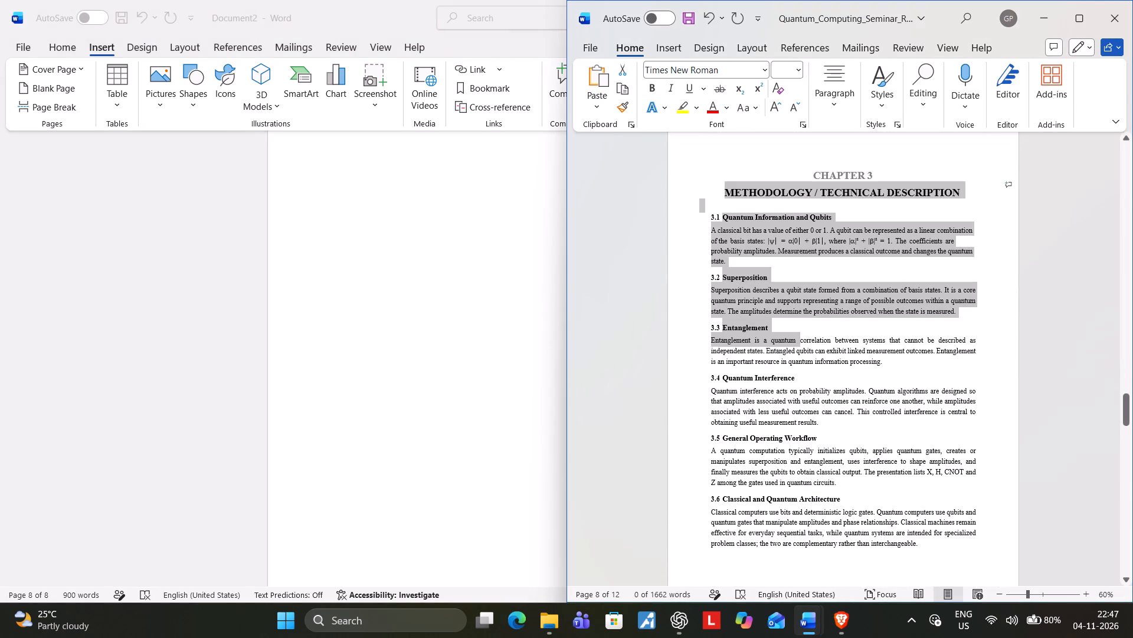
{"action": "left_click_drag", "start_coordinate": [793, 379], "coordinate": [924, 558]}
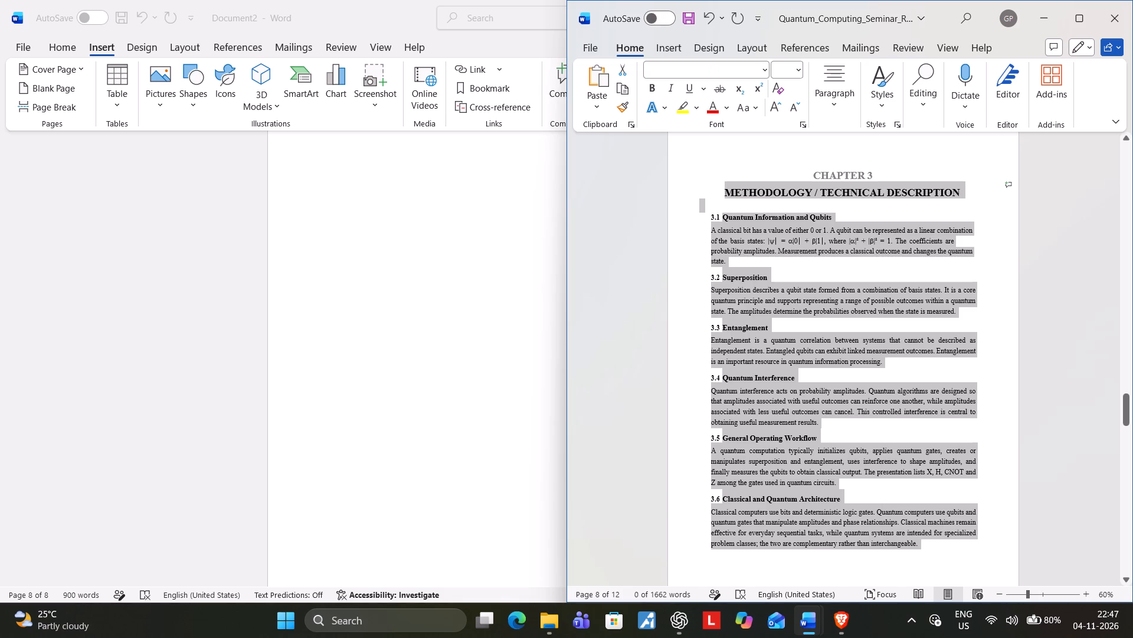
{"action": "key", "text": "ctrl+c"}
{"action": "left_click", "coordinate": [512, 389]}
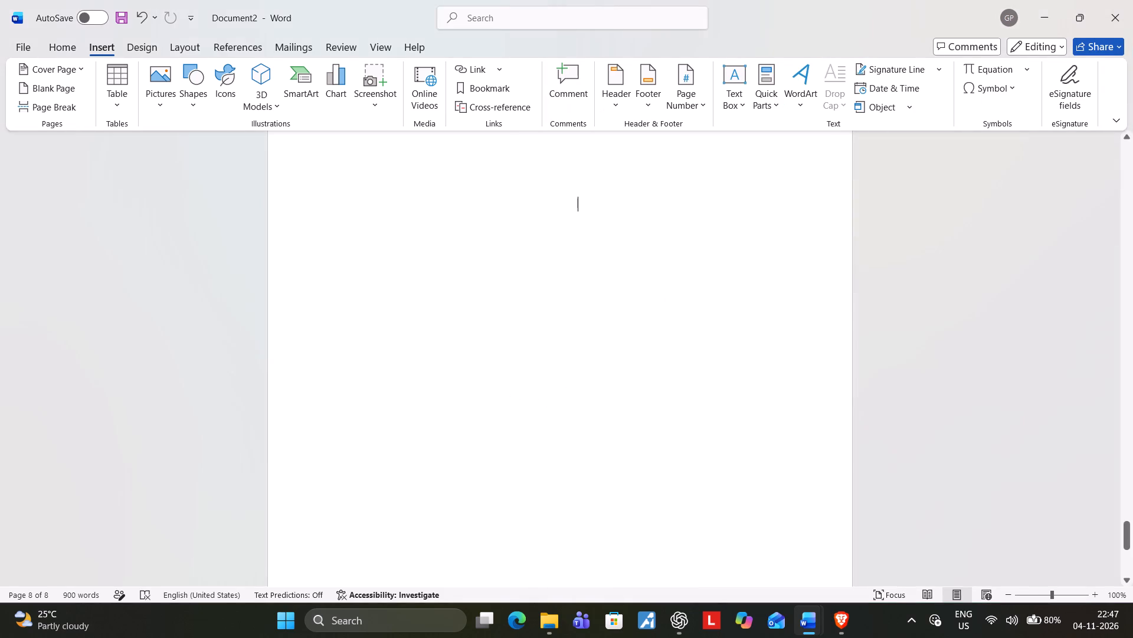
{"action": "scroll", "coordinate": [511, 389], "scroll_direction": "up", "scroll_amount": 4}
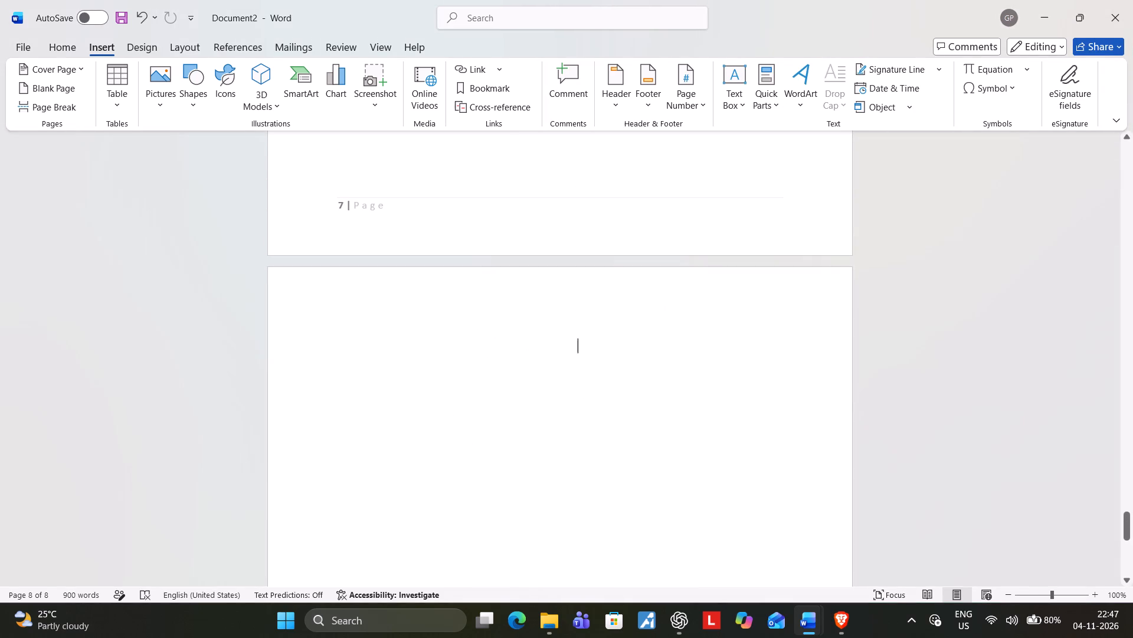
{"action": "left_click", "coordinate": [514, 321]}
{"action": "double_click", "coordinate": [513, 320]}
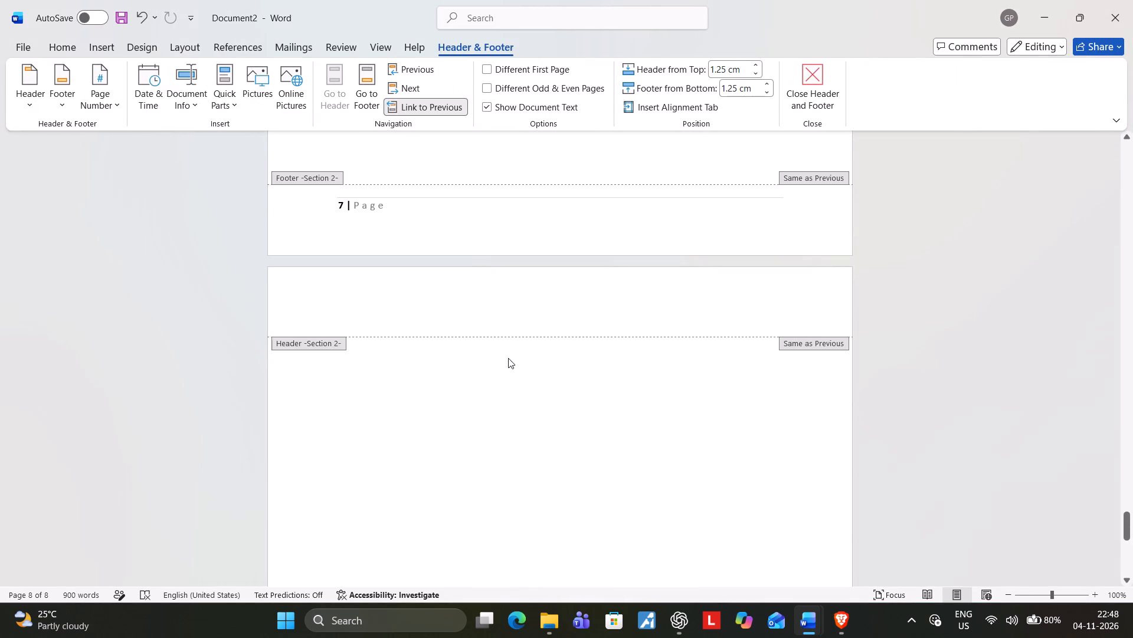
{"action": "double_click", "coordinate": [508, 358]}
{"action": "key", "text": "ctrl+v"}
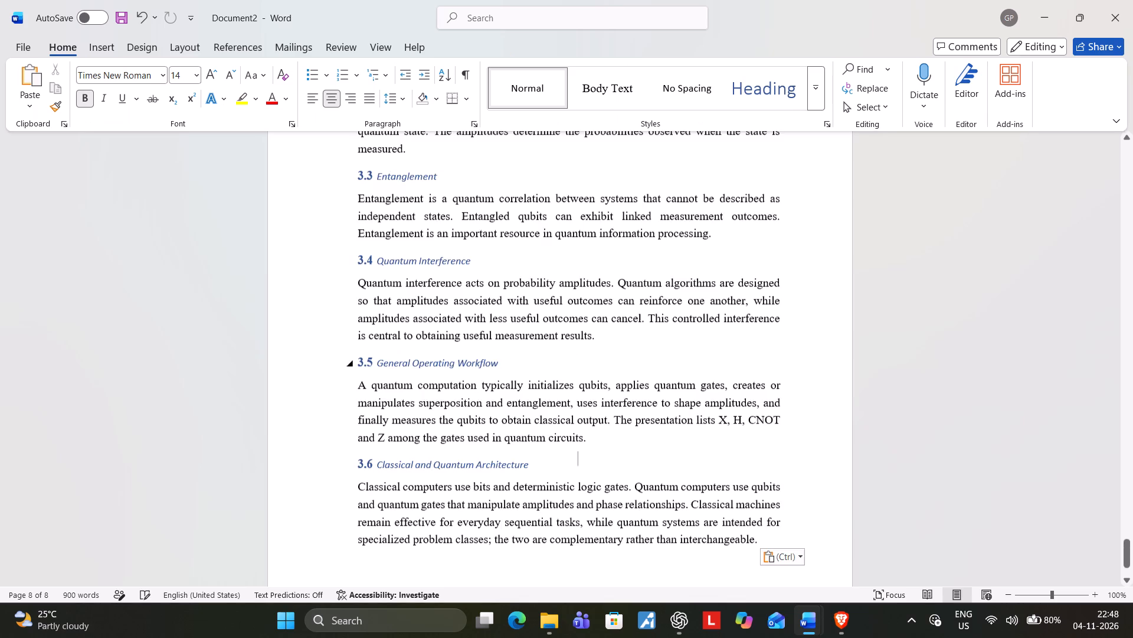
Insert a blank page after section 3.6 Classical and Quantum Architecture in Document2.
{"action": "scroll", "coordinate": [508, 370], "scroll_direction": "down", "scroll_amount": 13}
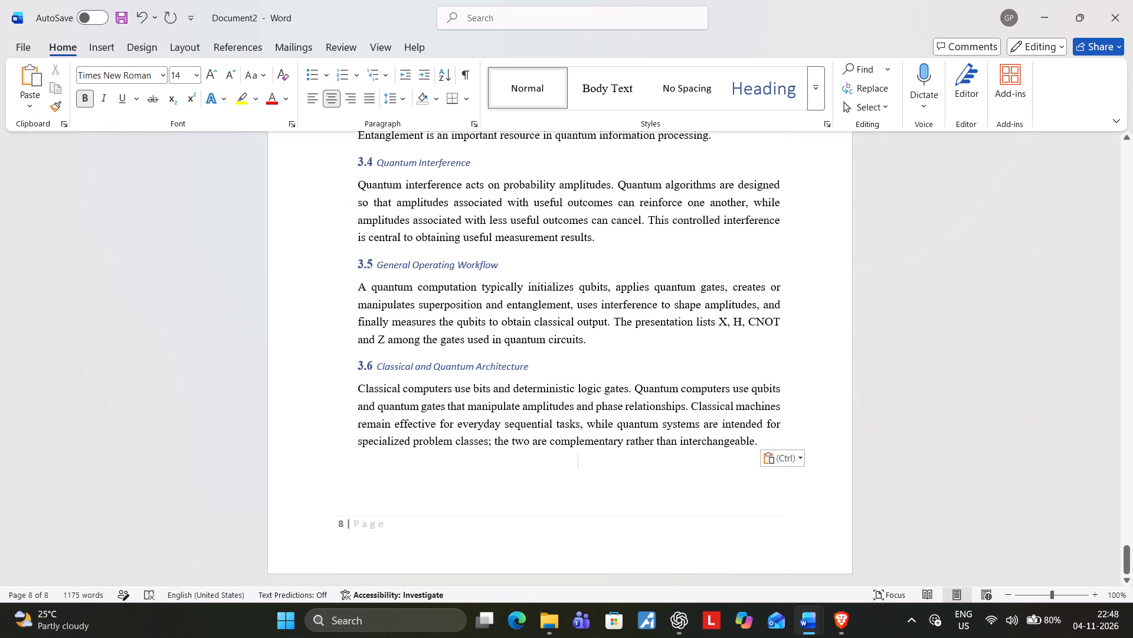
{"action": "left_click", "coordinate": [94, 48]}
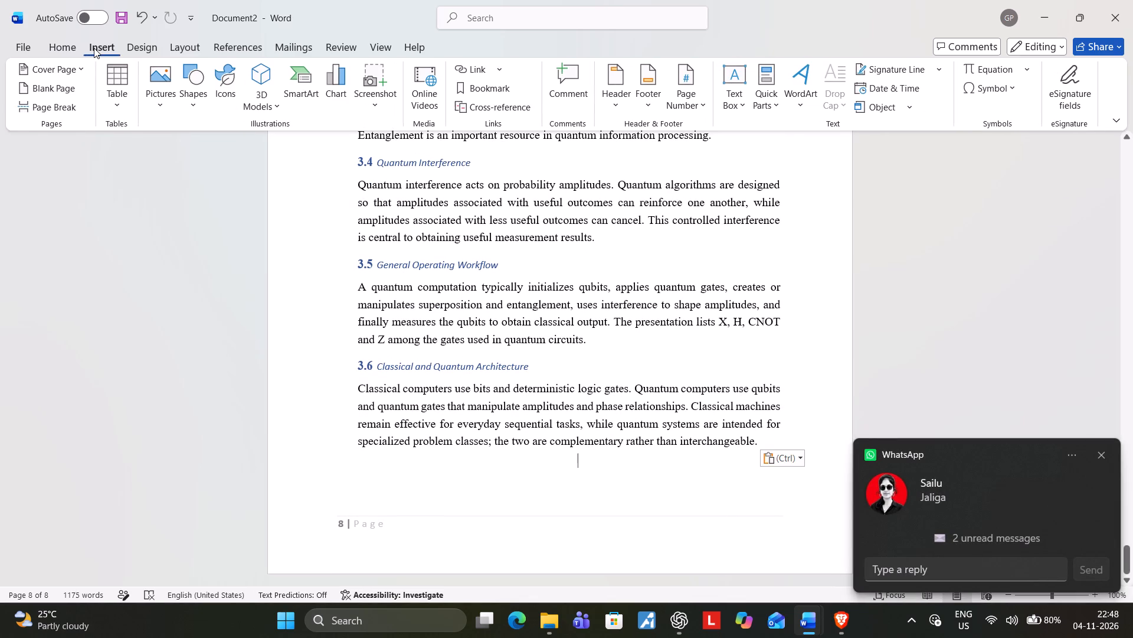
{"action": "left_click", "coordinate": [64, 91]}
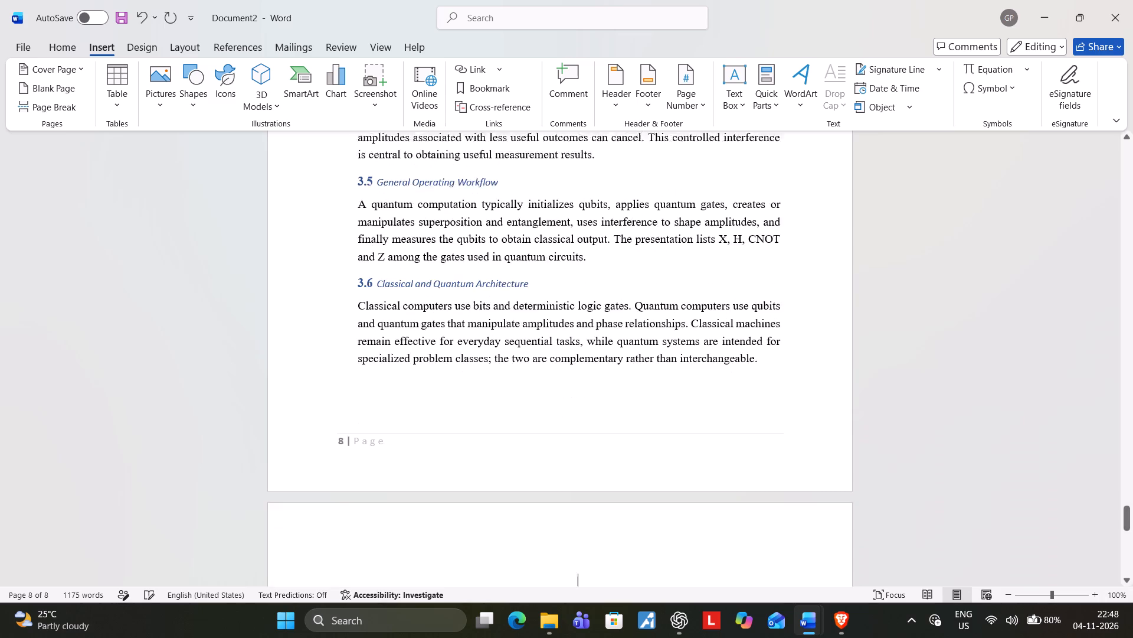
{"action": "scroll", "coordinate": [277, 382], "scroll_direction": "down", "scroll_amount": 8}
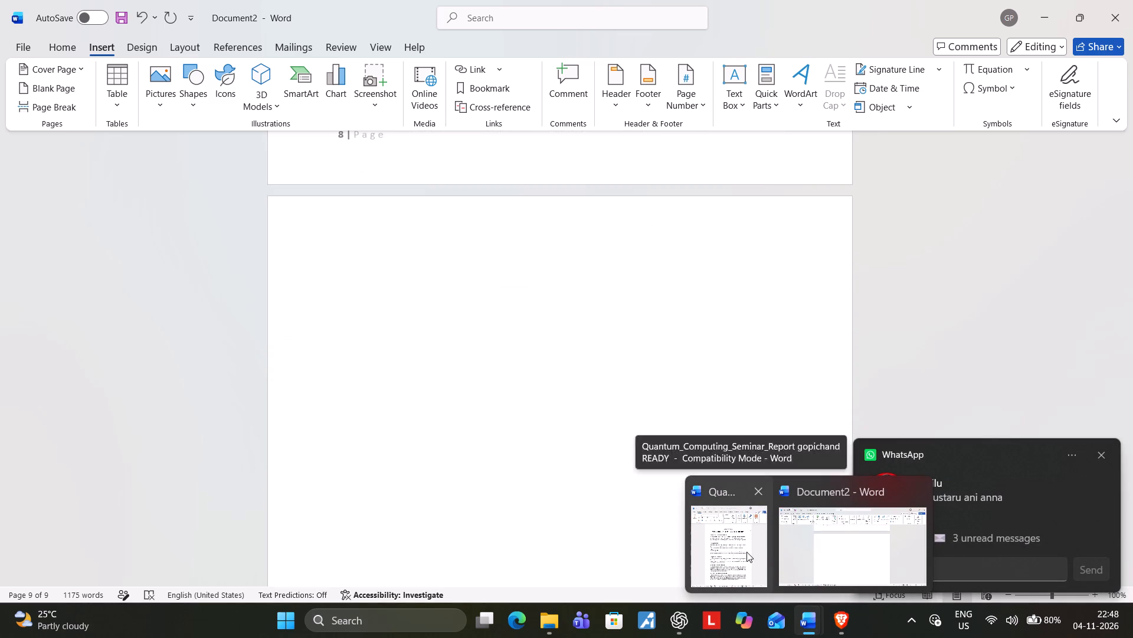
Copy the Chapter 4 content from the CORE QUANTUM ALGORITHMS heading through section 4.3 onto the blank page 9 of Document2.
{"action": "left_click", "coordinate": [746, 552]}
{"action": "scroll", "coordinate": [790, 453], "scroll_direction": "down", "scroll_amount": 20}
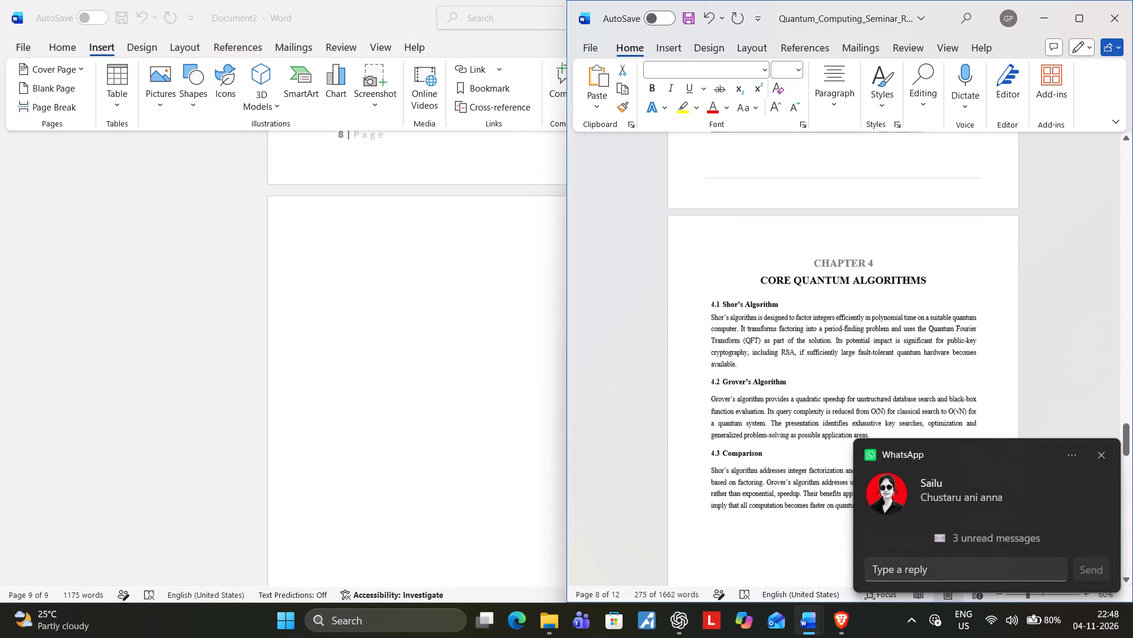
{"action": "left_click_drag", "start_coordinate": [762, 271], "coordinate": [896, 512]}
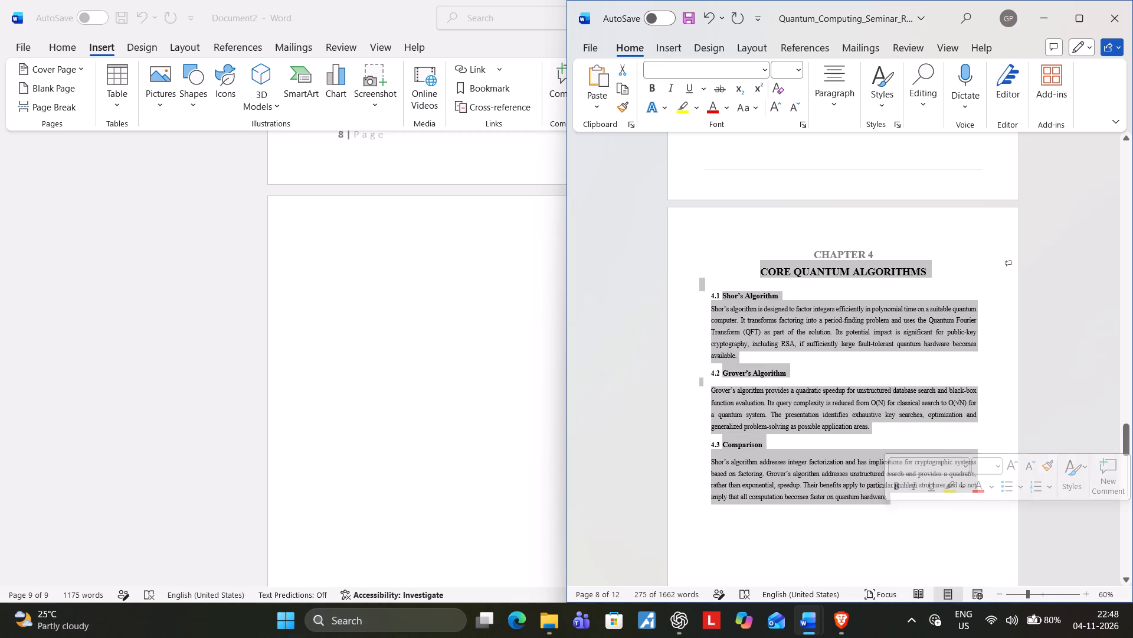
{"action": "key", "text": "ctrl+c"}
{"action": "left_click", "coordinate": [496, 422]}
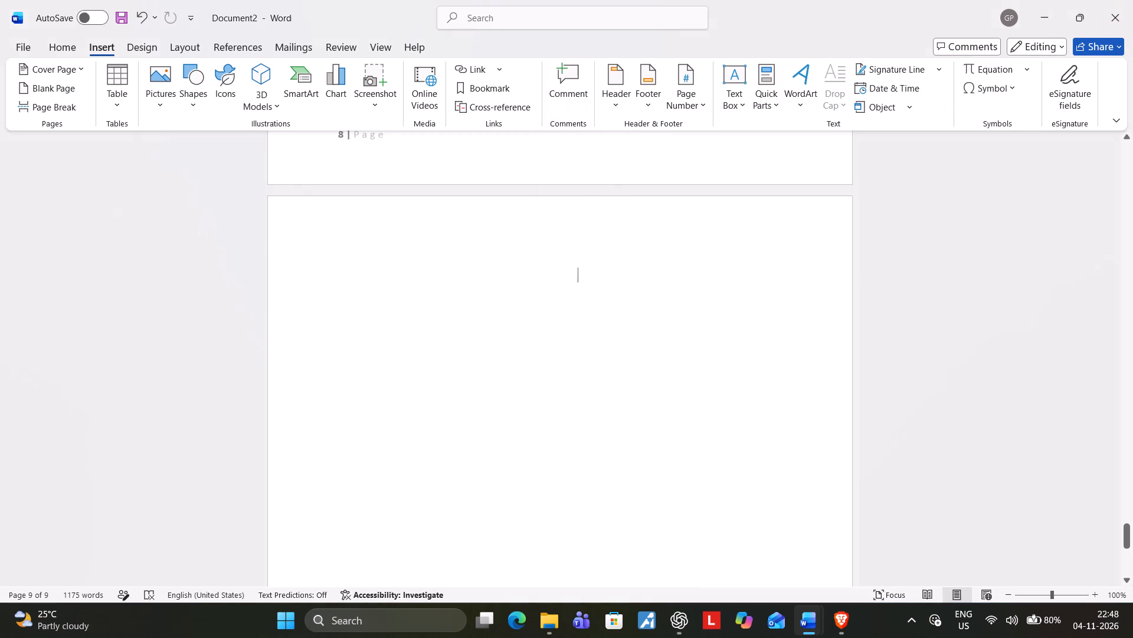
{"action": "key", "text": "ctrl+v"}
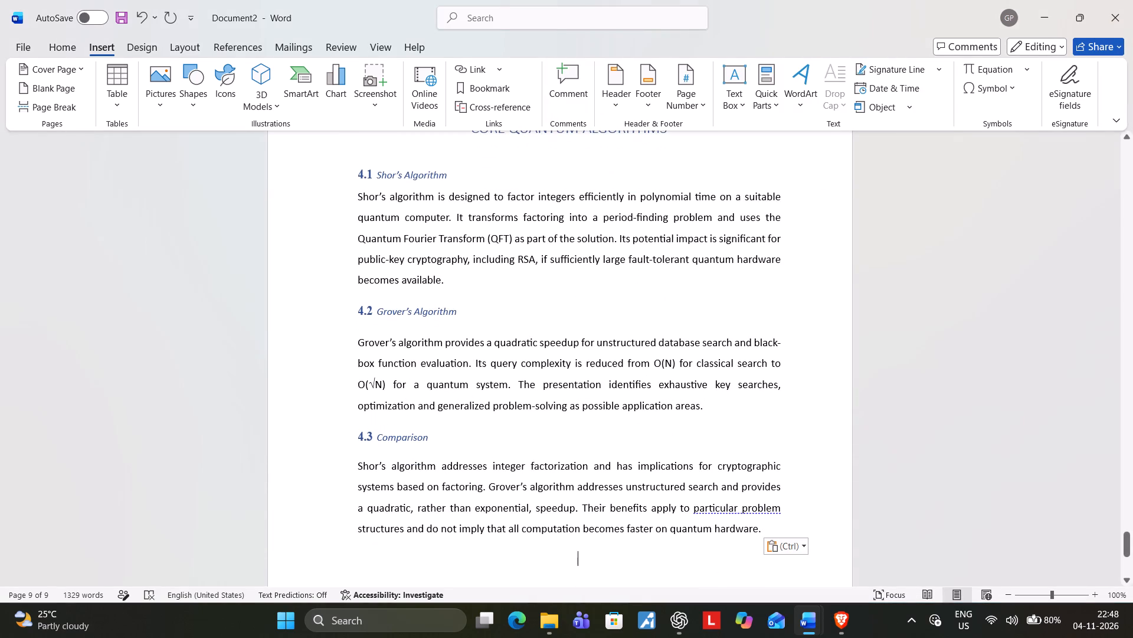
{"action": "scroll", "coordinate": [495, 413], "scroll_direction": "down", "scroll_amount": 2}
{"action": "scroll", "coordinate": [495, 413], "scroll_direction": "up", "scroll_amount": 5}
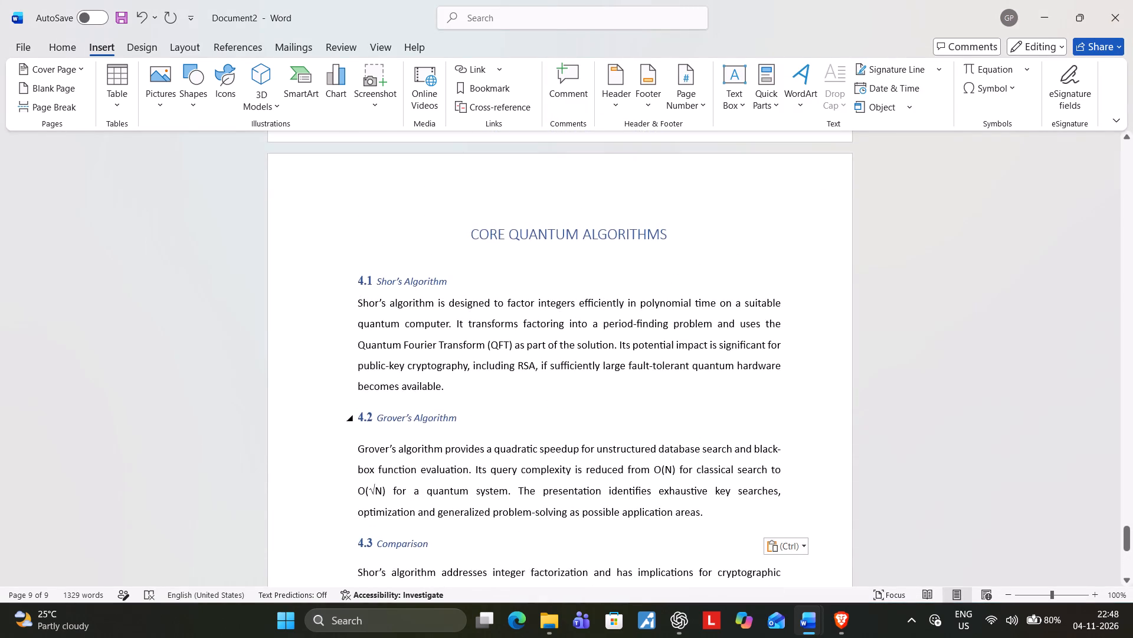
{"action": "scroll", "coordinate": [495, 413], "scroll_direction": "down", "scroll_amount": 5}
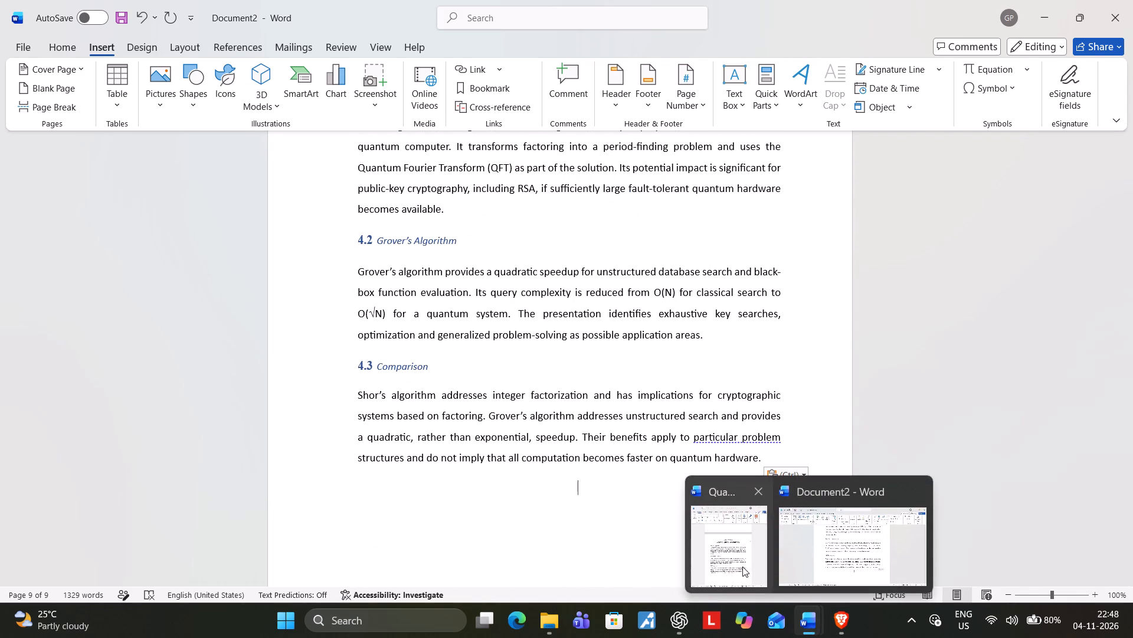
Copy the Chapter 5 content in the seminar report, from the APPLICATIONS AND ADVANTAGES heading through the end of section 5.4.
{"action": "left_click", "coordinate": [742, 567]}
{"action": "scroll", "coordinate": [925, 484], "scroll_direction": "down", "scroll_amount": 18}
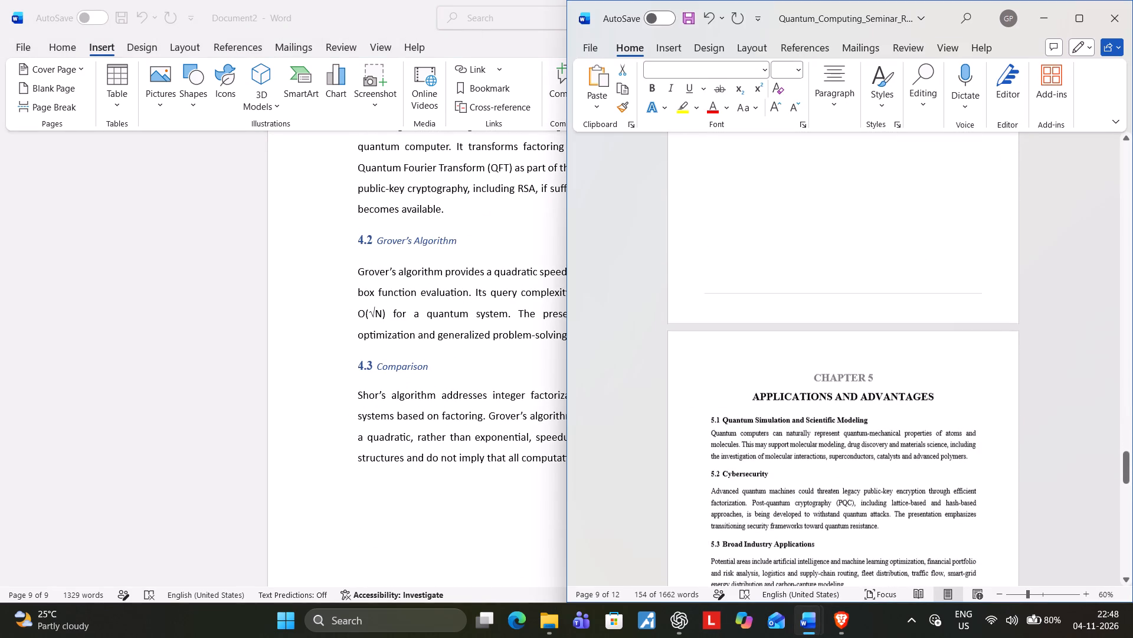
{"action": "scroll", "coordinate": [917, 491], "scroll_direction": "down", "scroll_amount": 9}
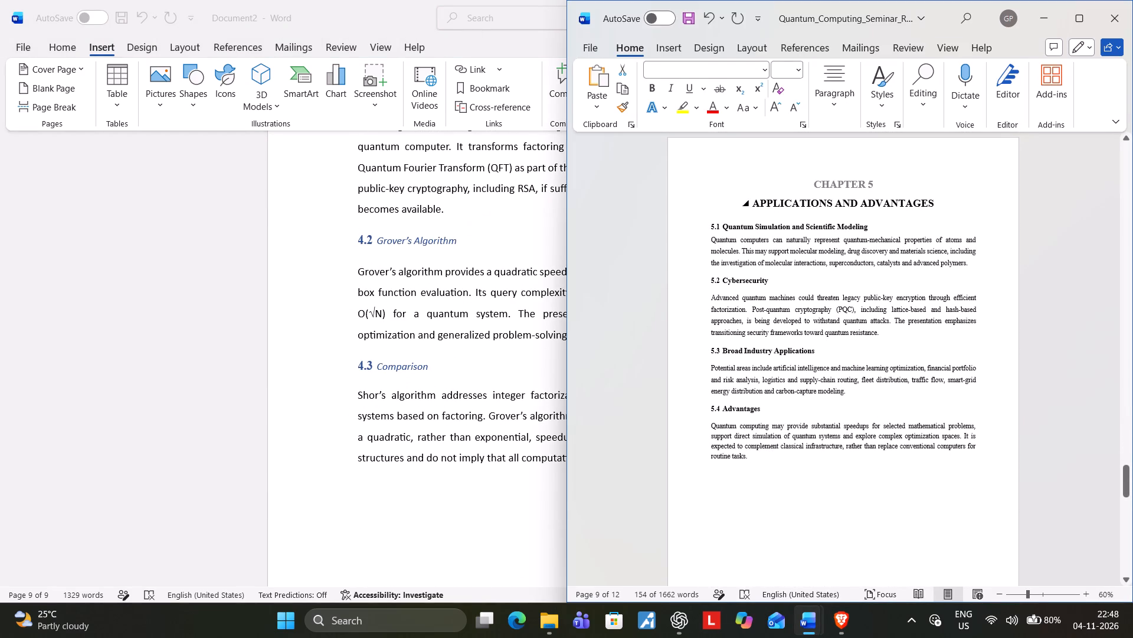
{"action": "left_click_drag", "start_coordinate": [755, 207], "coordinate": [771, 465]}
{"action": "key", "text": "ctrl+c"}
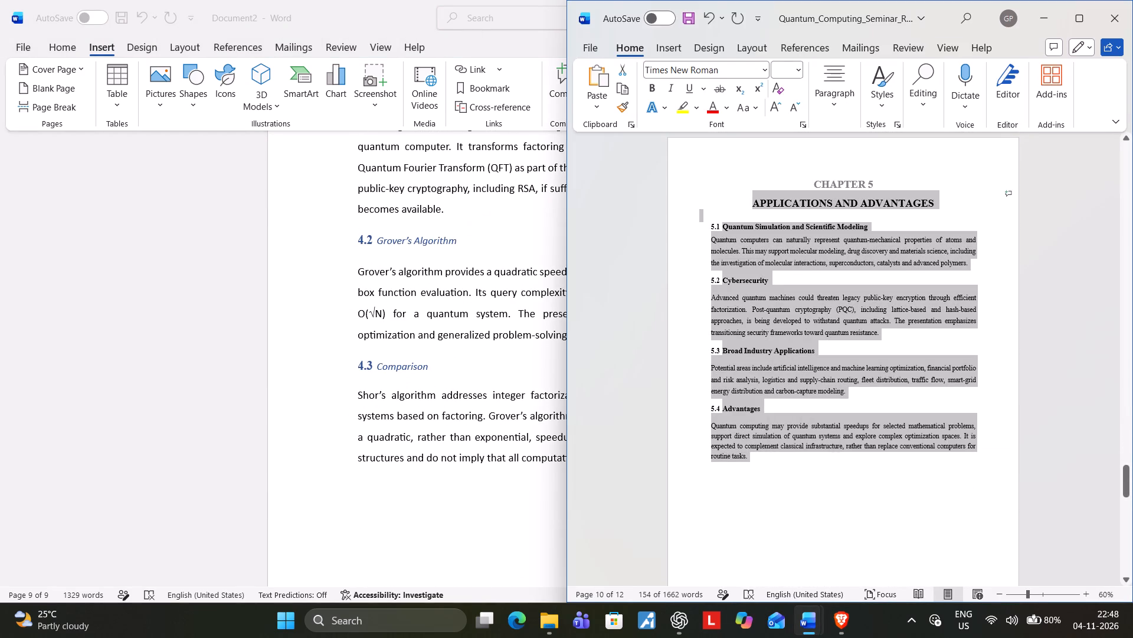
Insert a blank page after section 4.3 in Document2 and paste the copied Chapter 5 content onto it.
{"action": "left_click", "coordinate": [459, 519]}
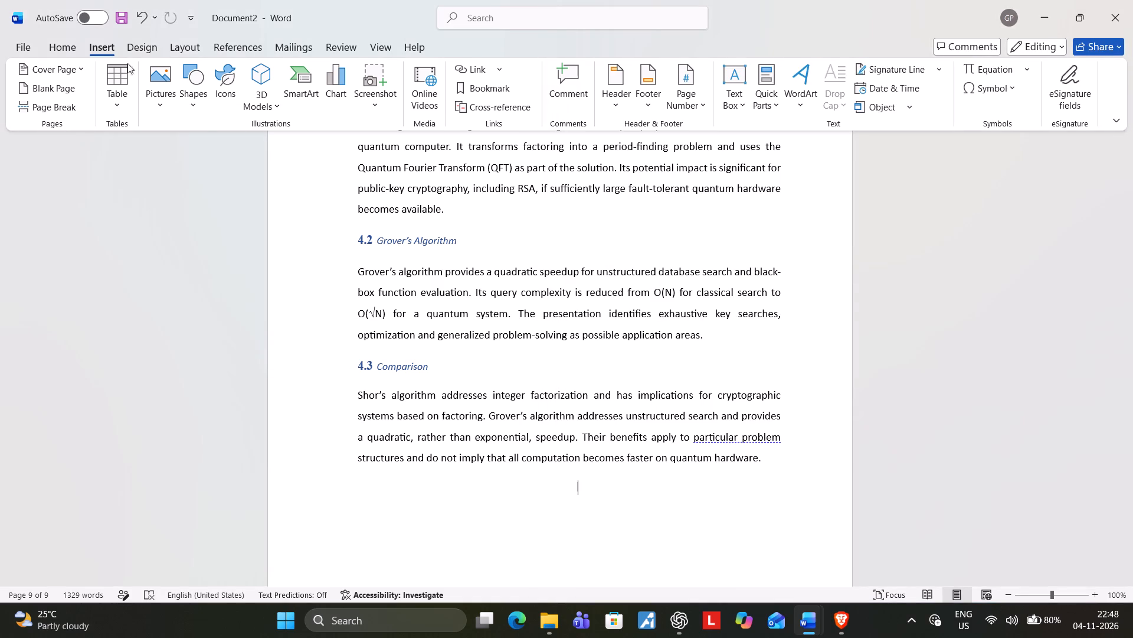
{"action": "left_click", "coordinate": [65, 89]}
{"action": "scroll", "coordinate": [416, 245], "scroll_direction": "down", "scroll_amount": 5}
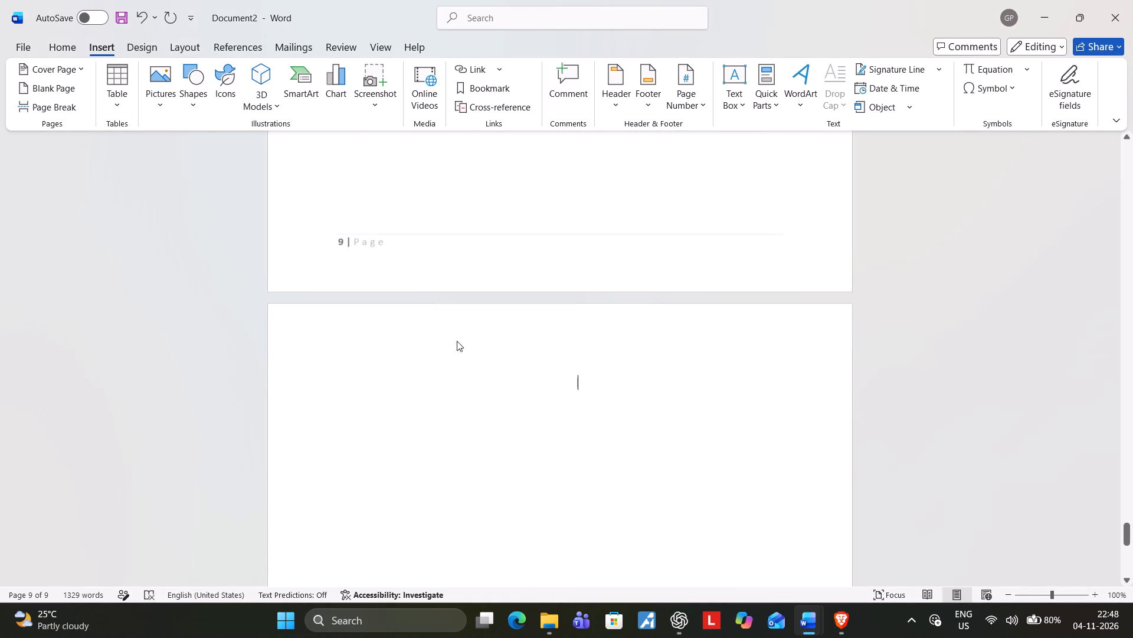
{"action": "key", "text": "ctrl+v"}
{"action": "scroll", "coordinate": [460, 378], "scroll_direction": "down", "scroll_amount": 17}
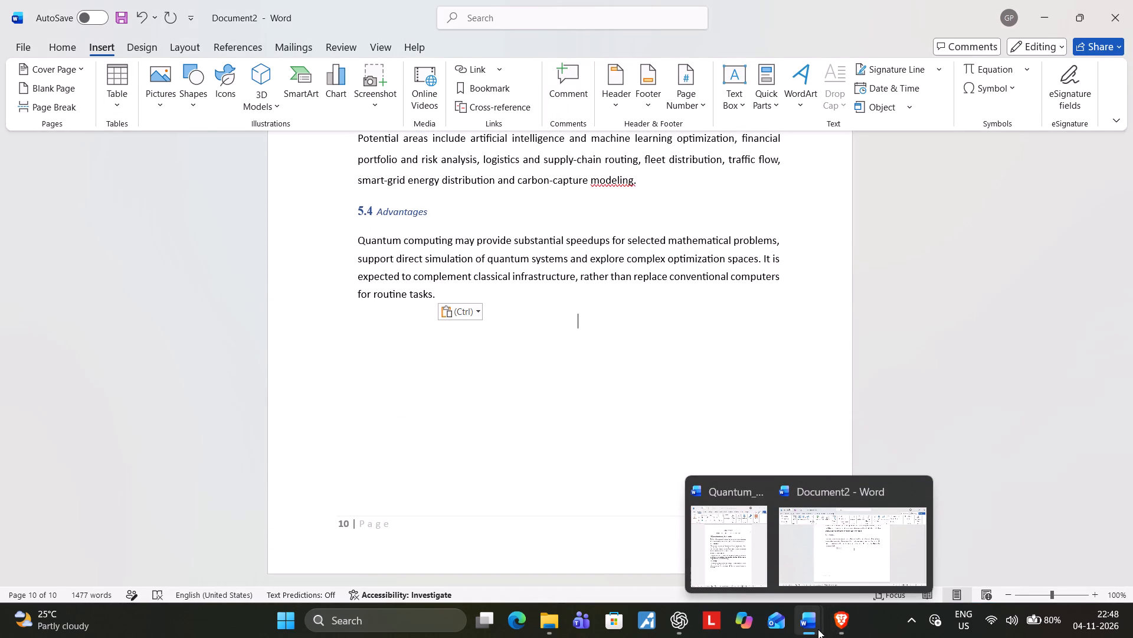
Switch back to the Quantum_Computing_Seminar_Report document.
{"action": "left_click", "coordinate": [736, 569]}
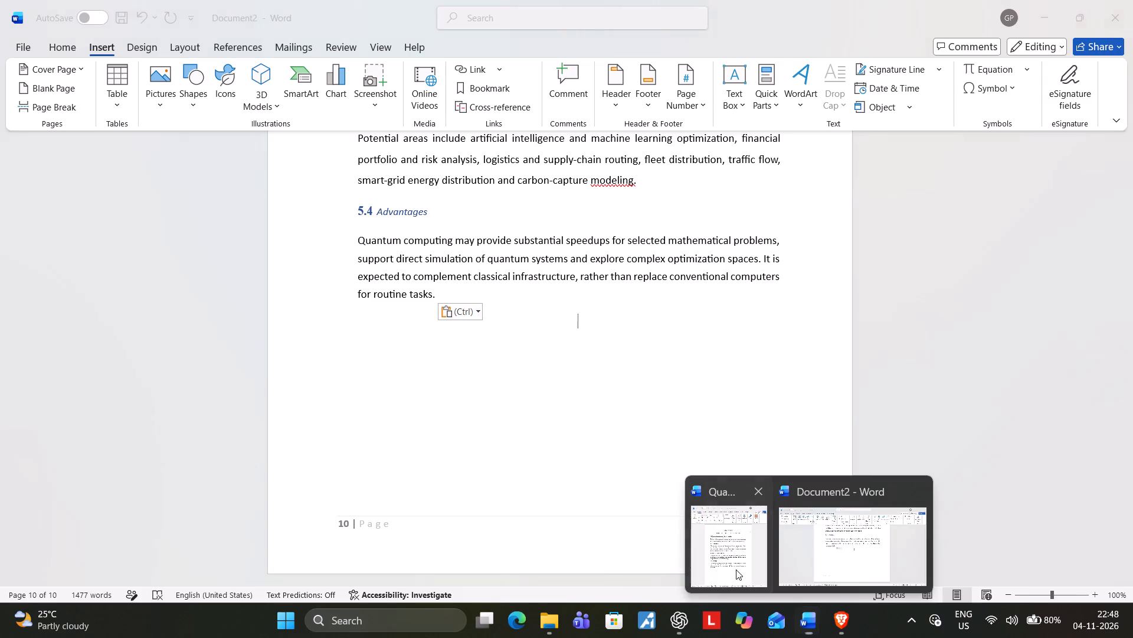
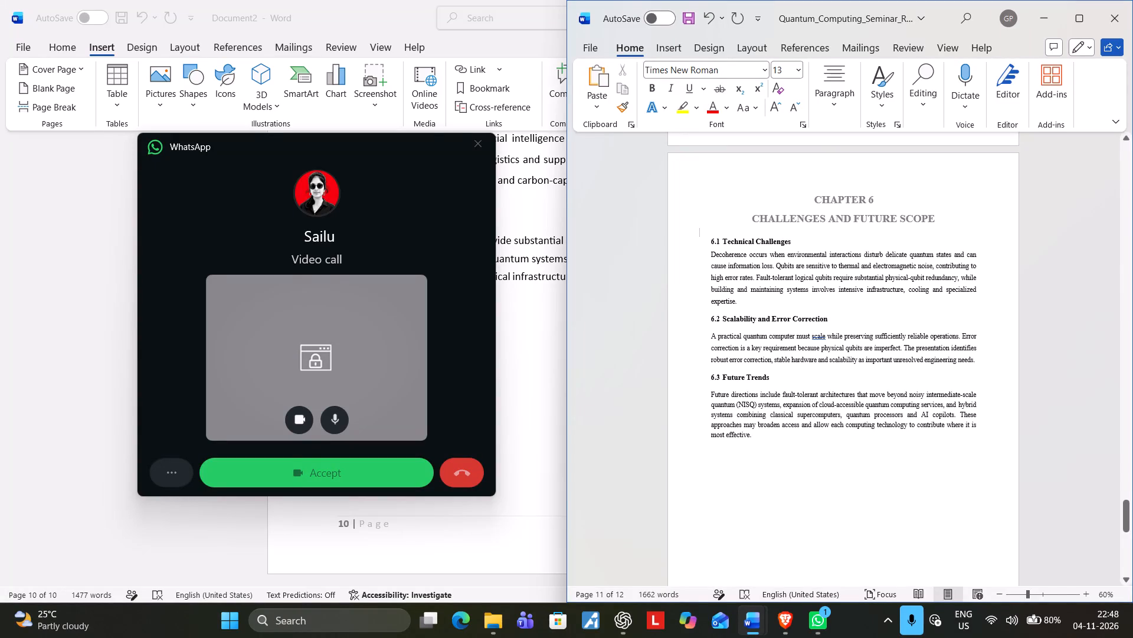
Open the Chapter 6 page header in the seminar report and copy the CHALLENGES AND FUTURE SCOPE heading.
{"action": "left_click", "coordinate": [757, 218]}
{"action": "left_click", "coordinate": [757, 218]}
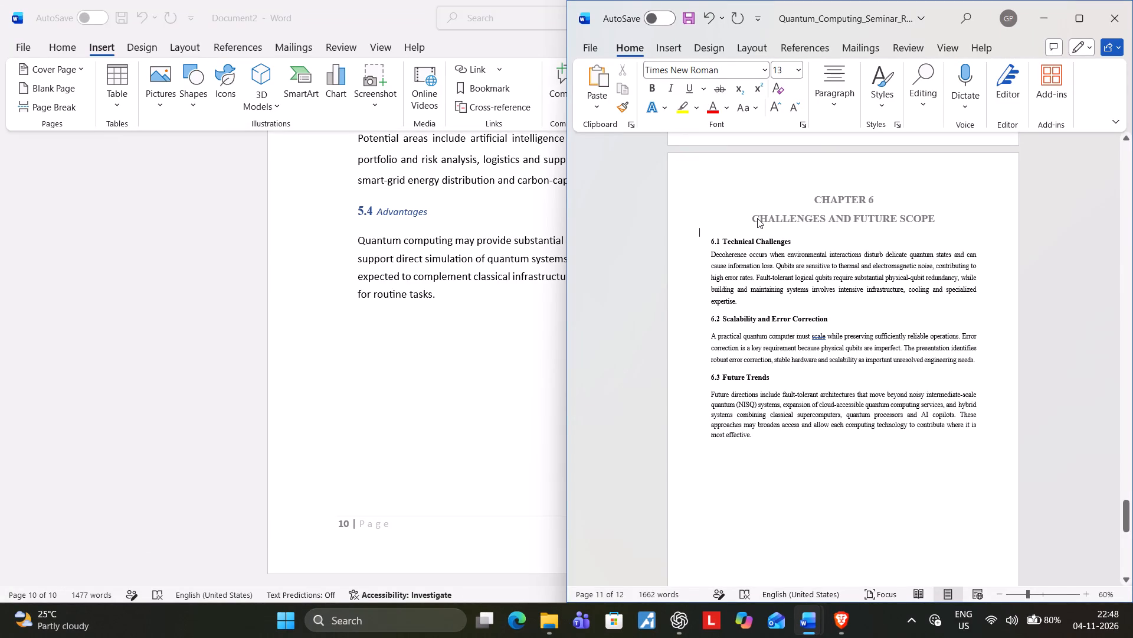
{"action": "left_click_drag", "start_coordinate": [754, 217], "coordinate": [942, 213]}
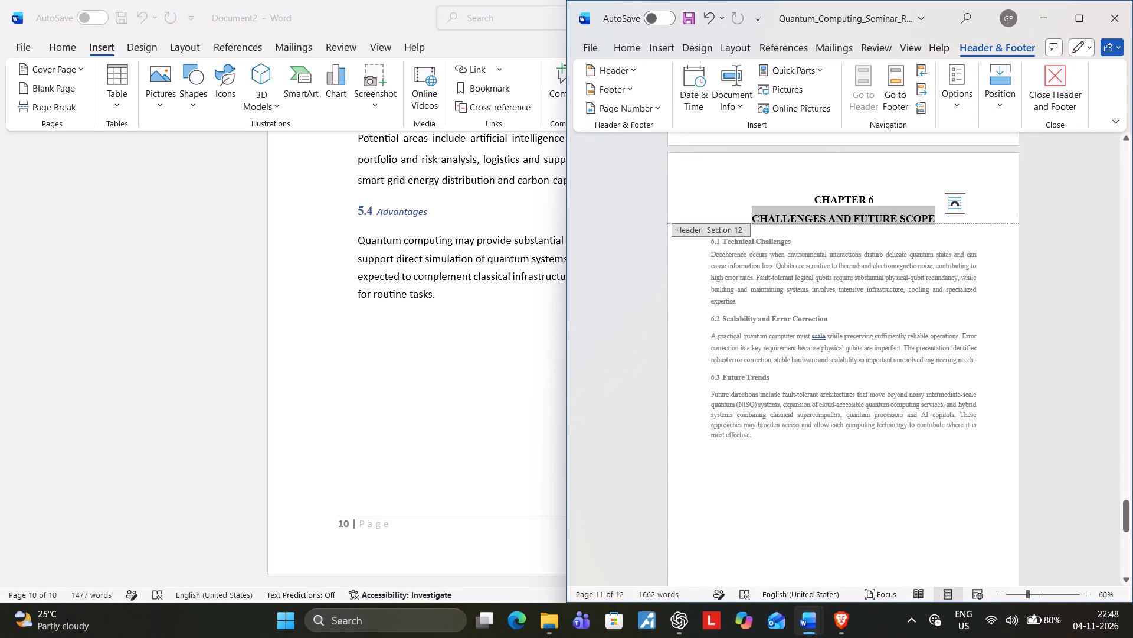
{"action": "left_click_drag", "start_coordinate": [942, 213], "coordinate": [944, 213]}
{"action": "key", "text": "ctrl+c"}
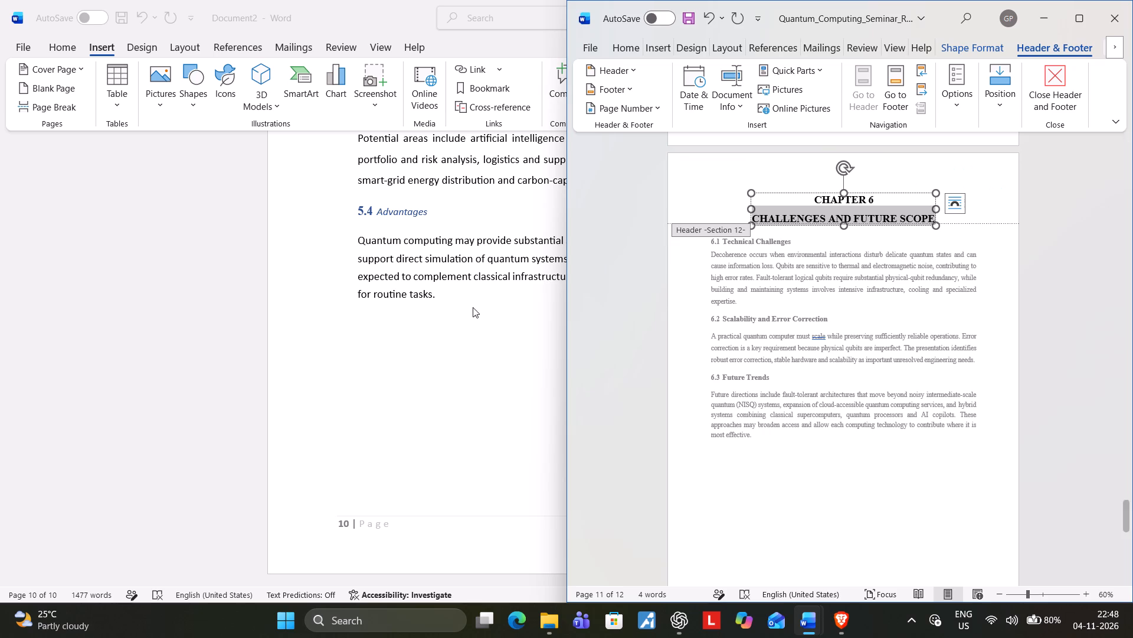
Switch to Document2, insert a blank page after section 5.4 and paste the copied Chapter 6 heading onto it.
{"action": "scroll", "coordinate": [468, 313], "scroll_direction": "down", "scroll_amount": 5}
{"action": "left_click", "coordinate": [460, 351]}
{"action": "scroll", "coordinate": [521, 370], "scroll_direction": "down", "scroll_amount": 7}
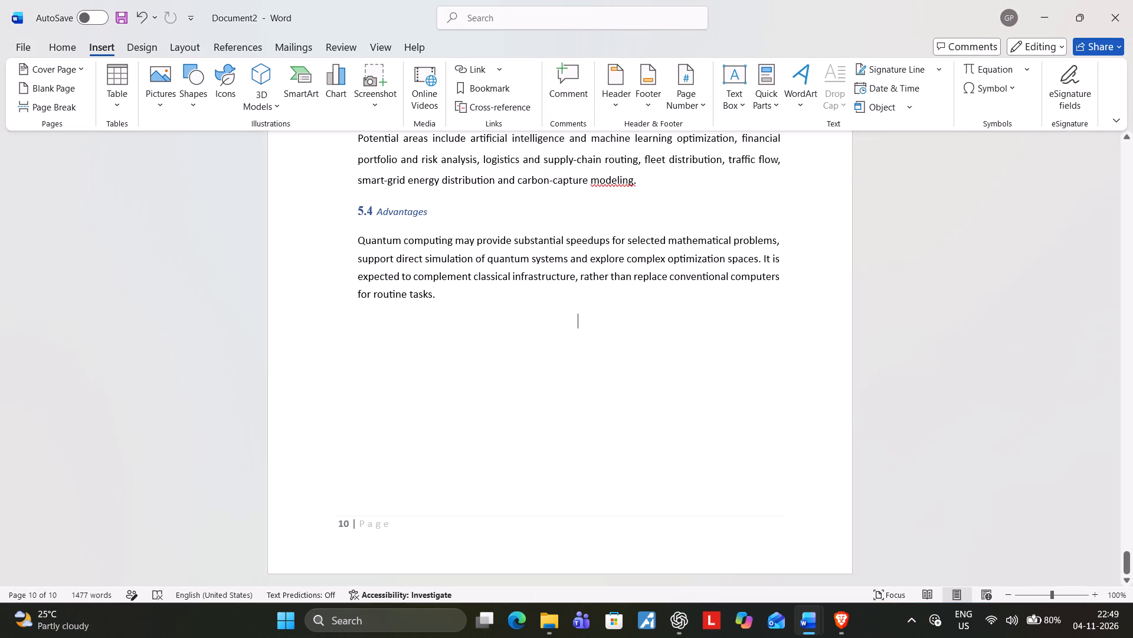
{"action": "left_click", "coordinate": [28, 86]}
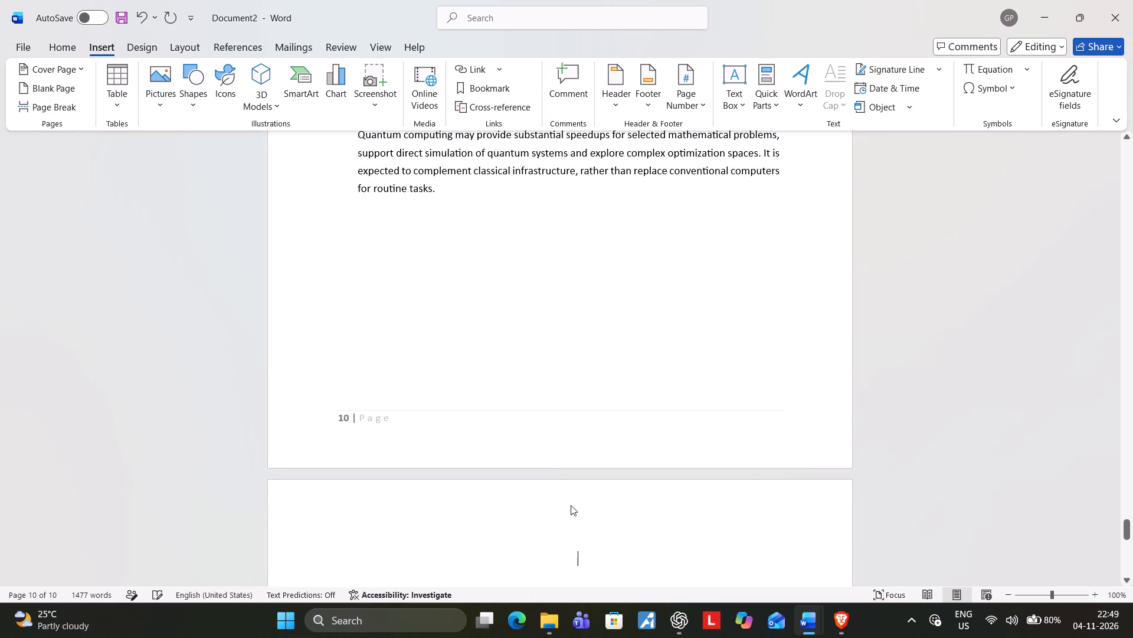
{"action": "key", "text": "ctrl+v"}
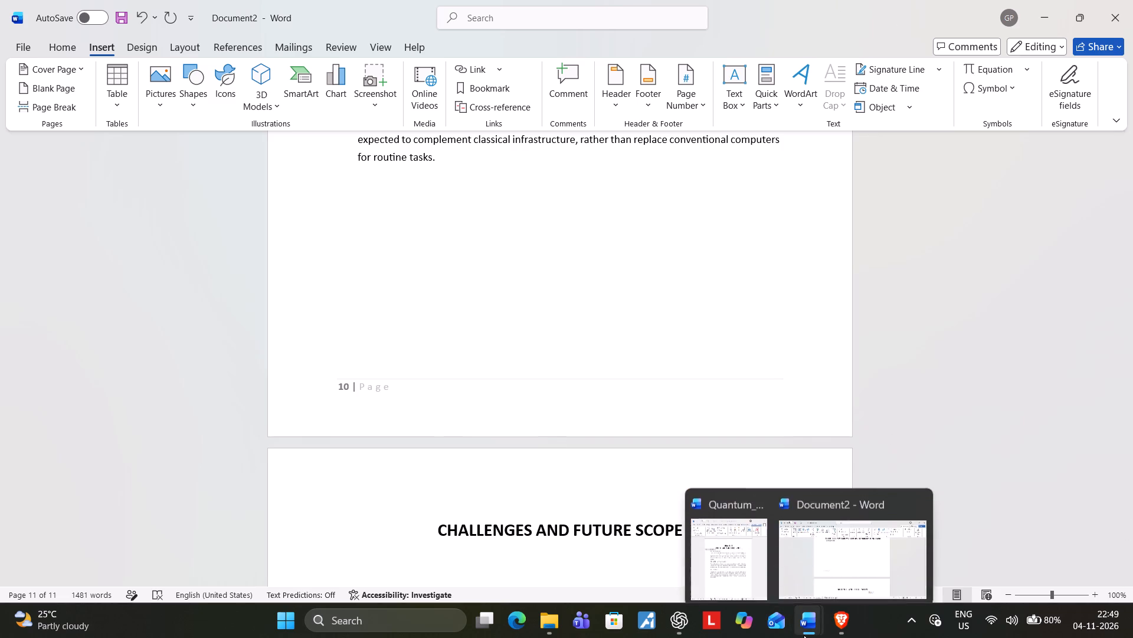
Switch to the Quantum_Computing_Seminar_Report document and copy the Chapter 6 body text, from section 6.1 Technical Challenges through section 6.3 Future Trends.
{"action": "left_click", "coordinate": [733, 568]}
{"action": "scroll", "coordinate": [759, 539], "scroll_direction": "down", "scroll_amount": 3}
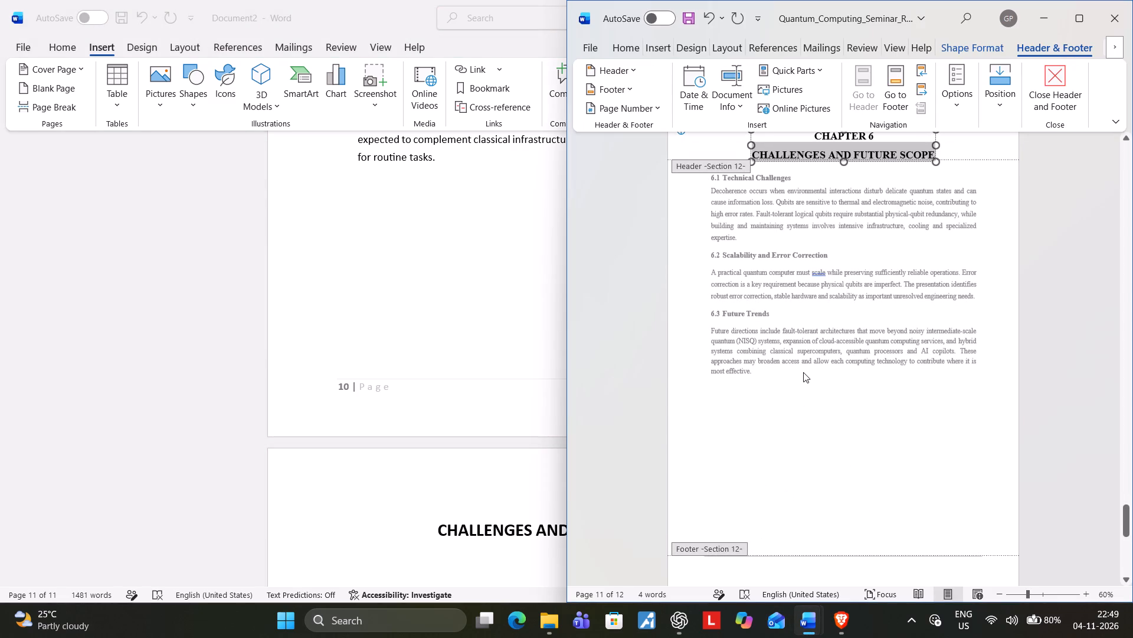
{"action": "double_click", "coordinate": [803, 372]}
{"action": "left_click_drag", "start_coordinate": [713, 180], "coordinate": [750, 313]}
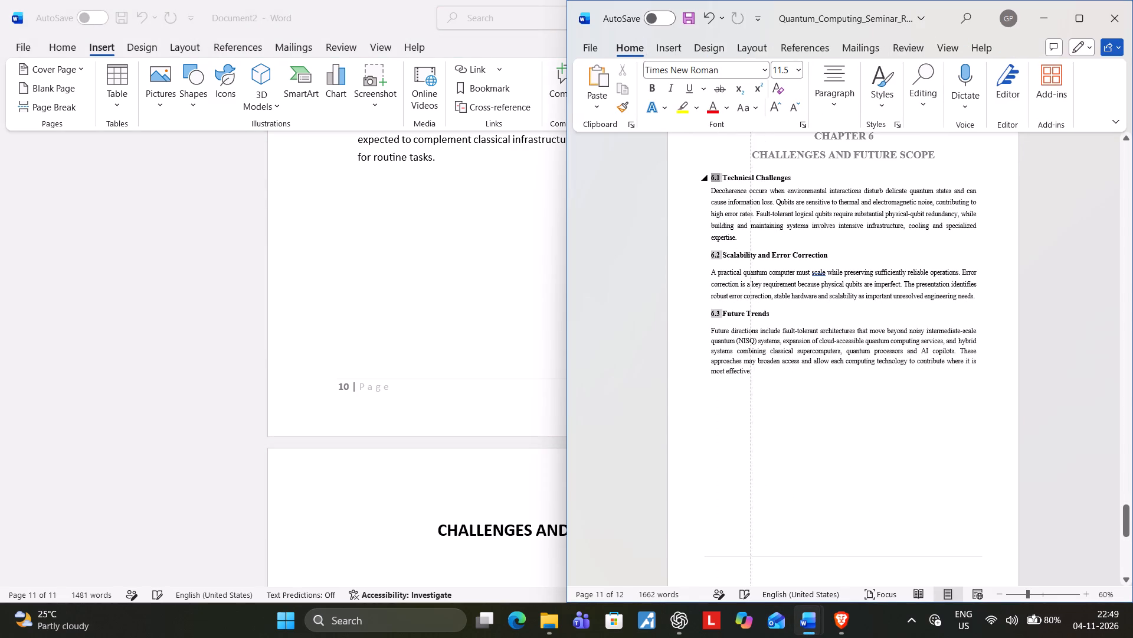
{"action": "left_click_drag", "start_coordinate": [750, 313], "coordinate": [705, 380]}
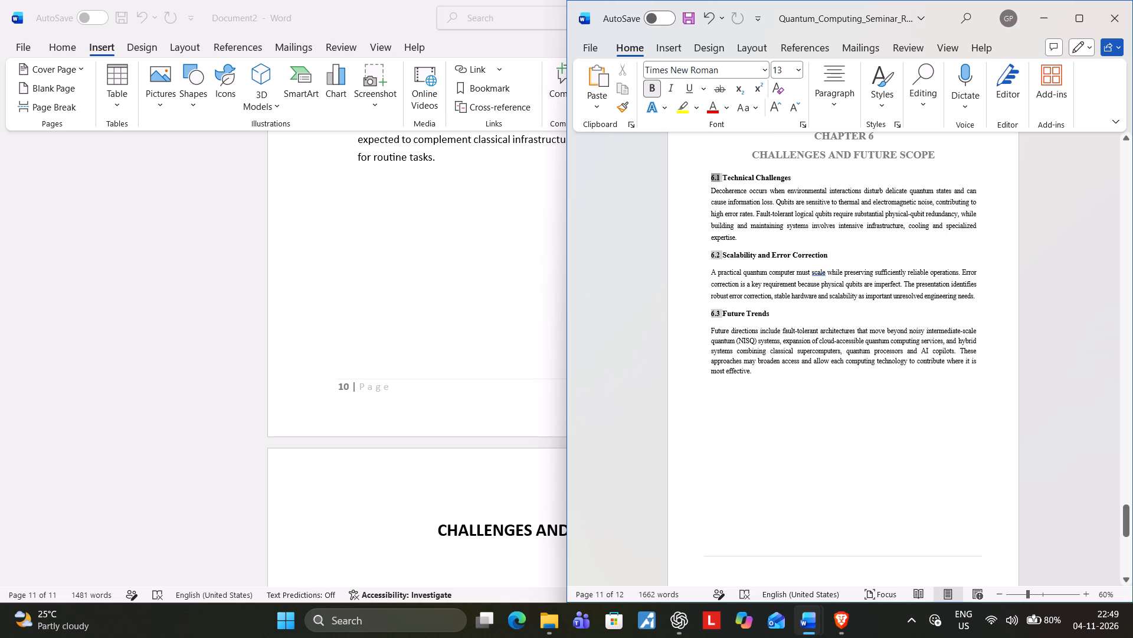
{"action": "left_click", "coordinate": [726, 176]}
{"action": "left_click", "coordinate": [726, 176]}
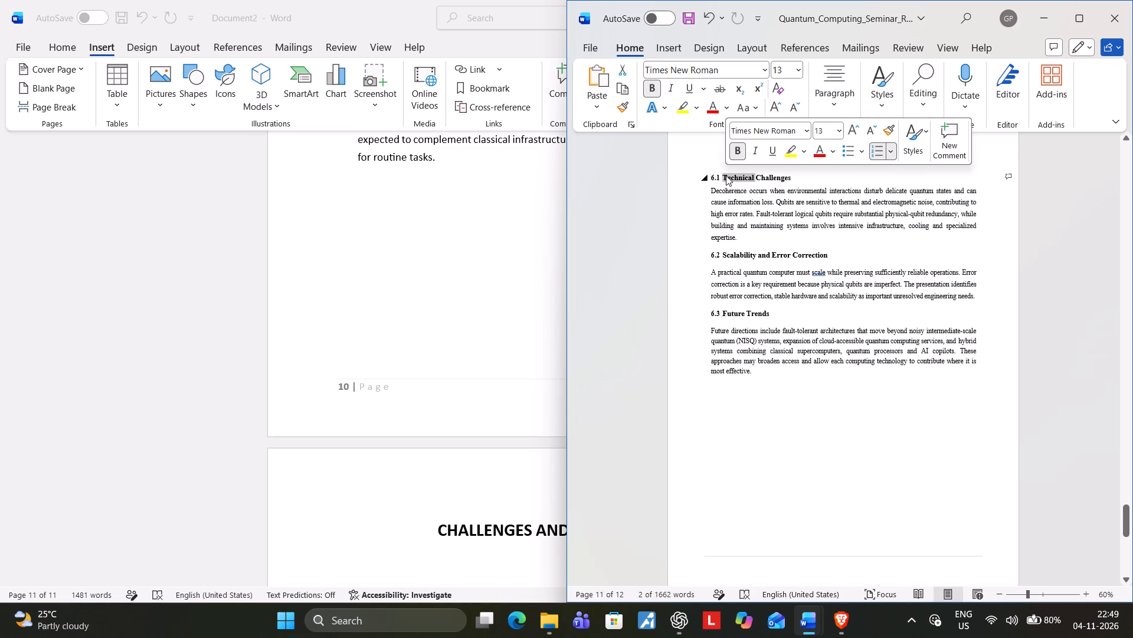
{"action": "double_click", "coordinate": [724, 175]}
{"action": "left_click", "coordinate": [724, 175]}
{"action": "left_click_drag", "start_coordinate": [724, 175], "coordinate": [746, 254]}
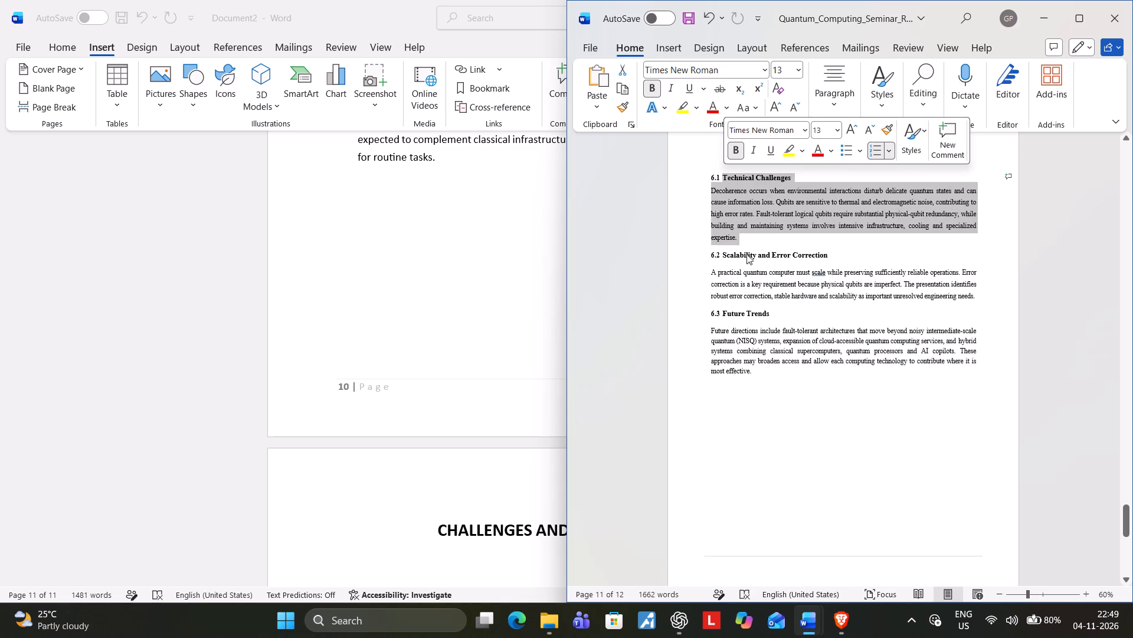
{"action": "left_click_drag", "start_coordinate": [746, 254], "coordinate": [785, 374]}
{"action": "key", "text": "ctrl+c"}
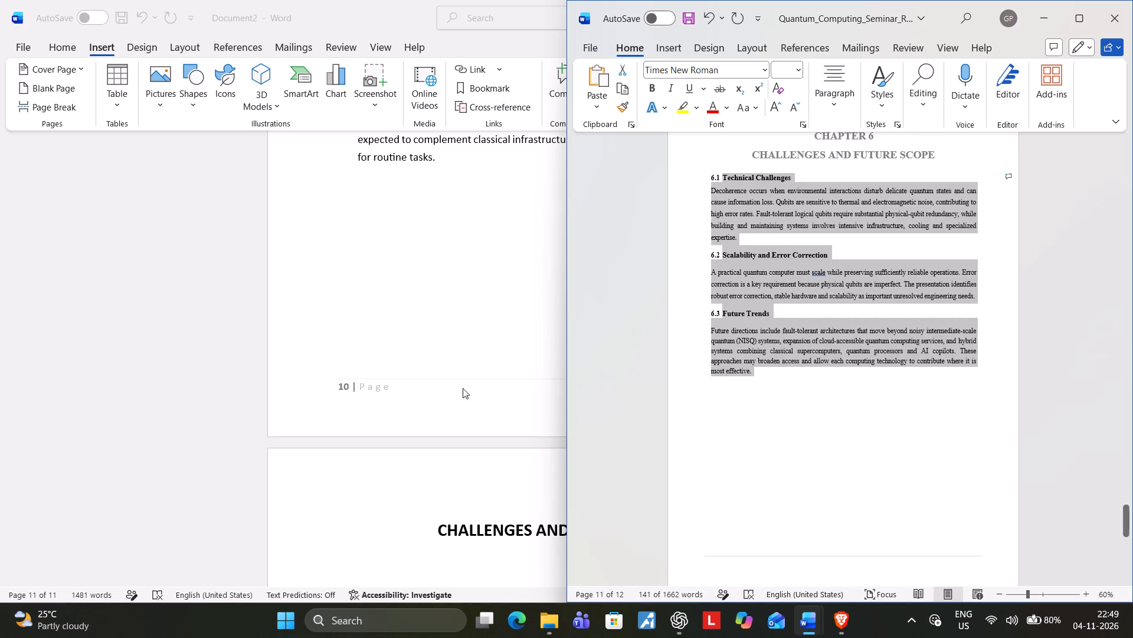
Switch to Document2 and paste the copied sections 6.1 to 6.3 below the CHALLENGES AND FUTURE SCOPE heading.
{"action": "scroll", "coordinate": [460, 400], "scroll_direction": "down", "scroll_amount": 8}
{"action": "left_click", "coordinate": [464, 404]}
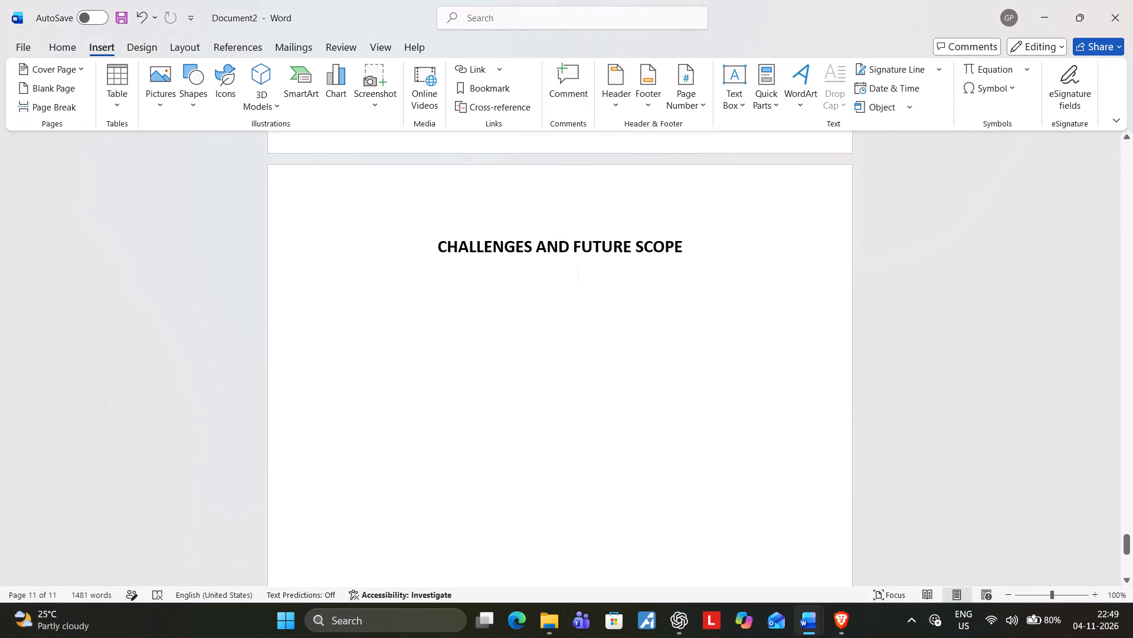
{"action": "key", "text": "ctrl+v"}
{"action": "scroll", "coordinate": [466, 405], "scroll_direction": "down", "scroll_amount": 10}
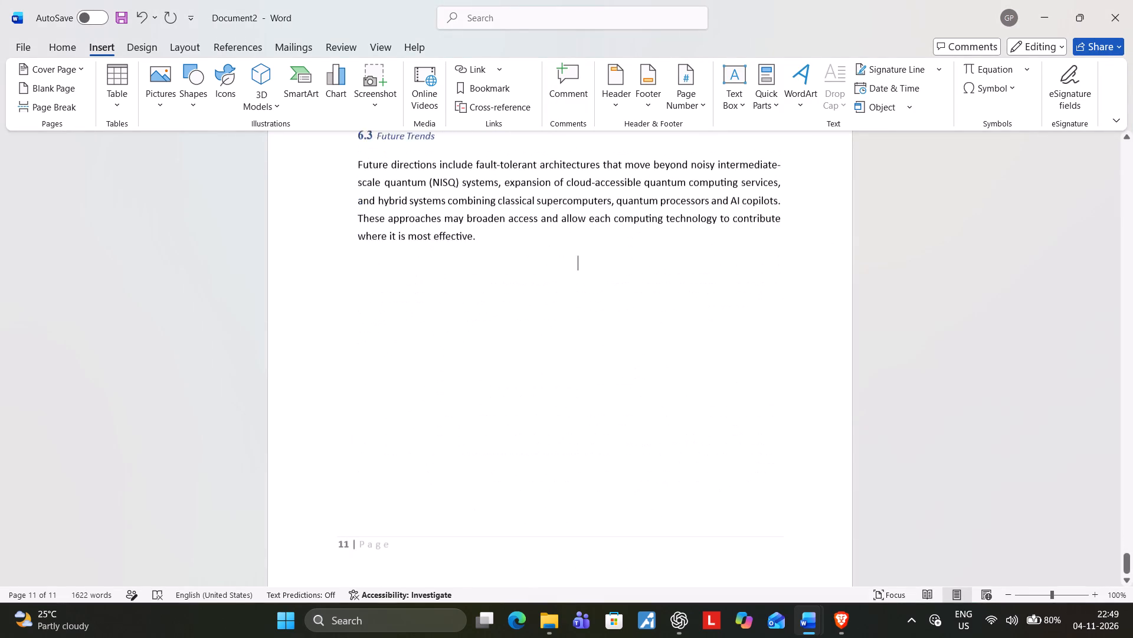
{"action": "scroll", "coordinate": [471, 412], "scroll_direction": "down", "scroll_amount": 5}
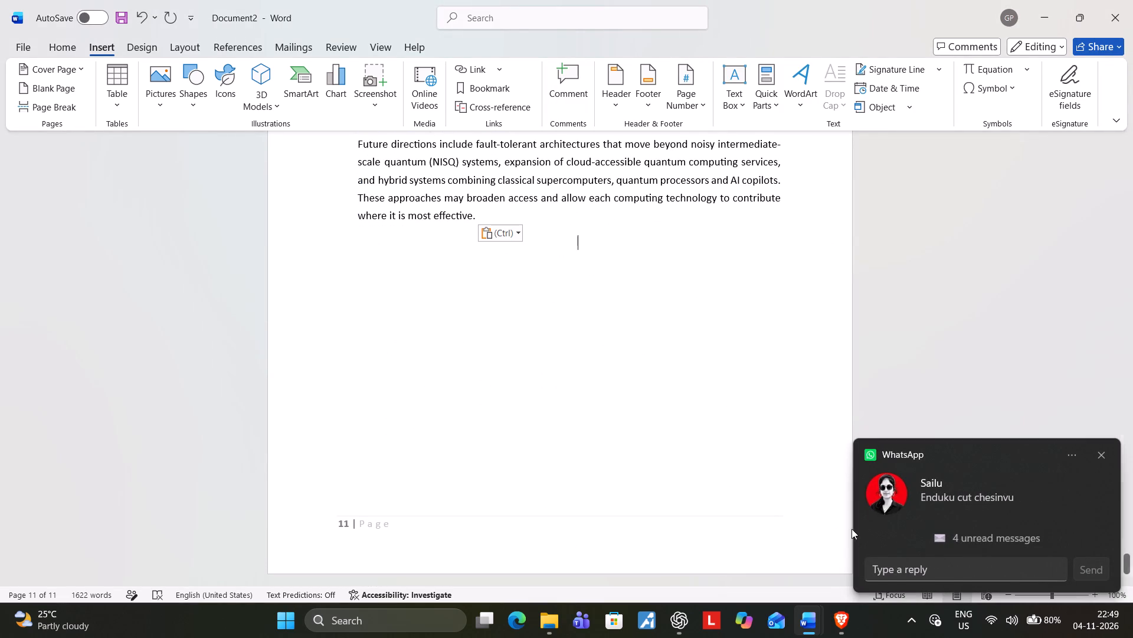
{"action": "left_click", "coordinate": [935, 573]}
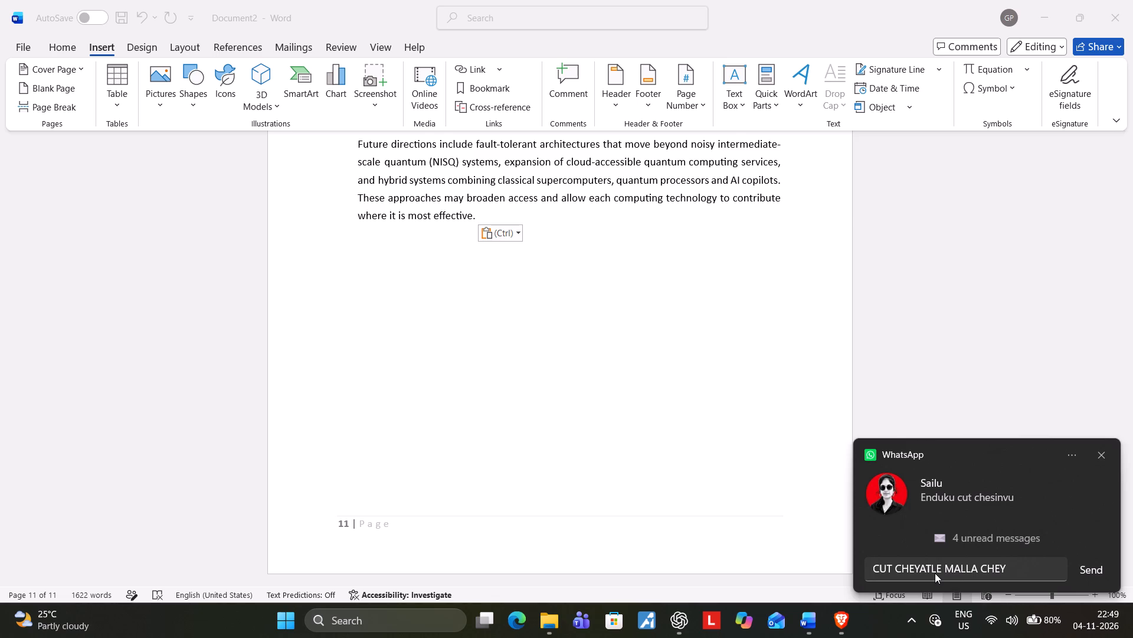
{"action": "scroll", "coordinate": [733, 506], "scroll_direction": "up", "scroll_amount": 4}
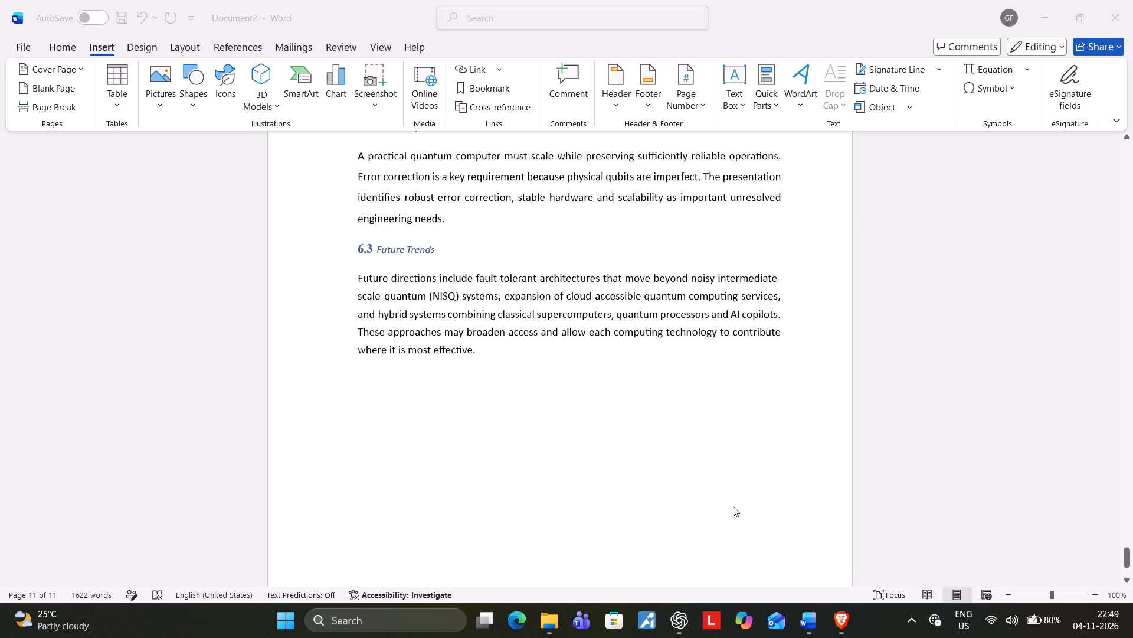
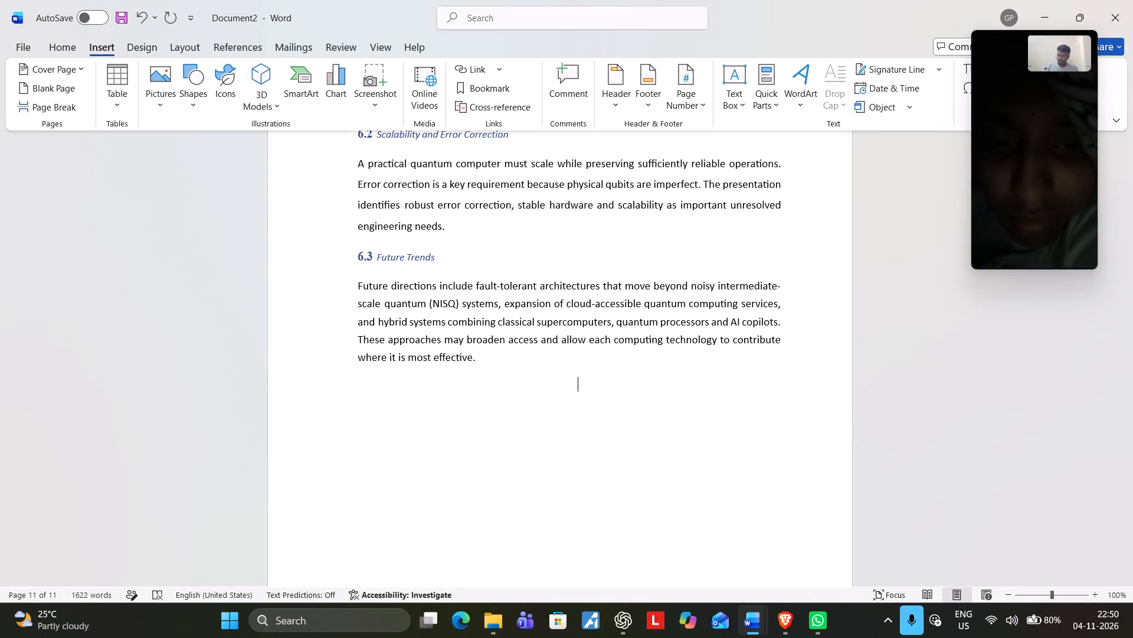
Switch from Document2 back to the Quantum_Computing_Seminar_Report document.
{"action": "scroll", "coordinate": [801, 315], "scroll_direction": "down", "scroll_amount": 12}
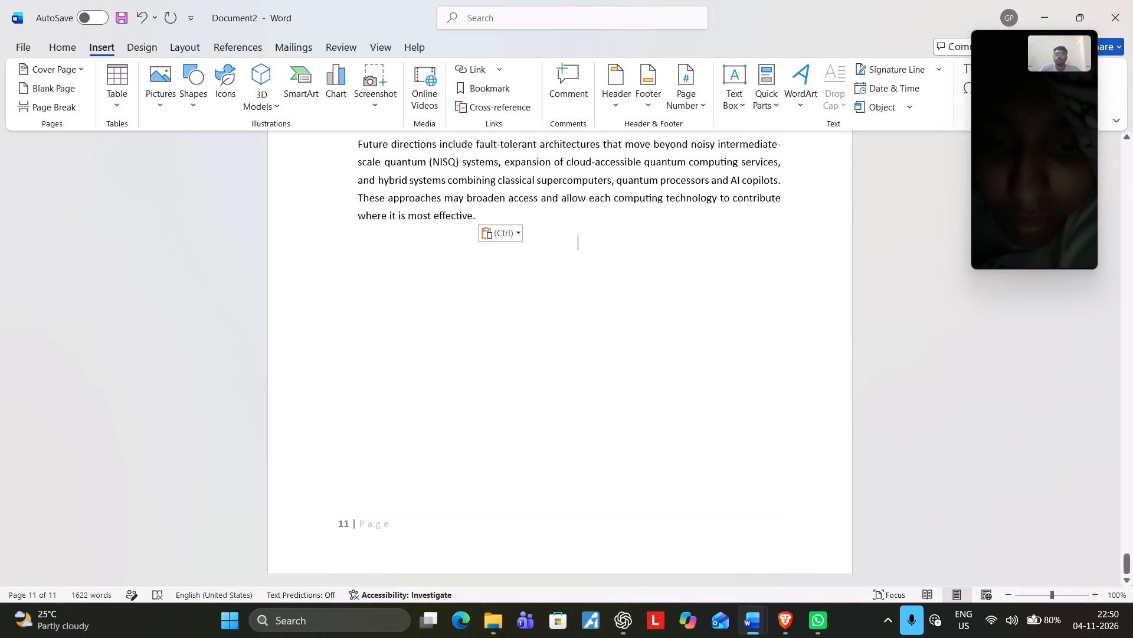
{"action": "scroll", "coordinate": [798, 315], "scroll_direction": "down", "scroll_amount": 3}
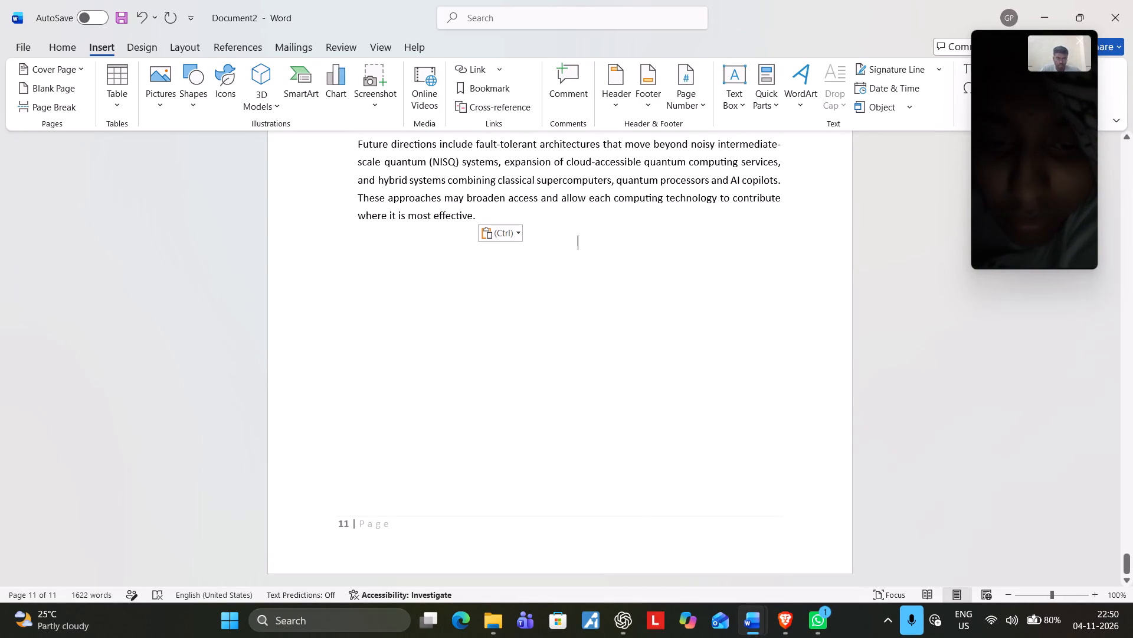
{"action": "left_click", "coordinate": [673, 571]}
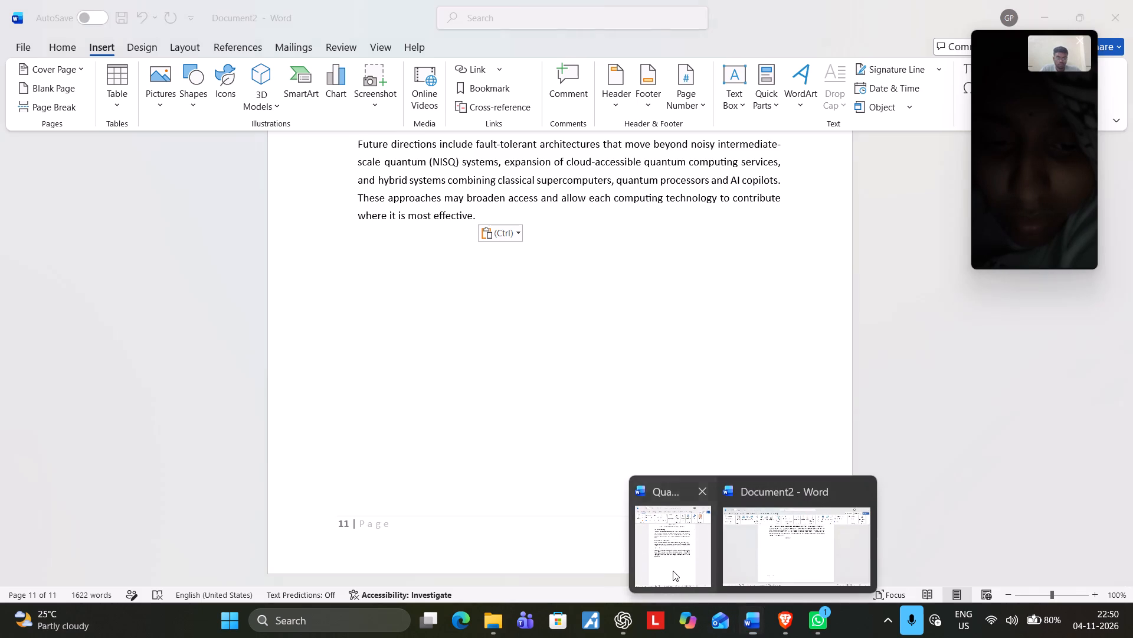
Examine Chapter 7 in the seminar report and compare it with the chapters already pasted into Document2.
{"action": "scroll", "coordinate": [795, 387], "scroll_direction": "down", "scroll_amount": 13}
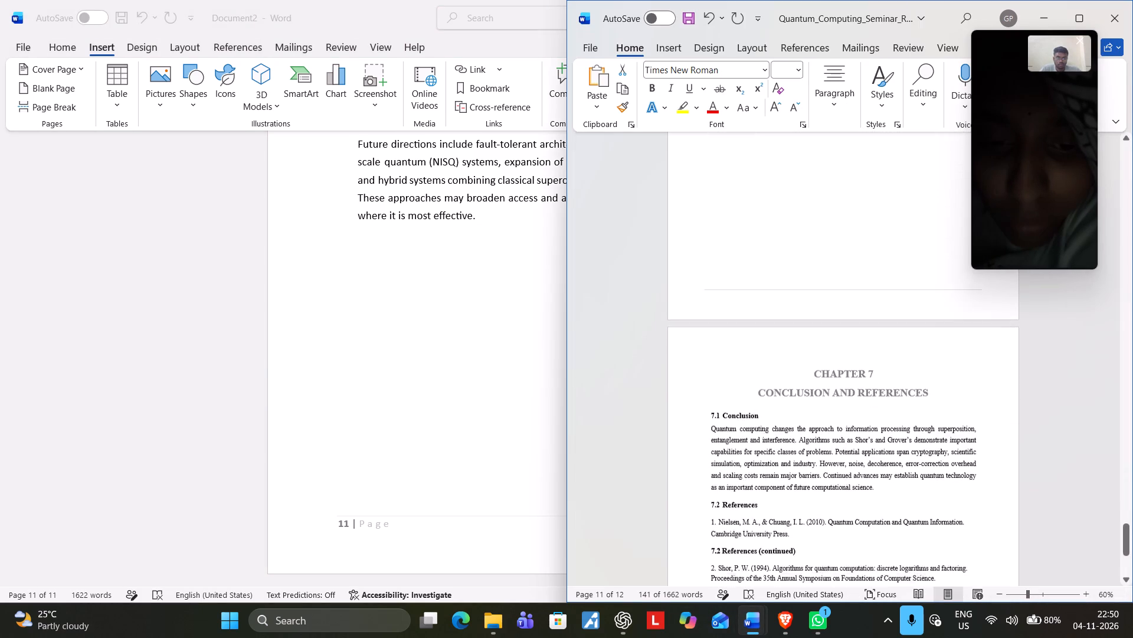
{"action": "scroll", "coordinate": [805, 430], "scroll_direction": "down", "scroll_amount": 13}
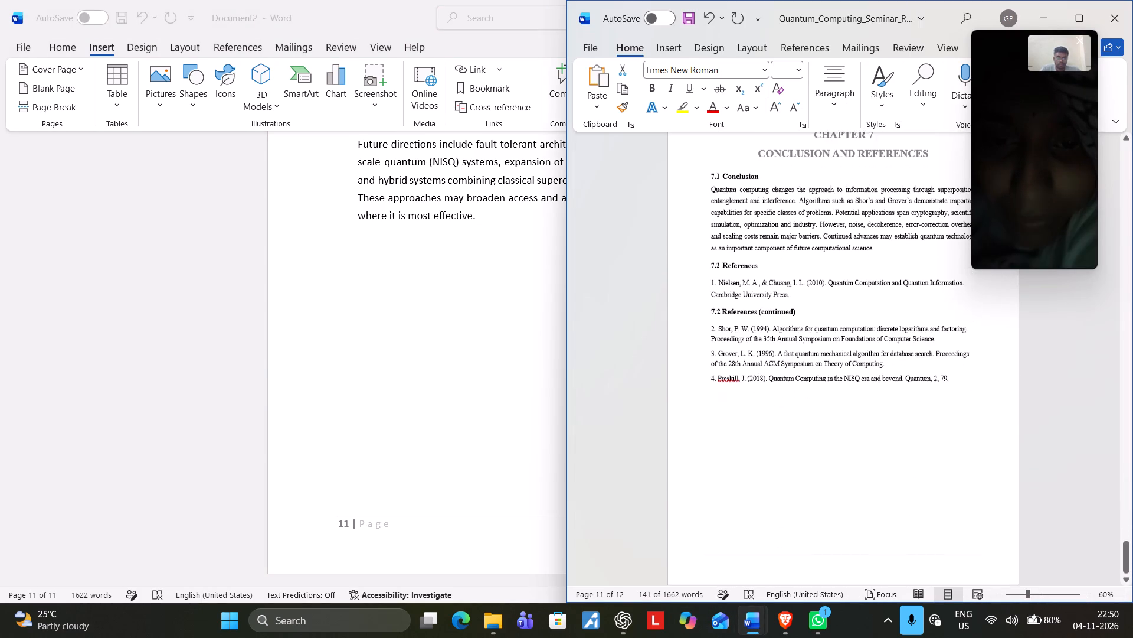
{"action": "scroll", "coordinate": [805, 431], "scroll_direction": "down", "scroll_amount": 11}
{"action": "left_click", "coordinate": [383, 405]}
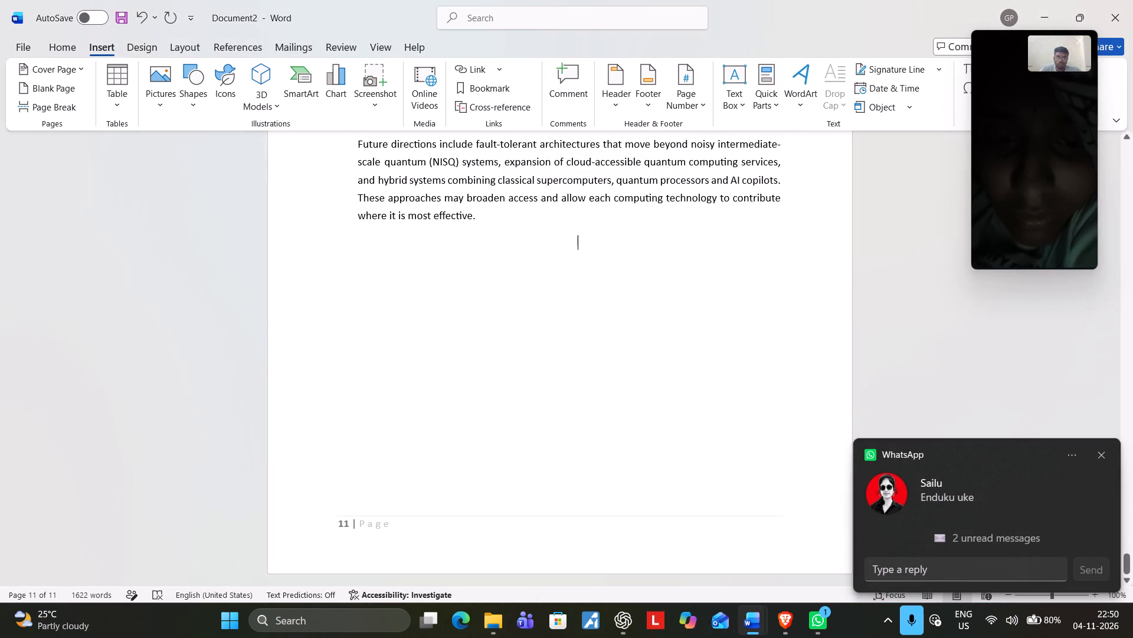
{"action": "scroll", "coordinate": [506, 396], "scroll_direction": "up", "scroll_amount": 17}
{"action": "scroll", "coordinate": [506, 393], "scroll_direction": "up", "scroll_amount": 9}
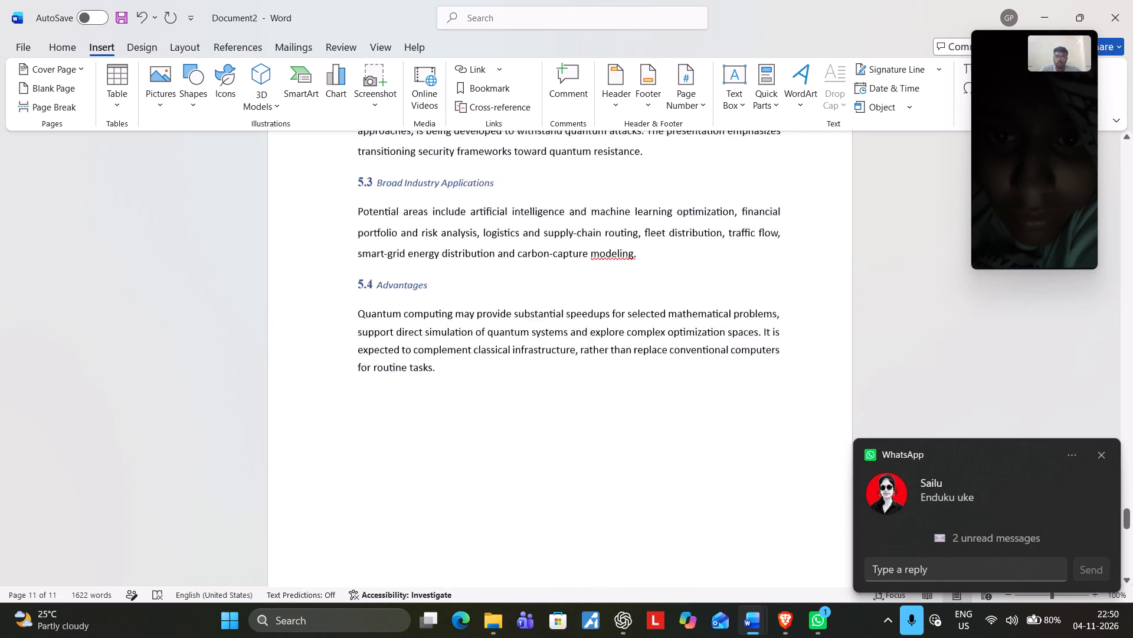
{"action": "scroll", "coordinate": [506, 393], "scroll_direction": "up", "scroll_amount": 20}
{"action": "scroll", "coordinate": [506, 393], "scroll_direction": "up", "scroll_amount": 20}
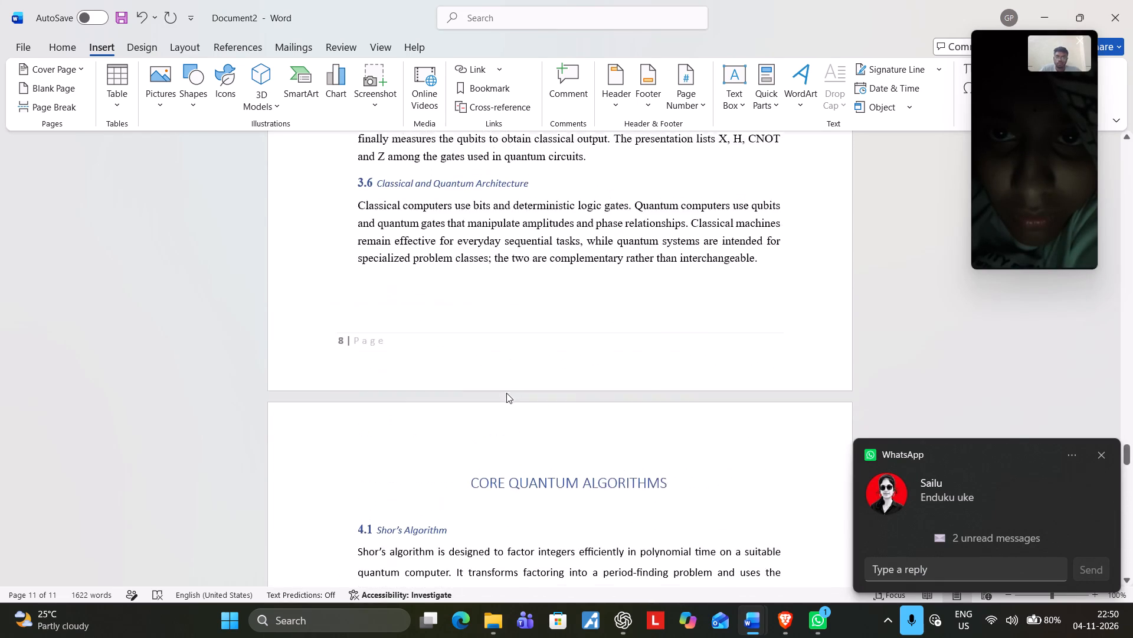
{"action": "scroll", "coordinate": [506, 393], "scroll_direction": "up", "scroll_amount": 20}
{"action": "scroll", "coordinate": [506, 393], "scroll_direction": "up", "scroll_amount": 2}
{"action": "scroll", "coordinate": [506, 393], "scroll_direction": "down", "scroll_amount": 12}
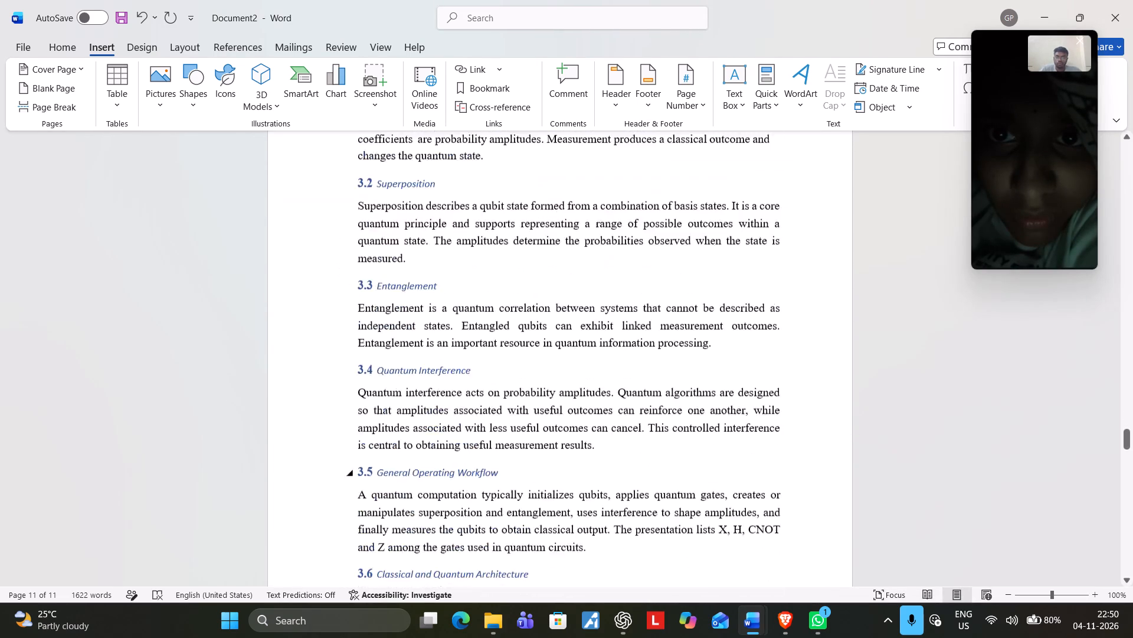
{"action": "scroll", "coordinate": [514, 393], "scroll_direction": "down", "scroll_amount": 20}
{"action": "scroll", "coordinate": [514, 393], "scroll_direction": "down", "scroll_amount": 20}
{"action": "scroll", "coordinate": [514, 393], "scroll_direction": "down", "scroll_amount": 9}
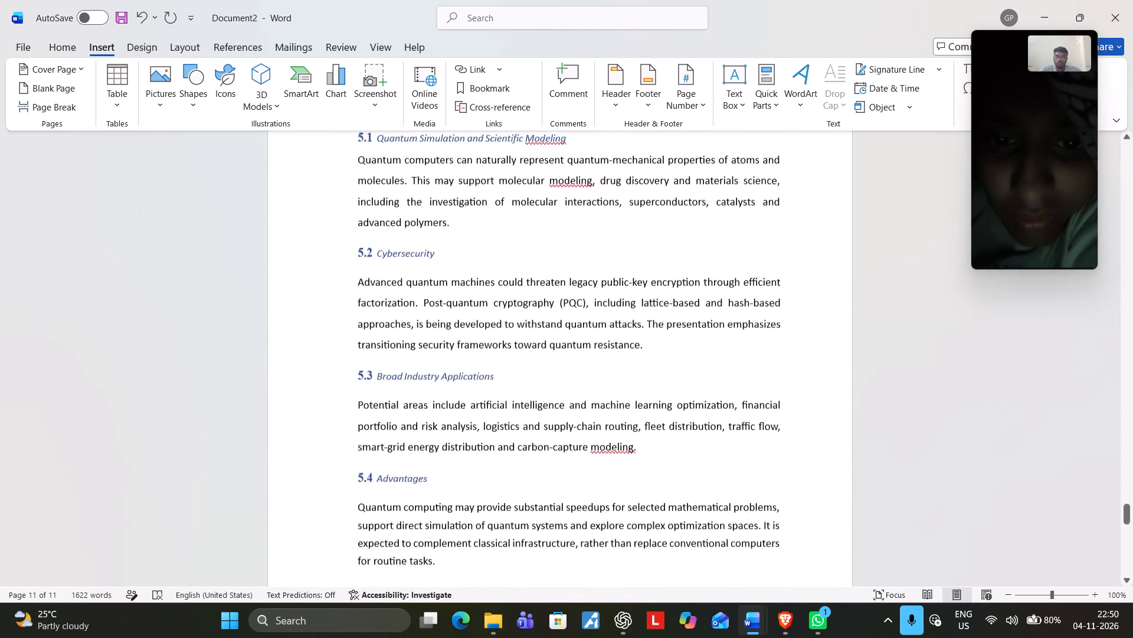
{"action": "scroll", "coordinate": [556, 412], "scroll_direction": "down", "scroll_amount": 9}
{"action": "scroll", "coordinate": [566, 417], "scroll_direction": "down", "scroll_amount": 20}
{"action": "scroll", "coordinate": [566, 417], "scroll_direction": "down", "scroll_amount": 5}
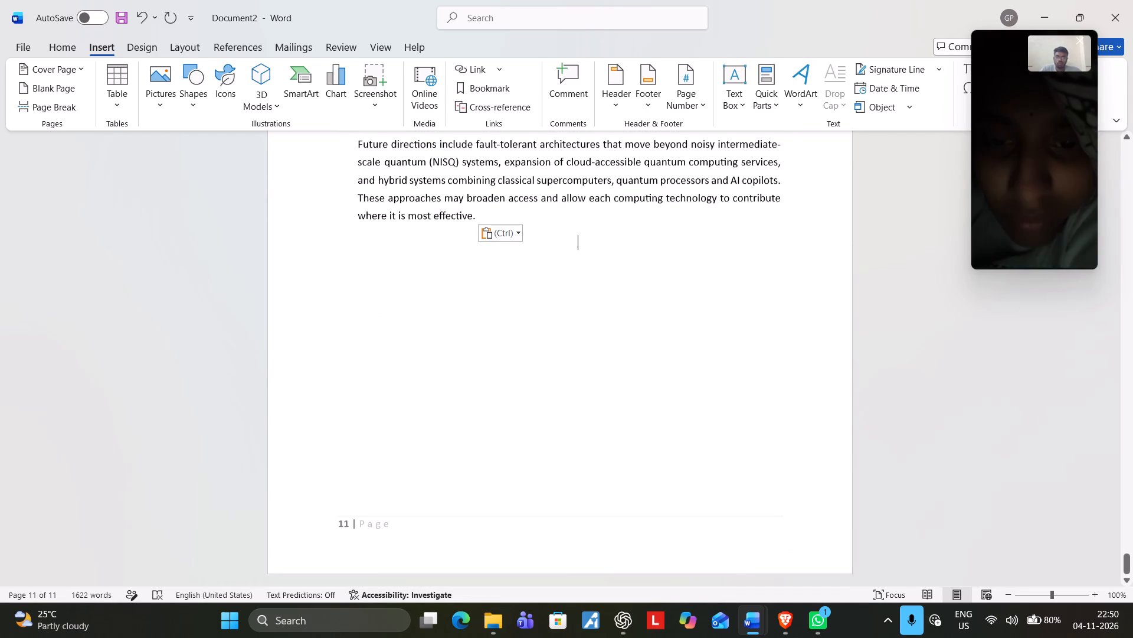
Insert a blank page after the Chapter 6 future trends text in Document2.
{"action": "left_click", "coordinate": [70, 90]}
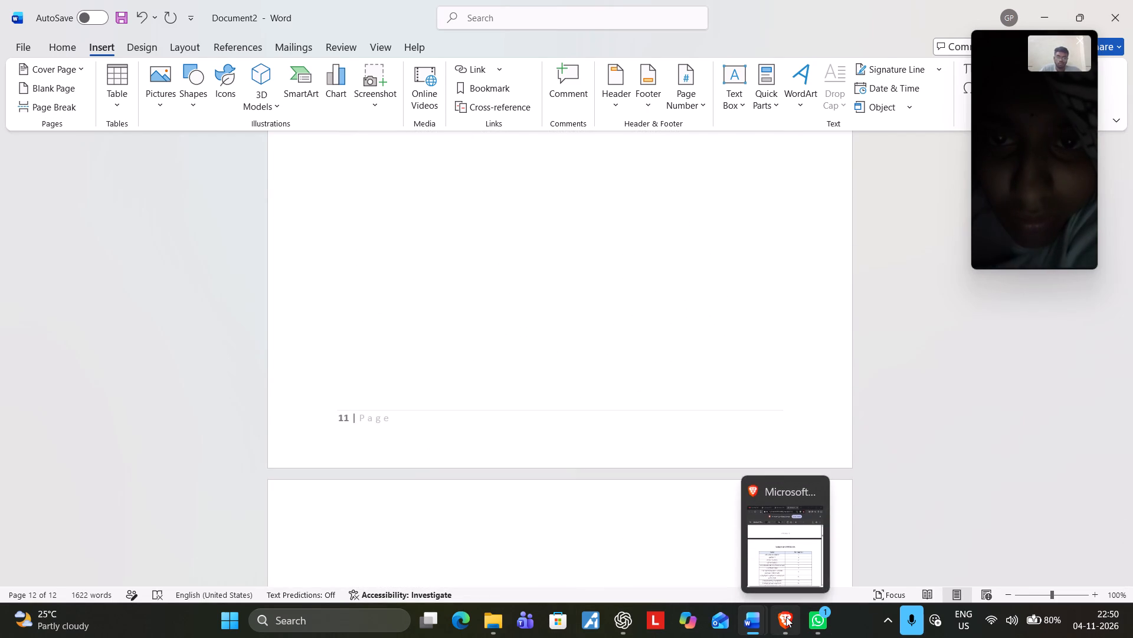
Open the Chapter 7 page header in the seminar report and copy the CONCLUSION AND REFERENCES heading.
{"action": "left_click", "coordinate": [673, 569]}
{"action": "scroll", "coordinate": [797, 471], "scroll_direction": "down", "scroll_amount": 5}
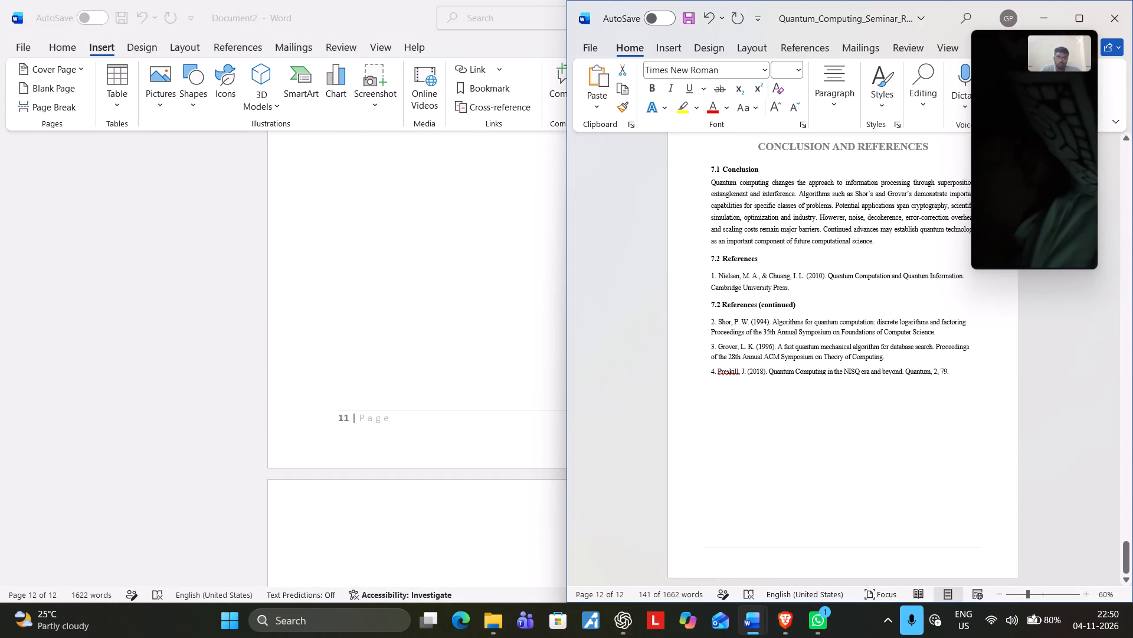
{"action": "scroll", "coordinate": [797, 471], "scroll_direction": "up", "scroll_amount": 16}
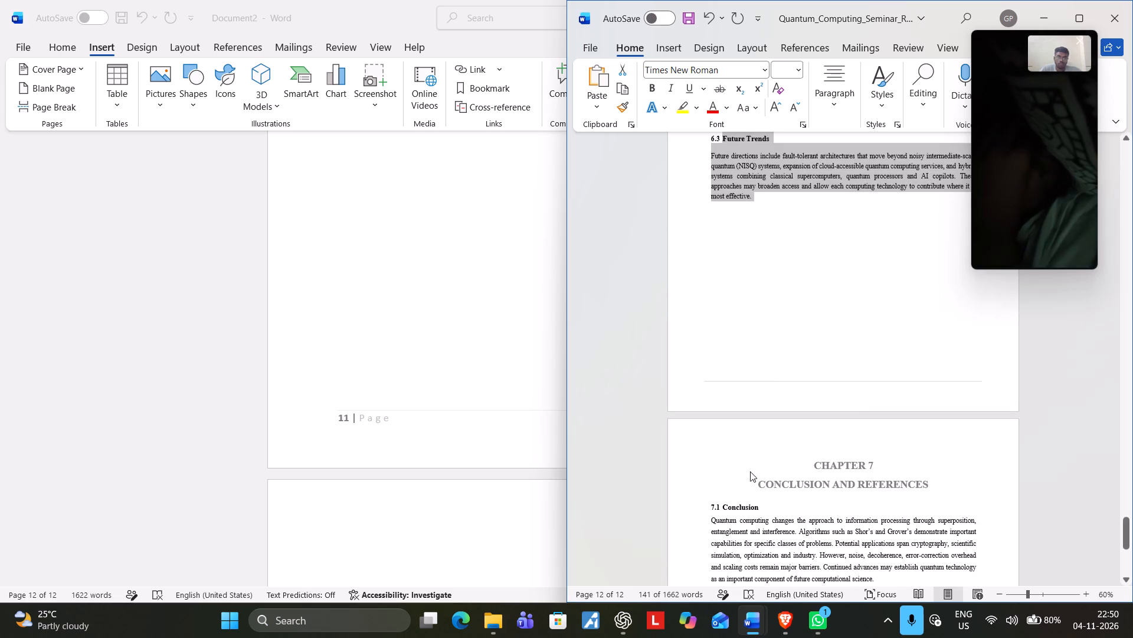
{"action": "scroll", "coordinate": [151, 380], "scroll_direction": "up", "scroll_amount": 5}
{"action": "scroll", "coordinate": [210, 361], "scroll_direction": "up", "scroll_amount": 2}
{"action": "scroll", "coordinate": [339, 383], "scroll_direction": "down", "scroll_amount": 5}
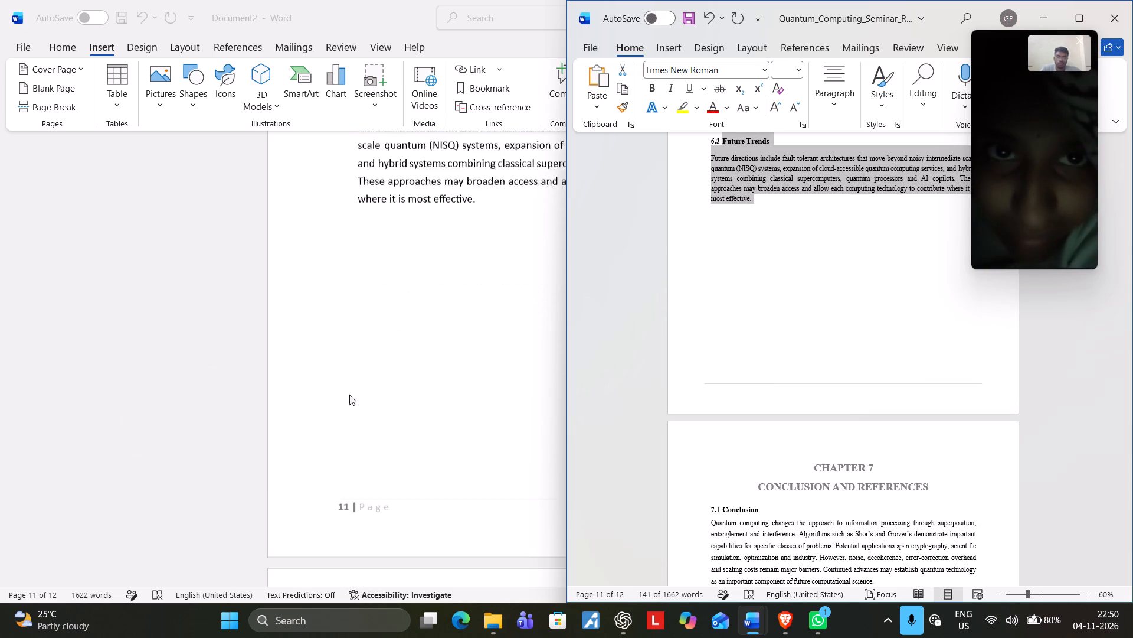
{"action": "scroll", "coordinate": [349, 395], "scroll_direction": "down", "scroll_amount": 19}
{"action": "left_click", "coordinate": [866, 530]}
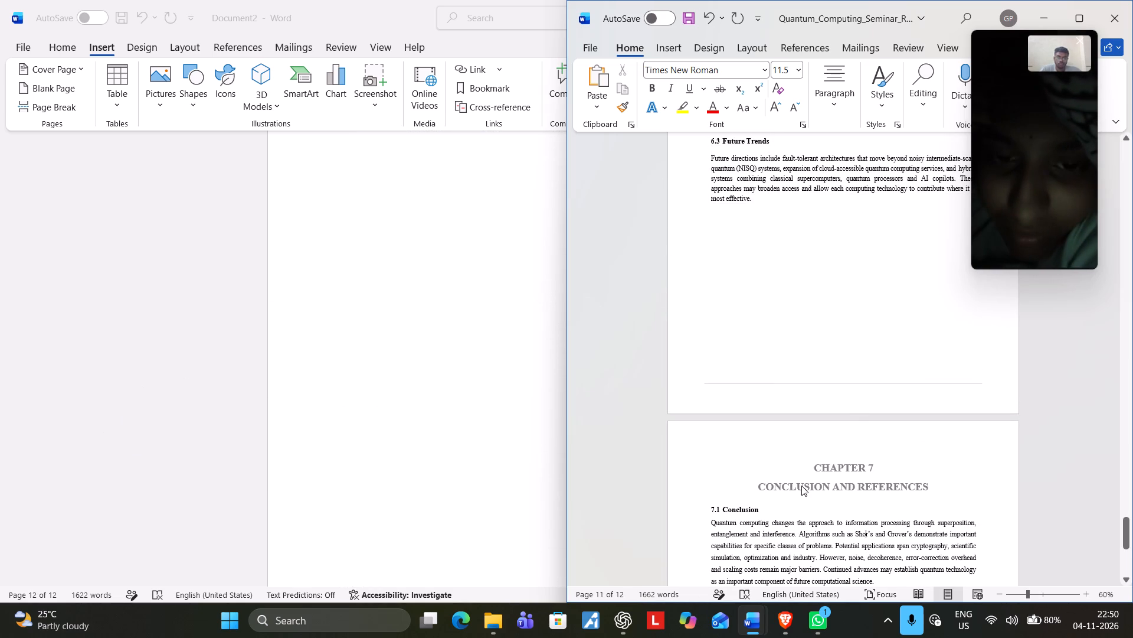
{"action": "left_click", "coordinate": [766, 483]}
{"action": "double_click", "coordinate": [766, 484]}
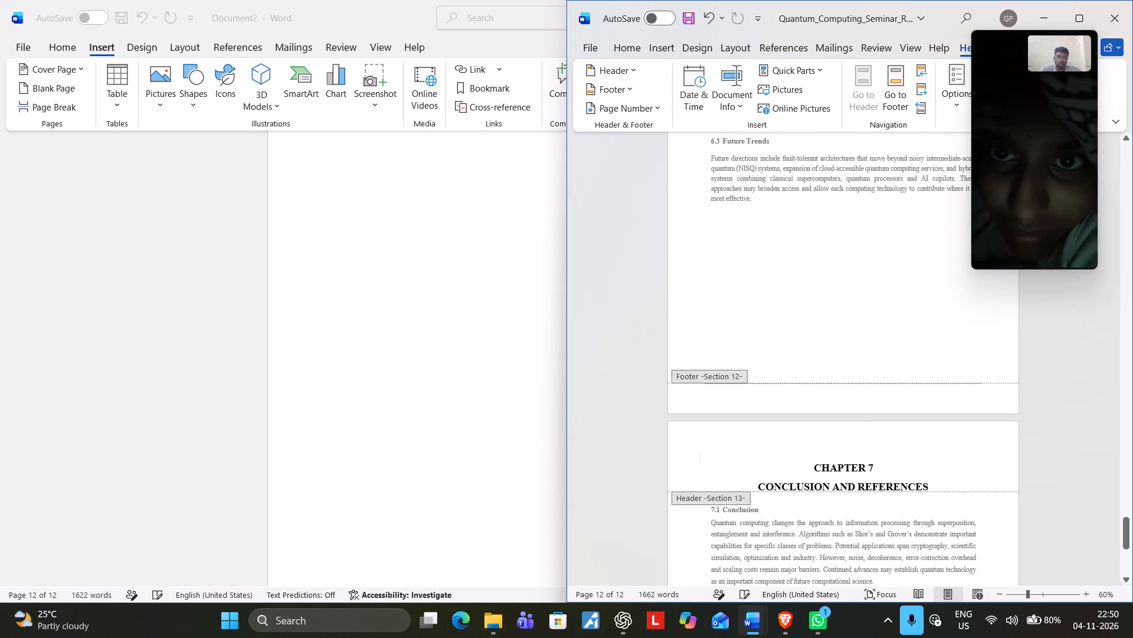
{"action": "left_click_drag", "start_coordinate": [759, 484], "coordinate": [899, 486]}
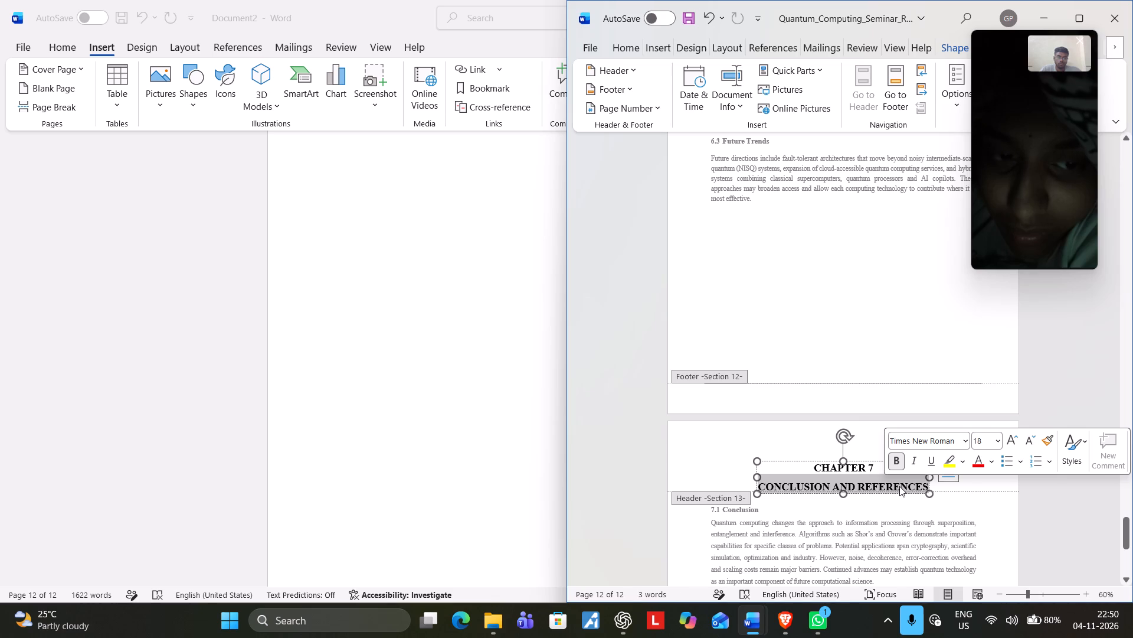
{"action": "key", "text": "ctrl+c"}
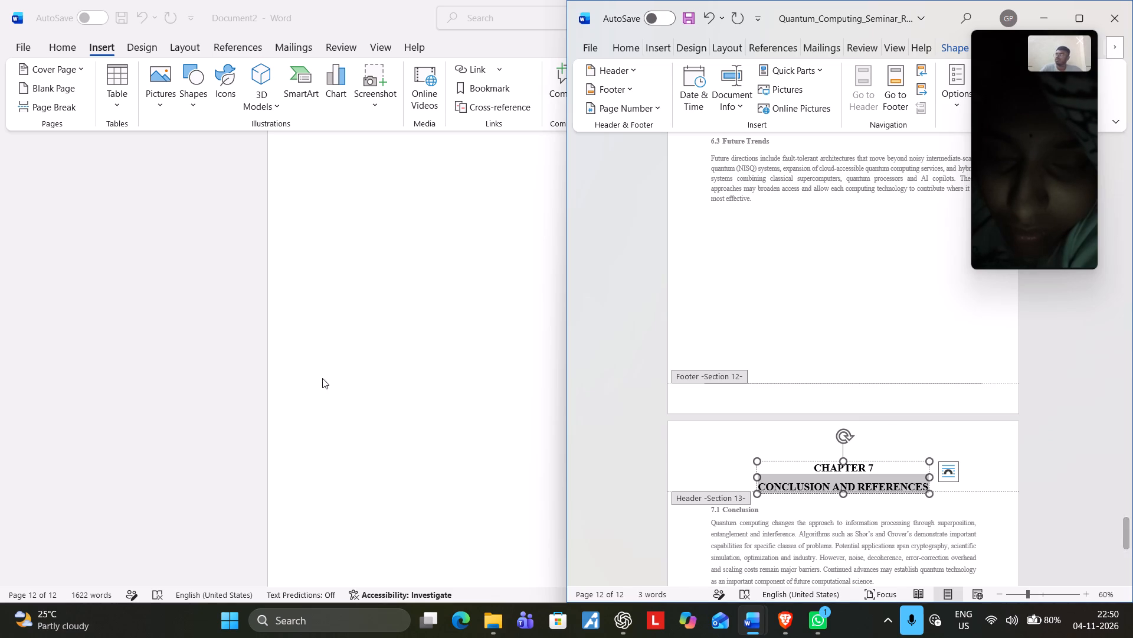
Switch to Document2 and paste the CONCLUSION AND REFERENCES heading onto the new blank page.
{"action": "left_click", "coordinate": [332, 360]}
{"action": "key", "text": "ctrl+v"}
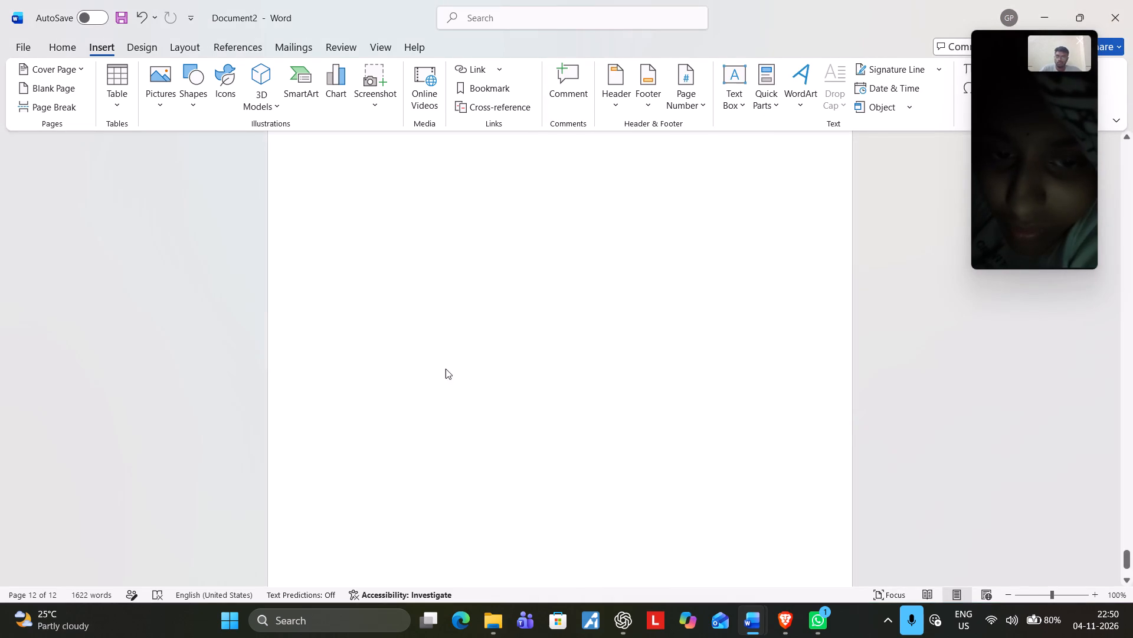
{"action": "scroll", "coordinate": [442, 382], "scroll_direction": "down", "scroll_amount": 6}
{"action": "scroll", "coordinate": [443, 384], "scroll_direction": "up", "scroll_amount": 12}
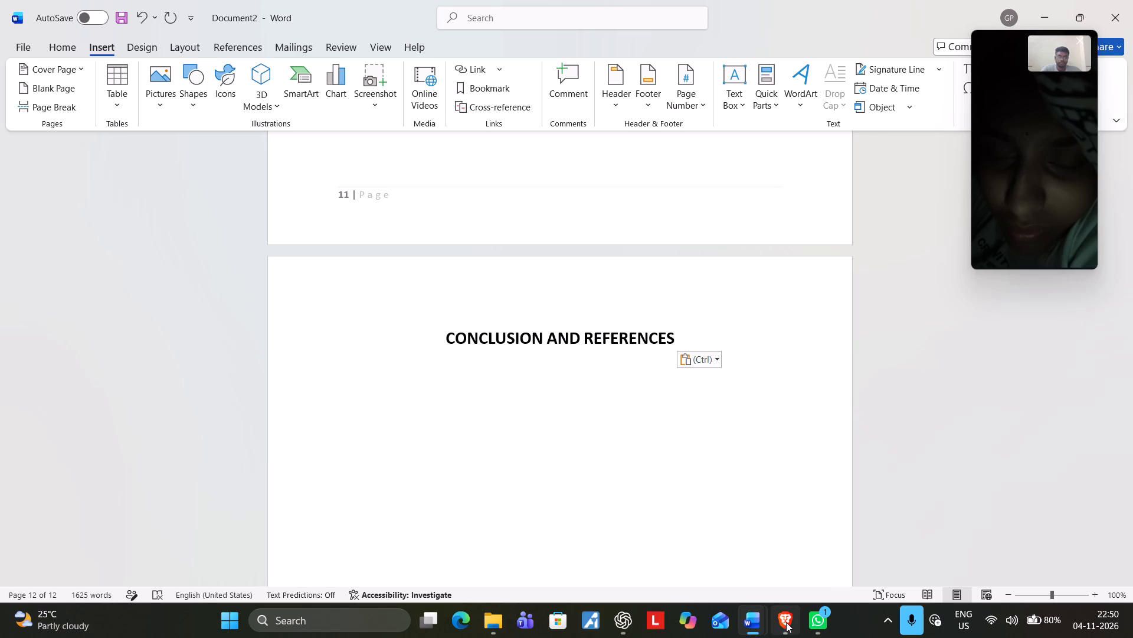
Copy the Chapter 7 body, from 7.1 Conclusion through reference 4, from the seminar report and paste it under the heading in Document2.
{"action": "left_click", "coordinate": [660, 551]}
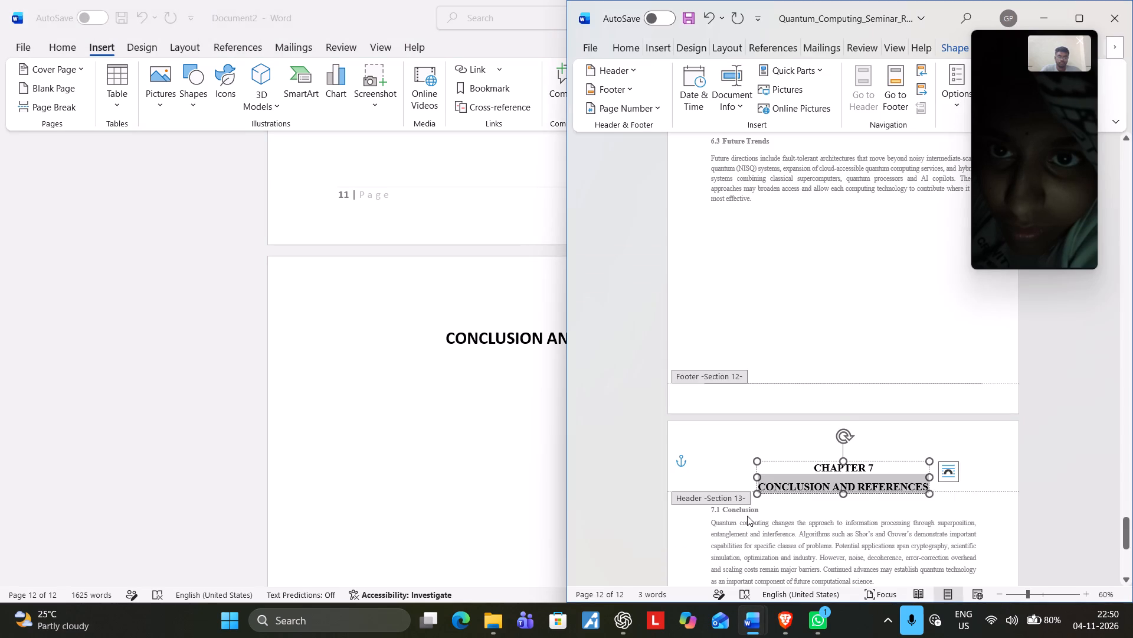
{"action": "scroll", "coordinate": [744, 519], "scroll_direction": "down", "scroll_amount": 4}
{"action": "double_click", "coordinate": [728, 470]}
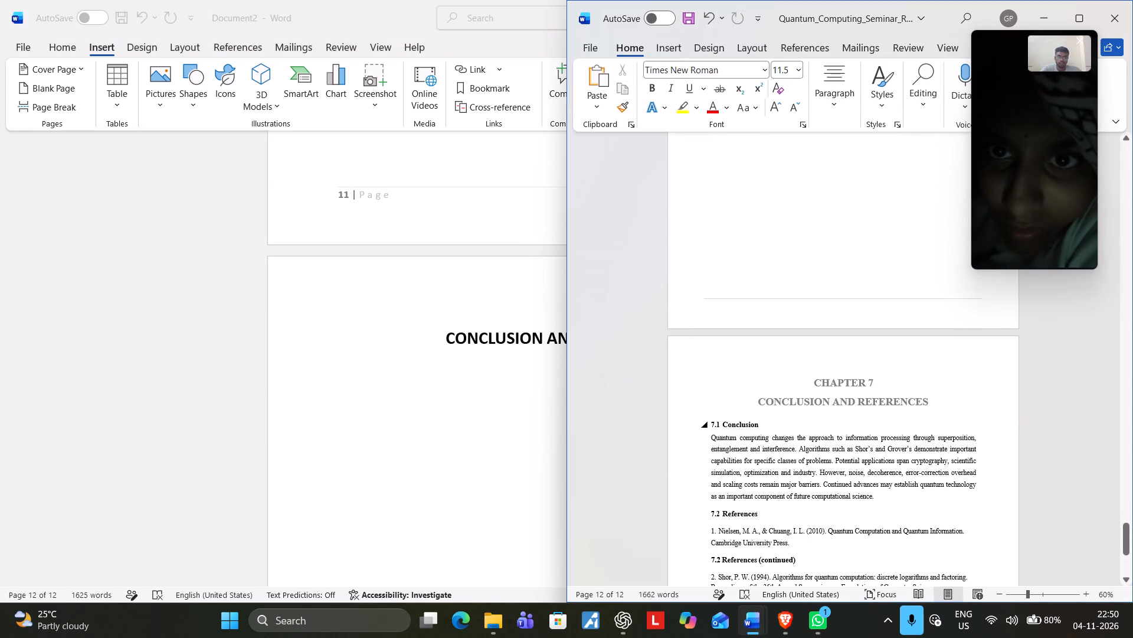
{"action": "left_click_drag", "start_coordinate": [721, 425], "coordinate": [929, 534]}
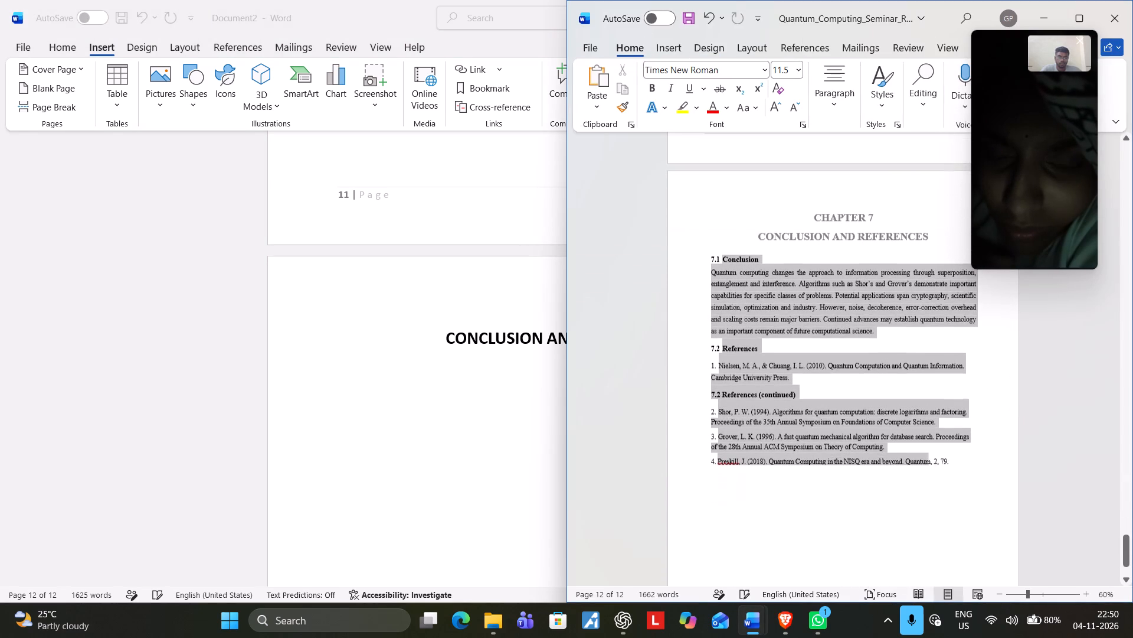
{"action": "left_click_drag", "start_coordinate": [929, 534], "coordinate": [965, 517]}
{"action": "key", "text": "ctrl+c"}
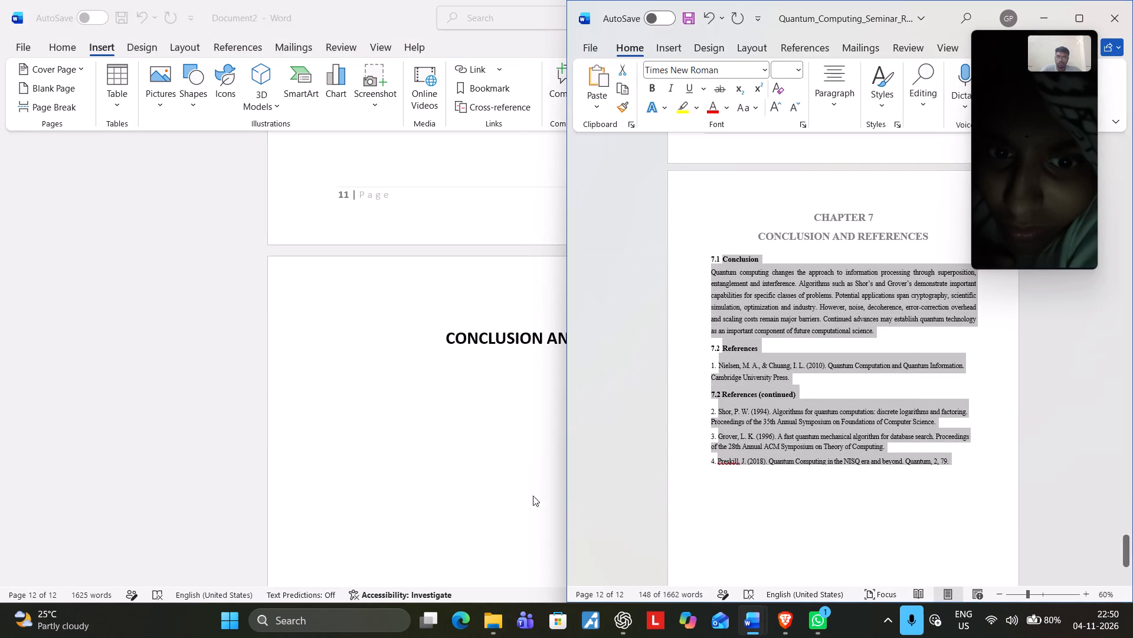
{"action": "left_click", "coordinate": [439, 496]}
{"action": "key", "text": "ctrl+v"}
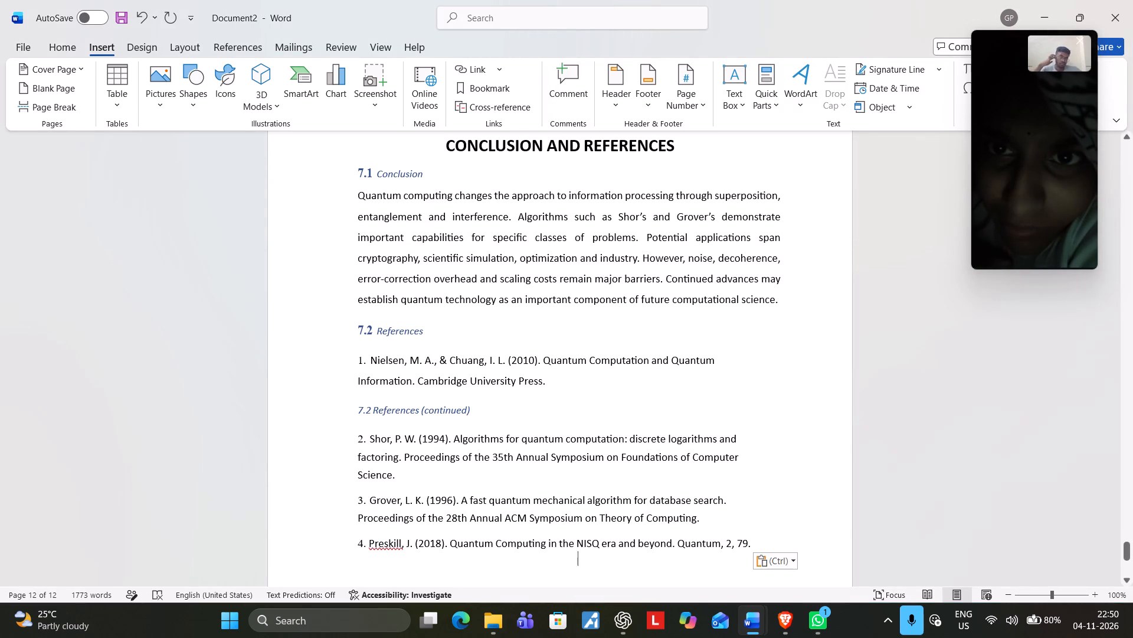
Review the chapter headings and text formatting in Document2 from Chapter 7 back to the Introduction.
{"action": "scroll", "coordinate": [446, 493], "scroll_direction": "up", "scroll_amount": 3}
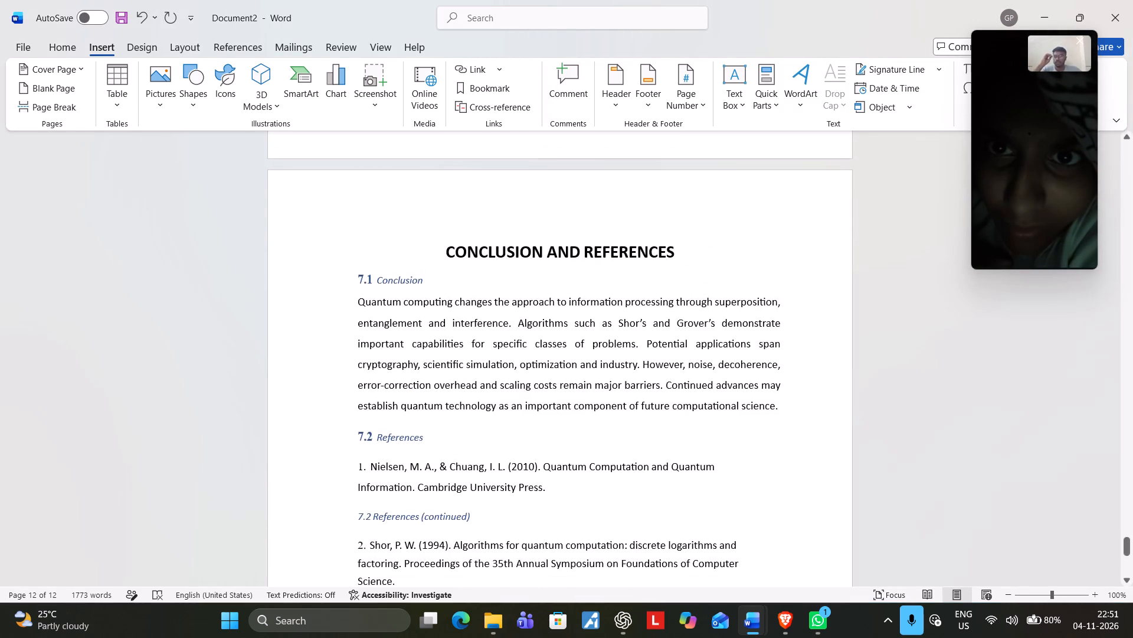
{"action": "scroll", "coordinate": [446, 493], "scroll_direction": "up", "scroll_amount": 19}
{"action": "scroll", "coordinate": [446, 493], "scroll_direction": "up", "scroll_amount": 15}
{"action": "scroll", "coordinate": [758, 344], "scroll_direction": "up", "scroll_amount": 6}
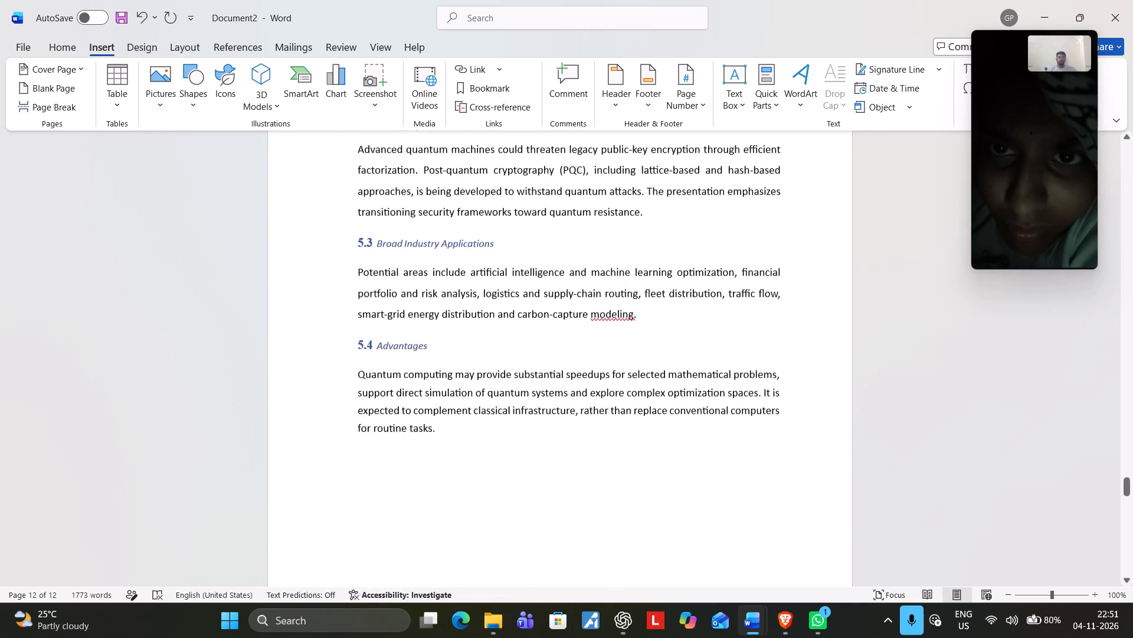
{"action": "scroll", "coordinate": [758, 343], "scroll_direction": "up", "scroll_amount": 10}
{"action": "scroll", "coordinate": [734, 336], "scroll_direction": "up", "scroll_amount": 12}
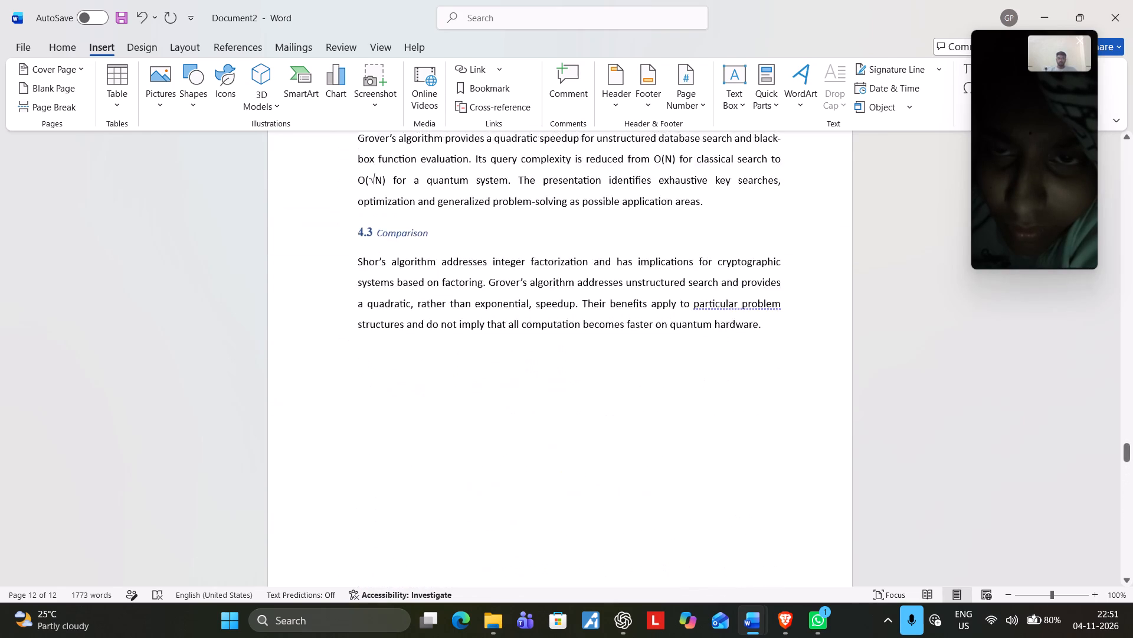
{"action": "scroll", "coordinate": [733, 336], "scroll_direction": "up", "scroll_amount": 20}
{"action": "scroll", "coordinate": [733, 336], "scroll_direction": "up", "scroll_amount": 2}
{"action": "scroll", "coordinate": [733, 336], "scroll_direction": "down", "scroll_amount": 9}
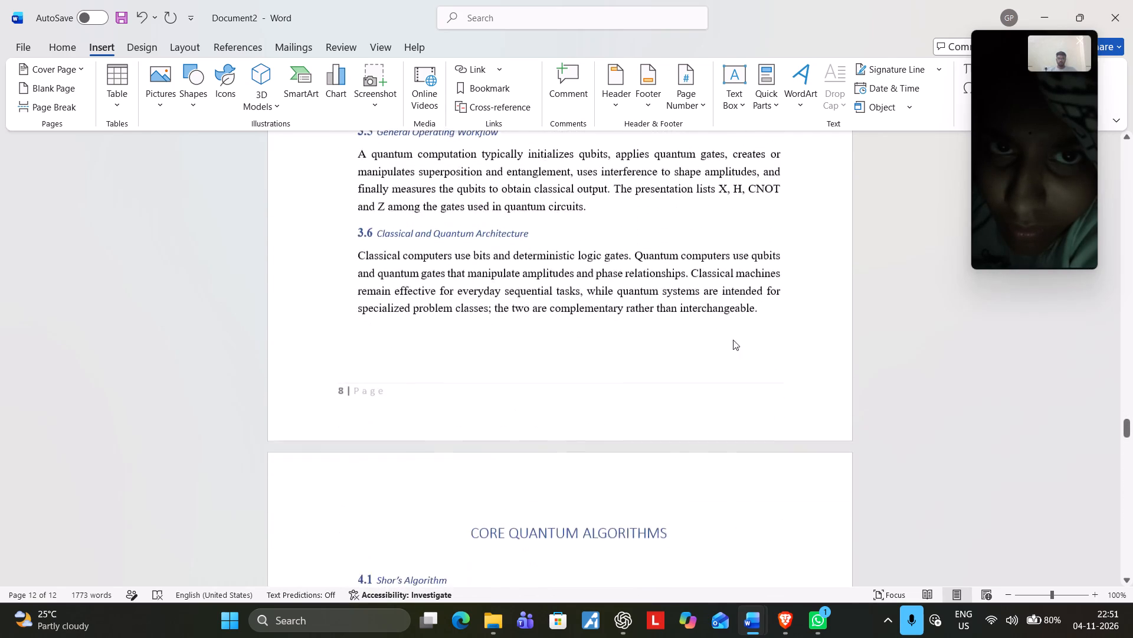
{"action": "scroll", "coordinate": [733, 340], "scroll_direction": "down", "scroll_amount": 3}
{"action": "scroll", "coordinate": [732, 344], "scroll_direction": "up", "scroll_amount": 6}
{"action": "scroll", "coordinate": [382, 429], "scroll_direction": "up", "scroll_amount": 2}
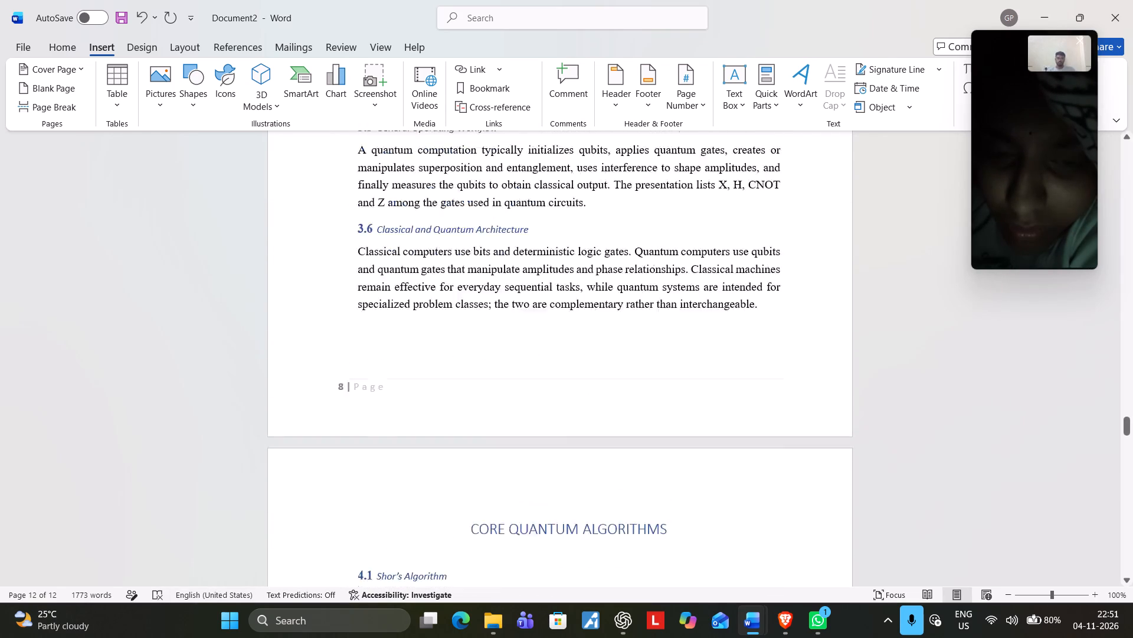
{"action": "scroll", "coordinate": [395, 425], "scroll_direction": "up", "scroll_amount": 3}
{"action": "scroll", "coordinate": [397, 425], "scroll_direction": "up", "scroll_amount": 20}
{"action": "scroll", "coordinate": [397, 425], "scroll_direction": "up", "scroll_amount": 8}
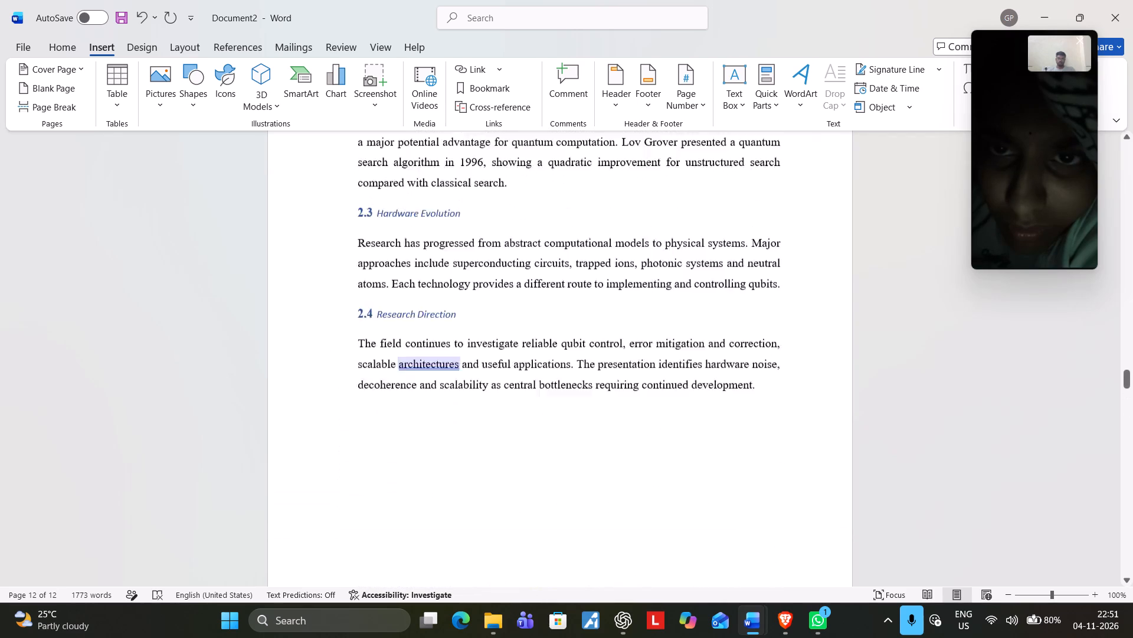
{"action": "scroll", "coordinate": [397, 425], "scroll_direction": "up", "scroll_amount": 18}
{"action": "scroll", "coordinate": [397, 425], "scroll_direction": "up", "scroll_amount": 11}
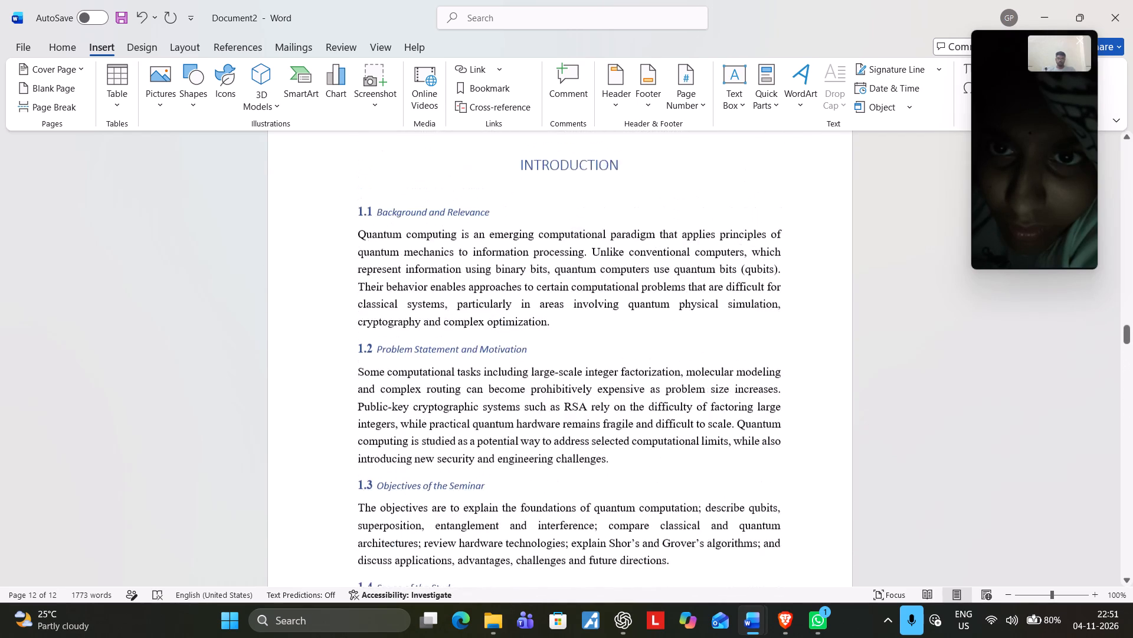
{"action": "scroll", "coordinate": [397, 425], "scroll_direction": "up", "scroll_amount": 16}
{"action": "scroll", "coordinate": [397, 425], "scroll_direction": "down", "scroll_amount": 10}
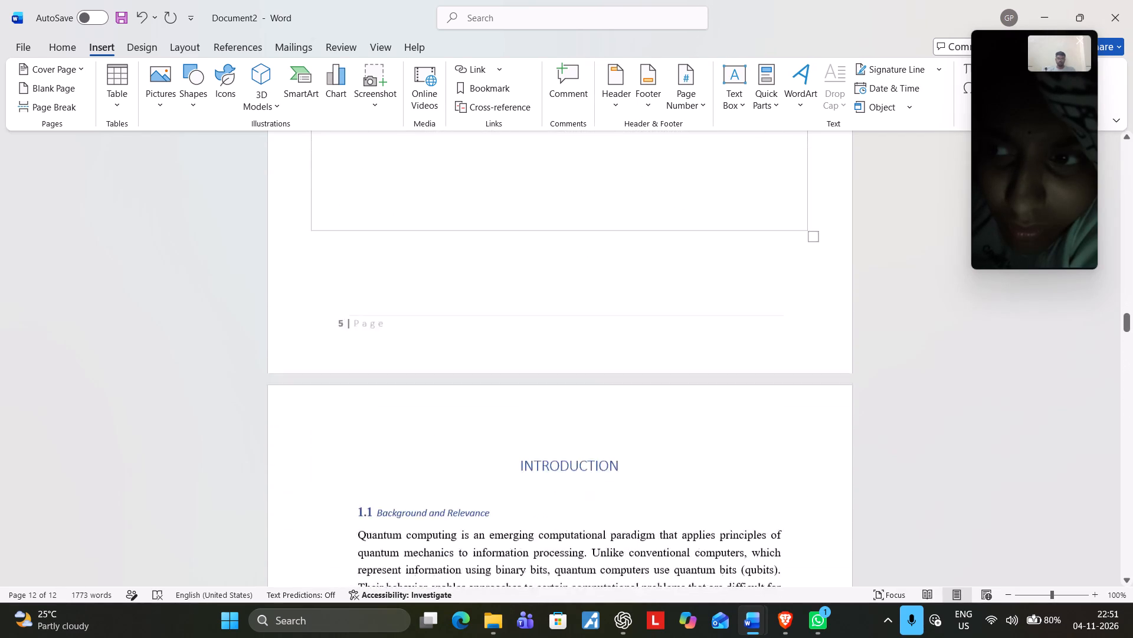
{"action": "scroll", "coordinate": [434, 444], "scroll_direction": "down", "scroll_amount": 2}
Make the whole INTRODUCTION chapter heading bold.
{"action": "left_click", "coordinate": [551, 323]}
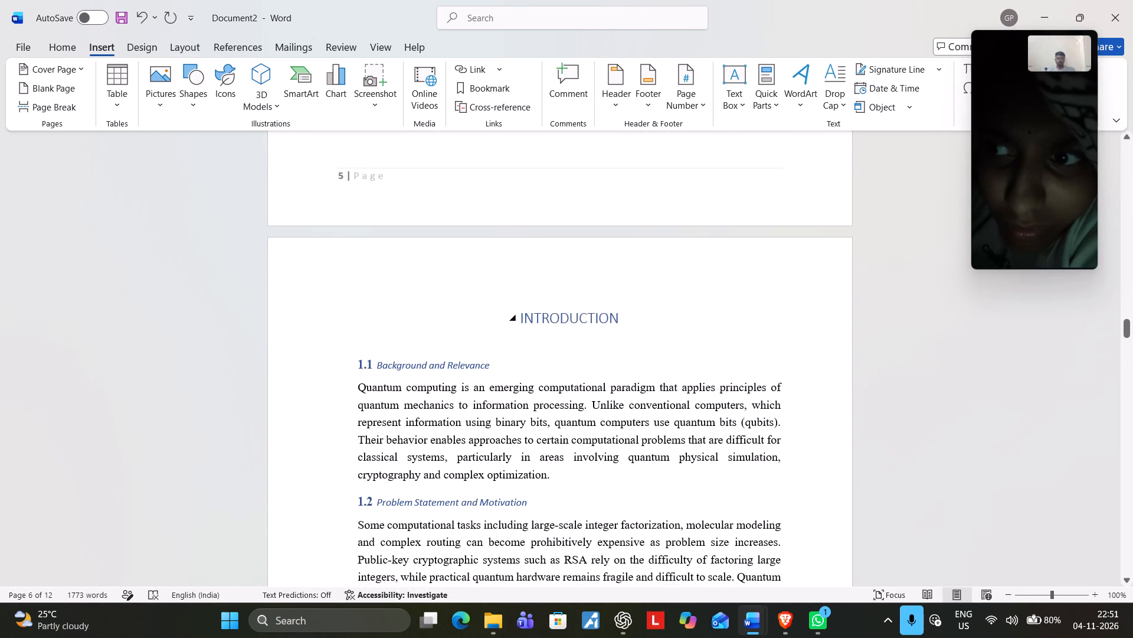
{"action": "left_click_drag", "start_coordinate": [523, 314], "coordinate": [619, 316]}
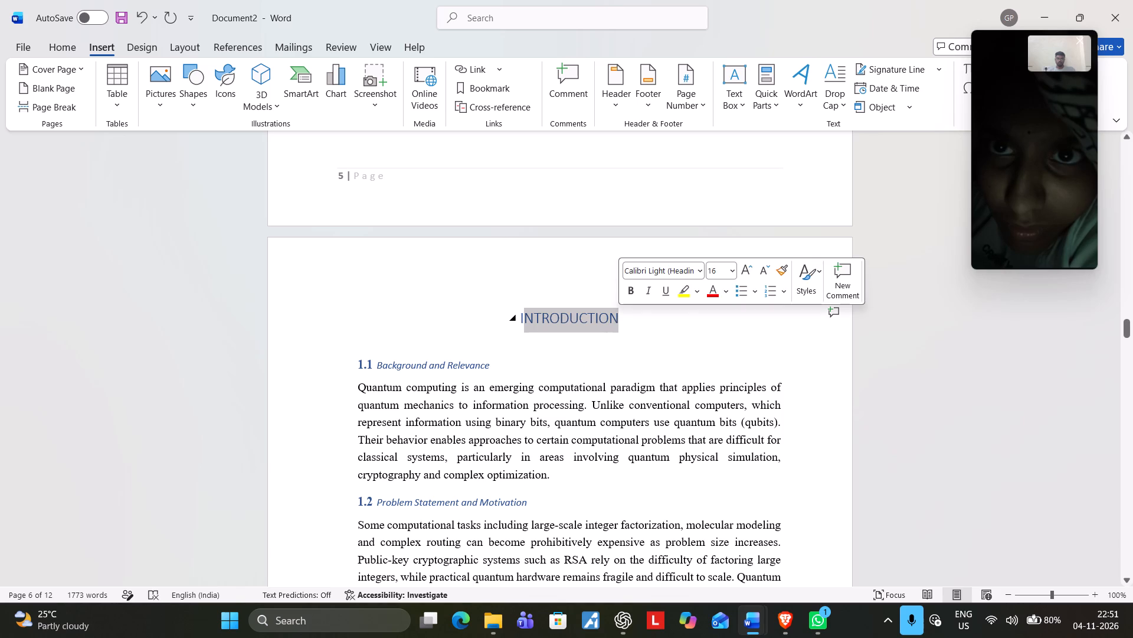
{"action": "left_click", "coordinate": [634, 291]}
{"action": "left_click", "coordinate": [581, 324]}
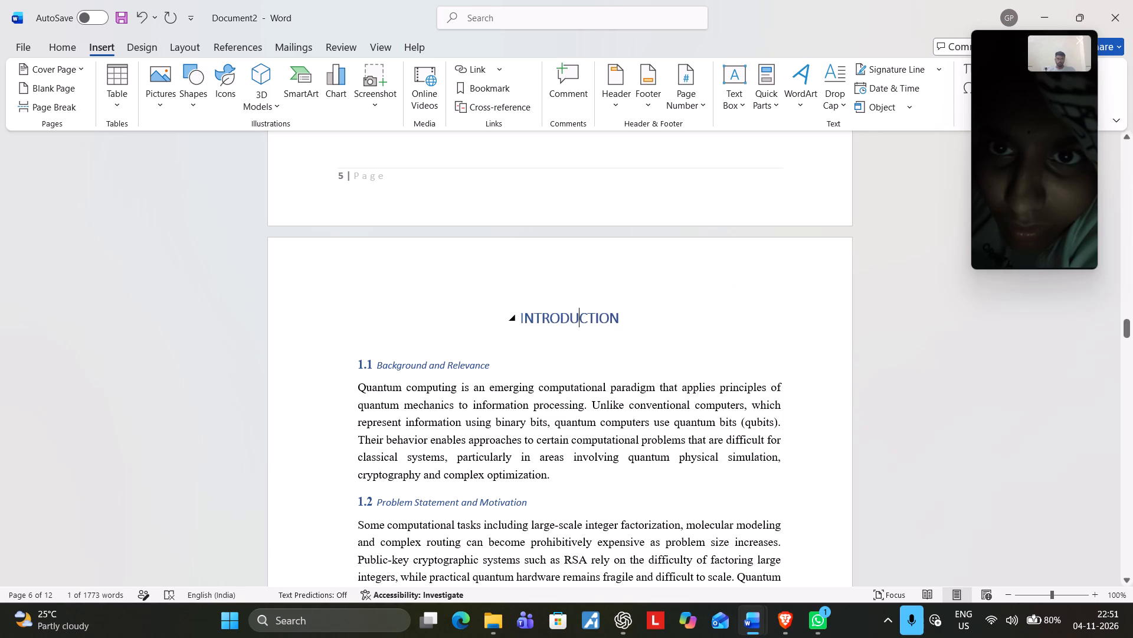
{"action": "left_click_drag", "start_coordinate": [519, 320], "coordinate": [529, 319]}
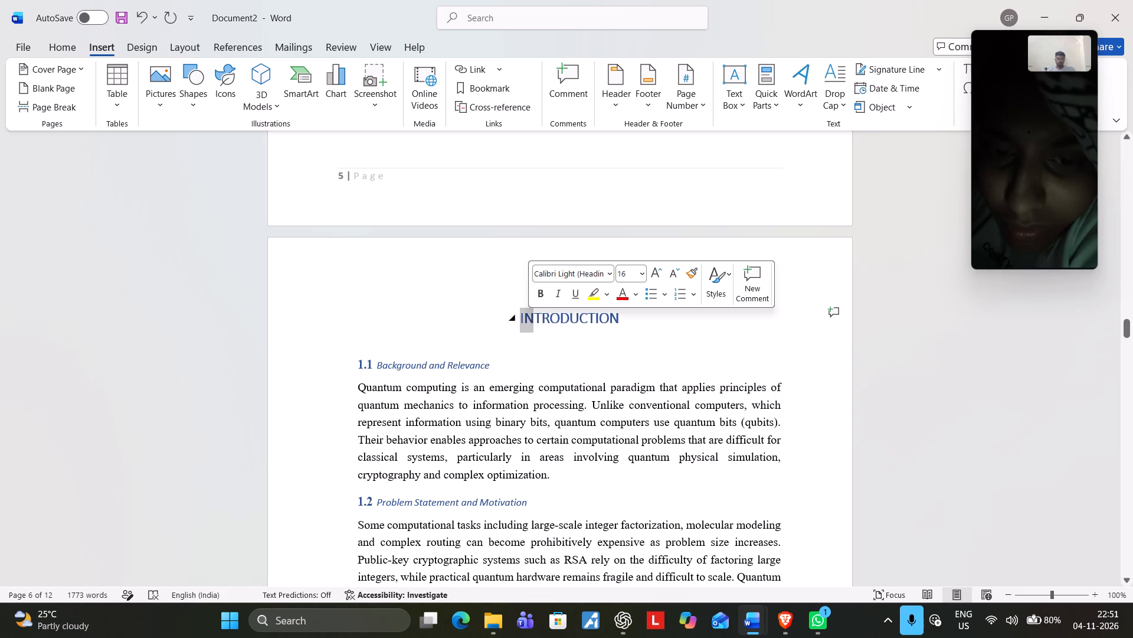
{"action": "left_click", "coordinate": [542, 302]}
{"action": "left_click", "coordinate": [556, 321]}
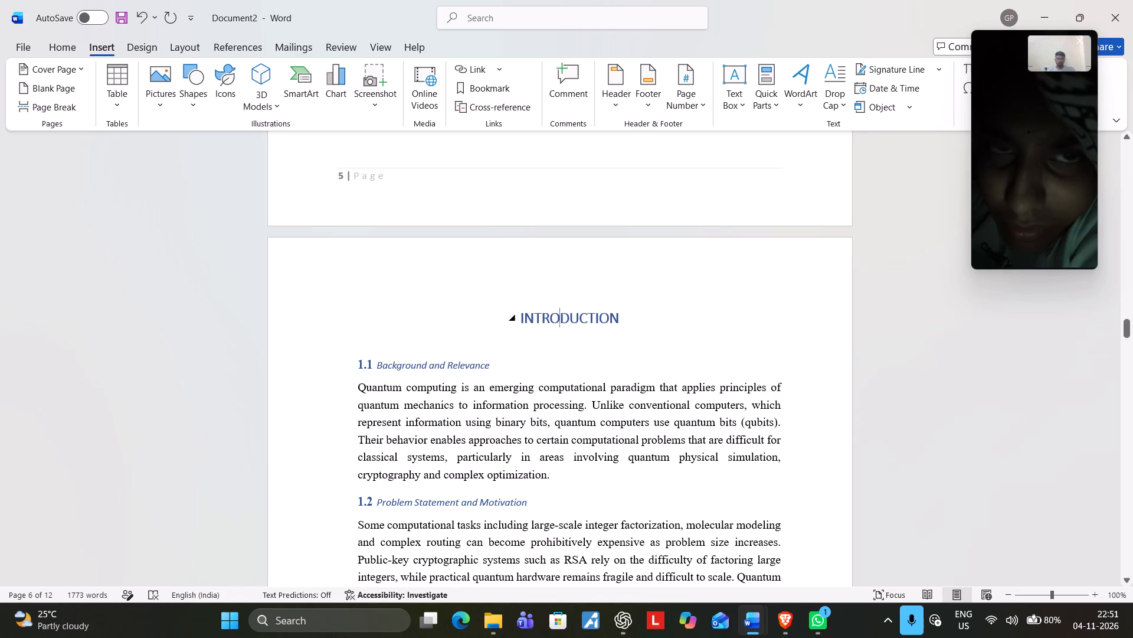
Set all Chapter 1 text, from the INTRODUCTION heading through section 1.5, to Times New Roman.
{"action": "left_click_drag", "start_coordinate": [520, 319], "coordinate": [568, 484]}
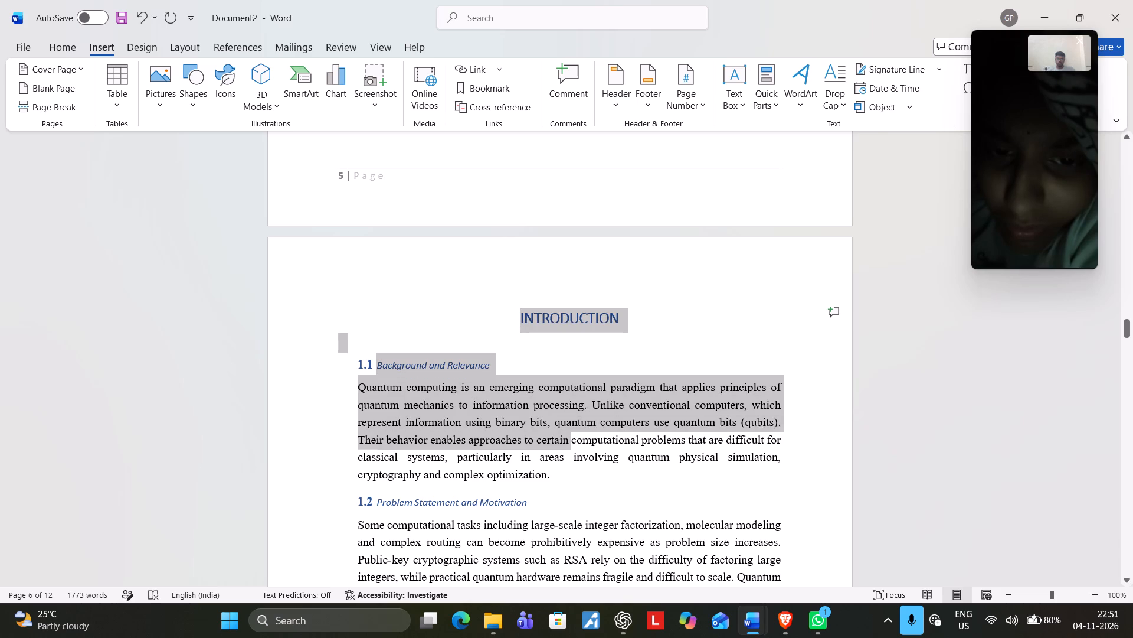
{"action": "left_click_drag", "start_coordinate": [568, 484], "coordinate": [600, 598]}
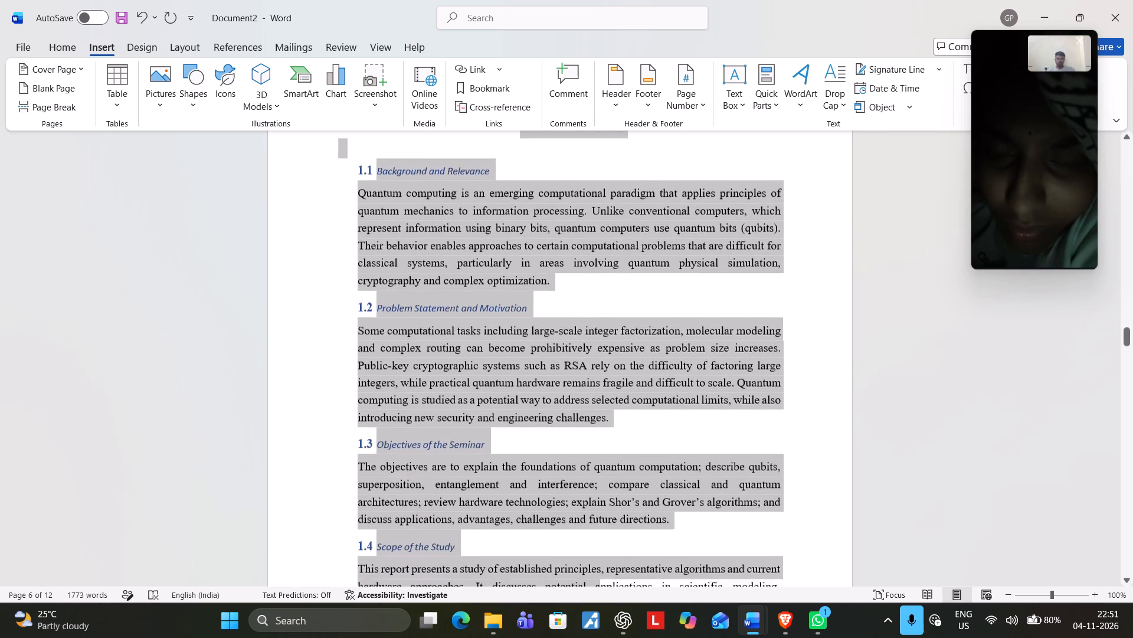
{"action": "left_click_drag", "start_coordinate": [600, 598], "coordinate": [626, 488]}
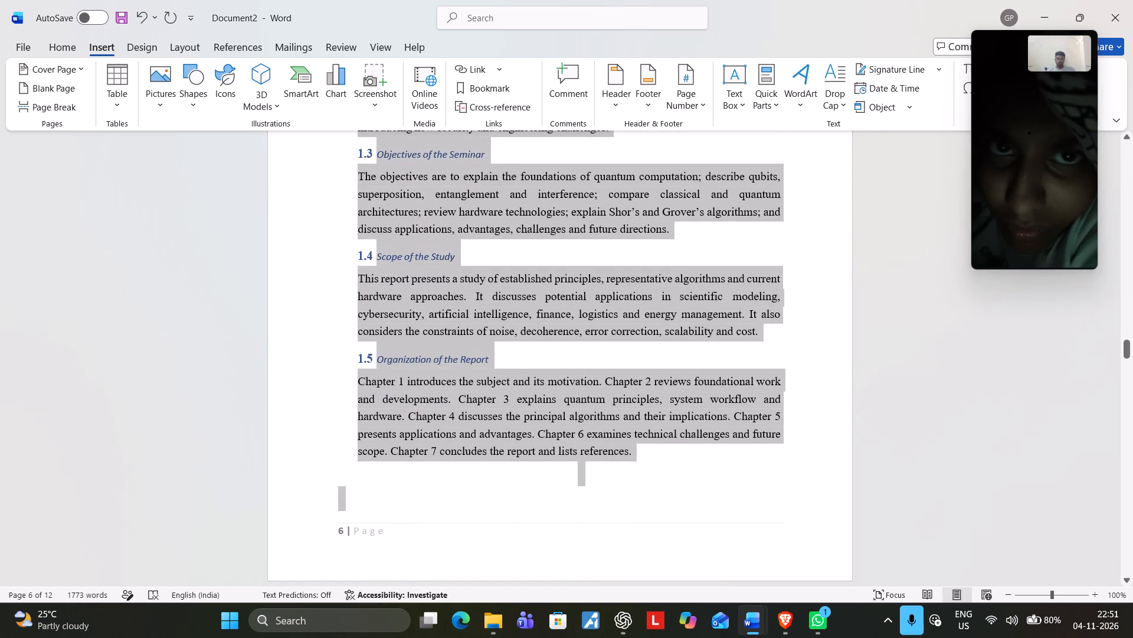
{"action": "left_click_drag", "start_coordinate": [626, 488], "coordinate": [644, 468]}
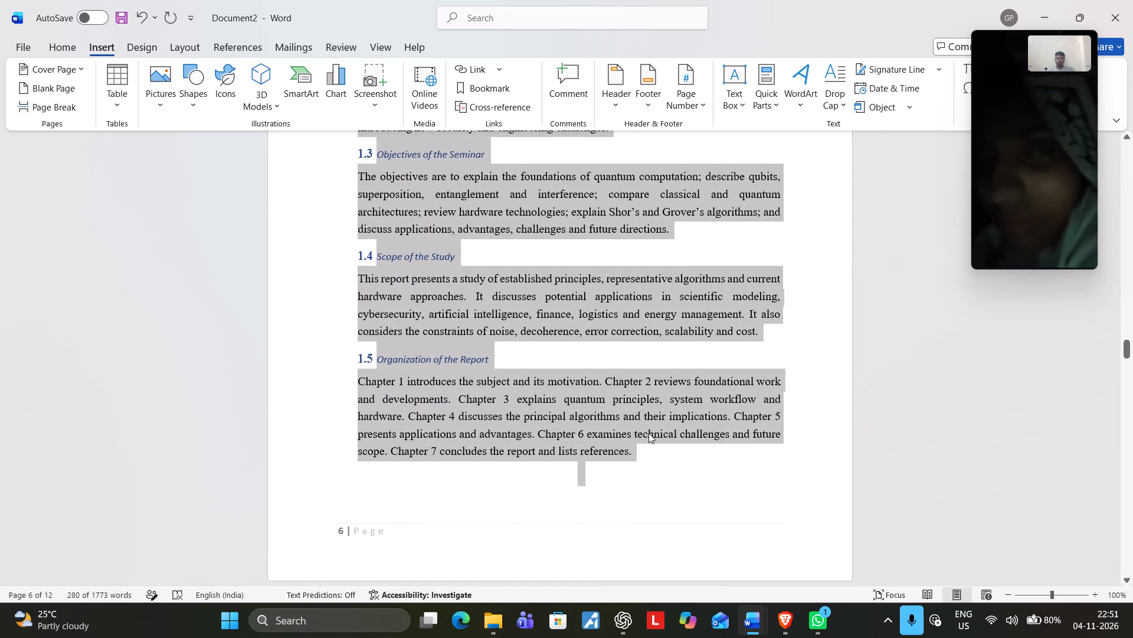
{"action": "left_click", "coordinate": [67, 53]}
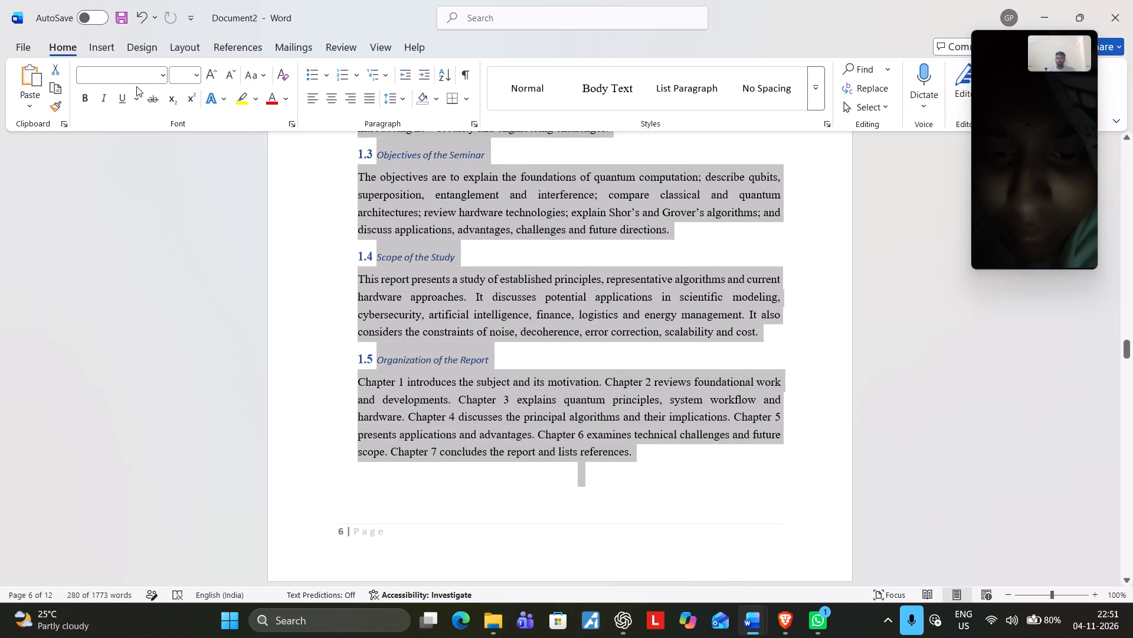
{"action": "left_click", "coordinate": [164, 76]}
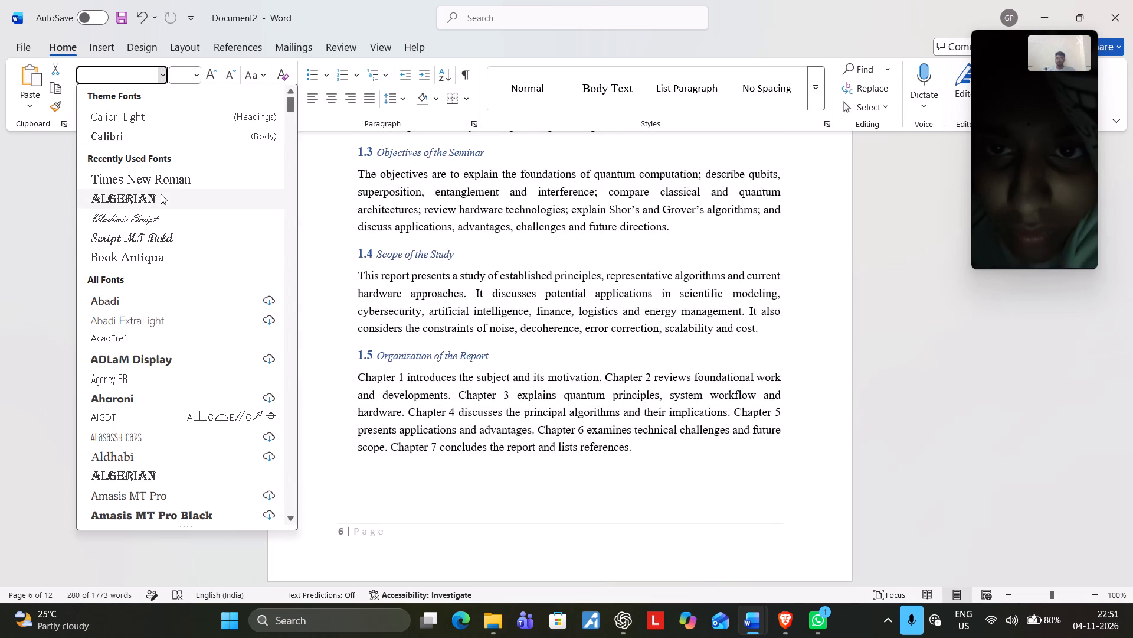
{"action": "left_click", "coordinate": [161, 185]}
{"action": "left_click", "coordinate": [365, 318]}
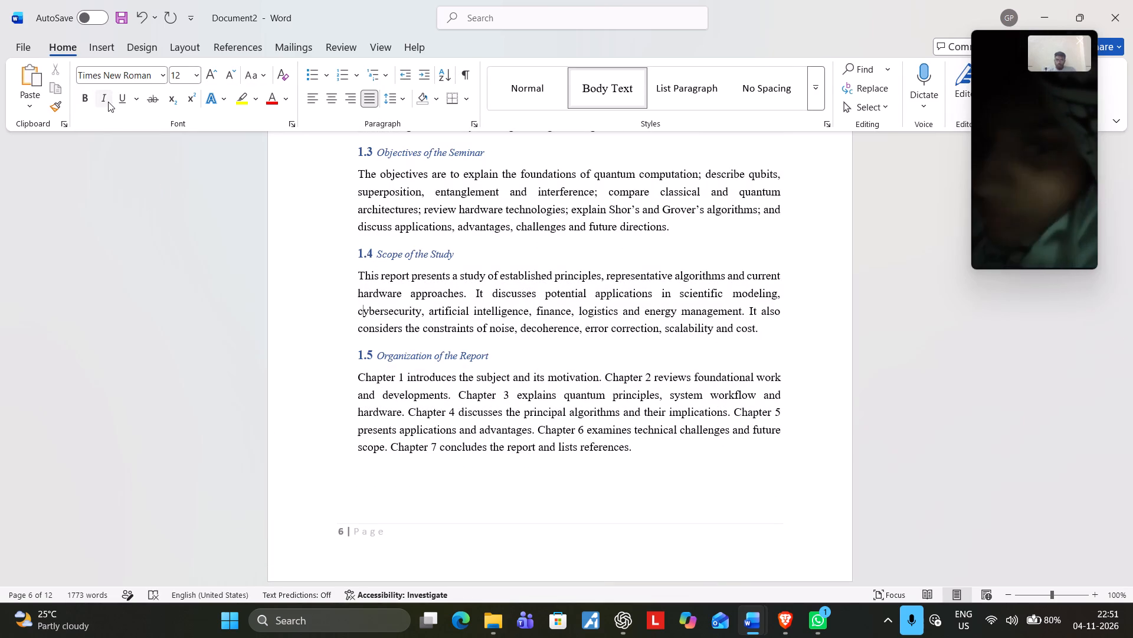
{"action": "left_click", "coordinate": [544, 252]}
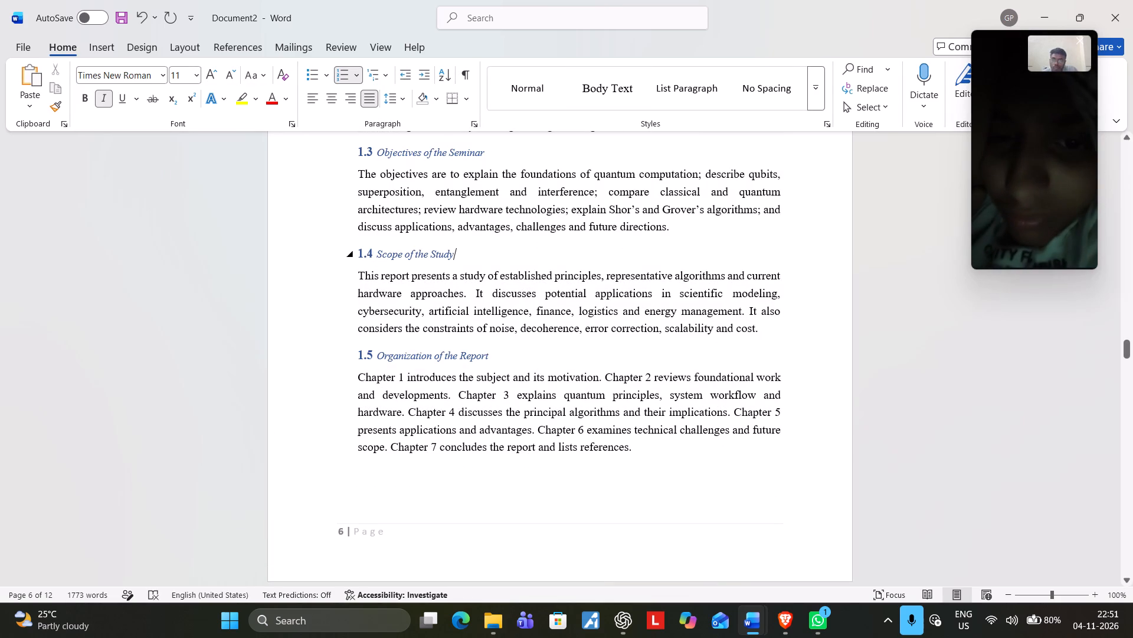
Remove the italics from the 1.1 Background and Relevance, 1.2 Problem Statement and Motivation and 1.3 Objectives of the Seminar headings.
{"action": "scroll", "coordinate": [550, 242], "scroll_direction": "up", "scroll_amount": 9}
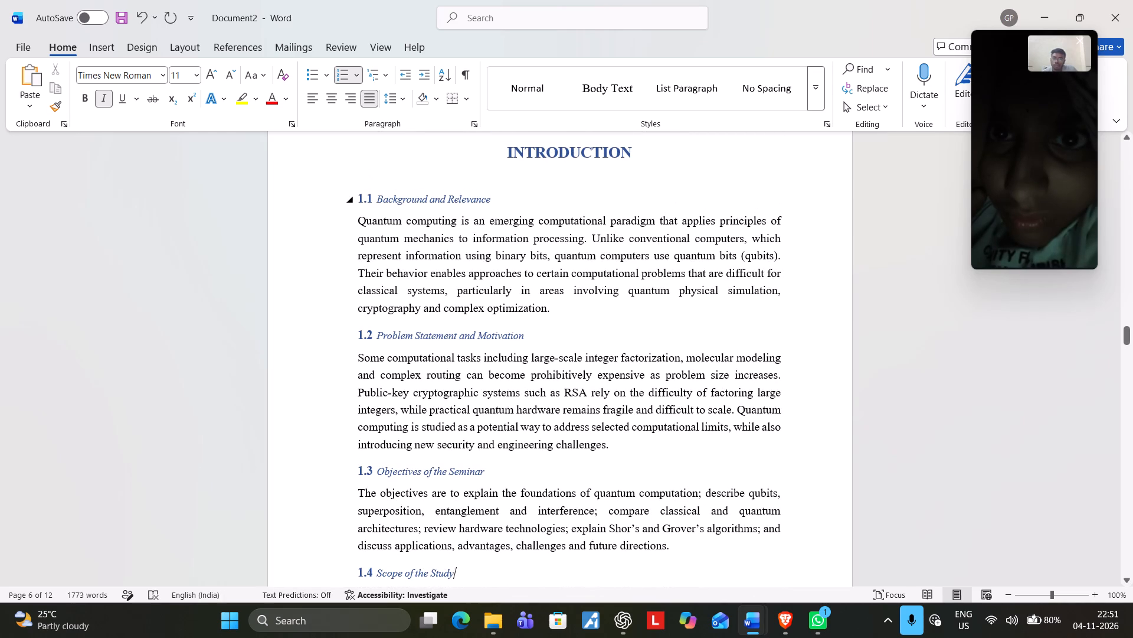
{"action": "left_click_drag", "start_coordinate": [379, 200], "coordinate": [492, 204]}
{"action": "left_click", "coordinate": [521, 175]}
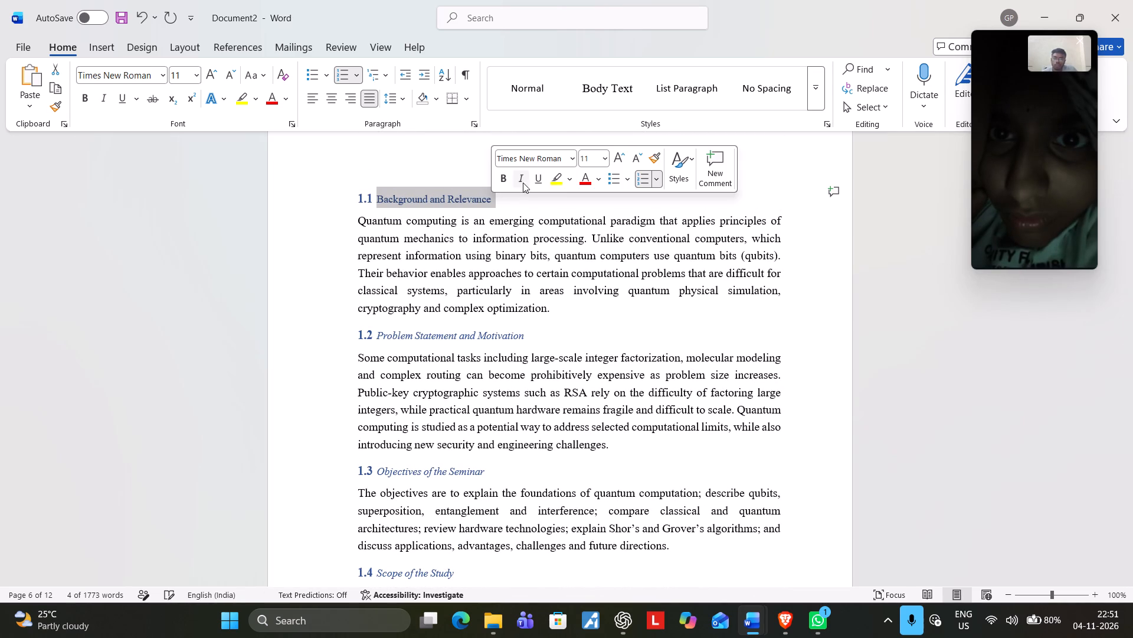
{"action": "left_click_drag", "start_coordinate": [375, 338], "coordinate": [526, 338]}
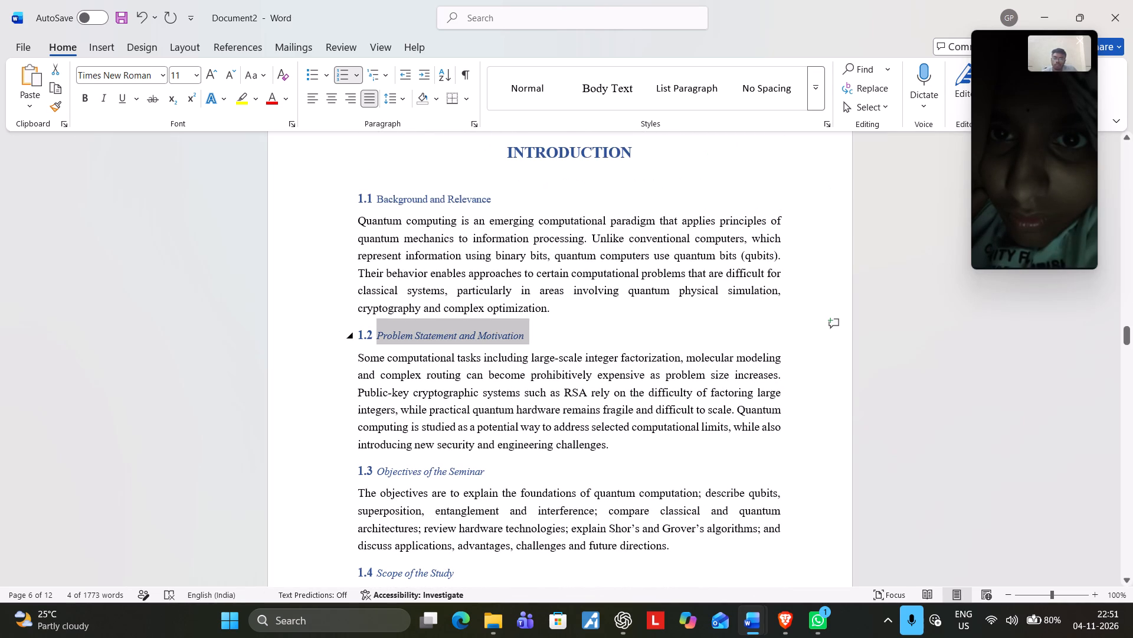
{"action": "left_click_drag", "start_coordinate": [526, 338], "coordinate": [529, 338]}
{"action": "left_click", "coordinate": [554, 313]}
{"action": "scroll", "coordinate": [554, 320], "scroll_direction": "down", "scroll_amount": 2}
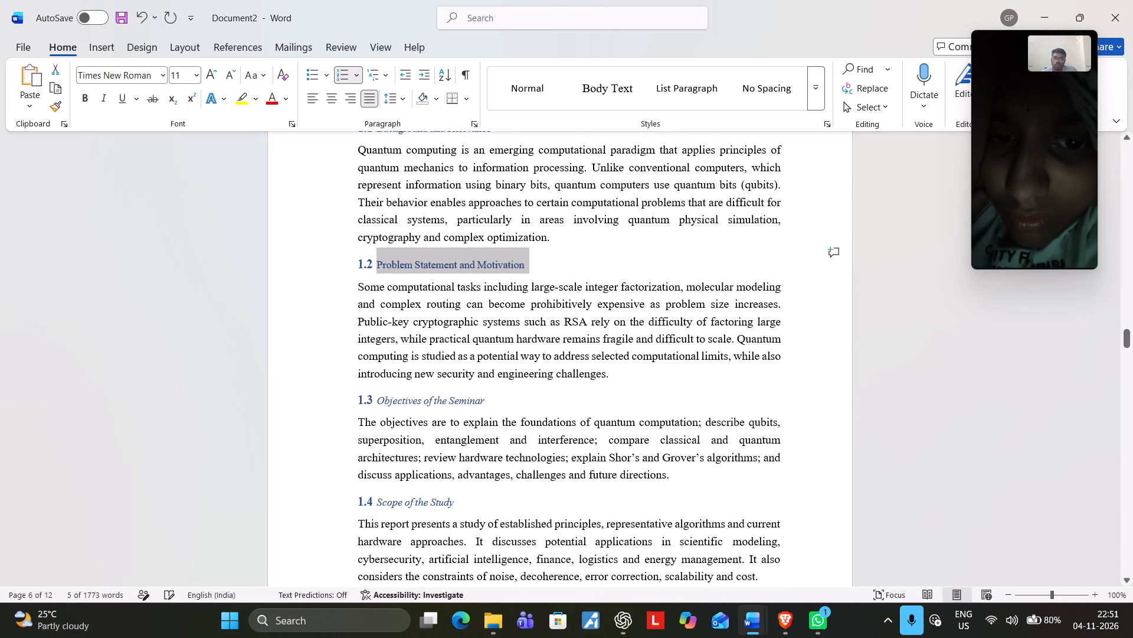
{"action": "left_click_drag", "start_coordinate": [381, 399], "coordinate": [484, 402]}
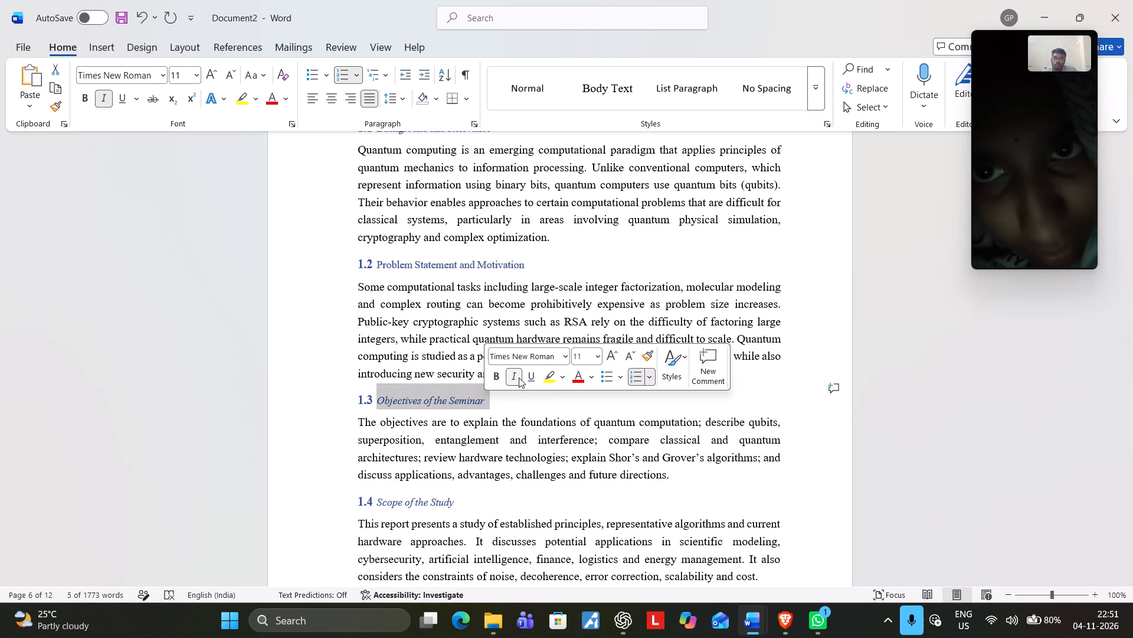
{"action": "left_click", "coordinate": [516, 376]}
Remove the italics from the 1.4 Scope of the Study and 1.5 Organization of the Report headings.
{"action": "scroll", "coordinate": [516, 385], "scroll_direction": "down", "scroll_amount": 2}
{"action": "left_click_drag", "start_coordinate": [379, 432], "coordinate": [471, 443]}
{"action": "left_click", "coordinate": [467, 441]}
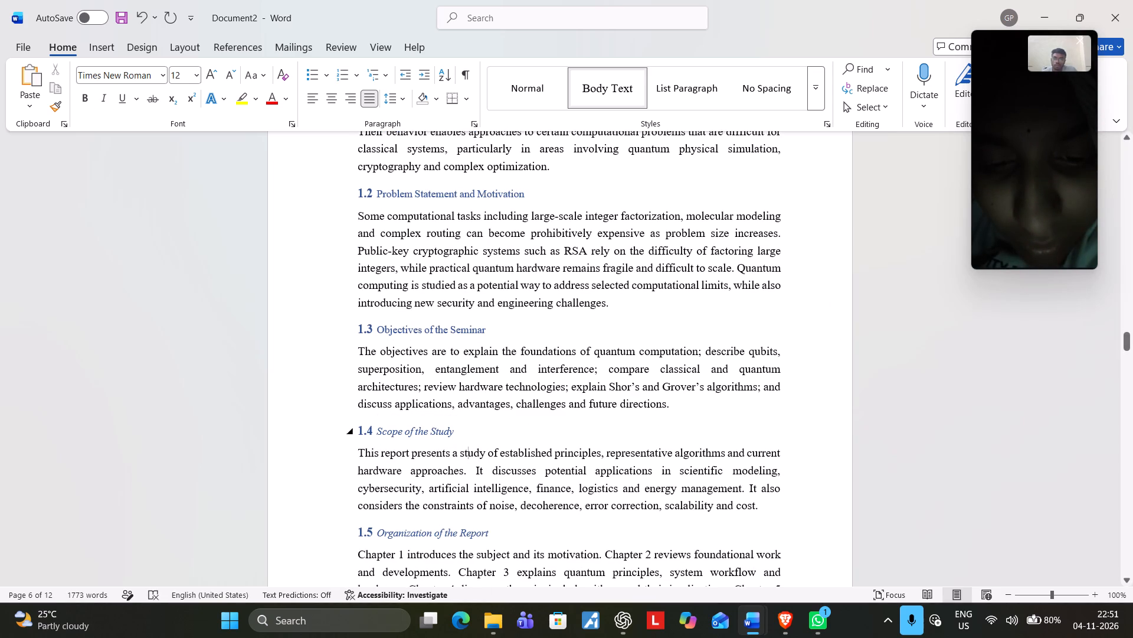
{"action": "left_click_drag", "start_coordinate": [380, 434], "coordinate": [443, 434]}
{"action": "left_click", "coordinate": [471, 409]}
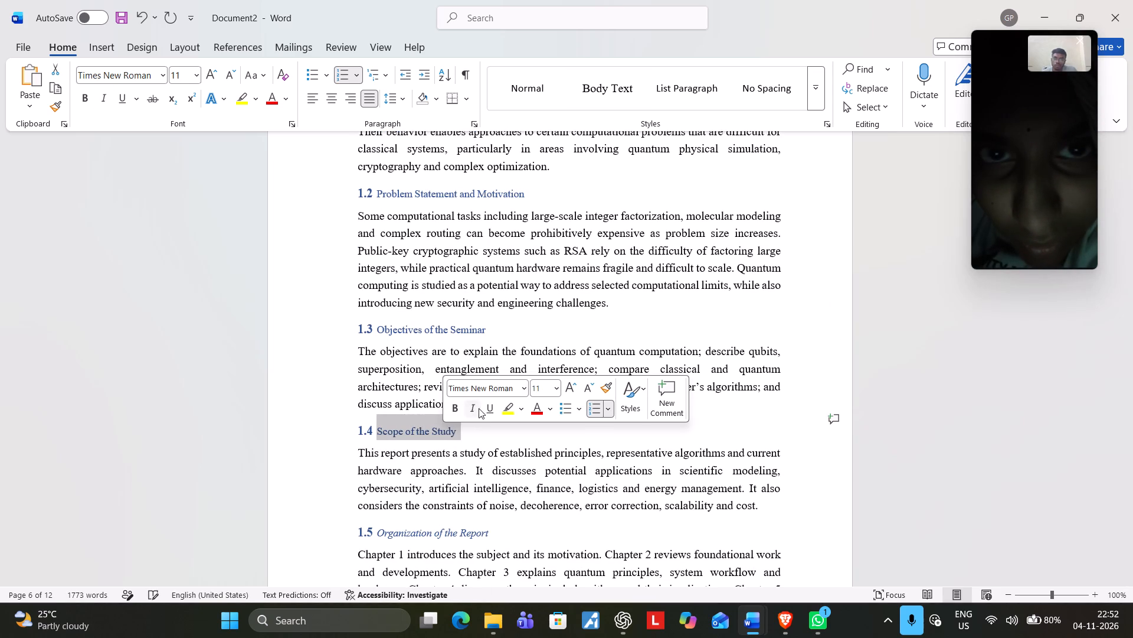
{"action": "scroll", "coordinate": [479, 408], "scroll_direction": "down", "scroll_amount": 2}
{"action": "left_click_drag", "start_coordinate": [377, 463], "coordinate": [480, 464]}
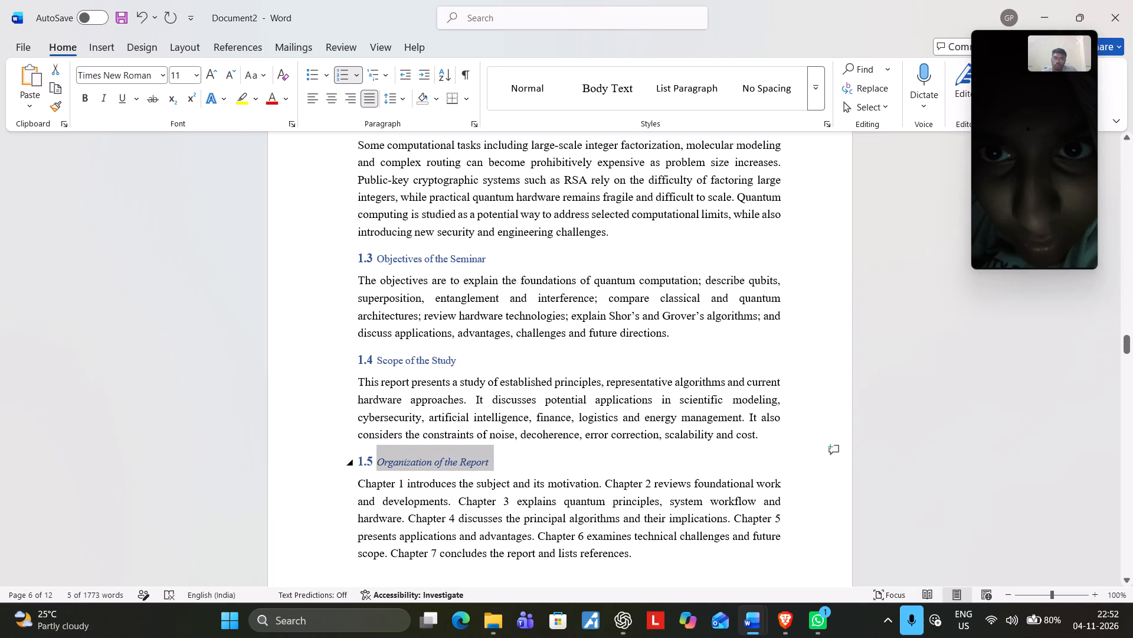
{"action": "left_click_drag", "start_coordinate": [480, 464], "coordinate": [483, 465]}
{"action": "left_click", "coordinate": [508, 443]}
{"action": "left_click", "coordinate": [551, 480]}
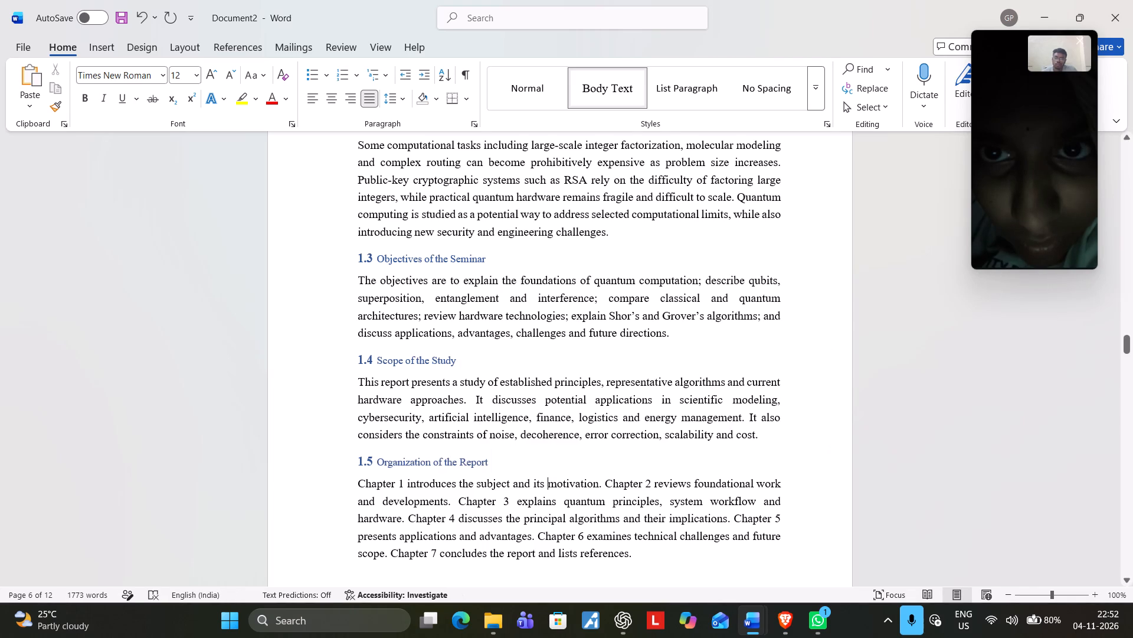
Change the font colour of the INTRODUCTION heading to black.
{"action": "scroll", "coordinate": [551, 480], "scroll_direction": "up", "scroll_amount": 11}
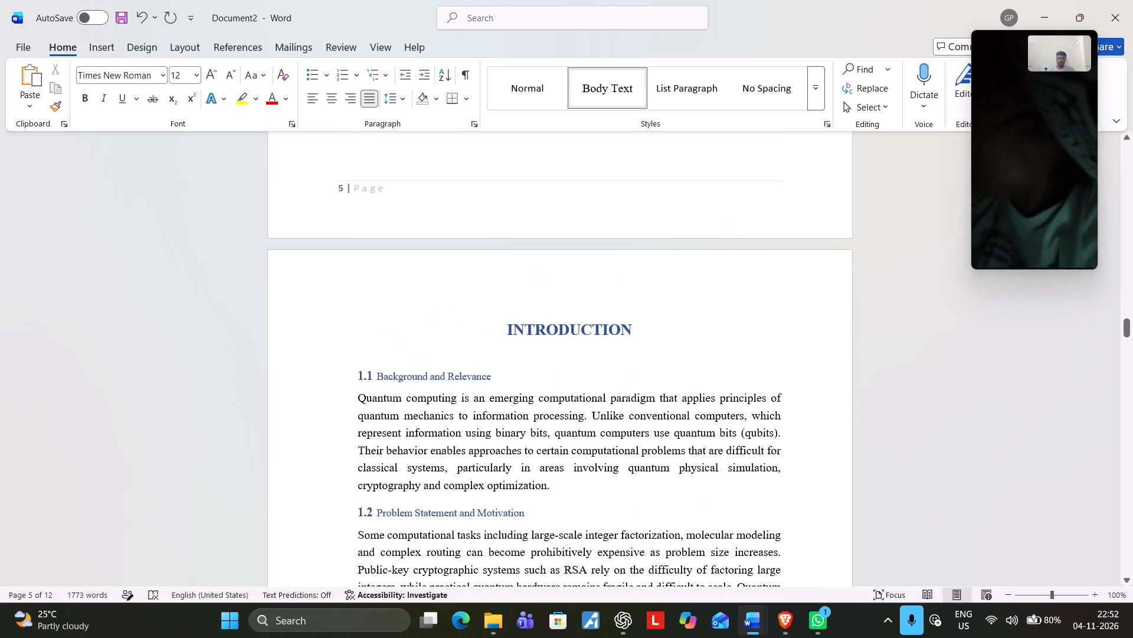
{"action": "left_click_drag", "start_coordinate": [509, 329], "coordinate": [608, 328]}
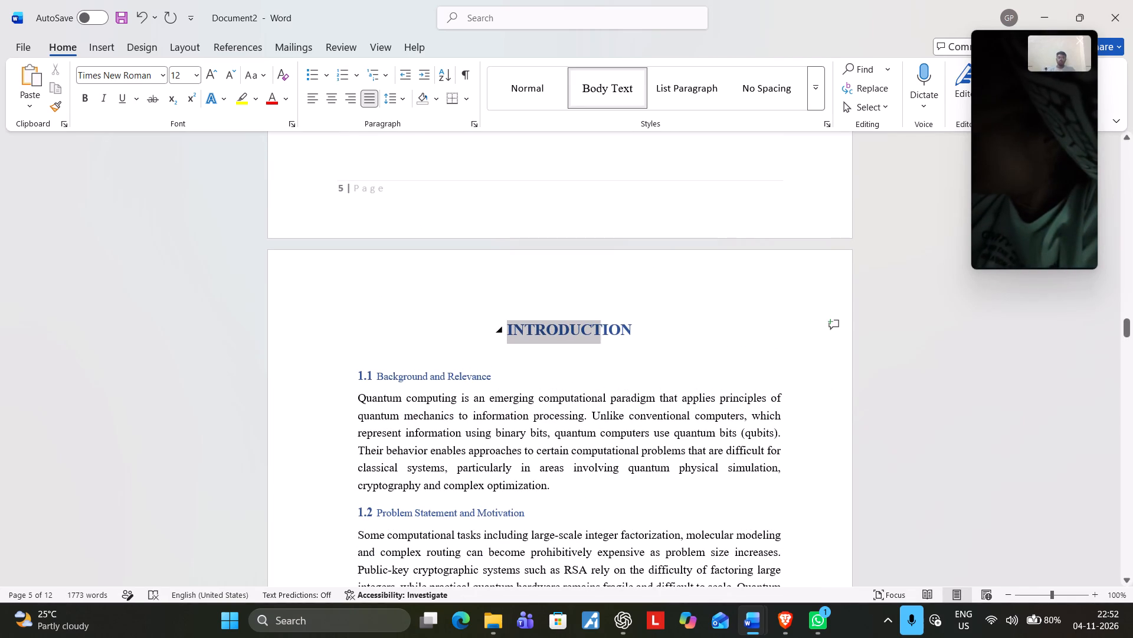
{"action": "left_click_drag", "start_coordinate": [608, 328], "coordinate": [632, 330]}
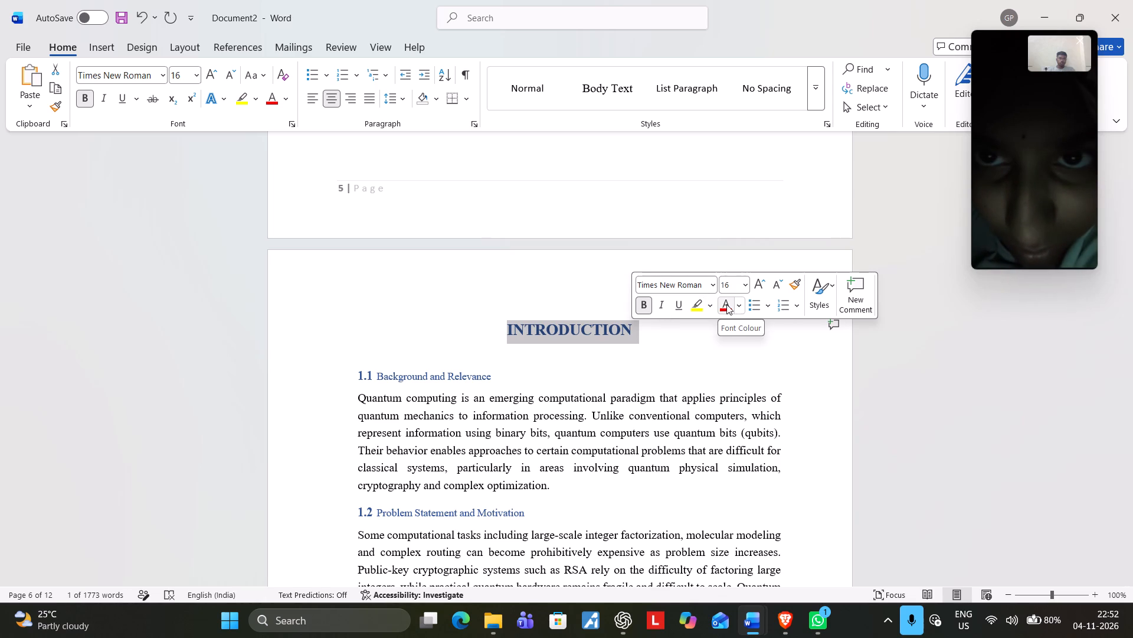
{"action": "left_click", "coordinate": [726, 304]}
{"action": "left_click", "coordinate": [726, 304]}
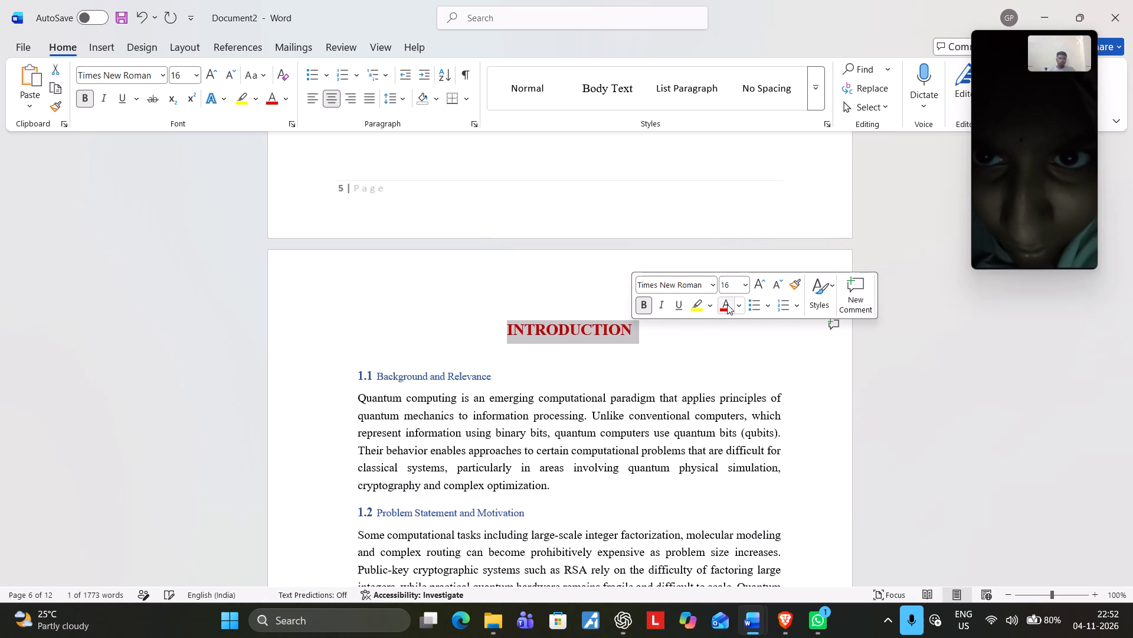
{"action": "left_click", "coordinate": [738, 301]}
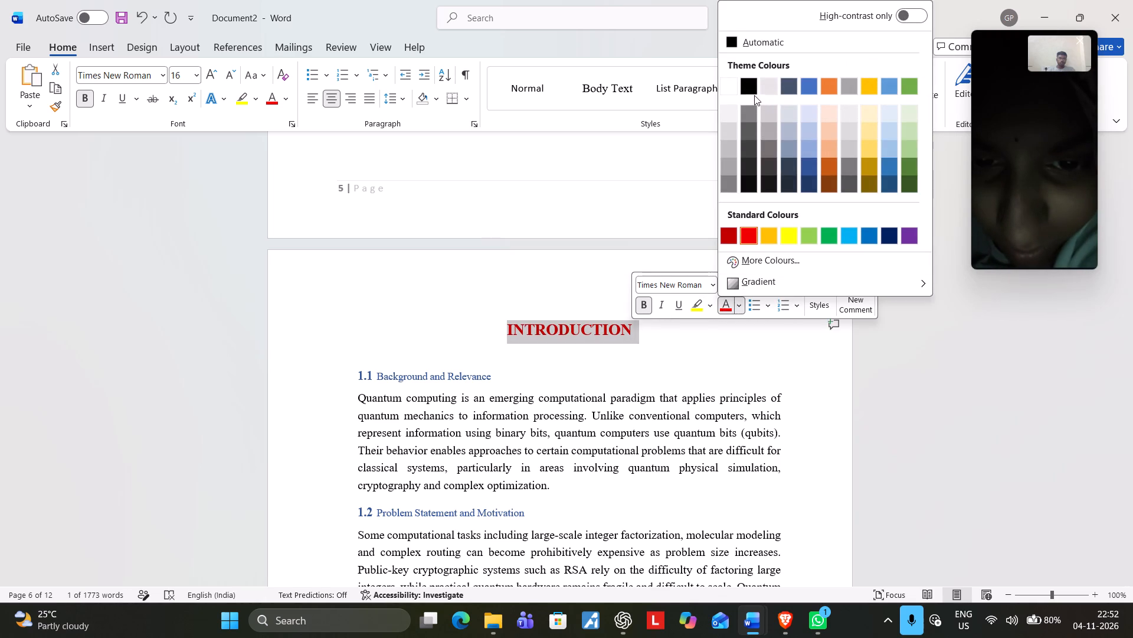
{"action": "left_click", "coordinate": [748, 89]}
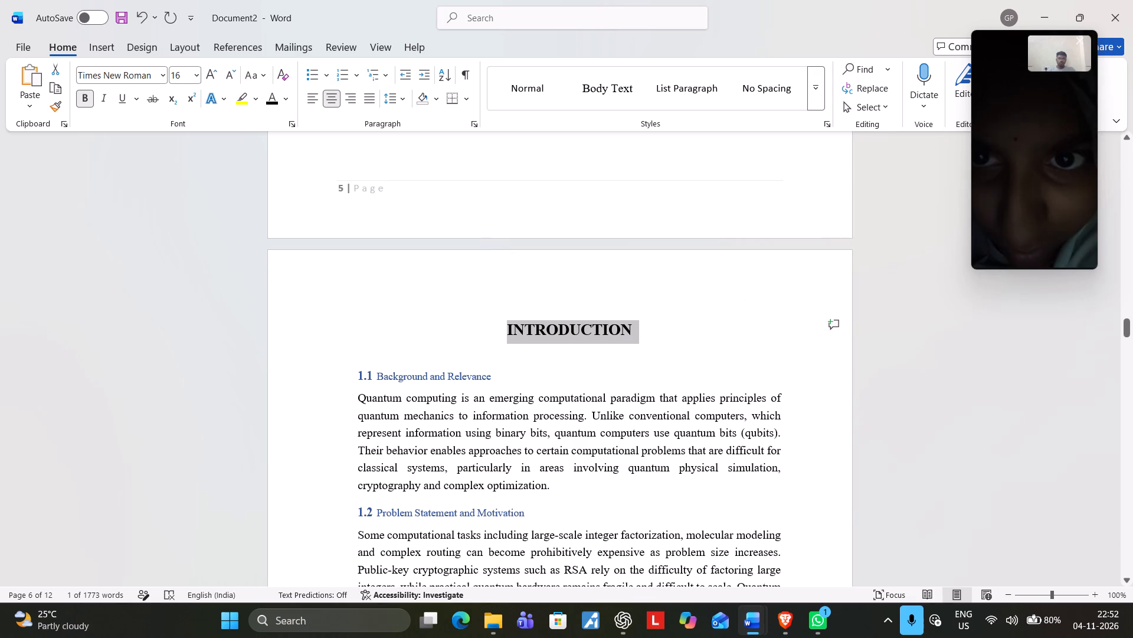
Format the 1.1 Background and Relevance heading in black at 14 pt.
{"action": "left_click_drag", "start_coordinate": [375, 375], "coordinate": [519, 379]}
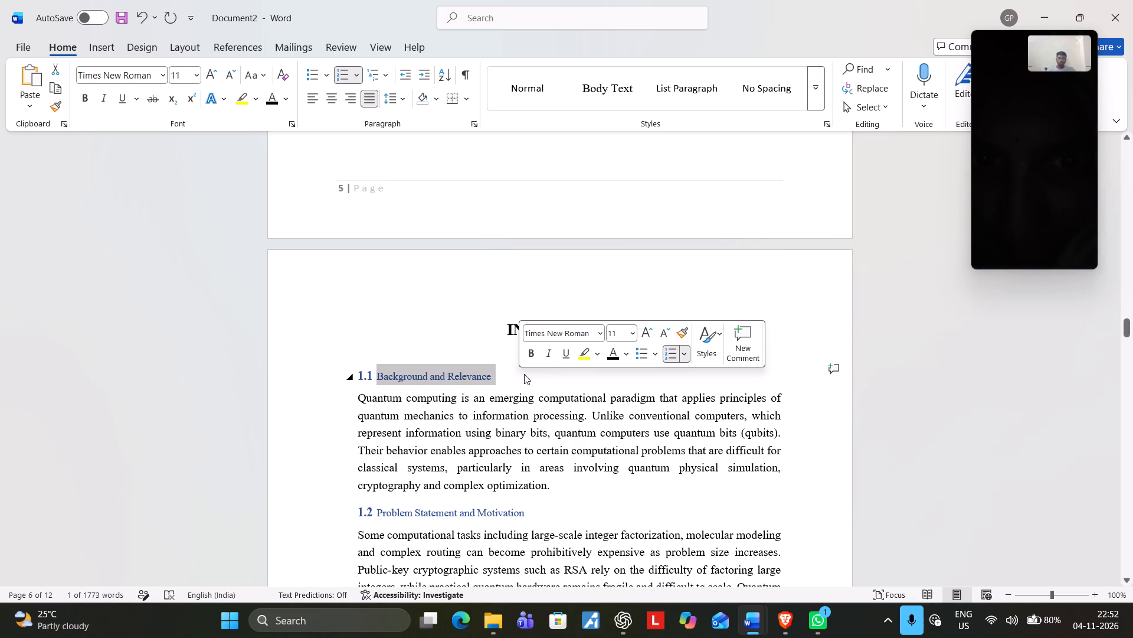
{"action": "left_click", "coordinate": [614, 353]}
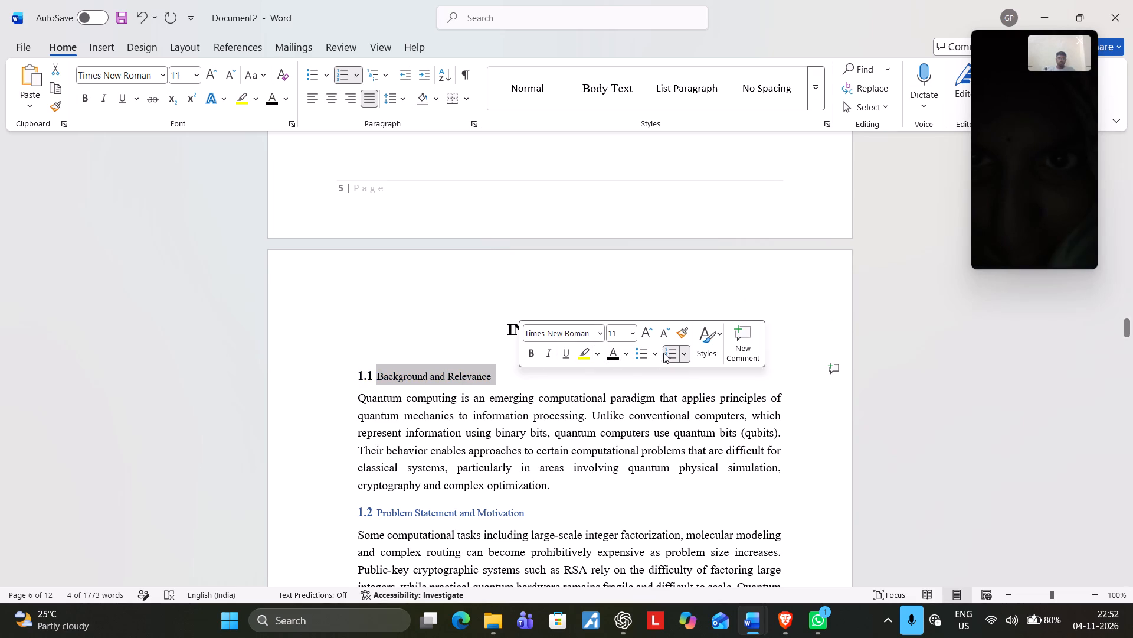
{"action": "left_click", "coordinate": [633, 335]}
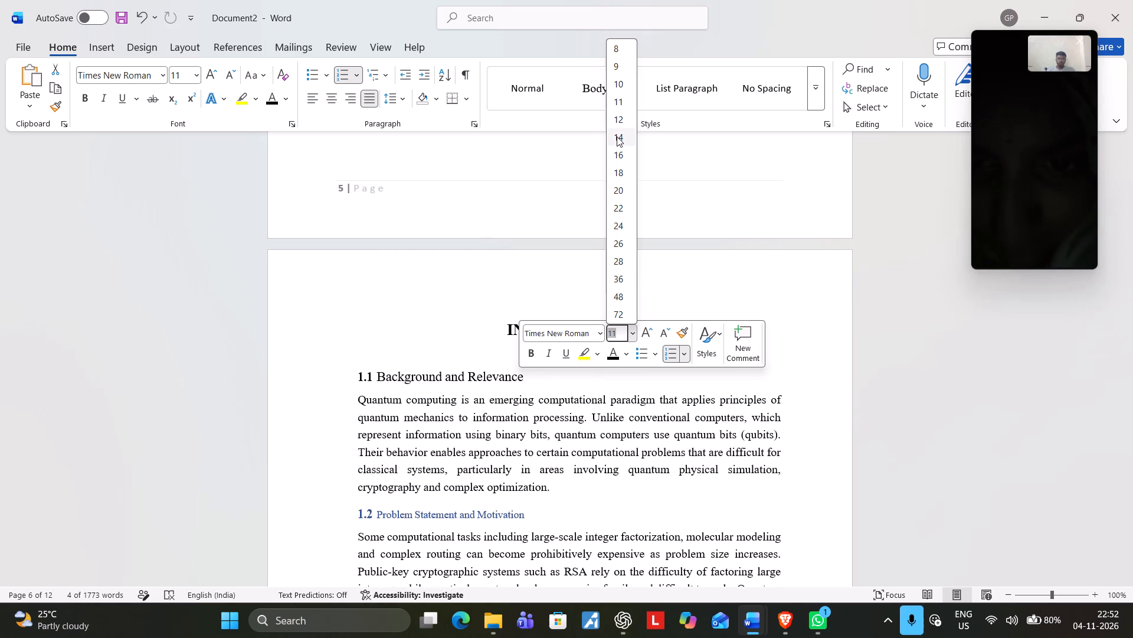
{"action": "left_click", "coordinate": [617, 136]}
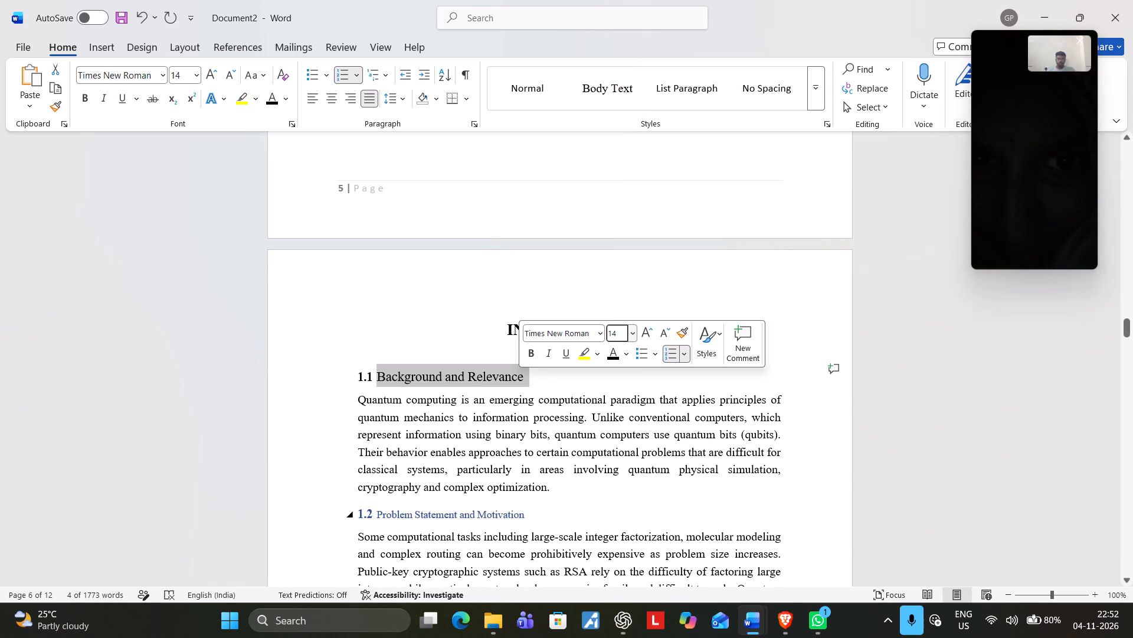
Format the 1.2 Problem Statement and Motivation heading in black at 14 pt.
{"action": "left_click_drag", "start_coordinate": [378, 509], "coordinate": [533, 510]}
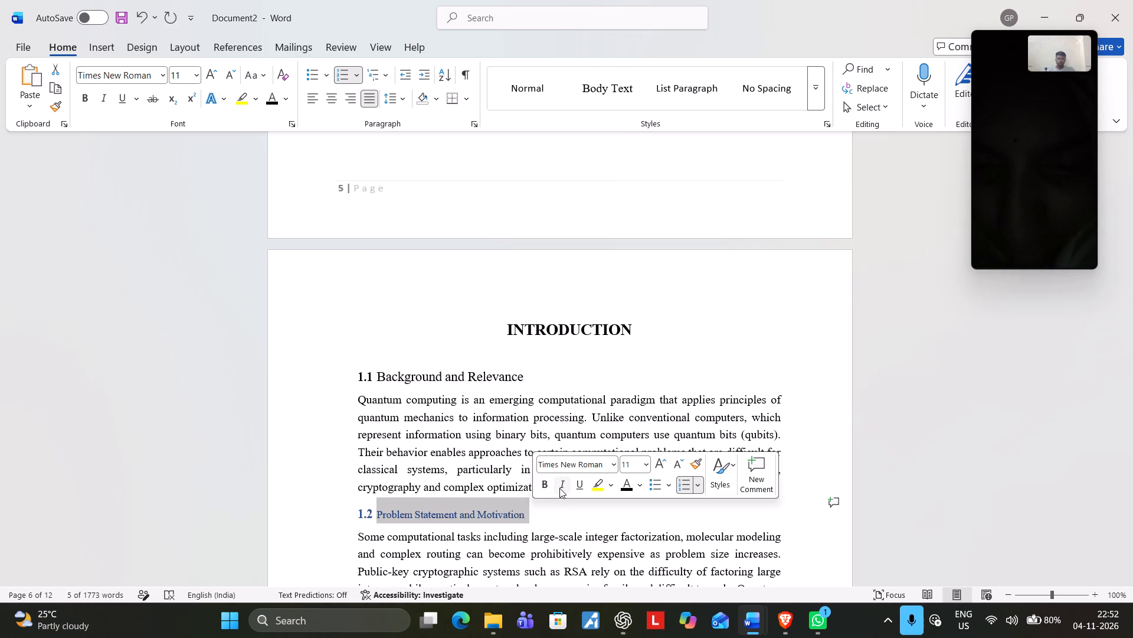
{"action": "left_click", "coordinate": [629, 483]}
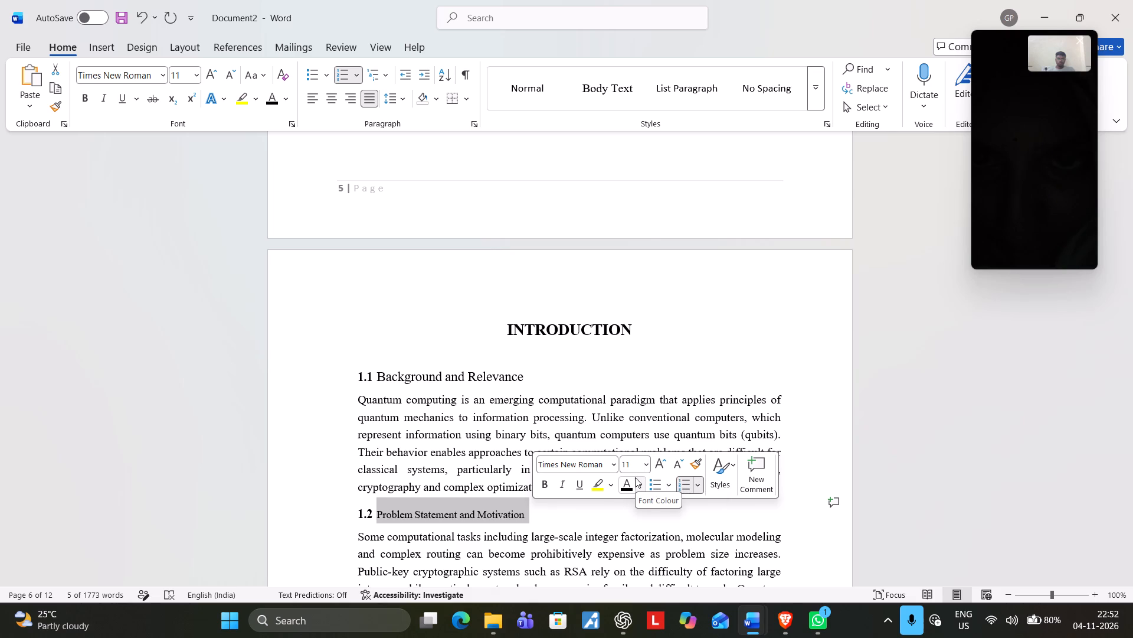
{"action": "left_click", "coordinate": [643, 466]}
{"action": "left_click", "coordinate": [634, 271]}
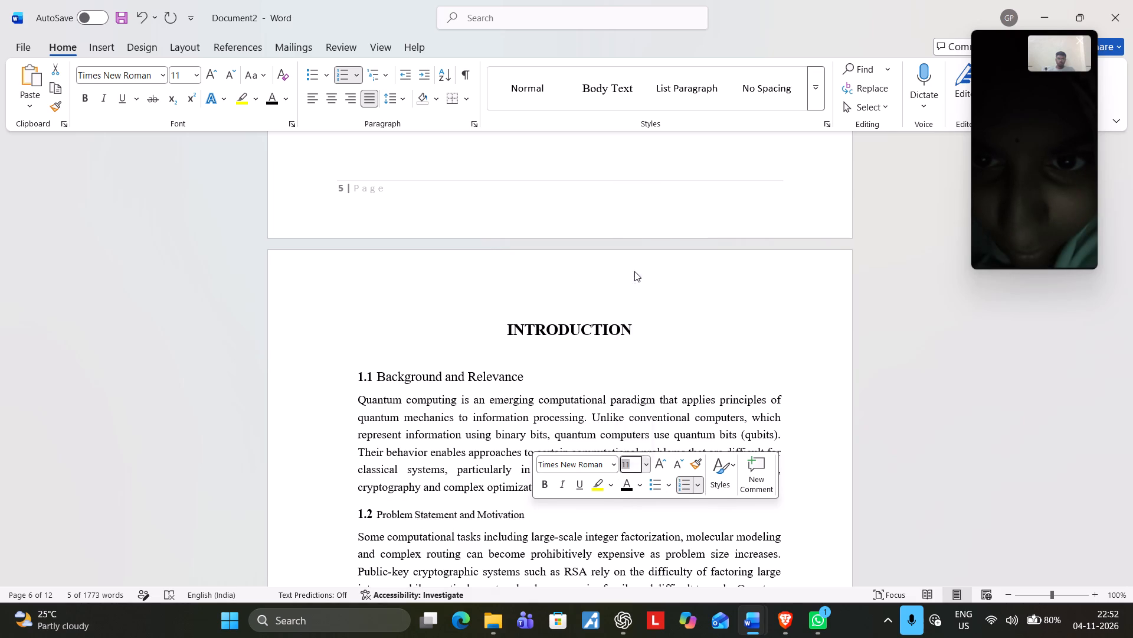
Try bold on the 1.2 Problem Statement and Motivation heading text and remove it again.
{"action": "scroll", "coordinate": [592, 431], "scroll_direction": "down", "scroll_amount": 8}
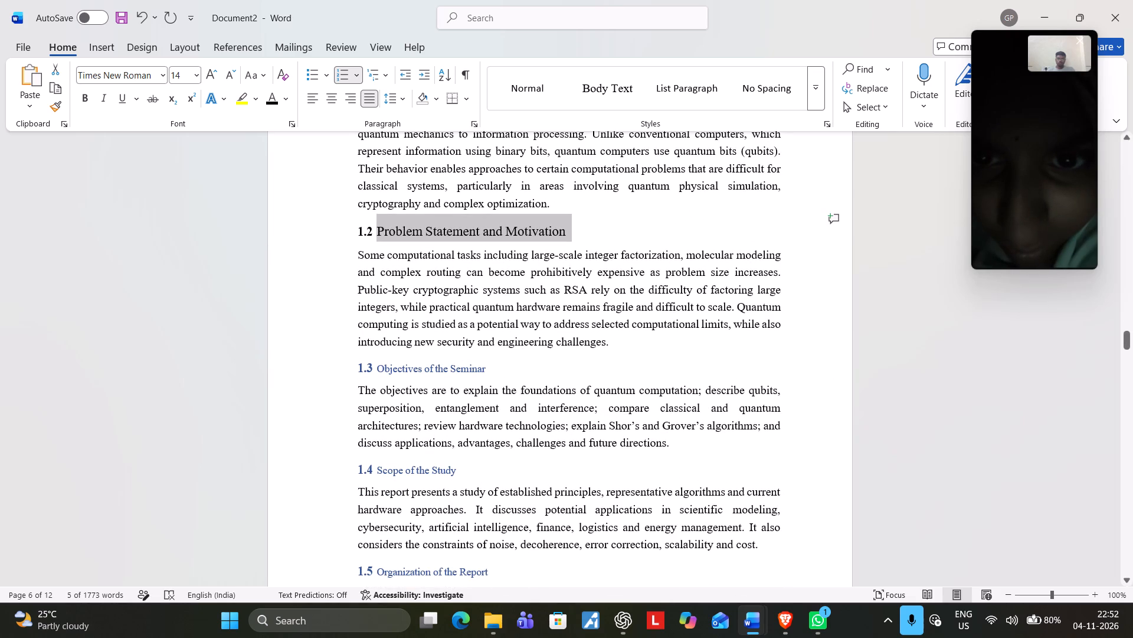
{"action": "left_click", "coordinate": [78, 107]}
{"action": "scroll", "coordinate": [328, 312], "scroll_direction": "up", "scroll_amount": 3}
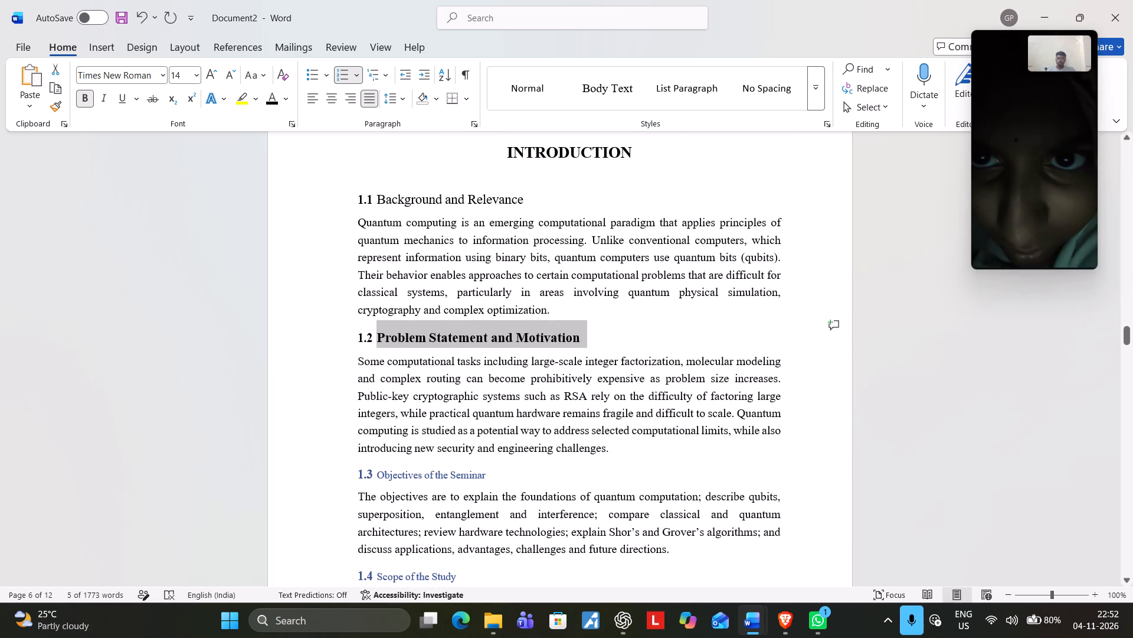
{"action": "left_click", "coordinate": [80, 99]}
Format the 1.3 Objectives of the Seminar heading in black at 14 pt.
{"action": "scroll", "coordinate": [297, 417], "scroll_direction": "down", "scroll_amount": 2}
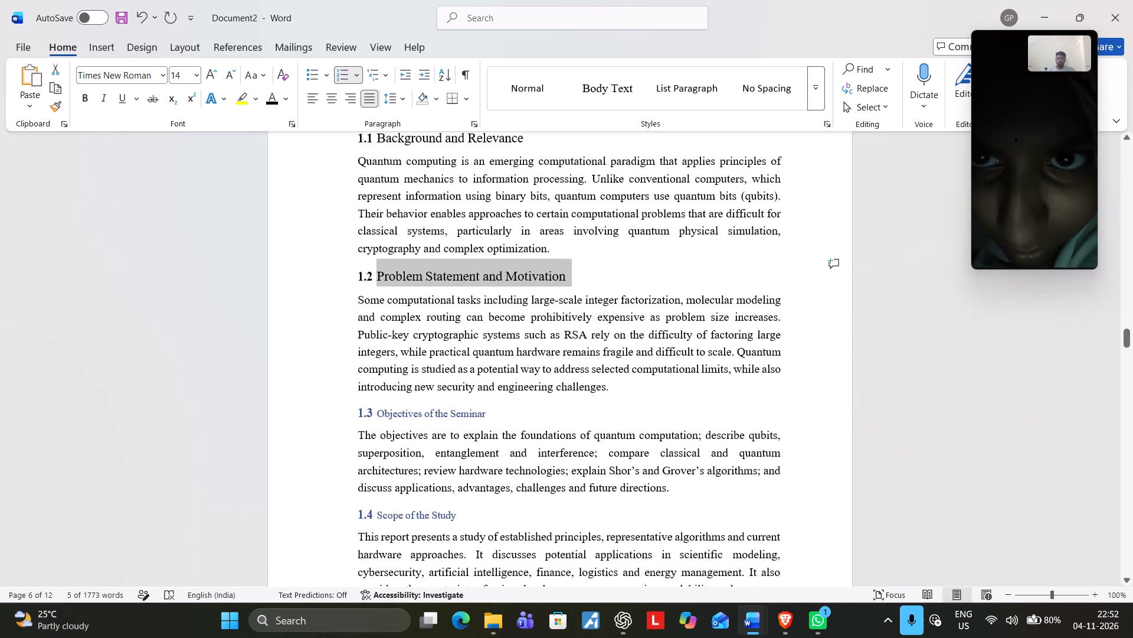
{"action": "left_click_drag", "start_coordinate": [378, 398], "coordinate": [500, 398]}
{"action": "left_click", "coordinate": [596, 377]}
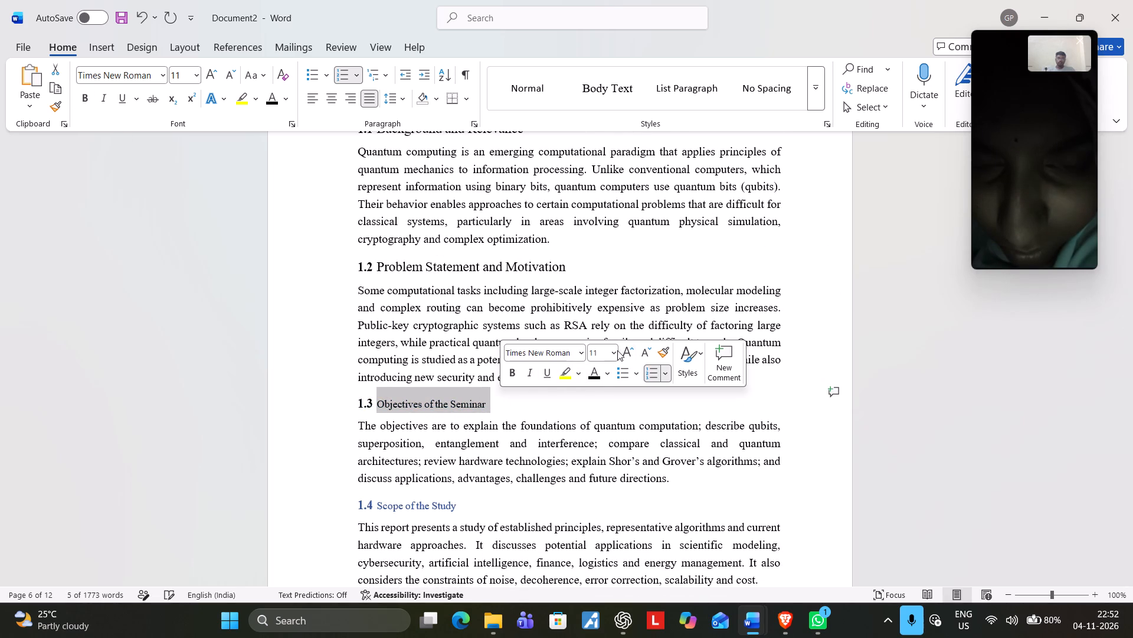
{"action": "left_click", "coordinate": [615, 354]}
{"action": "left_click", "coordinate": [600, 158]}
Format the 1.4 Scope of the Study heading in black at 14 pt.
{"action": "scroll", "coordinate": [579, 346], "scroll_direction": "down", "scroll_amount": 2}
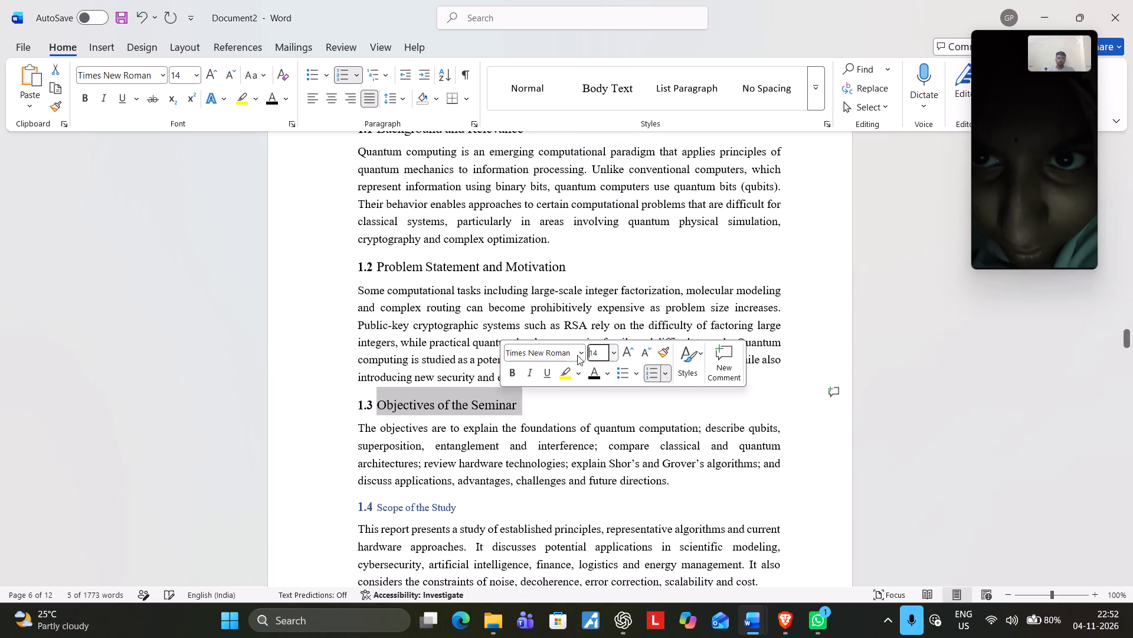
{"action": "scroll", "coordinate": [577, 355], "scroll_direction": "down", "scroll_amount": 2}
{"action": "left_click_drag", "start_coordinate": [376, 366], "coordinate": [492, 364]}
{"action": "left_click", "coordinate": [588, 344]}
{"action": "left_click", "coordinate": [602, 317]}
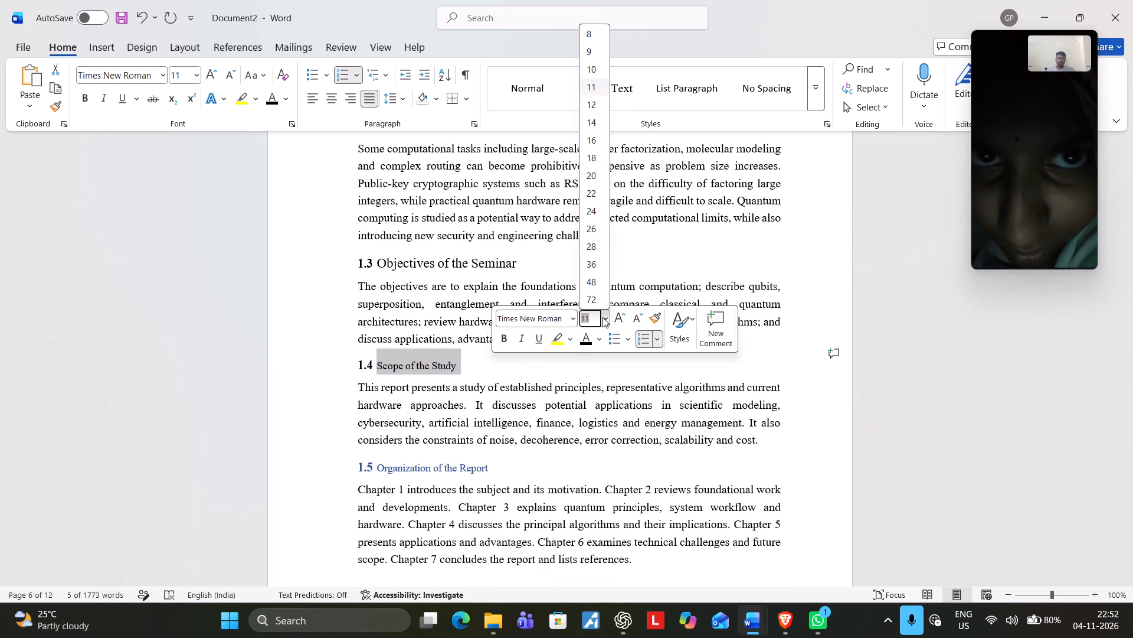
{"action": "left_click", "coordinate": [604, 120]}
Format the 1.5 Organization of the Report heading in black at 14 pt.
{"action": "scroll", "coordinate": [596, 273], "scroll_direction": "down", "scroll_amount": 3}
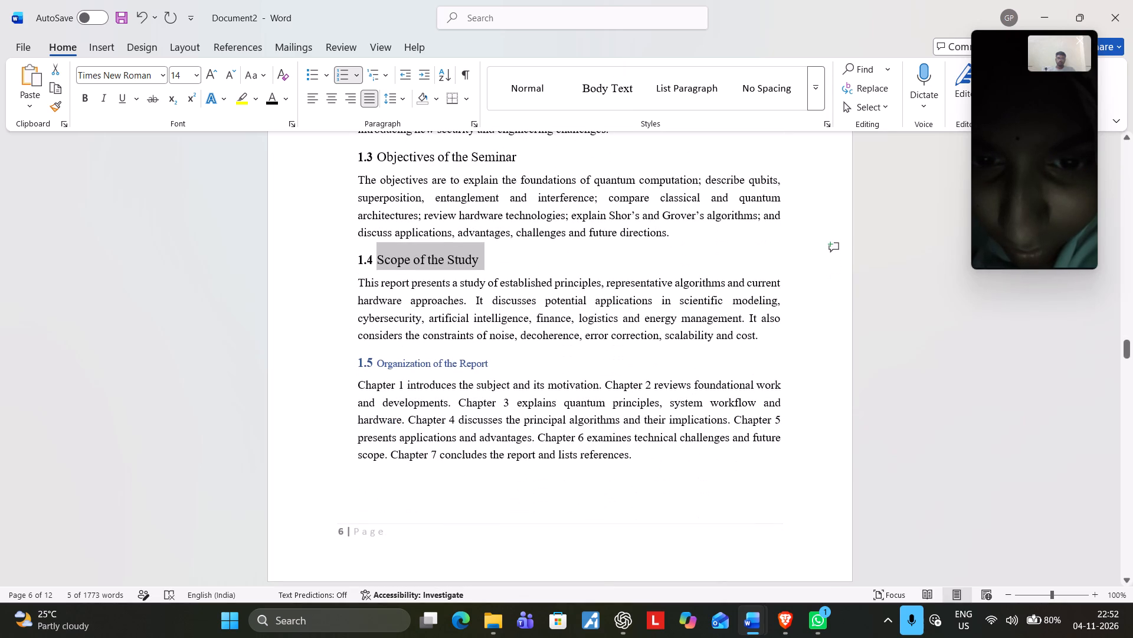
{"action": "left_click_drag", "start_coordinate": [380, 363], "coordinate": [482, 359]}
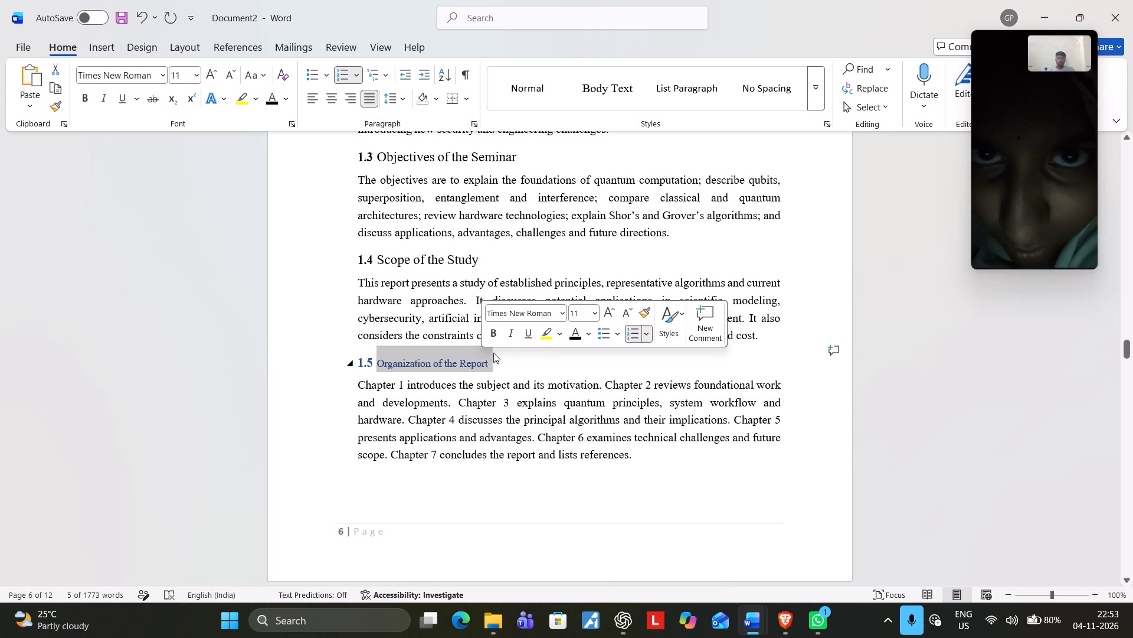
{"action": "left_click", "coordinate": [581, 330]}
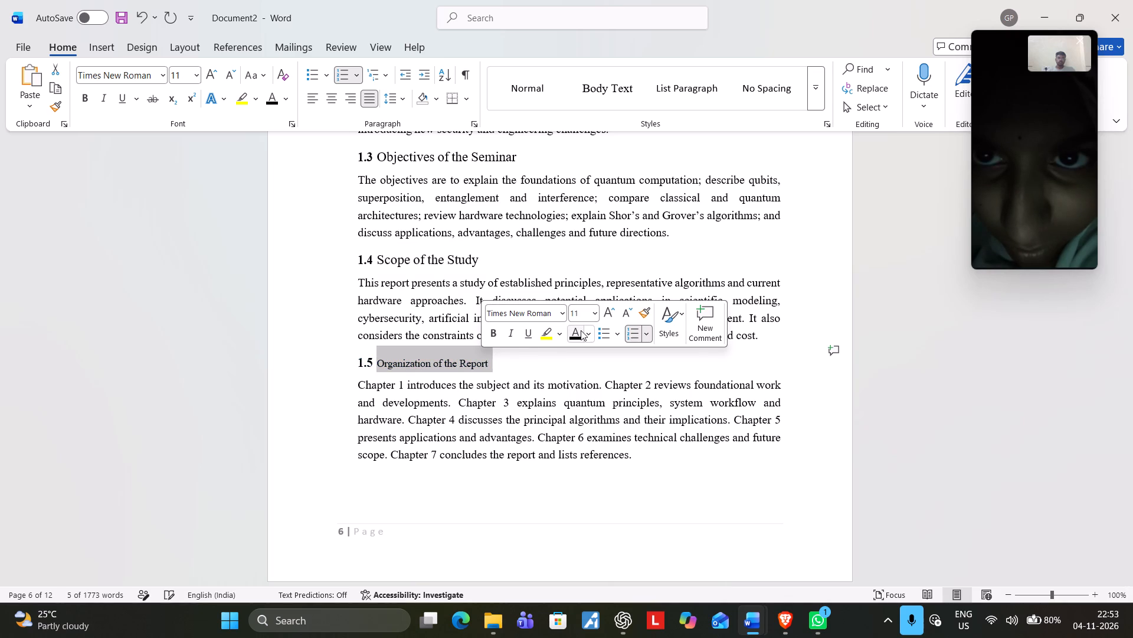
{"action": "left_click", "coordinate": [597, 318]}
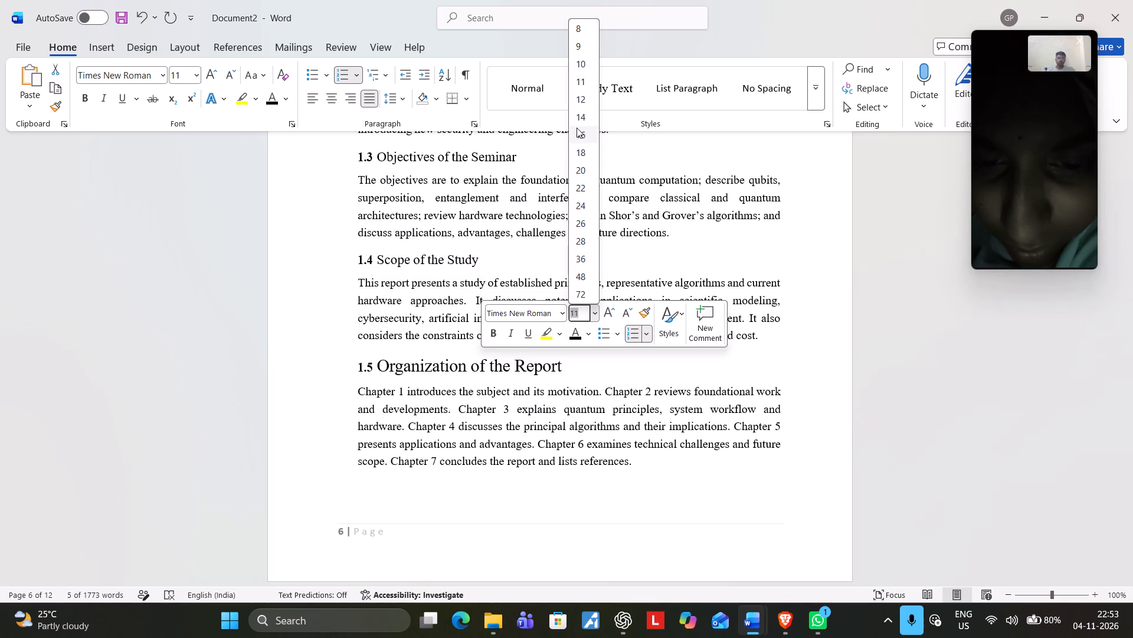
{"action": "left_click", "coordinate": [578, 121]}
Set the whole Literature Review / Existing Systems chapter, headings and body text, in black Times New Roman.
{"action": "scroll", "coordinate": [586, 501], "scroll_direction": "down", "scroll_amount": 12}
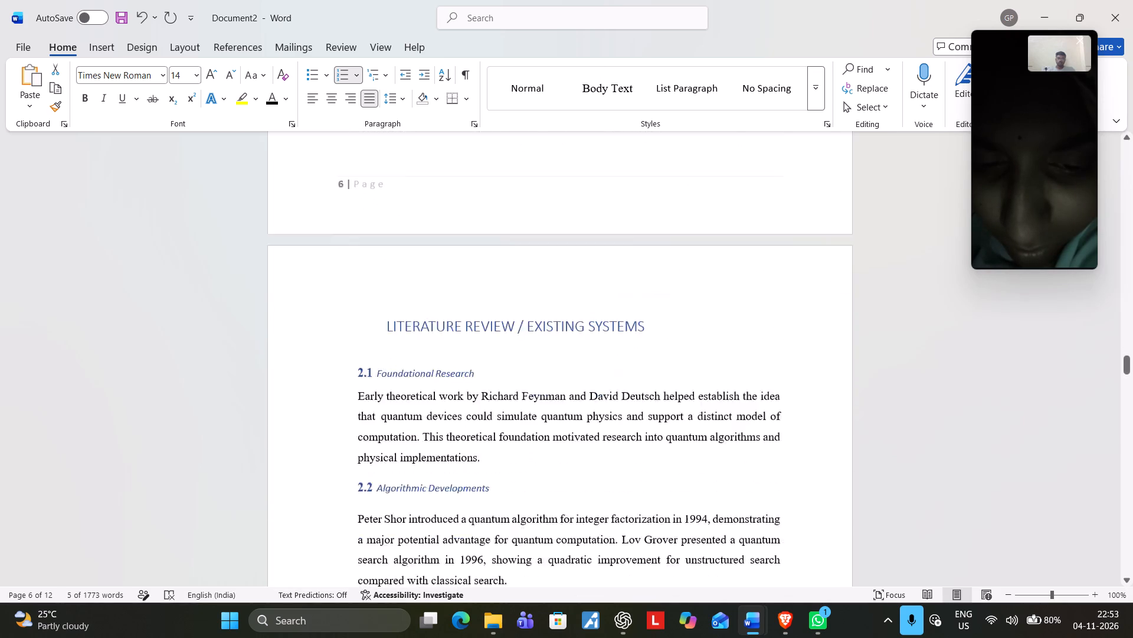
{"action": "left_click_drag", "start_coordinate": [388, 249], "coordinate": [562, 548]}
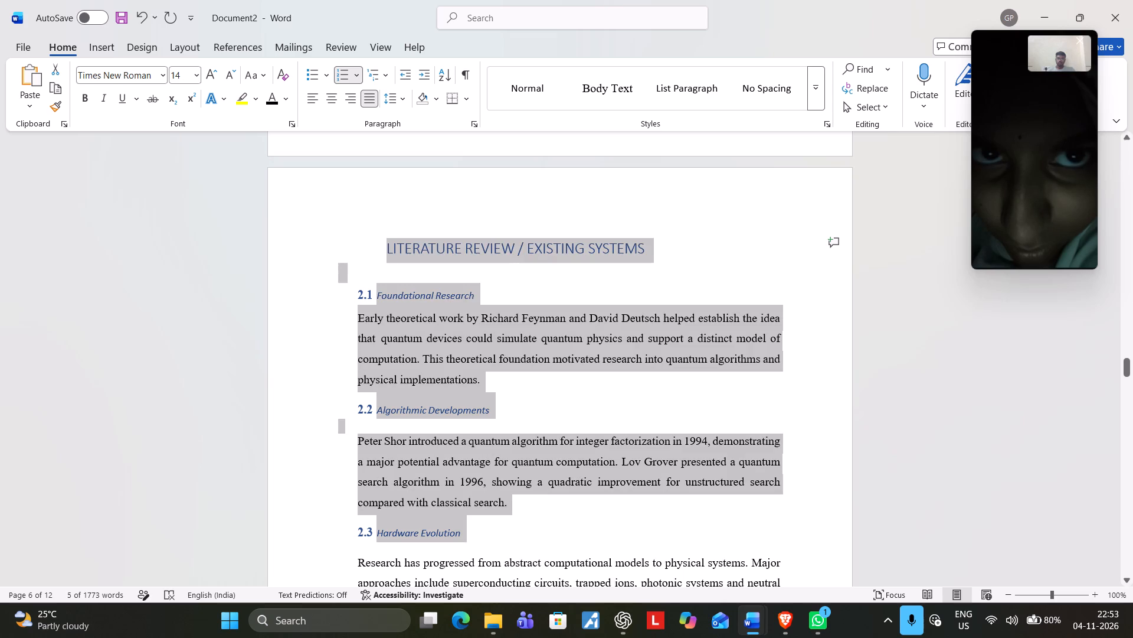
{"action": "left_click_drag", "start_coordinate": [562, 548], "coordinate": [748, 210]}
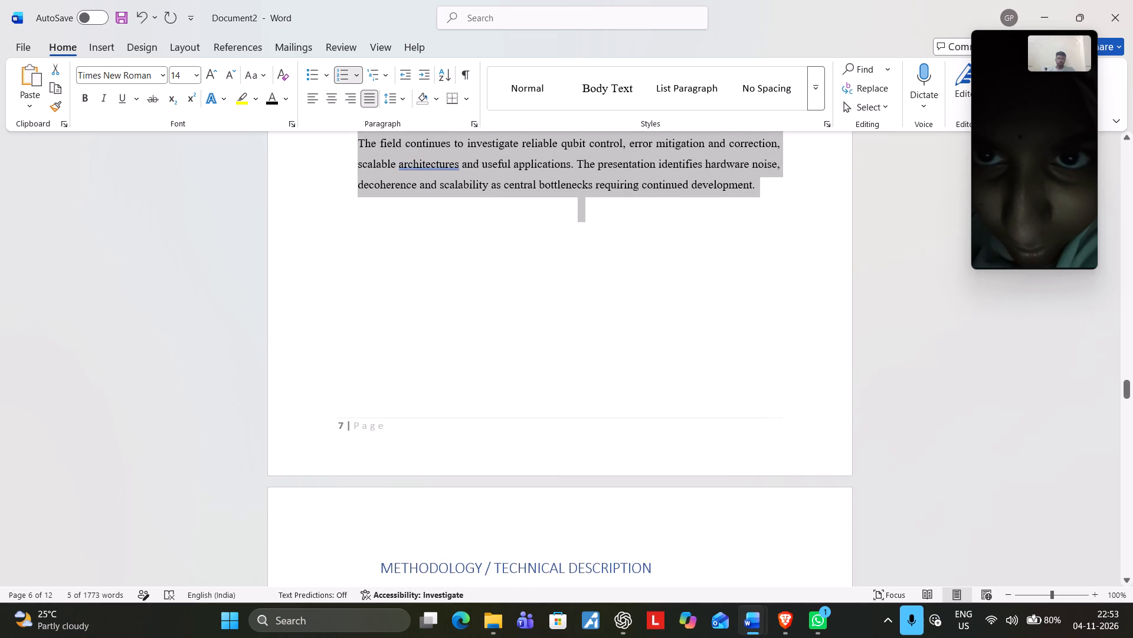
{"action": "left_click_drag", "start_coordinate": [748, 210], "coordinate": [752, 210]}
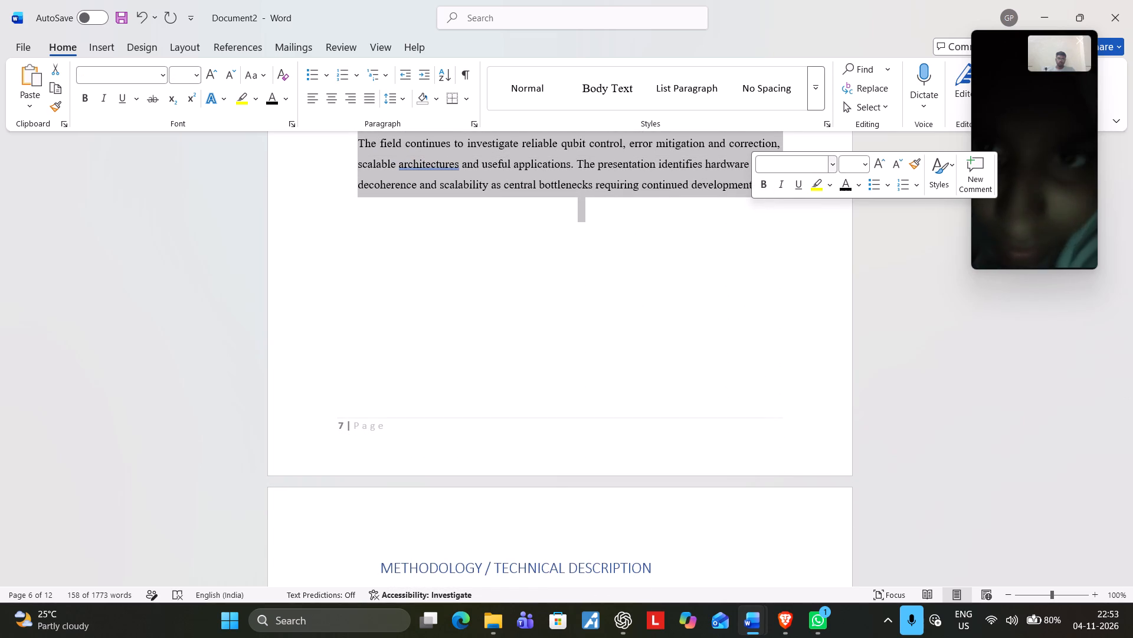
{"action": "left_click", "coordinate": [823, 168]}
{"action": "left_click", "coordinate": [829, 164]}
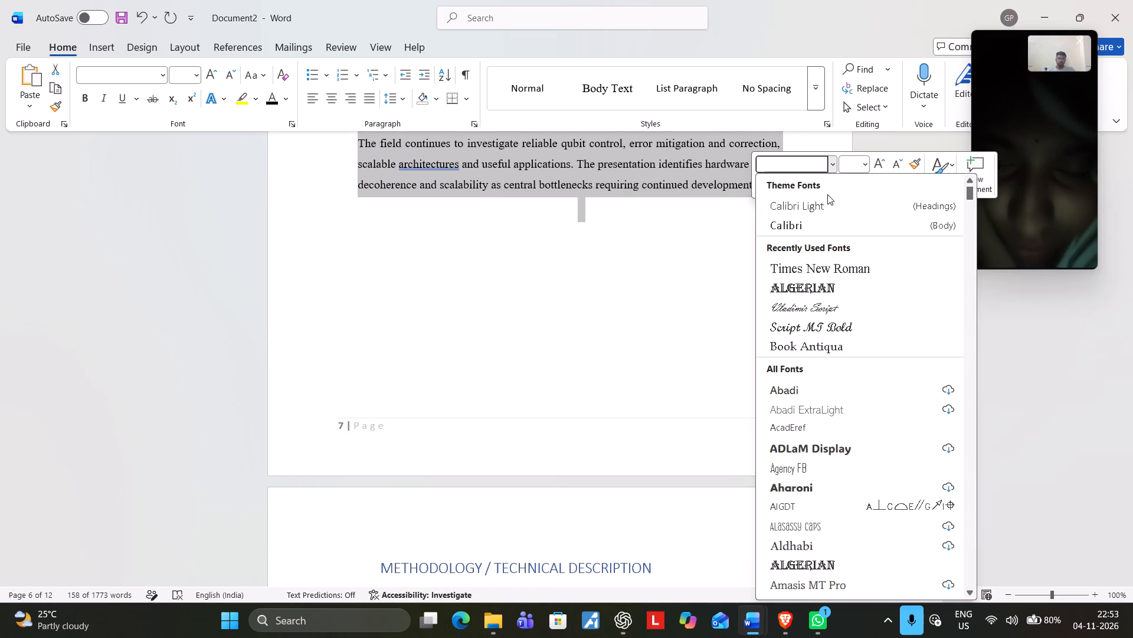
{"action": "left_click", "coordinate": [822, 269]}
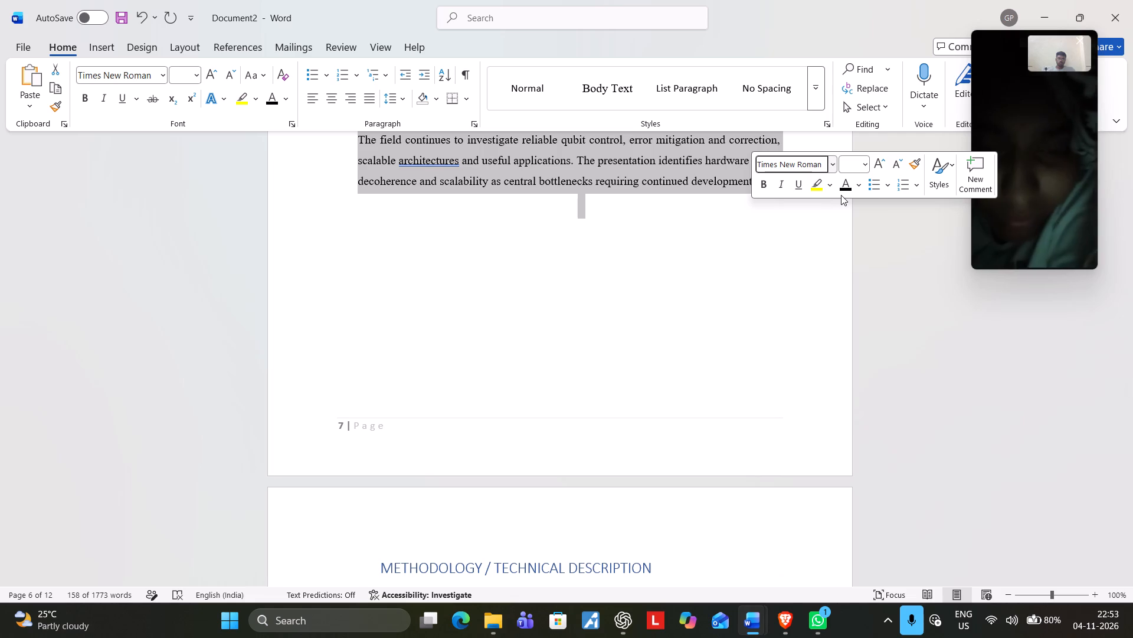
{"action": "left_click", "coordinate": [844, 190]}
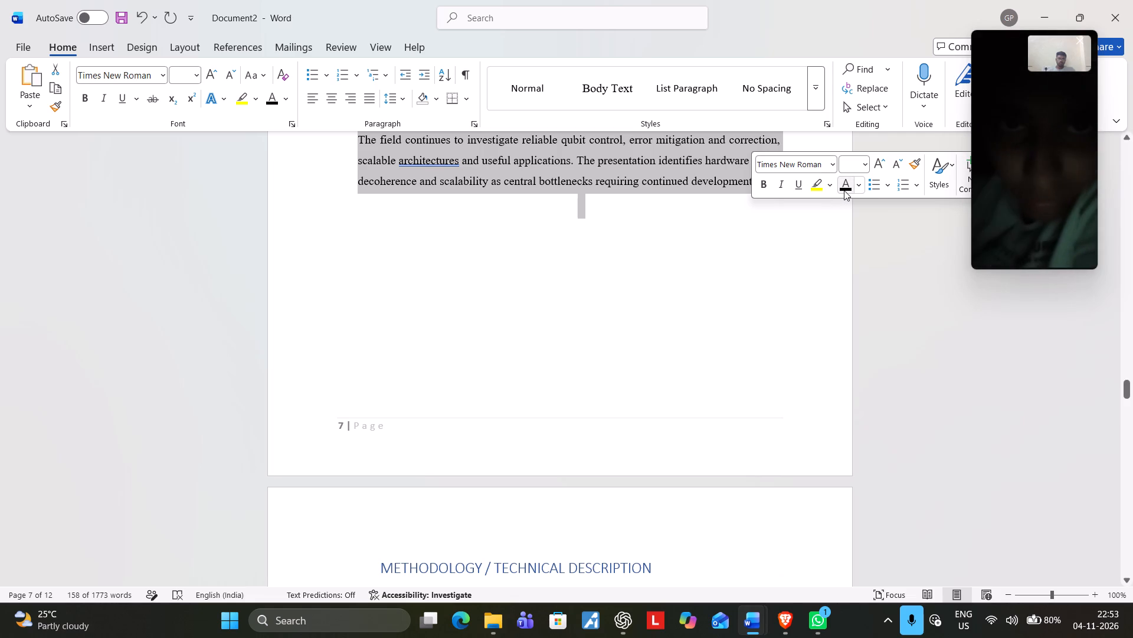
{"action": "scroll", "coordinate": [721, 317], "scroll_direction": "up", "scroll_amount": 3}
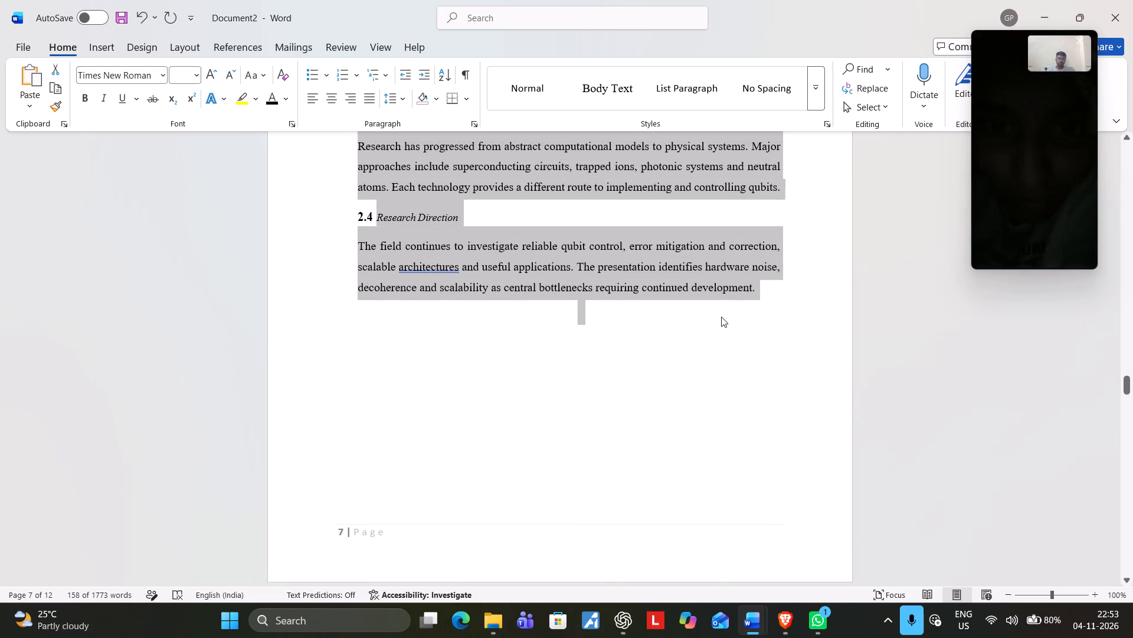
{"action": "left_click", "coordinate": [721, 317]}
Remove the italics from the 2.1 Foundational Research heading and set it to 14 pt.
{"action": "scroll", "coordinate": [450, 317], "scroll_direction": "up", "scroll_amount": 4}
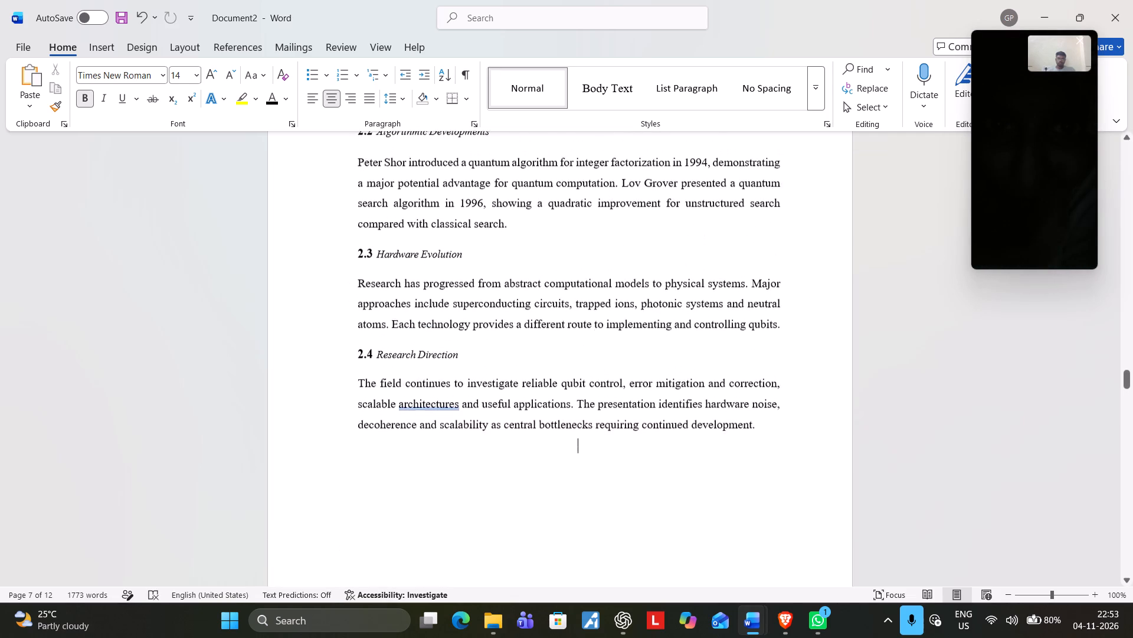
{"action": "scroll", "coordinate": [450, 317], "scroll_direction": "up", "scroll_amount": 8}
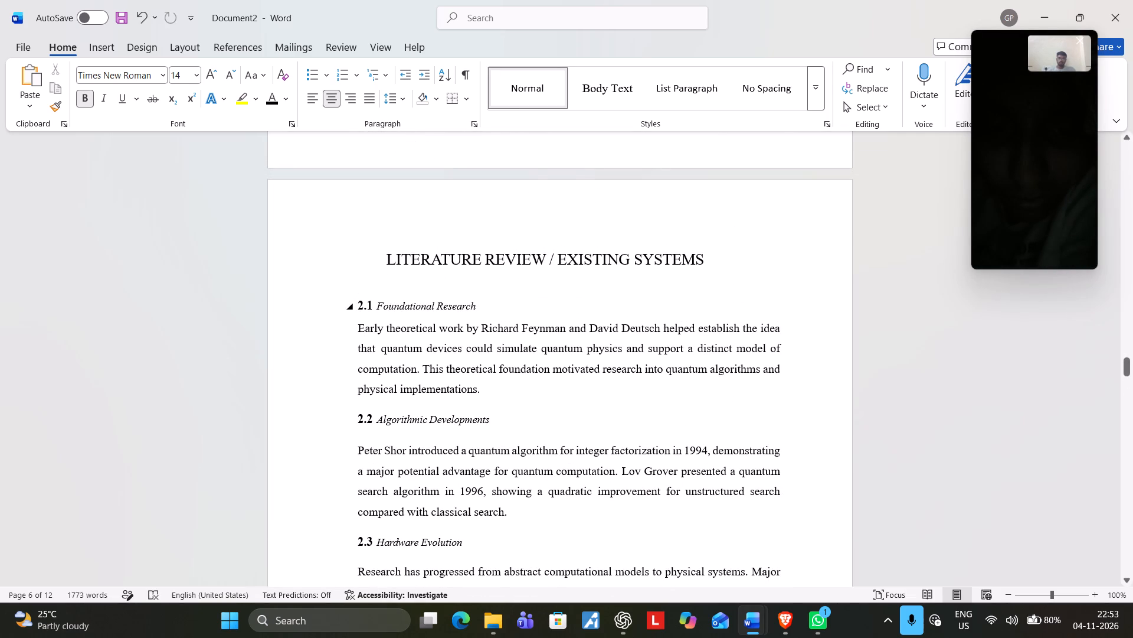
{"action": "left_click_drag", "start_coordinate": [379, 304], "coordinate": [490, 305]}
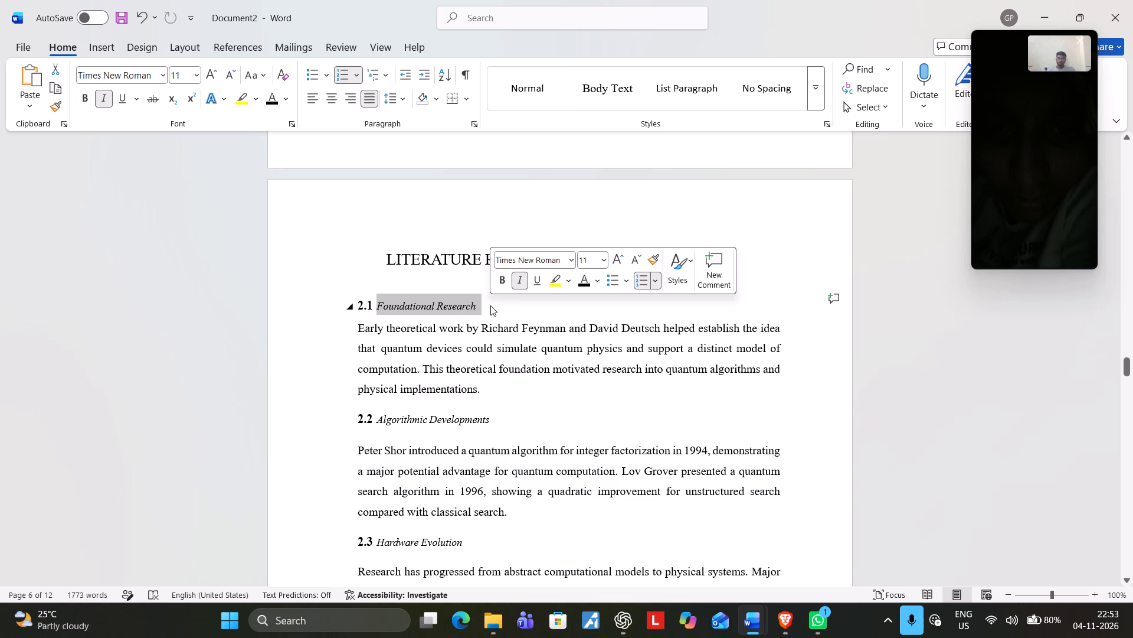
{"action": "left_click", "coordinate": [515, 283]}
{"action": "left_click", "coordinate": [601, 259]}
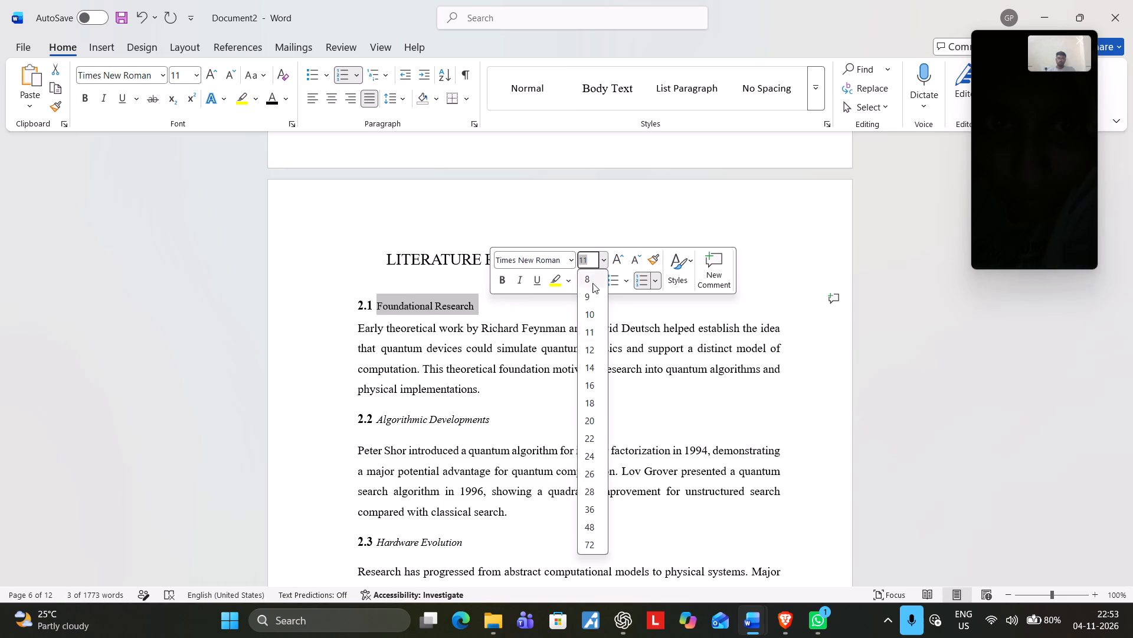
{"action": "left_click", "coordinate": [590, 369]}
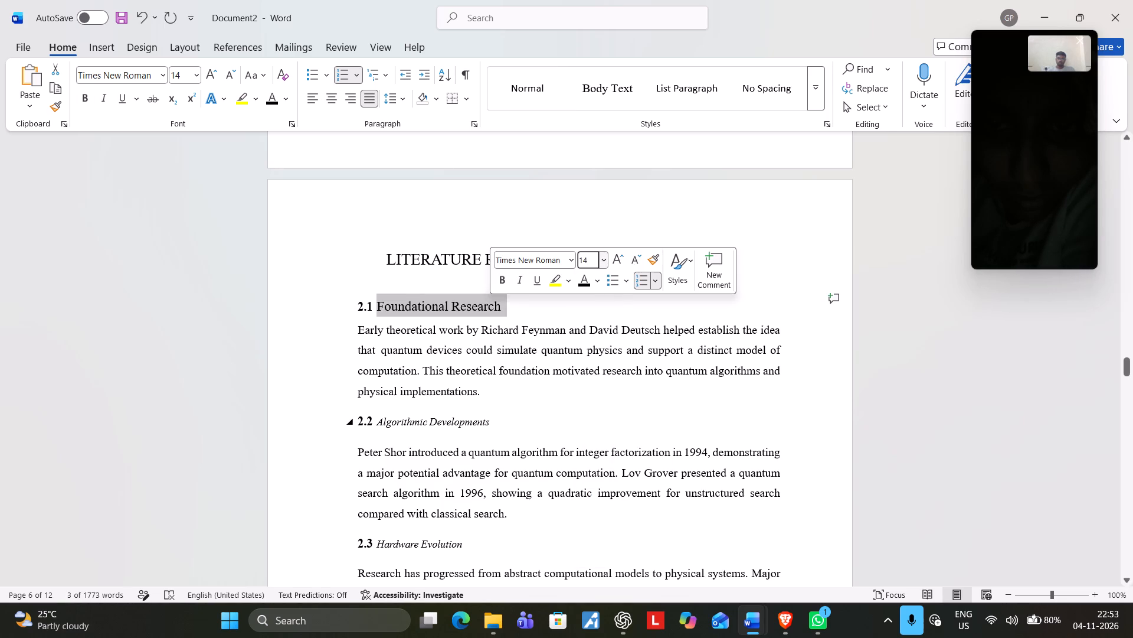
Remove the italics from the 2.2 Algorithmic Developments heading and set it to 14 pt.
{"action": "left_click_drag", "start_coordinate": [381, 424], "coordinate": [489, 424]}
{"action": "left_click", "coordinate": [514, 400]}
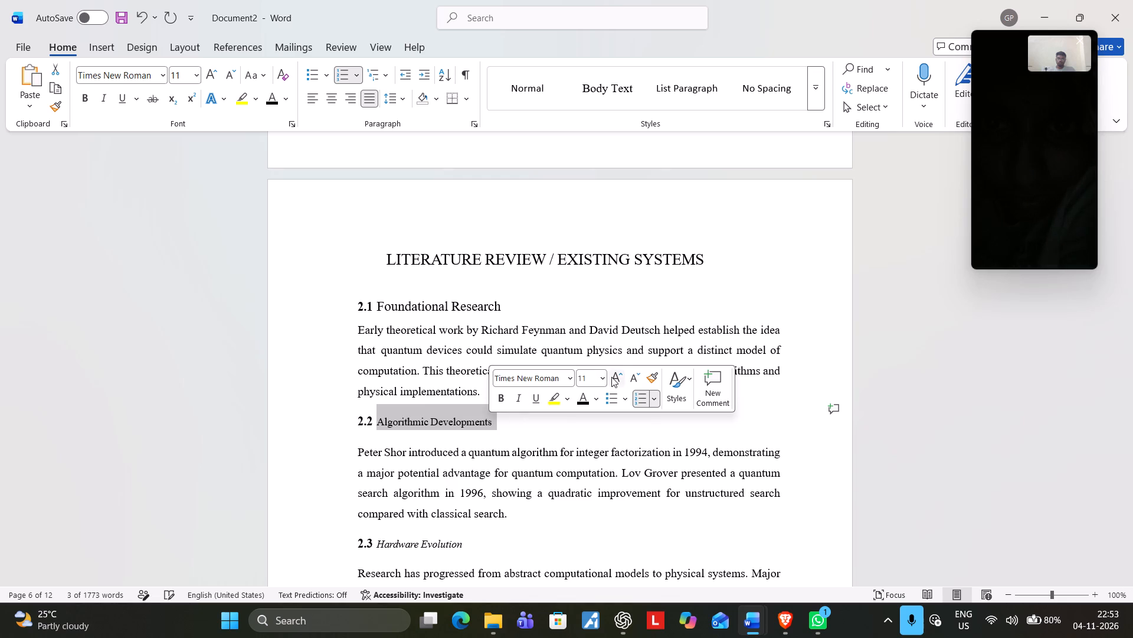
{"action": "left_click", "coordinate": [606, 377]}
{"action": "left_click", "coordinate": [587, 181]}
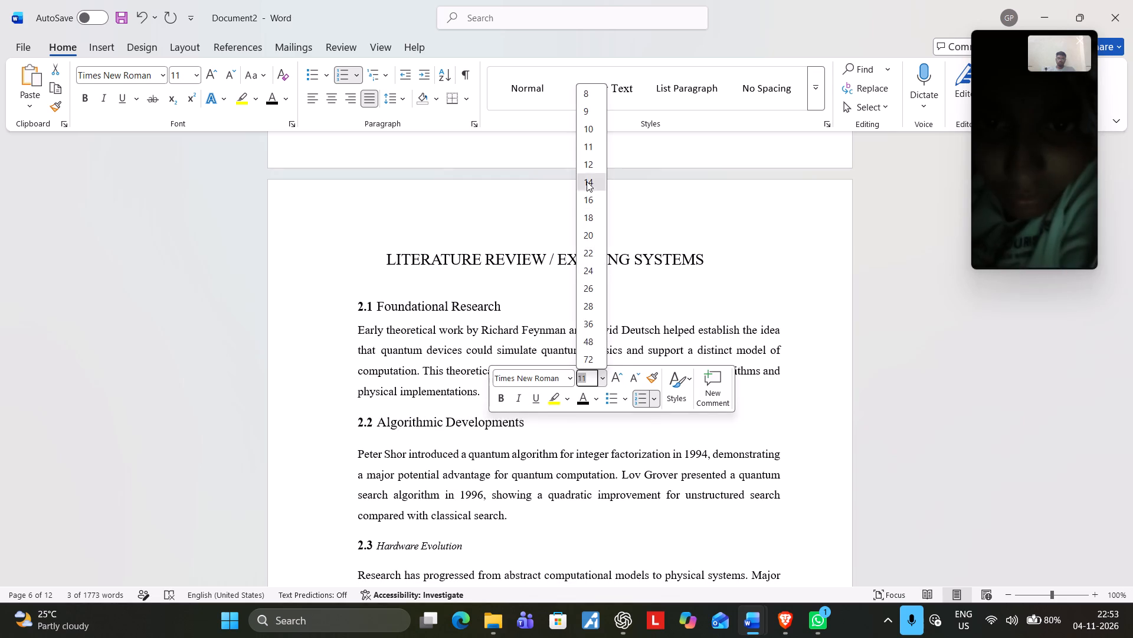
Remove the italics from the 2.3 Hardware Evolution heading and set it to 14 pt.
{"action": "scroll", "coordinate": [532, 388], "scroll_direction": "down", "scroll_amount": 2}
{"action": "left_click_drag", "start_coordinate": [378, 474], "coordinate": [473, 468]}
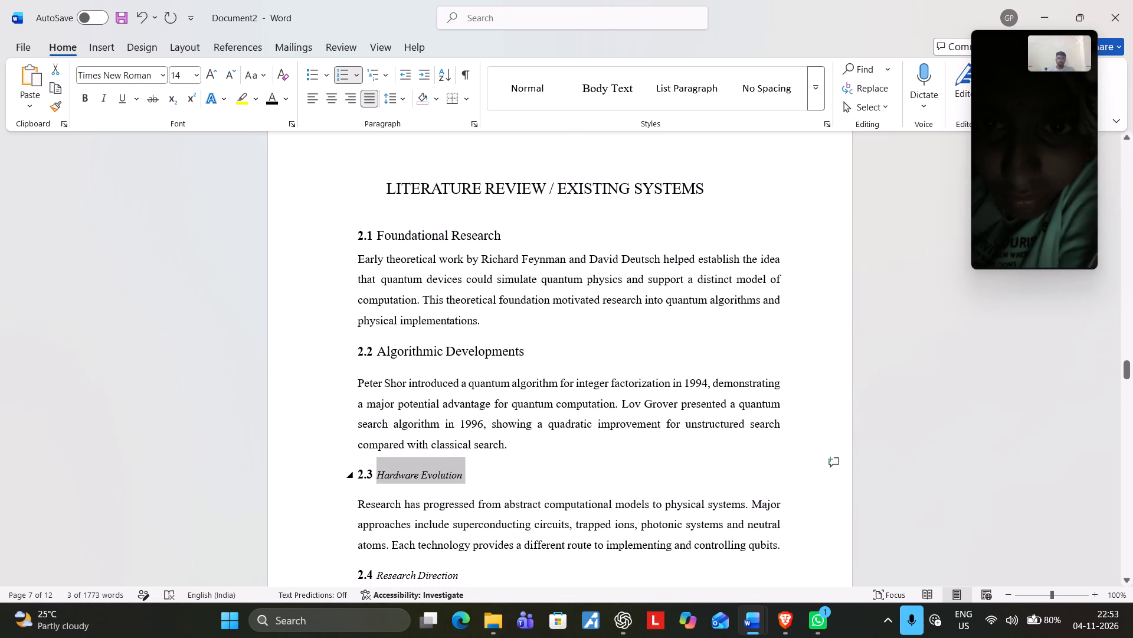
{"action": "left_click_drag", "start_coordinate": [473, 468], "coordinate": [479, 468]}
{"action": "left_click", "coordinate": [505, 442]}
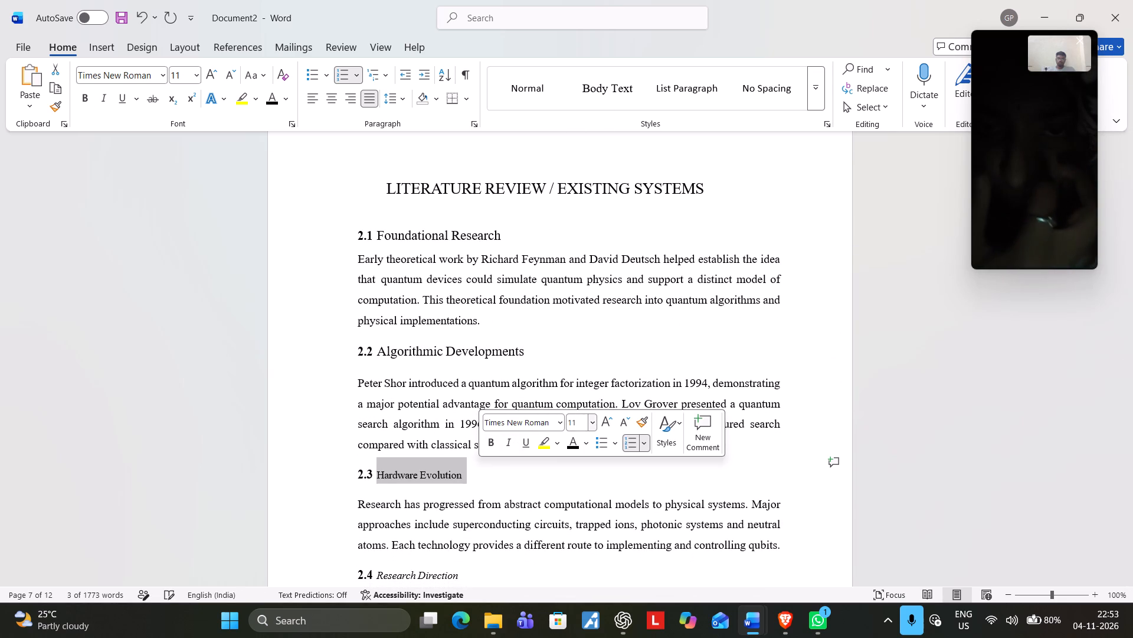
{"action": "left_click", "coordinate": [591, 424]}
{"action": "left_click", "coordinate": [577, 226]}
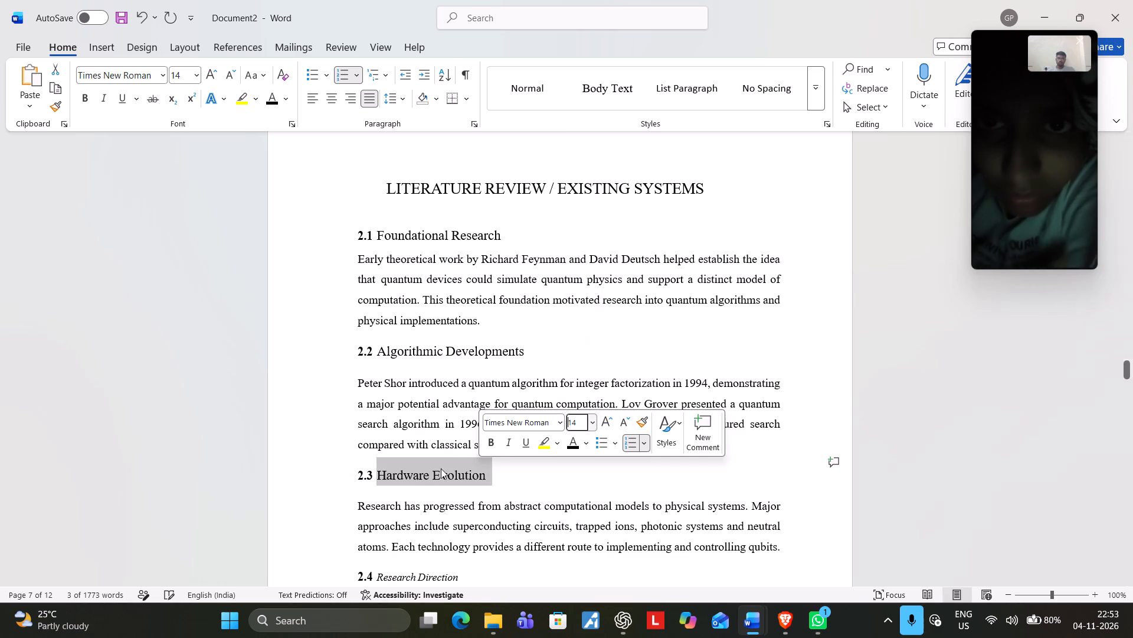
Remove the italics from the 2.4 Research Direction heading and set it to 14 pt.
{"action": "scroll", "coordinate": [417, 489], "scroll_direction": "down", "scroll_amount": 3}
{"action": "left_click_drag", "start_coordinate": [381, 471], "coordinate": [468, 471]}
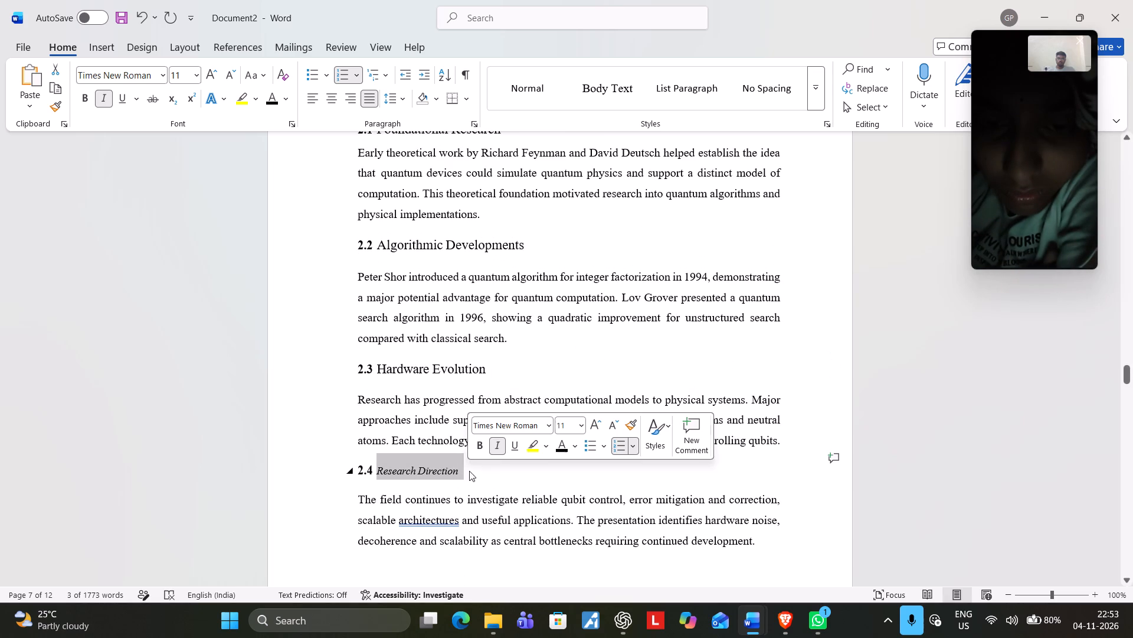
{"action": "left_click", "coordinate": [497, 442]}
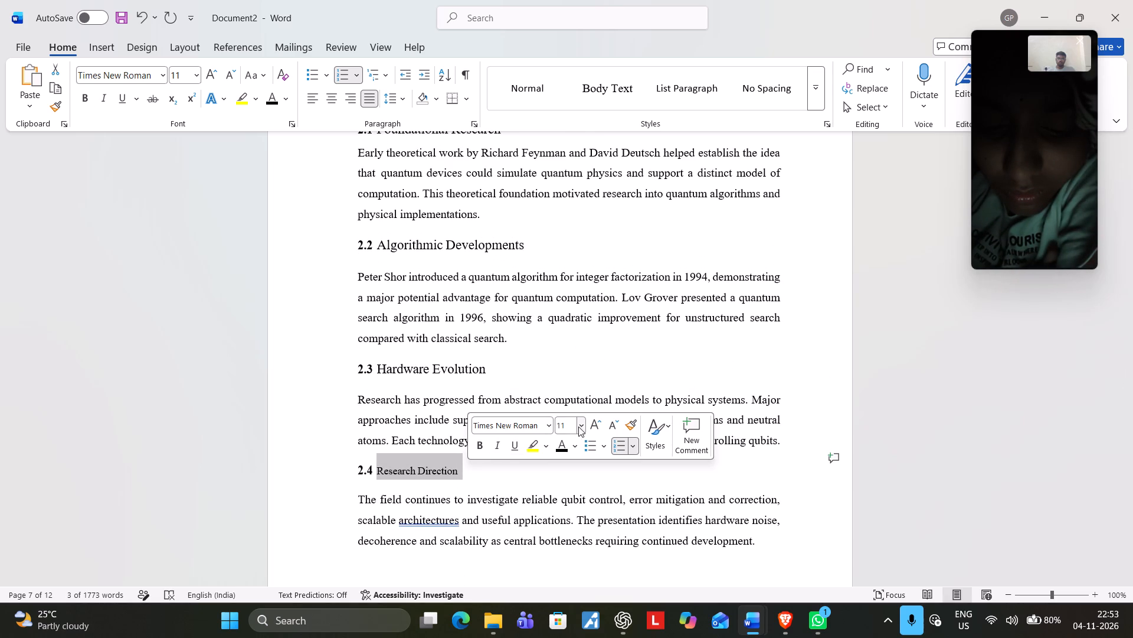
{"action": "left_click", "coordinate": [580, 426]}
{"action": "left_click", "coordinate": [566, 230]}
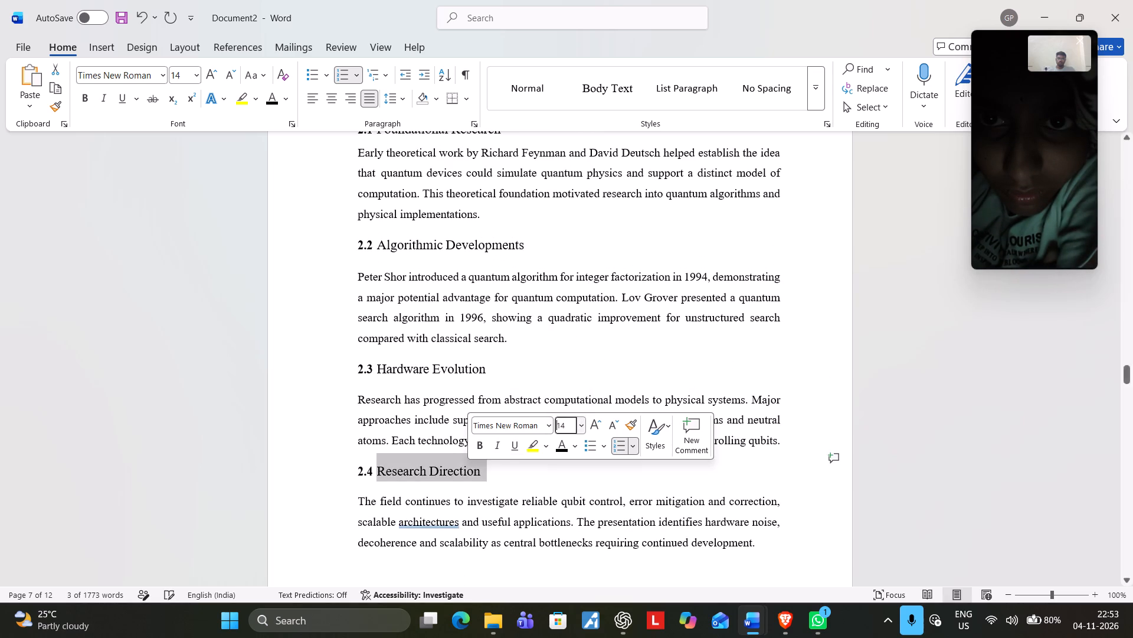
{"action": "scroll", "coordinate": [552, 431], "scroll_direction": "down", "scroll_amount": 17}
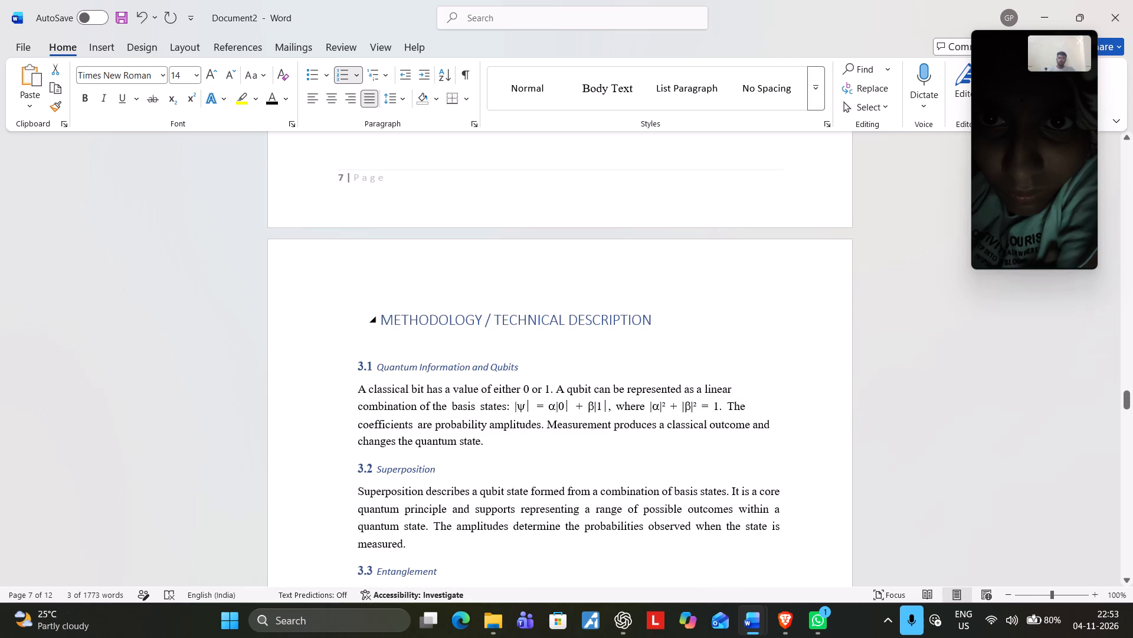
Set the whole Methodology / Technical Description chapter, from its title through section 3.6, to black Times New Roman.
{"action": "left_click_drag", "start_coordinate": [379, 318], "coordinate": [543, 598]}
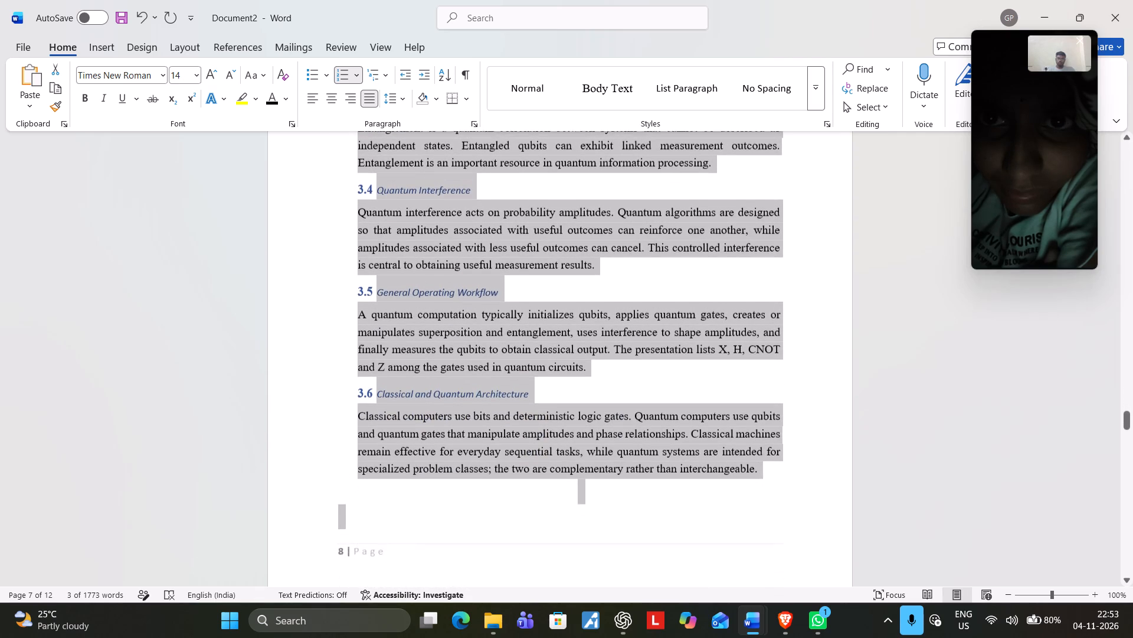
{"action": "left_click_drag", "start_coordinate": [543, 598], "coordinate": [579, 481]}
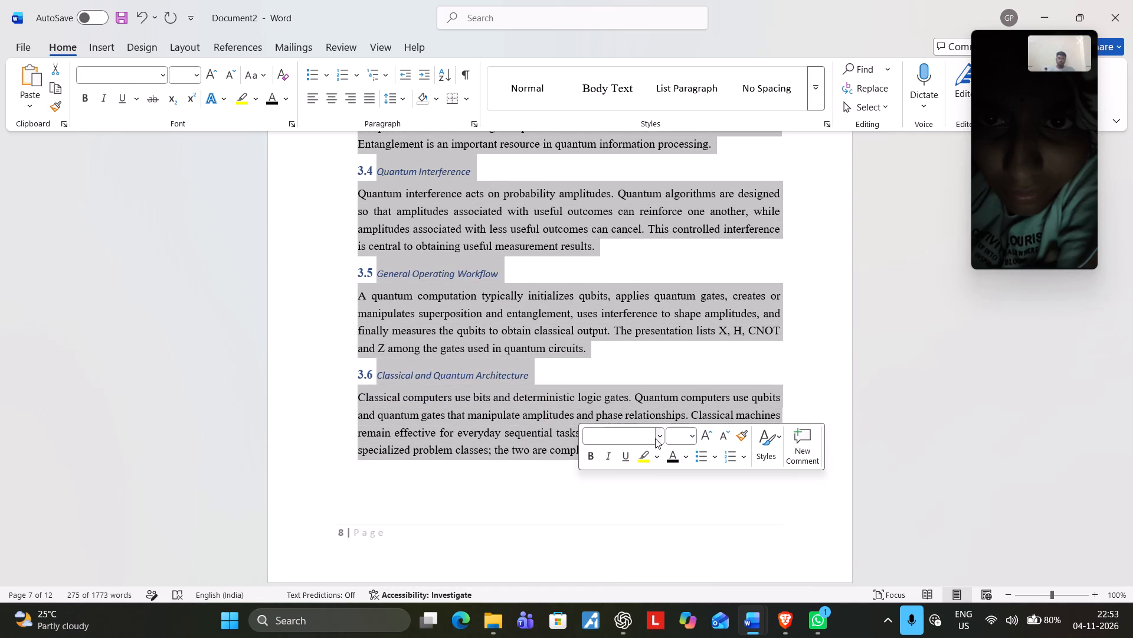
{"action": "left_click", "coordinate": [656, 438]}
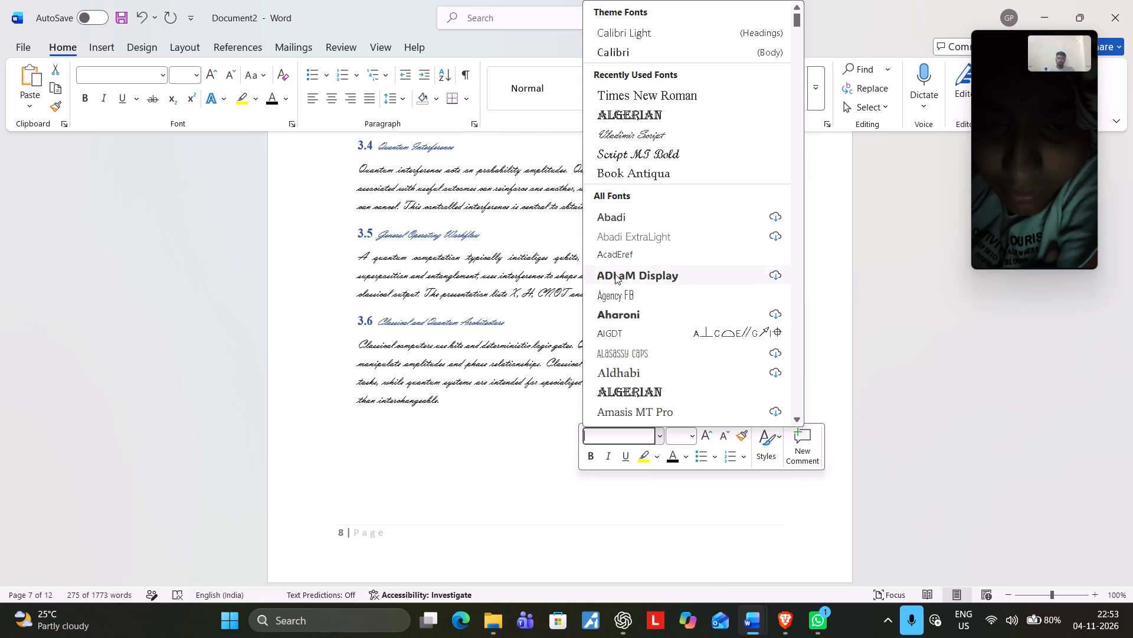
{"action": "left_click", "coordinate": [651, 95]}
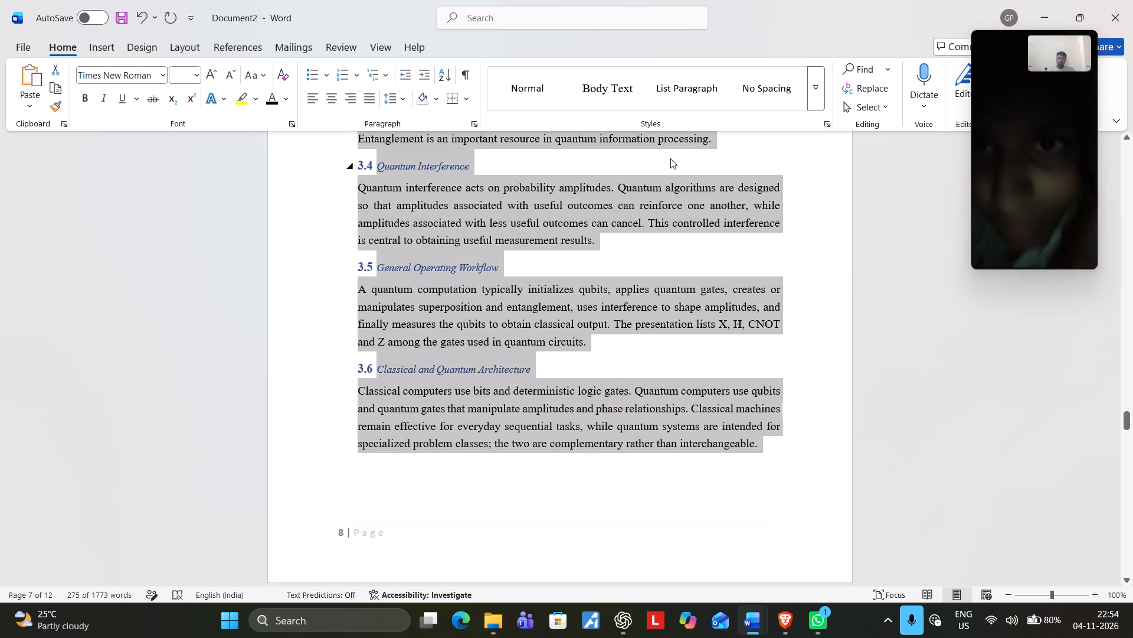
{"action": "left_click", "coordinate": [268, 98]}
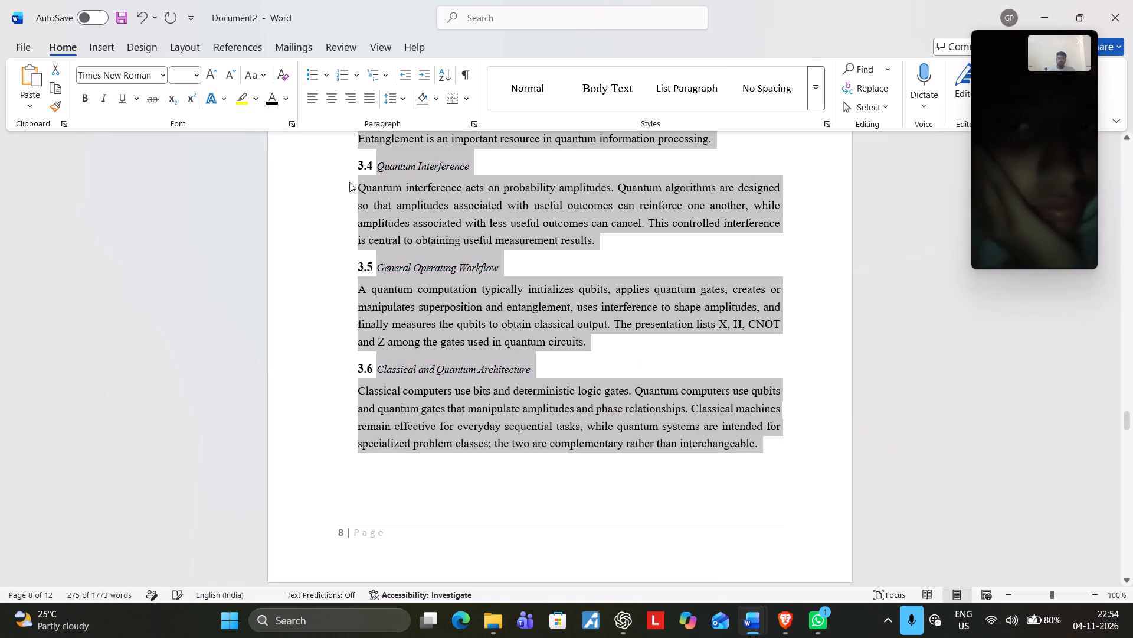
{"action": "scroll", "coordinate": [531, 341], "scroll_direction": "up", "scroll_amount": 3}
{"action": "left_click", "coordinate": [538, 347]}
Set the 3.1 Quantum Information and Qubits and 3.2 Superposition headings to 14 pt.
{"action": "scroll", "coordinate": [543, 347], "scroll_direction": "up", "scroll_amount": 4}
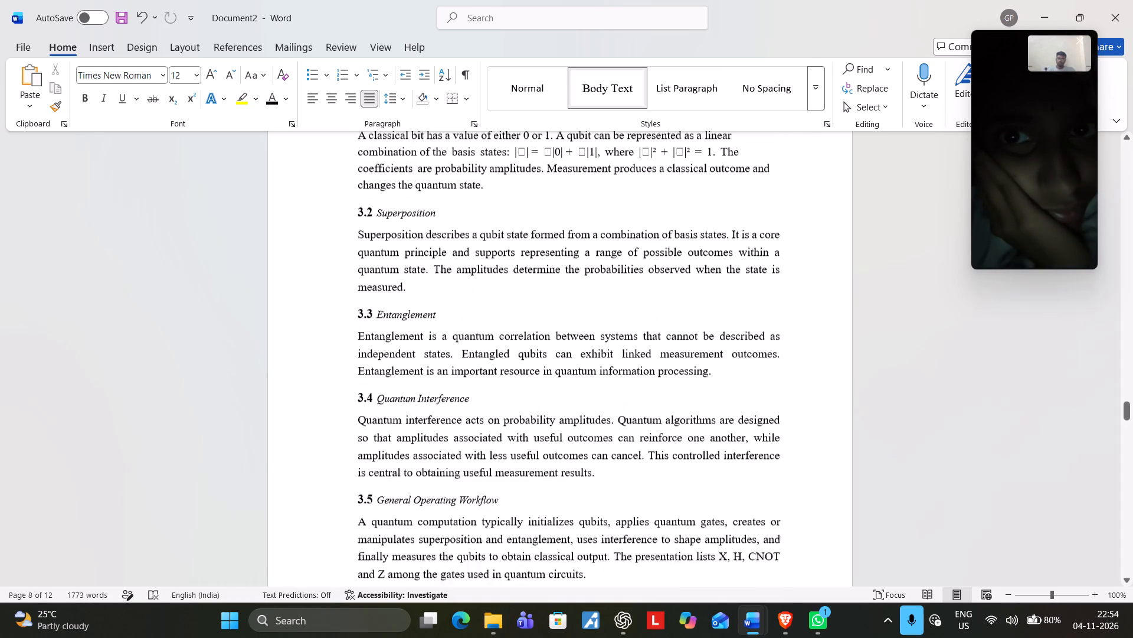
{"action": "scroll", "coordinate": [543, 347], "scroll_direction": "up", "scroll_amount": 4}
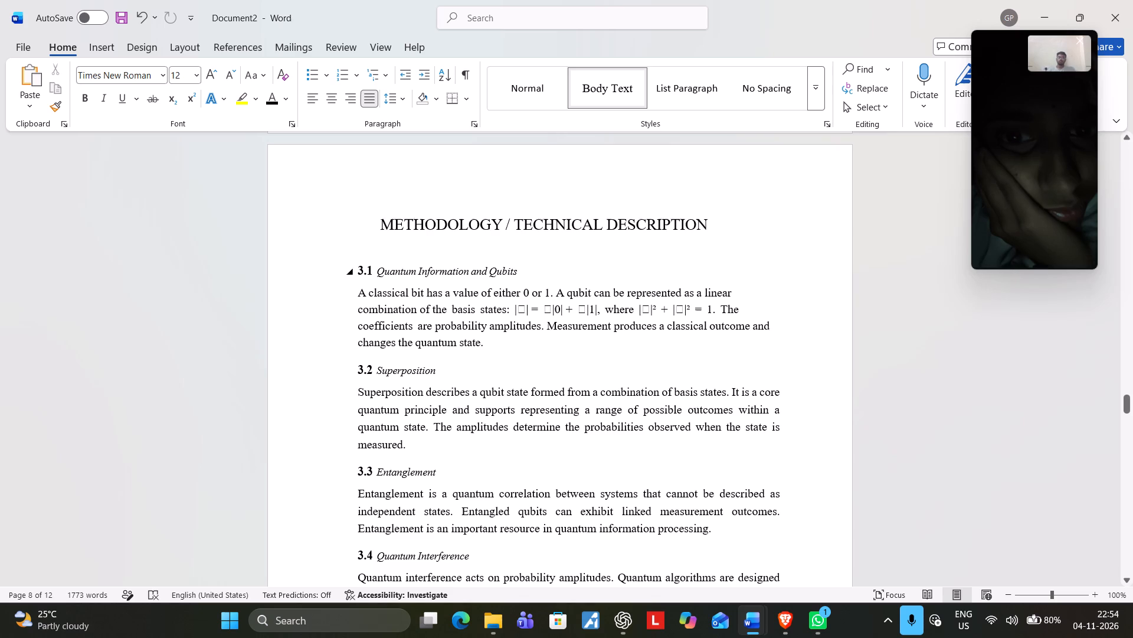
{"action": "left_click_drag", "start_coordinate": [380, 269], "coordinate": [527, 269]}
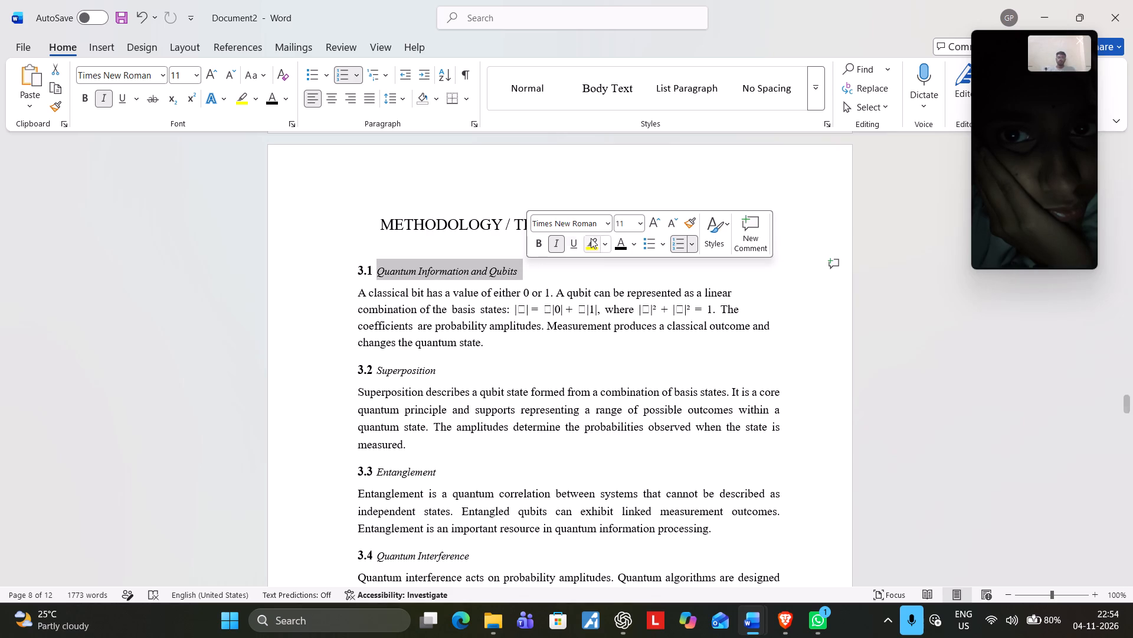
{"action": "left_click", "coordinate": [635, 224]}
{"action": "left_click", "coordinate": [641, 220]}
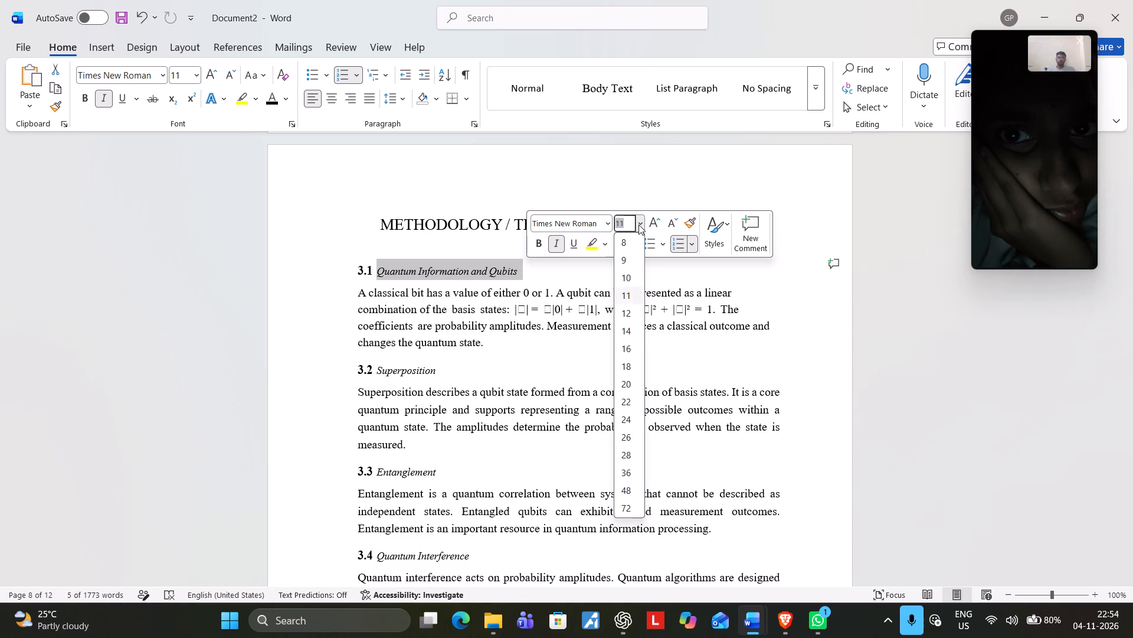
{"action": "left_click", "coordinate": [632, 331]}
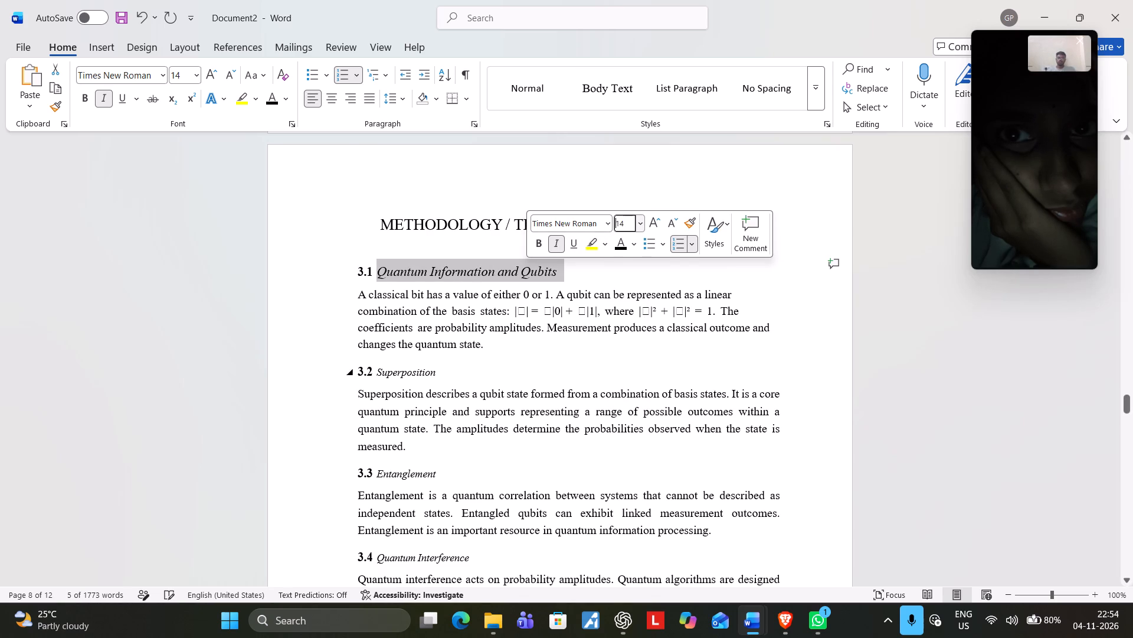
{"action": "left_click_drag", "start_coordinate": [378, 371], "coordinate": [472, 373]}
{"action": "left_click", "coordinate": [583, 327]}
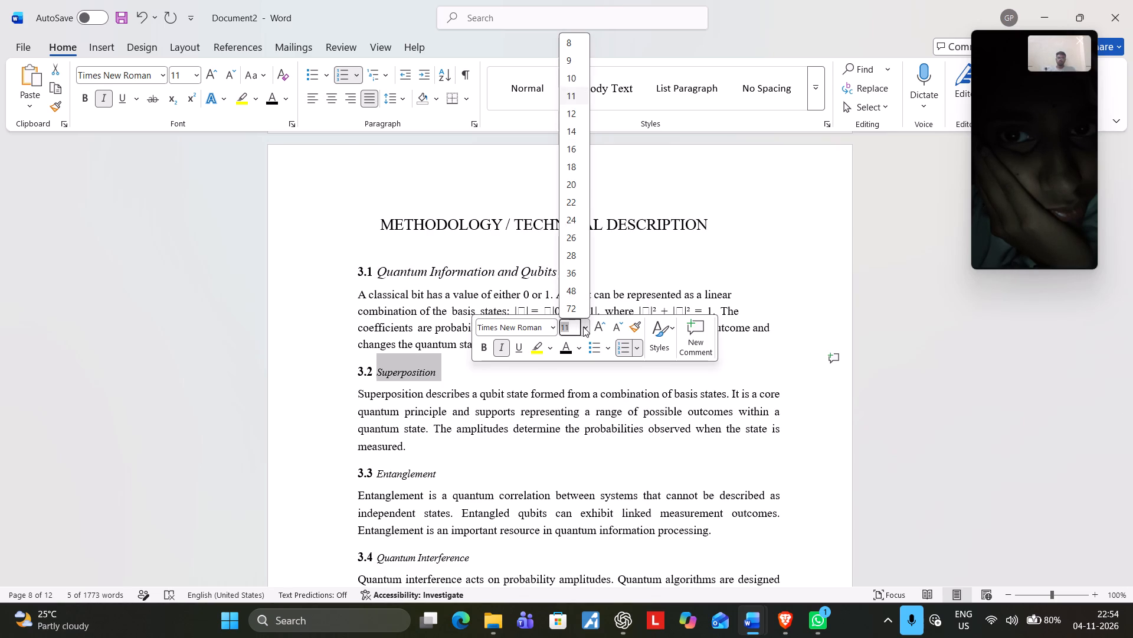
{"action": "left_click", "coordinate": [573, 128]}
Set the 3.3 Entanglement and 3.4 Quantum Interference headings to 14 pt.
{"action": "scroll", "coordinate": [566, 307], "scroll_direction": "down", "scroll_amount": 2}
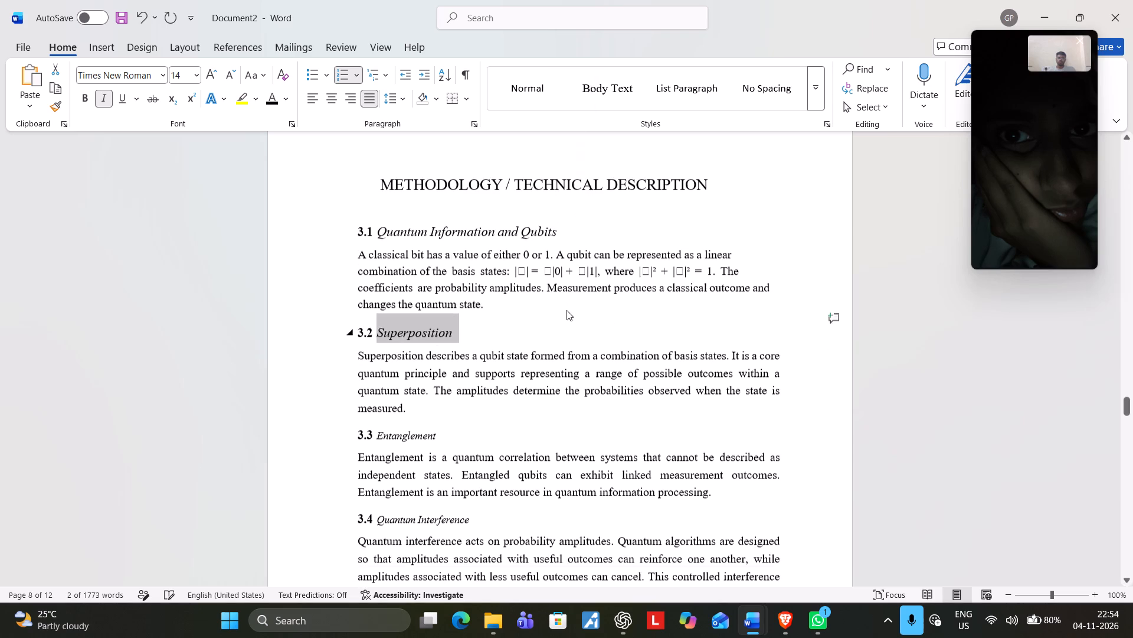
{"action": "left_click_drag", "start_coordinate": [379, 406], "coordinate": [442, 402]}
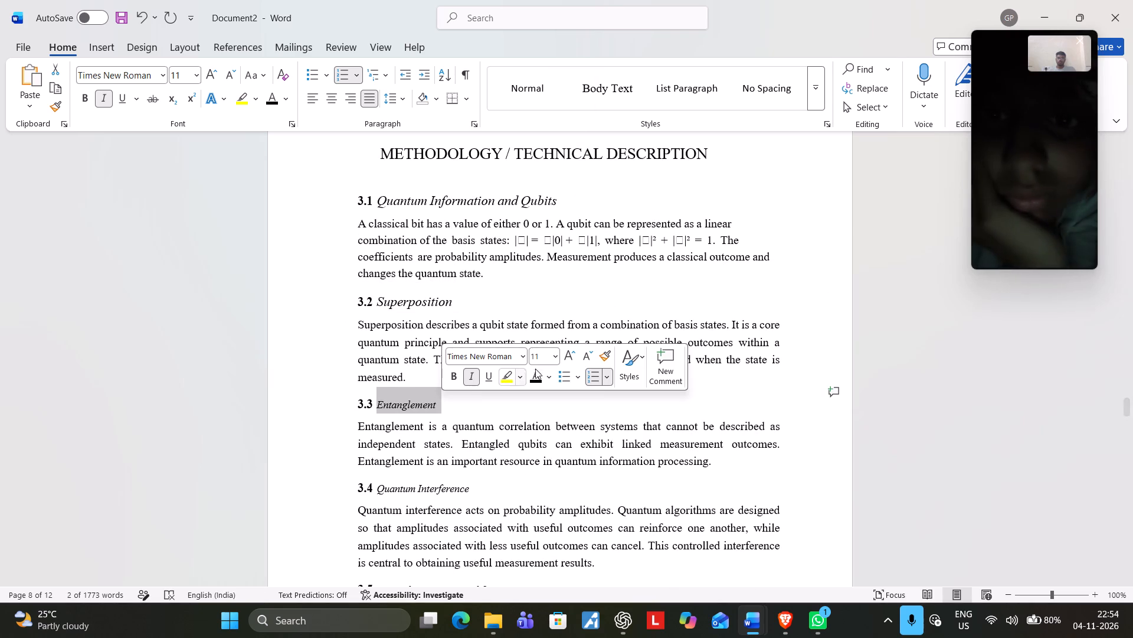
{"action": "left_click", "coordinate": [558, 357]}
{"action": "left_click", "coordinate": [538, 155]}
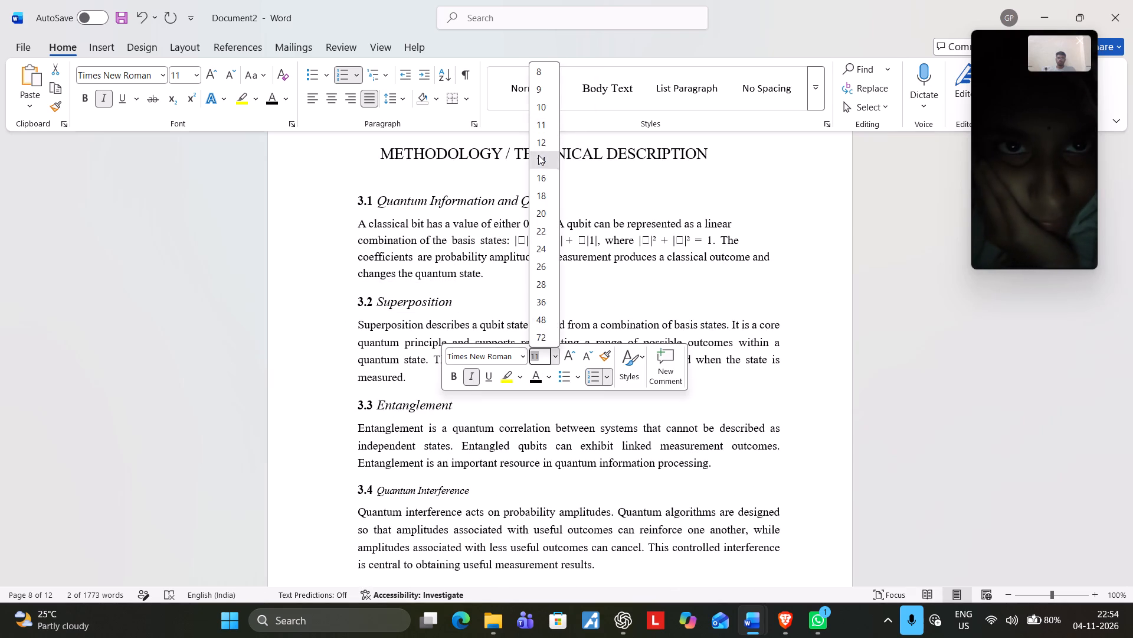
{"action": "scroll", "coordinate": [535, 324], "scroll_direction": "down", "scroll_amount": 4}
{"action": "left_click_drag", "start_coordinate": [381, 350], "coordinate": [395, 349]}
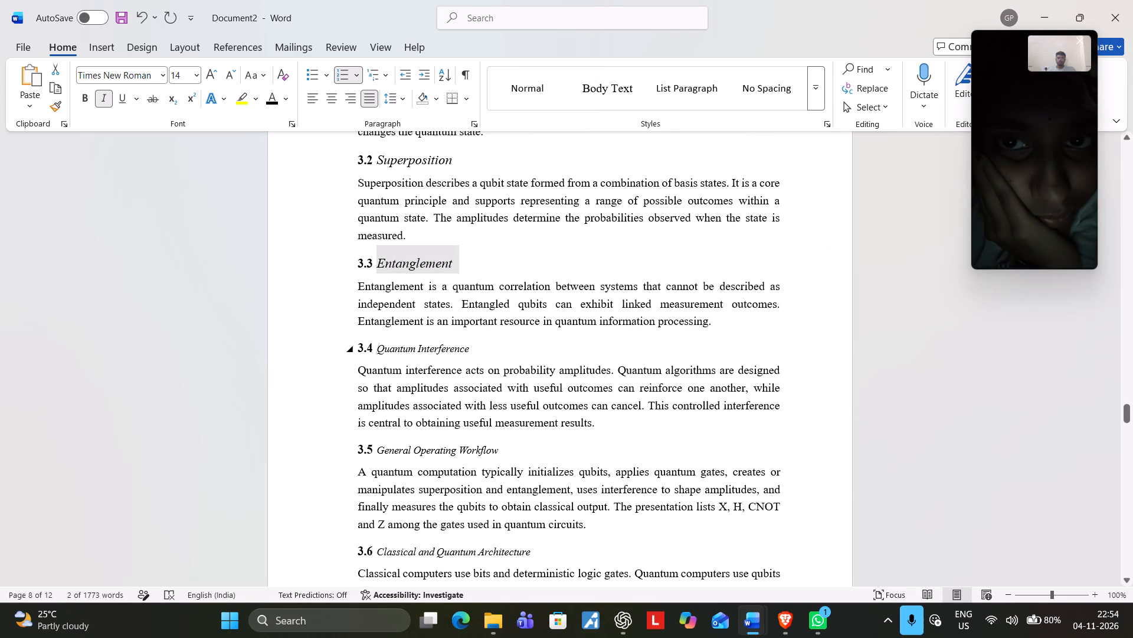
{"action": "left_click_drag", "start_coordinate": [395, 349], "coordinate": [473, 348]}
{"action": "left_click", "coordinate": [586, 307]}
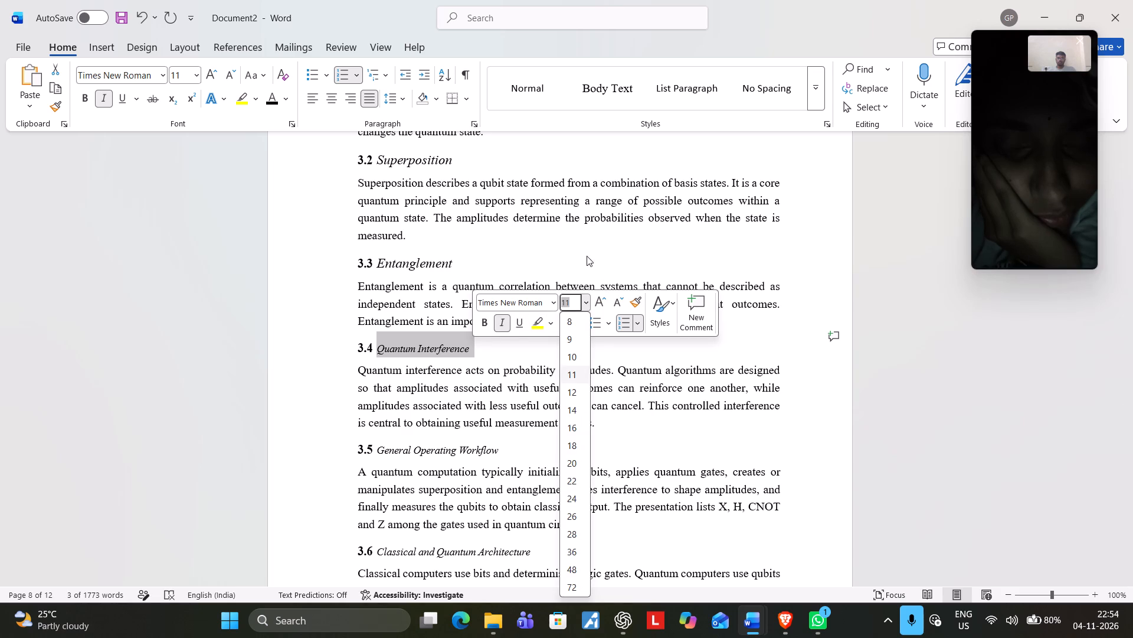
{"action": "left_click", "coordinate": [574, 409]}
Remove the italics from the 3.1 Quantum Information and Qubits and 3.2 Superposition headings.
{"action": "scroll", "coordinate": [561, 416], "scroll_direction": "down", "scroll_amount": 3}
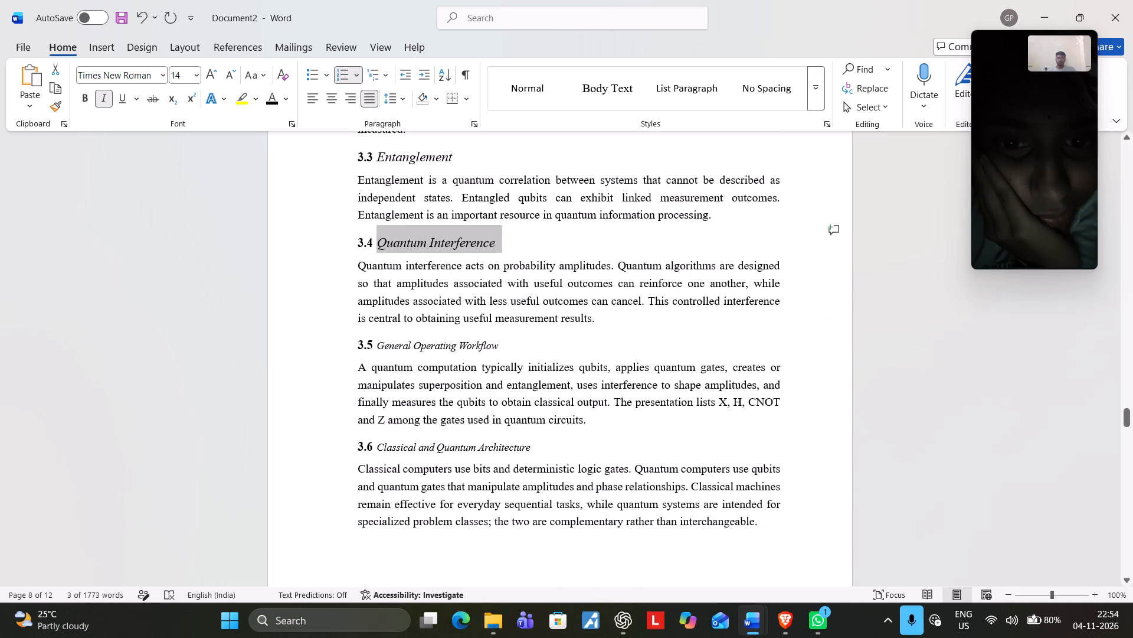
{"action": "scroll", "coordinate": [382, 343], "scroll_direction": "up", "scroll_amount": 7}
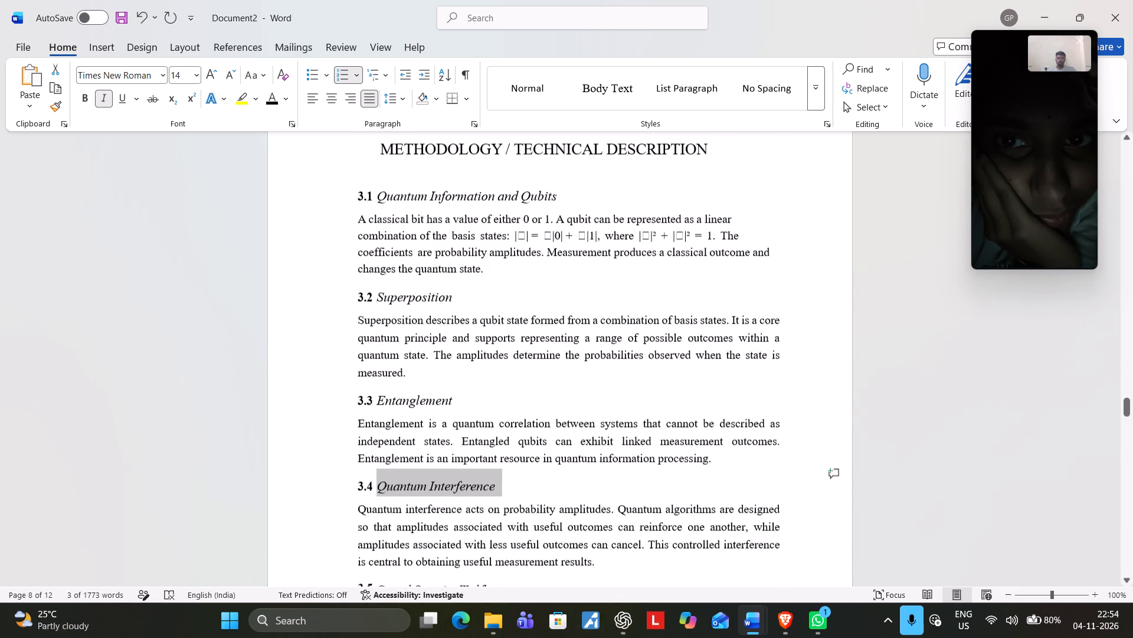
{"action": "scroll", "coordinate": [380, 292], "scroll_direction": "up", "scroll_amount": 2}
{"action": "left_click_drag", "start_coordinate": [380, 279], "coordinate": [443, 274]}
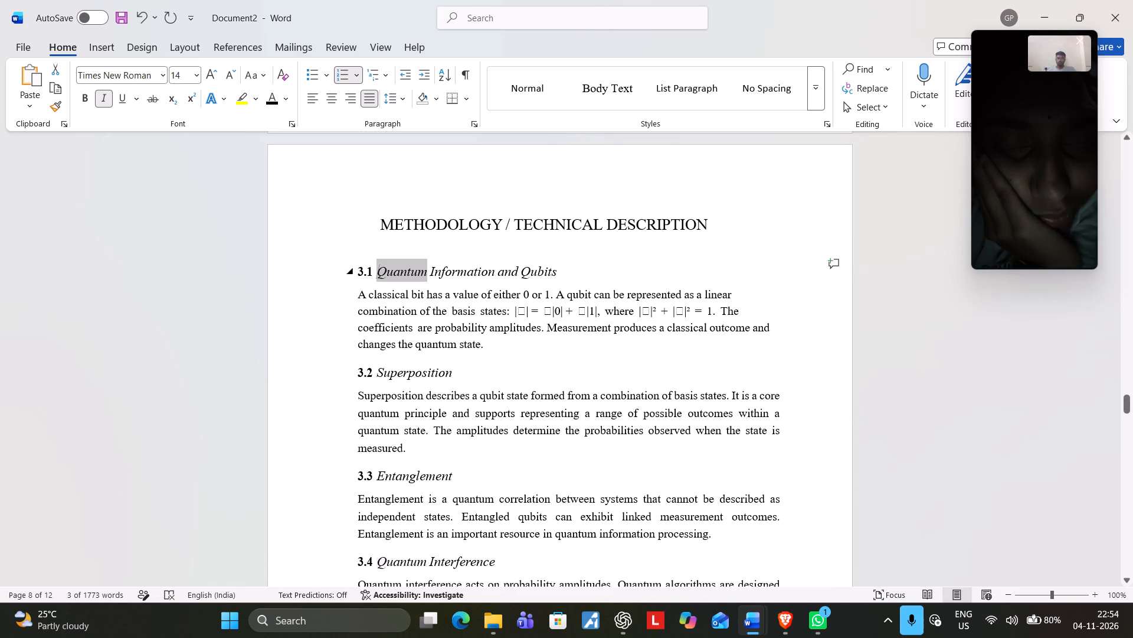
{"action": "left_click_drag", "start_coordinate": [443, 274], "coordinate": [560, 274]}
{"action": "left_click", "coordinate": [585, 249]}
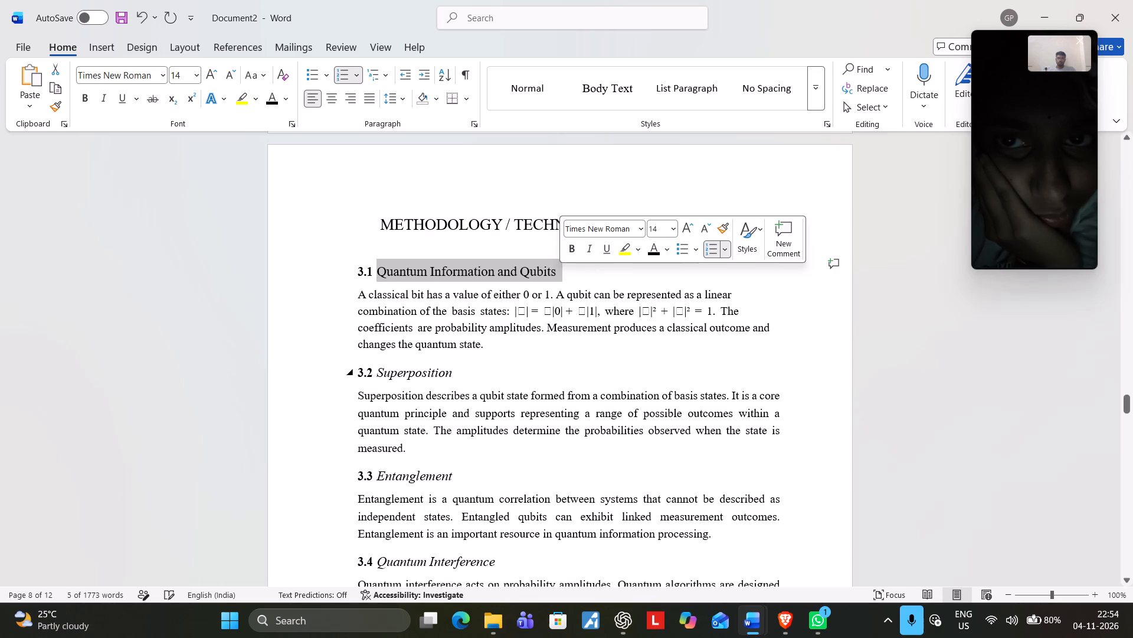
{"action": "left_click_drag", "start_coordinate": [381, 372], "coordinate": [471, 371]}
{"action": "left_click", "coordinate": [499, 346]}
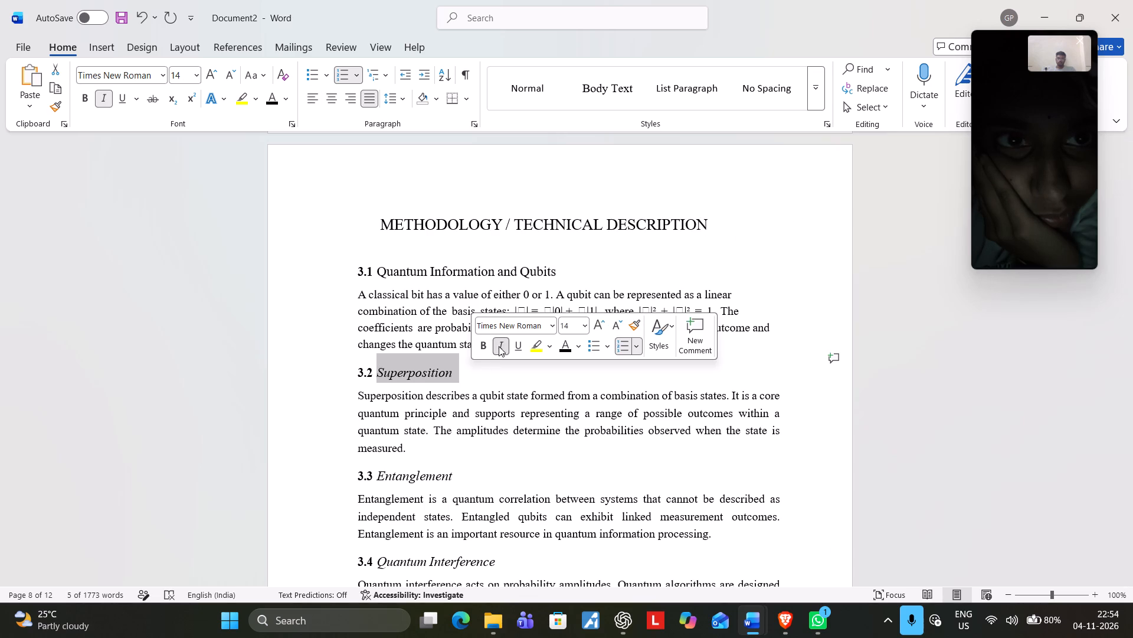
Remove the italics from the 3.3 Entanglement and 3.4 Quantum Interference headings.
{"action": "scroll", "coordinate": [502, 347], "scroll_direction": "down", "scroll_amount": 2}
{"action": "left_click_drag", "start_coordinate": [379, 406], "coordinate": [463, 406]}
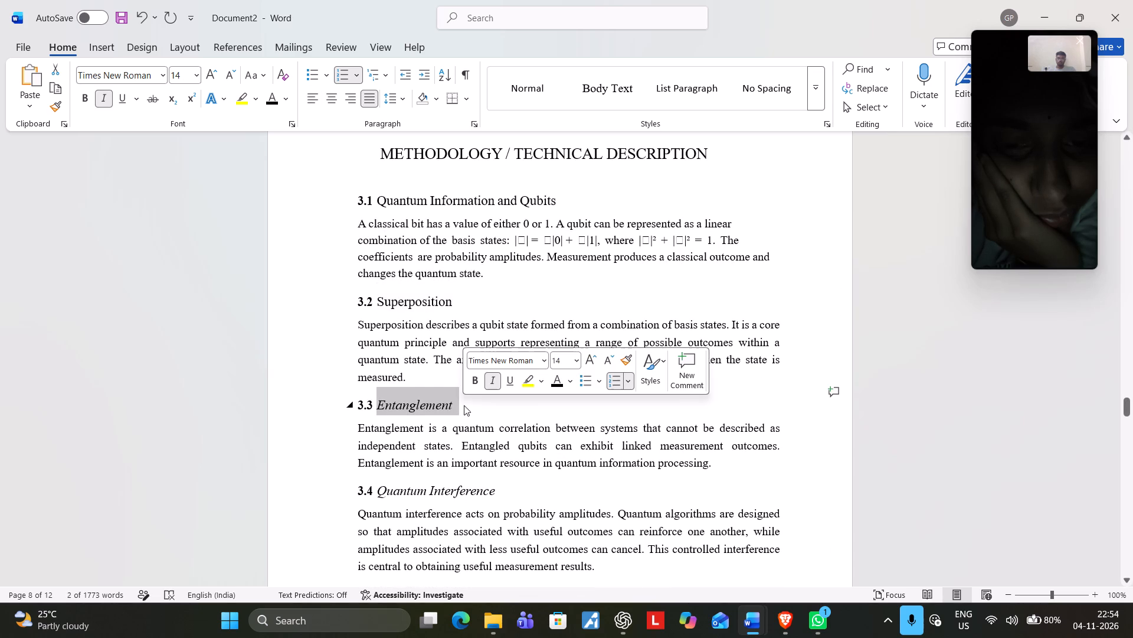
{"action": "left_click", "coordinate": [491, 382]}
{"action": "scroll", "coordinate": [493, 382], "scroll_direction": "down", "scroll_amount": 3}
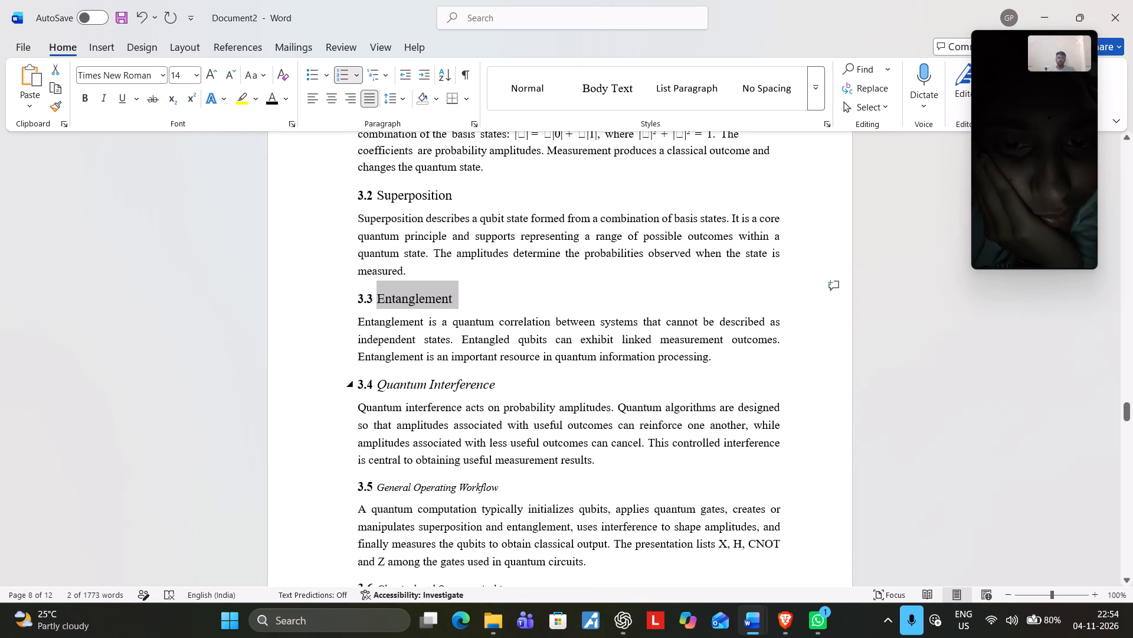
{"action": "left_click_drag", "start_coordinate": [382, 385], "coordinate": [492, 384]}
{"action": "left_click", "coordinate": [524, 359]}
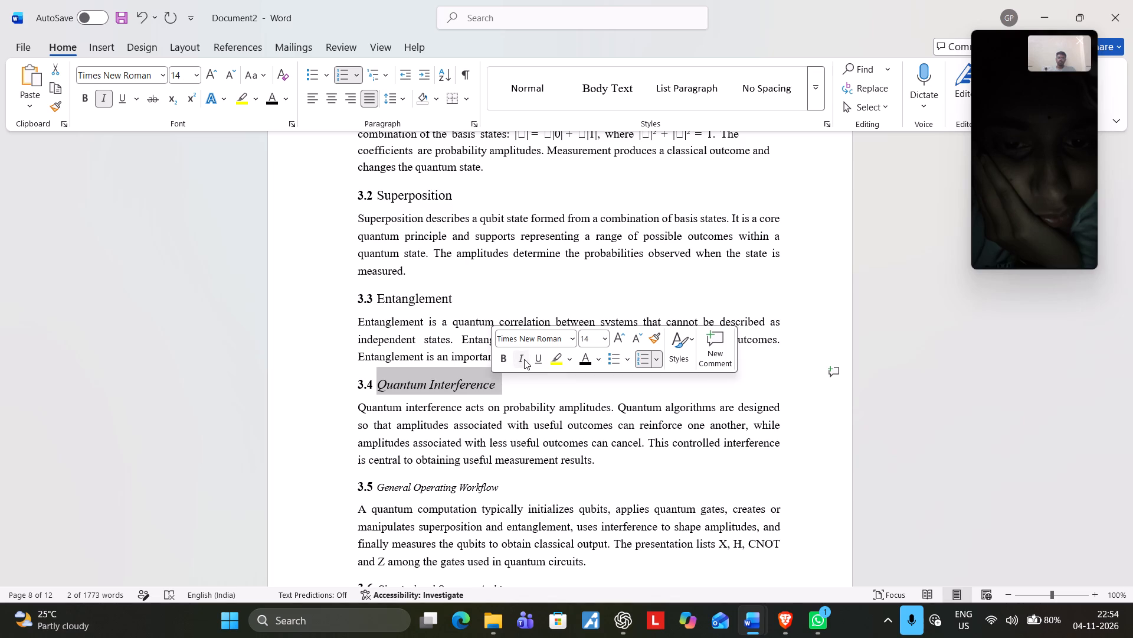
Remove the italics from the 3.5 General Operating Workflow heading and set it to 14 pt.
{"action": "scroll", "coordinate": [523, 369], "scroll_direction": "down", "scroll_amount": 3}
{"action": "left_click_drag", "start_coordinate": [384, 382], "coordinate": [454, 383]}
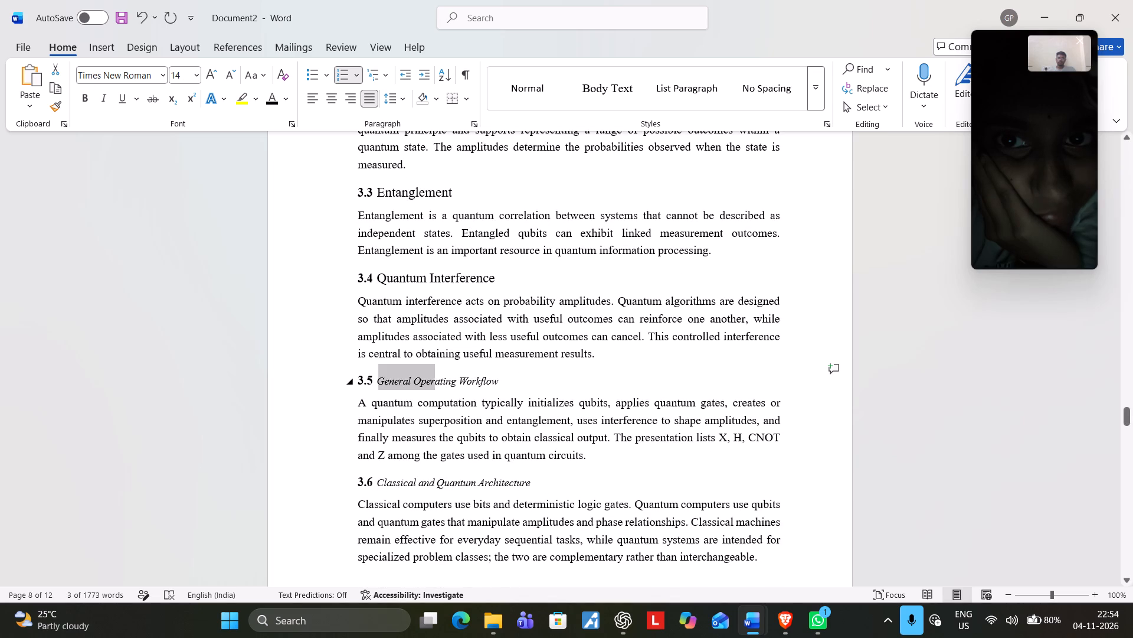
{"action": "left_click_drag", "start_coordinate": [454, 383], "coordinate": [472, 382]}
{"action": "left_click", "coordinate": [497, 359]}
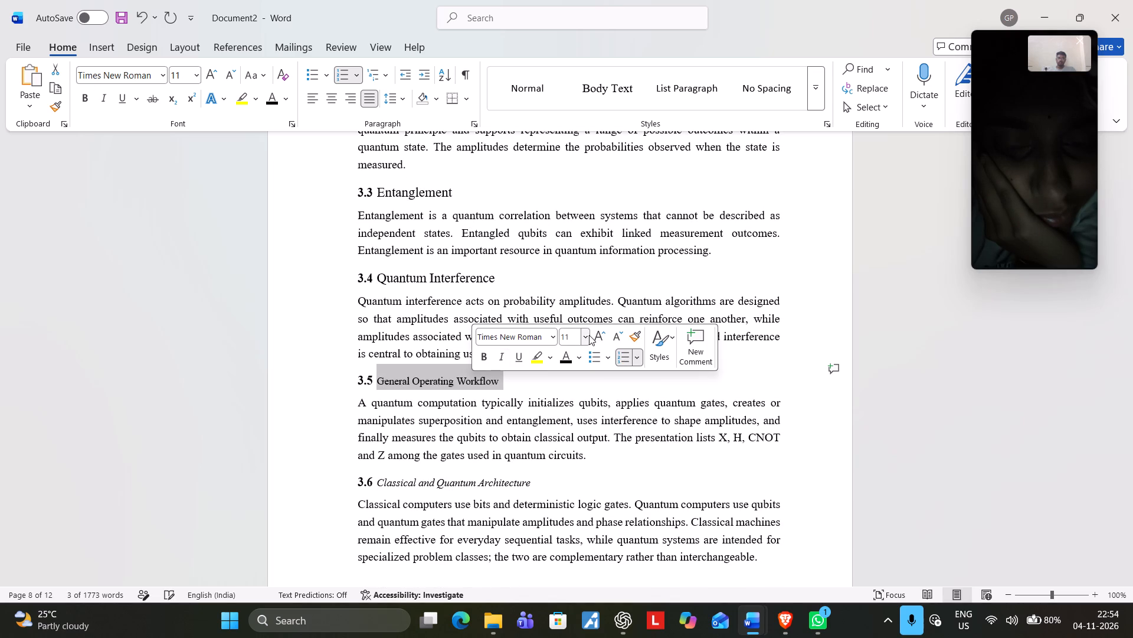
{"action": "left_click", "coordinate": [587, 335]}
{"action": "left_click", "coordinate": [572, 140]}
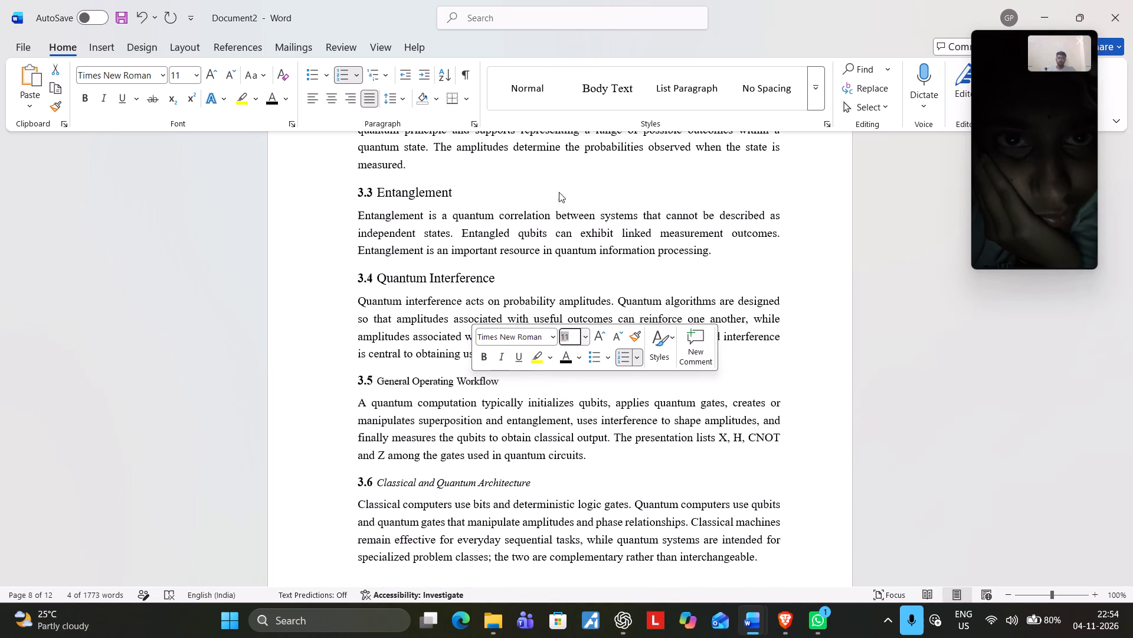
Set the 3.6 Classical and Quantum Architecture heading to 14 pt and remove its italics.
{"action": "left_click_drag", "start_coordinate": [381, 483], "coordinate": [428, 481]}
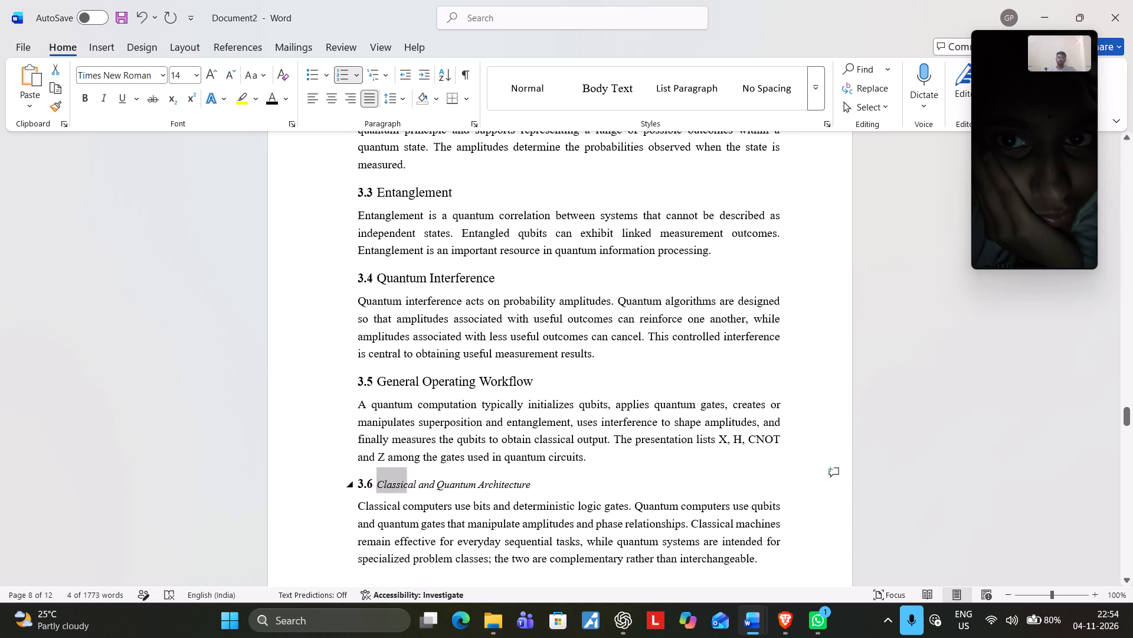
{"action": "left_click_drag", "start_coordinate": [428, 481], "coordinate": [515, 481]}
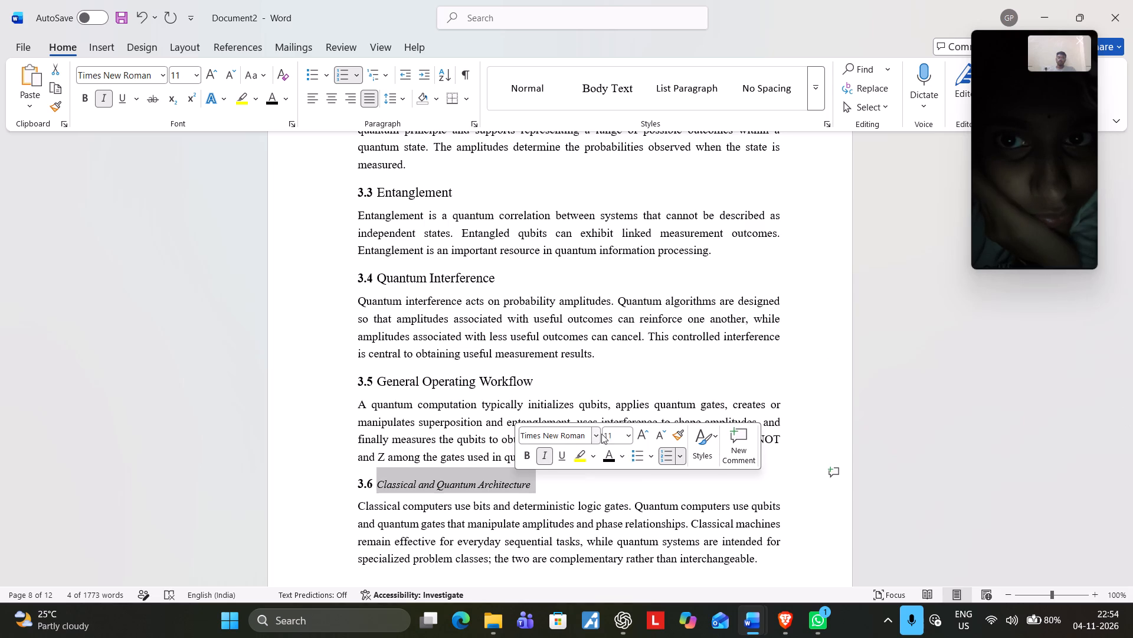
{"action": "left_click", "coordinate": [624, 433]}
{"action": "left_click", "coordinate": [626, 237]}
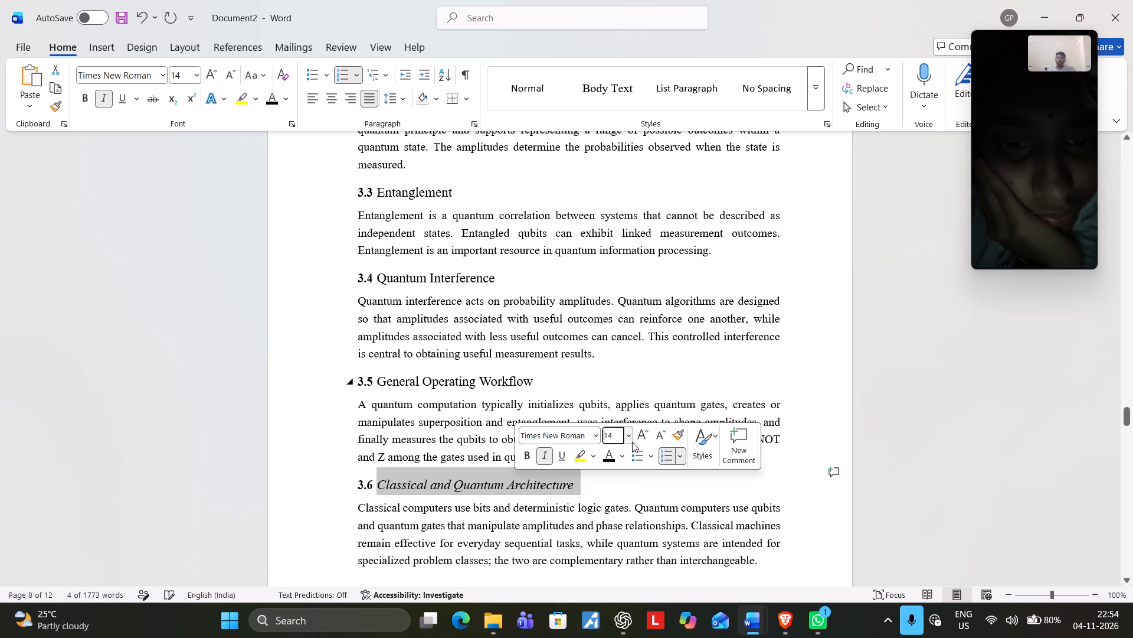
{"action": "left_click", "coordinate": [613, 519]}
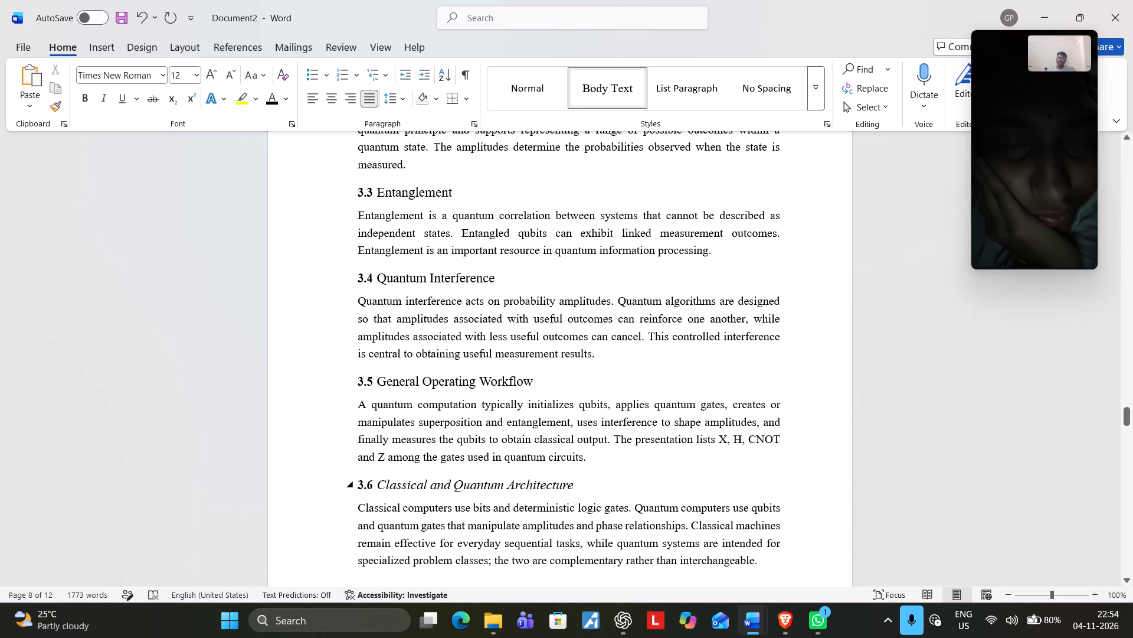
{"action": "left_click_drag", "start_coordinate": [379, 480], "coordinate": [550, 486]}
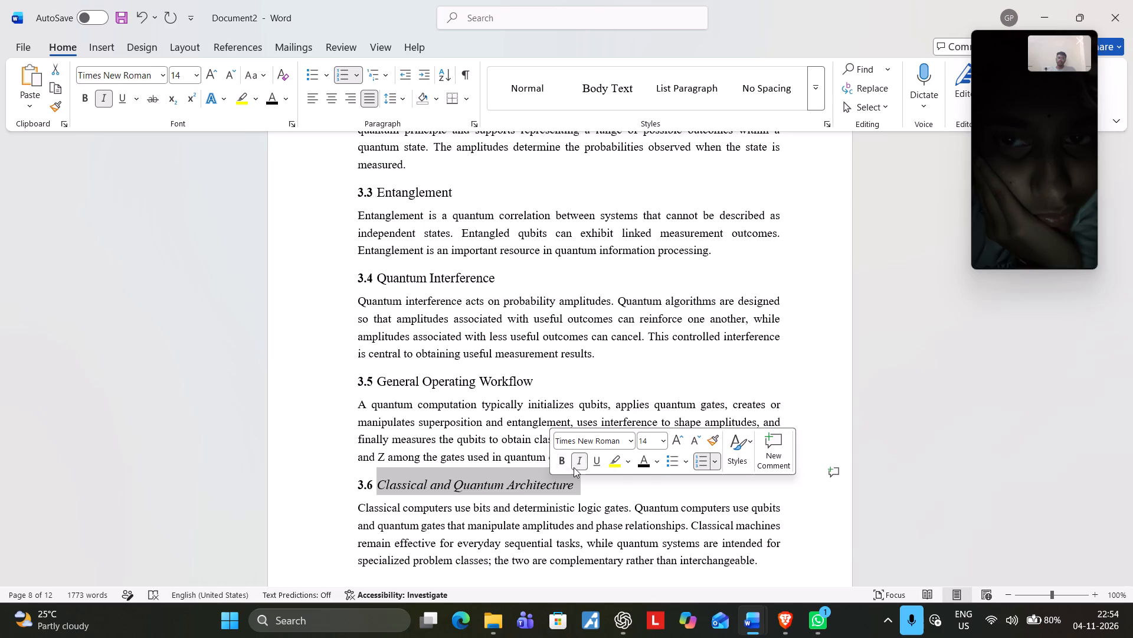
{"action": "left_click", "coordinate": [581, 465]}
Set all the text of the Core Quantum Algorithms chapter to Times New Roman and black.
{"action": "scroll", "coordinate": [570, 571], "scroll_direction": "down", "scroll_amount": 3}
{"action": "scroll", "coordinate": [611, 506], "scroll_direction": "down", "scroll_amount": 5}
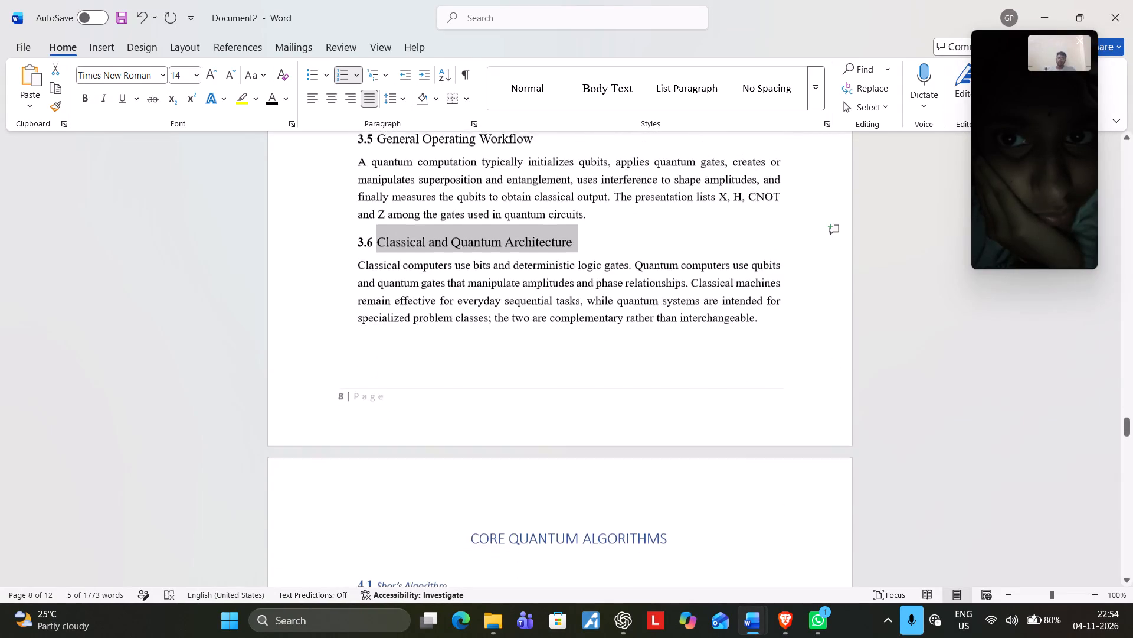
{"action": "scroll", "coordinate": [611, 506], "scroll_direction": "down", "scroll_amount": 3}
{"action": "left_click_drag", "start_coordinate": [473, 392], "coordinate": [543, 604]}
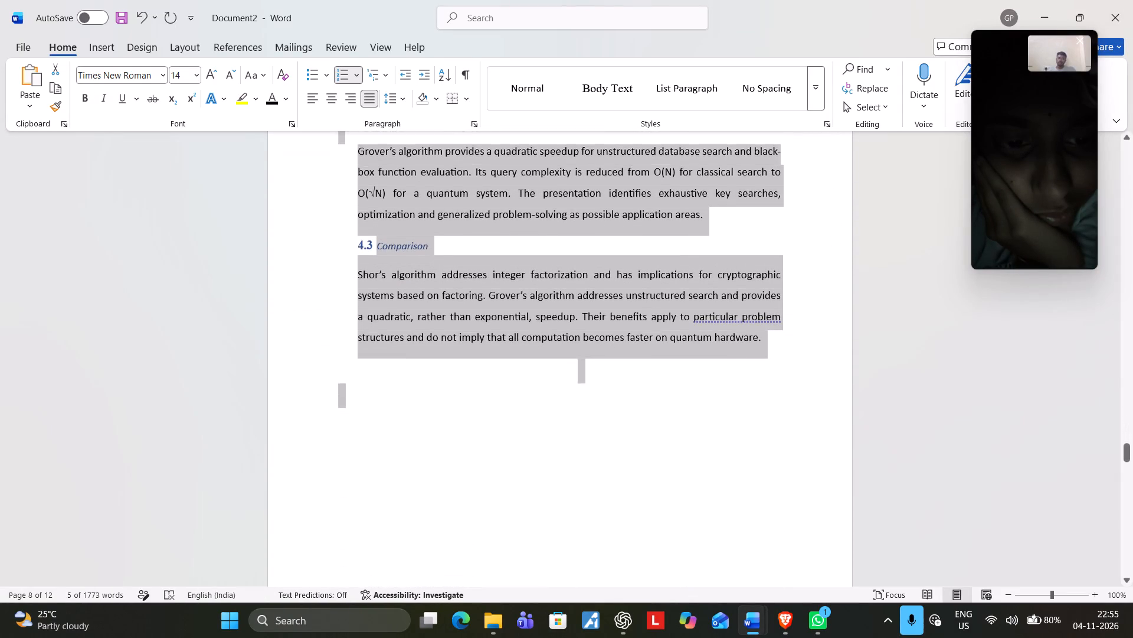
{"action": "left_click_drag", "start_coordinate": [543, 604], "coordinate": [741, 357]}
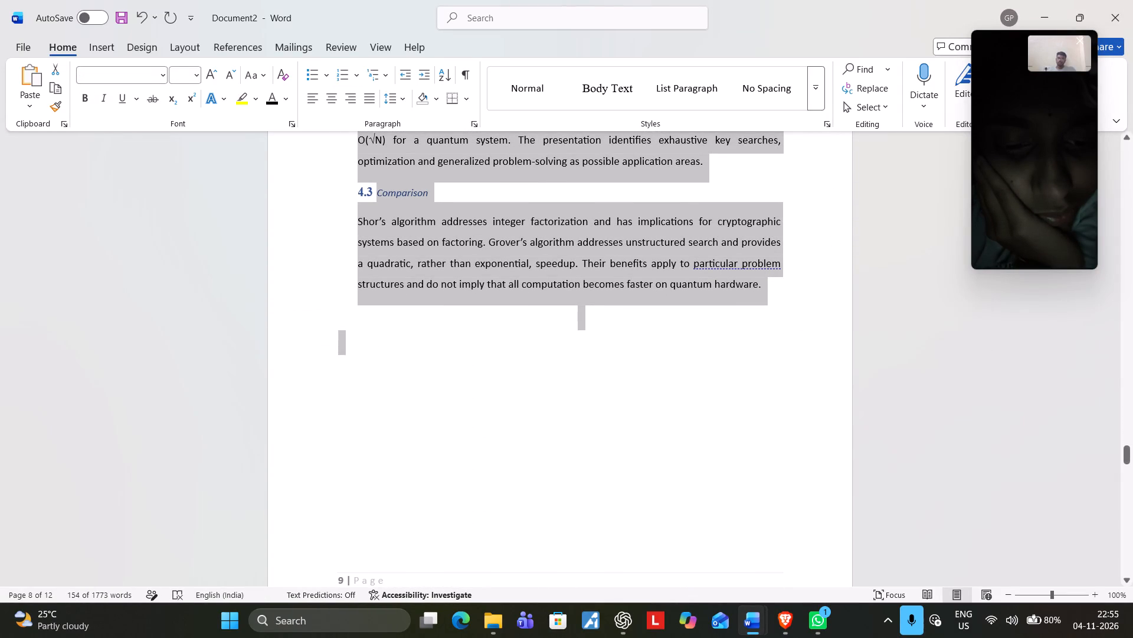
{"action": "left_click", "coordinate": [158, 80]}
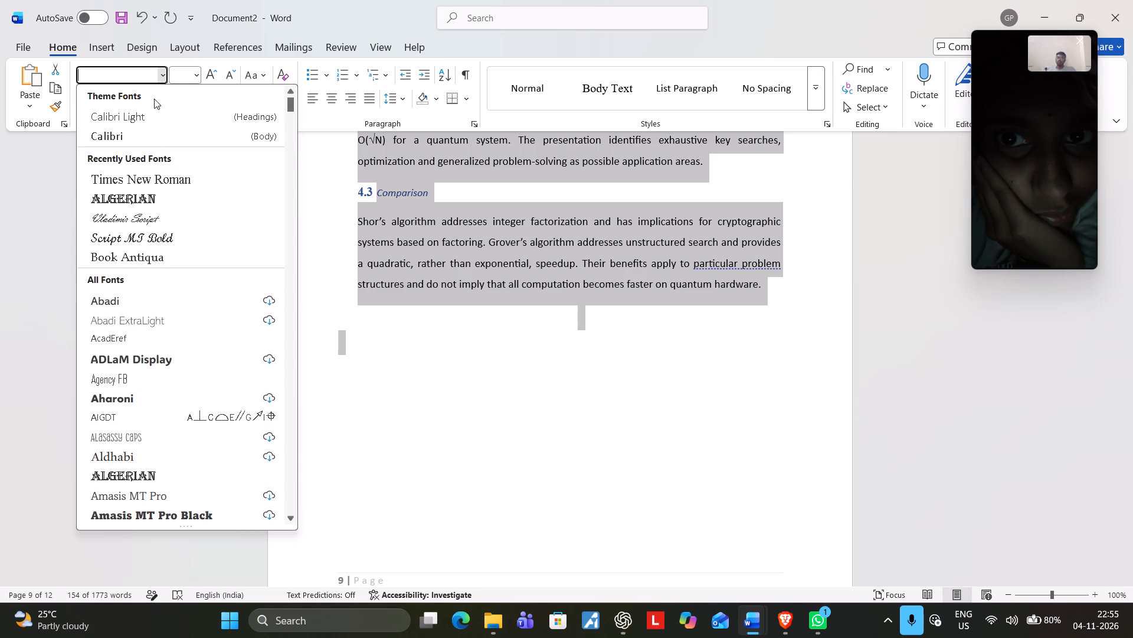
{"action": "left_click", "coordinate": [151, 185]}
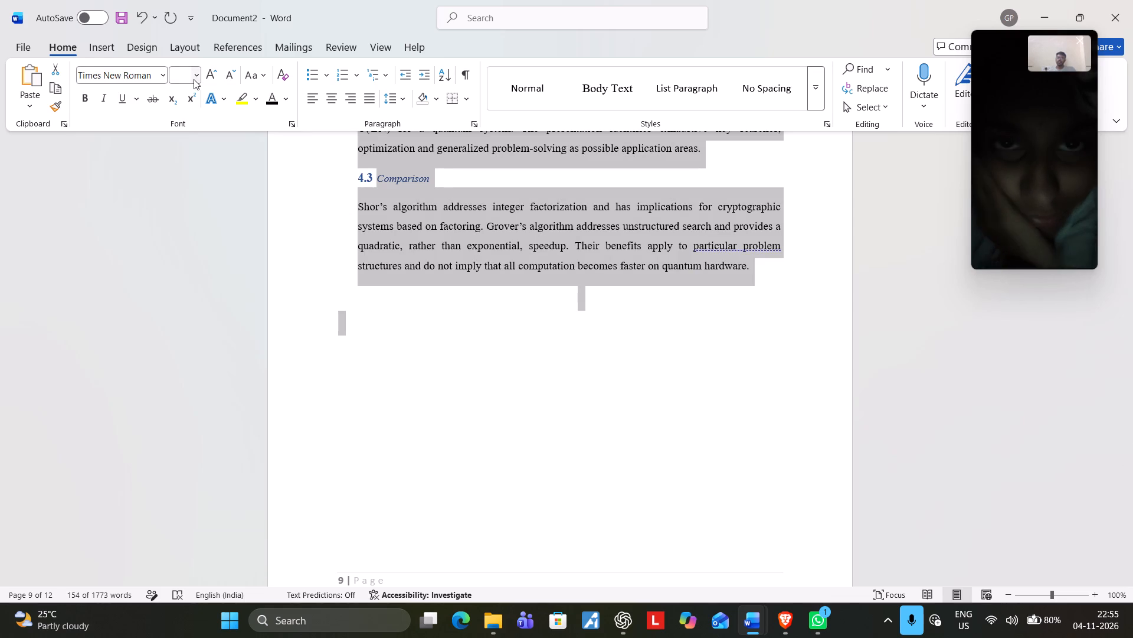
{"action": "left_click", "coordinate": [274, 105]}
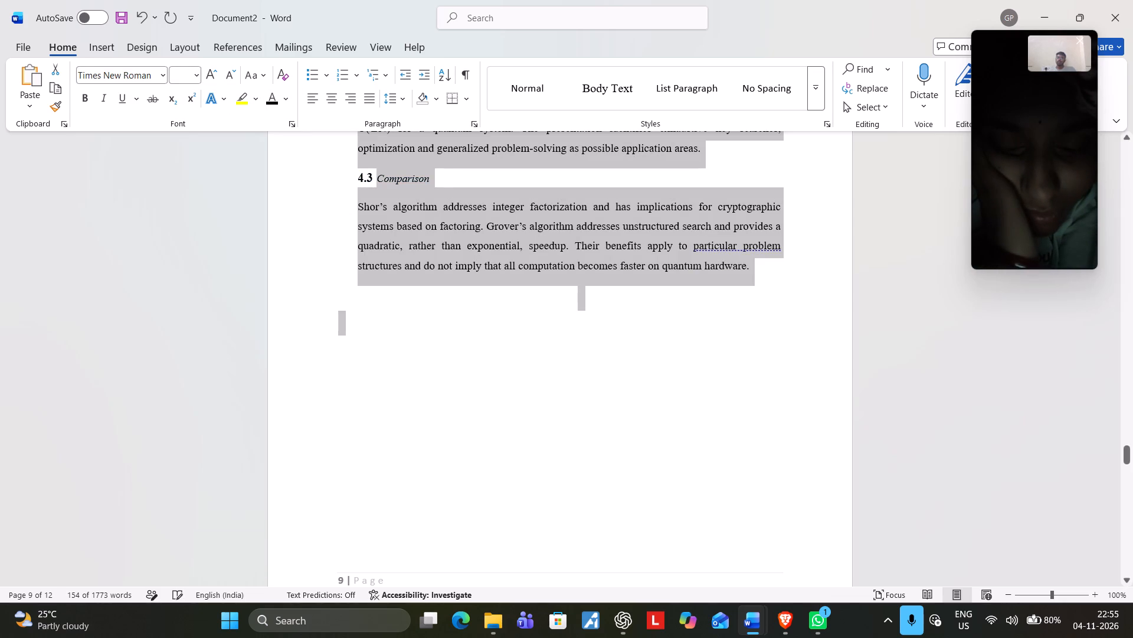
{"action": "left_click", "coordinate": [274, 95]}
{"action": "left_click", "coordinate": [506, 424]}
Remove the italics from the 4.1 Shor's Algorithm and 4.2 Grover's Algorithm headings and set both to 14 pt.
{"action": "scroll", "coordinate": [506, 421], "scroll_direction": "up", "scroll_amount": 10}
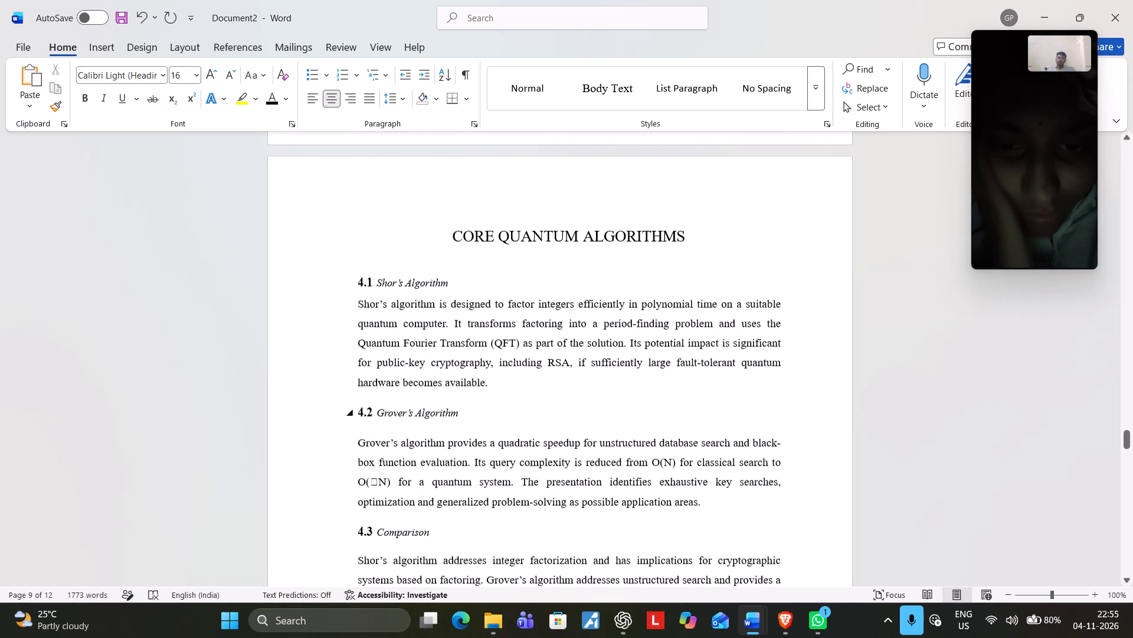
{"action": "left_click_drag", "start_coordinate": [374, 282], "coordinate": [470, 285]}
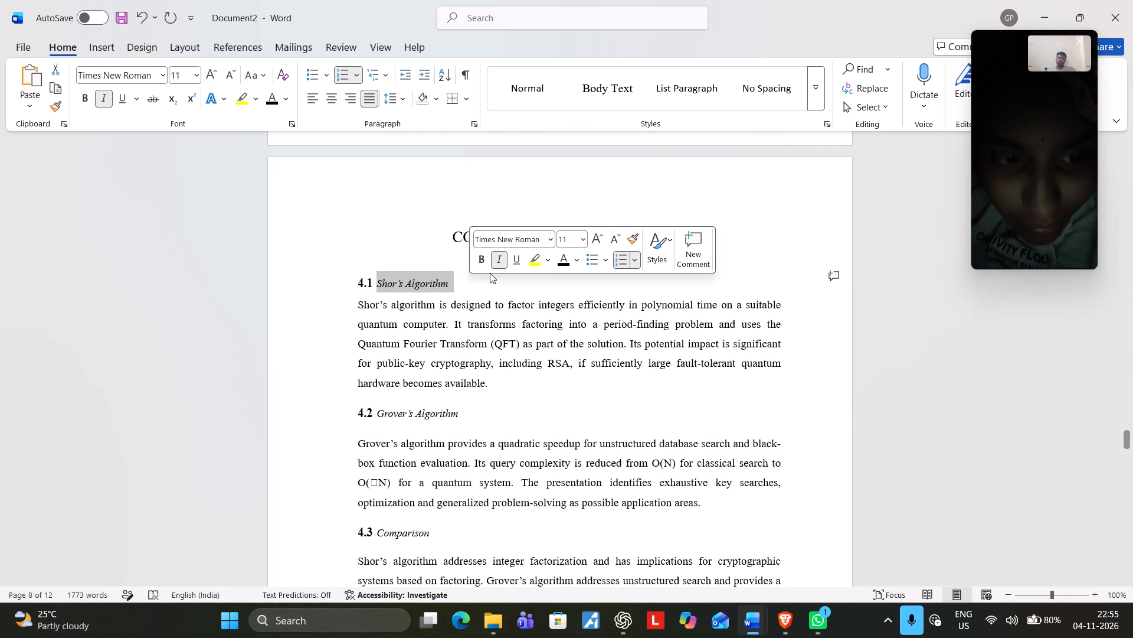
{"action": "left_click", "coordinate": [499, 259]}
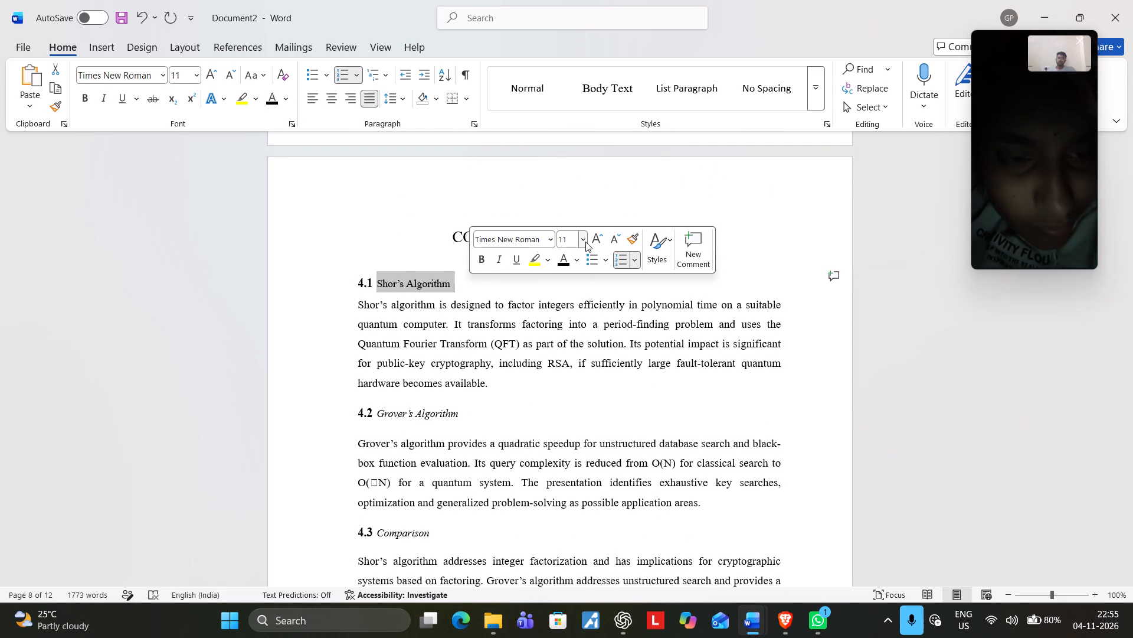
{"action": "left_click", "coordinate": [585, 242]}
{"action": "left_click", "coordinate": [575, 343]}
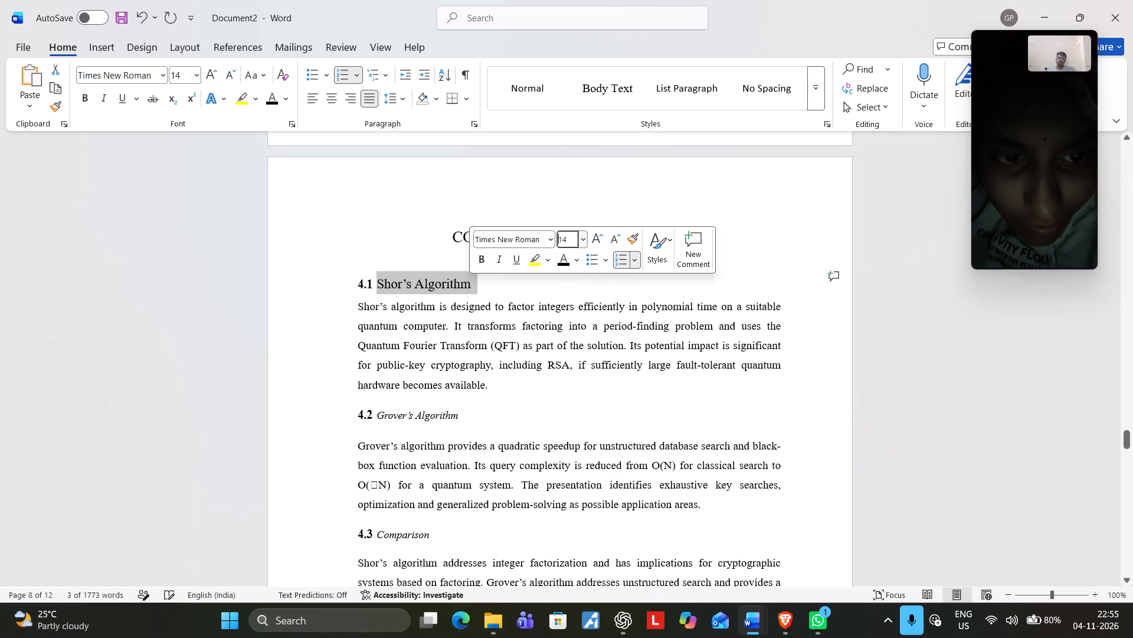
{"action": "left_click_drag", "start_coordinate": [380, 416], "coordinate": [471, 414]}
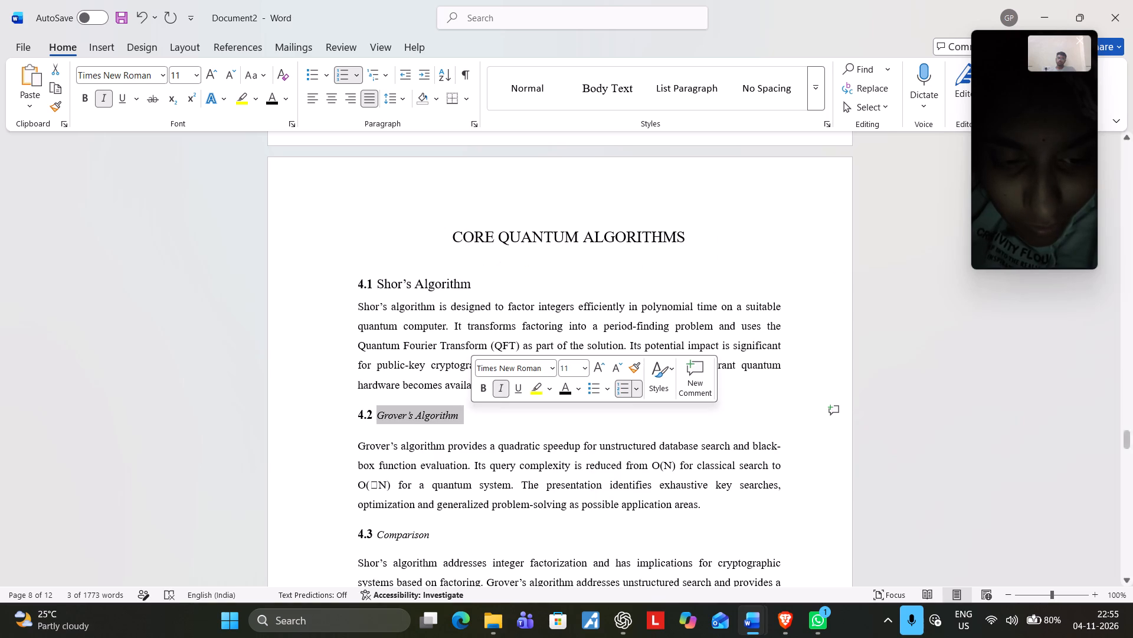
{"action": "left_click", "coordinate": [507, 388]}
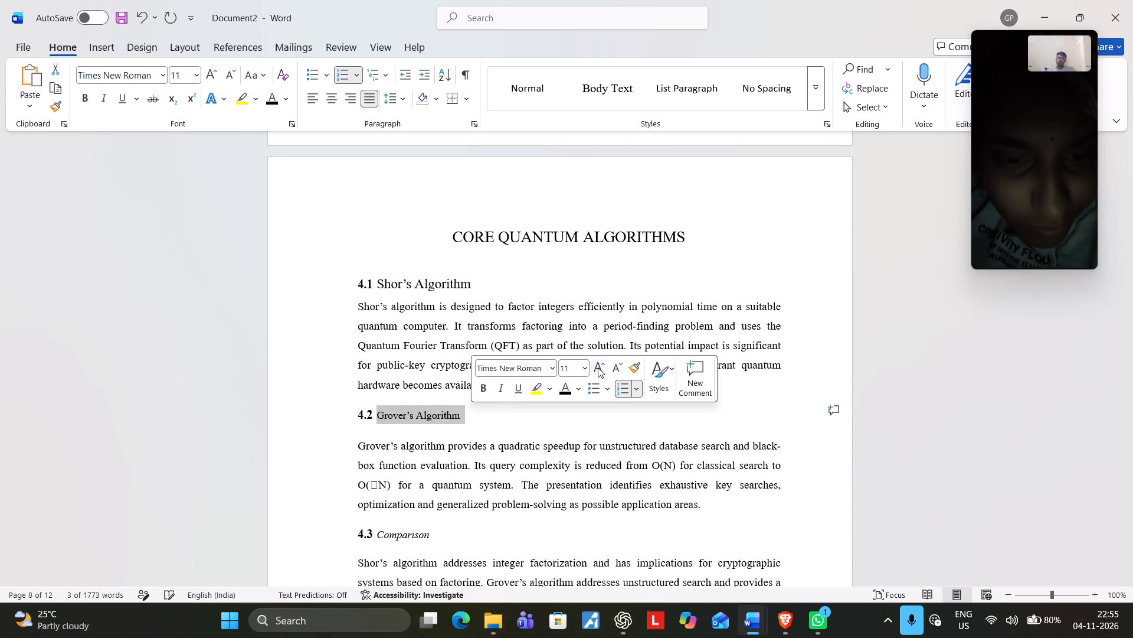
{"action": "left_click", "coordinate": [586, 368]}
{"action": "left_click", "coordinate": [570, 173]}
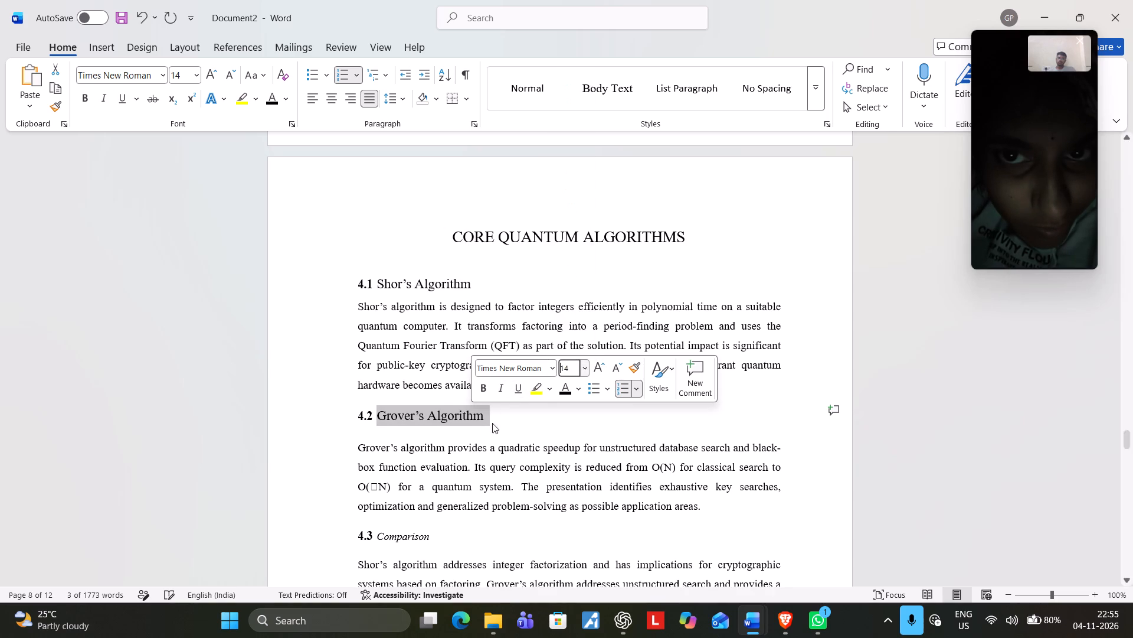
Remove the italics from the 4.3 Comparison heading and set it to 14 pt.
{"action": "scroll", "coordinate": [488, 438], "scroll_direction": "down", "scroll_amount": 1}
{"action": "scroll", "coordinate": [437, 457], "scroll_direction": "down", "scroll_amount": 1}
{"action": "left_click_drag", "start_coordinate": [390, 467], "coordinate": [395, 467]}
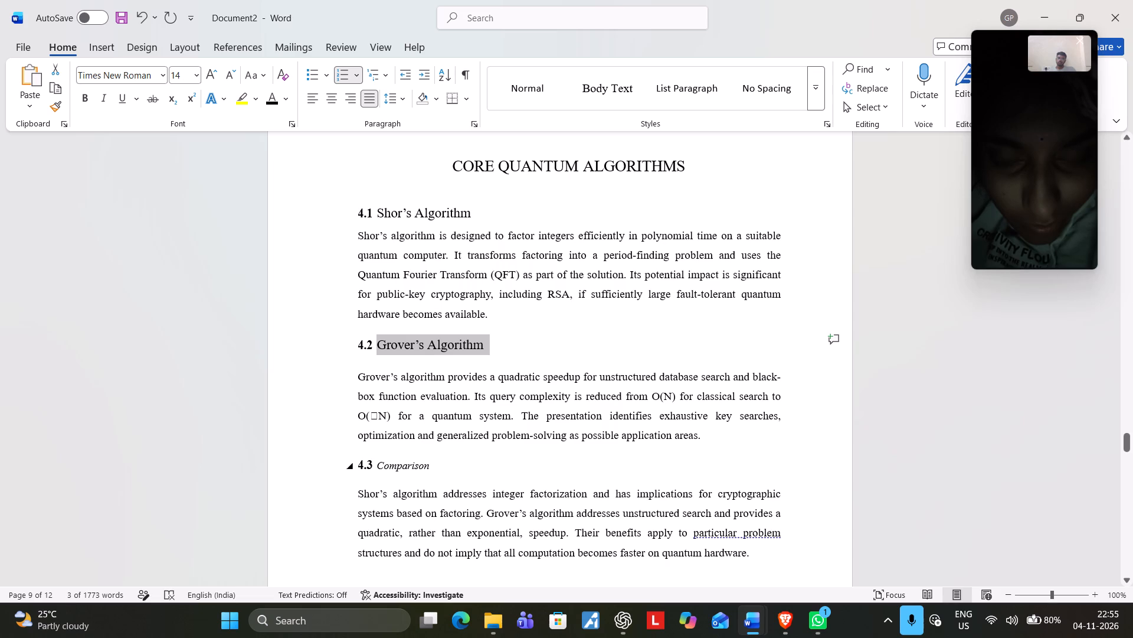
{"action": "left_click_drag", "start_coordinate": [395, 467], "coordinate": [425, 467]}
{"action": "left_click_drag", "start_coordinate": [380, 461], "coordinate": [424, 461]}
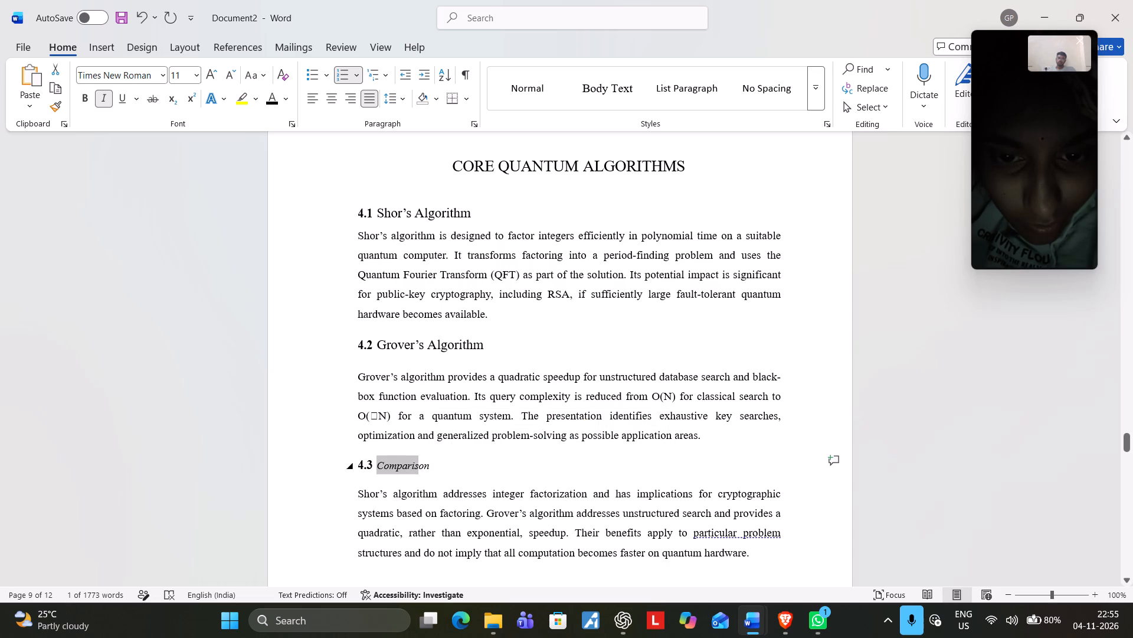
{"action": "left_click_drag", "start_coordinate": [424, 461], "coordinate": [434, 461]}
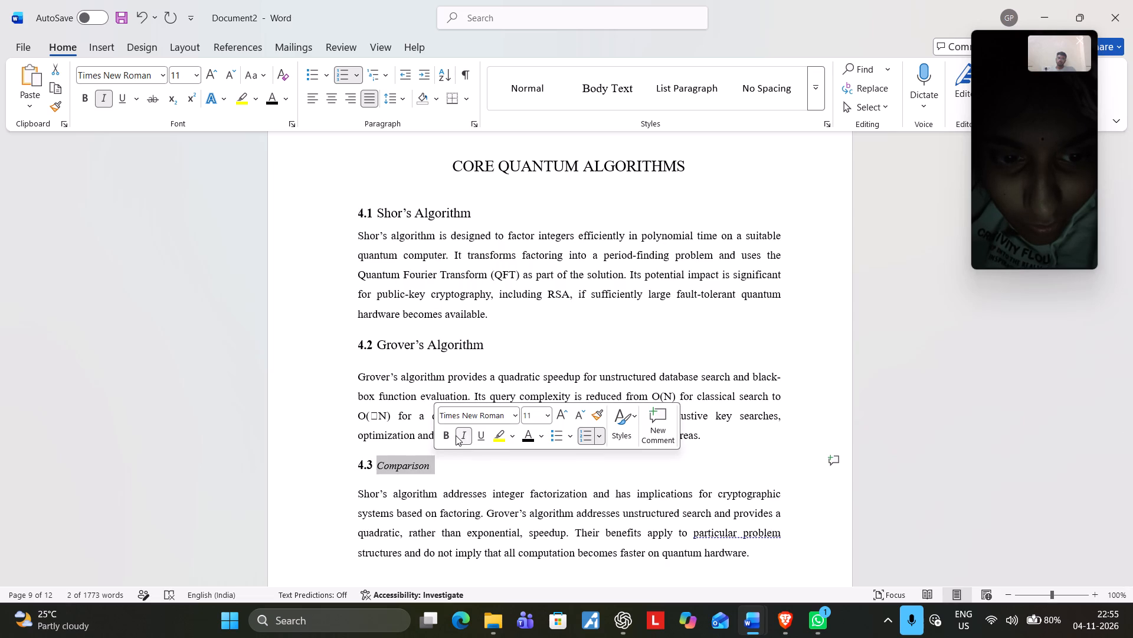
{"action": "left_click", "coordinate": [457, 435]}
{"action": "left_click", "coordinate": [549, 416]}
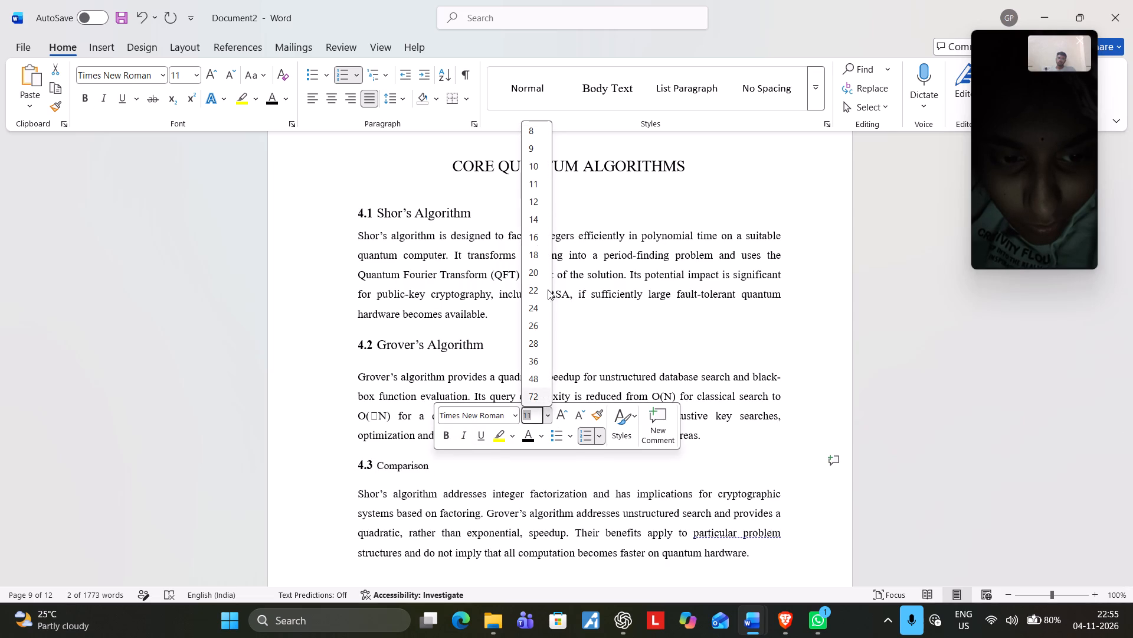
{"action": "left_click", "coordinate": [545, 221]}
{"action": "left_click", "coordinate": [546, 412]}
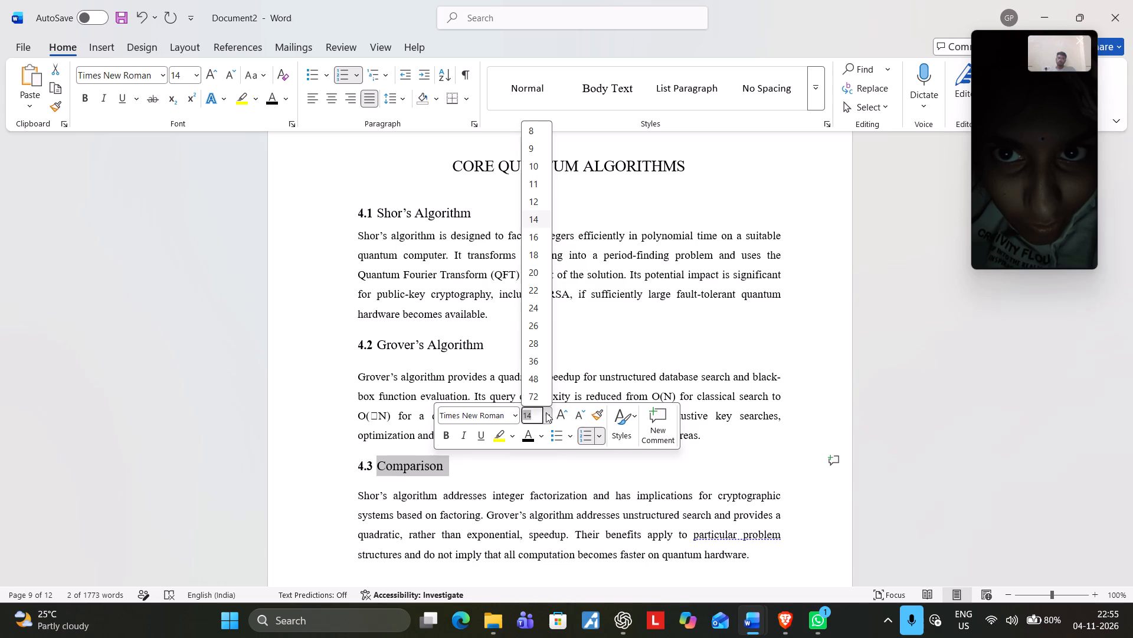
{"action": "left_click", "coordinate": [408, 357]}
Compare the body text sizes of sections 3.6 and 4.1, and set the Shor's Algorithm paragraph to 12 pt.
{"action": "scroll", "coordinate": [669, 484], "scroll_direction": "up", "scroll_amount": 10}
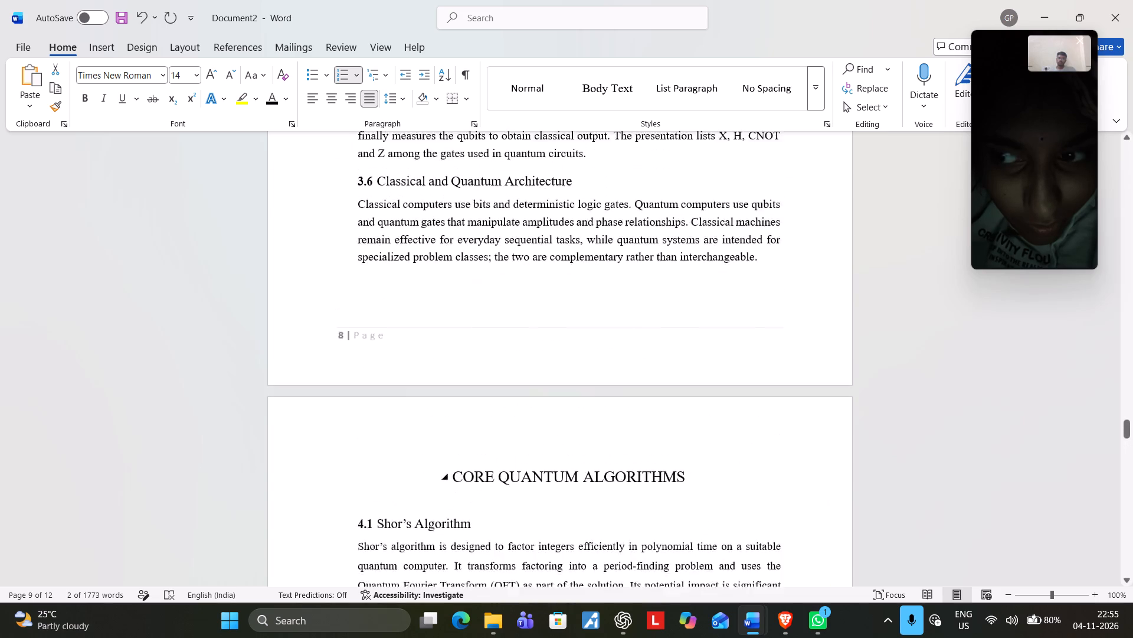
{"action": "scroll", "coordinate": [669, 484], "scroll_direction": "up", "scroll_amount": 3}
{"action": "left_click_drag", "start_coordinate": [546, 403], "coordinate": [594, 408]}
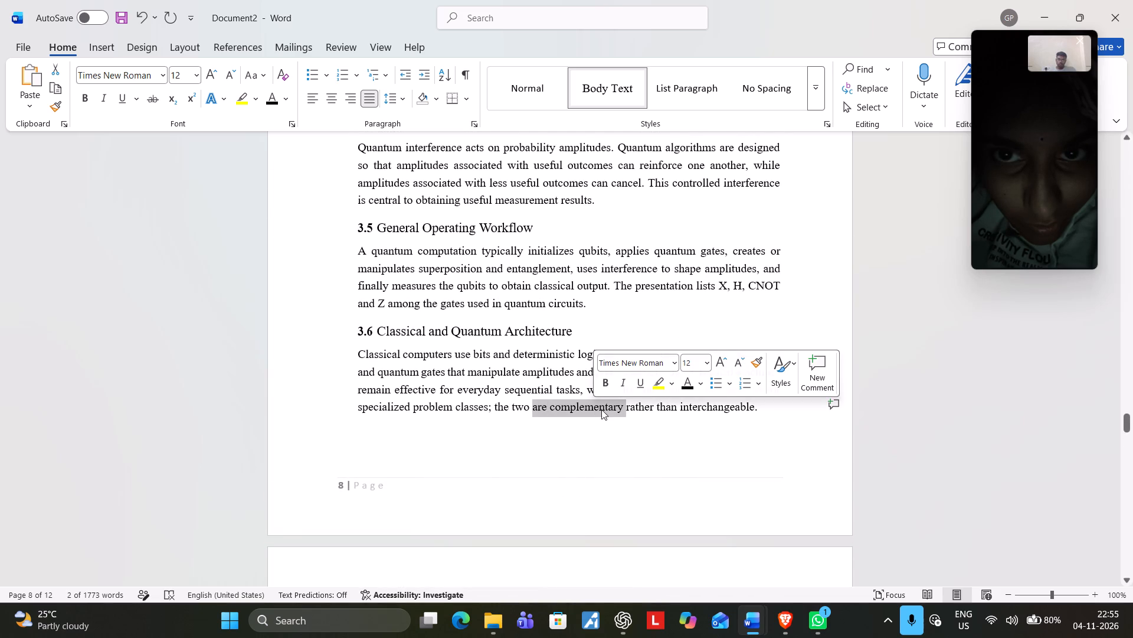
{"action": "scroll", "coordinate": [657, 473], "scroll_direction": "down", "scroll_amount": 8}
{"action": "left_click_drag", "start_coordinate": [478, 470], "coordinate": [572, 461]}
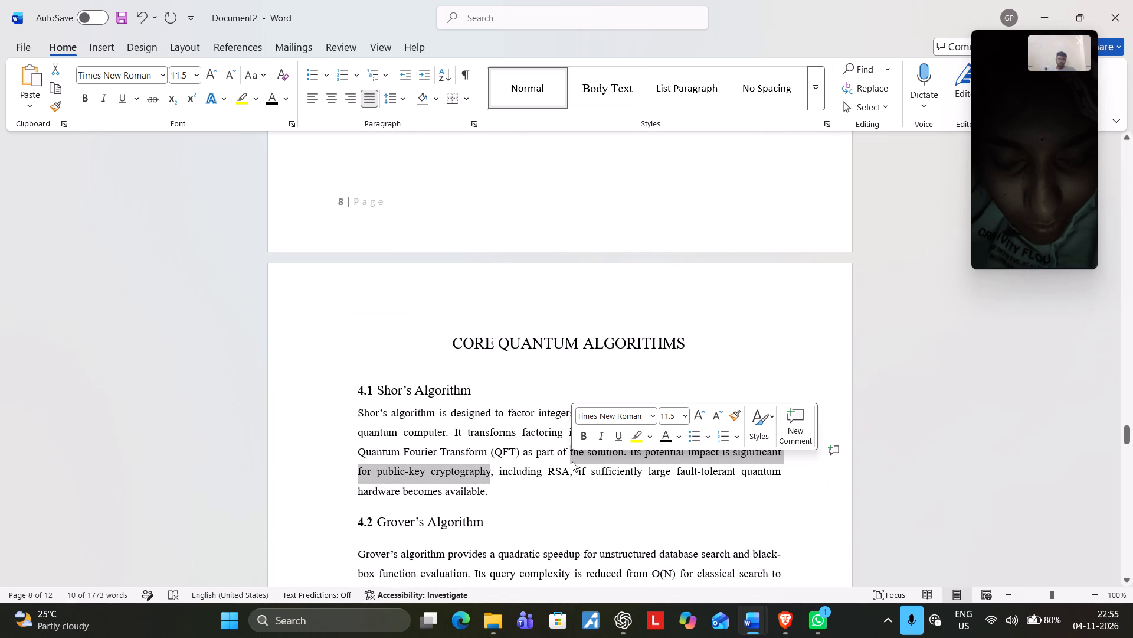
{"action": "left_click", "coordinate": [557, 511]}
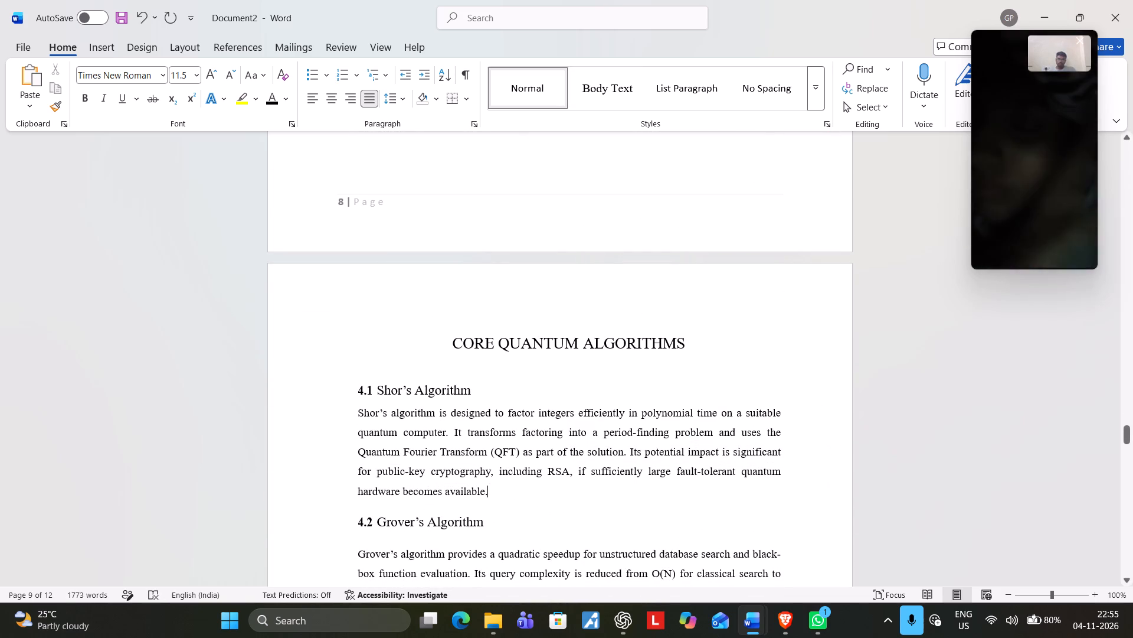
{"action": "left_click_drag", "start_coordinate": [352, 415], "coordinate": [487, 487]}
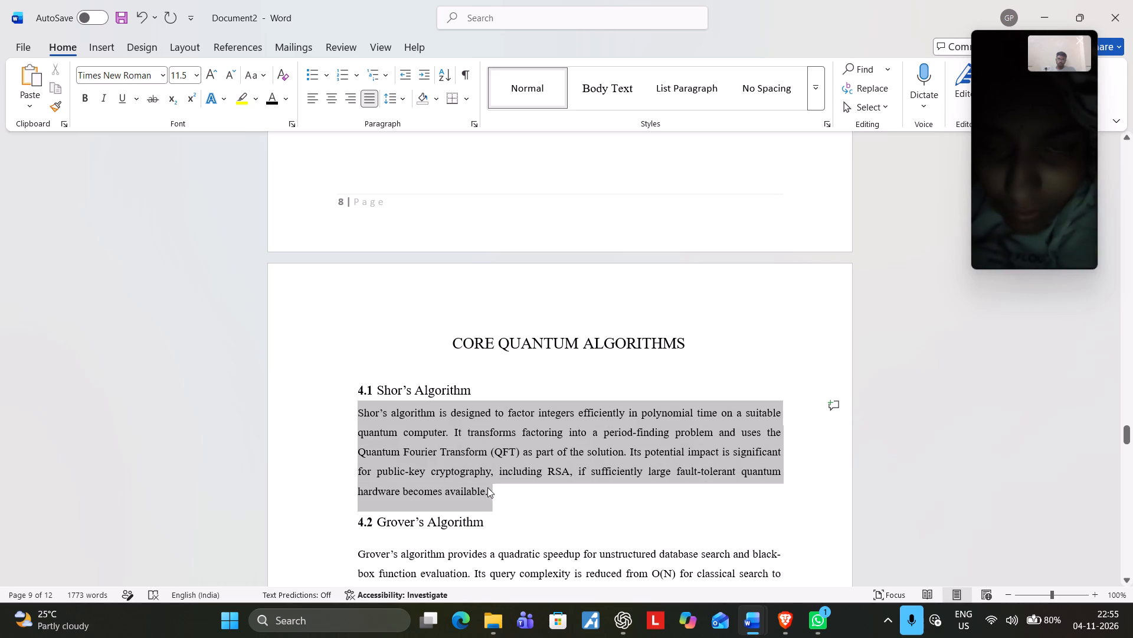
{"action": "left_click", "coordinate": [603, 447]}
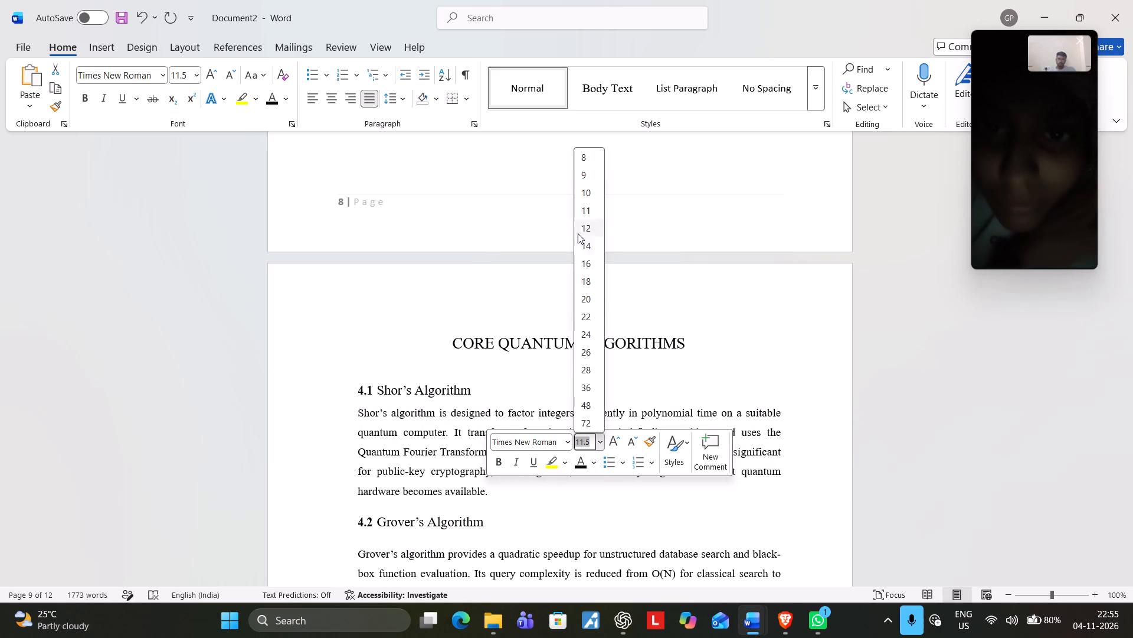
{"action": "left_click", "coordinate": [581, 227]}
Set the body paragraph under 4.2 Grover's Algorithm to 12 pt.
{"action": "scroll", "coordinate": [474, 401], "scroll_direction": "down", "scroll_amount": 4}
{"action": "left_click_drag", "start_coordinate": [353, 416], "coordinate": [695, 476]}
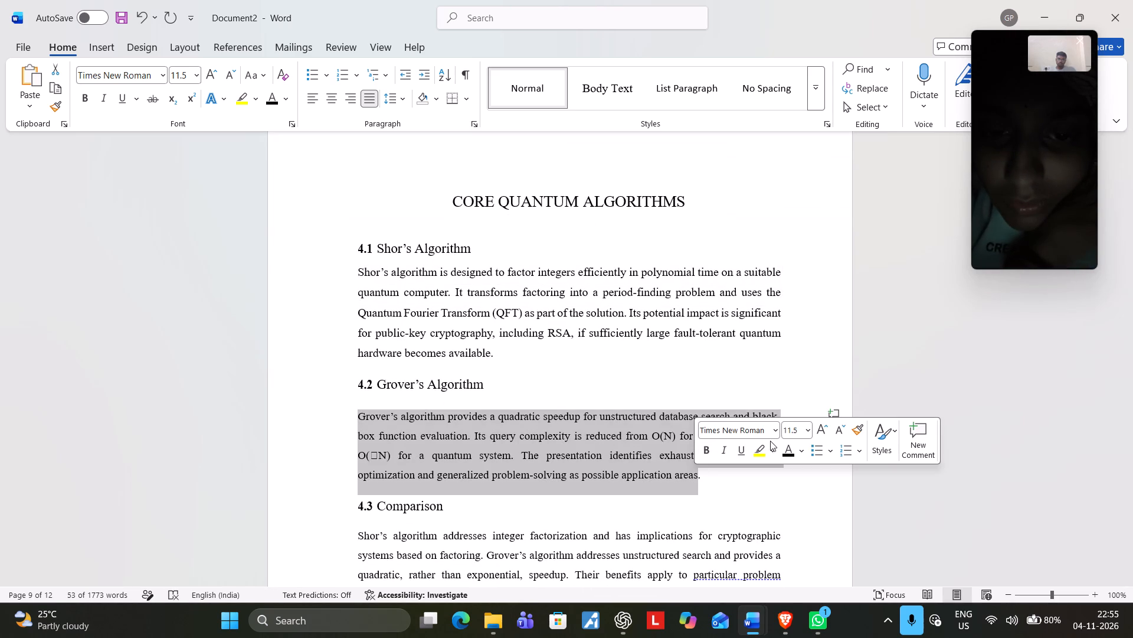
{"action": "left_click", "coordinate": [808, 429]}
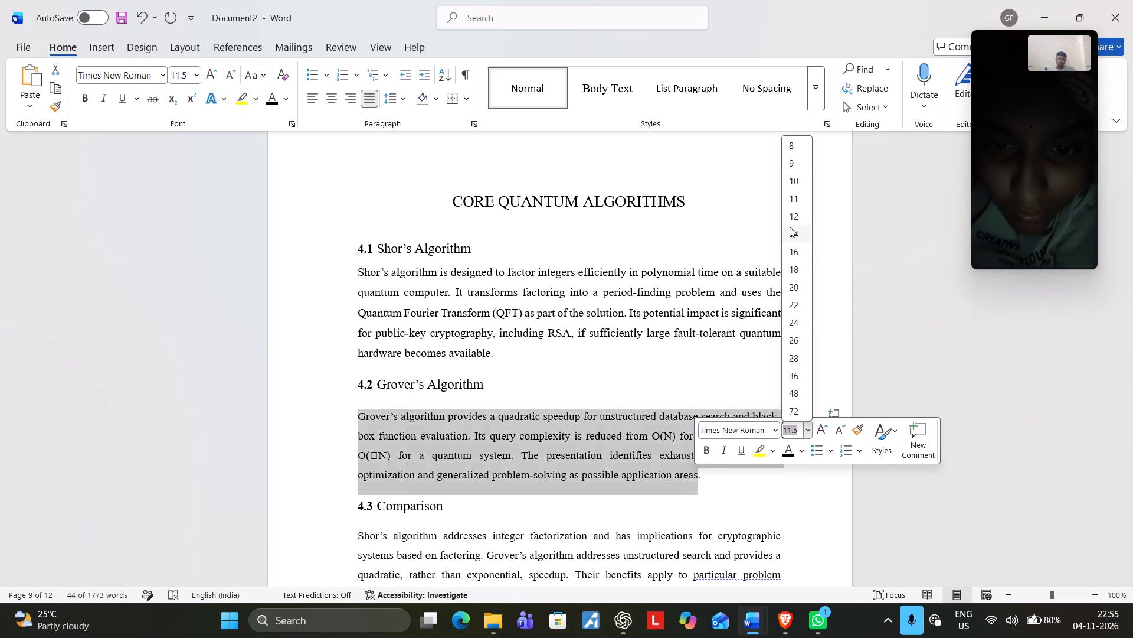
{"action": "left_click", "coordinate": [794, 213]}
{"action": "left_click", "coordinate": [742, 487]}
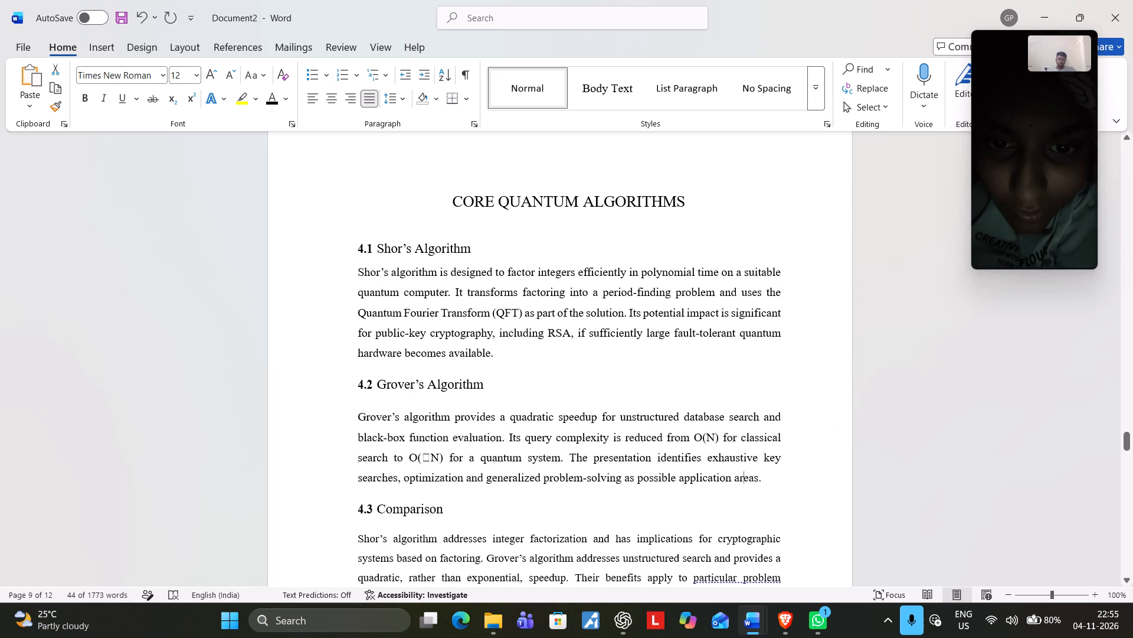
Set the body paragraph under 4.3 Comparison to 12 pt.
{"action": "scroll", "coordinate": [742, 483], "scroll_direction": "down", "scroll_amount": 3}
{"action": "left_click_drag", "start_coordinate": [361, 431], "coordinate": [505, 463]}
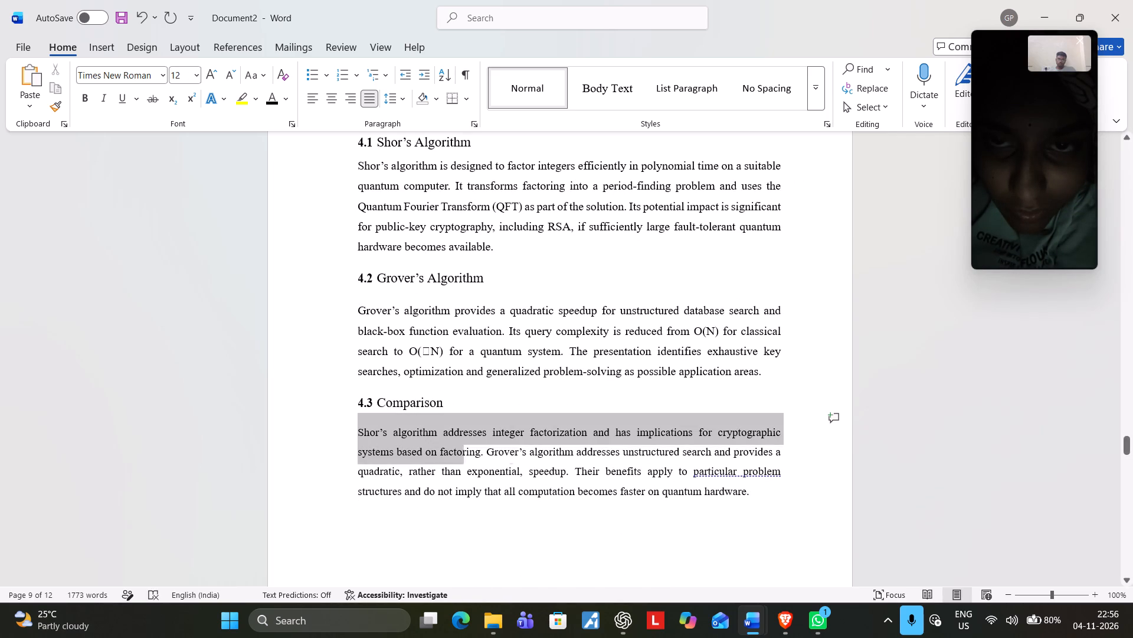
{"action": "left_click_drag", "start_coordinate": [505, 463], "coordinate": [764, 502]}
{"action": "left_click", "coordinate": [877, 454]}
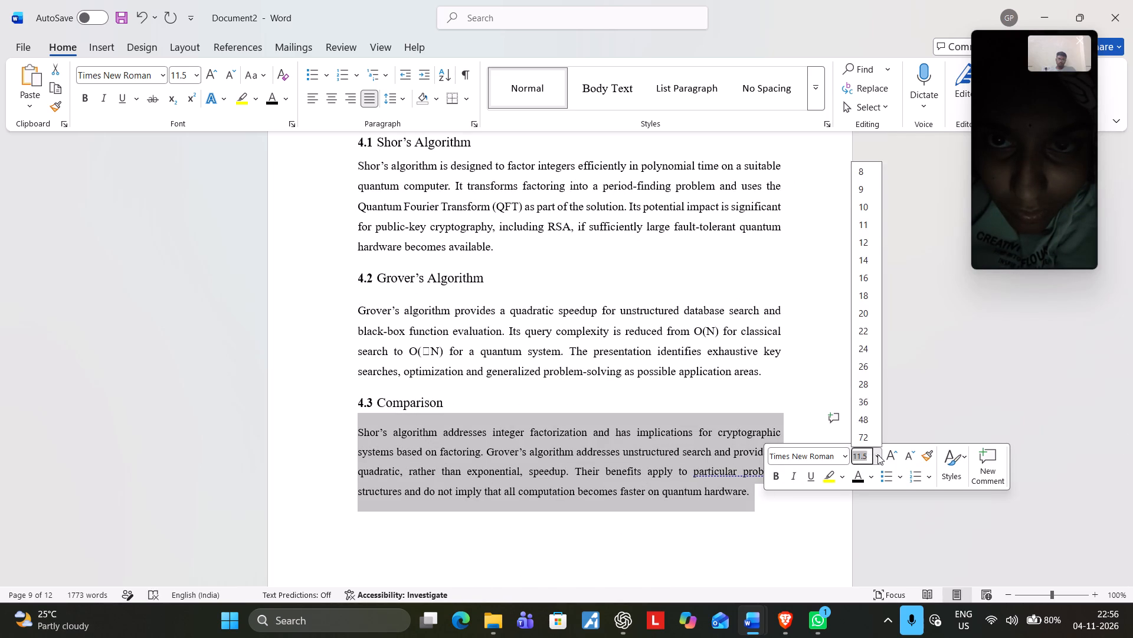
{"action": "left_click", "coordinate": [872, 244]}
{"action": "scroll", "coordinate": [526, 549], "scroll_direction": "down", "scroll_amount": 4}
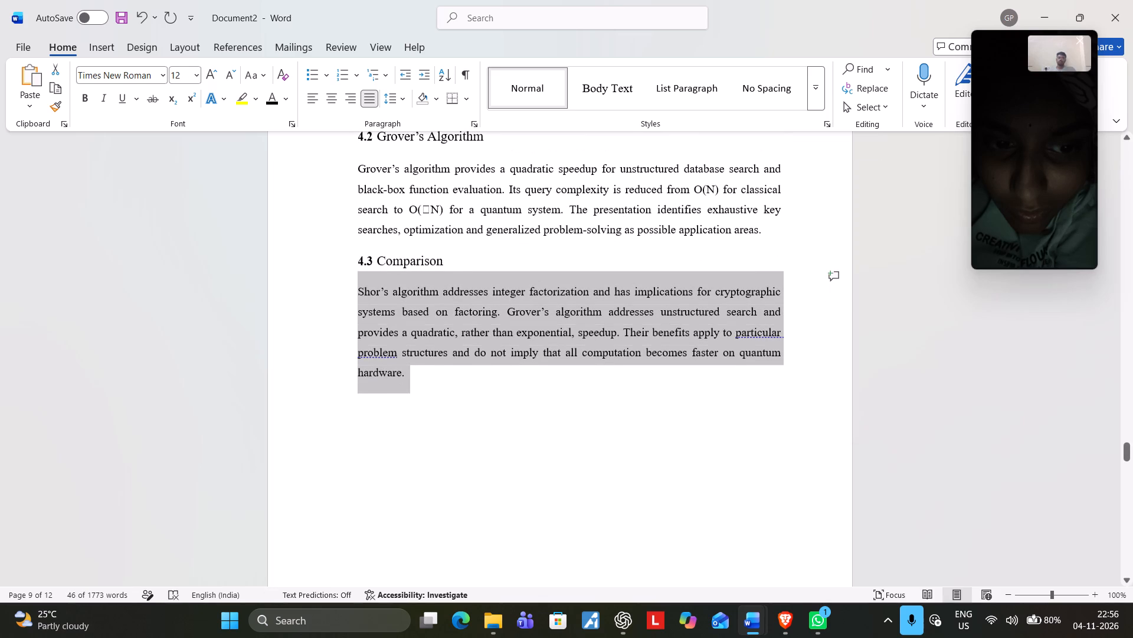
{"action": "left_click", "coordinate": [533, 533]}
Set all the text of the Applications and Advantages chapter, through section 5.4, to Times New Roman.
{"action": "scroll", "coordinate": [569, 474], "scroll_direction": "down", "scroll_amount": 15}
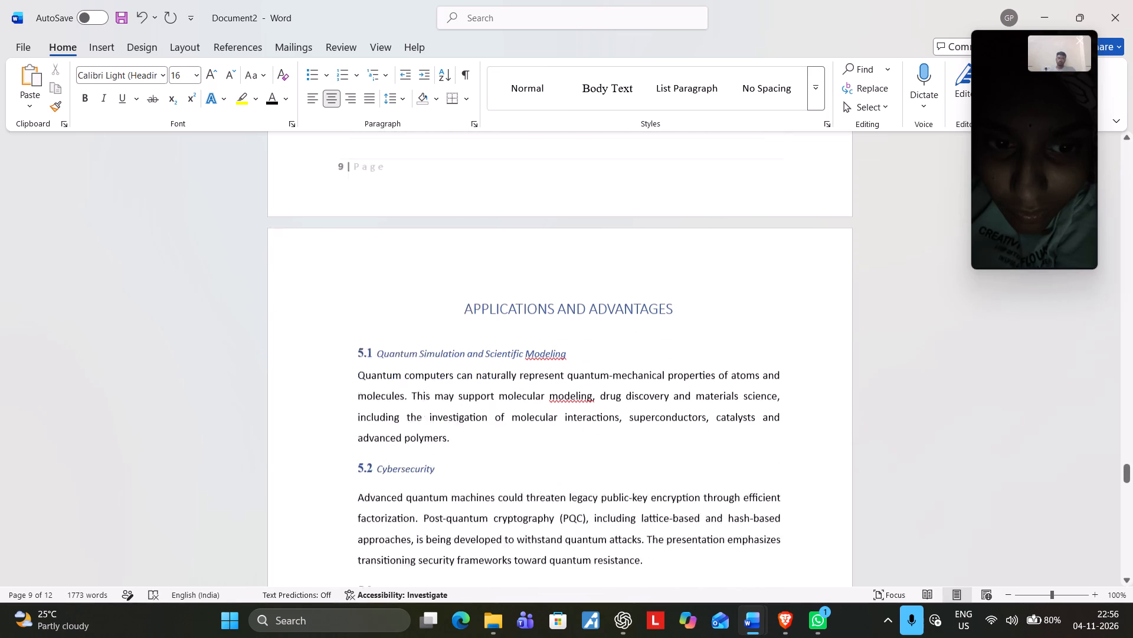
{"action": "left_click_drag", "start_coordinate": [464, 265], "coordinate": [491, 297]}
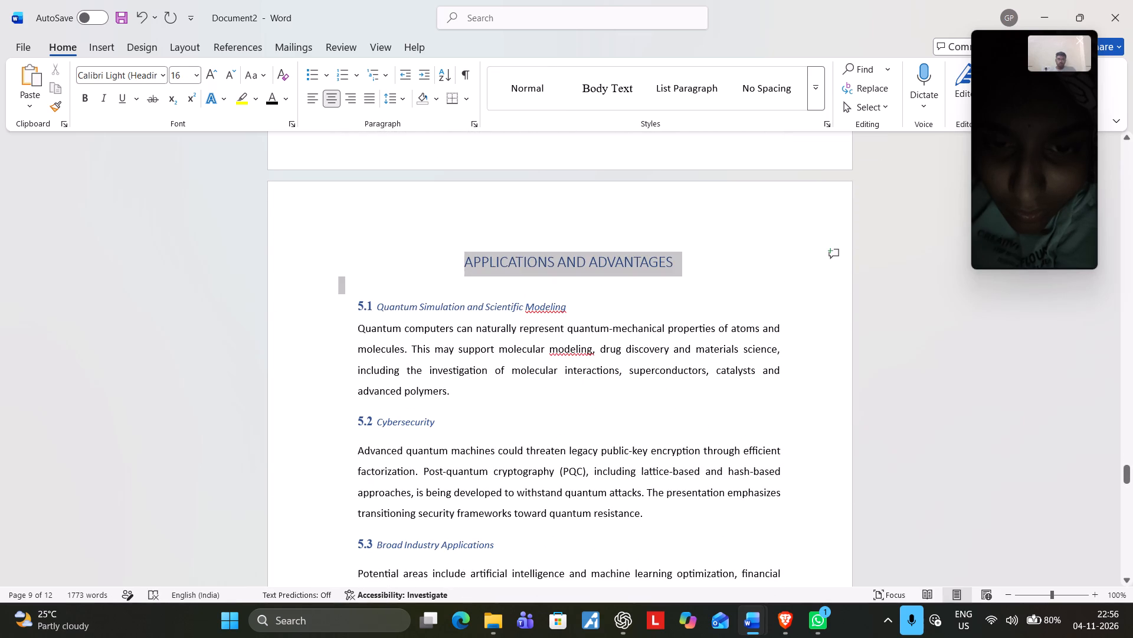
{"action": "left_click_drag", "start_coordinate": [491, 297], "coordinate": [547, 419]}
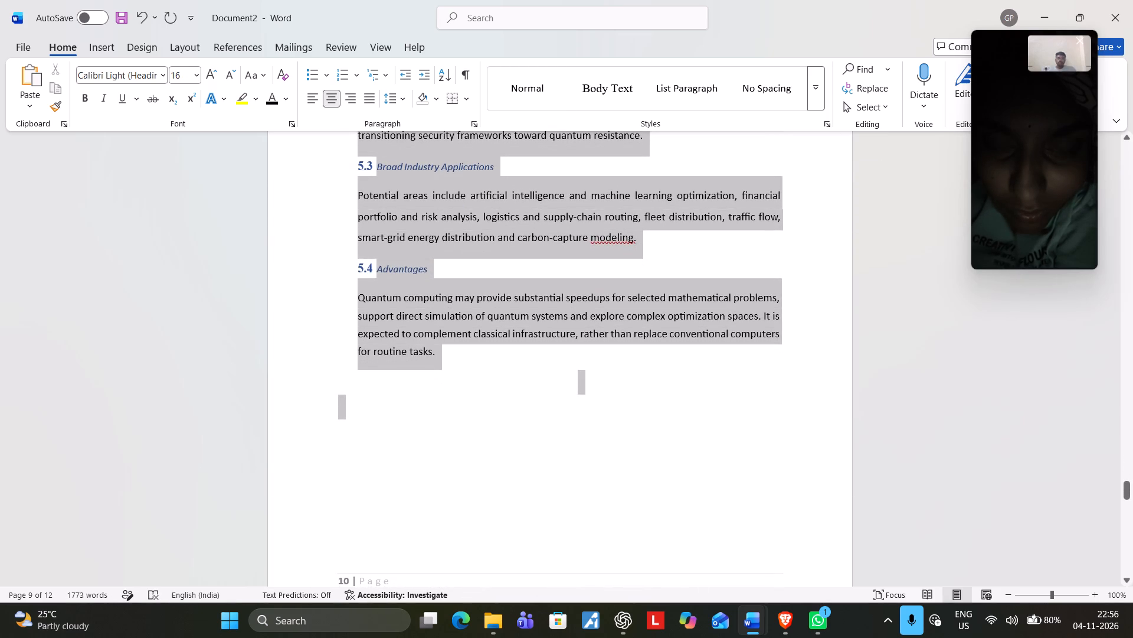
{"action": "left_click_drag", "start_coordinate": [547, 419], "coordinate": [514, 394]}
{"action": "left_click", "coordinate": [594, 350]}
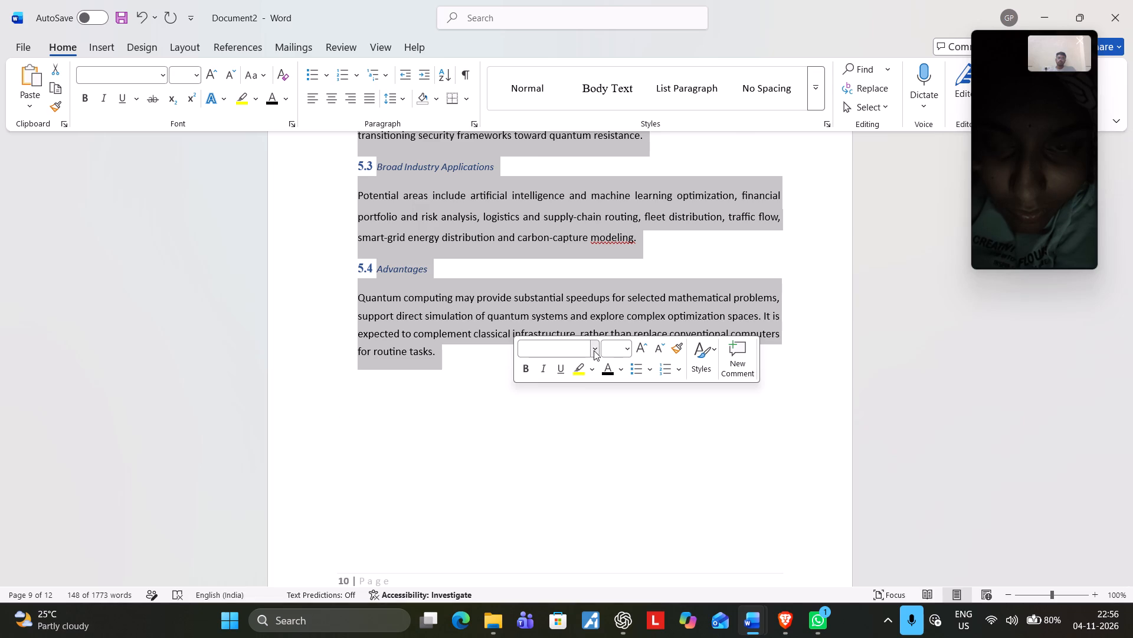
{"action": "left_click", "coordinate": [641, 93]}
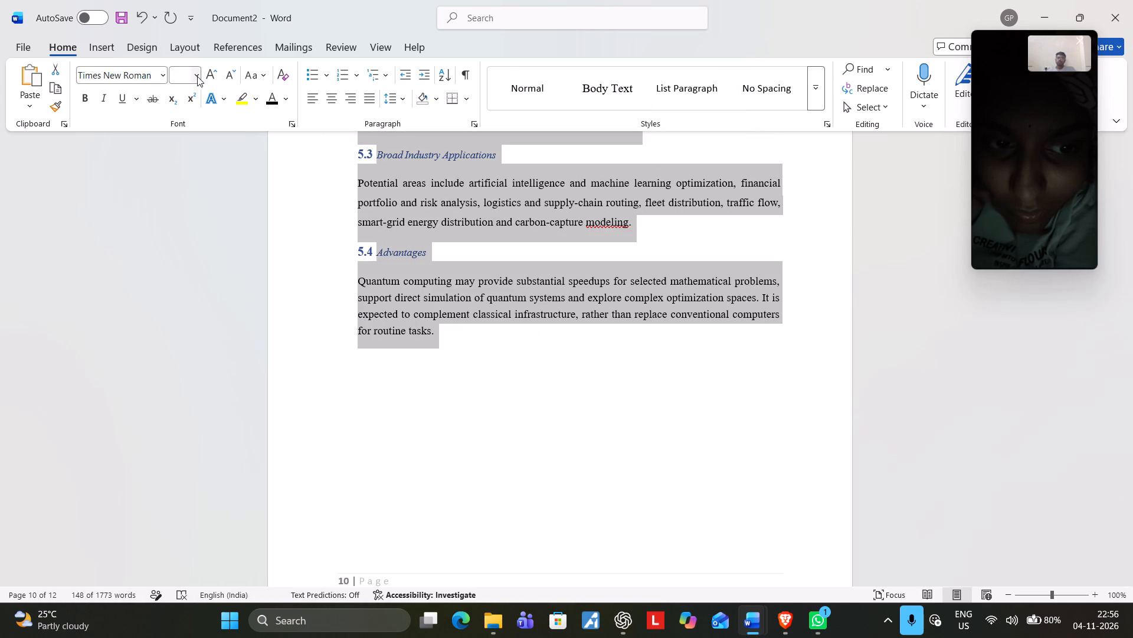
Set the selected text of the Applications and Advantages chapter, through section 5.4, to black.
{"action": "left_click", "coordinate": [267, 98]}
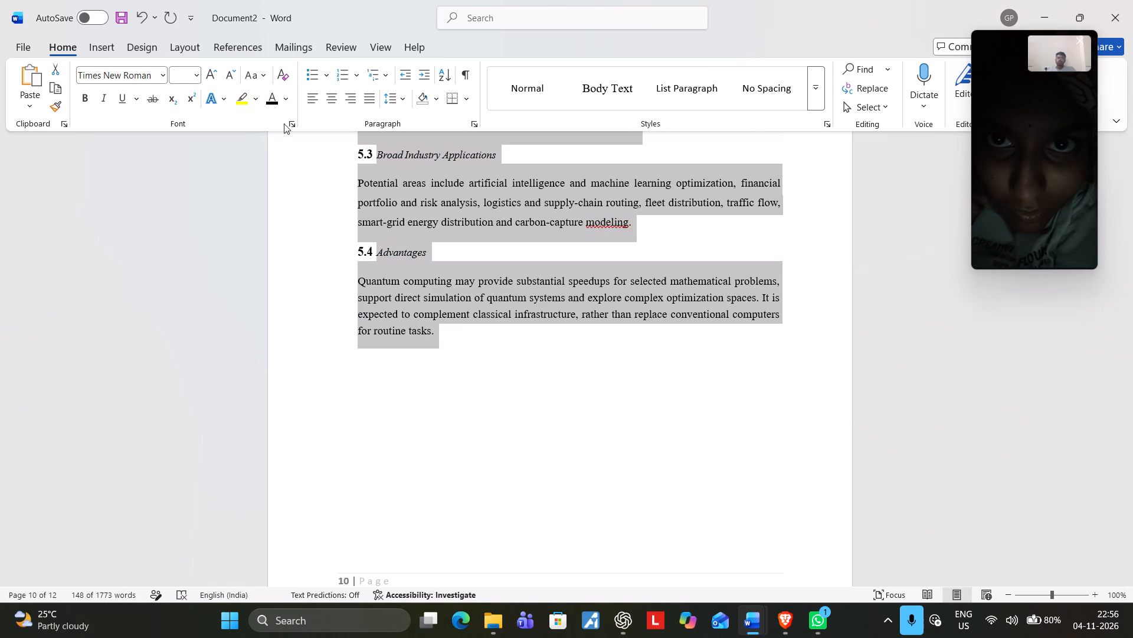
{"action": "left_click", "coordinate": [242, 252]}
{"action": "scroll", "coordinate": [518, 460], "scroll_direction": "up", "scroll_amount": 4}
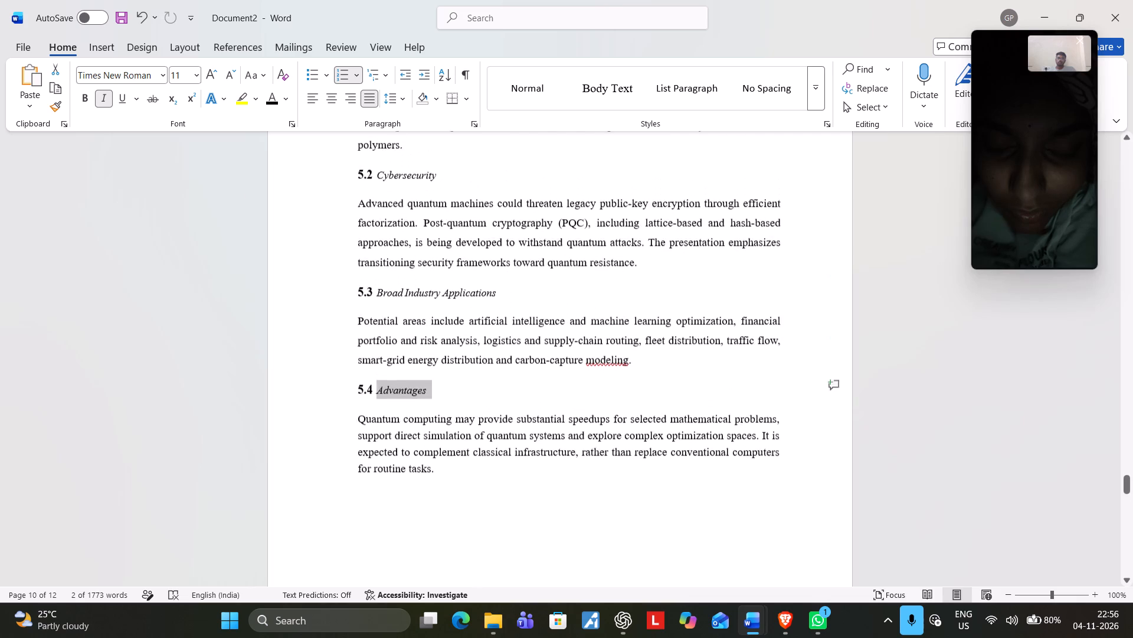
Remove the italics from the 5.1 Quantum Simulation and Scientific Modeling subheading and apply black font colour to it.
{"action": "scroll", "coordinate": [518, 460], "scroll_direction": "up", "scroll_amount": 8}
{"action": "left_click_drag", "start_coordinate": [376, 350], "coordinate": [407, 352]}
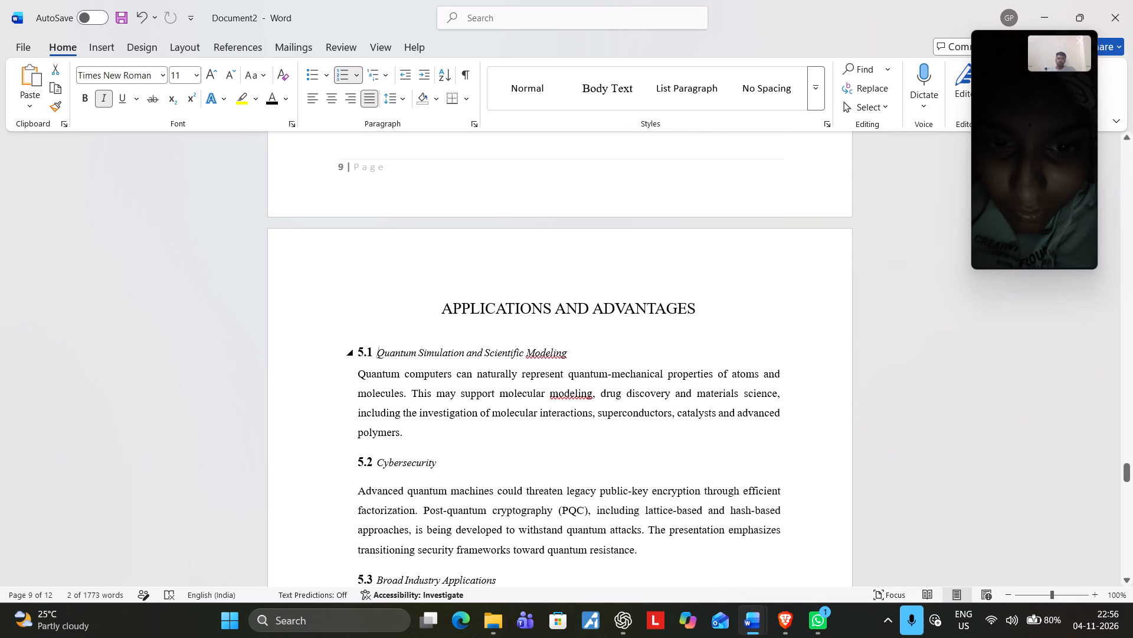
{"action": "left_click_drag", "start_coordinate": [407, 352], "coordinate": [549, 355]}
{"action": "left_click", "coordinate": [577, 334]}
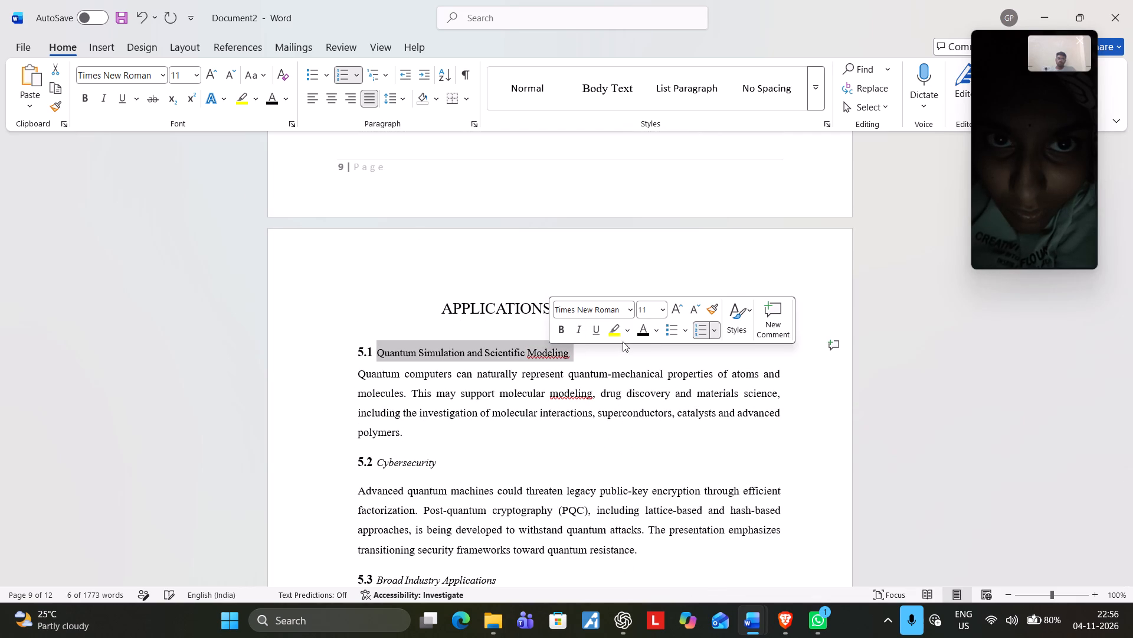
{"action": "left_click", "coordinate": [644, 336]}
{"action": "left_click", "coordinate": [606, 416]}
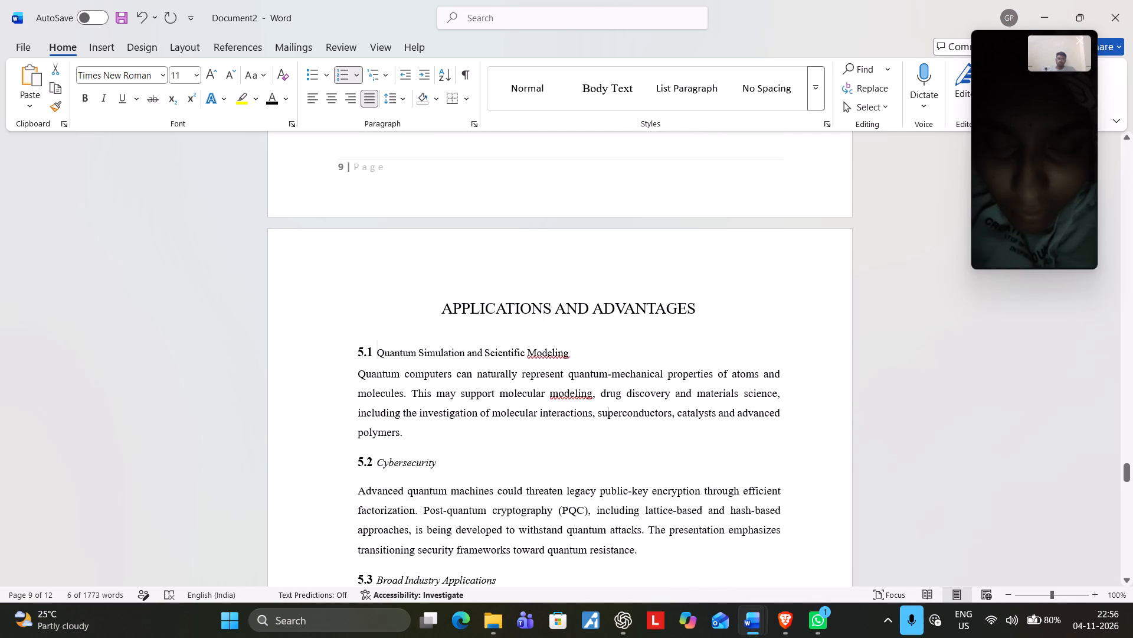
Correct the spelling to "Modelling" in the 5.1 subheading and to "modelling" in the paragraph beneath it.
{"action": "left_click", "coordinate": [530, 352]}
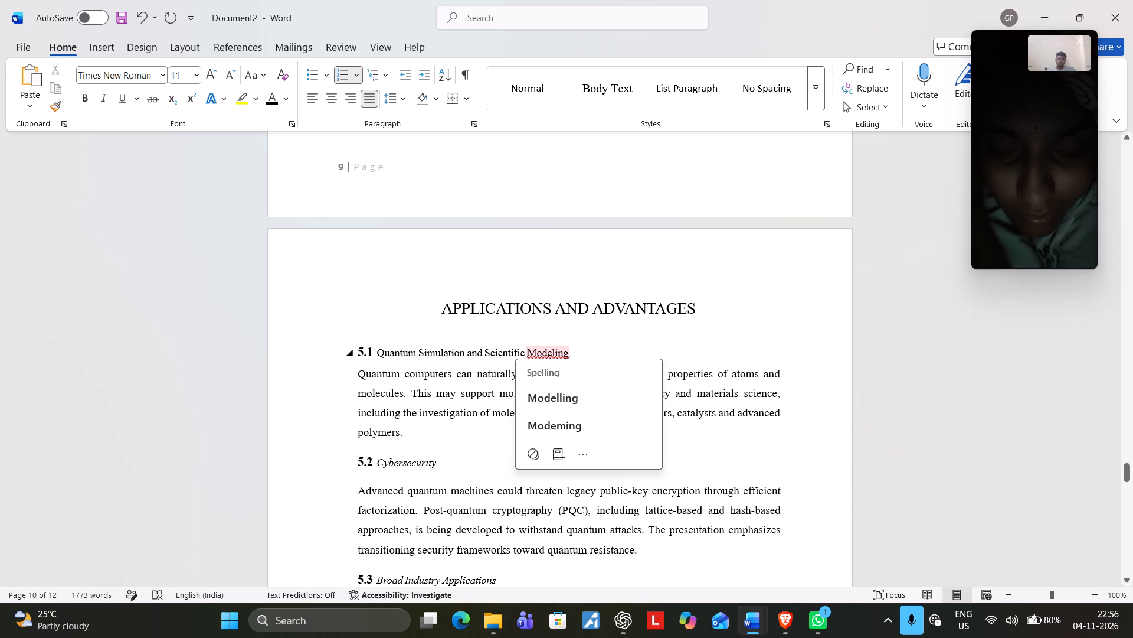
{"action": "left_click", "coordinate": [542, 398]}
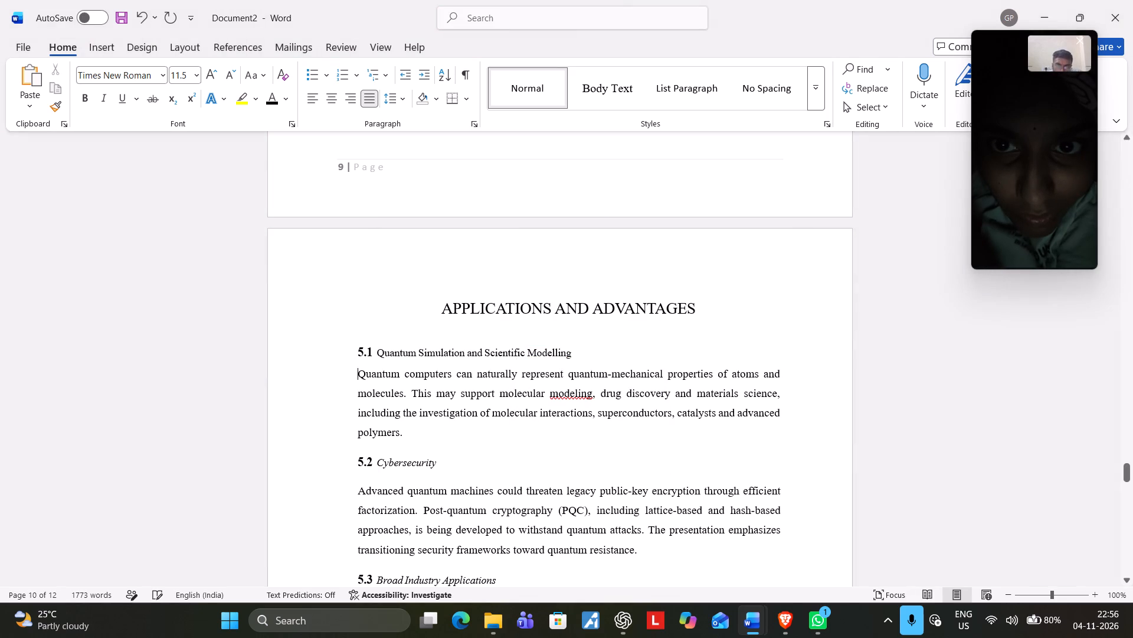
{"action": "left_click", "coordinate": [552, 396]}
{"action": "left_click", "coordinate": [575, 439]}
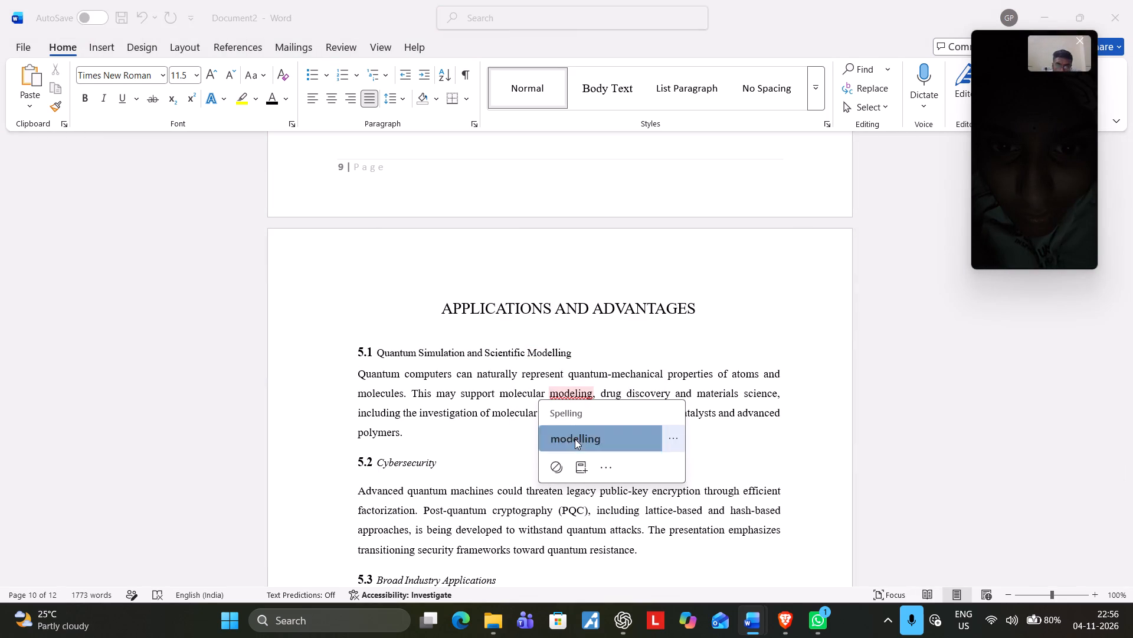
Set the 5.1 Quantum Simulation and Scientific Modelling subheading to 14 pt.
{"action": "scroll", "coordinate": [575, 439], "scroll_direction": "down", "scroll_amount": 1}
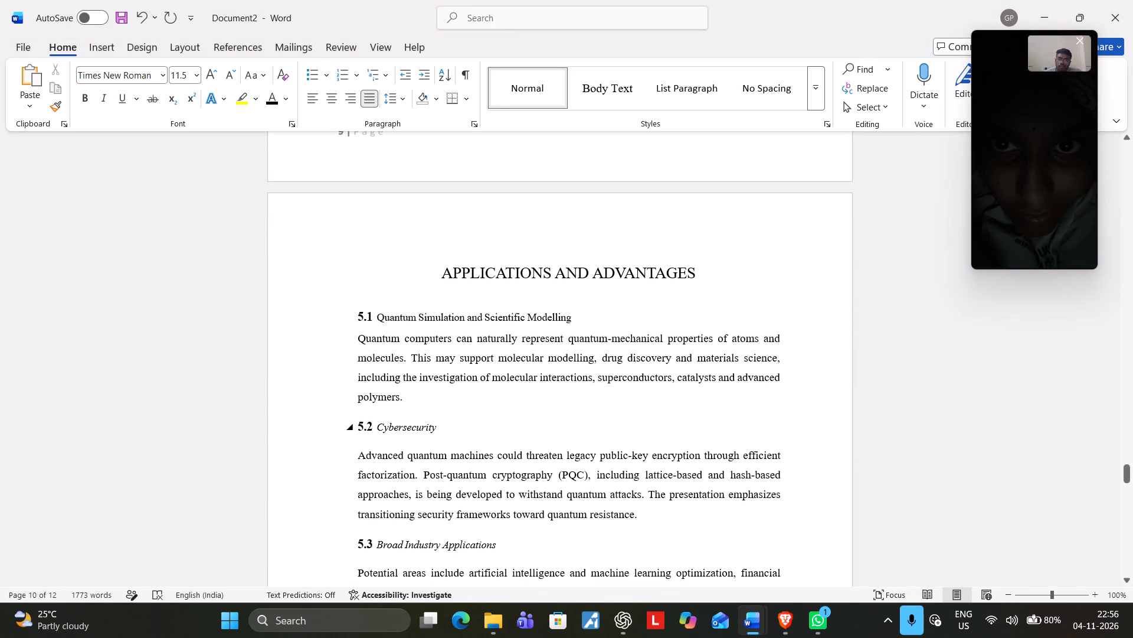
{"action": "left_click_drag", "start_coordinate": [378, 319], "coordinate": [470, 329]}
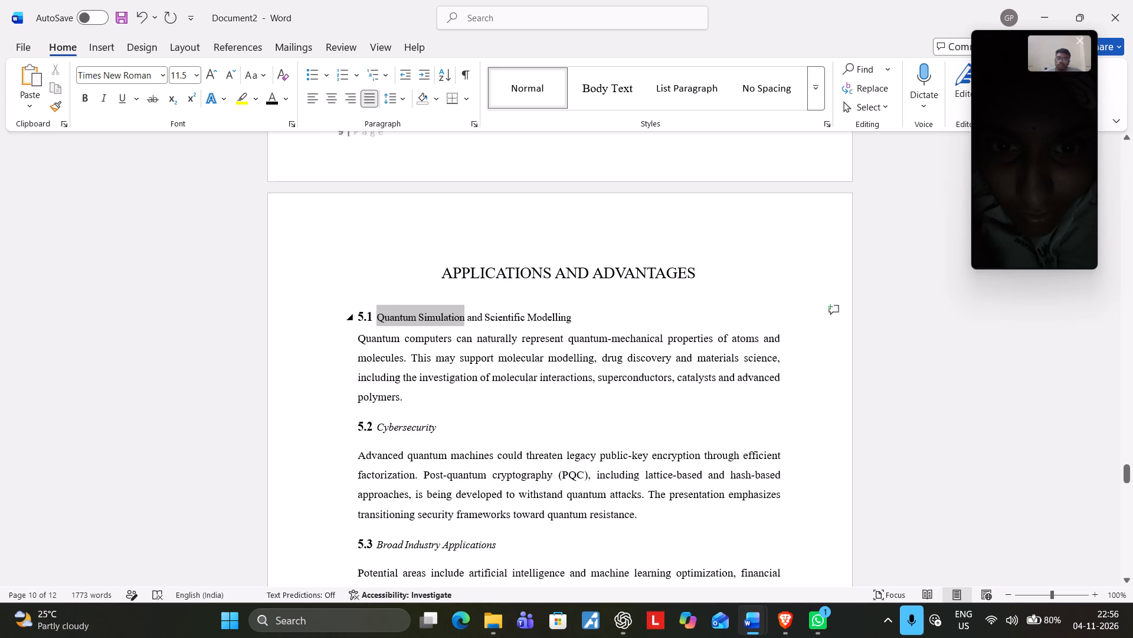
{"action": "left_click_drag", "start_coordinate": [470, 329], "coordinate": [578, 321]}
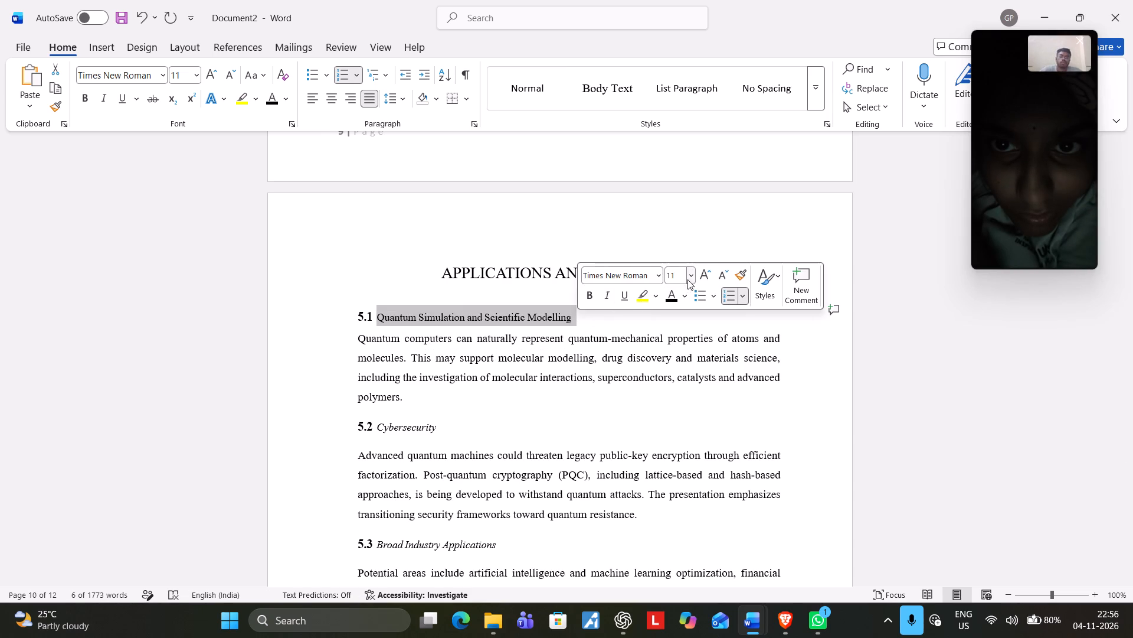
{"action": "left_click", "coordinate": [695, 272]}
{"action": "left_click", "coordinate": [674, 379]}
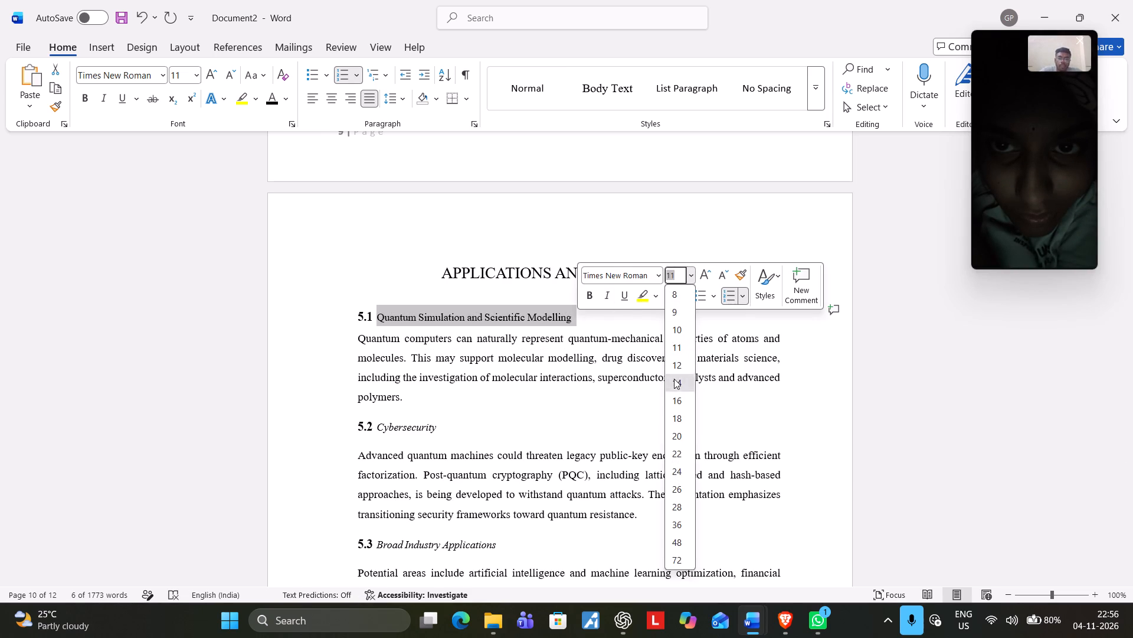
Set the body paragraph under 5.1 Quantum Simulation and Scientific Modelling to 12 pt.
{"action": "left_click_drag", "start_coordinate": [359, 344], "coordinate": [417, 401]}
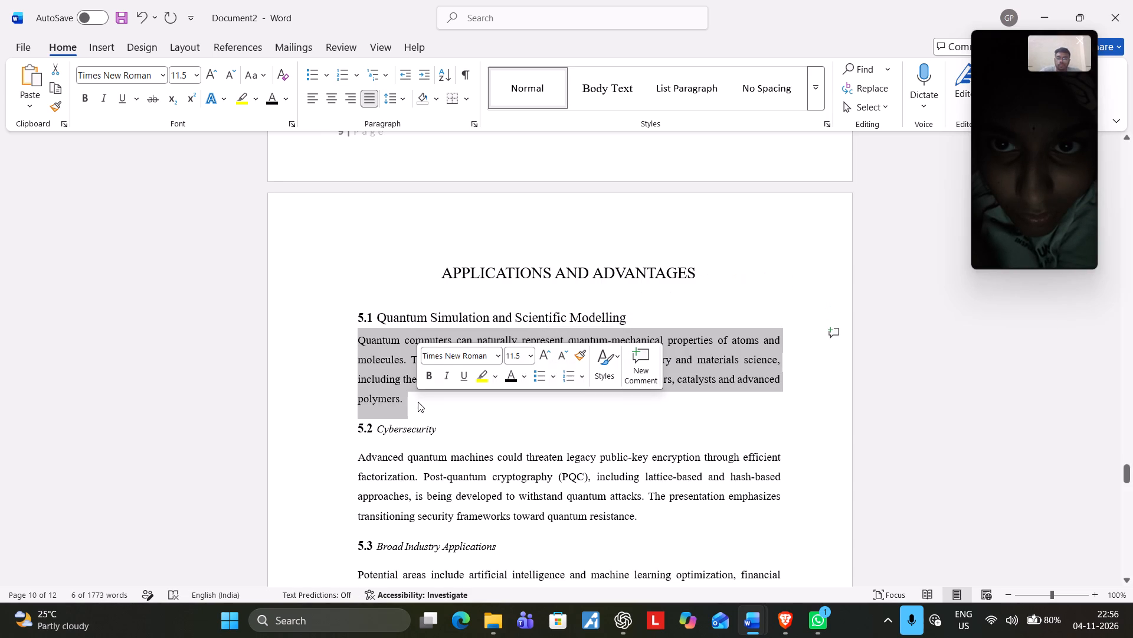
{"action": "left_click", "coordinate": [530, 357]}
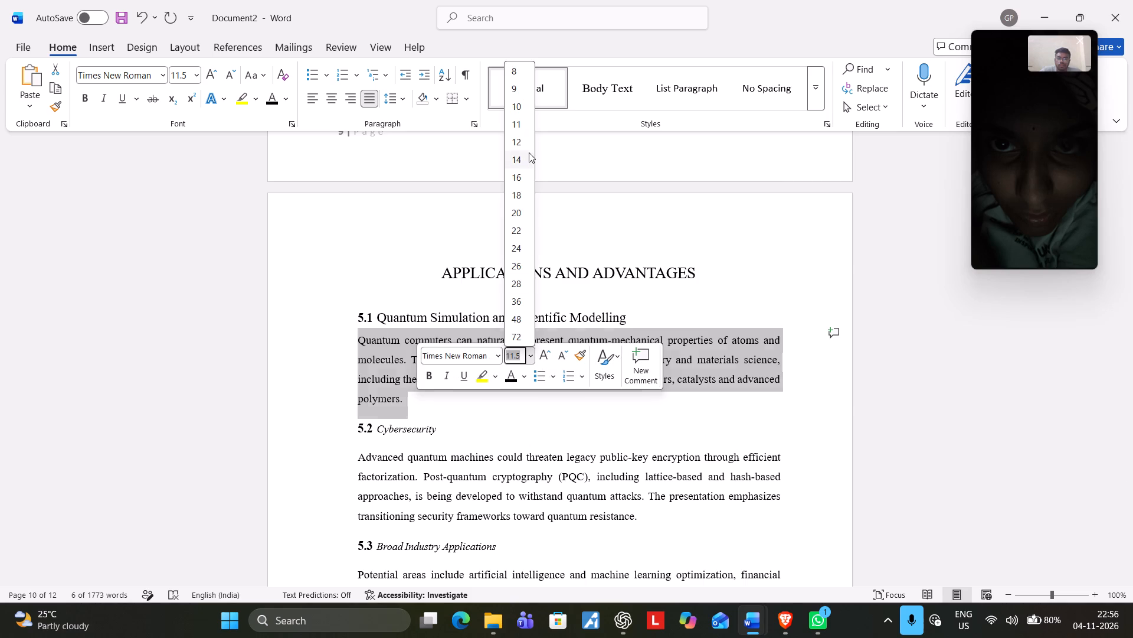
{"action": "left_click", "coordinate": [526, 142]}
Format the 5.2 Cybersecurity subheading as non-italic at 14 pt.
{"action": "scroll", "coordinate": [497, 467], "scroll_direction": "down", "scroll_amount": 2}
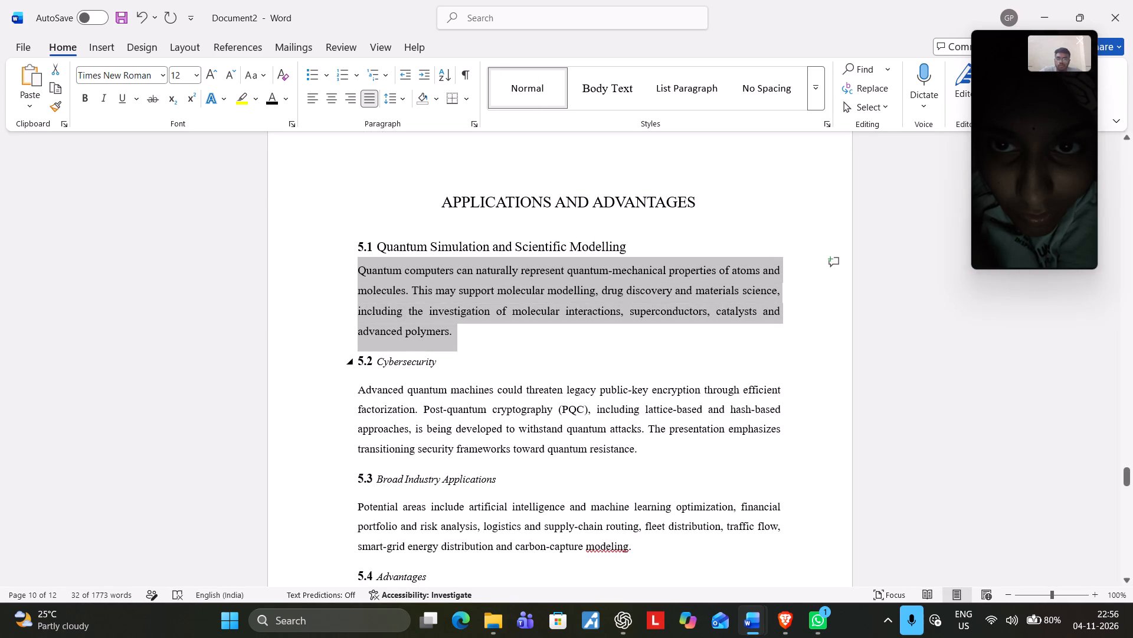
{"action": "left_click_drag", "start_coordinate": [376, 360], "coordinate": [437, 361]}
{"action": "left_click", "coordinate": [469, 335]}
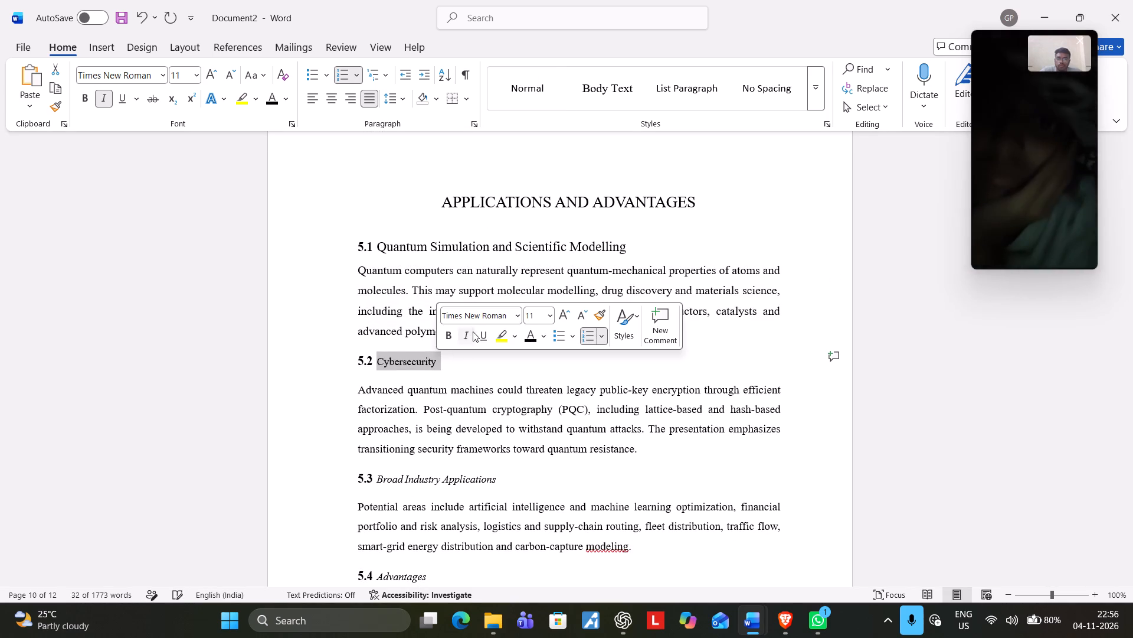
{"action": "left_click", "coordinate": [551, 311]}
{"action": "left_click", "coordinate": [541, 115]}
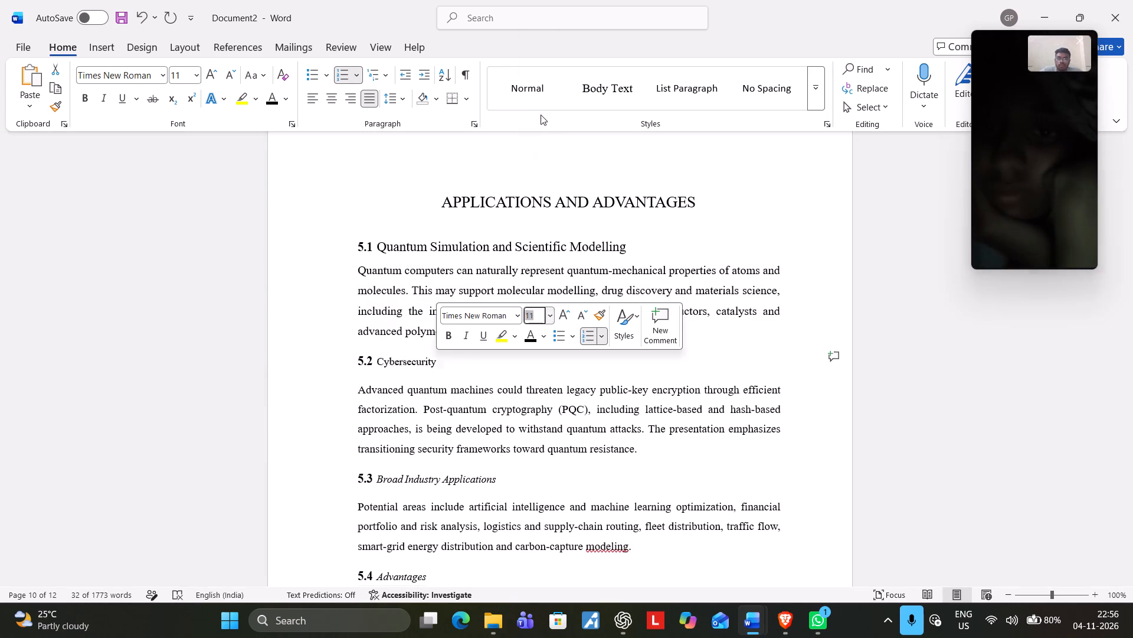
Set the body paragraph under 5.2 Cybersecurity to 12 pt.
{"action": "left_click_drag", "start_coordinate": [356, 395], "coordinate": [605, 445]}
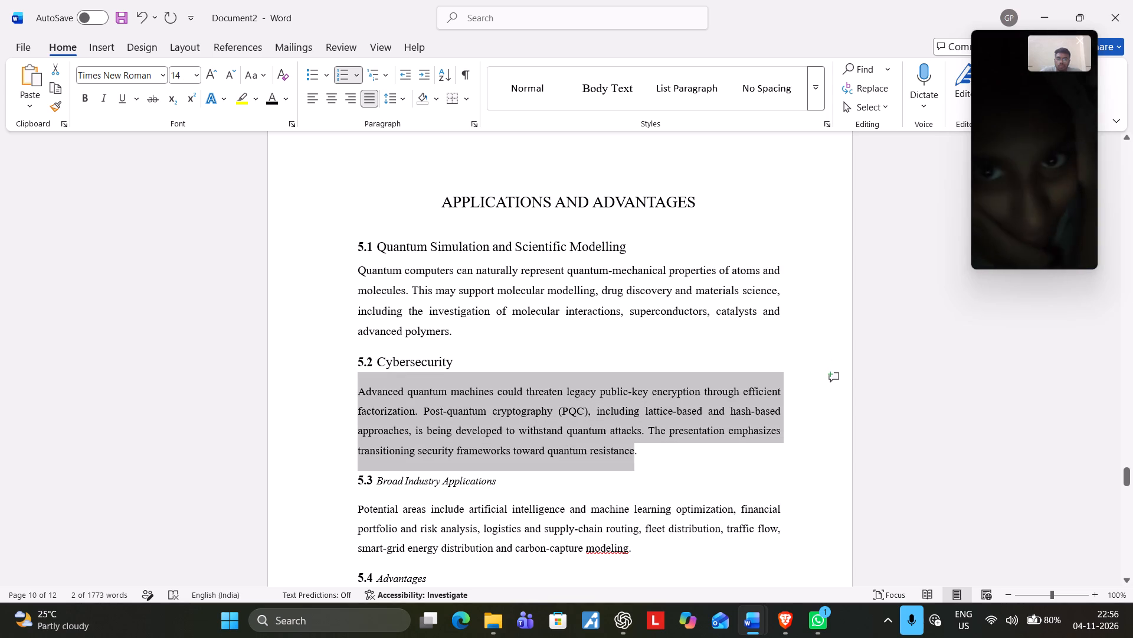
{"action": "left_click_drag", "start_coordinate": [605, 445], "coordinate": [623, 451]}
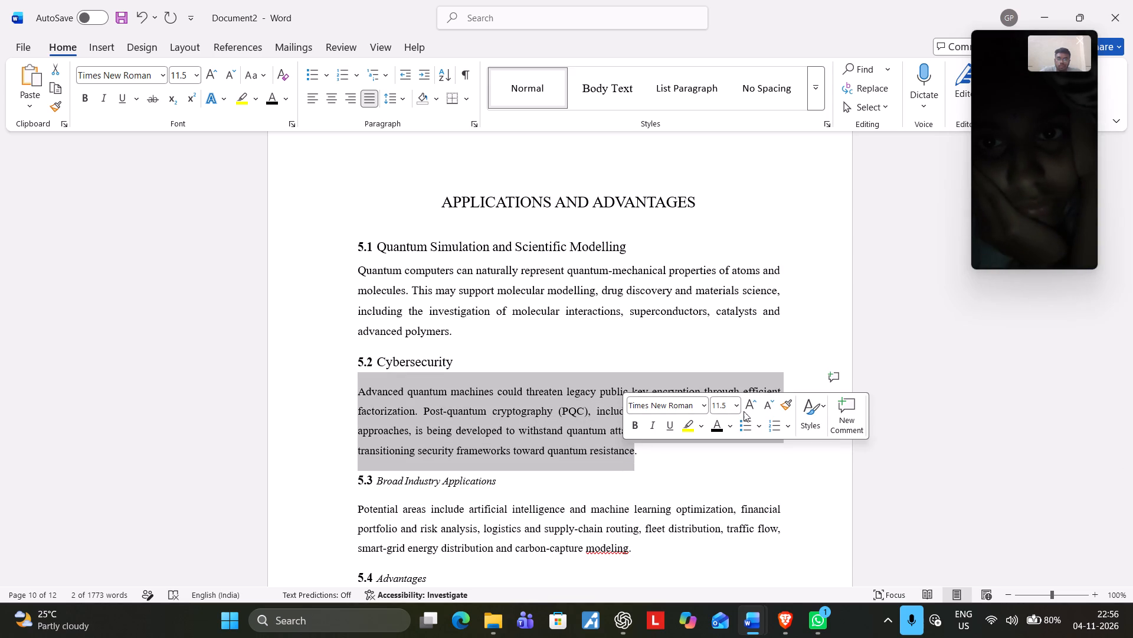
{"action": "left_click", "coordinate": [731, 403]}
{"action": "left_click", "coordinate": [736, 405]}
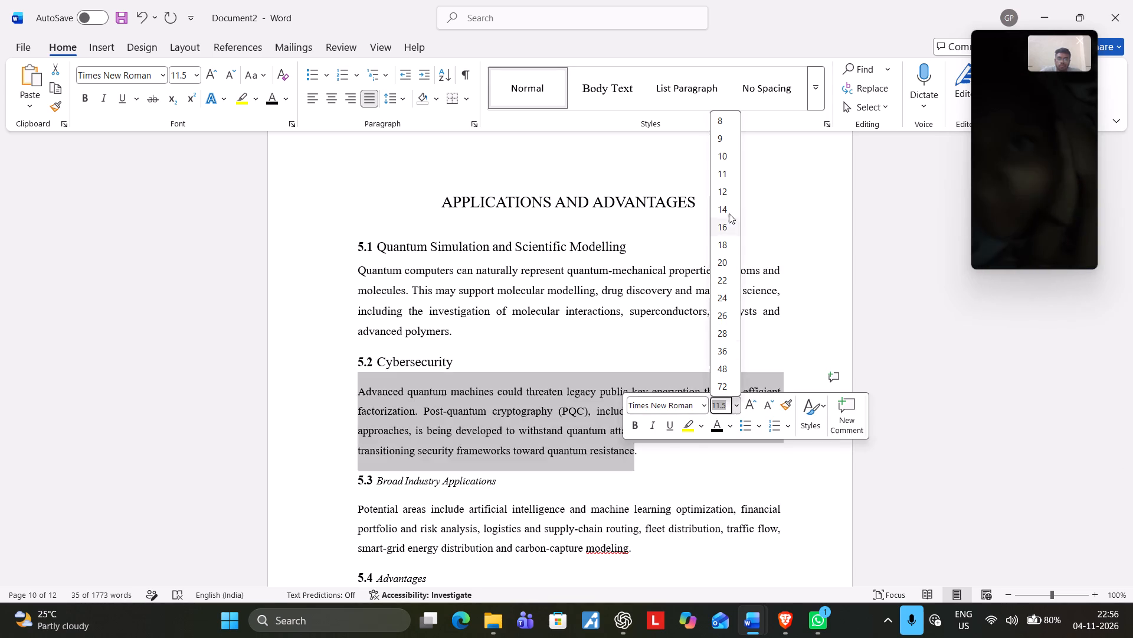
{"action": "left_click", "coordinate": [726, 194]}
Set the 5.3 Broad Industry Applications subheading to 14 pt.
{"action": "scroll", "coordinate": [620, 392], "scroll_direction": "down", "scroll_amount": 2}
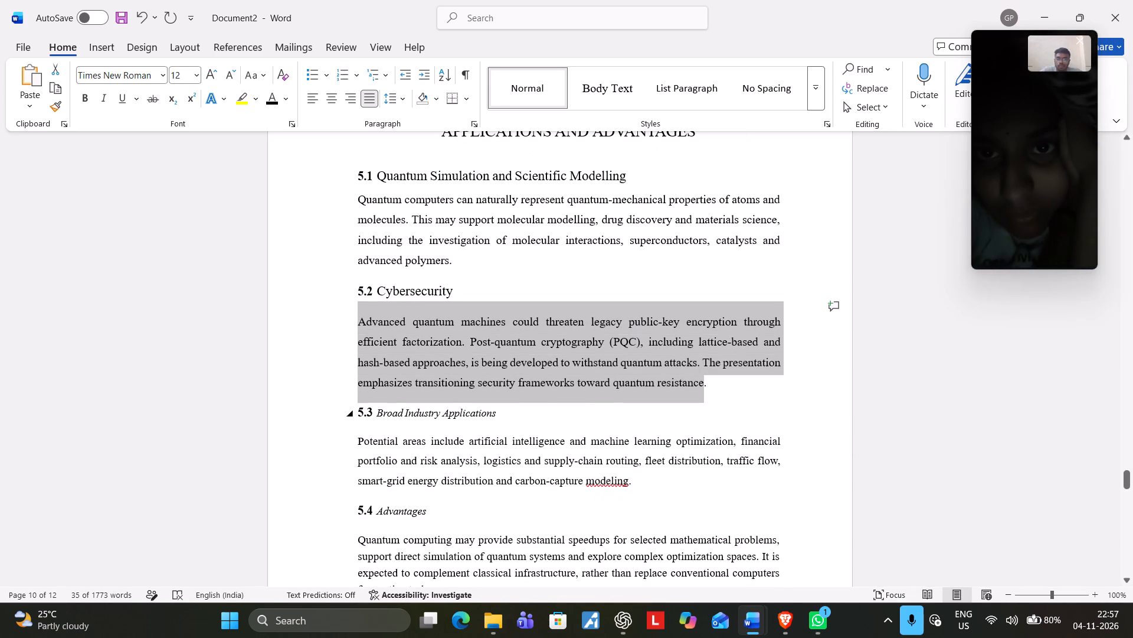
{"action": "left_click_drag", "start_coordinate": [380, 410], "coordinate": [504, 413]}
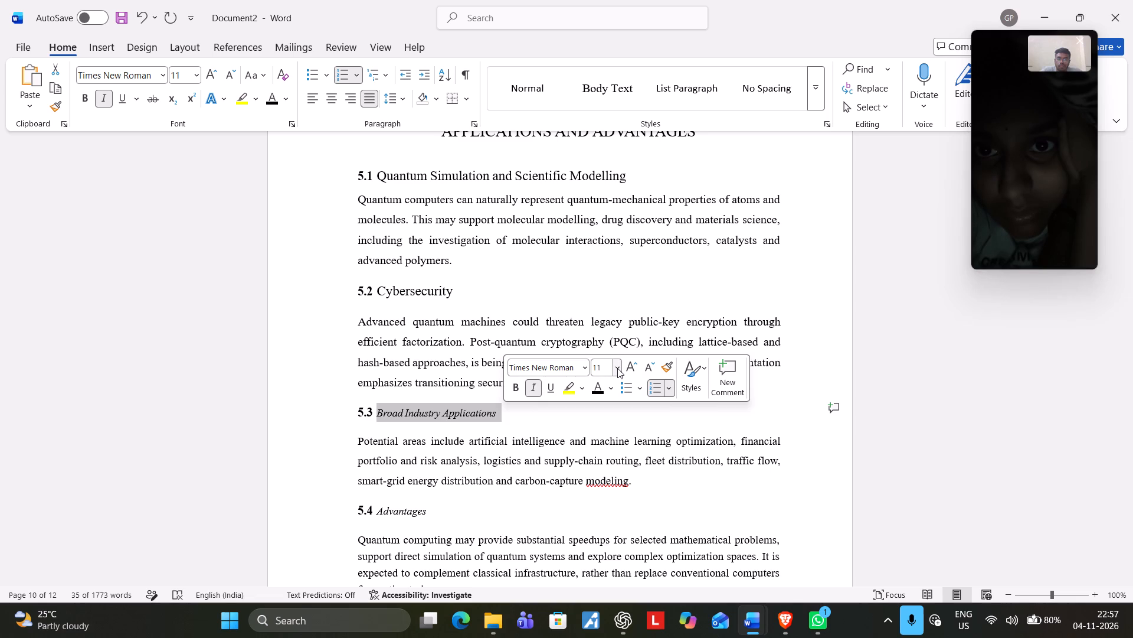
{"action": "left_click", "coordinate": [617, 368]}
{"action": "left_click", "coordinate": [598, 149]}
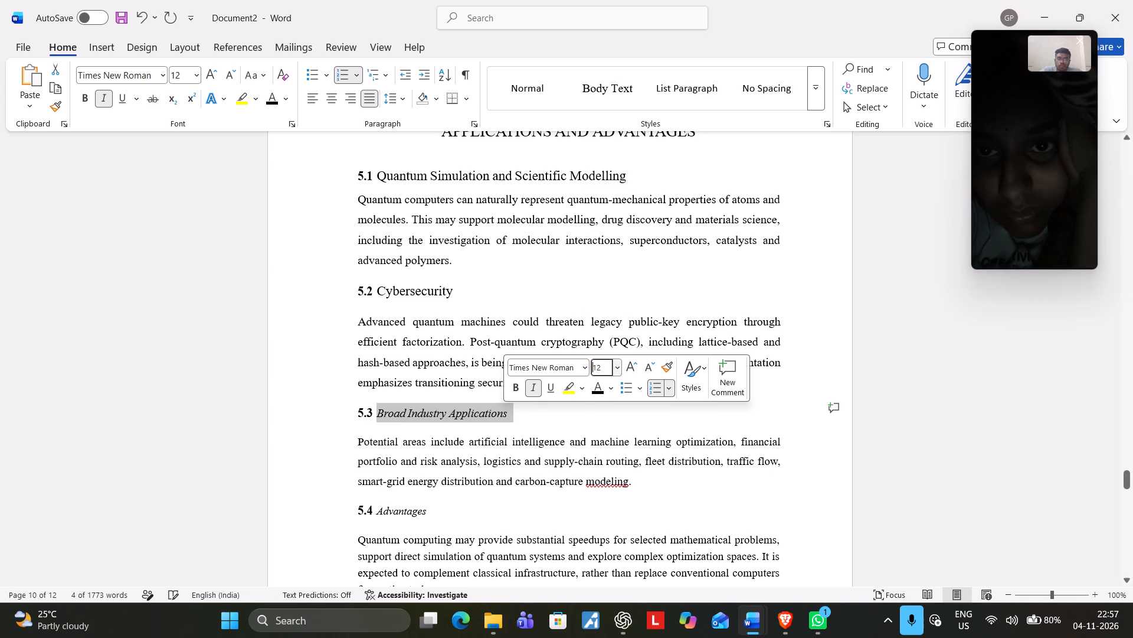
{"action": "left_click", "coordinate": [617, 370]}
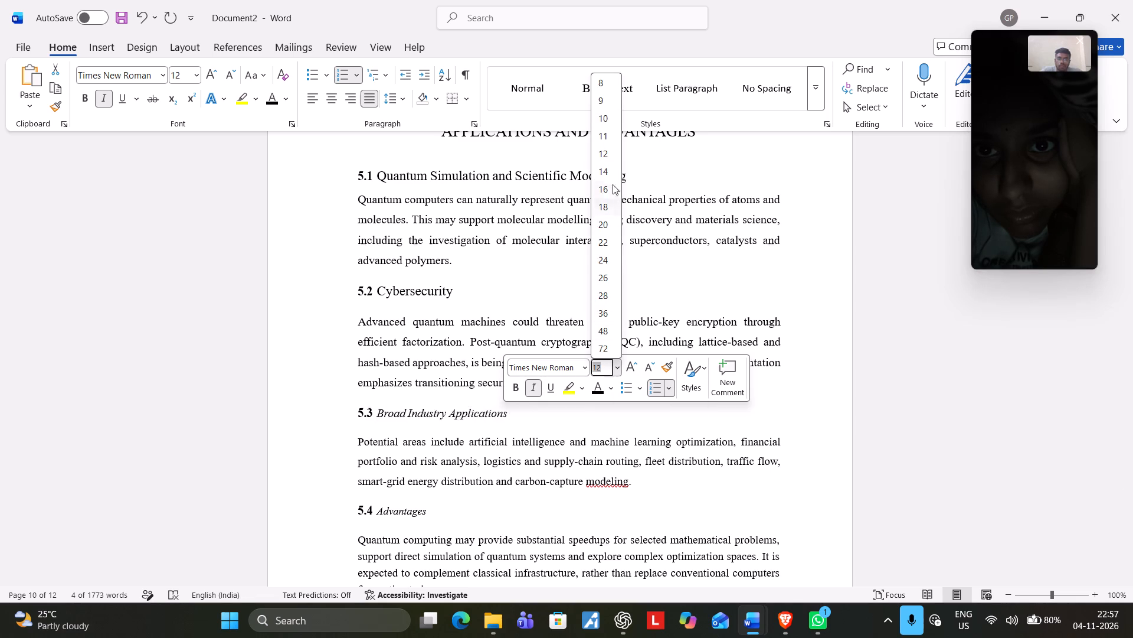
{"action": "left_click", "coordinate": [611, 174]}
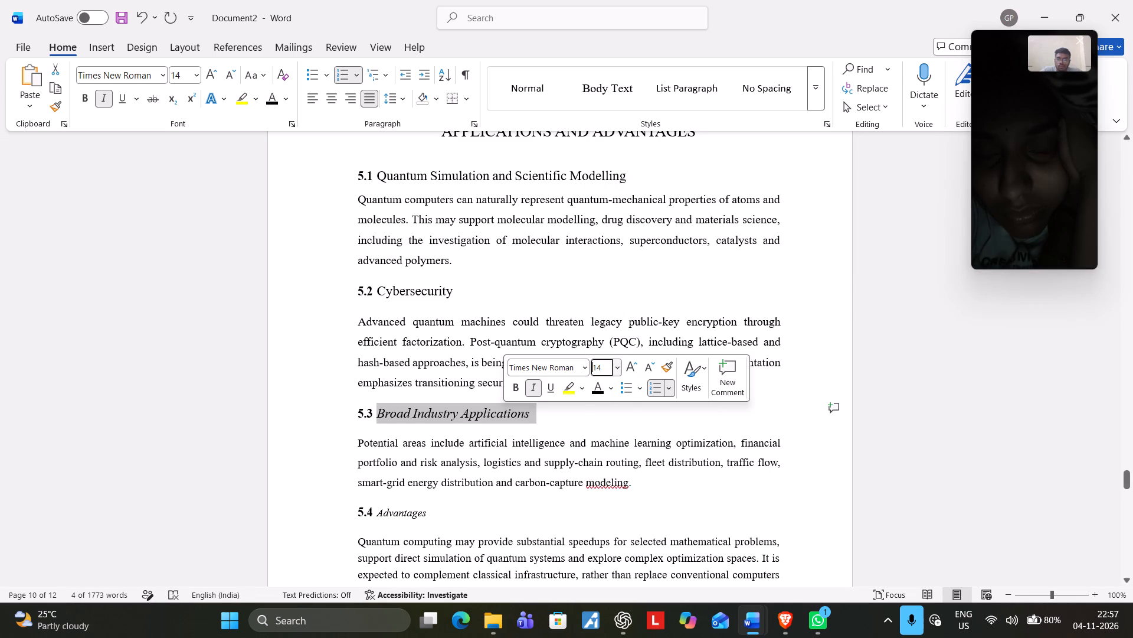
Set the body paragraph under 5.3 Broad Industry Applications to 12 pt.
{"action": "left_click_drag", "start_coordinate": [356, 445], "coordinate": [634, 493]}
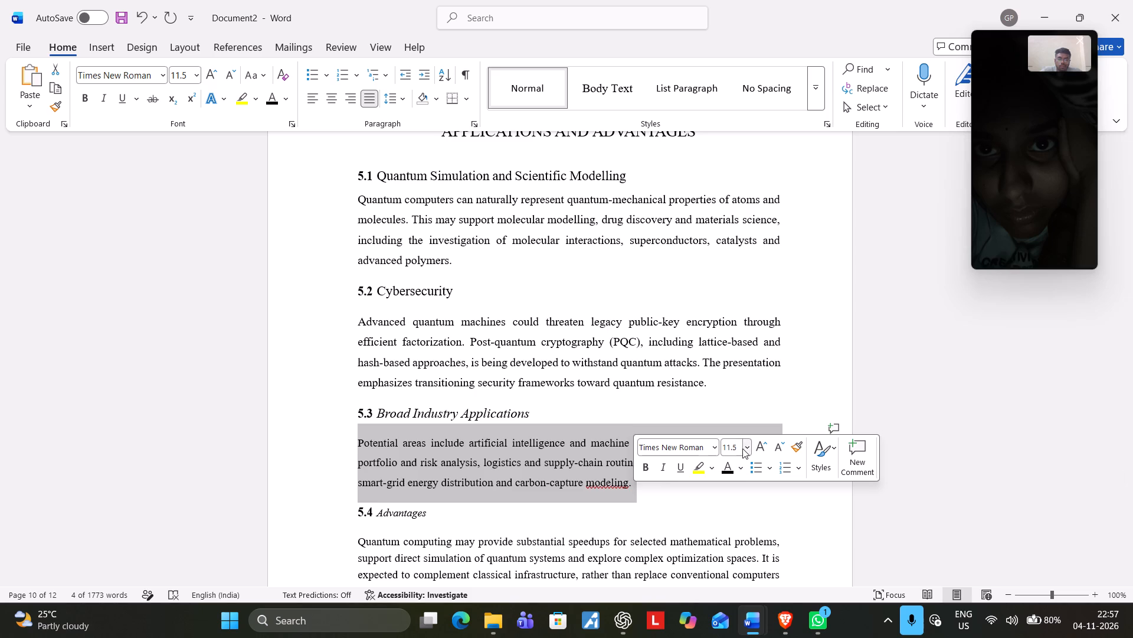
{"action": "left_click", "coordinate": [742, 448]}
{"action": "left_click", "coordinate": [730, 235]}
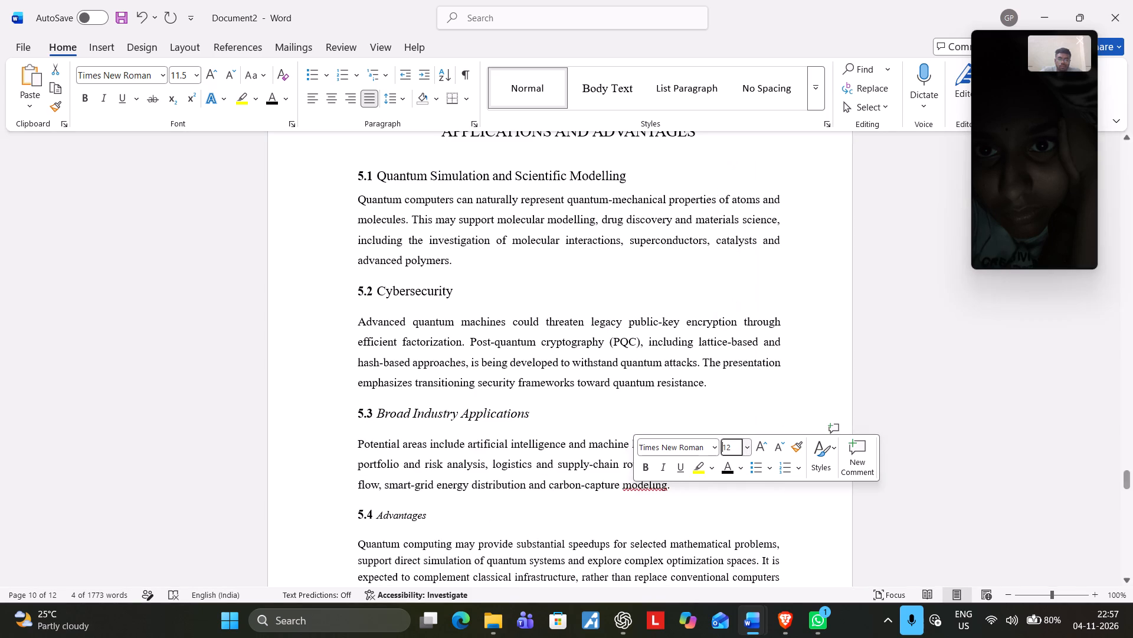
Correct the spelling of the last word in the 5.3 paragraph to "modelling".
{"action": "left_click", "coordinate": [657, 494]}
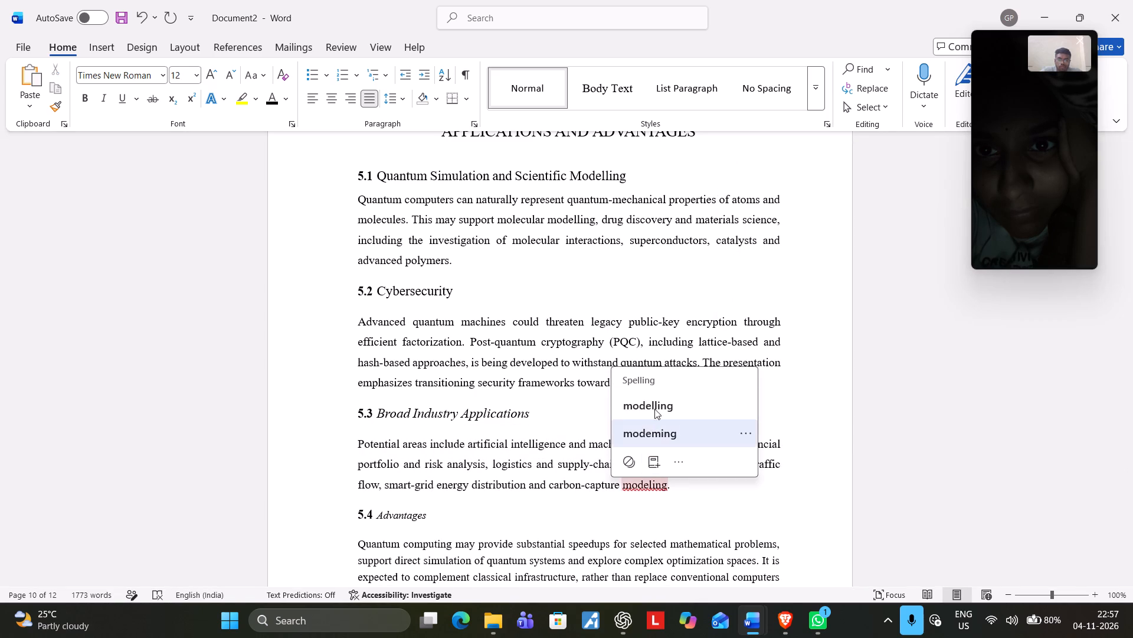
{"action": "left_click", "coordinate": [656, 399]}
Format the 5.4 Advantages subheading as non-italic at 14 pt.
{"action": "scroll", "coordinate": [683, 445], "scroll_direction": "down", "scroll_amount": 3}
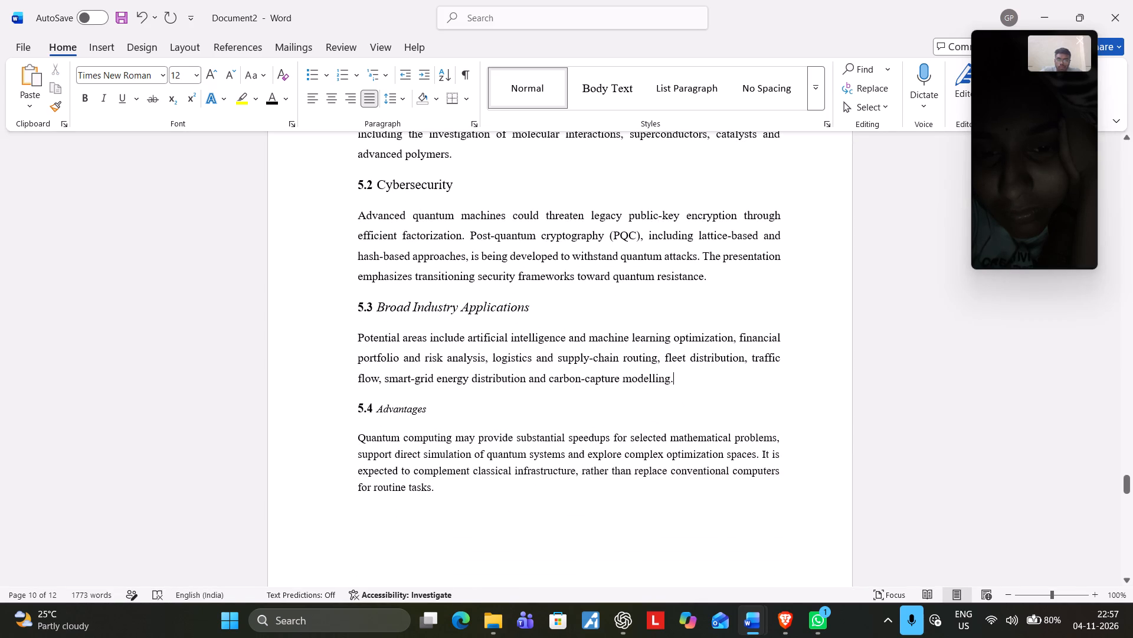
{"action": "left_click_drag", "start_coordinate": [381, 408], "coordinate": [428, 410]}
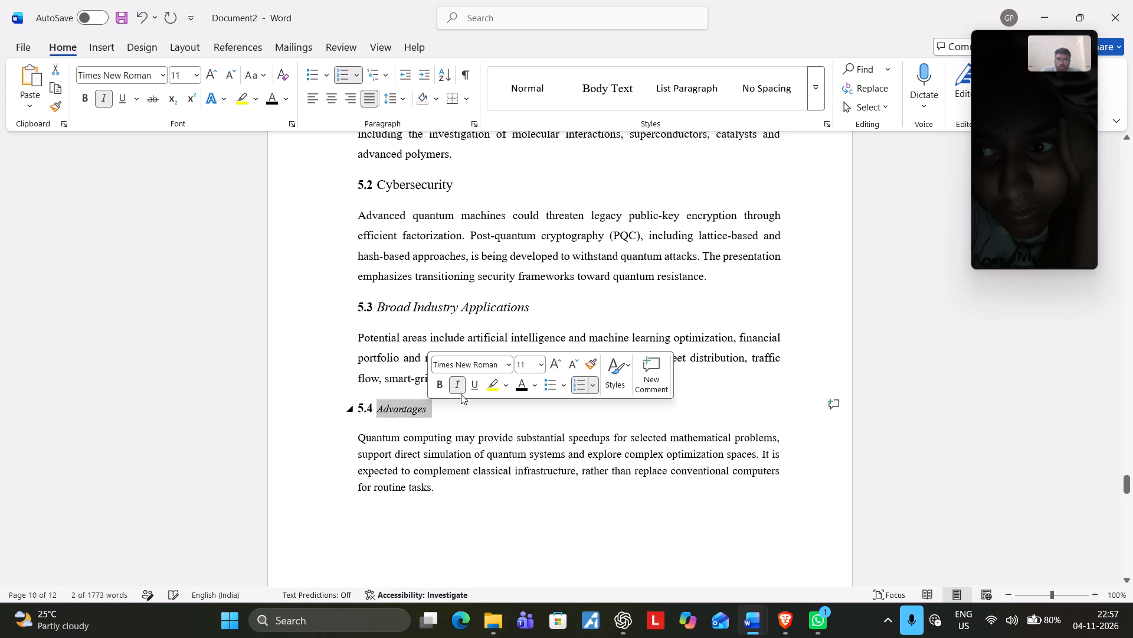
{"action": "left_click", "coordinate": [455, 385]}
{"action": "left_click", "coordinate": [538, 365]}
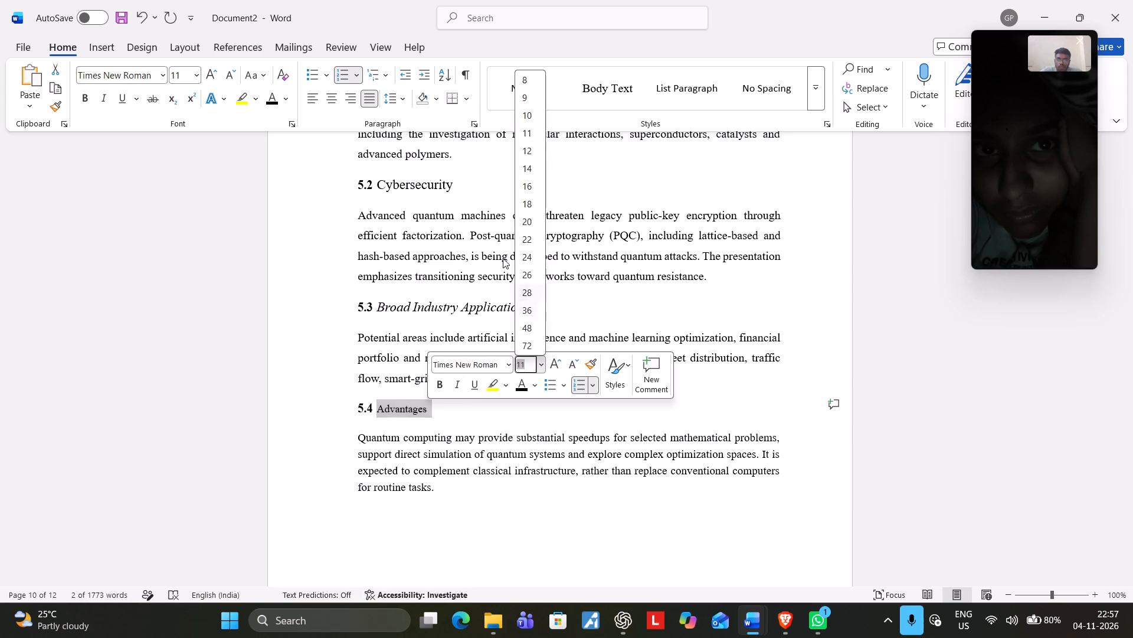
{"action": "left_click", "coordinate": [519, 172]}
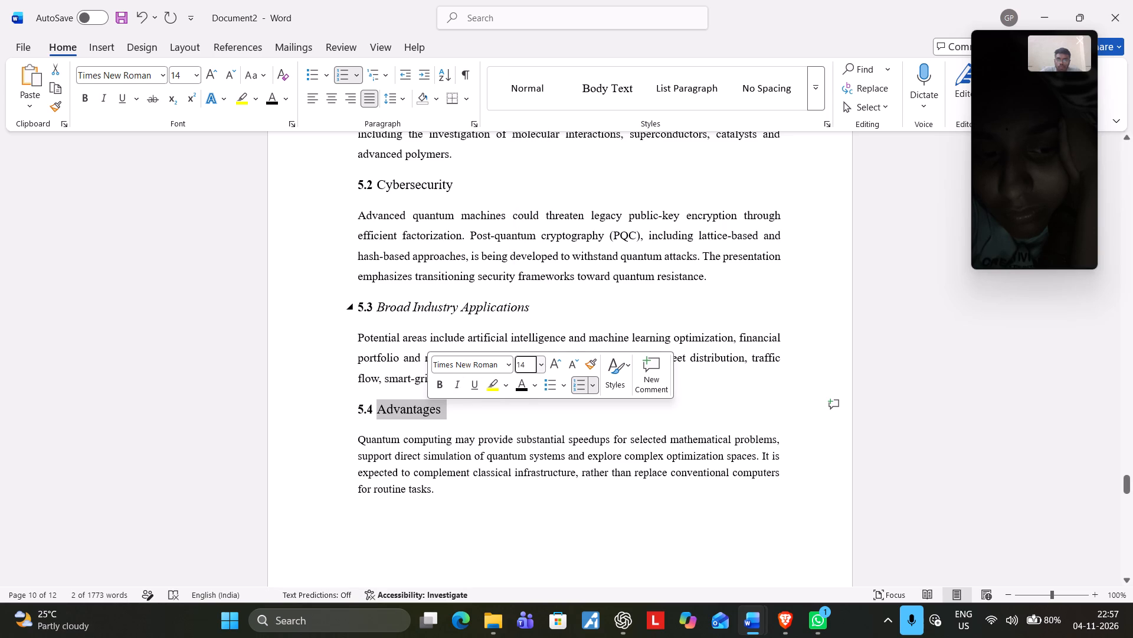
Remove the italics from the 5.3 Broad Industry Applications subheading.
{"action": "left_click_drag", "start_coordinate": [380, 308], "coordinate": [526, 308]}
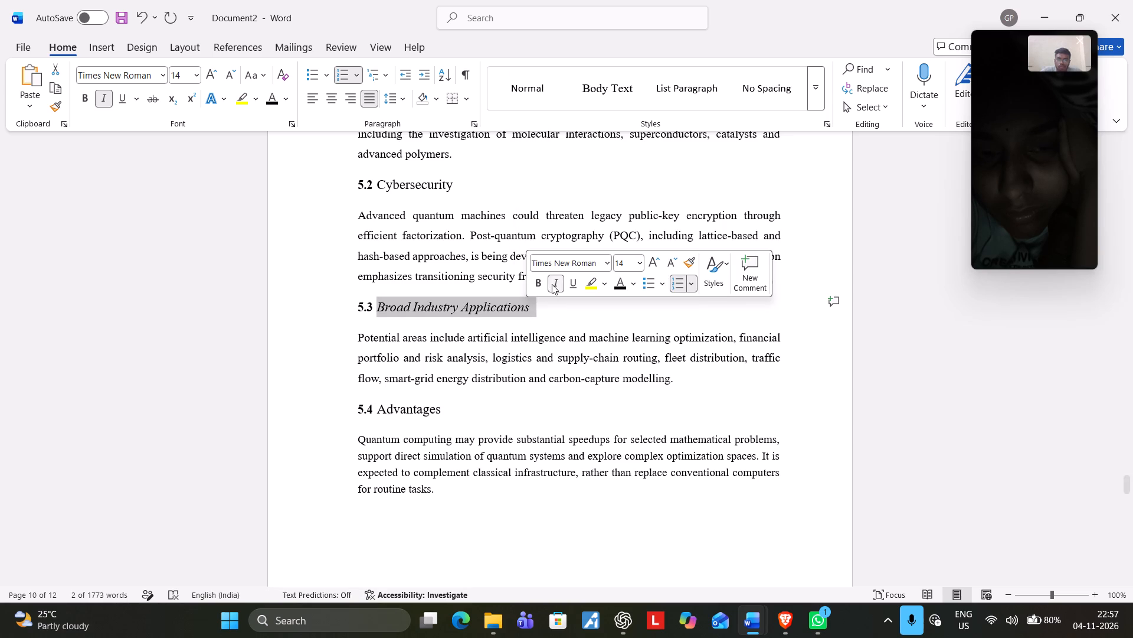
{"action": "left_click", "coordinate": [552, 284]}
Set the body paragraph under 5.4 Advantages to 12 pt.
{"action": "left_click_drag", "start_coordinate": [357, 441], "coordinate": [445, 481]}
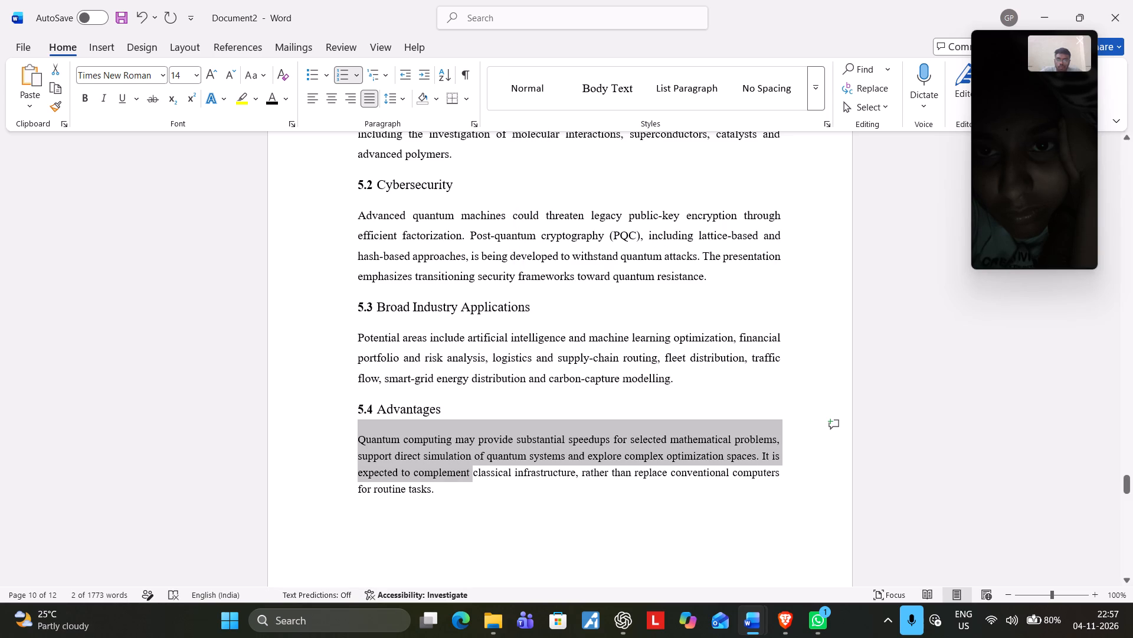
{"action": "left_click_drag", "start_coordinate": [445, 481], "coordinate": [447, 486]}
{"action": "left_click", "coordinate": [559, 440]}
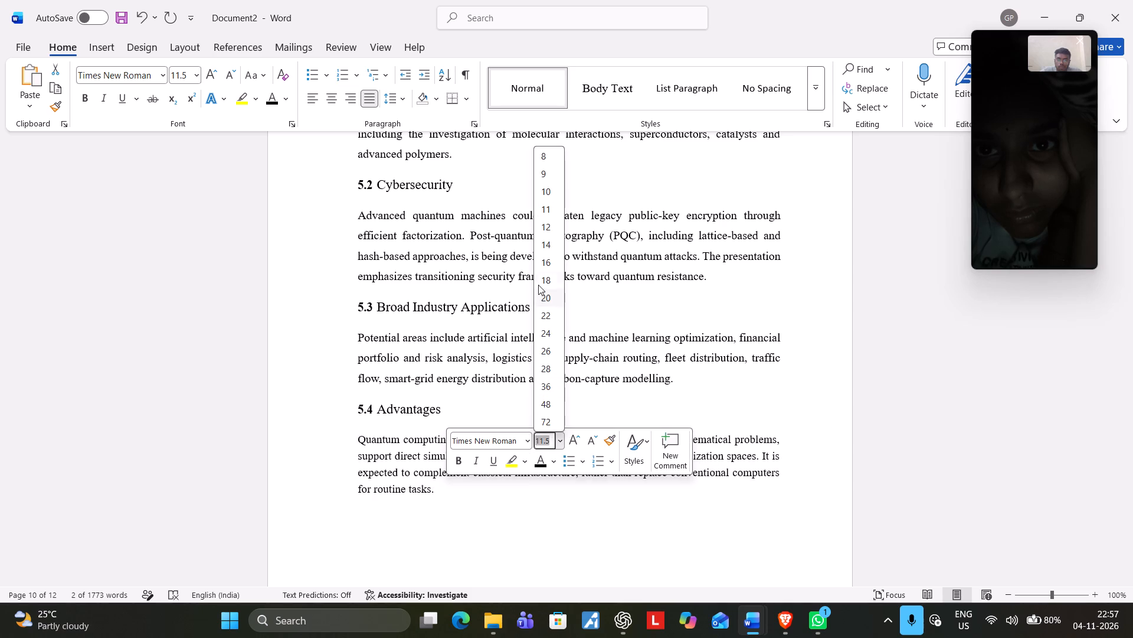
{"action": "left_click", "coordinate": [548, 231]}
Change the font of the CHALLENGES AND FUTURE SCOPE chapter title to Times New Roman.
{"action": "scroll", "coordinate": [564, 453], "scroll_direction": "down", "scroll_amount": 1}
{"action": "scroll", "coordinate": [749, 541], "scroll_direction": "down", "scroll_amount": 3}
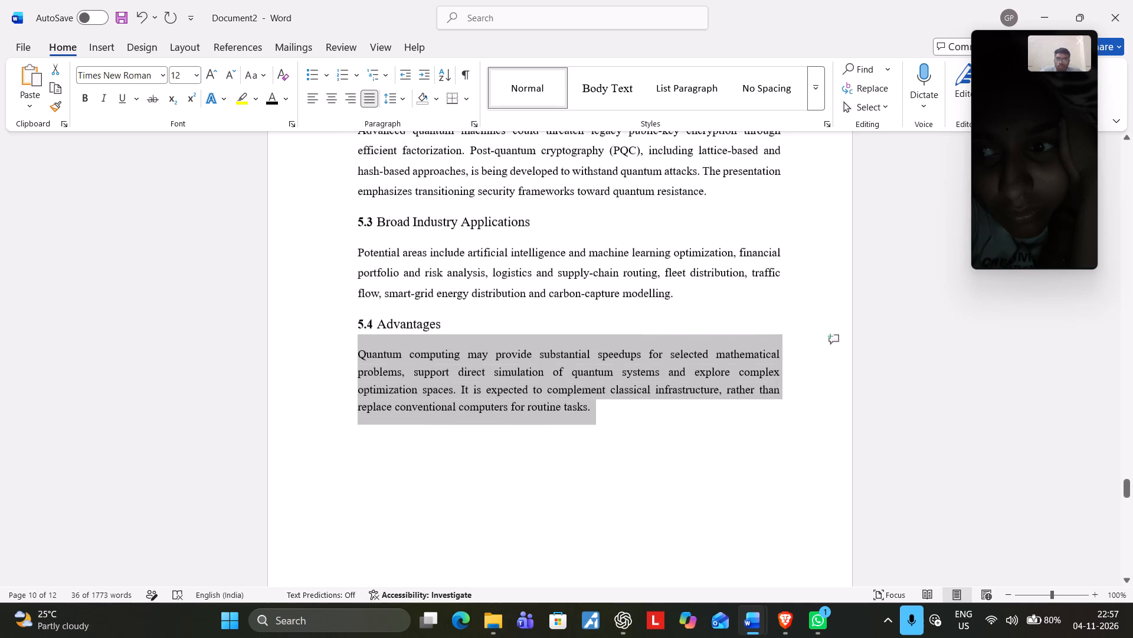
{"action": "scroll", "coordinate": [749, 541], "scroll_direction": "down", "scroll_amount": 12}
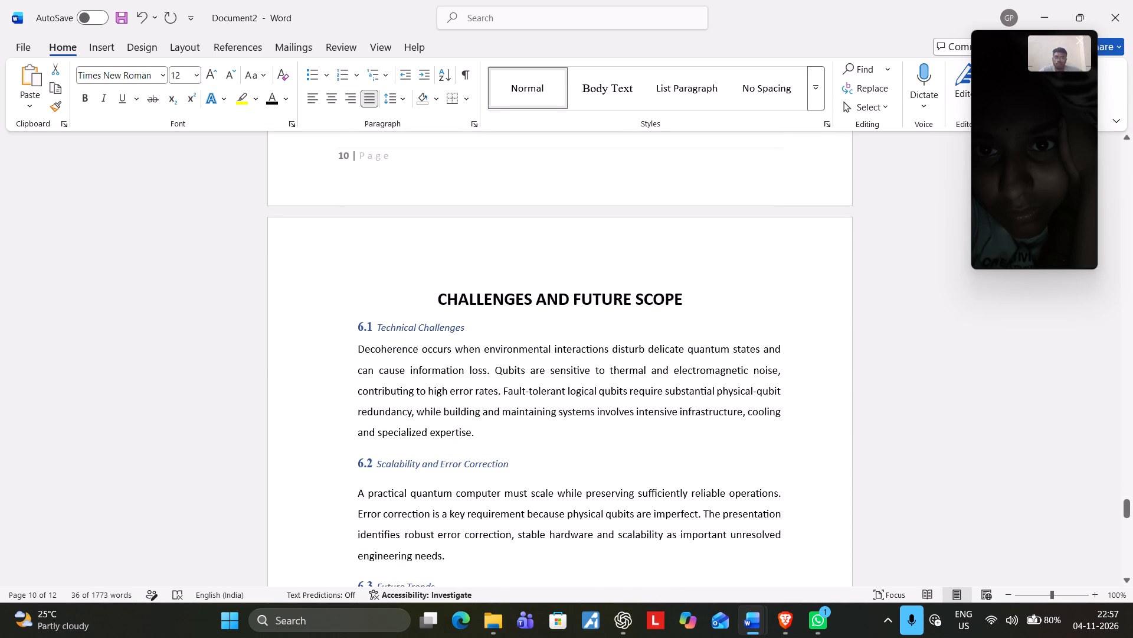
{"action": "left_click_drag", "start_coordinate": [442, 289], "coordinate": [616, 307]}
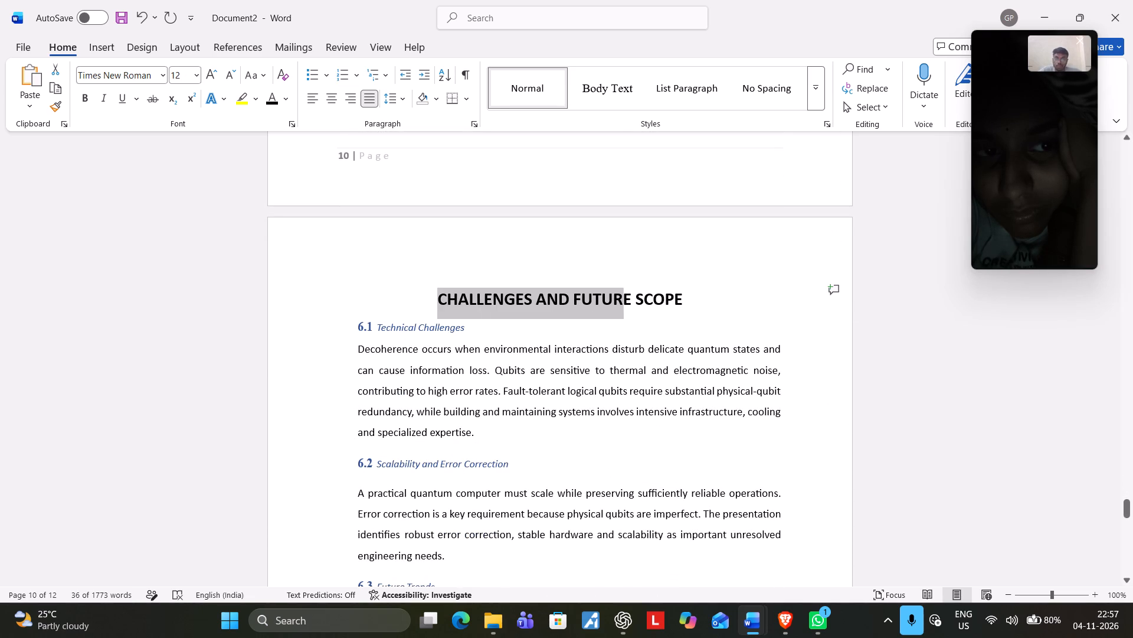
{"action": "left_click_drag", "start_coordinate": [616, 307], "coordinate": [617, 307]}
{"action": "left_click", "coordinate": [502, 301]}
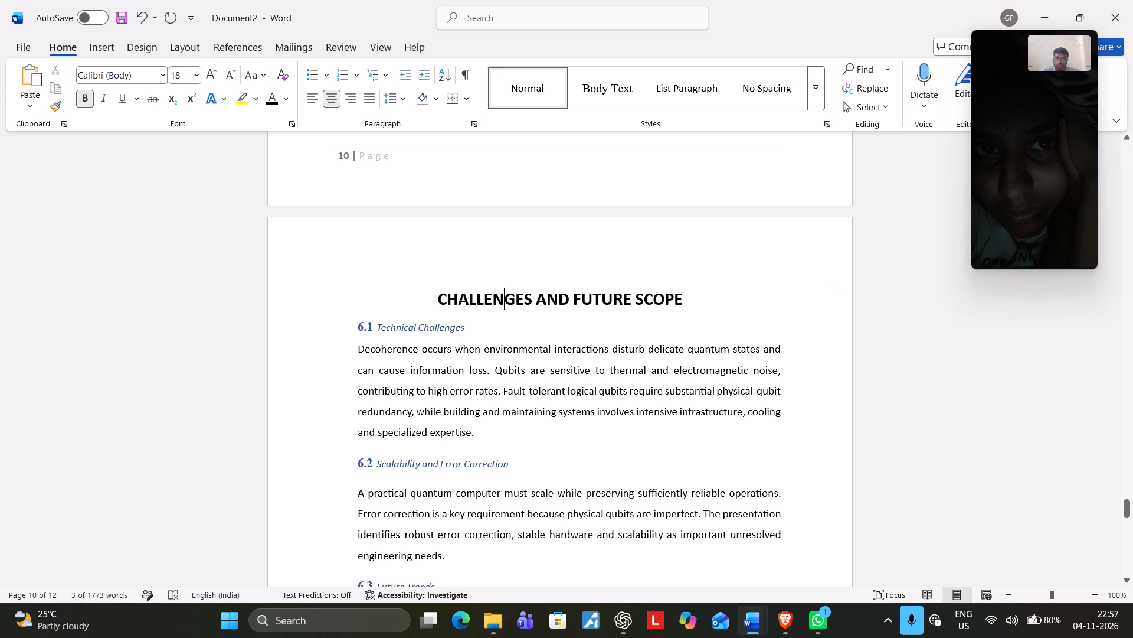
{"action": "left_click_drag", "start_coordinate": [434, 303], "coordinate": [746, 298]}
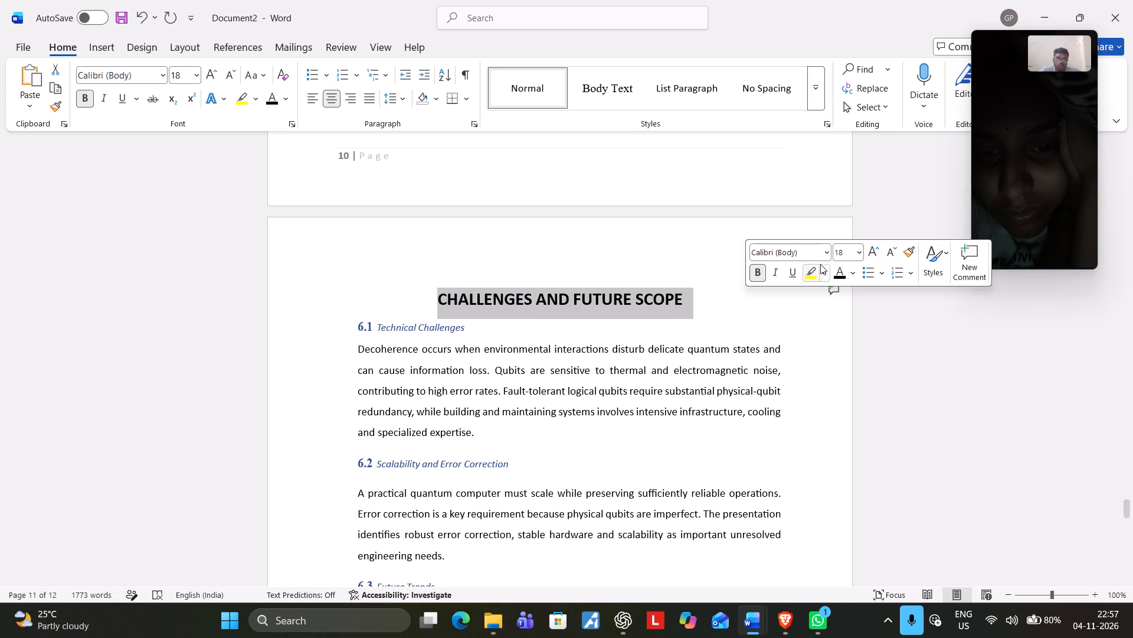
{"action": "left_click", "coordinate": [823, 253]}
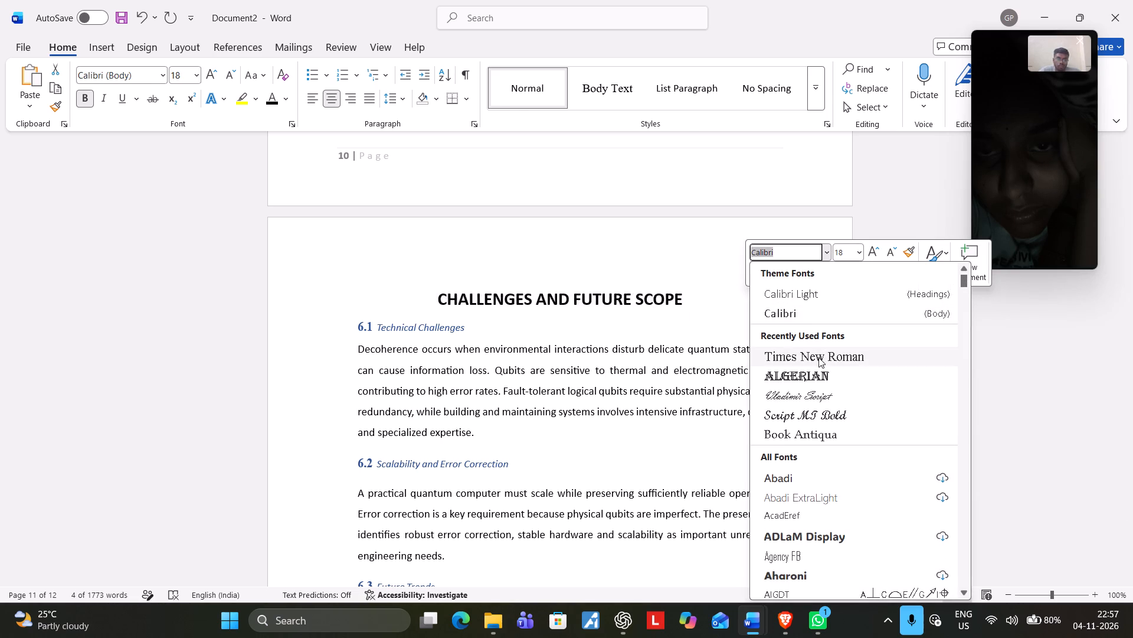
{"action": "left_click", "coordinate": [818, 357]}
{"action": "left_click", "coordinate": [677, 390]}
Check the font size of the APPLICATIONS AND ADVANTAGES title and set the CHALLENGES AND FUTURE SCOPE title to 16 pt.
{"action": "scroll", "coordinate": [676, 390], "scroll_direction": "up", "scroll_amount": 12}
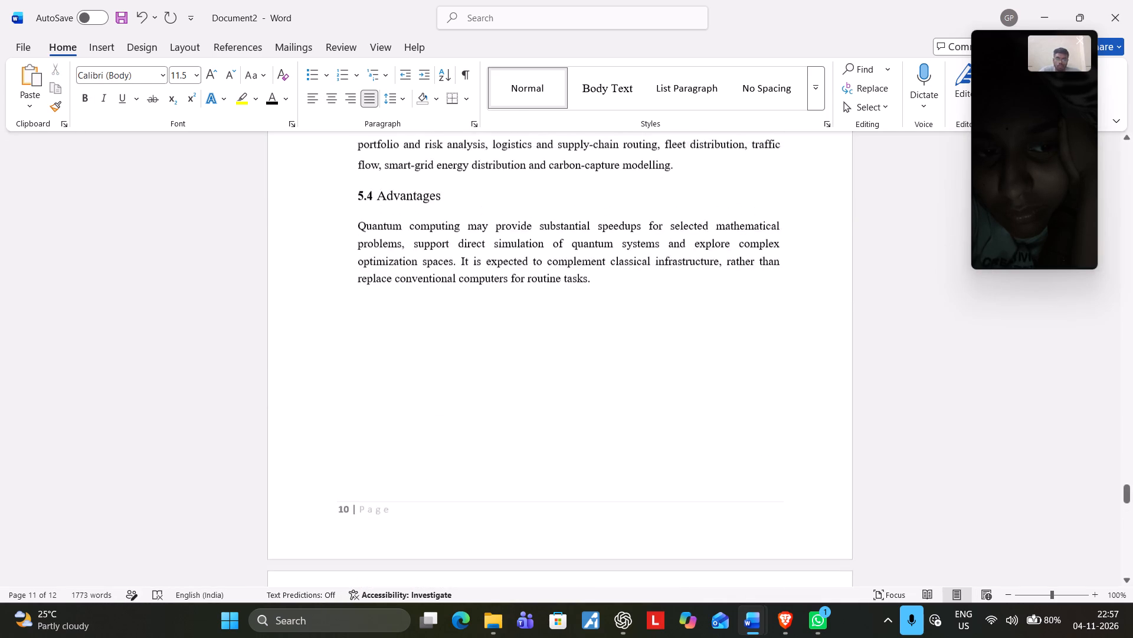
{"action": "scroll", "coordinate": [676, 390], "scroll_direction": "up", "scroll_amount": 14}
{"action": "left_click_drag", "start_coordinate": [677, 375], "coordinate": [607, 375]}
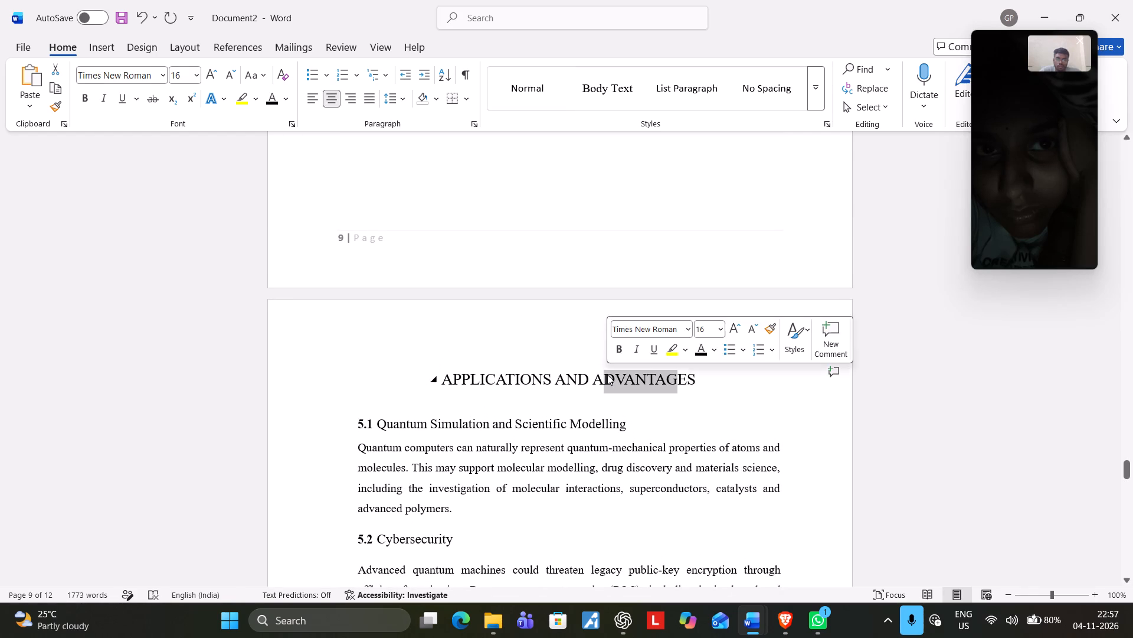
{"action": "scroll", "coordinate": [659, 440], "scroll_direction": "down", "scroll_amount": 20}
{"action": "scroll", "coordinate": [659, 440], "scroll_direction": "down", "scroll_amount": 4}
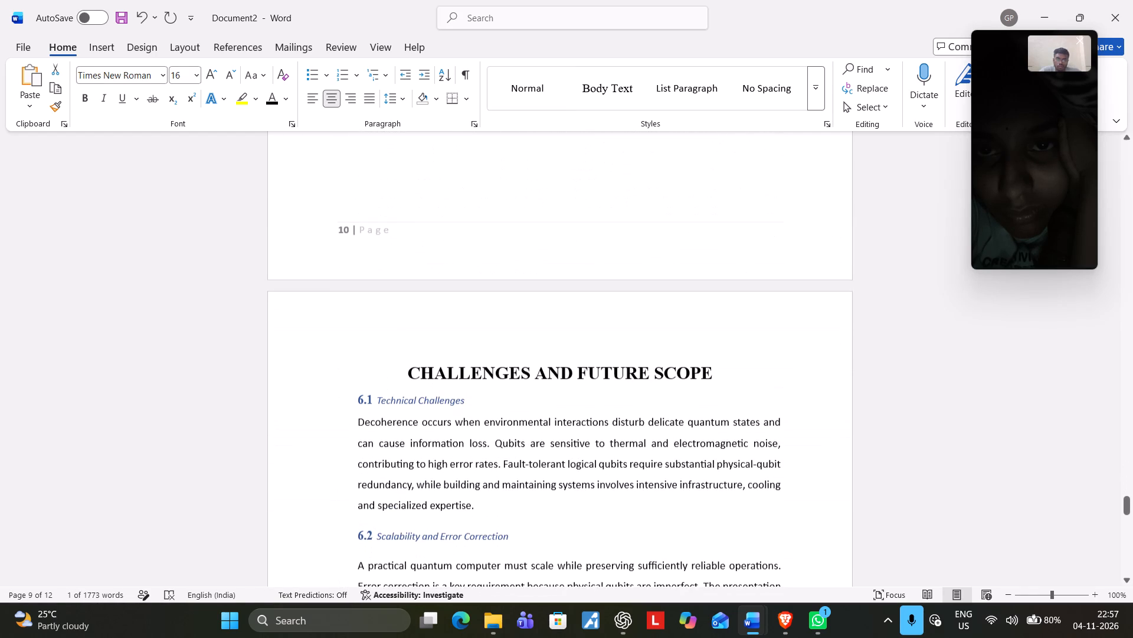
{"action": "left_click_drag", "start_coordinate": [680, 360], "coordinate": [620, 360]}
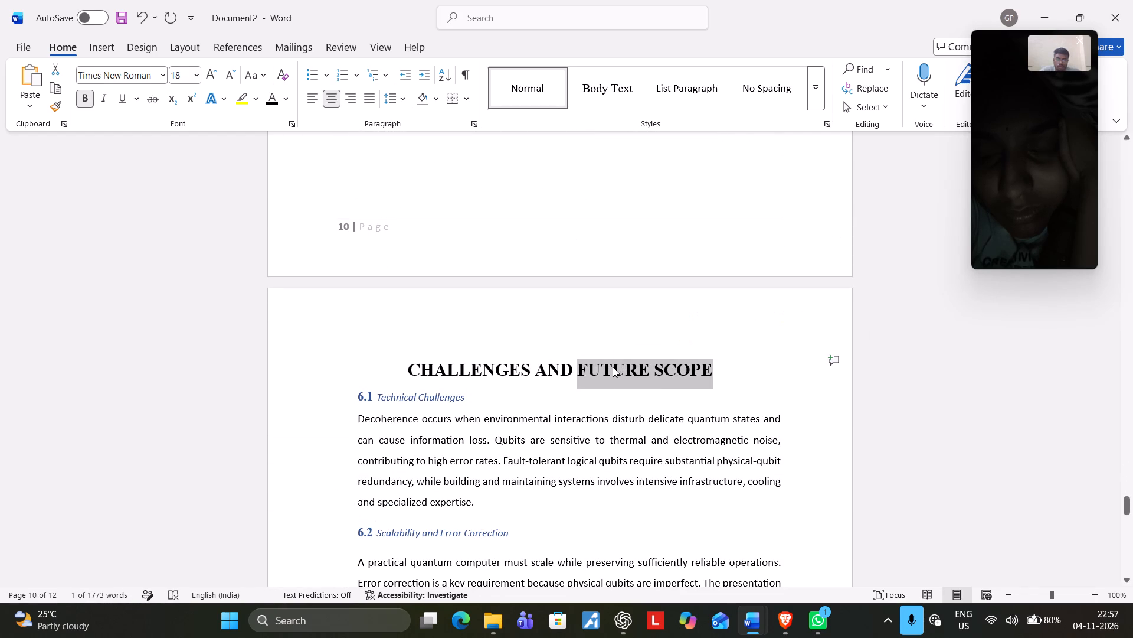
{"action": "left_click", "coordinate": [613, 367]}
{"action": "left_click_drag", "start_coordinate": [408, 362], "coordinate": [712, 365]}
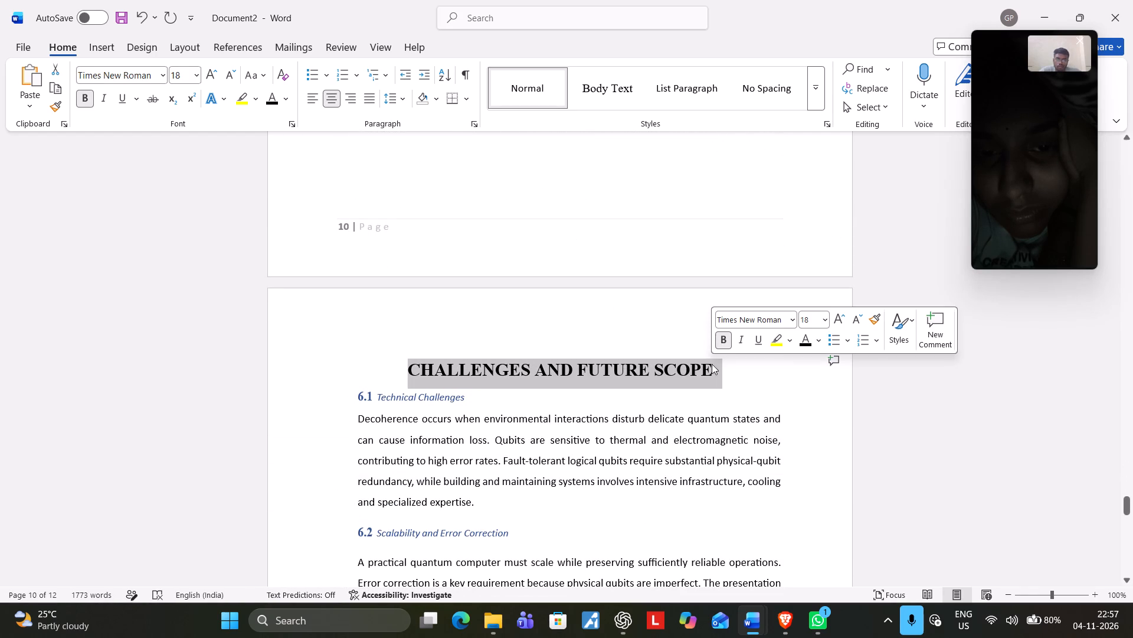
{"action": "left_click", "coordinate": [827, 322]}
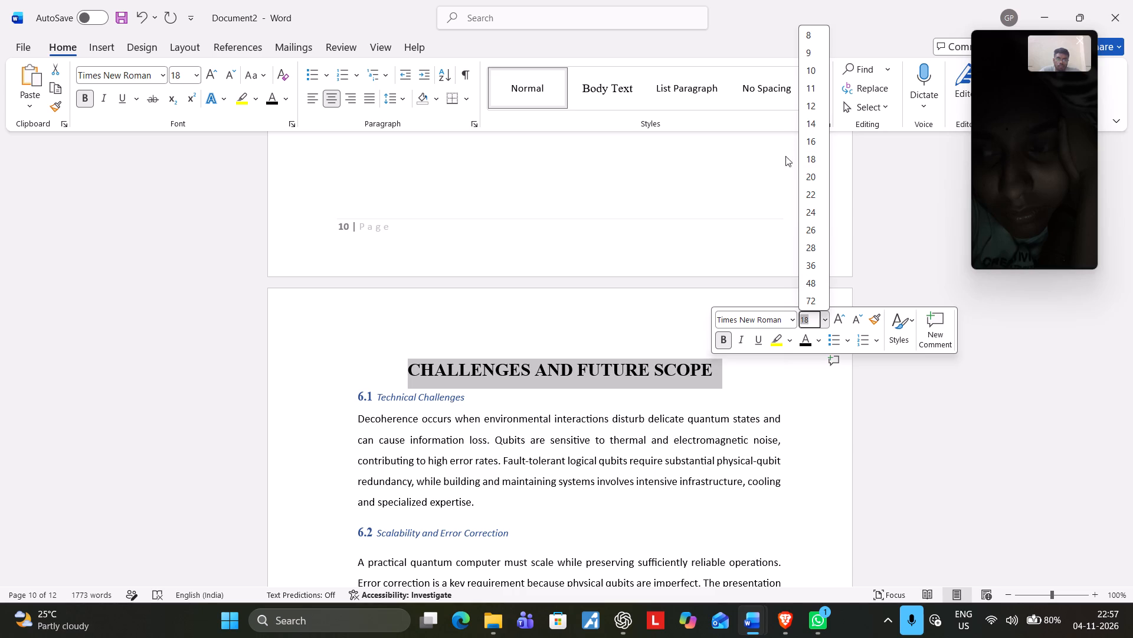
{"action": "left_click", "coordinate": [815, 136]}
{"action": "left_click", "coordinate": [679, 444]}
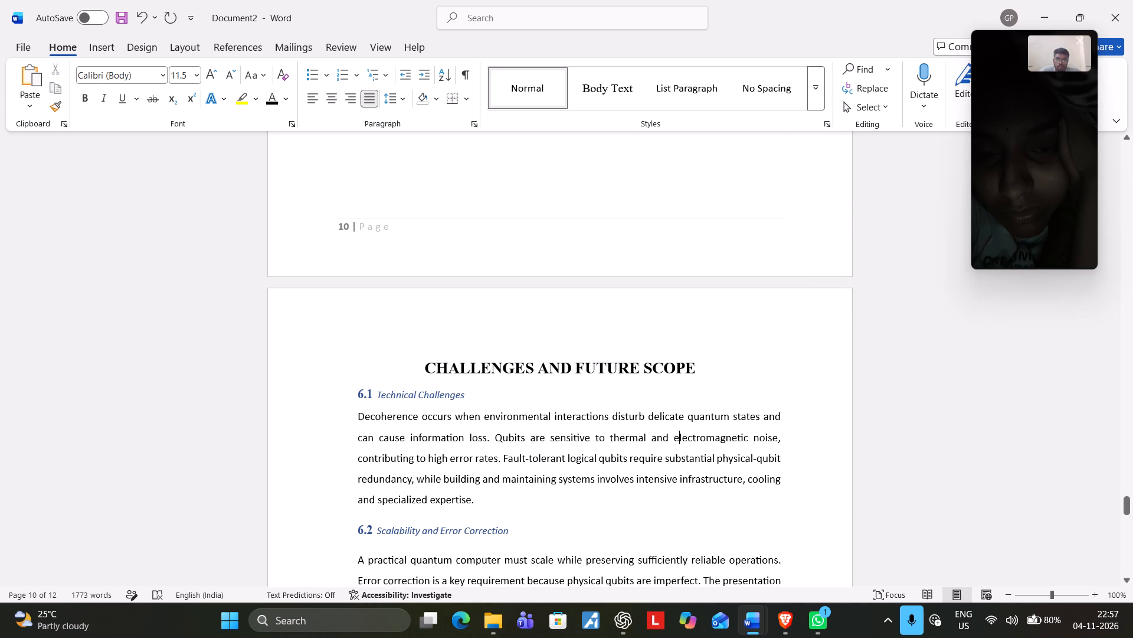
Change all text from subheading 6.1 through the end of the 6.3 paragraph to black Times New Roman.
{"action": "scroll", "coordinate": [679, 444], "scroll_direction": "down", "scroll_amount": 4}
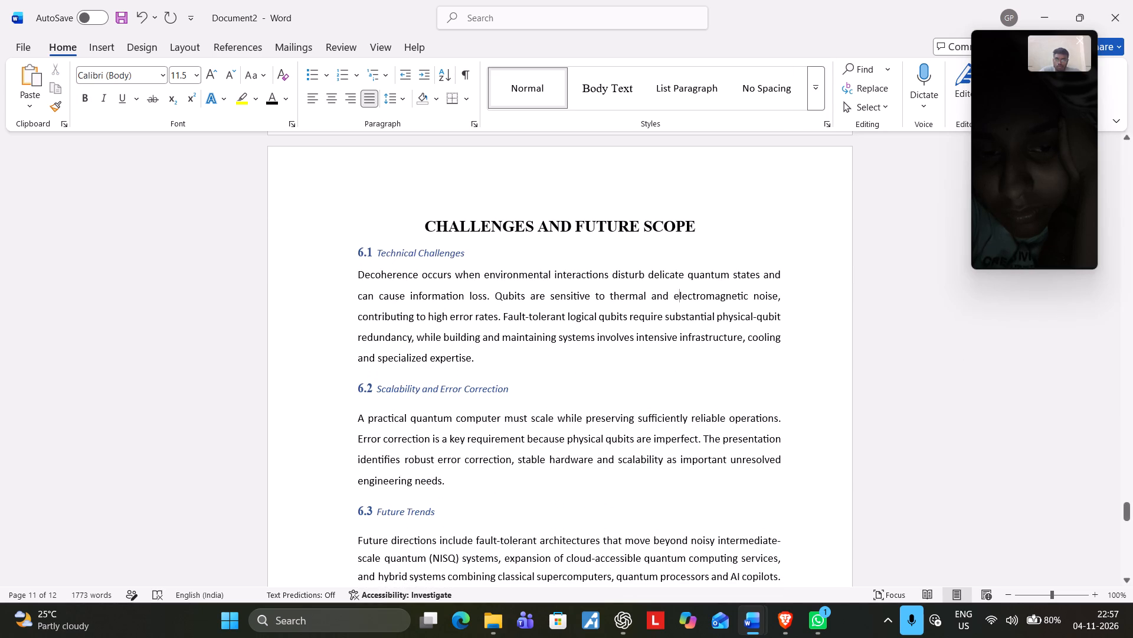
{"action": "left_click_drag", "start_coordinate": [357, 253], "coordinate": [494, 554]}
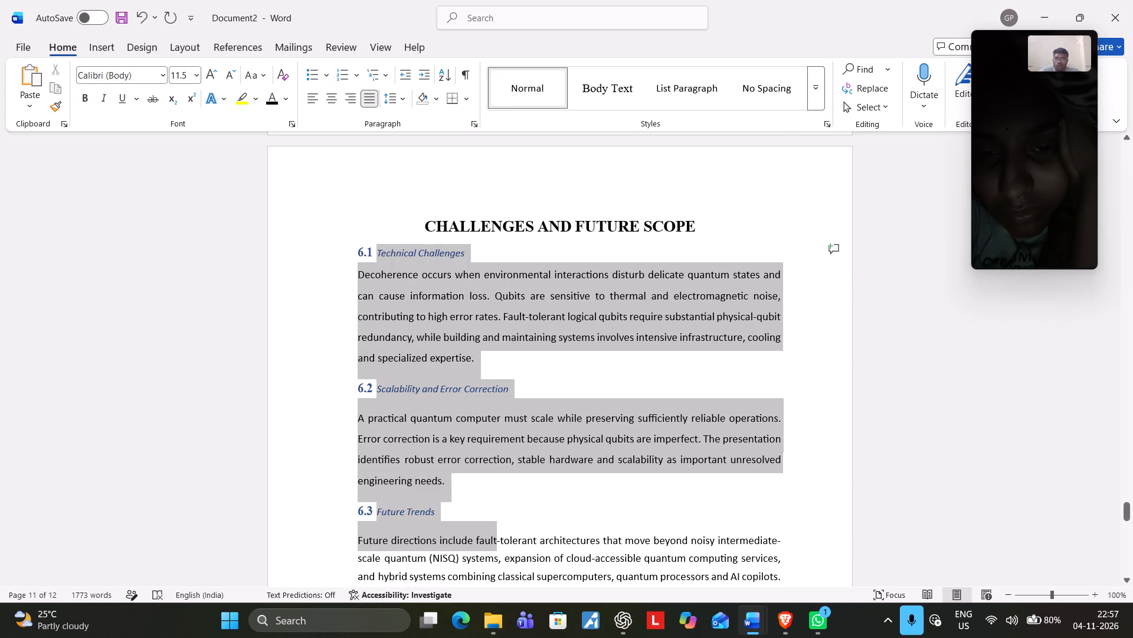
{"action": "left_click_drag", "start_coordinate": [494, 554], "coordinate": [558, 281]}
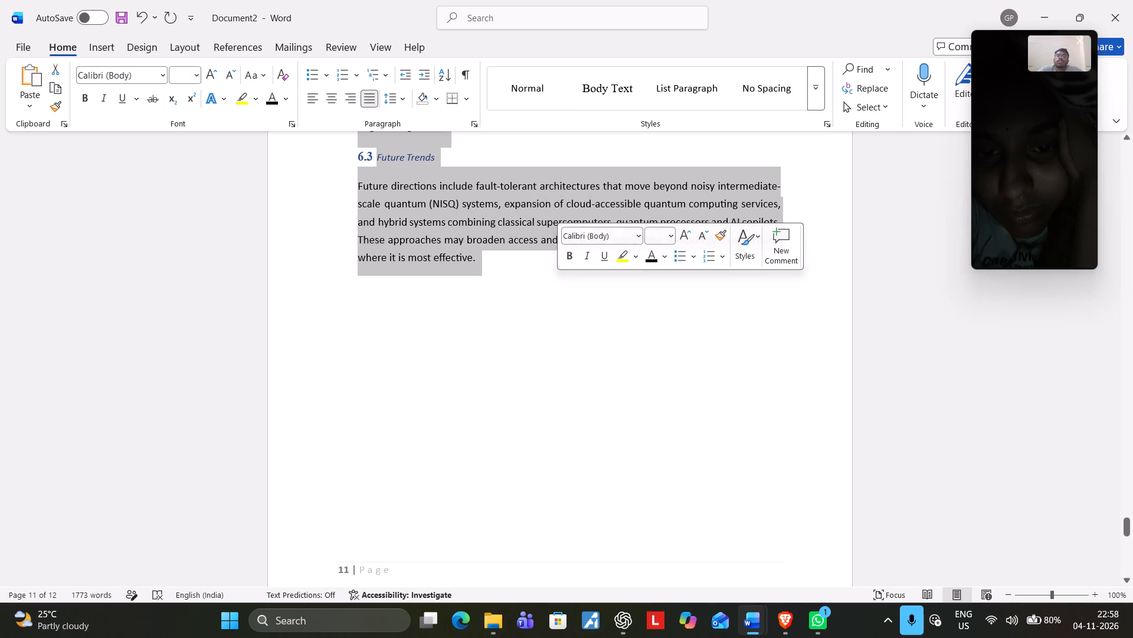
{"action": "left_click", "coordinate": [640, 230]}
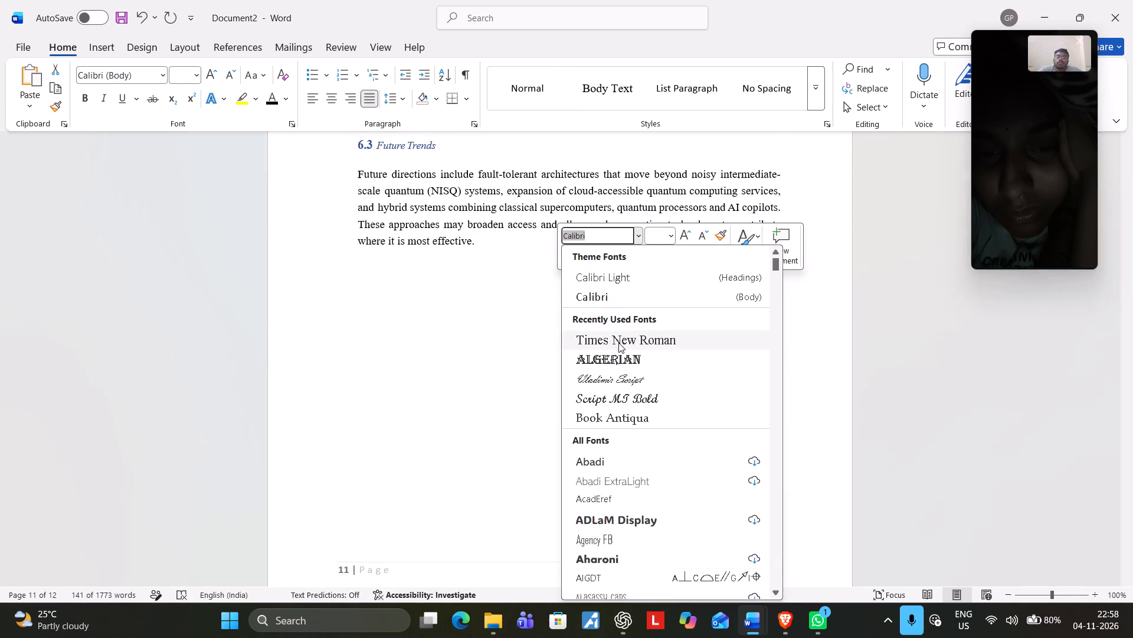
{"action": "left_click", "coordinate": [618, 343]}
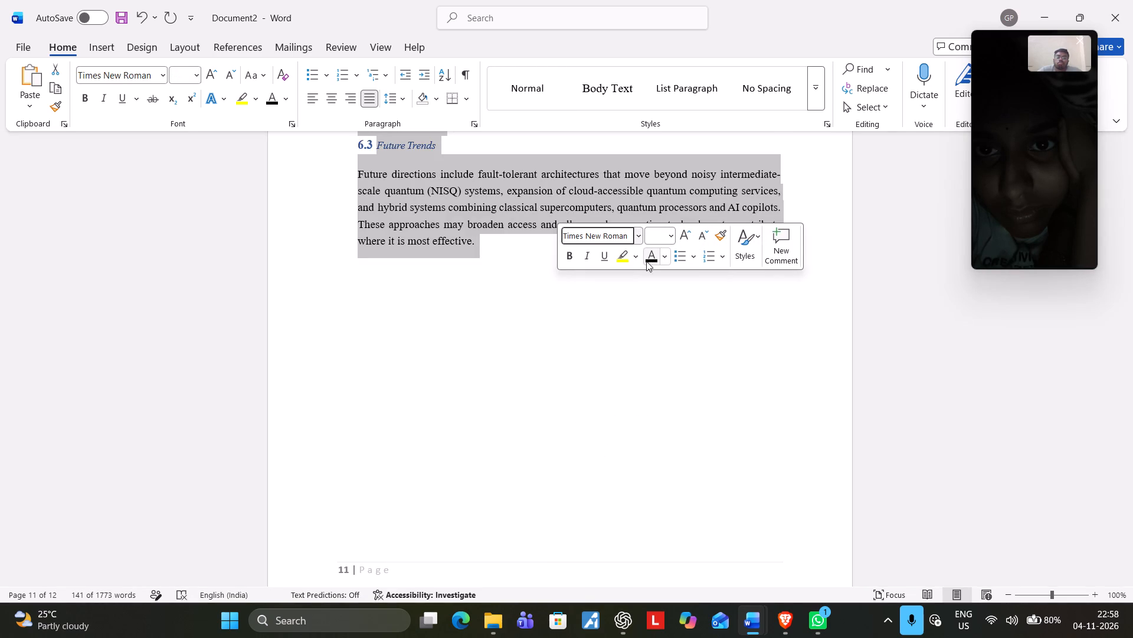
{"action": "left_click", "coordinate": [646, 261]}
{"action": "left_click", "coordinate": [536, 376]}
Format the 6.1 Technical Challenges subheading as non-italic at 14 pt.
{"action": "scroll", "coordinate": [536, 373], "scroll_direction": "up", "scroll_amount": 8}
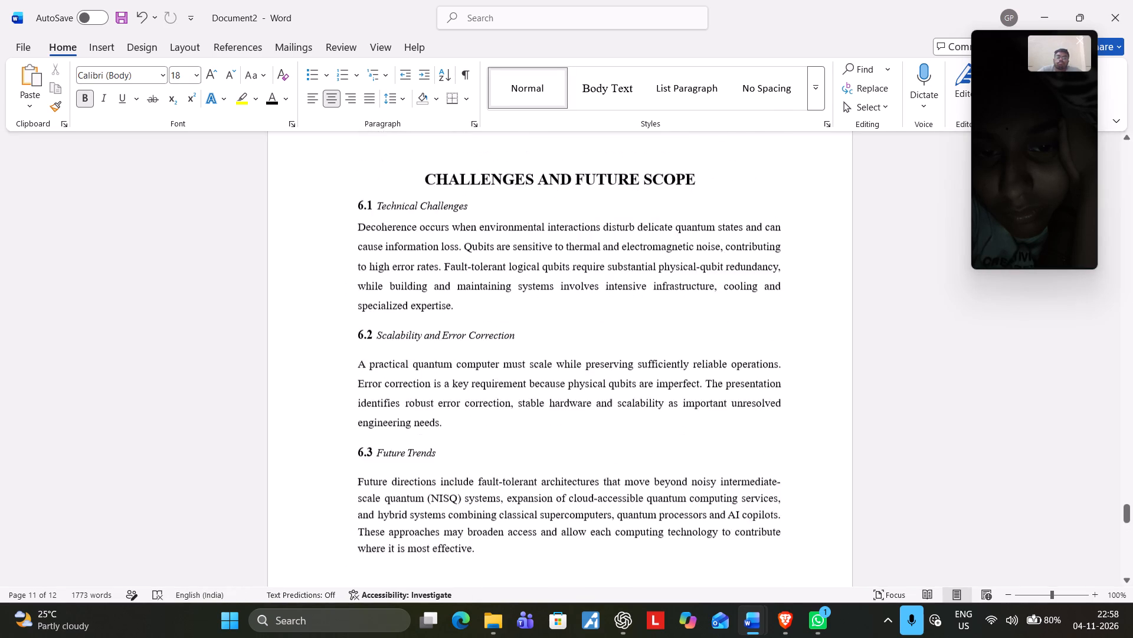
{"action": "scroll", "coordinate": [536, 373], "scroll_direction": "up", "scroll_amount": 6}
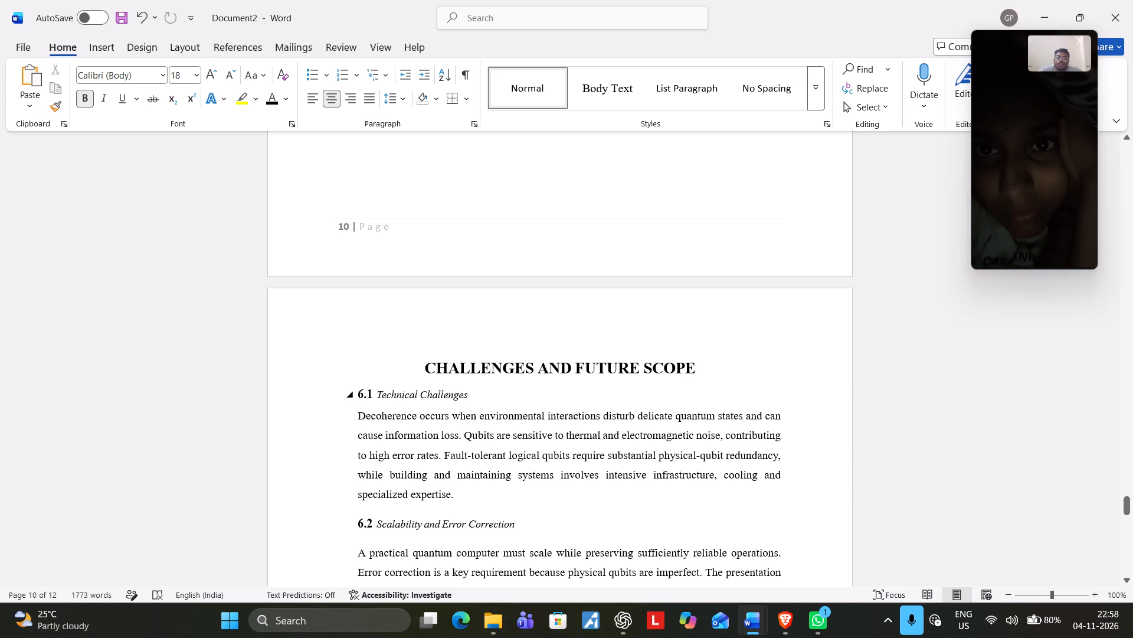
{"action": "left_click_drag", "start_coordinate": [376, 396], "coordinate": [464, 401]}
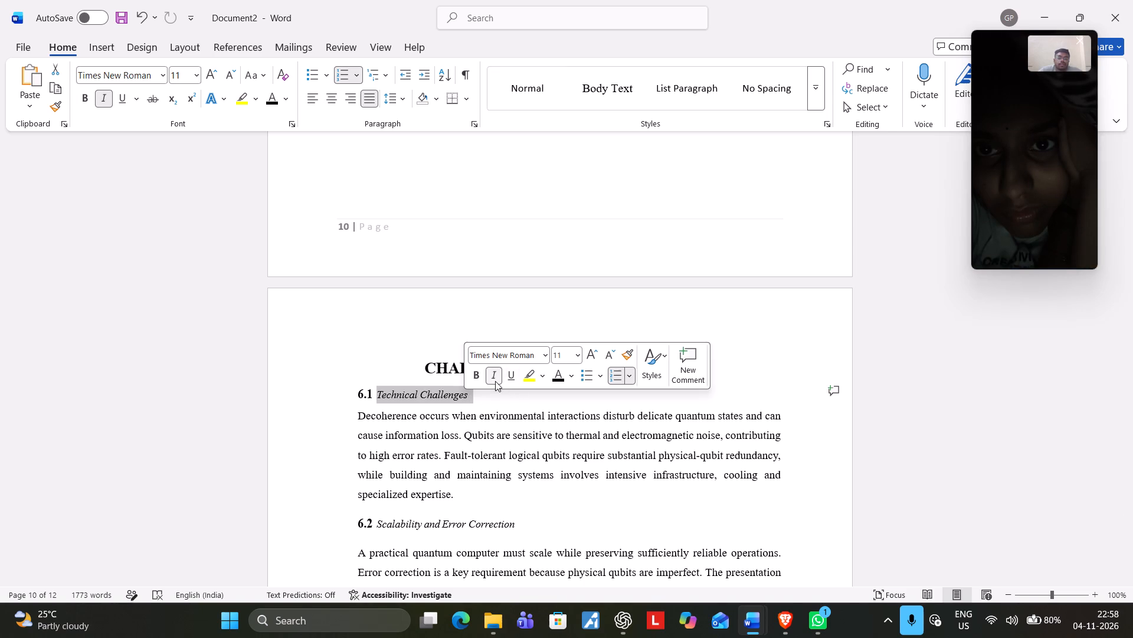
{"action": "left_click", "coordinate": [495, 381]}
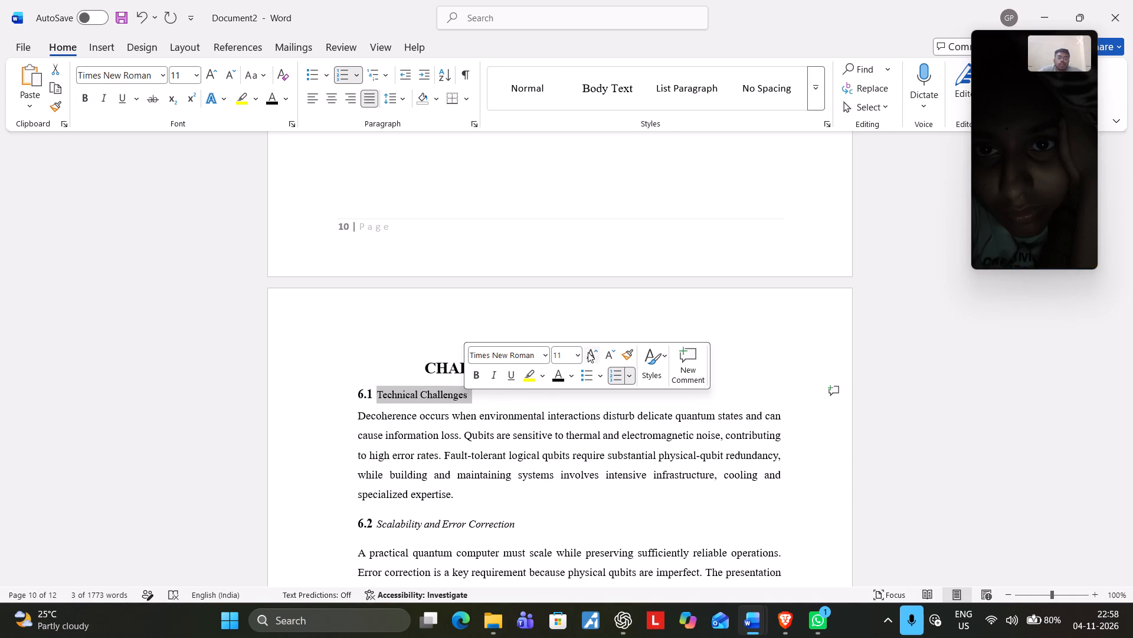
{"action": "left_click", "coordinate": [574, 356]}
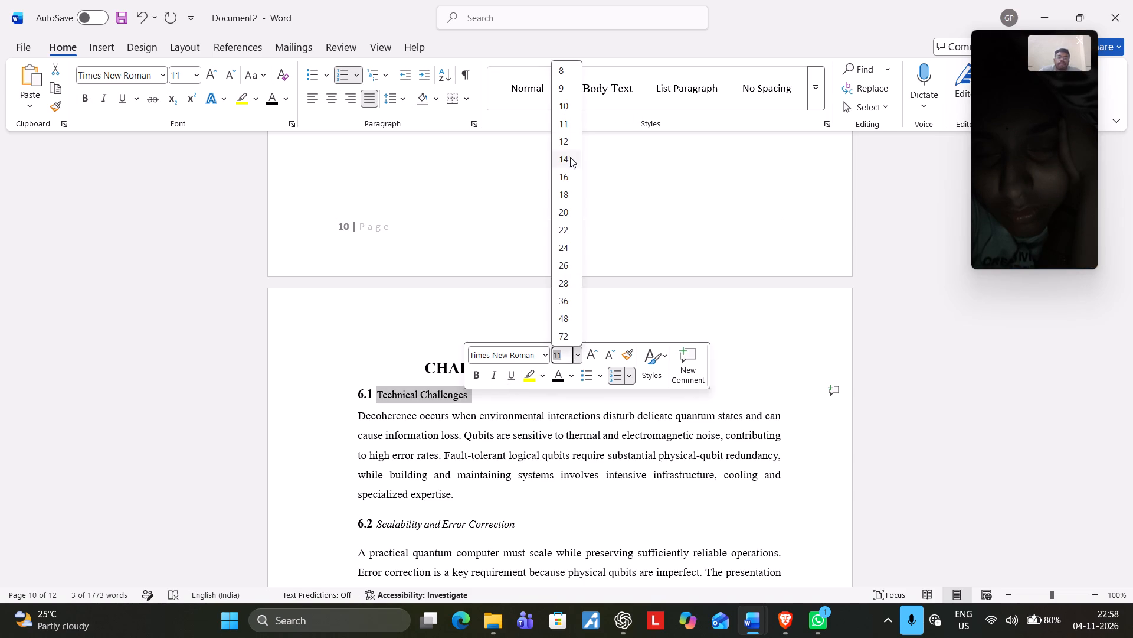
{"action": "left_click", "coordinate": [565, 160]}
Set the body paragraph under 6.1 Technical Challenges to 12 pt.
{"action": "scroll", "coordinate": [481, 373], "scroll_direction": "down", "scroll_amount": 2}
{"action": "left_click_drag", "start_coordinate": [356, 352], "coordinate": [457, 428]}
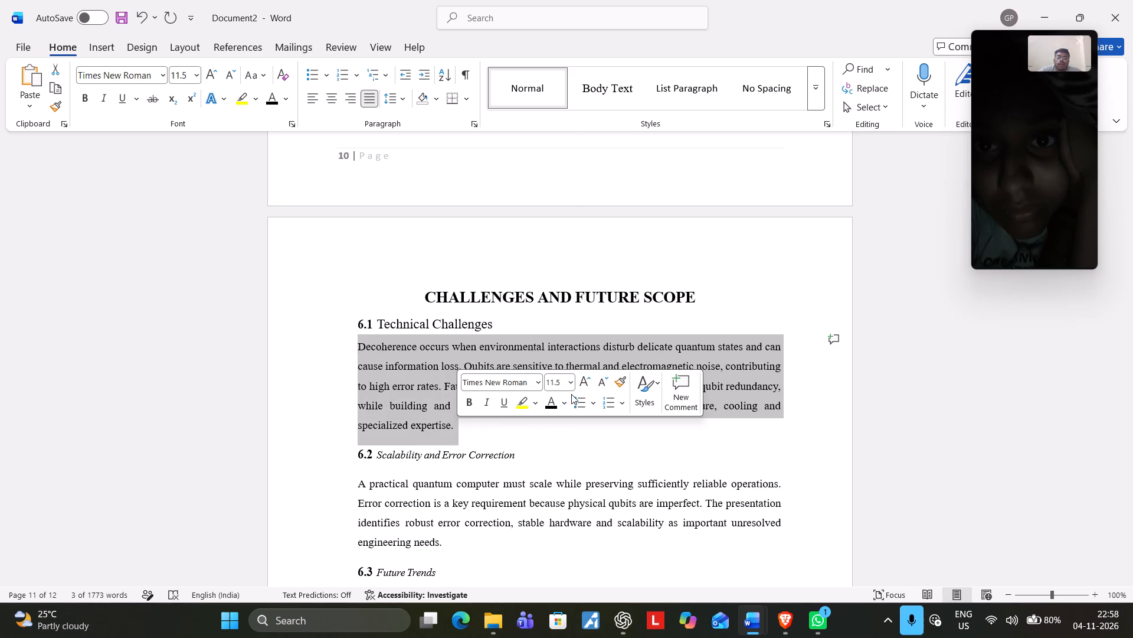
{"action": "left_click", "coordinate": [573, 383]}
{"action": "left_click", "coordinate": [565, 171]}
Format the 6.2 Scalability and Error Correction subheading as non-italic at 14 pt.
{"action": "scroll", "coordinate": [565, 331], "scroll_direction": "down", "scroll_amount": 3}
{"action": "left_click_drag", "start_coordinate": [379, 359], "coordinate": [545, 359]}
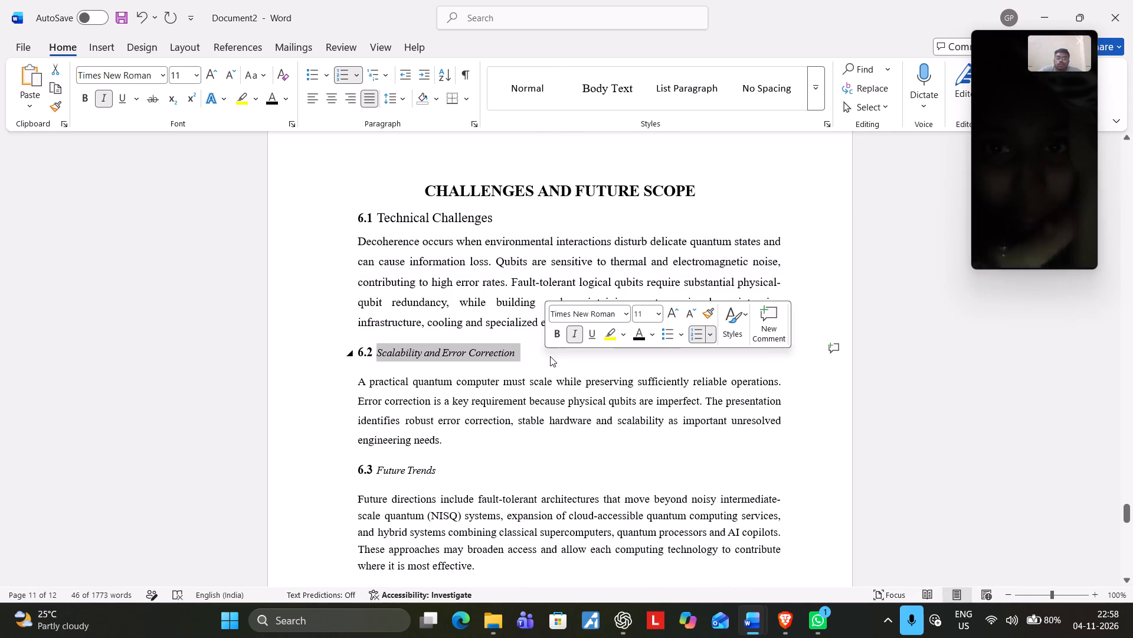
{"action": "left_click", "coordinate": [576, 334]}
{"action": "left_click", "coordinate": [663, 316]}
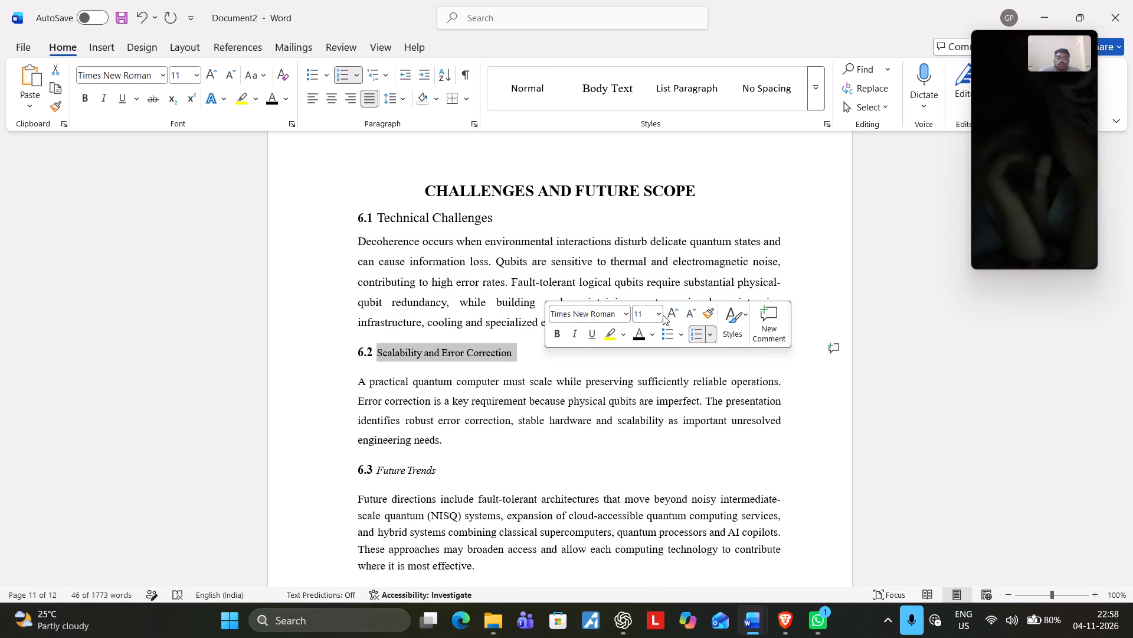
{"action": "left_click", "coordinate": [660, 314]}
{"action": "left_click", "coordinate": [653, 113]}
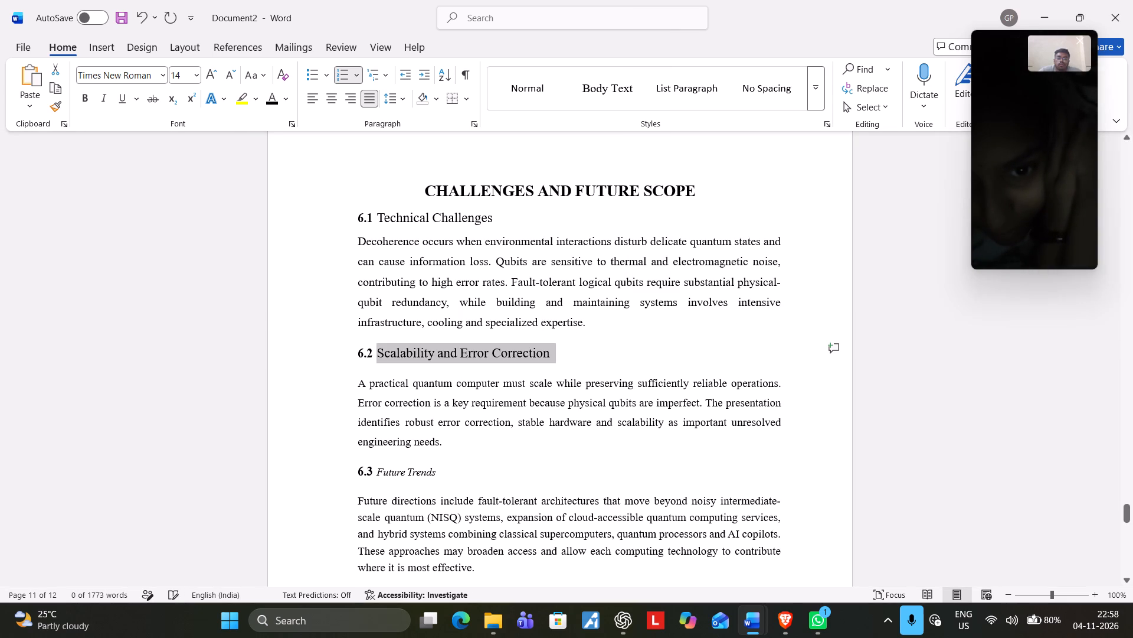
Set the body paragraph under 6.2 Scalability and Error Correction to 12 pt.
{"action": "left_click_drag", "start_coordinate": [358, 388], "coordinate": [454, 441]}
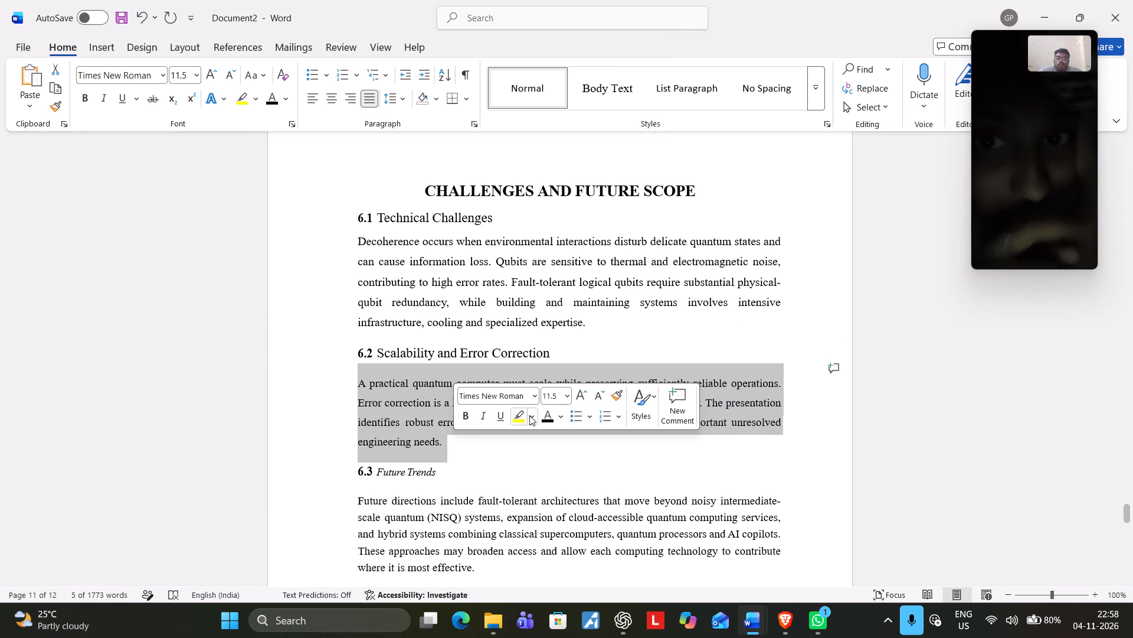
{"action": "left_click", "coordinate": [563, 399]}
{"action": "left_click", "coordinate": [555, 179]}
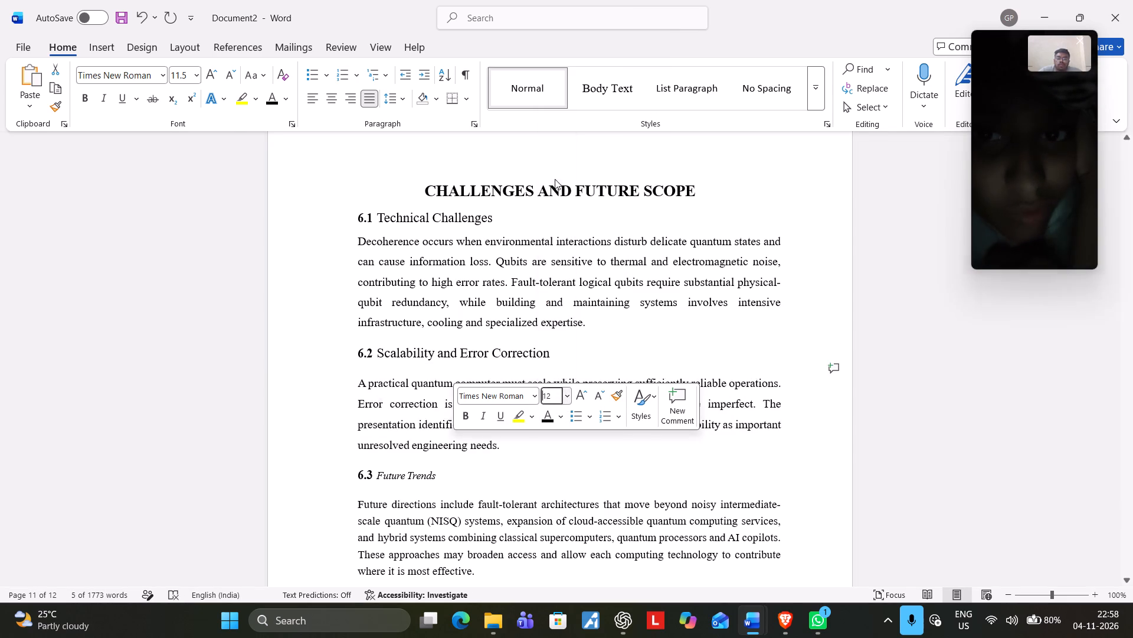
Format the 6.3 Future Trends subheading as non-italic at 14 pt.
{"action": "scroll", "coordinate": [545, 335], "scroll_direction": "down", "scroll_amount": 4}
{"action": "left_click_drag", "start_coordinate": [378, 333], "coordinate": [390, 333]}
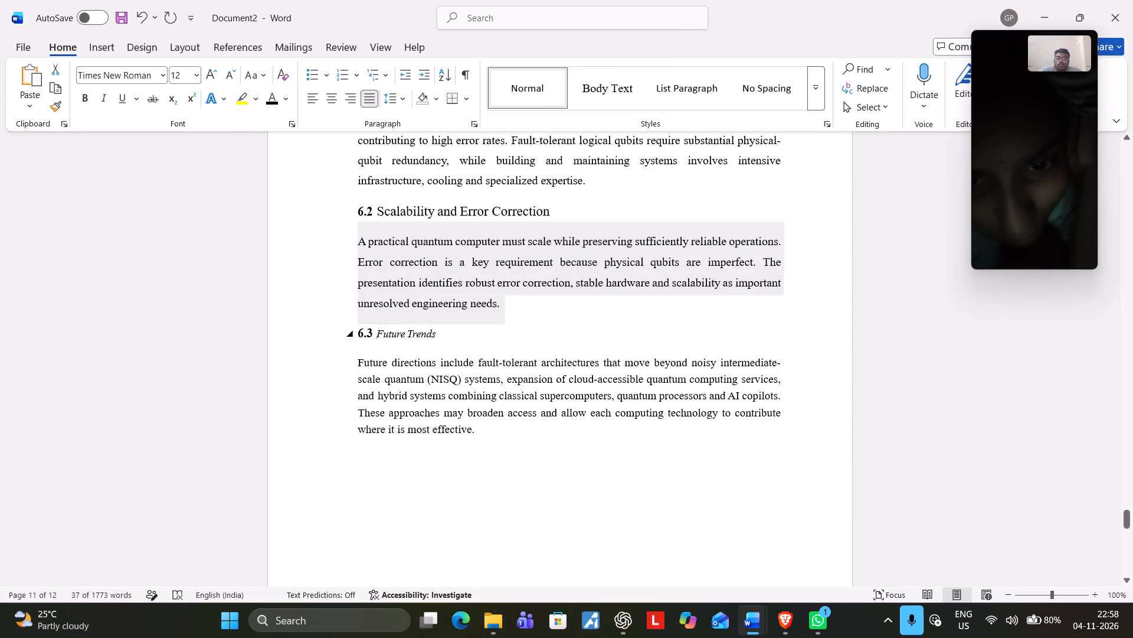
{"action": "left_click_drag", "start_coordinate": [390, 333], "coordinate": [434, 334]}
{"action": "left_click", "coordinate": [461, 311]}
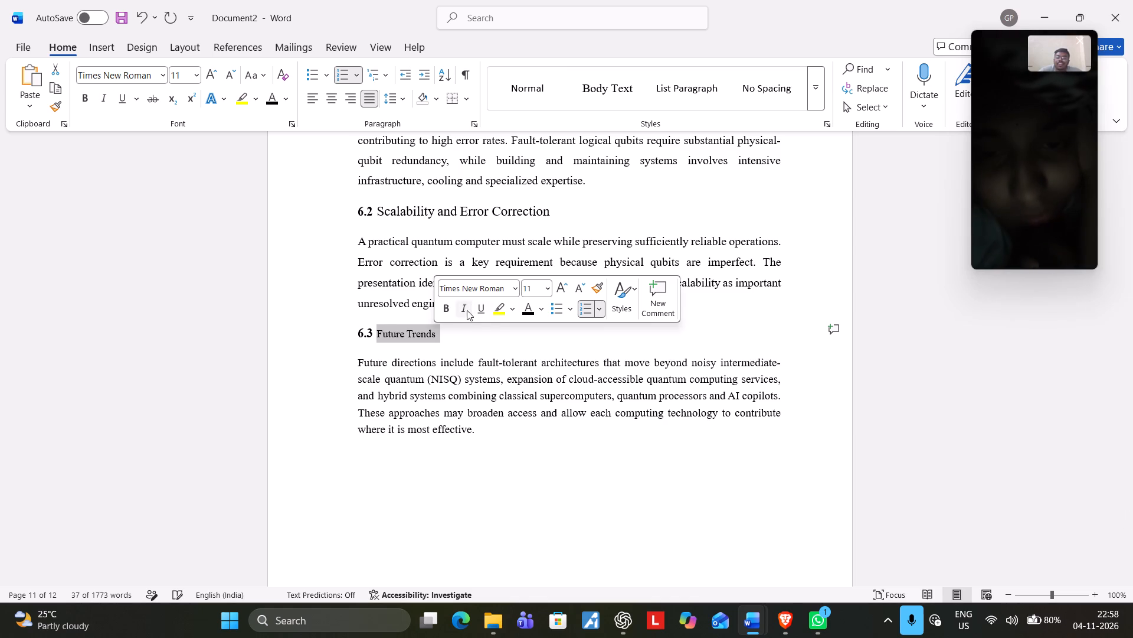
{"action": "left_click", "coordinate": [549, 289]}
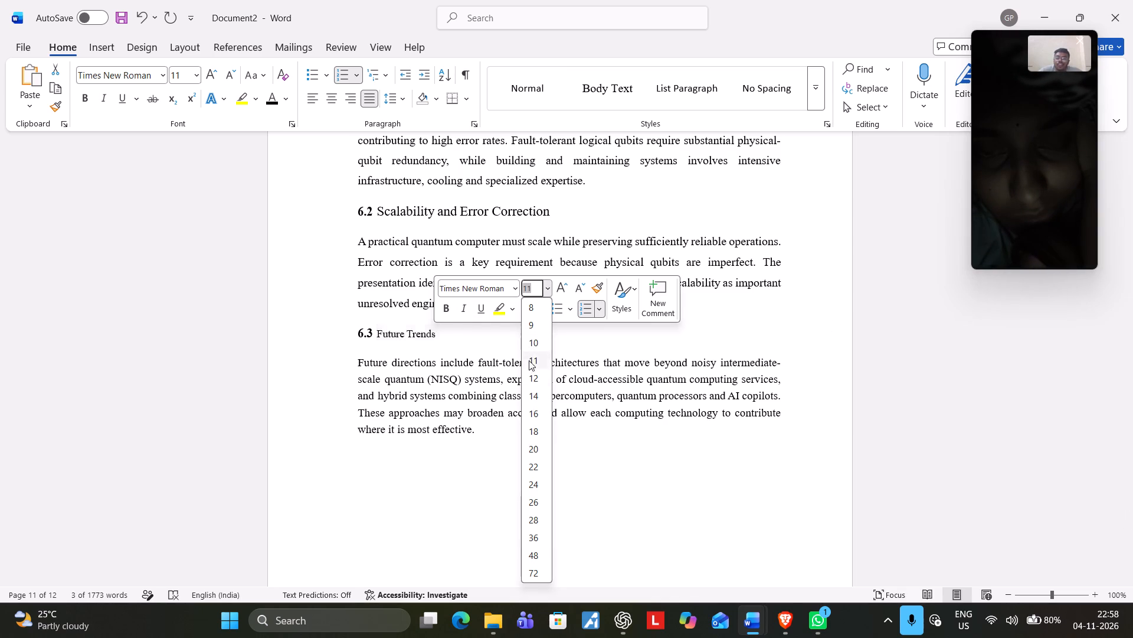
{"action": "left_click", "coordinate": [531, 398]}
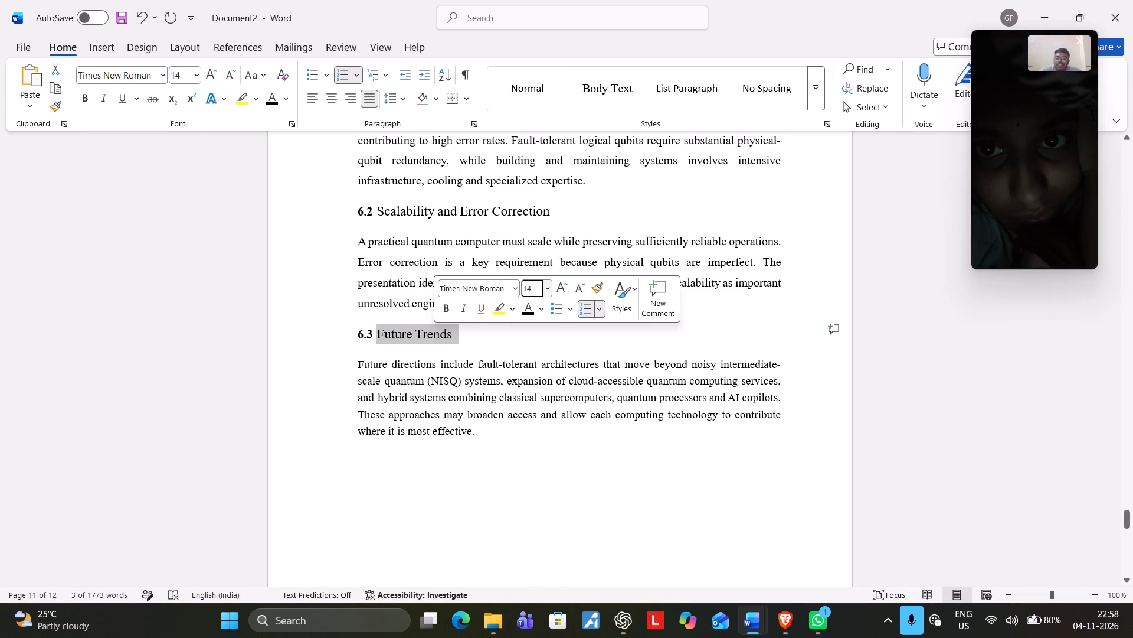
Set the body paragraph under 6.3 Future Trends to 12 pt.
{"action": "left_click_drag", "start_coordinate": [357, 365], "coordinate": [502, 440]}
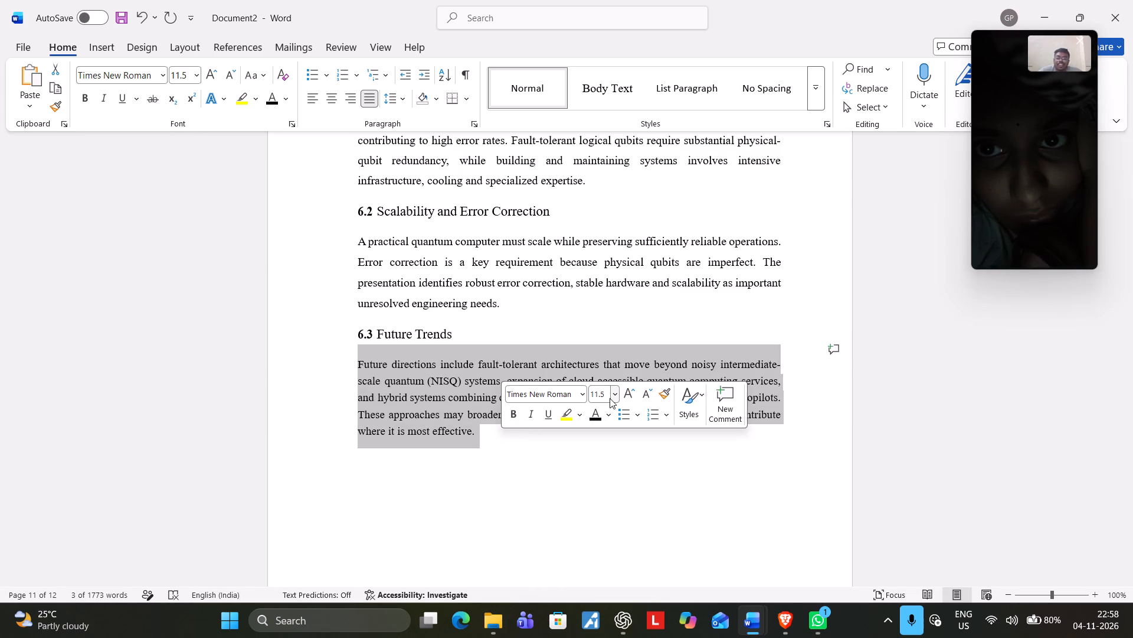
{"action": "left_click", "coordinate": [610, 398]}
{"action": "left_click", "coordinate": [616, 394]}
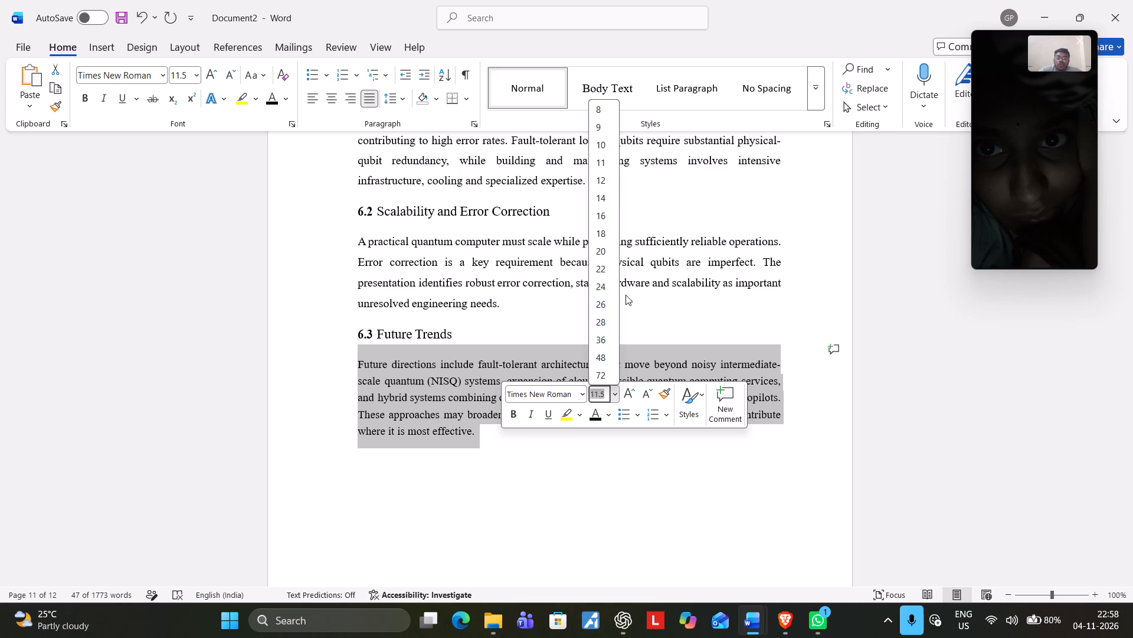
{"action": "left_click", "coordinate": [610, 178]}
{"action": "left_click", "coordinate": [442, 436]}
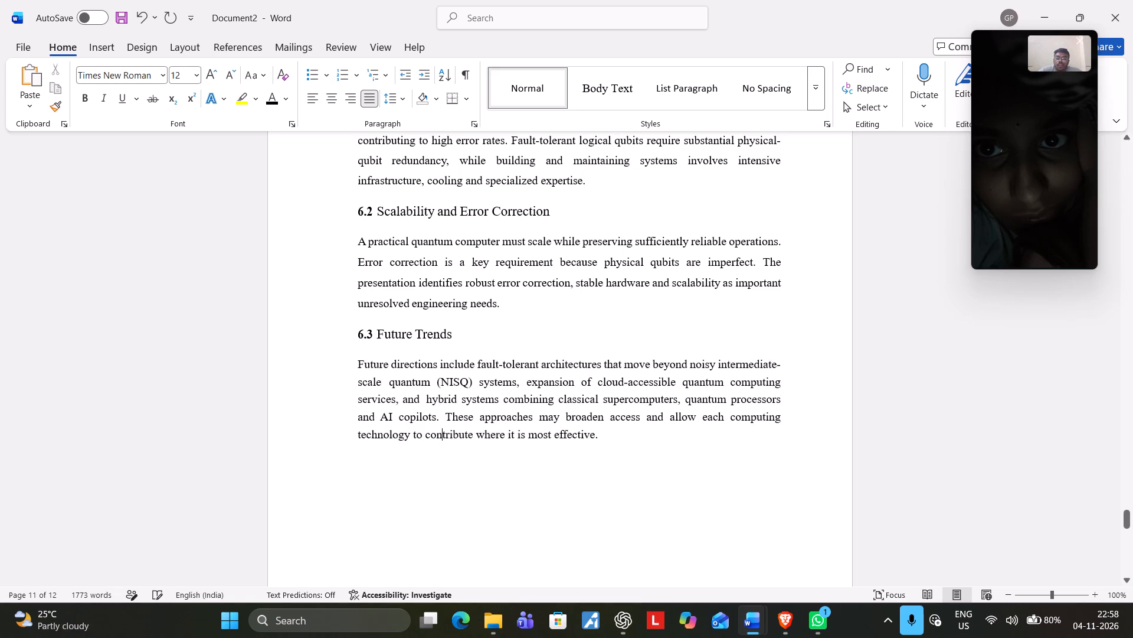
Insert a blank line between the CHALLENGES AND FUTURE SCOPE title and the 6.1 Technical Challenges subheading.
{"action": "scroll", "coordinate": [444, 434], "scroll_direction": "up", "scroll_amount": 7}
{"action": "left_click", "coordinate": [728, 302]}
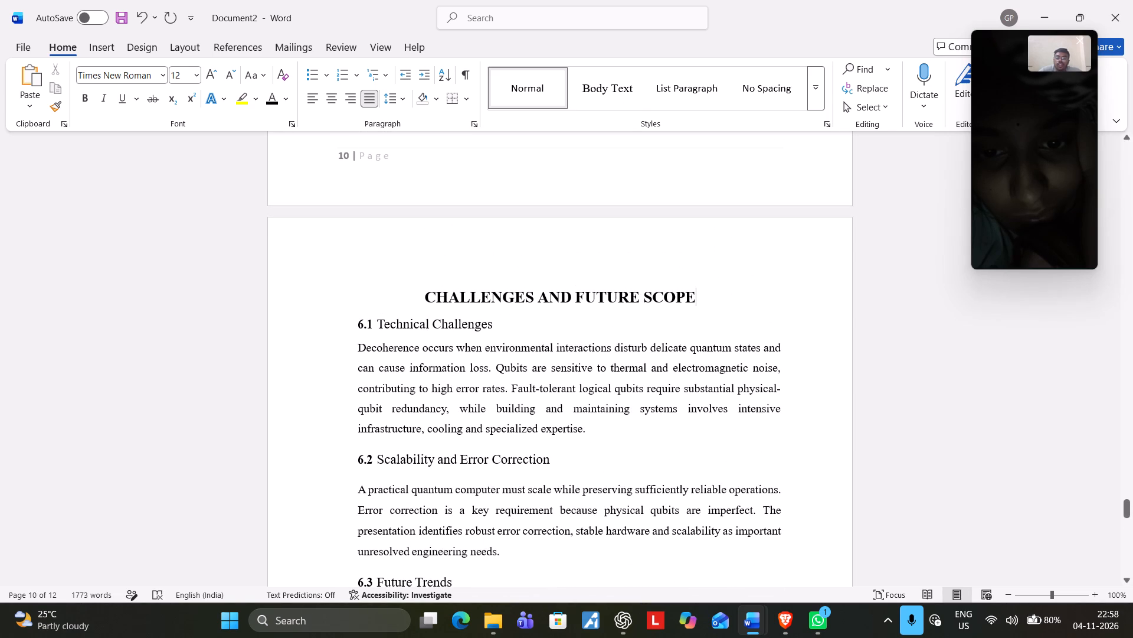
{"action": "key", "text": "Return"}
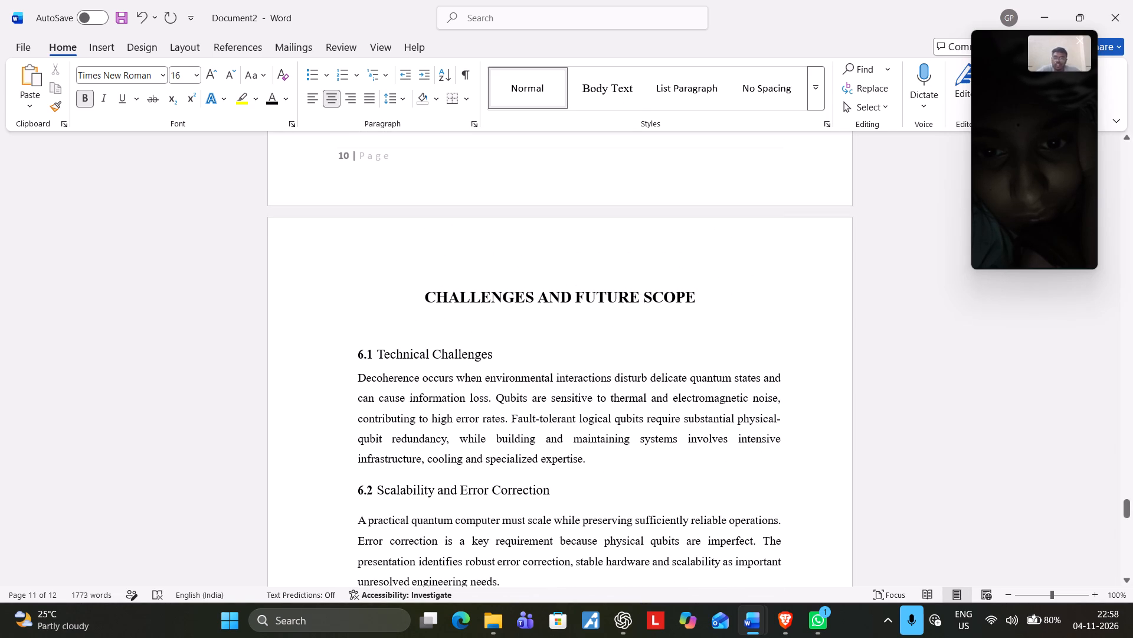
Change the Chapter 7 text from the 7.1 Conclusion subheading through the last reference to black Times New Roman.
{"action": "scroll", "coordinate": [722, 304], "scroll_direction": "up", "scroll_amount": 20}
{"action": "scroll", "coordinate": [722, 304], "scroll_direction": "up", "scroll_amount": 3}
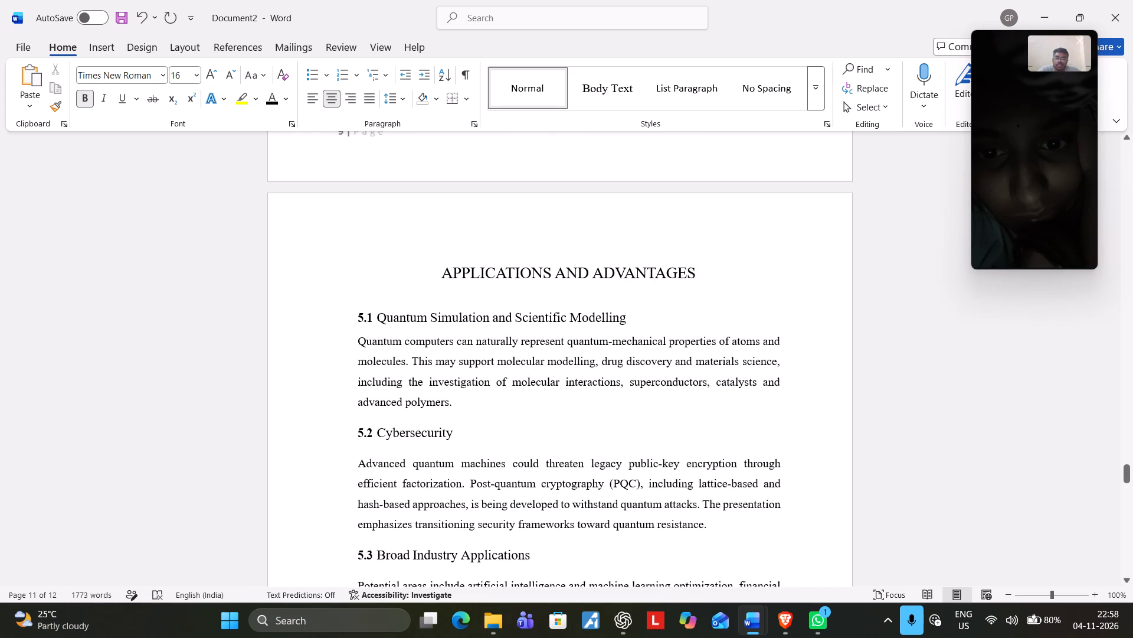
{"action": "scroll", "coordinate": [722, 304], "scroll_direction": "down", "scroll_amount": 20}
{"action": "scroll", "coordinate": [722, 304], "scroll_direction": "down", "scroll_amount": 11}
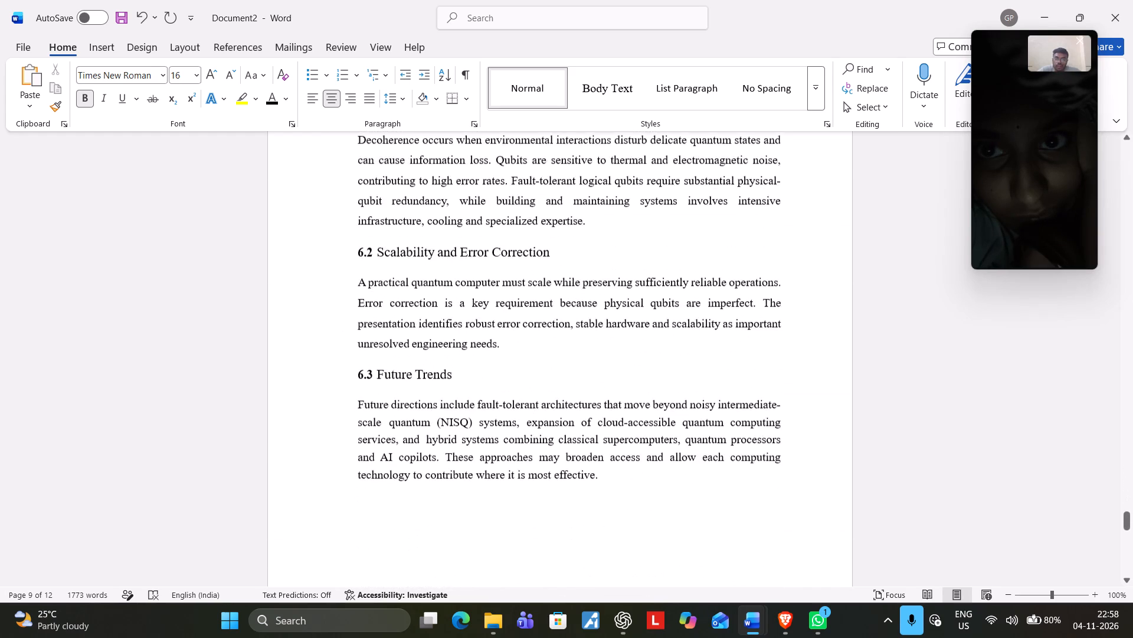
{"action": "scroll", "coordinate": [722, 304], "scroll_direction": "down", "scroll_amount": 20}
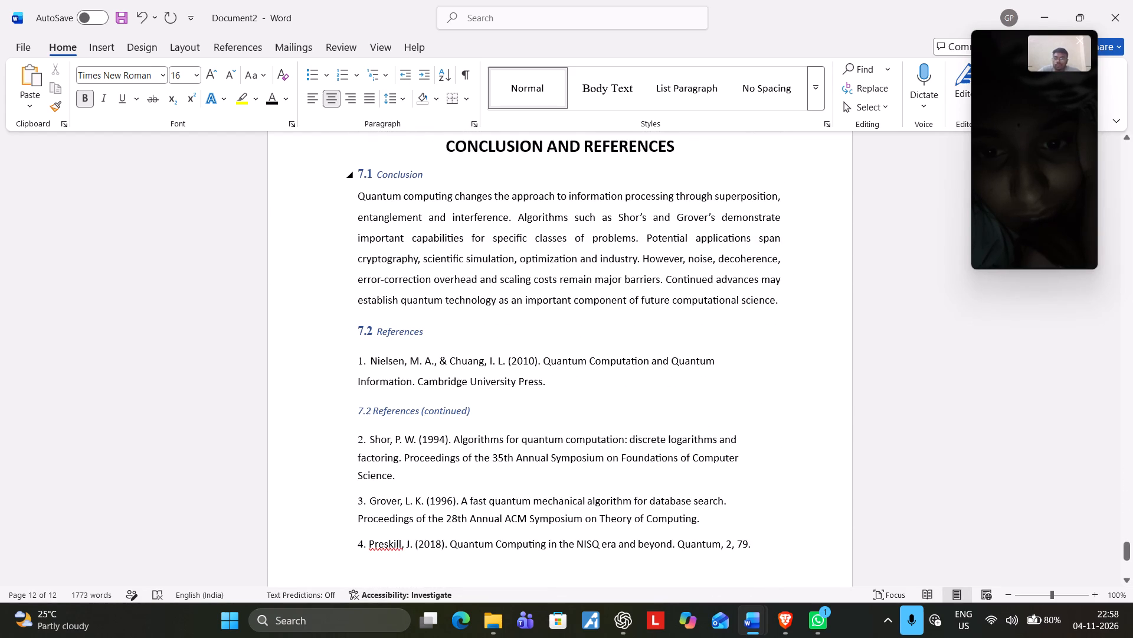
{"action": "left_click_drag", "start_coordinate": [376, 174], "coordinate": [768, 584]}
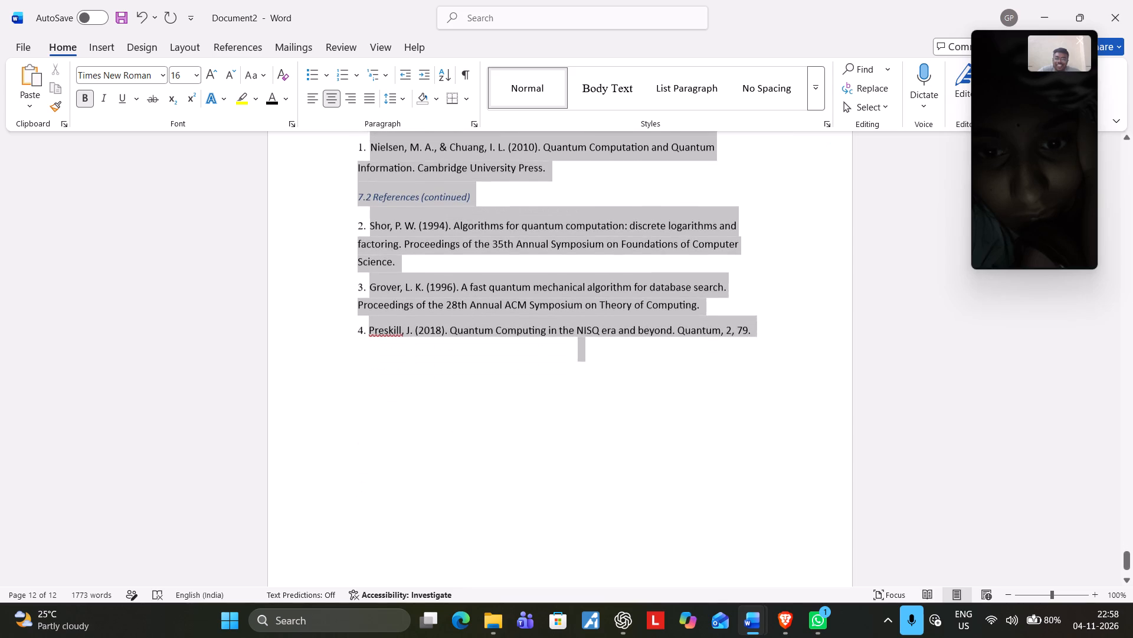
{"action": "left_click_drag", "start_coordinate": [768, 584], "coordinate": [792, 506]}
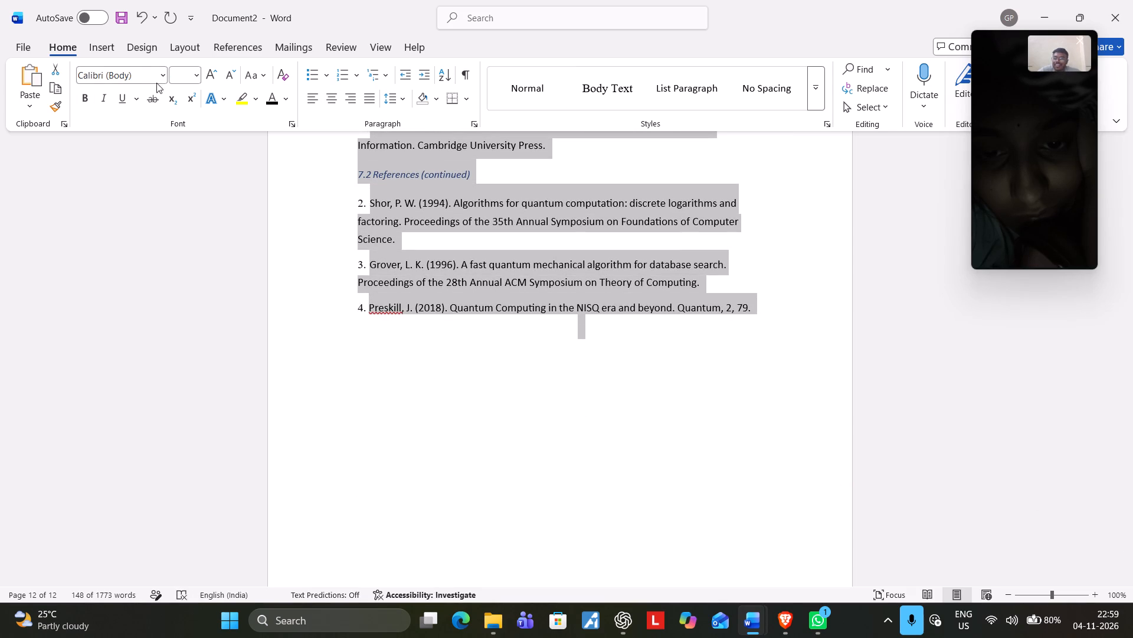
{"action": "left_click", "coordinate": [161, 76]}
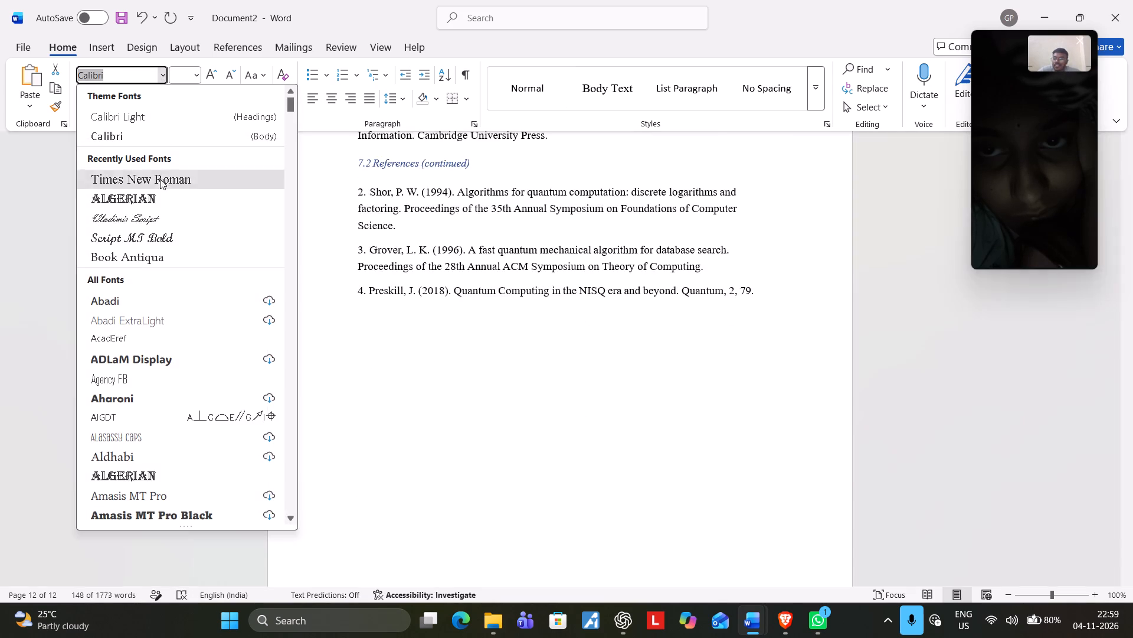
{"action": "left_click", "coordinate": [160, 179]}
{"action": "left_click", "coordinate": [199, 77]}
{"action": "left_click", "coordinate": [217, 152]}
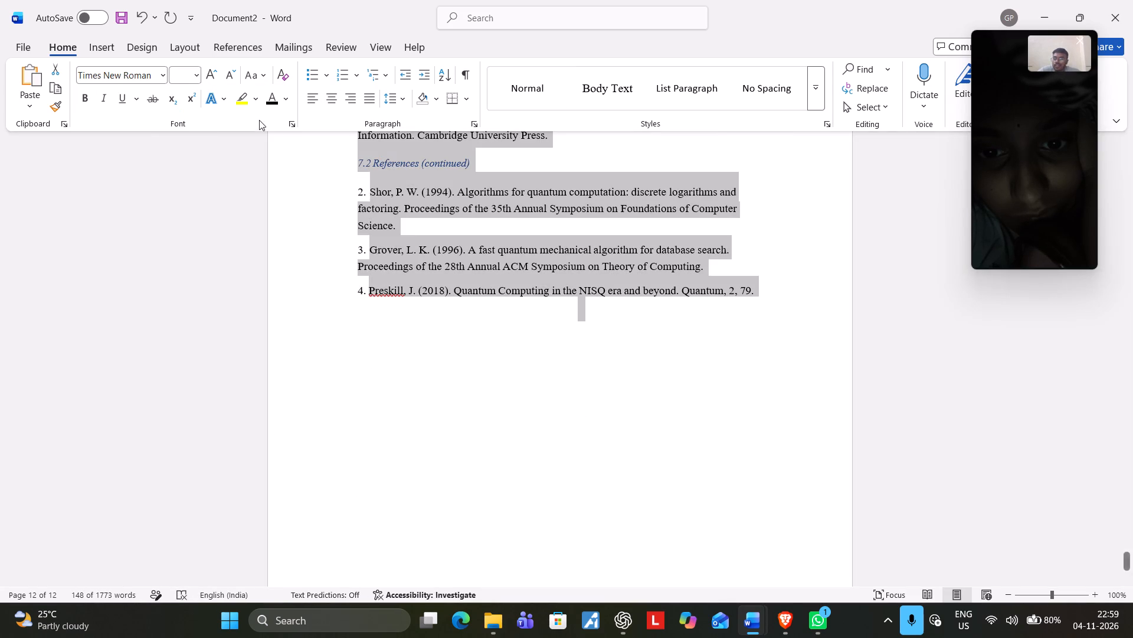
{"action": "left_click", "coordinate": [270, 98]}
{"action": "left_click", "coordinate": [395, 401]}
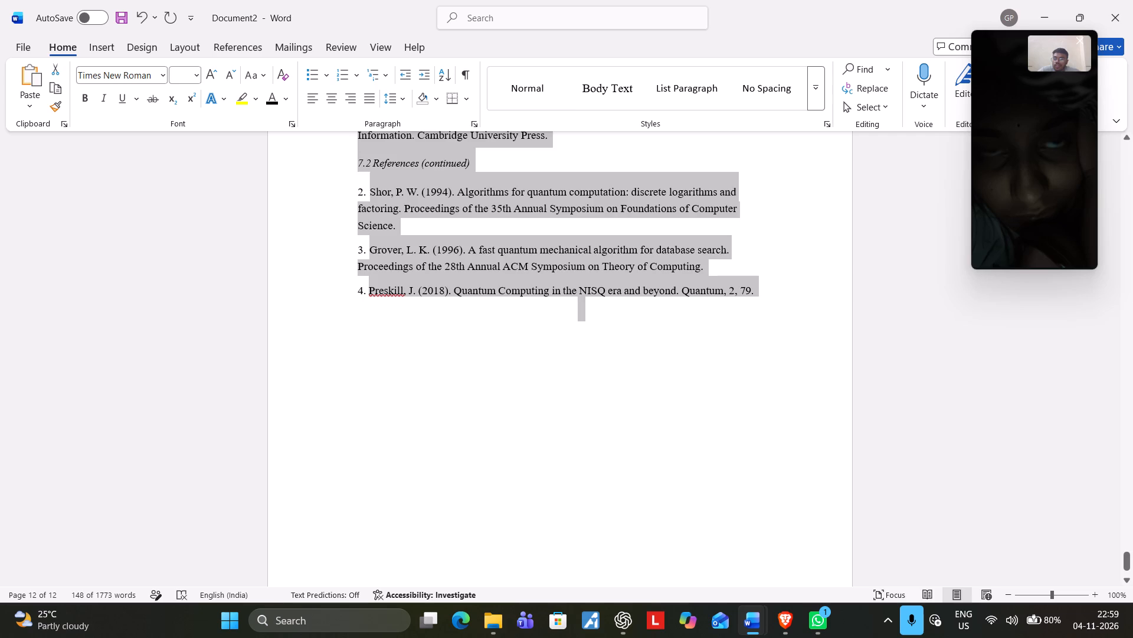
Format the 7.1 Conclusion subheading as non-italic at 14 pt.
{"action": "scroll", "coordinate": [443, 364], "scroll_direction": "up", "scroll_amount": 11}
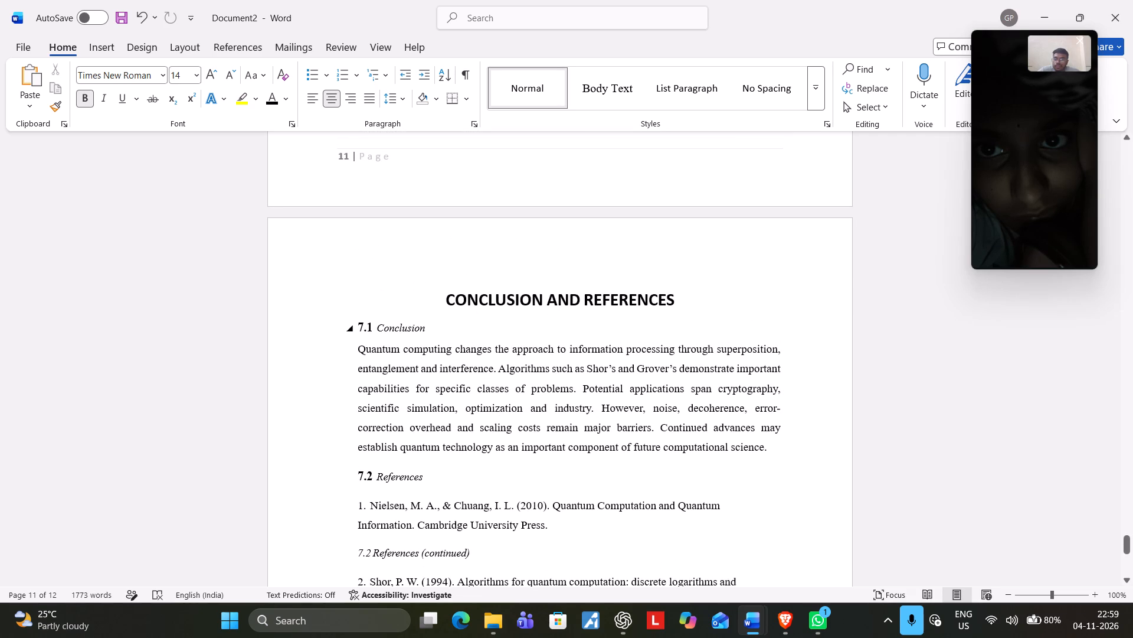
{"action": "left_click_drag", "start_coordinate": [381, 328], "coordinate": [437, 331]}
{"action": "left_click", "coordinate": [465, 303]}
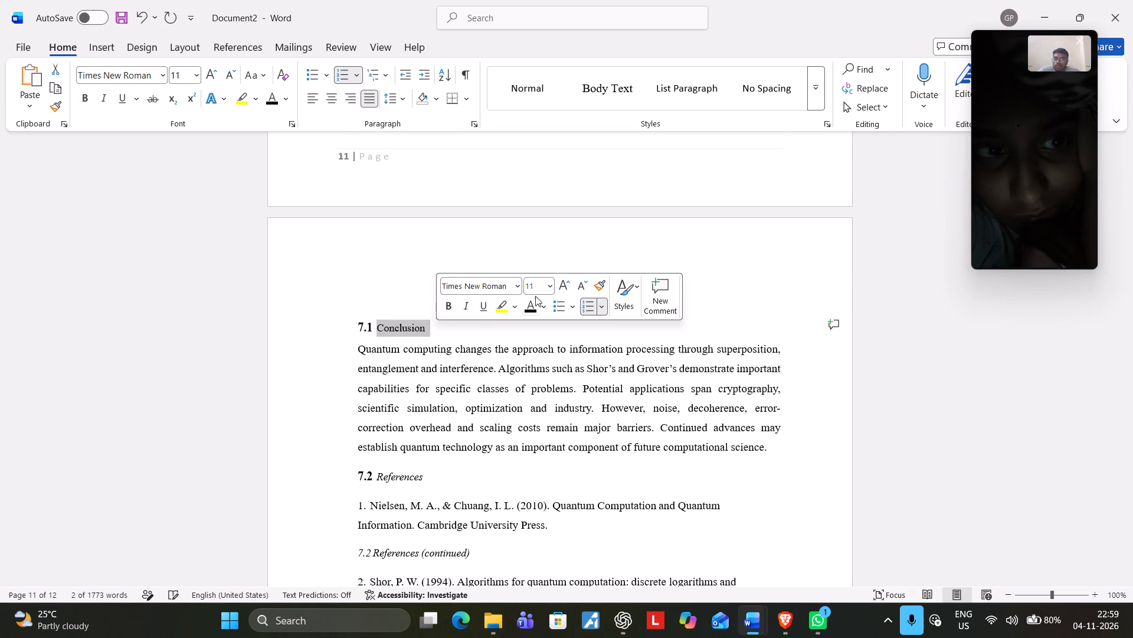
{"action": "left_click", "coordinate": [549, 281]}
{"action": "left_click", "coordinate": [539, 386]}
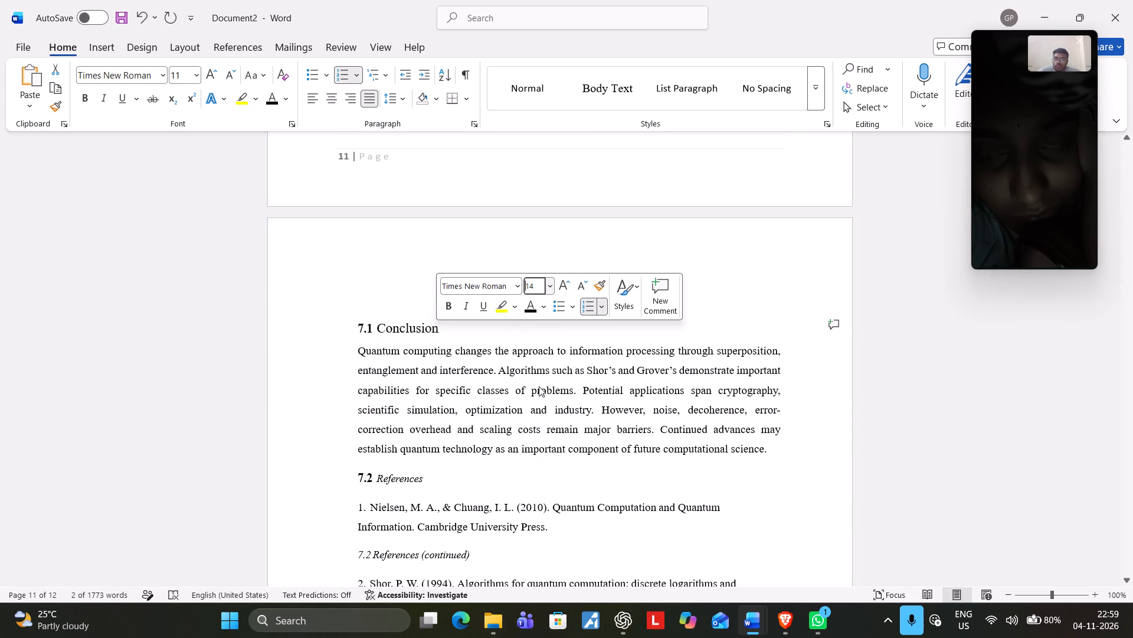
Set the body paragraph under 7.1 Conclusion to 12 pt.
{"action": "left_click_drag", "start_coordinate": [356, 354], "coordinate": [724, 464]}
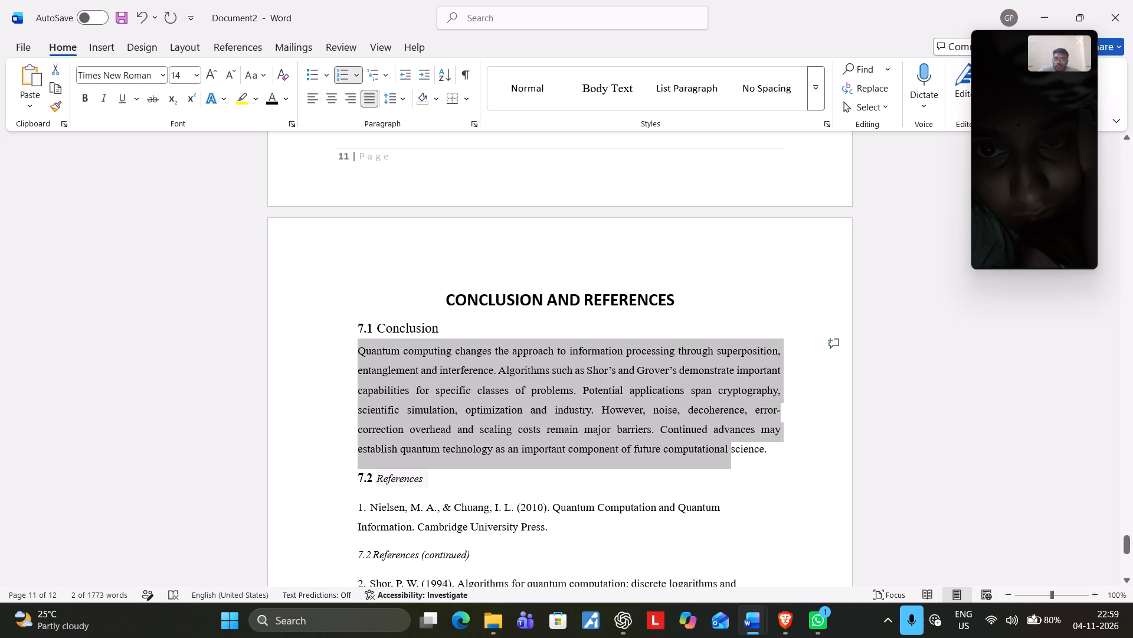
{"action": "left_click_drag", "start_coordinate": [724, 464], "coordinate": [757, 460]}
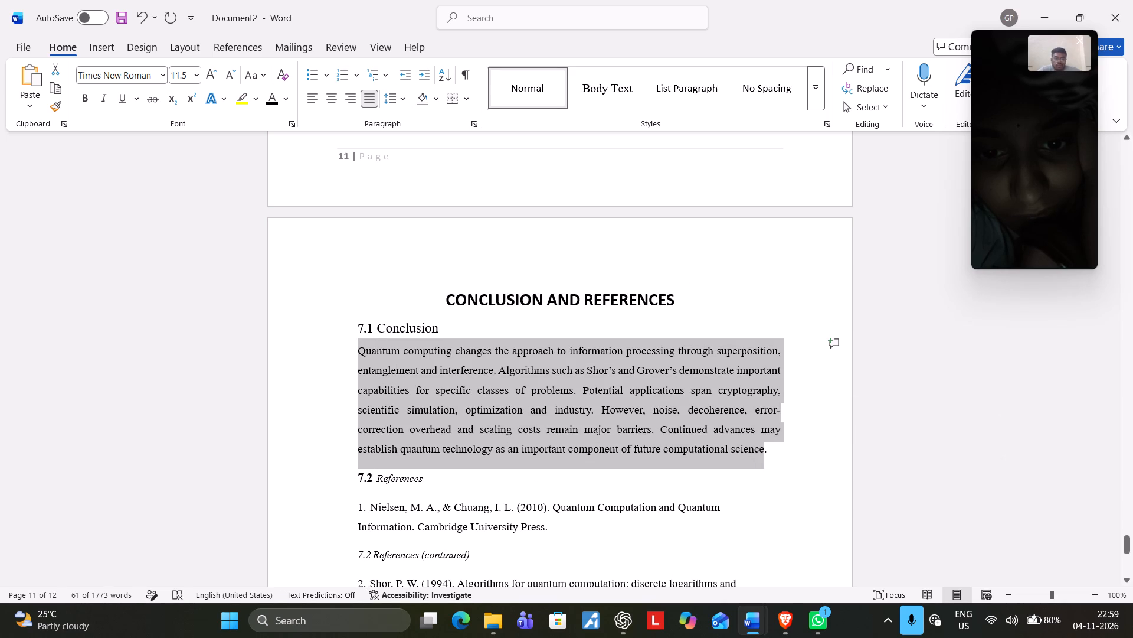
{"action": "left_click", "coordinate": [193, 76]}
{"action": "left_click", "coordinate": [175, 160]}
Format the 7.2 References subheading as non-italic at 14 pt.
{"action": "scroll", "coordinate": [313, 432], "scroll_direction": "down", "scroll_amount": 3}
{"action": "left_click_drag", "start_coordinate": [379, 397], "coordinate": [456, 392]}
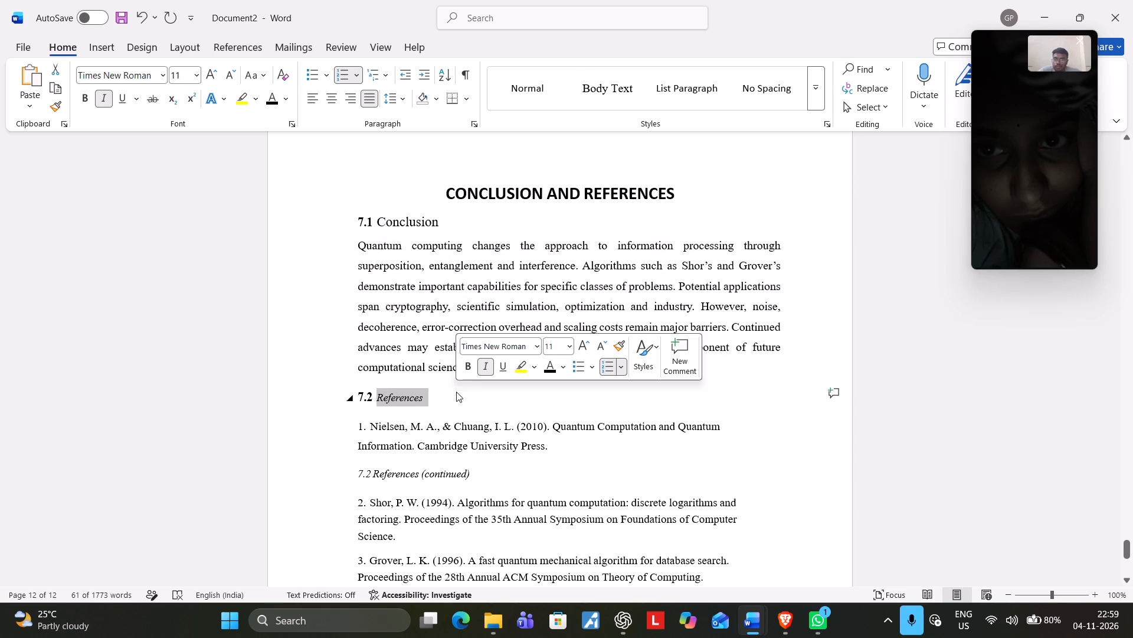
{"action": "left_click", "coordinate": [487, 373]}
{"action": "left_click", "coordinate": [571, 347]}
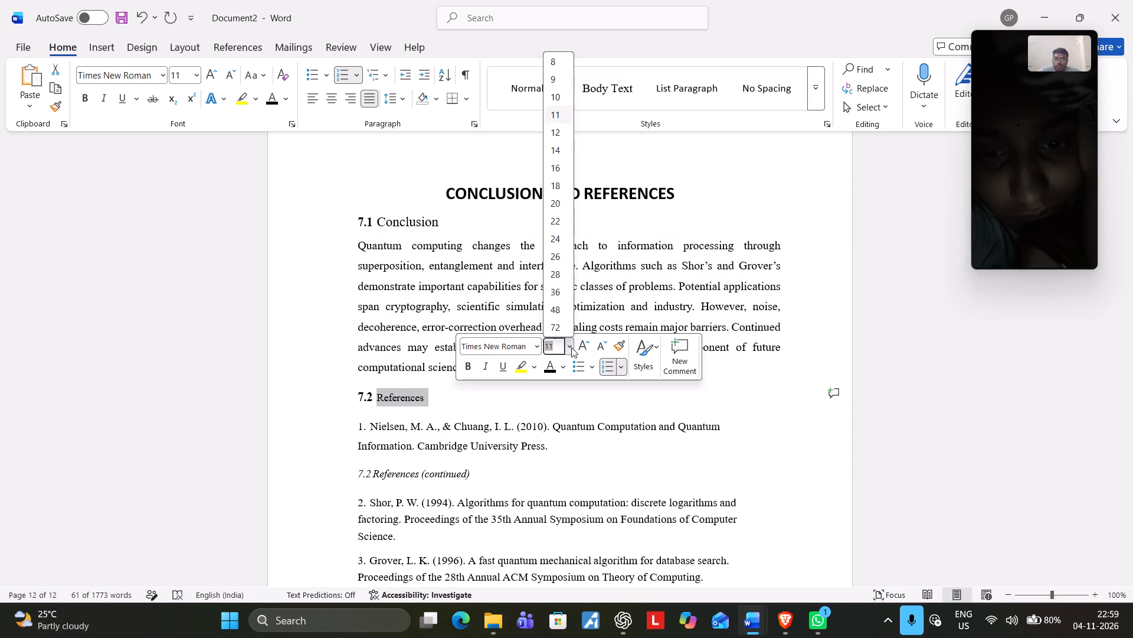
{"action": "left_click", "coordinate": [552, 154]}
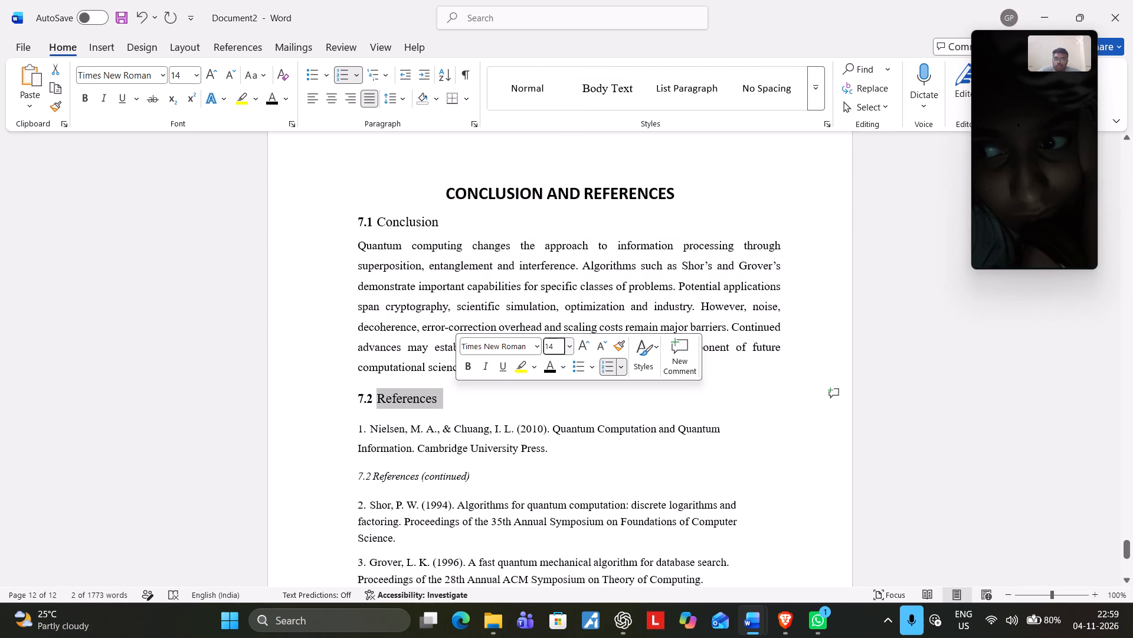
Set the first reference entry under 7.2 References to 12 pt.
{"action": "left_click_drag", "start_coordinate": [366, 428], "coordinate": [558, 451]}
{"action": "left_click", "coordinate": [674, 406]}
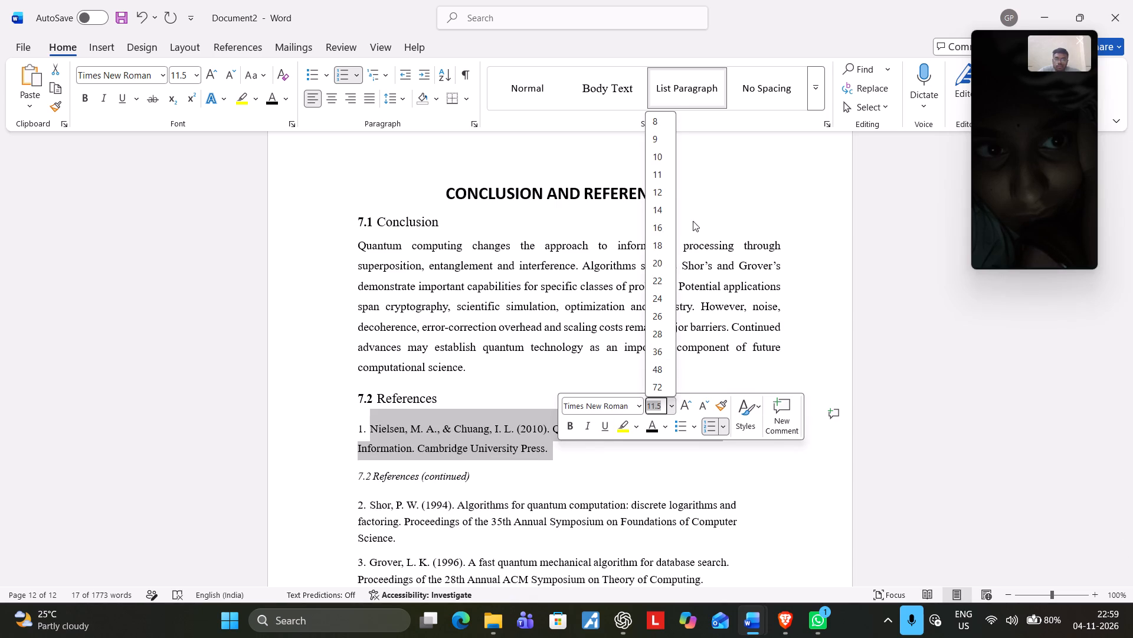
{"action": "left_click", "coordinate": [662, 193]}
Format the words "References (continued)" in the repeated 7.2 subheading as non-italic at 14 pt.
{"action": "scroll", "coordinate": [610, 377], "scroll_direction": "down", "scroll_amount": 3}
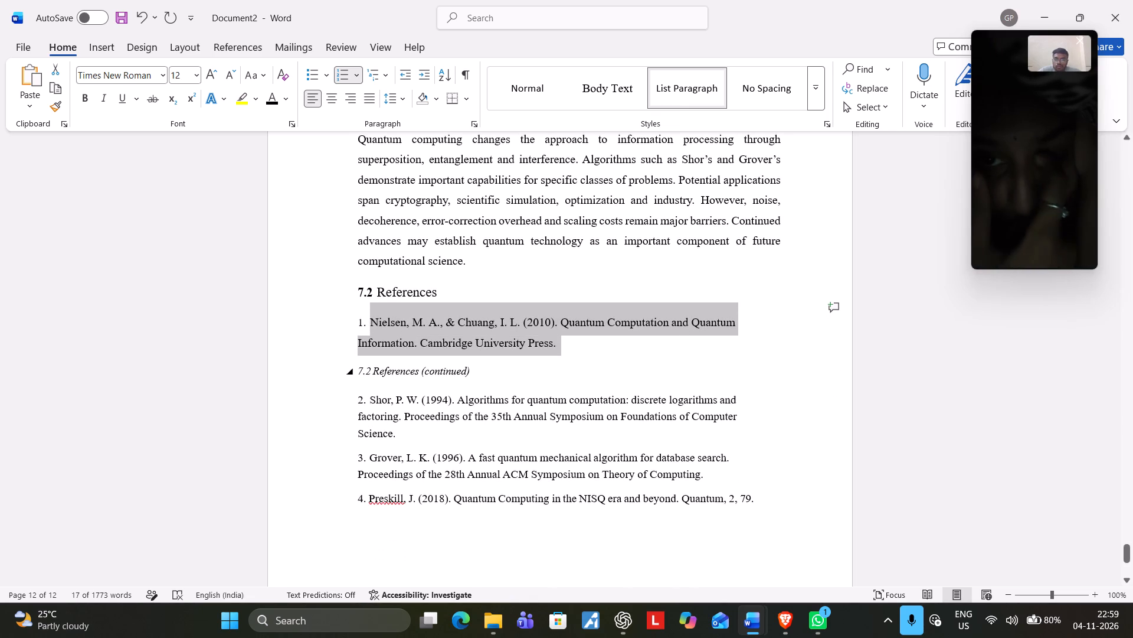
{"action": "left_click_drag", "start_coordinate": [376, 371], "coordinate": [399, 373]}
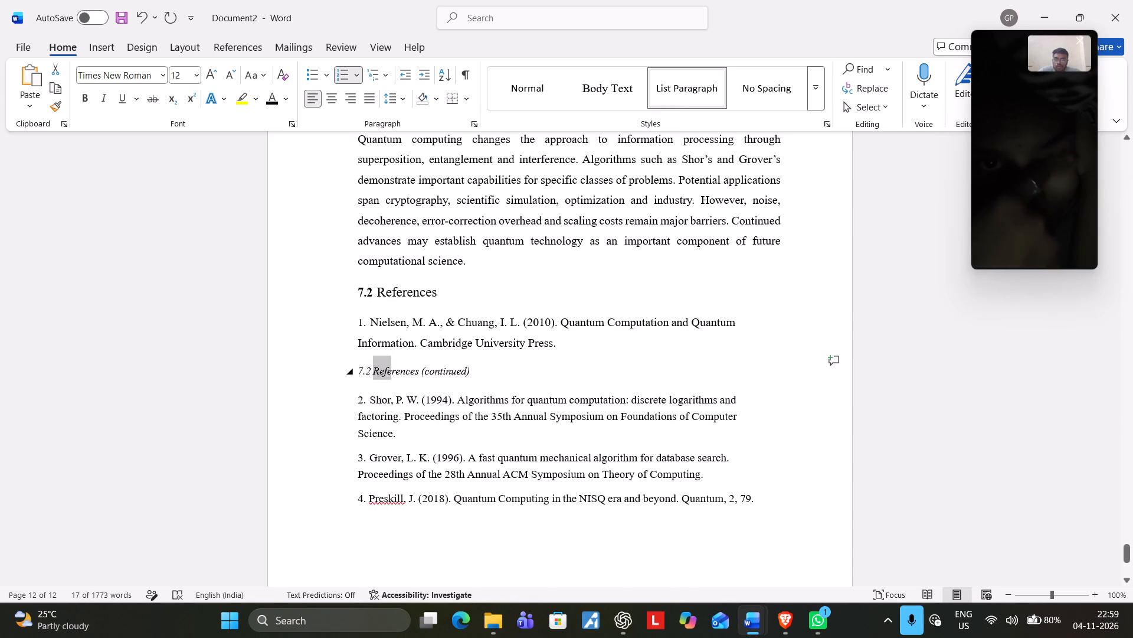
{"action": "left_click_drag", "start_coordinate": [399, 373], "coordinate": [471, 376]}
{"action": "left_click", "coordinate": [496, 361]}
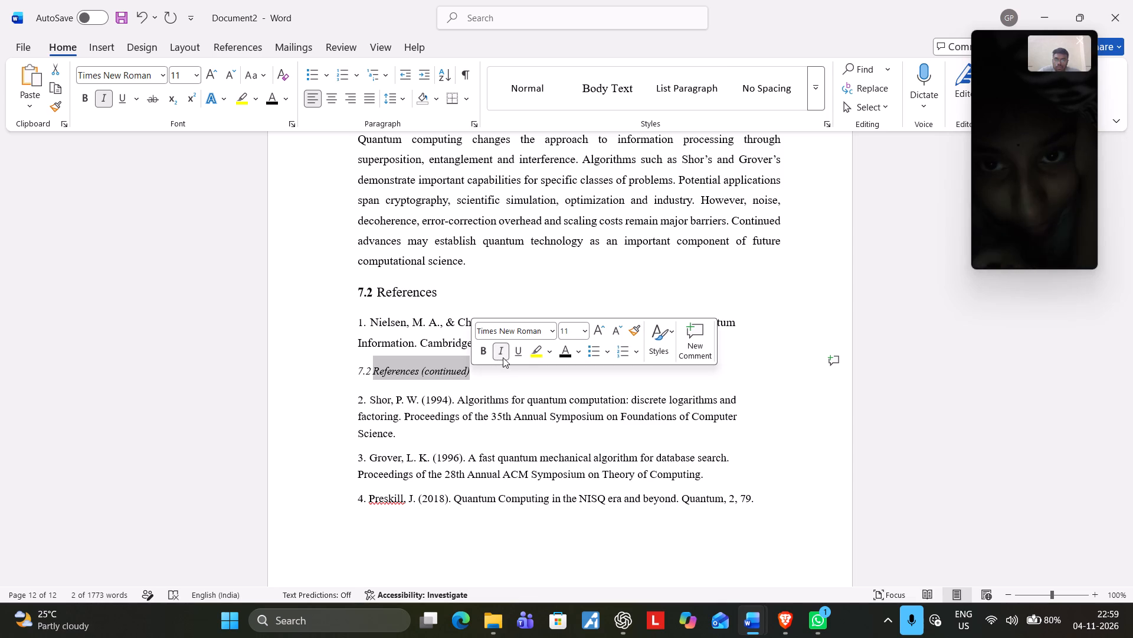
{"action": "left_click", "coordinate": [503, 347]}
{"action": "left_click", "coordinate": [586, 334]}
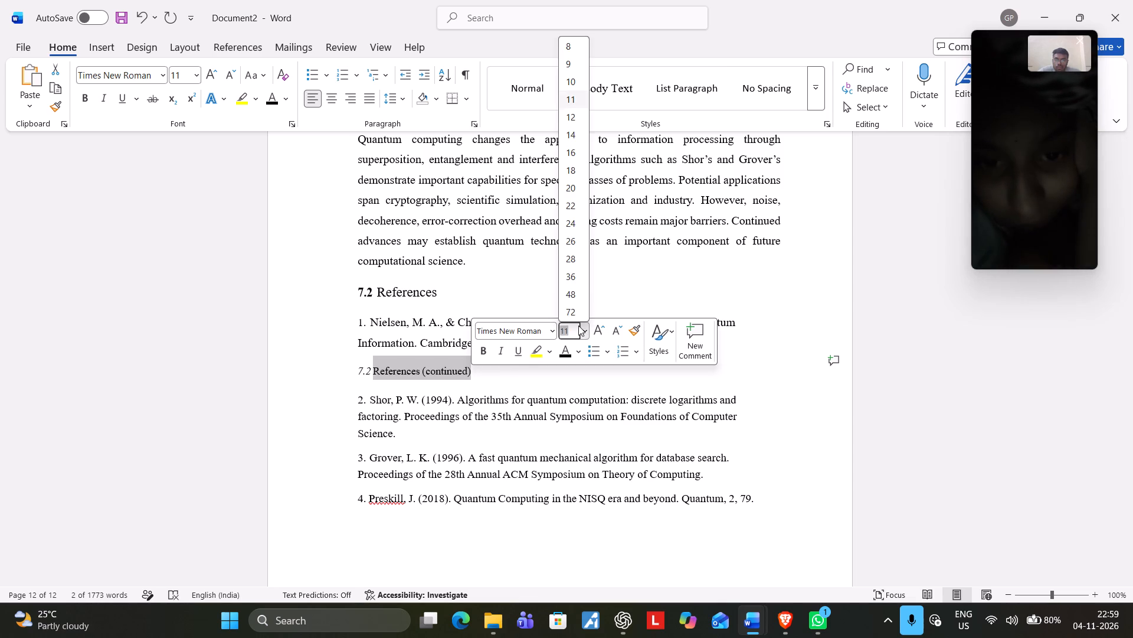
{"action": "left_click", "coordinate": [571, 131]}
Set reference entries 2 to 4 to 12 pt.
{"action": "left_click", "coordinate": [475, 409]}
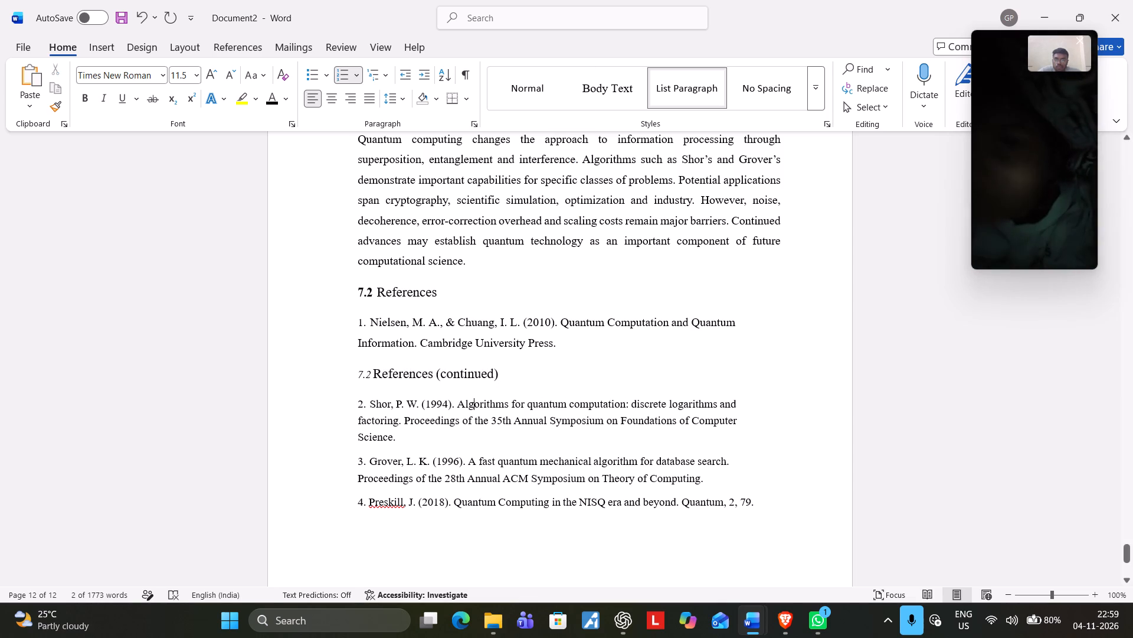
{"action": "left_click_drag", "start_coordinate": [372, 407], "coordinate": [715, 542]}
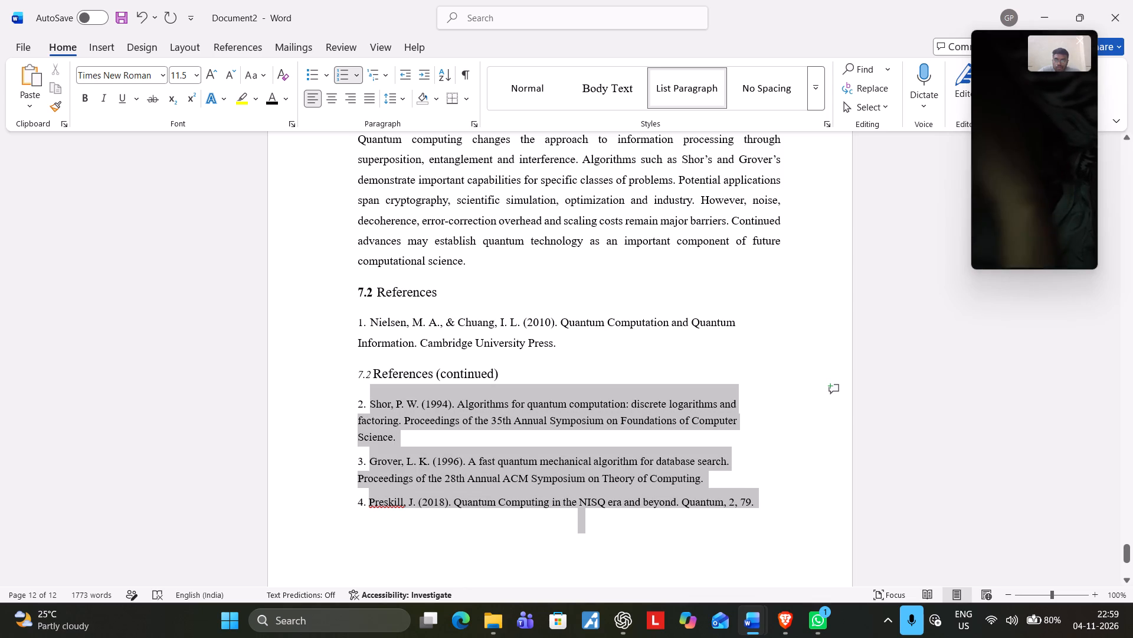
{"action": "left_click_drag", "start_coordinate": [715, 542], "coordinate": [744, 538]}
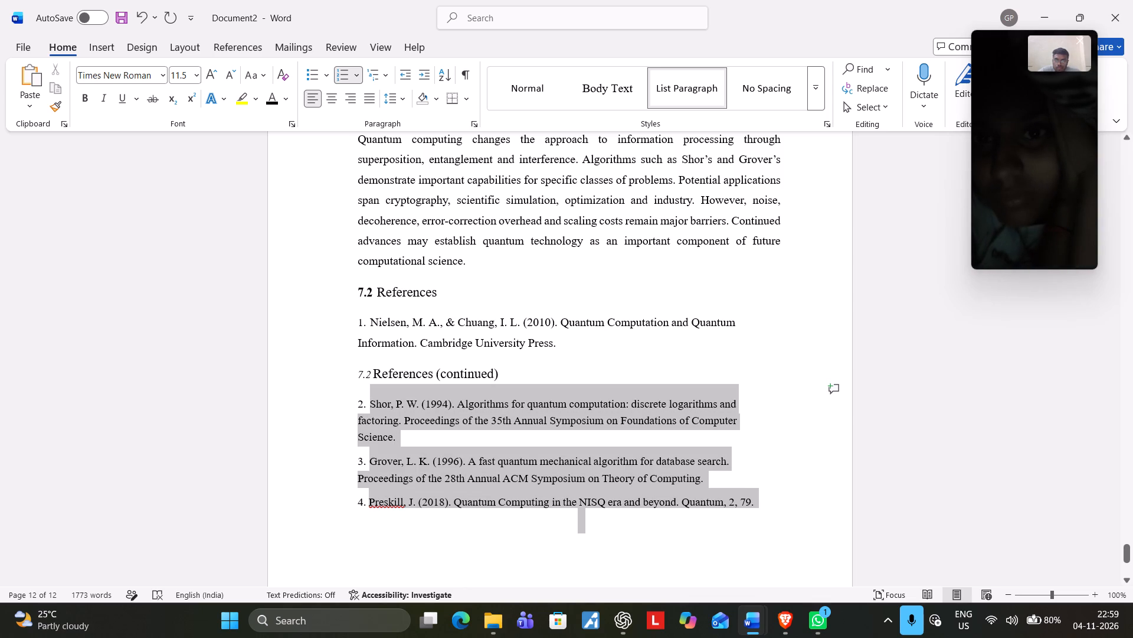
{"action": "left_click_drag", "start_coordinate": [744, 538], "coordinate": [759, 506]}
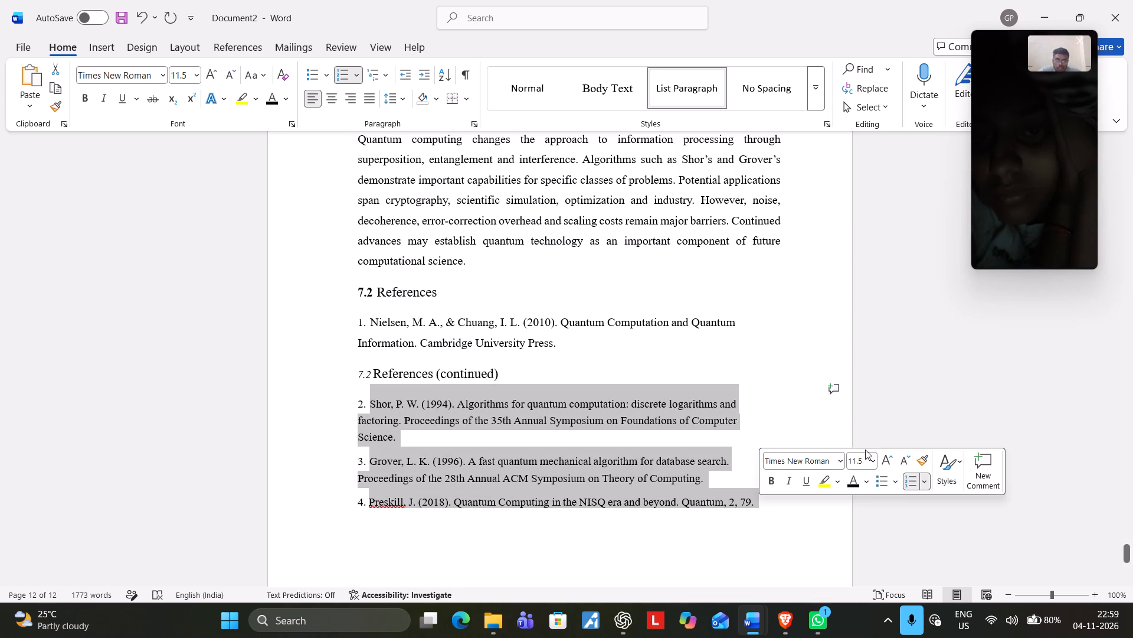
{"action": "left_click", "coordinate": [876, 454]}
{"action": "left_click", "coordinate": [861, 245]}
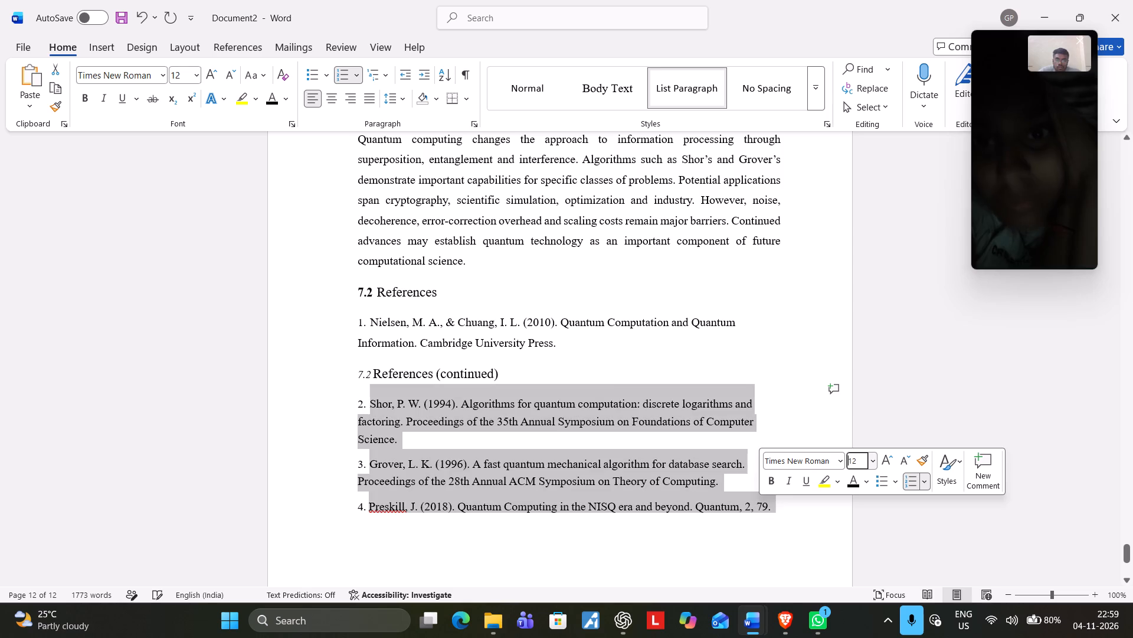
Delete the text of the repeated "7.2 References (continued)" subheading between reference entries 1 and 2.
{"action": "left_click", "coordinate": [525, 375]}
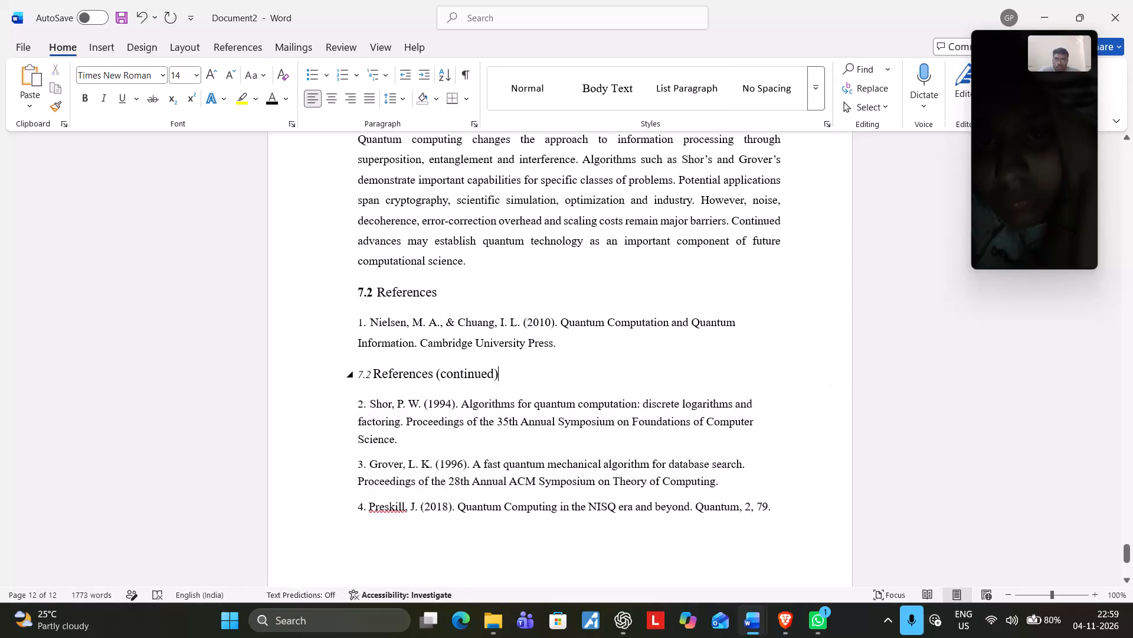
{"action": "key", "text": "BackSpace"}
{"action": "key", "text": "BackSpace"}
{"action": "key", "text": "BackSpace"}
{"action": "key", "text": "BackSpace"}
{"action": "key", "text": "BackSpace"}
{"action": "key", "text": "BackSpace"}
{"action": "key", "text": "BackSpace"}
{"action": "key", "text": "BackSpace"}
{"action": "key", "text": "BackSpace"}
{"action": "key", "text": "BackSpace"}
{"action": "key", "text": "BackSpace"}
{"action": "key", "text": "BackSpace"}
{"action": "key", "text": "BackSpace"}
{"action": "key", "text": "BackSpace"}
{"action": "key", "text": "BackSpace"}
{"action": "key", "text": "BackSpace"}
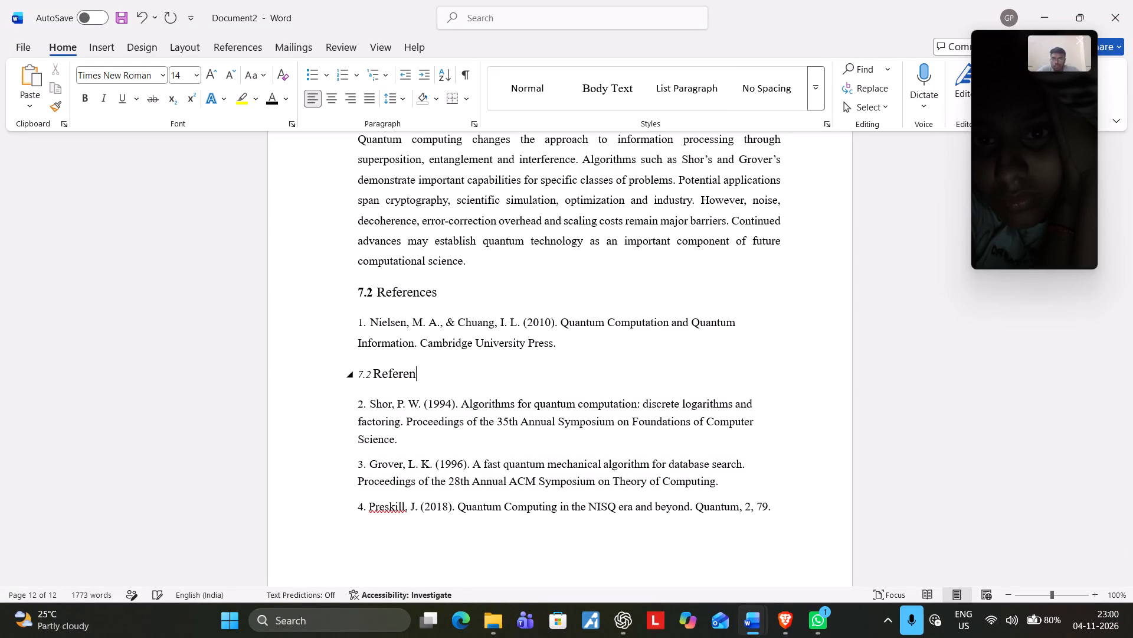
{"action": "key", "text": "BackSpace"}
{"action": "key", "text": "BackSpace"}
{"action": "key", "text": "BackSpace"}
{"action": "key", "text": "BackSpace"}
{"action": "key", "text": "BackSpace"}
{"action": "key", "text": "BackSpace"}
{"action": "key", "text": "BackSpace"}
{"action": "key", "text": "BackSpace"}
{"action": "key", "text": "BackSpace"}
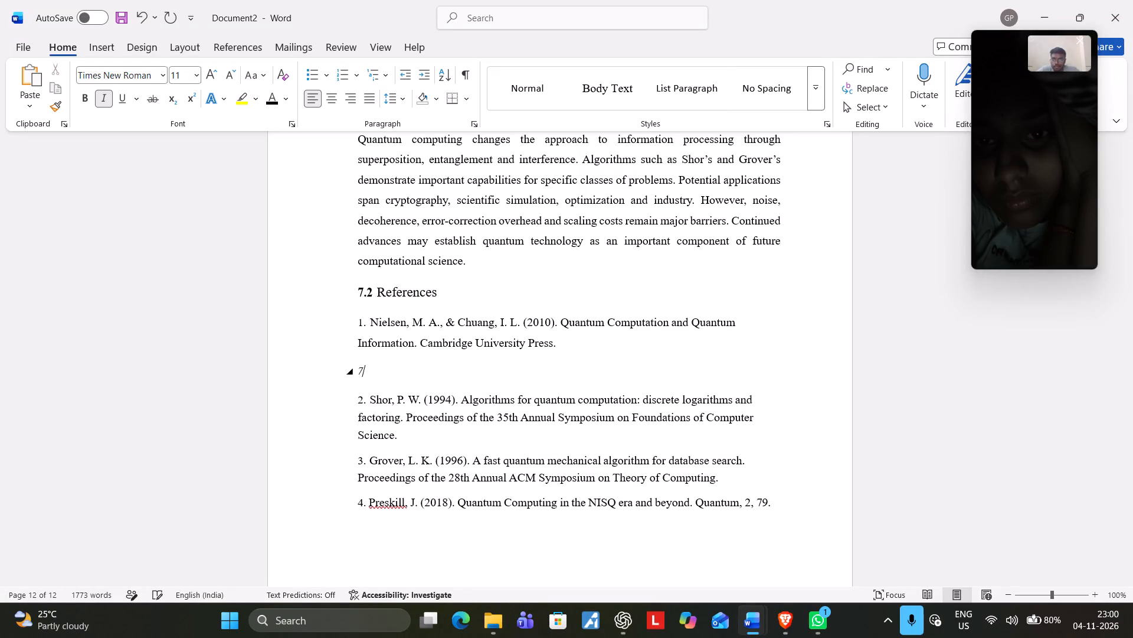
{"action": "key", "text": "BackSpace"}
{"action": "key", "text": "BackSpace"}
{"action": "key", "text": "BackSpace"}
{"action": "key", "text": "BackSpace"}
{"action": "key", "text": "BackSpace"}
{"action": "key", "text": "BackSpace"}
{"action": "key", "text": "BackSpace"}
{"action": "key", "text": "BackSpace"}
{"action": "key", "text": "BackSpace"}
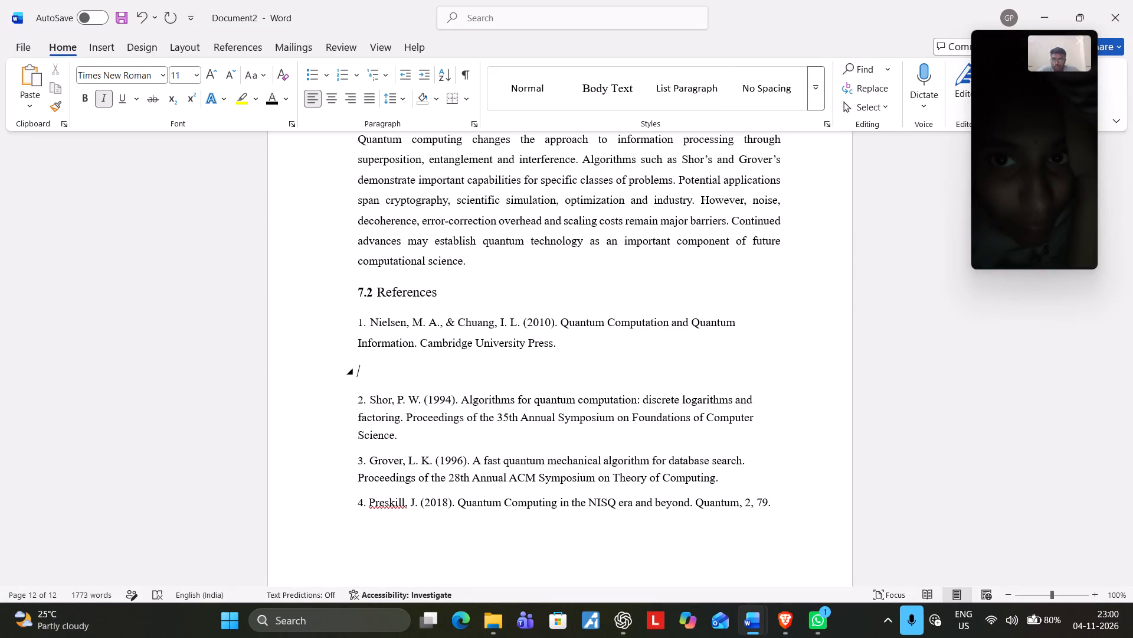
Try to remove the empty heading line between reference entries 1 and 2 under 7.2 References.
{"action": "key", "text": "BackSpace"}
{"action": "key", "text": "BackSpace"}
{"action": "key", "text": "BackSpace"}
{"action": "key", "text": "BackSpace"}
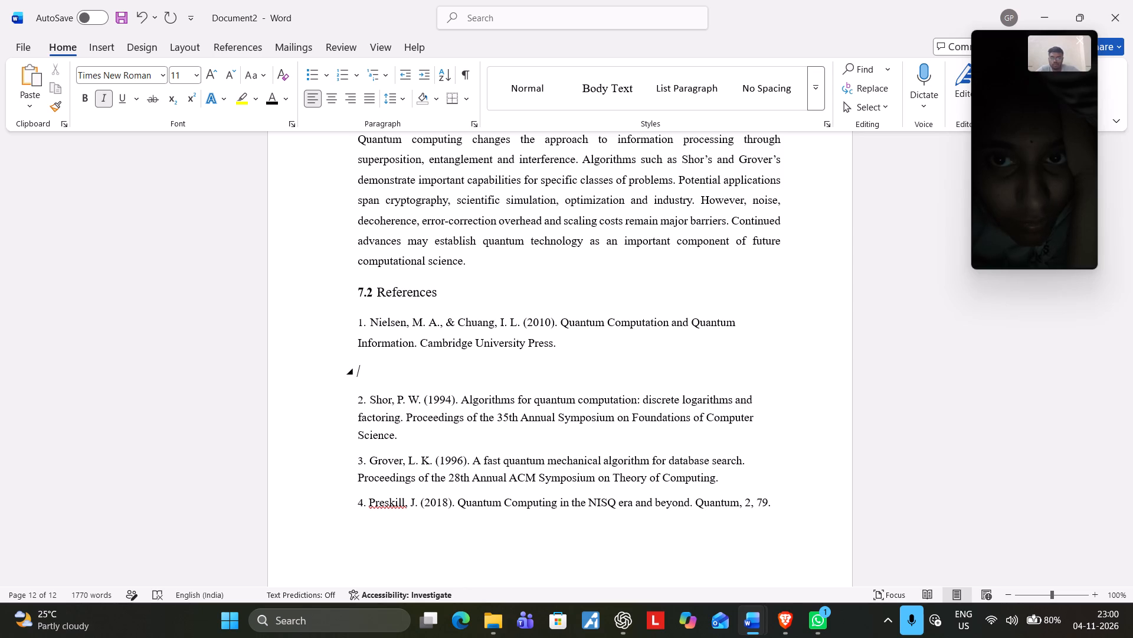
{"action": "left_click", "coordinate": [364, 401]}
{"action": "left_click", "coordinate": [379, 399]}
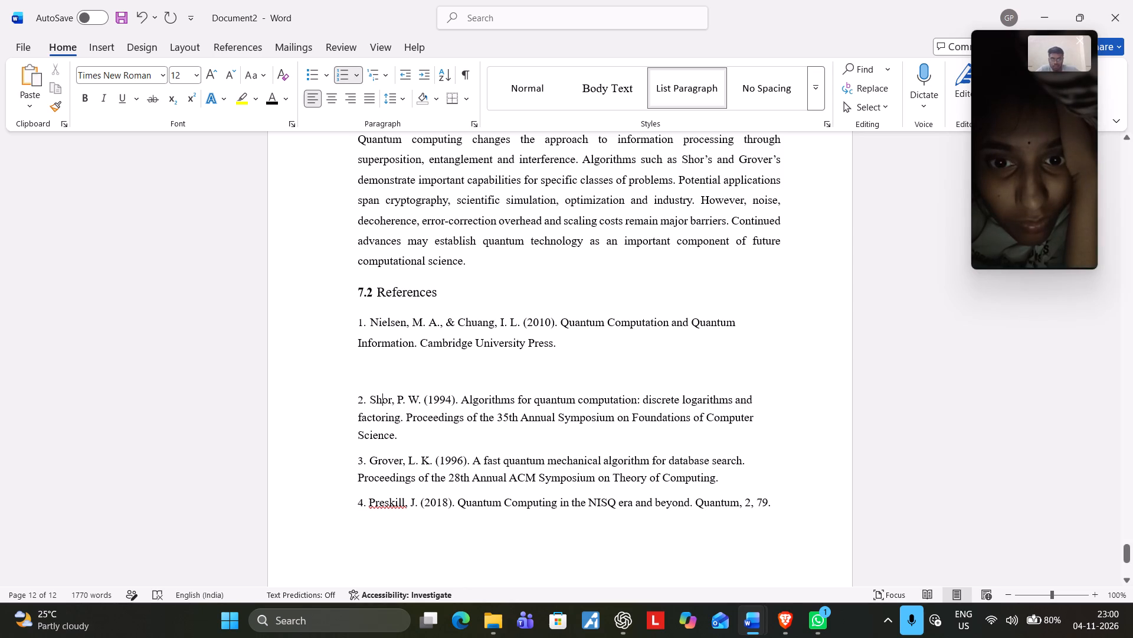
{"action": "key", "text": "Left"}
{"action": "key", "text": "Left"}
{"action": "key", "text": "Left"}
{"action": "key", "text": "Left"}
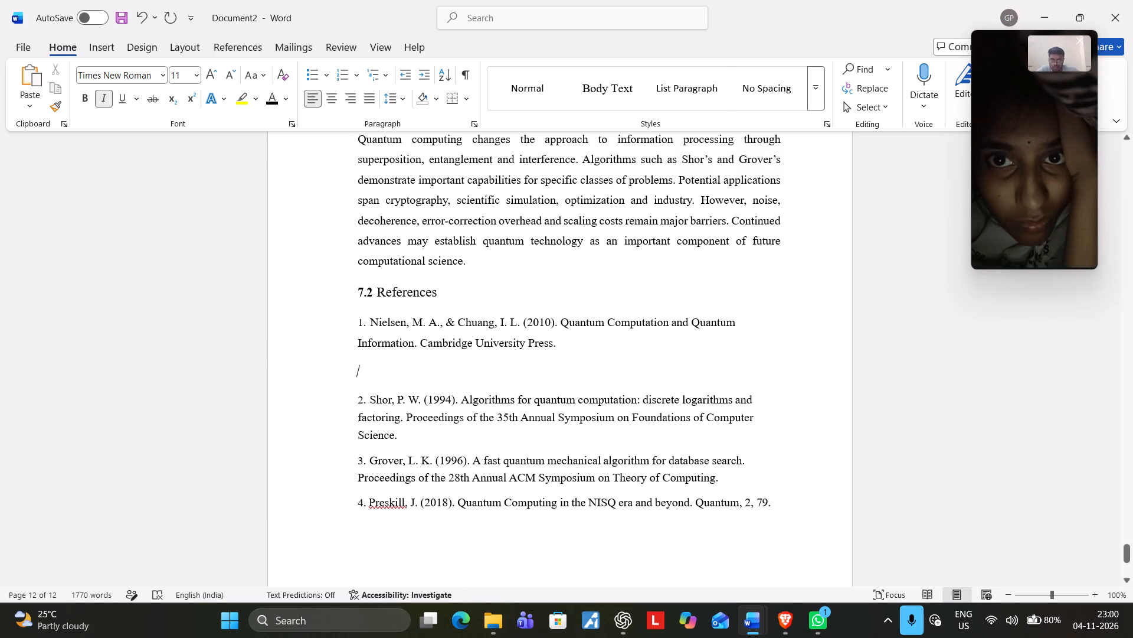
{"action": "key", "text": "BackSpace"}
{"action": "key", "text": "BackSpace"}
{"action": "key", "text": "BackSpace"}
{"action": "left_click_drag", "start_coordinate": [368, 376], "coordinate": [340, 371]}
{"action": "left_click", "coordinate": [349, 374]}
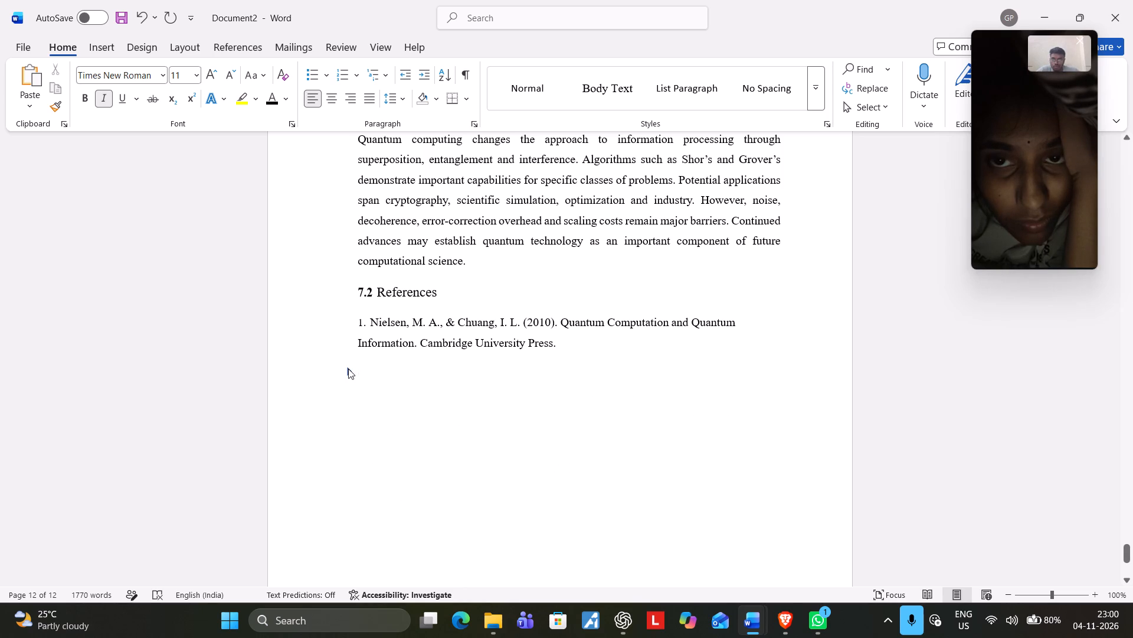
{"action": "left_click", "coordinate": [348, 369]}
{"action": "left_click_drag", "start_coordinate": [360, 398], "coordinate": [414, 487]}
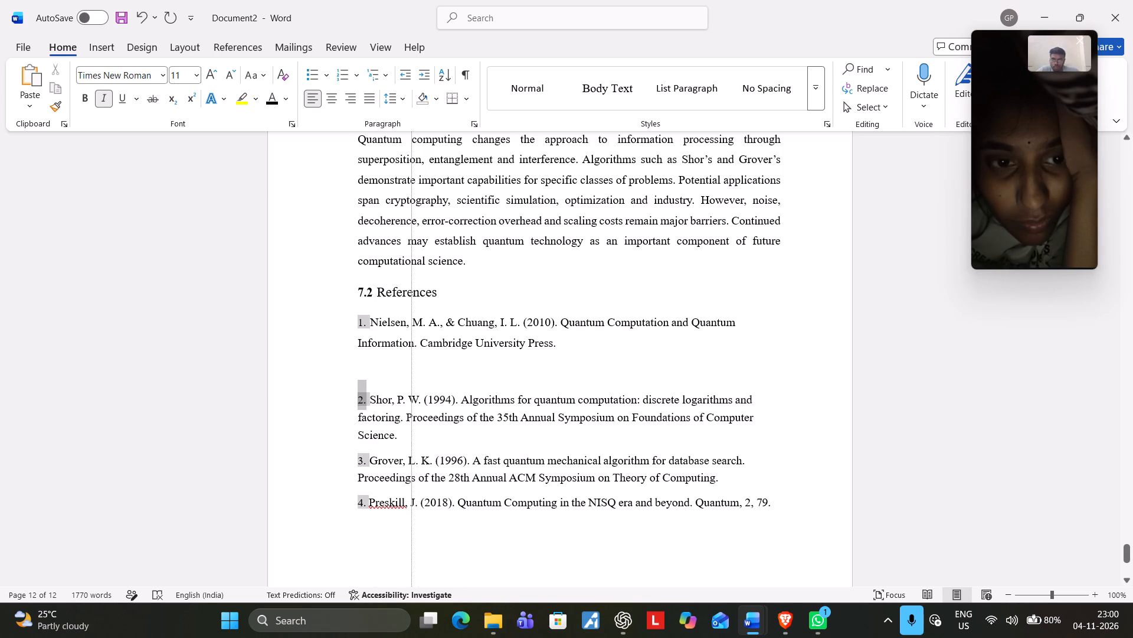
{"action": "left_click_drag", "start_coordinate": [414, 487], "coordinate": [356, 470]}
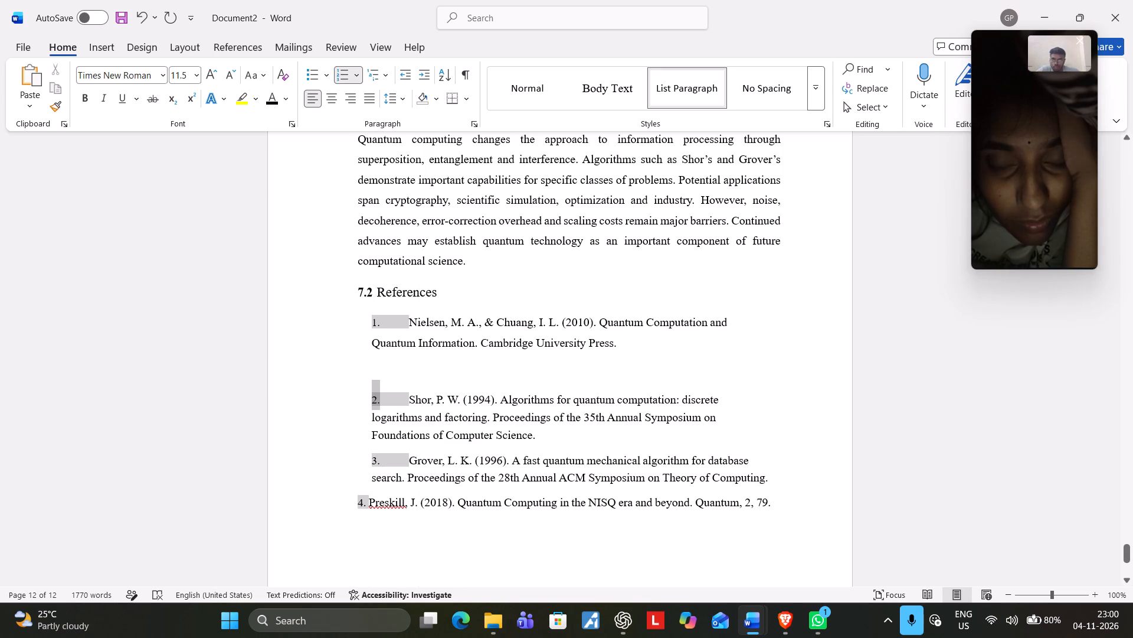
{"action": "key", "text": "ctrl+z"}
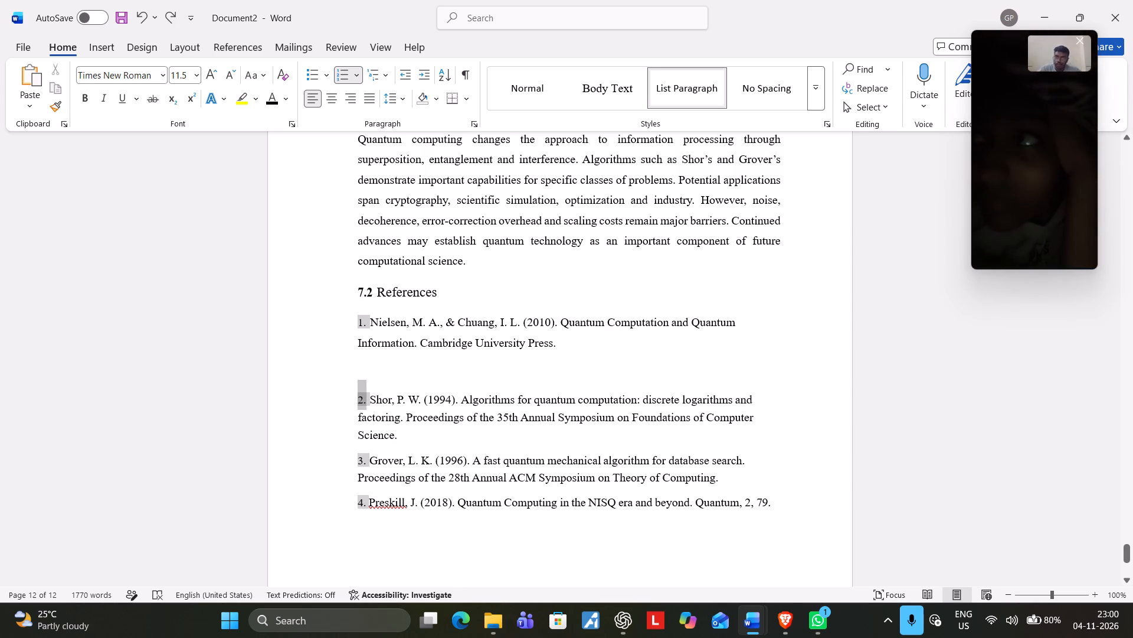
Copy the text of reference entries 2 to 4 for reuse on the empty line below entry 1.
{"action": "left_click_drag", "start_coordinate": [370, 394], "coordinate": [420, 461]}
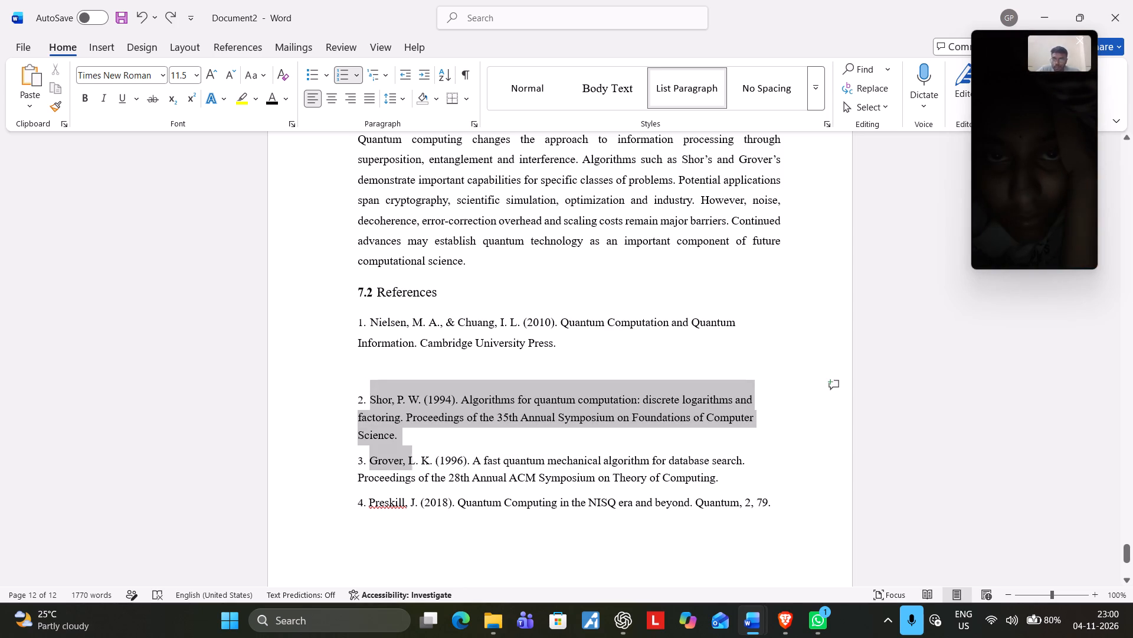
{"action": "left_click_drag", "start_coordinate": [420, 461], "coordinate": [703, 542]}
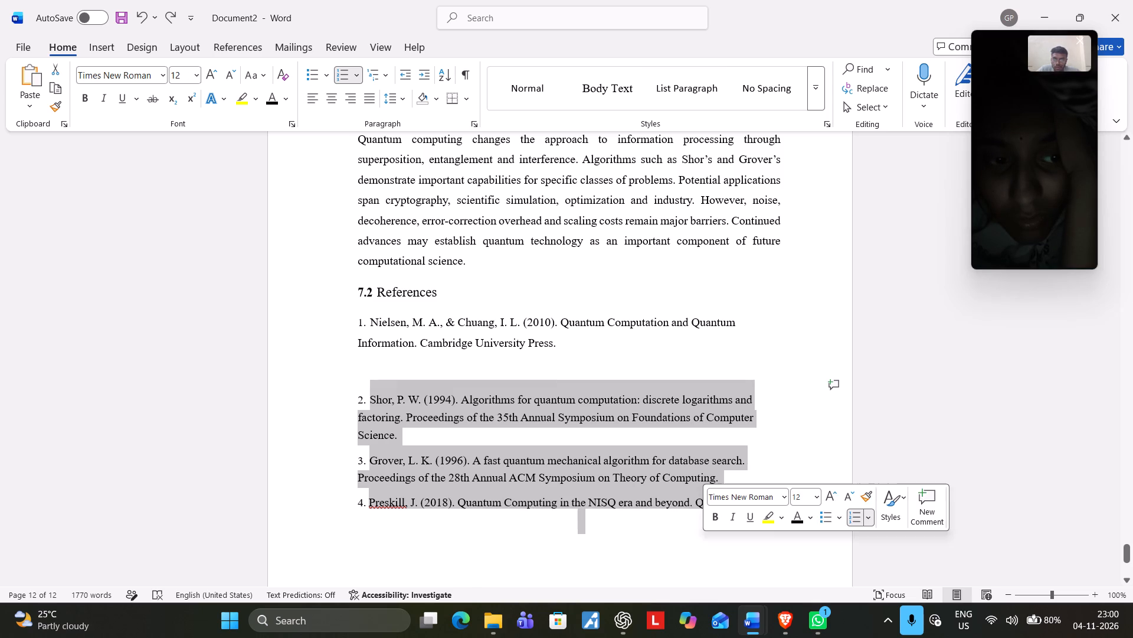
{"action": "key", "text": "ctrl+c"}
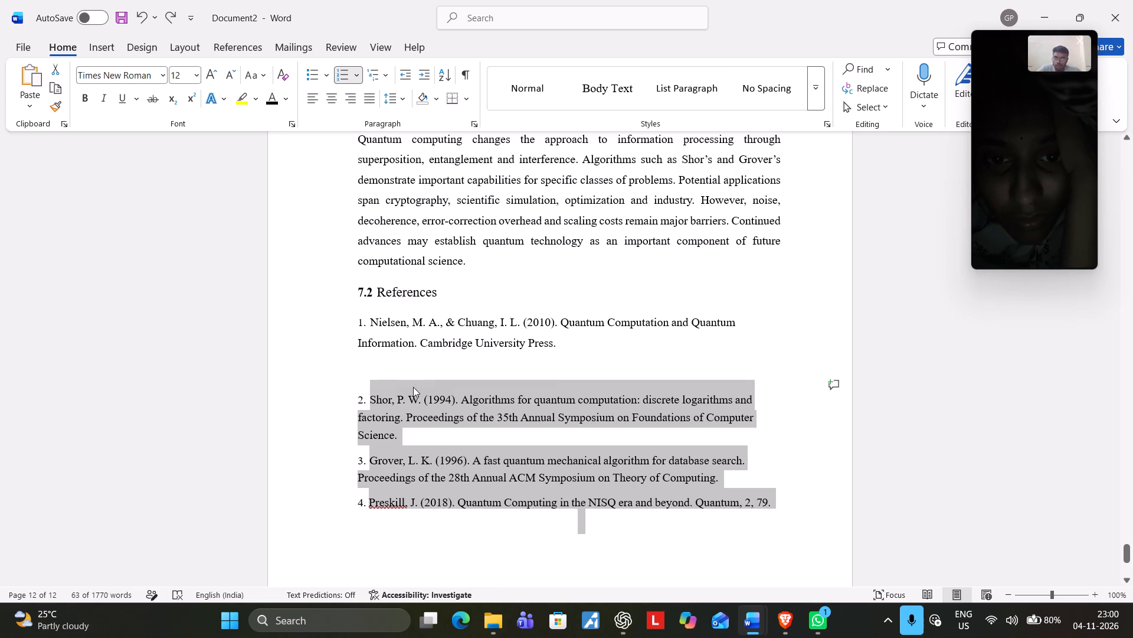
{"action": "left_click", "coordinate": [412, 368]}
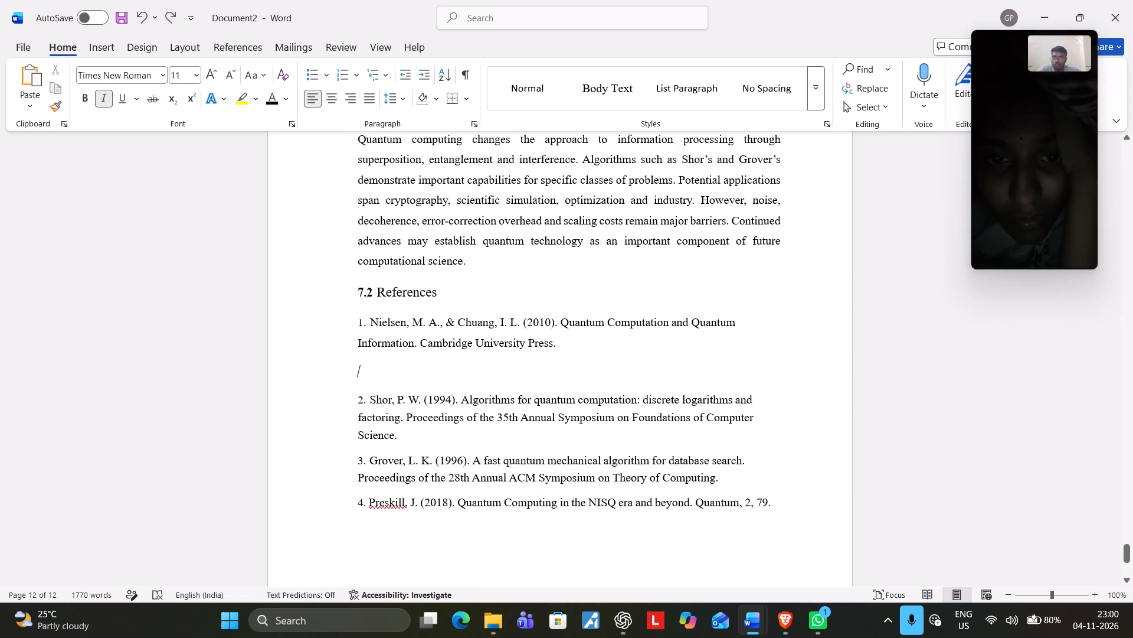
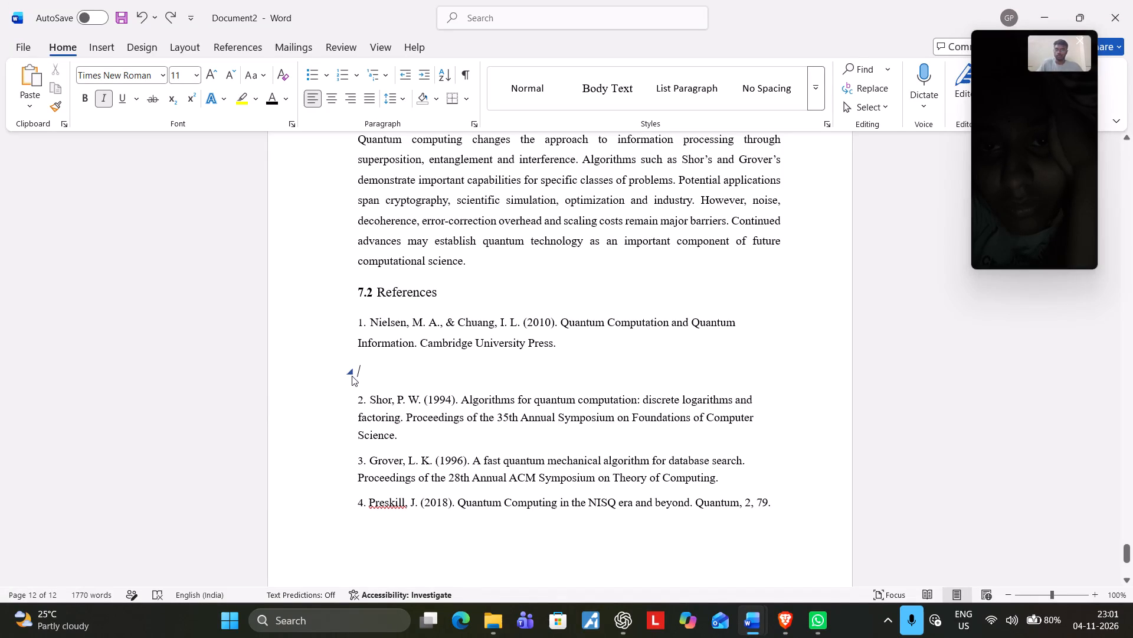
Replace the empty heading line and reference entries 2 to 4 by pasting the copied entries directly below entry 1.
{"action": "left_click_drag", "start_coordinate": [361, 371], "coordinate": [415, 532]}
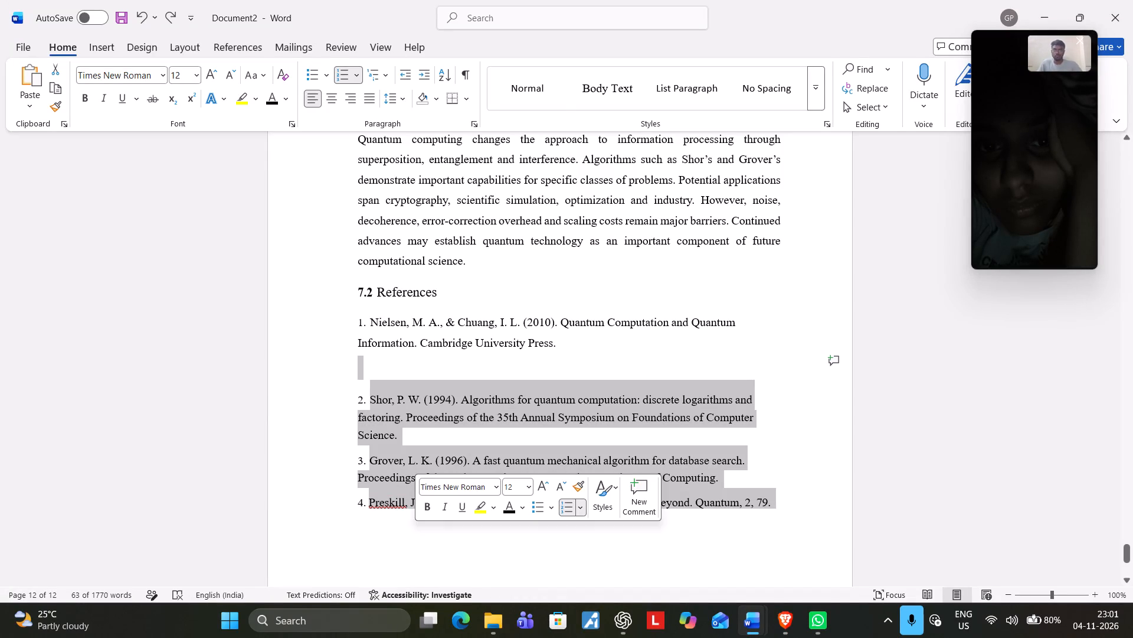
{"action": "key", "text": "BackSpace"}
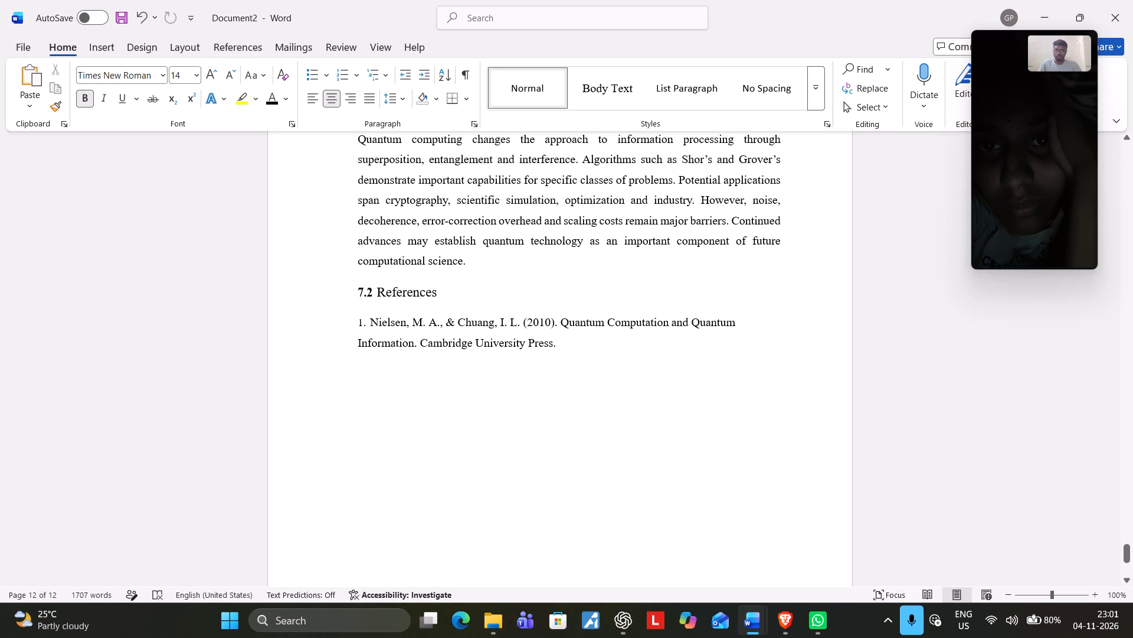
{"action": "key", "text": "BackSpace"}
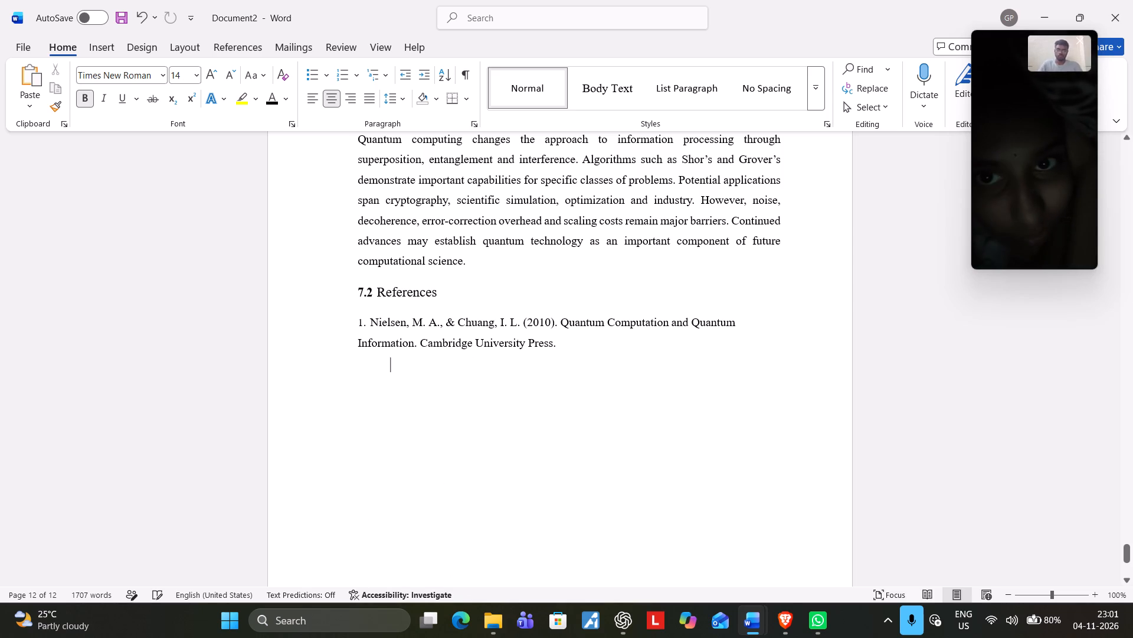
{"action": "key", "text": "BackSpace"}
{"action": "key", "text": "Return"}
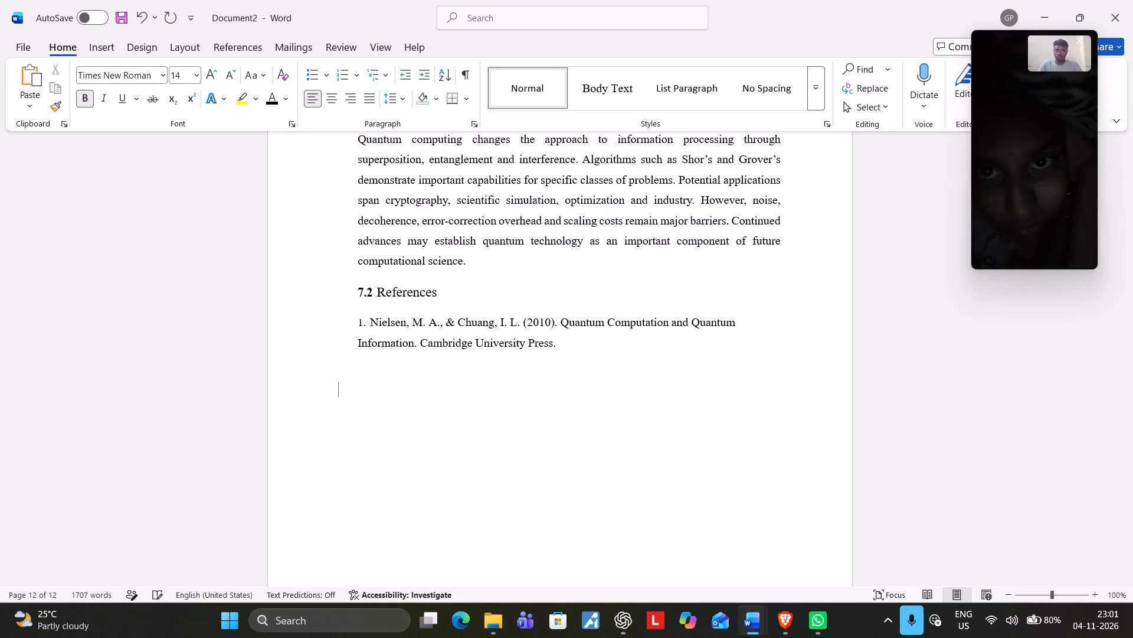
{"action": "key", "text": "ctrl+z"}
{"action": "key", "text": "ctrl+z"}
{"action": "key", "text": "BackSpace"}
{"action": "key", "text": "ctrl+v"}
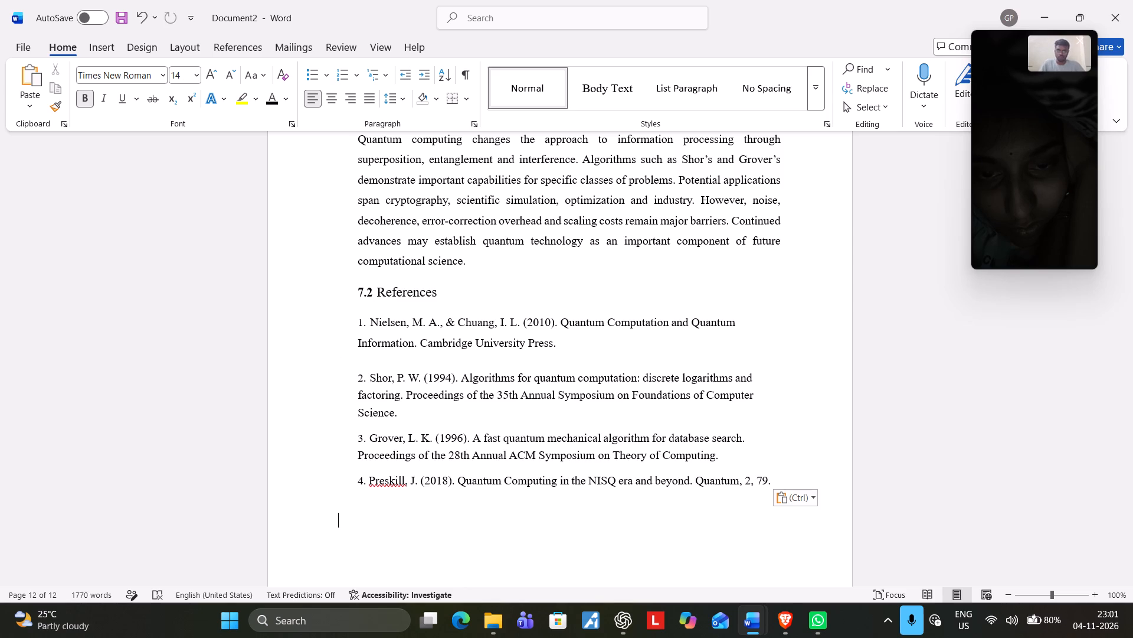
{"action": "left_click", "coordinate": [497, 526]}
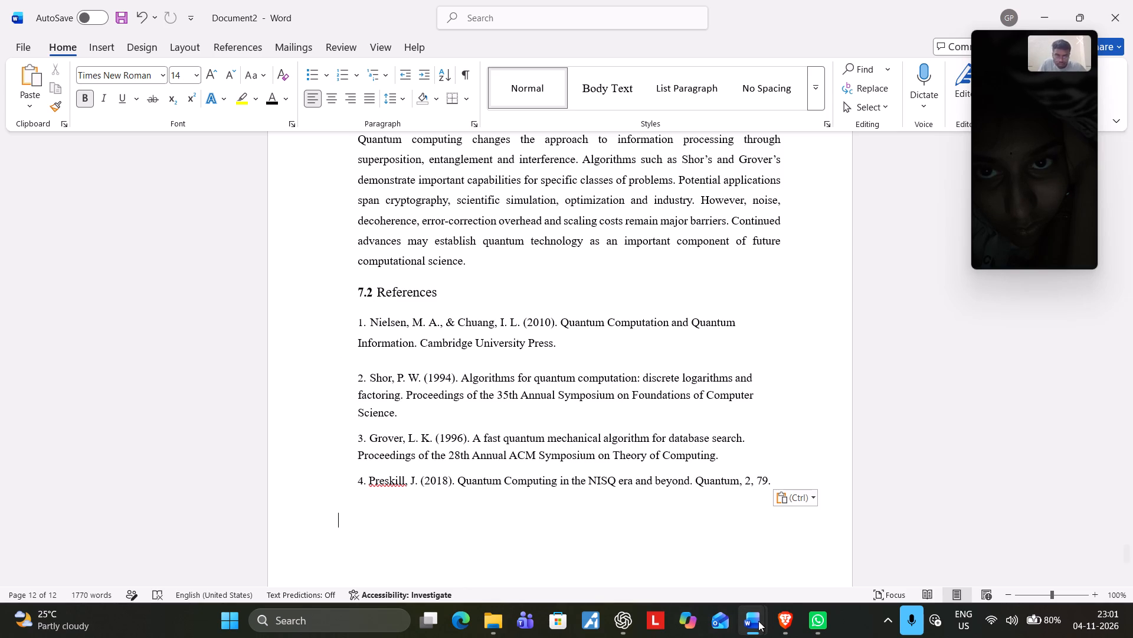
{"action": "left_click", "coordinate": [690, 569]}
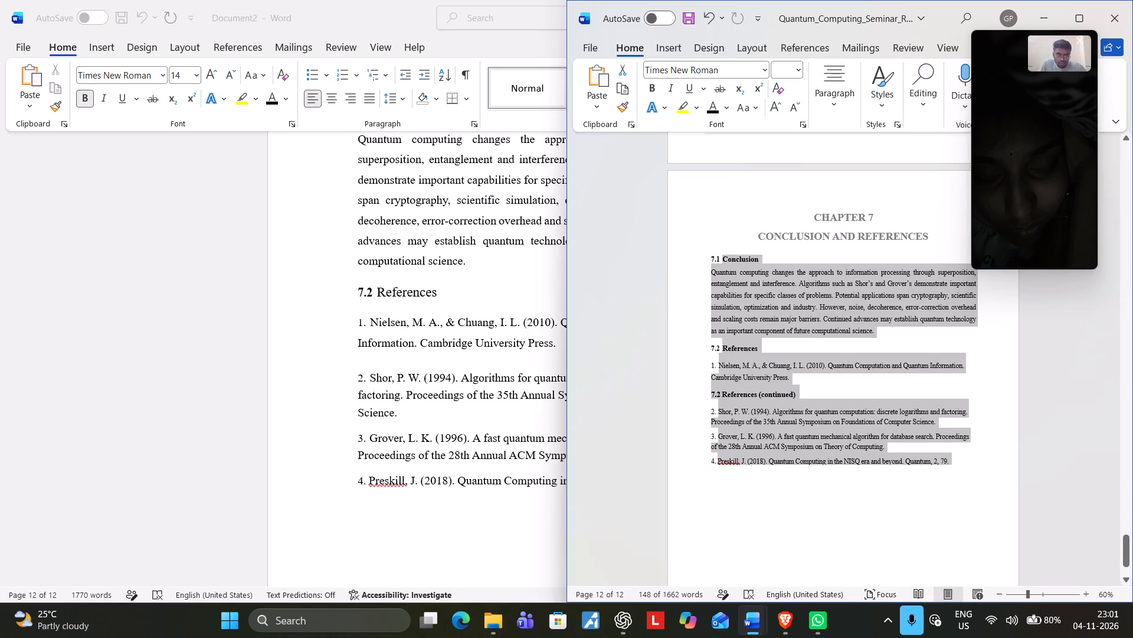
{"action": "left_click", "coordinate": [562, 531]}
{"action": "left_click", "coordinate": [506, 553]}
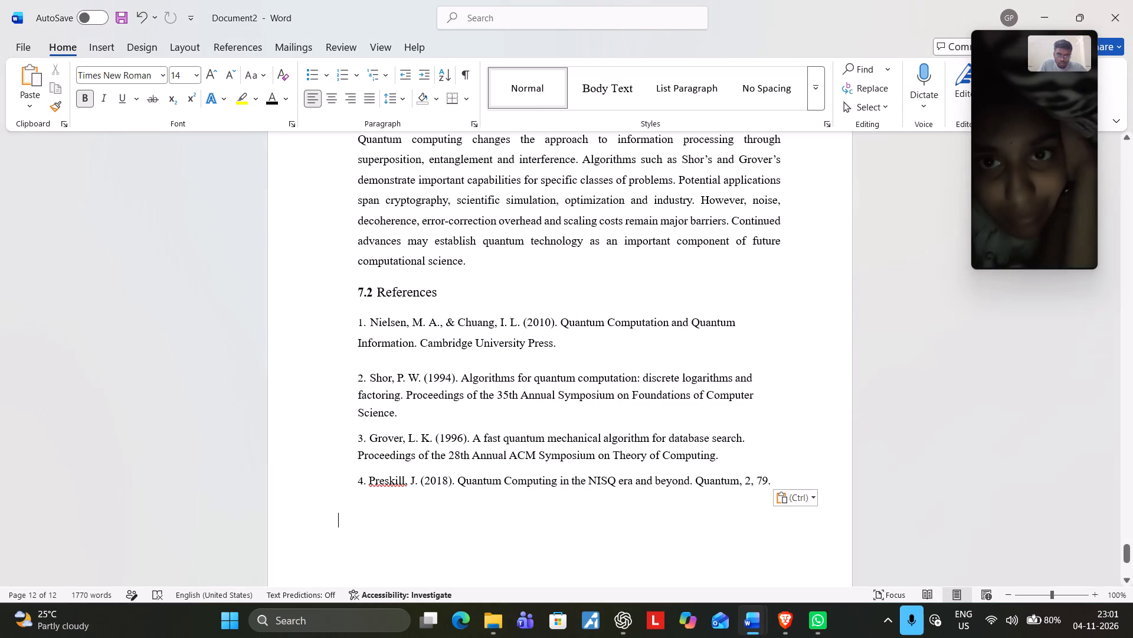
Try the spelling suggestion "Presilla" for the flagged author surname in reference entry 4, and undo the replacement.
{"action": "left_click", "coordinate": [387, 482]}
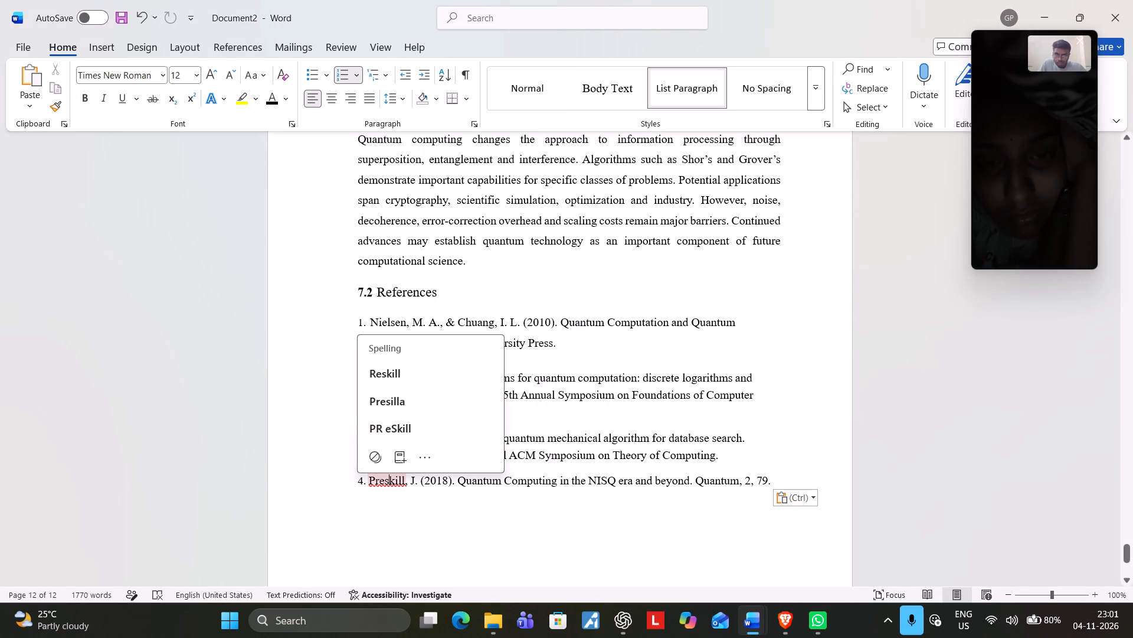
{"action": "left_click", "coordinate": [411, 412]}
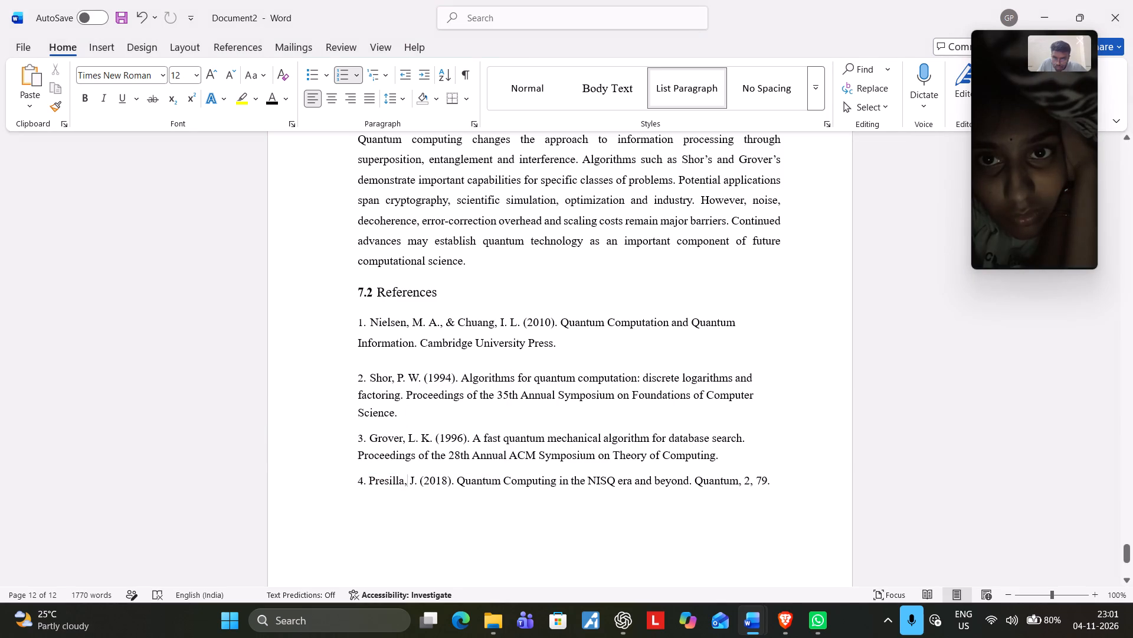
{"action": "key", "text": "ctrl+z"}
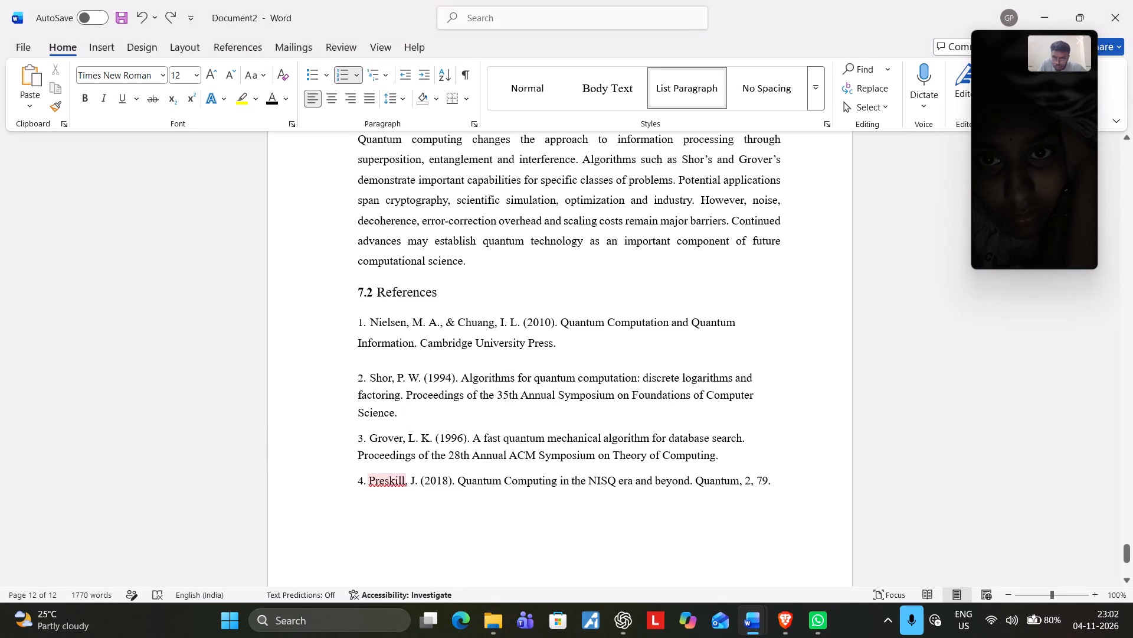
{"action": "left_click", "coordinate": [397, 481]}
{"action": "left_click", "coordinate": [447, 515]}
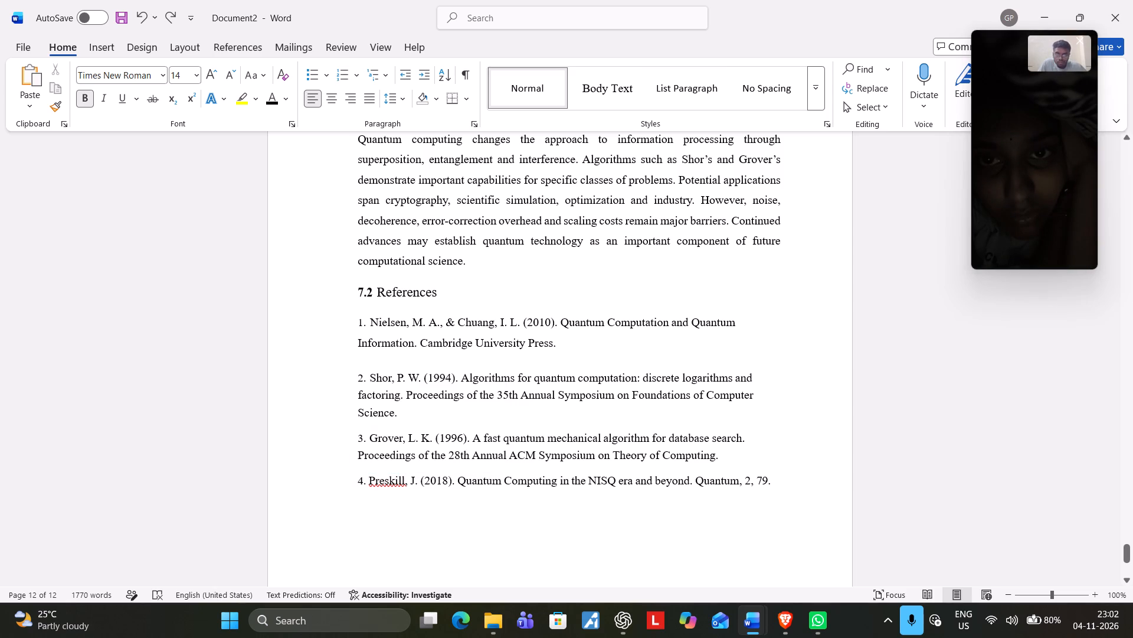
Set the body paragraph under 7.1 Conclusion to 12 pt.
{"action": "scroll", "coordinate": [474, 530], "scroll_direction": "up", "scroll_amount": 3}
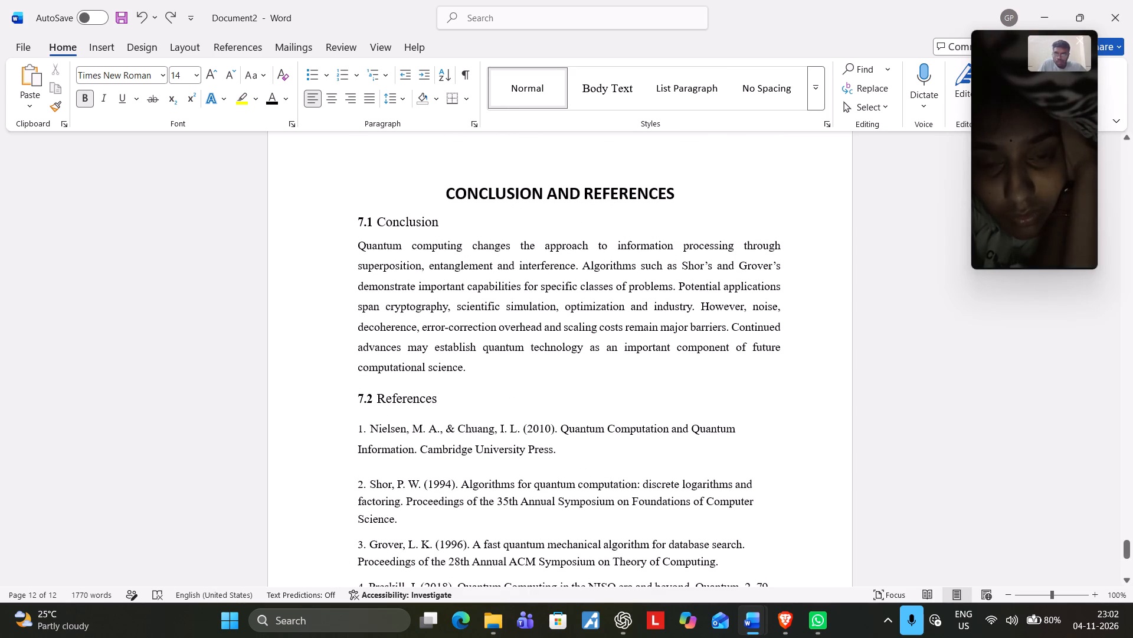
{"action": "left_click_drag", "start_coordinate": [361, 243], "coordinate": [467, 363]}
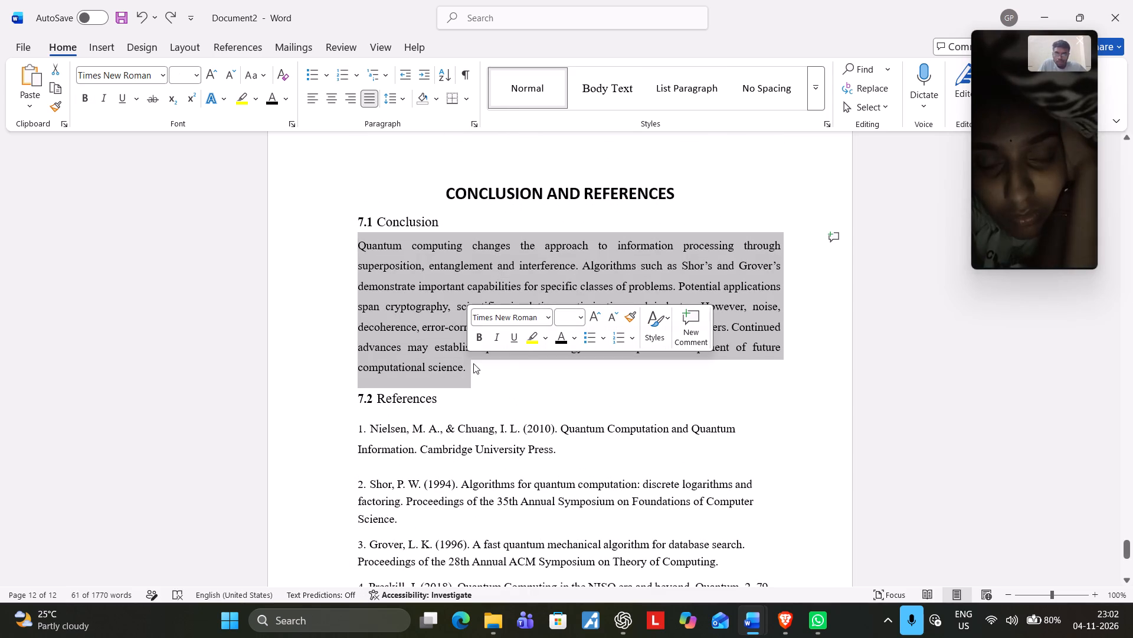
{"action": "left_click", "coordinate": [584, 318]}
{"action": "left_click", "coordinate": [561, 109]}
Check the font and size of reference entries 1 to 4 and of the 7.2 References subheading.
{"action": "scroll", "coordinate": [544, 330], "scroll_direction": "down", "scroll_amount": 3}
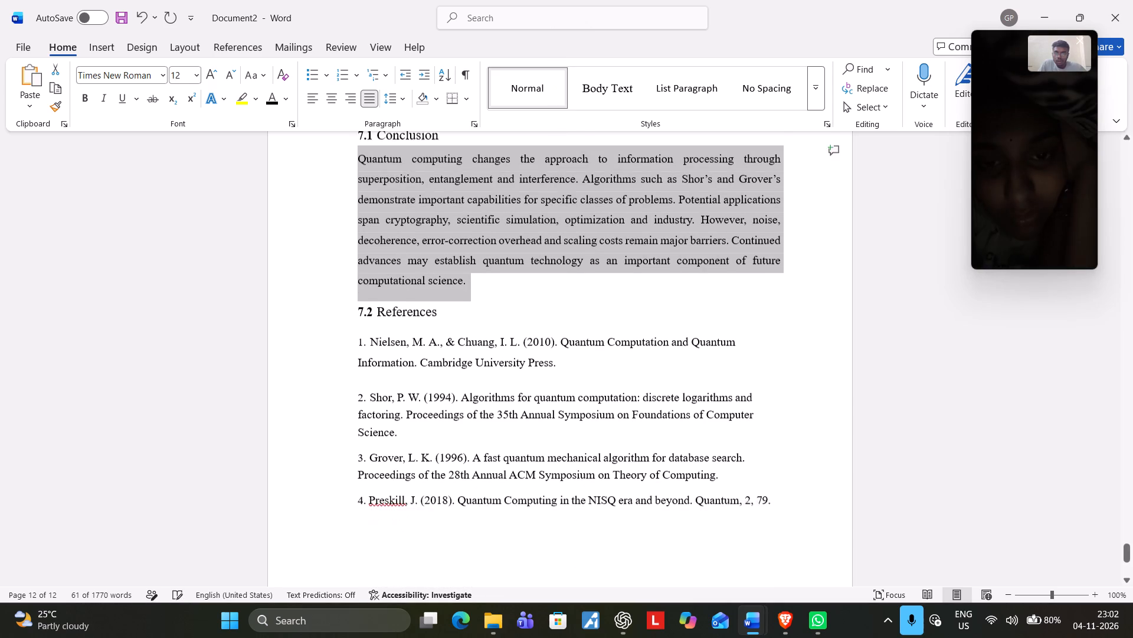
{"action": "left_click_drag", "start_coordinate": [371, 321], "coordinate": [438, 477]}
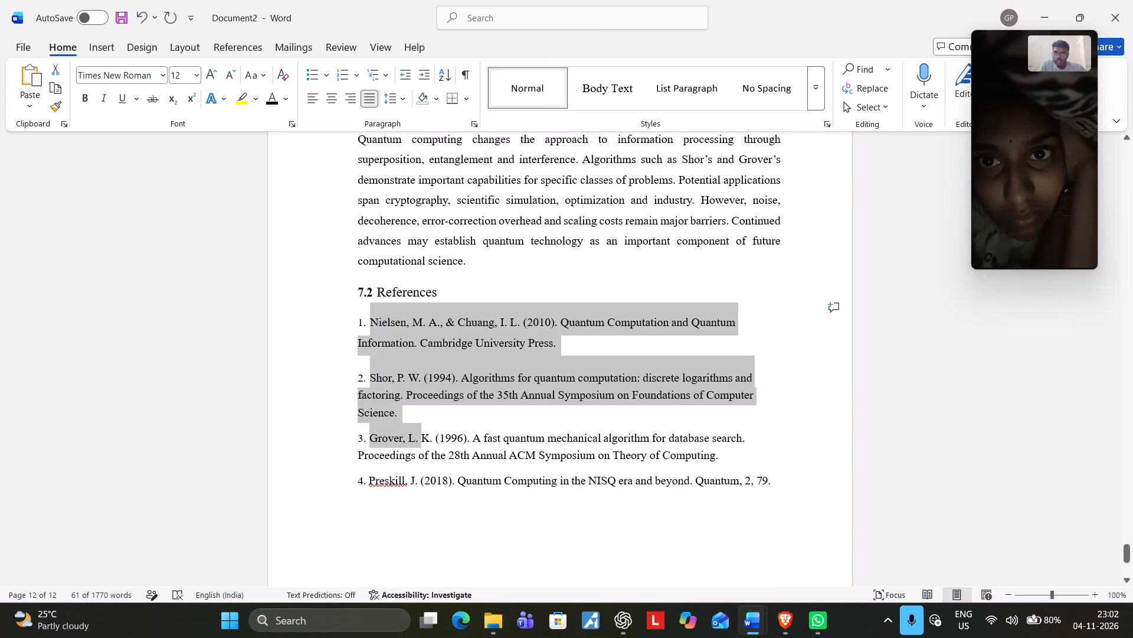
{"action": "left_click_drag", "start_coordinate": [438, 477], "coordinate": [773, 490]}
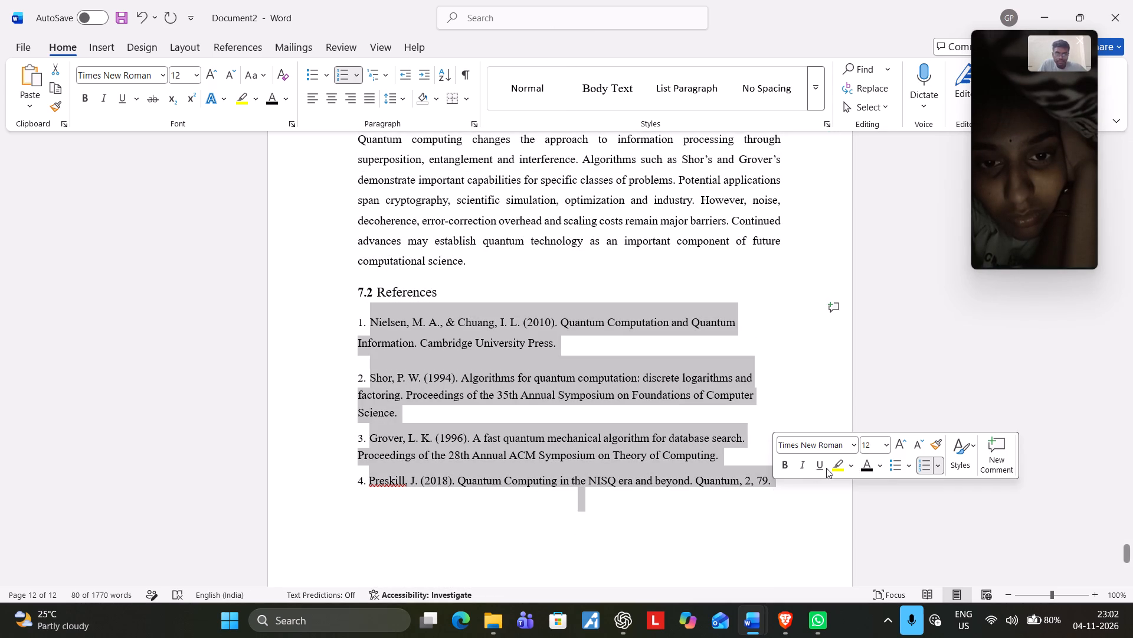
{"action": "left_click", "coordinate": [662, 344]}
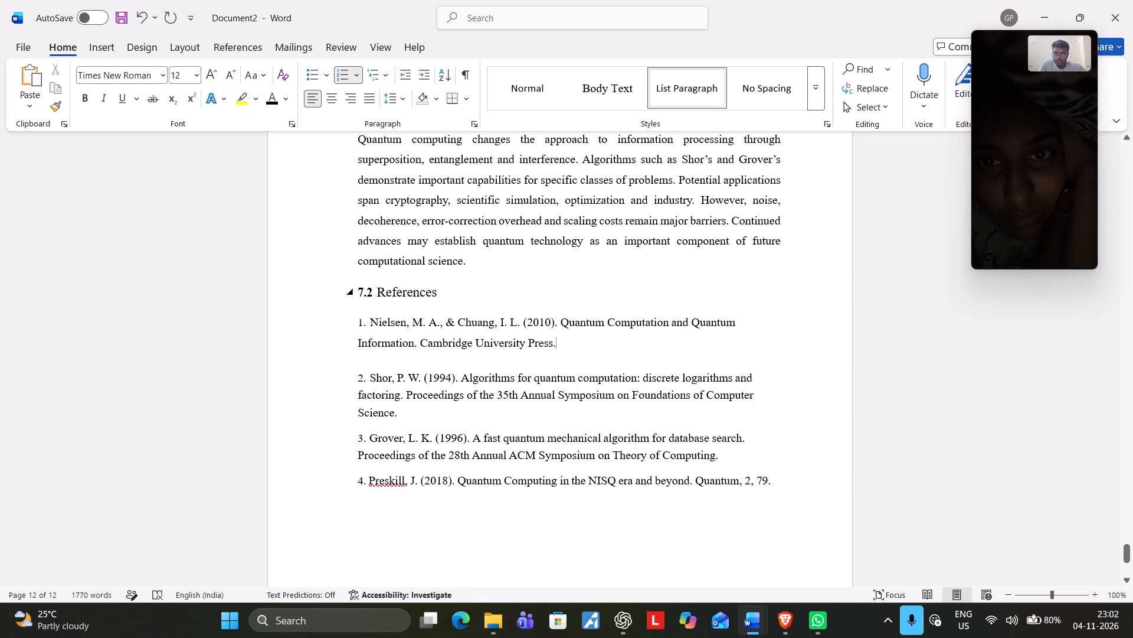
{"action": "left_click_drag", "start_coordinate": [378, 291], "coordinate": [450, 300]}
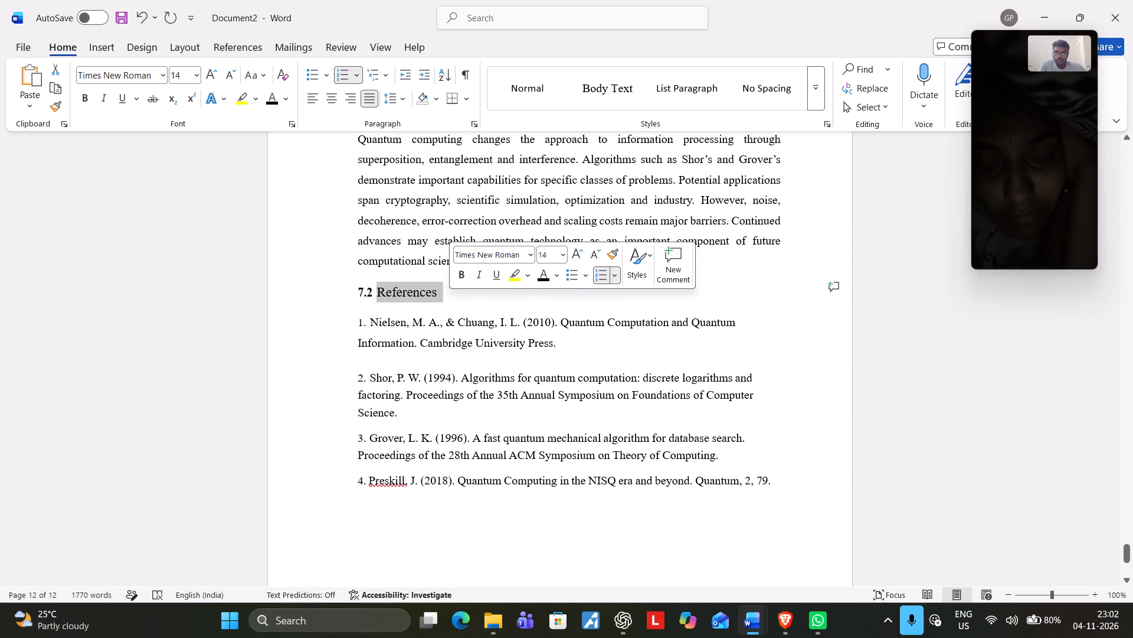
{"action": "left_click", "coordinate": [454, 360]}
Review the report's formatting from Chapter 7 back to the certificate page and forward to the Table of Contents page.
{"action": "scroll", "coordinate": [457, 362], "scroll_direction": "up", "scroll_amount": 5}
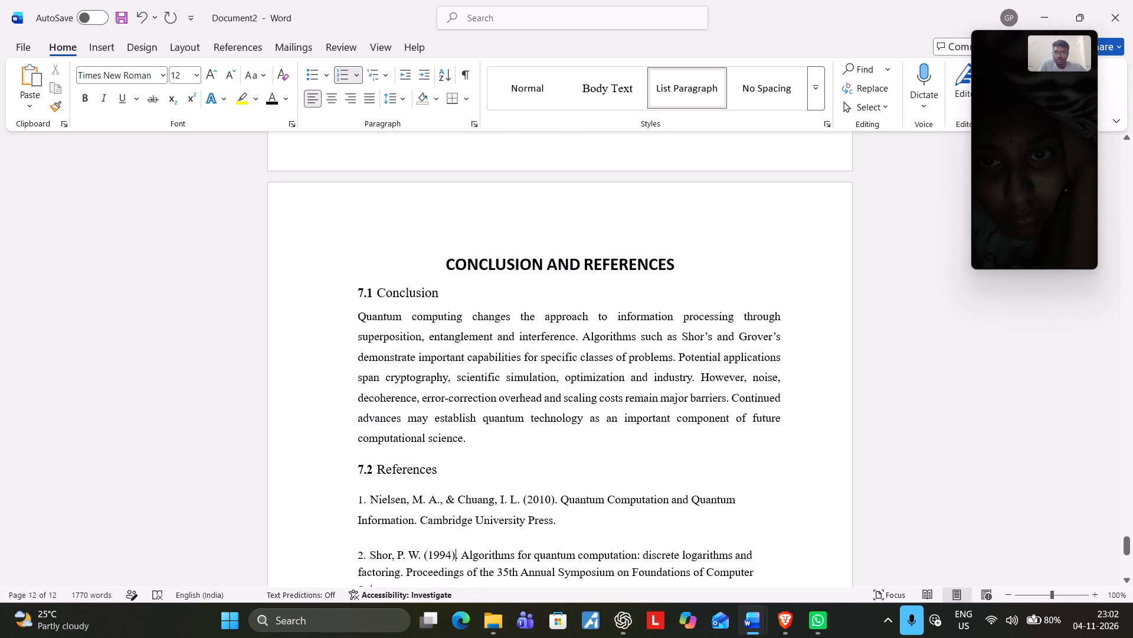
{"action": "scroll", "coordinate": [464, 357], "scroll_direction": "up", "scroll_amount": 18}
{"action": "scroll", "coordinate": [464, 357], "scroll_direction": "up", "scroll_amount": 14}
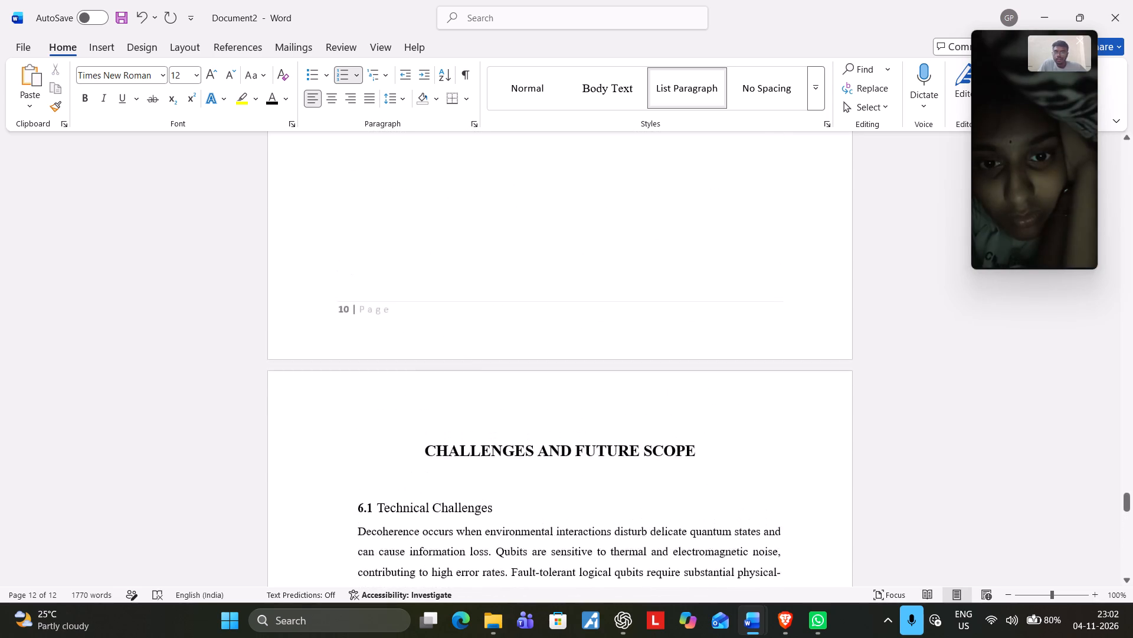
{"action": "scroll", "coordinate": [464, 357], "scroll_direction": "up", "scroll_amount": 9}
{"action": "scroll", "coordinate": [464, 357], "scroll_direction": "up", "scroll_amount": 20}
{"action": "scroll", "coordinate": [464, 357], "scroll_direction": "up", "scroll_amount": 5}
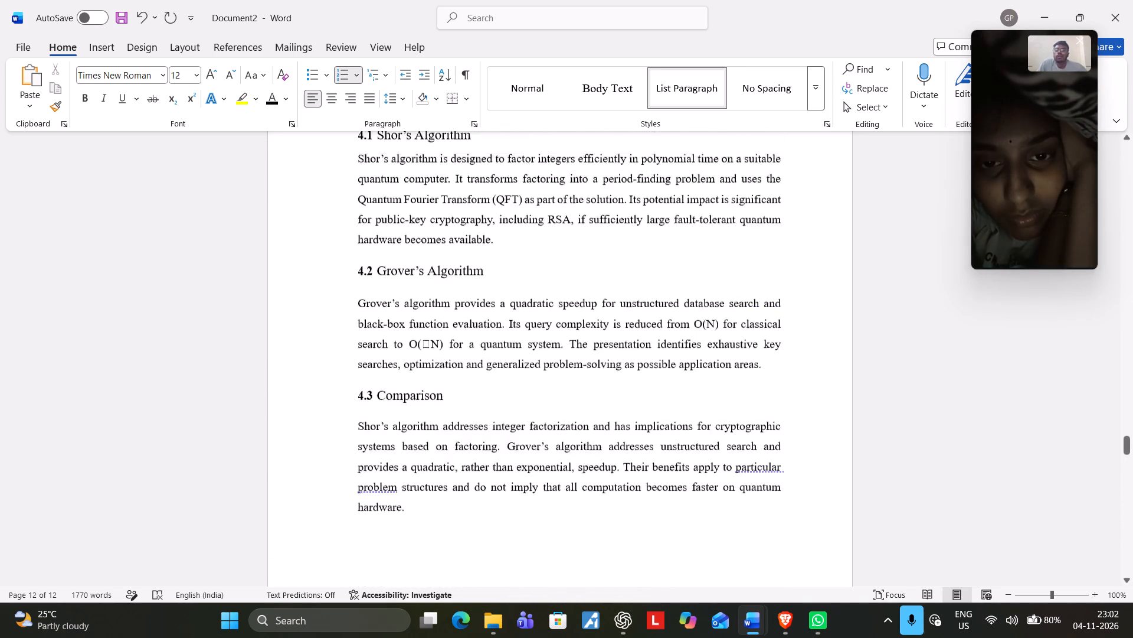
{"action": "scroll", "coordinate": [464, 357], "scroll_direction": "up", "scroll_amount": 20}
{"action": "scroll", "coordinate": [464, 357], "scroll_direction": "up", "scroll_amount": 18}
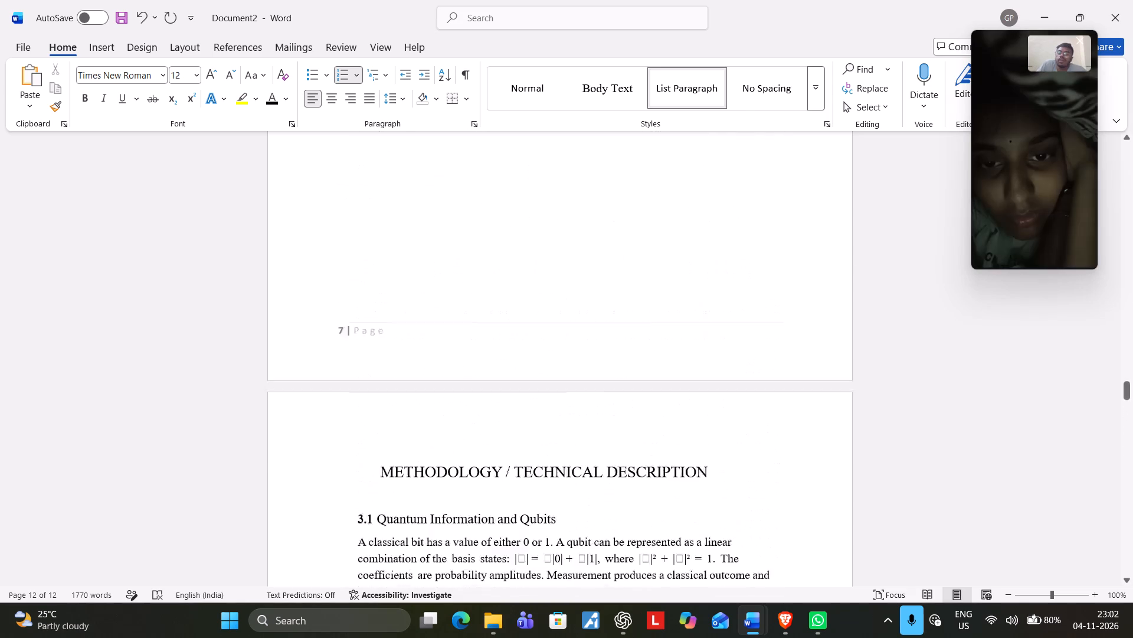
{"action": "scroll", "coordinate": [464, 357], "scroll_direction": "up", "scroll_amount": 7}
{"action": "scroll", "coordinate": [464, 357], "scroll_direction": "down", "scroll_amount": 20}
{"action": "scroll", "coordinate": [464, 357], "scroll_direction": "down", "scroll_amount": 11}
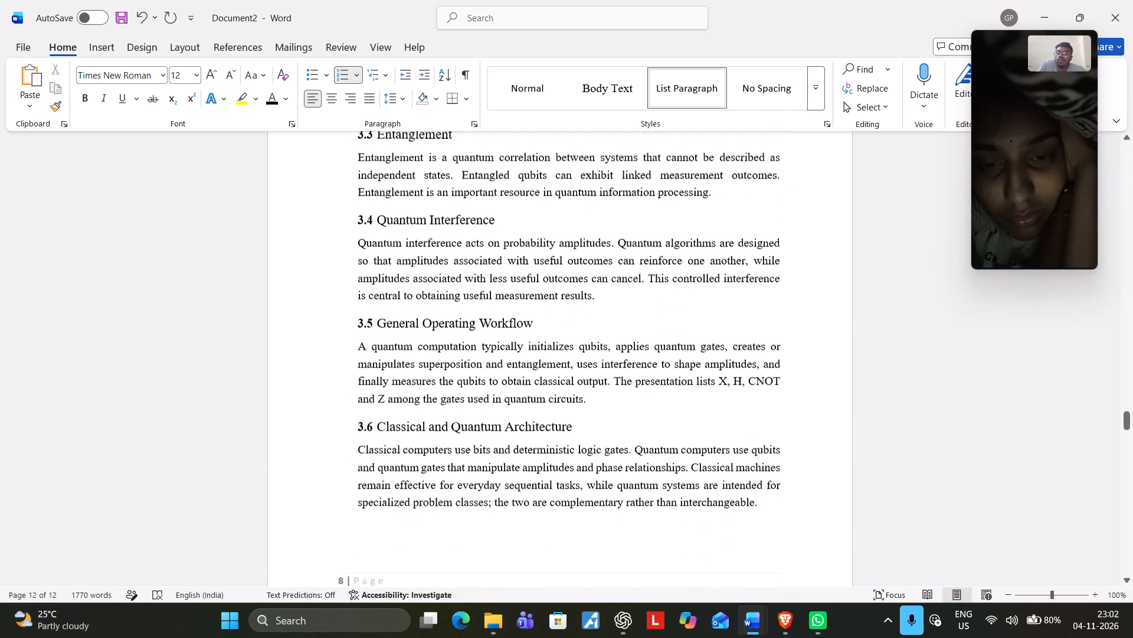
{"action": "scroll", "coordinate": [473, 370], "scroll_direction": "down", "scroll_amount": 2}
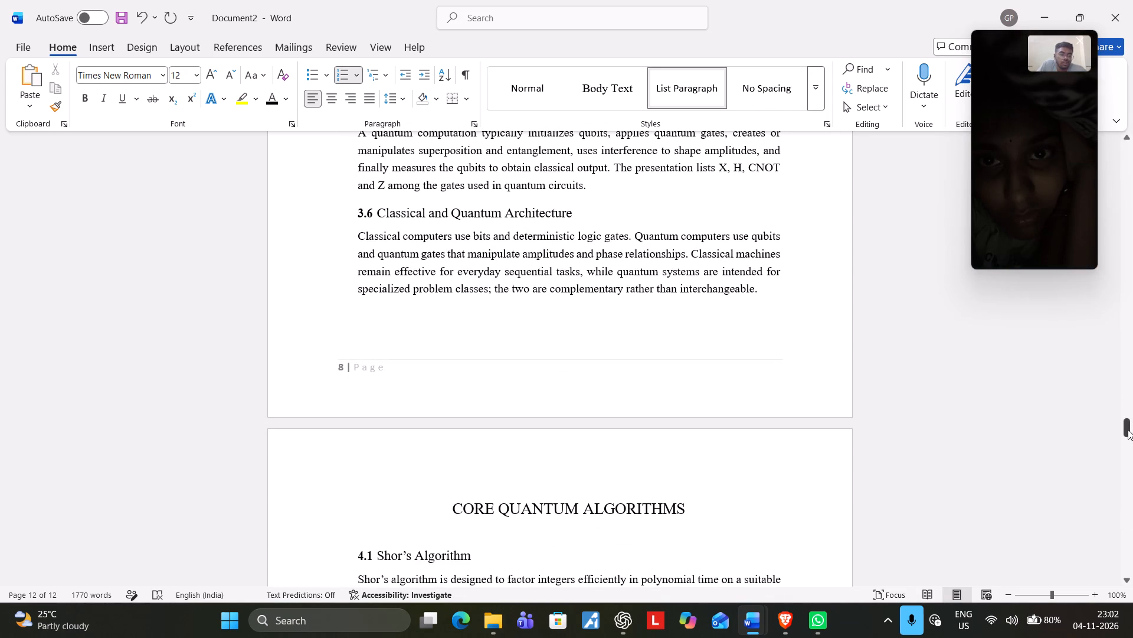
{"action": "left_click_drag", "start_coordinate": [1128, 429], "coordinate": [1132, 210]}
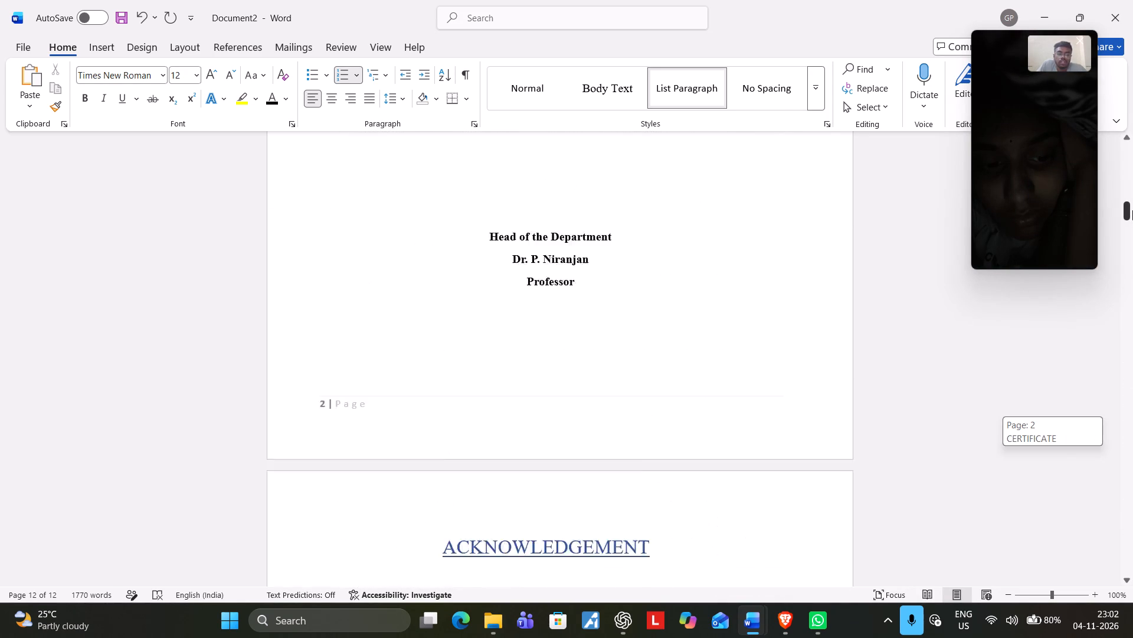
{"action": "left_click_drag", "start_coordinate": [1132, 210], "coordinate": [1132, 173]}
{"action": "scroll", "coordinate": [810, 370], "scroll_direction": "down", "scroll_amount": 9}
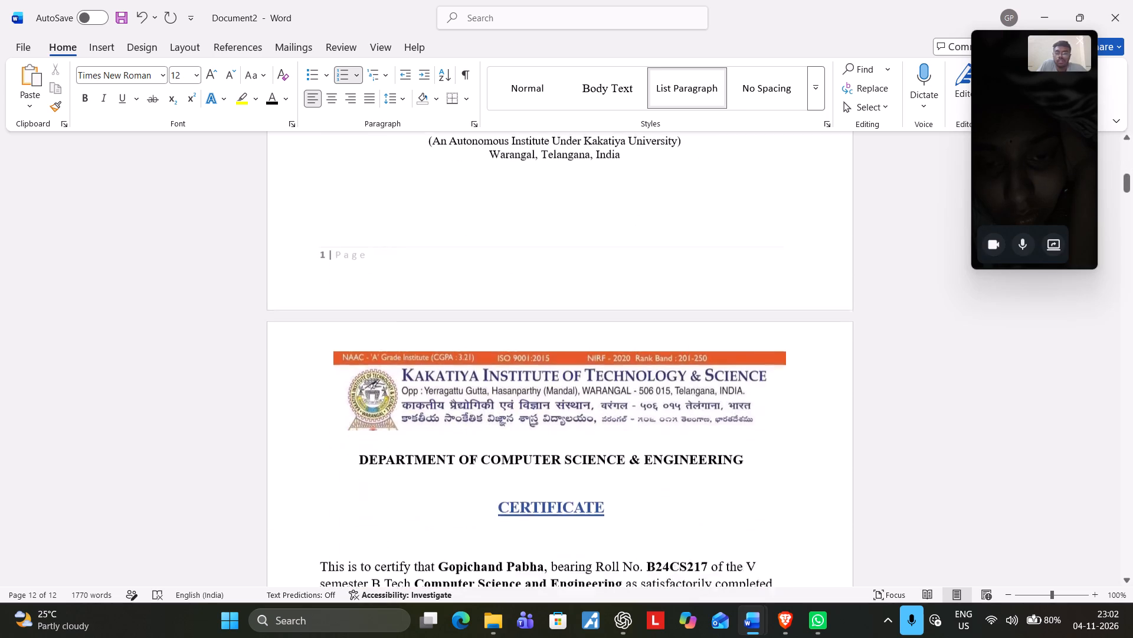
{"action": "scroll", "coordinate": [851, 373], "scroll_direction": "down", "scroll_amount": 20}
{"action": "scroll", "coordinate": [851, 373], "scroll_direction": "down", "scroll_amount": 19}
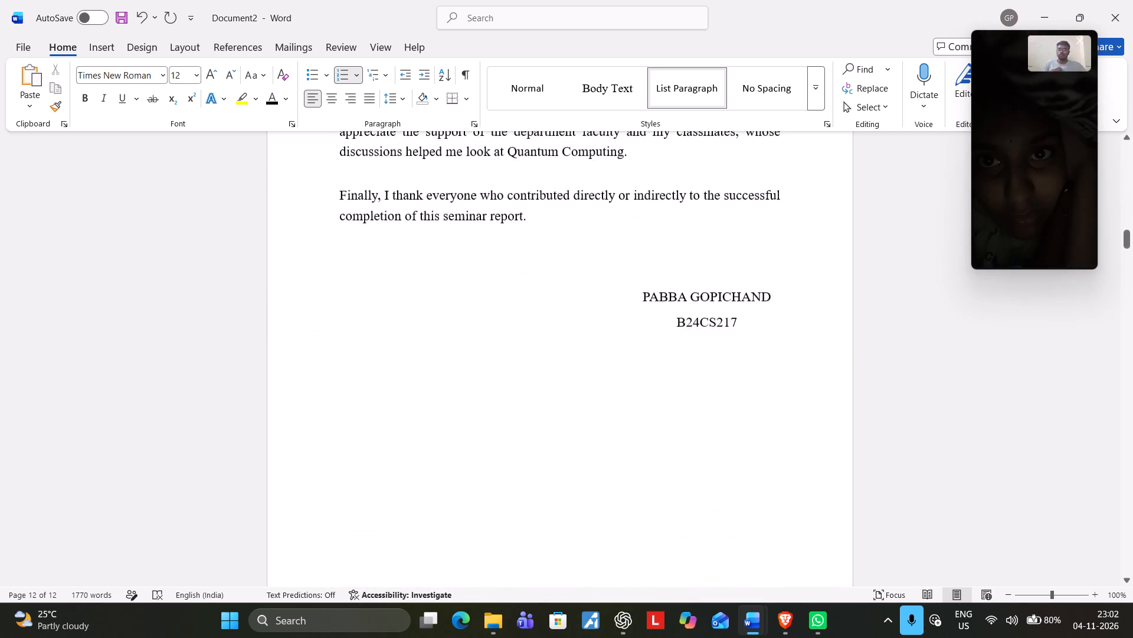
{"action": "scroll", "coordinate": [866, 367], "scroll_direction": "down", "scroll_amount": 20}
{"action": "scroll", "coordinate": [866, 367], "scroll_direction": "down", "scroll_amount": 15}
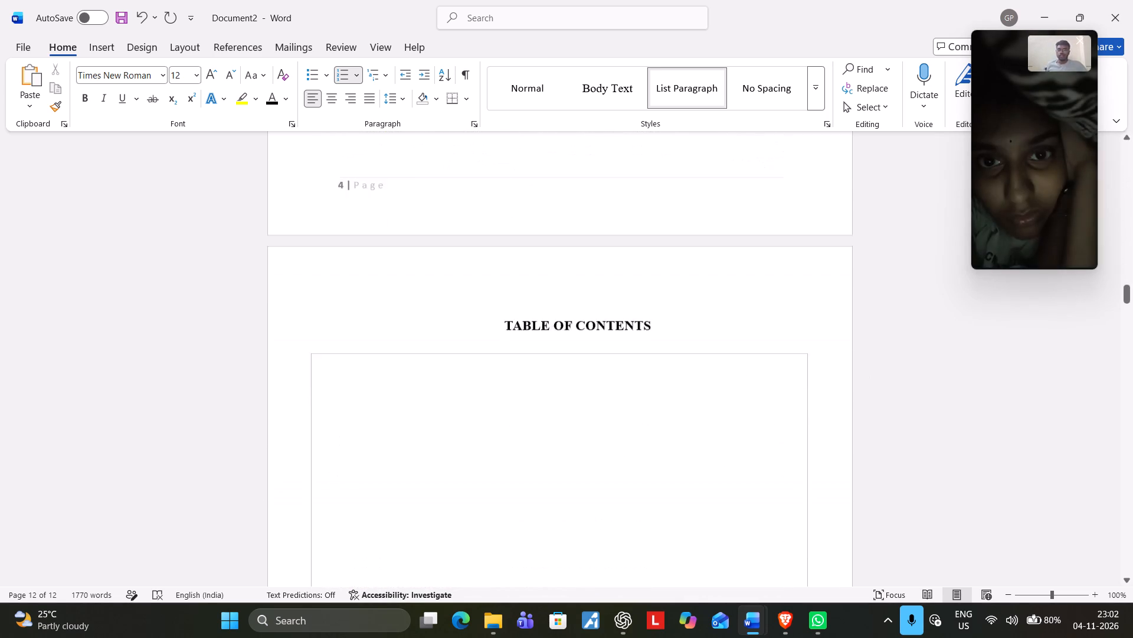
{"action": "scroll", "coordinate": [870, 375], "scroll_direction": "down", "scroll_amount": 3}
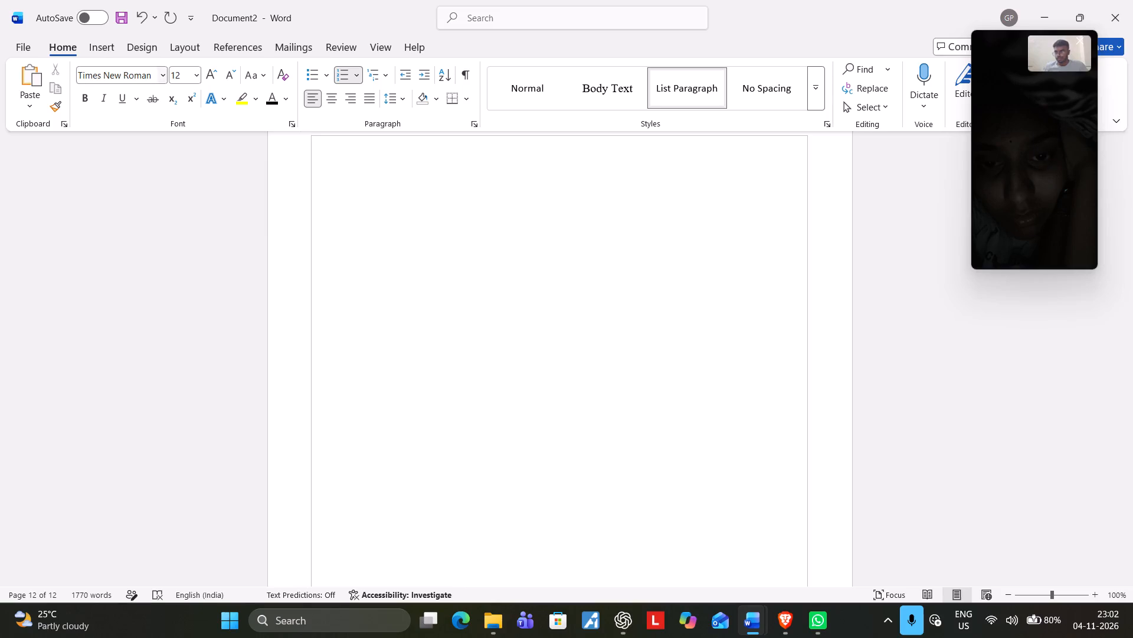
Save a copy of the seminar report in PDF format to the personal OneDrive, with the file name SEMINAR REPORT.pdf.
{"action": "left_click", "coordinate": [104, 47]}
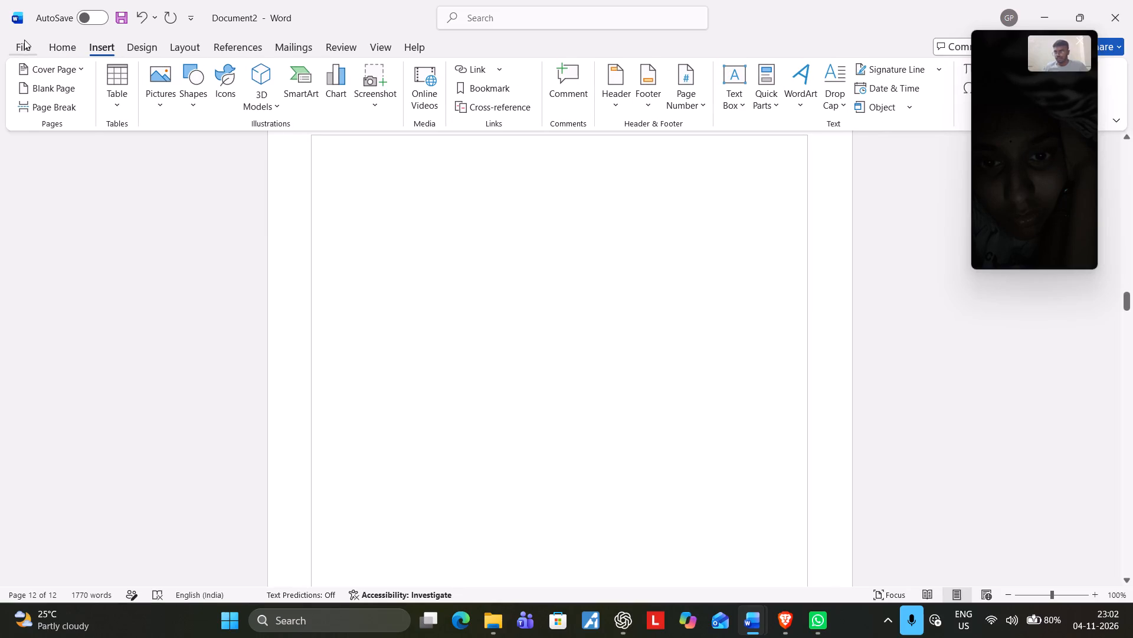
{"action": "left_click", "coordinate": [24, 40]}
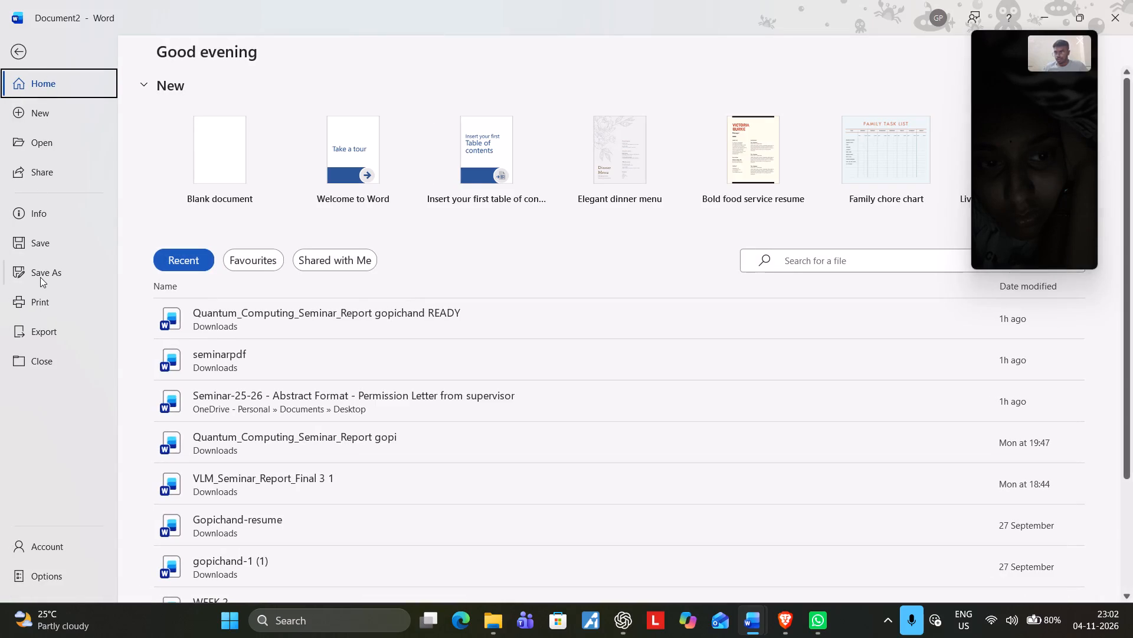
{"action": "left_click", "coordinate": [40, 277]}
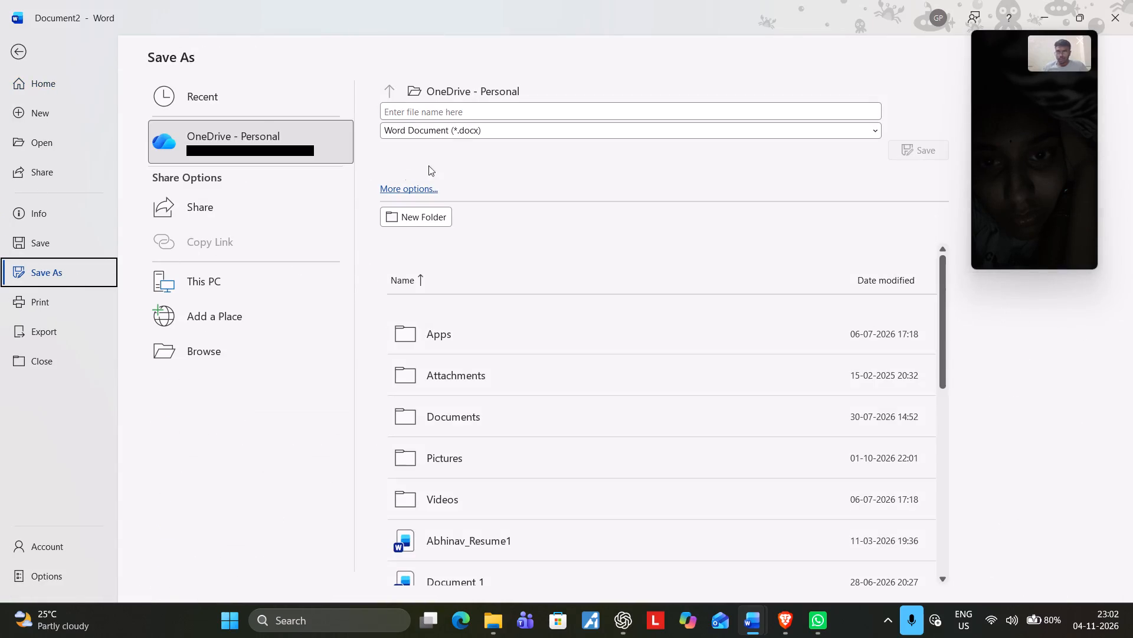
{"action": "left_click", "coordinate": [665, 128]}
{"action": "left_click", "coordinate": [468, 255]}
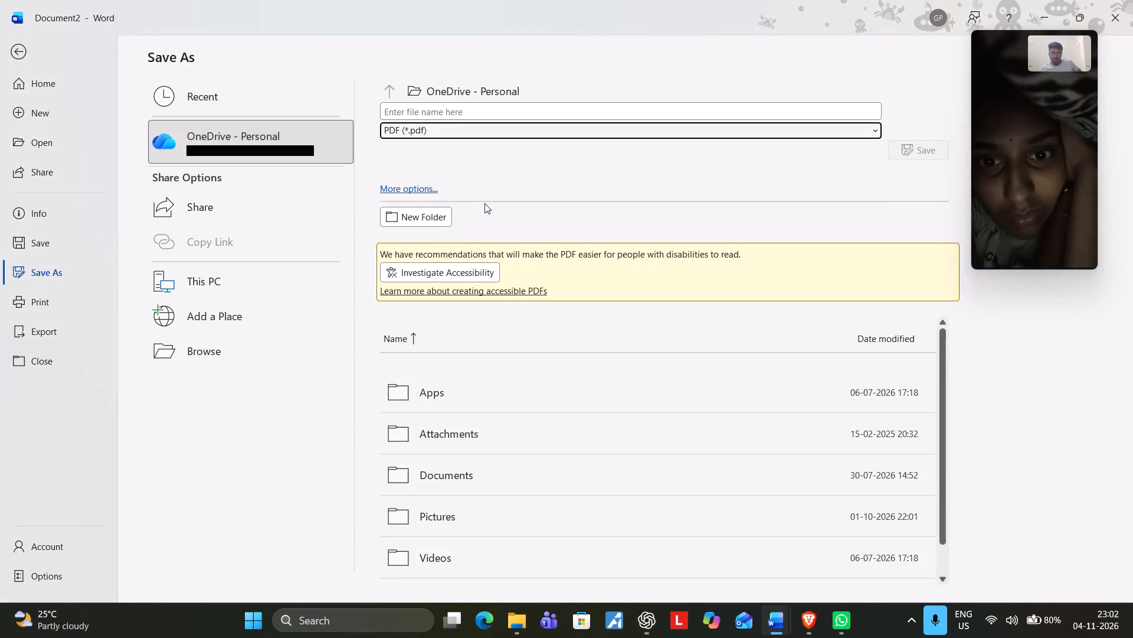
{"action": "left_click", "coordinate": [480, 109]}
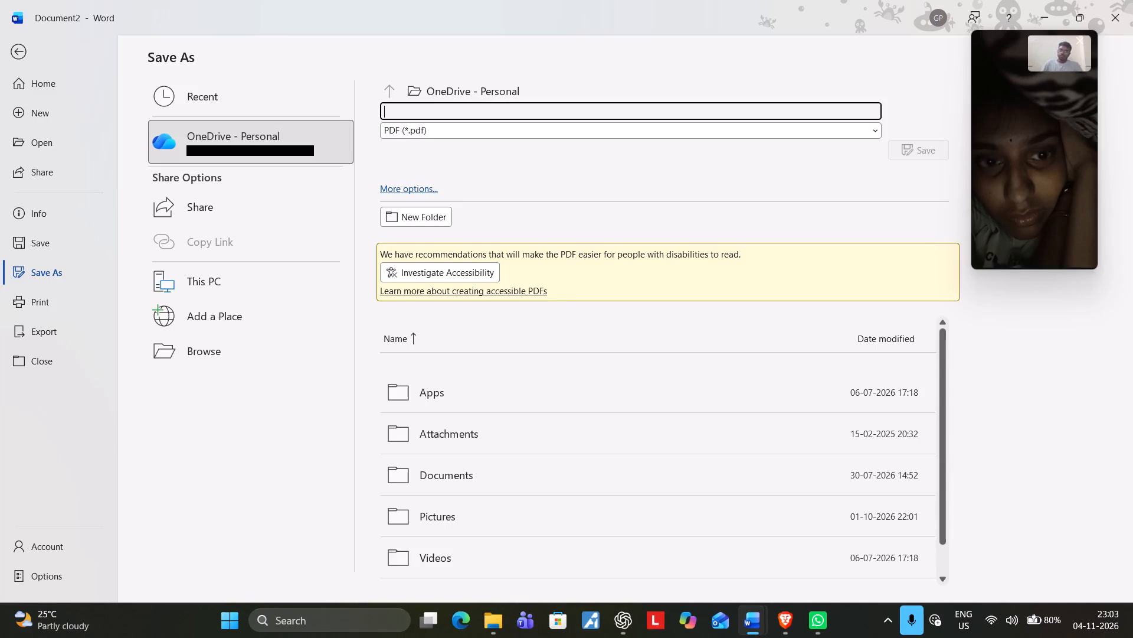
{"action": "type", "text": "SEMINAR"}
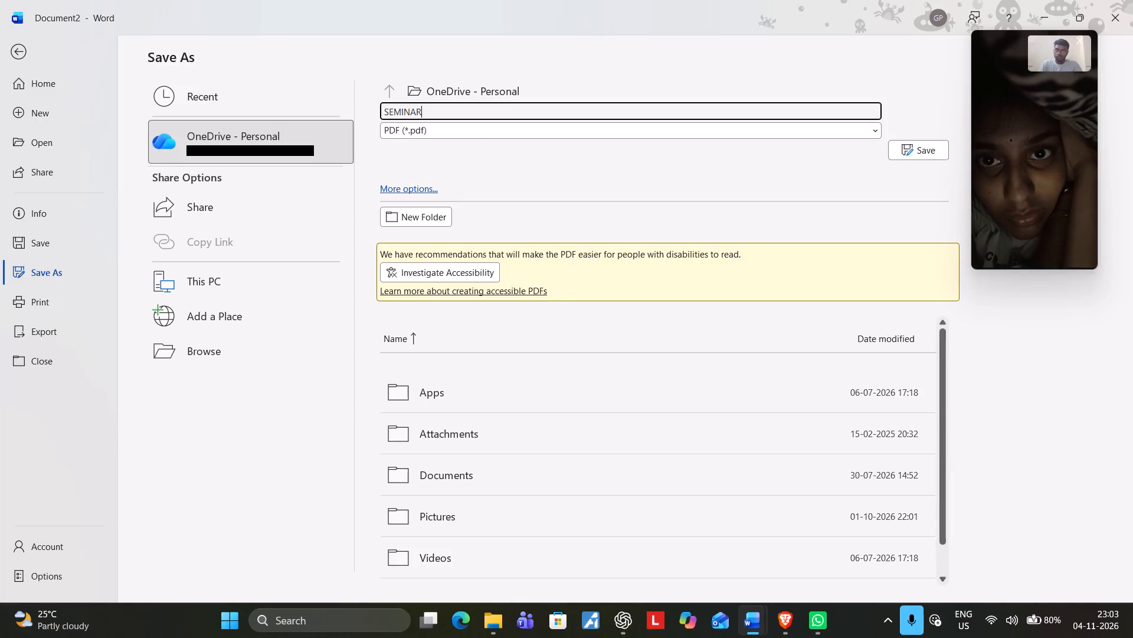
{"action": "key", "text": "space"}
{"action": "type", "text": "RE"}
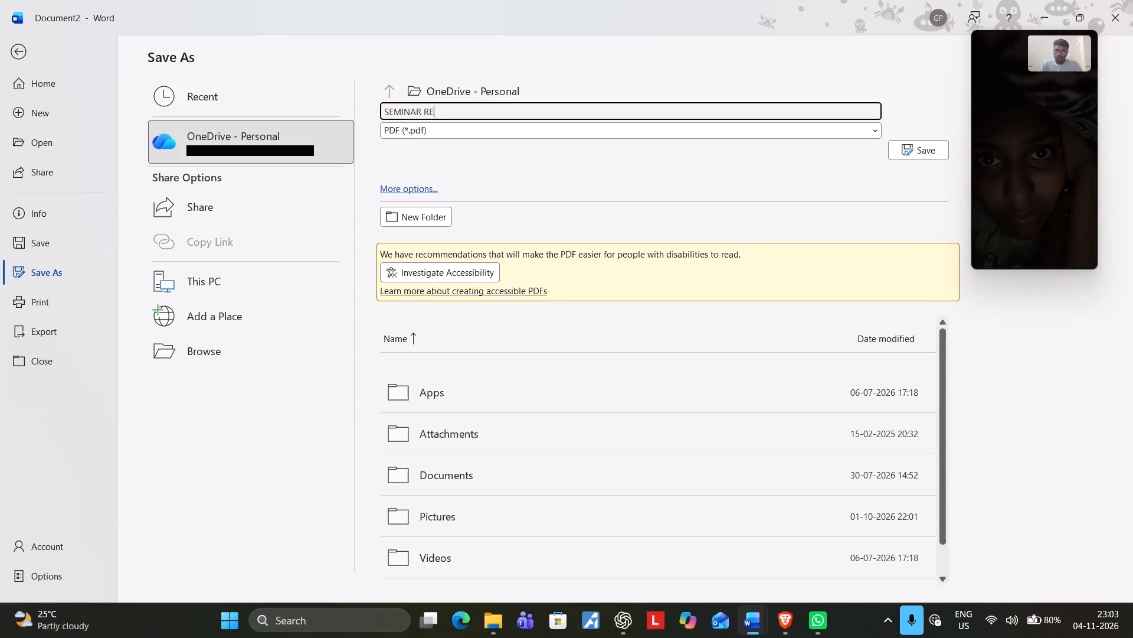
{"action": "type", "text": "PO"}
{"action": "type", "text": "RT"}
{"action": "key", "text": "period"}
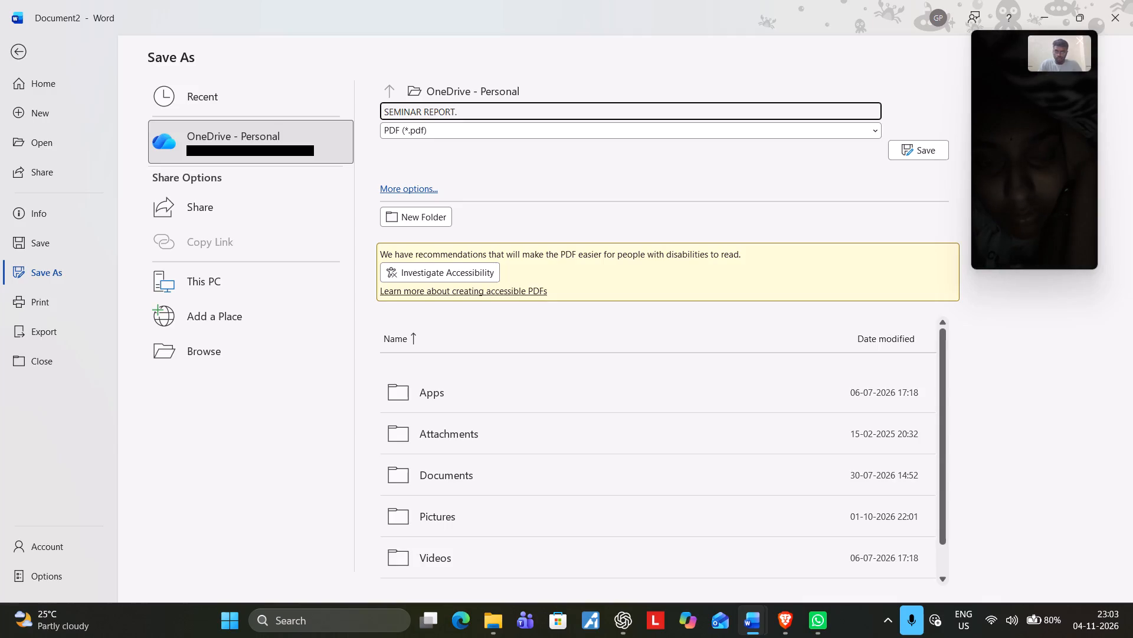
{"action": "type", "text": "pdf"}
Save the seminar report as a PDF named SEMINAR REPORT in the personal OneDrive.
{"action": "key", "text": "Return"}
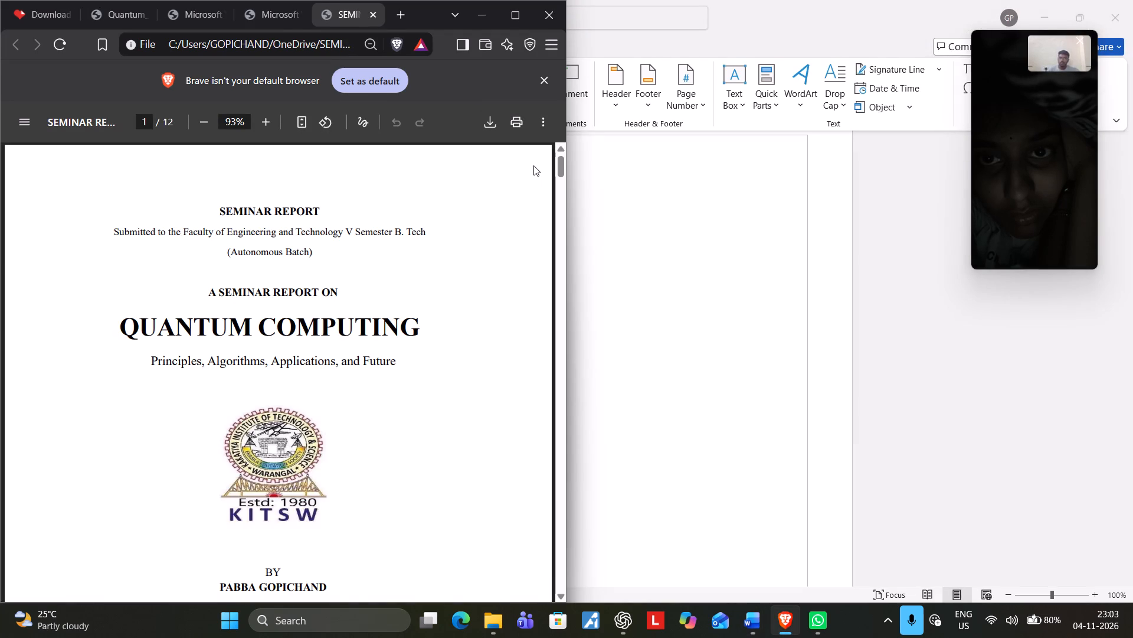
Review the exported PDF from the cover page through the certificate and acknowledgement to the end of Chapter 1.
{"action": "scroll", "coordinate": [319, 252], "scroll_direction": "down", "scroll_amount": 8}
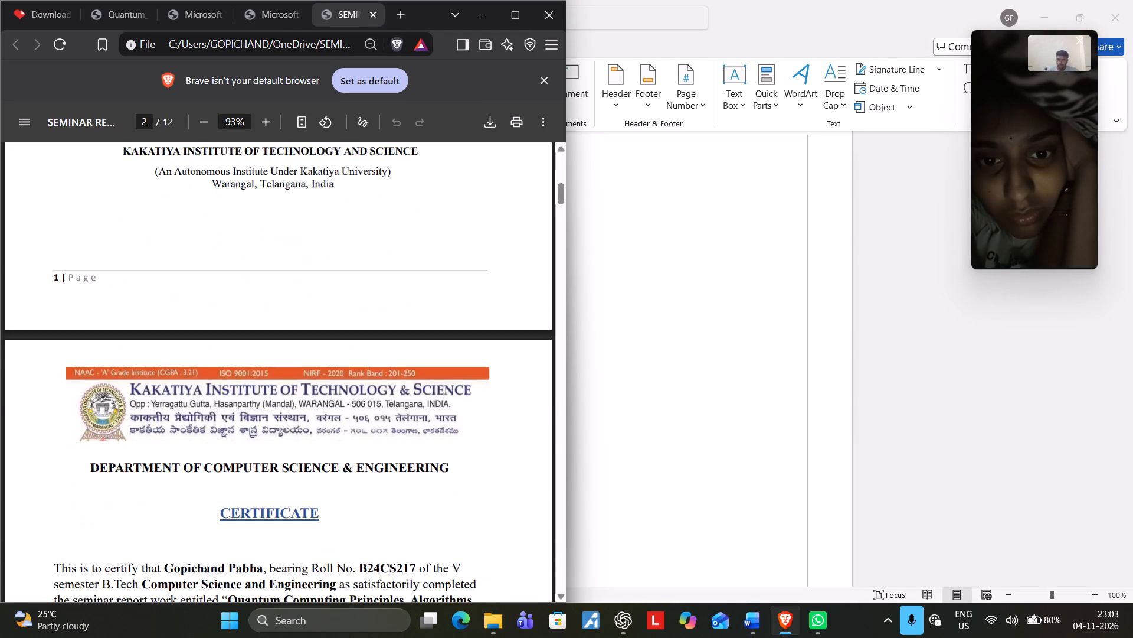
{"action": "scroll", "coordinate": [319, 255], "scroll_direction": "down", "scroll_amount": 18}
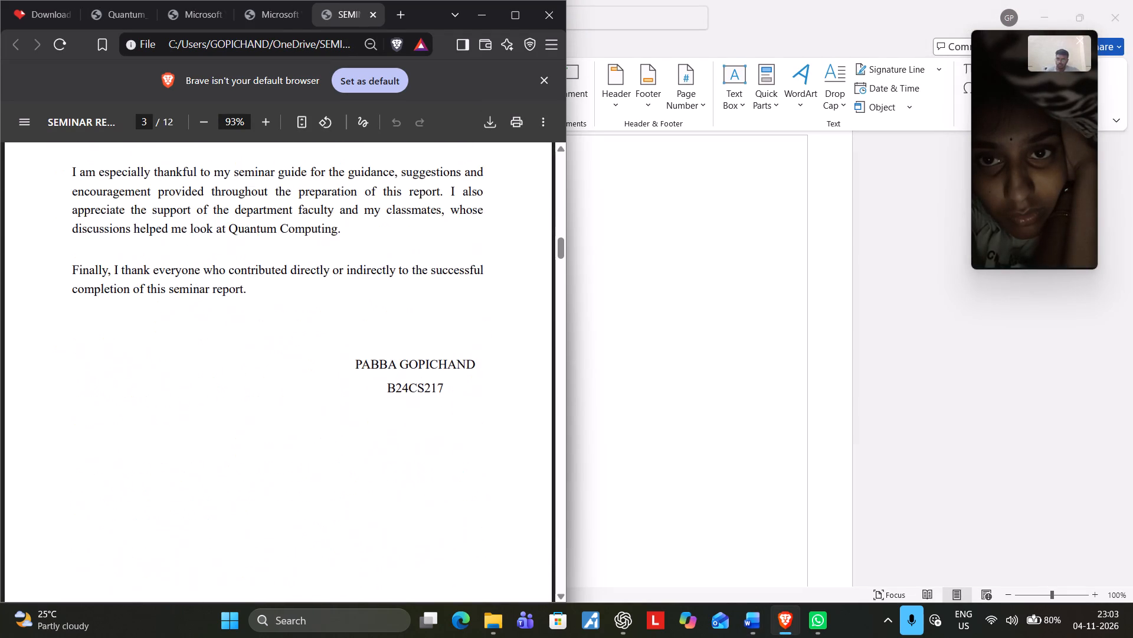
{"action": "scroll", "coordinate": [319, 255], "scroll_direction": "down", "scroll_amount": 20}
{"action": "scroll", "coordinate": [319, 255], "scroll_direction": "down", "scroll_amount": 12}
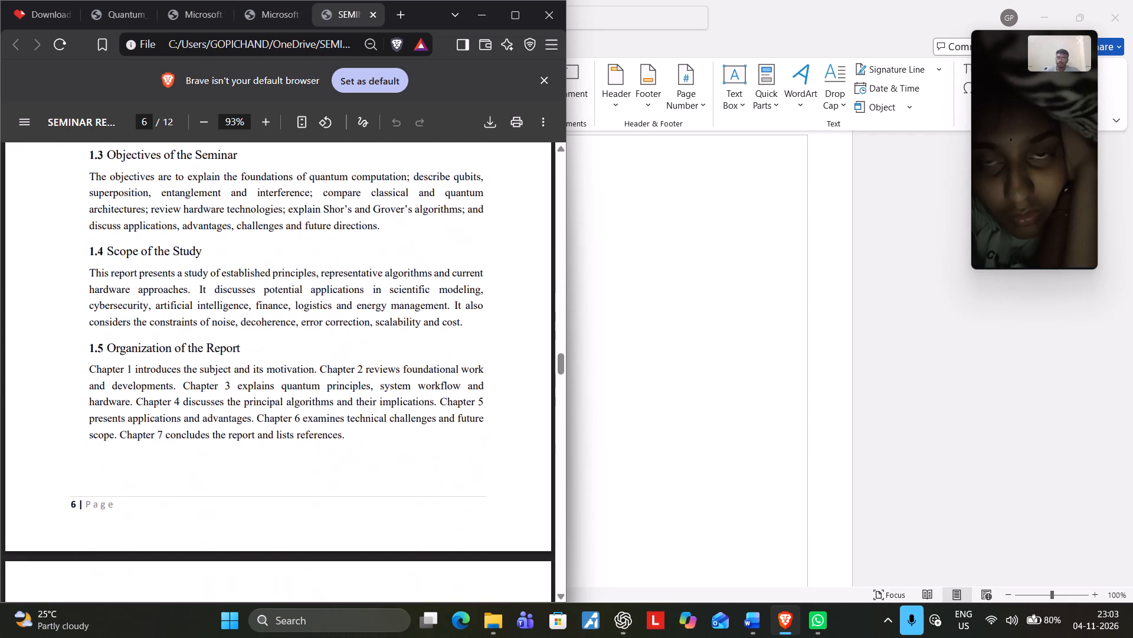
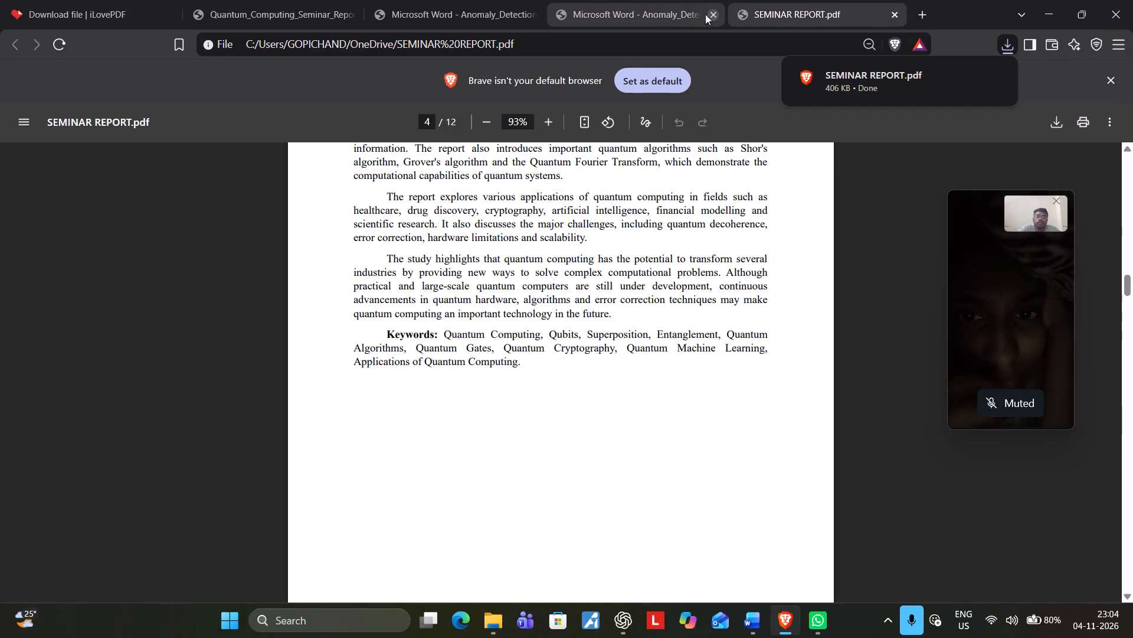
Close the older Quantum_Computing_Seminar_Report READY PDF and one of the two open copies of the Anomaly Detection reference PDF.
{"action": "left_click", "coordinate": [666, 14]}
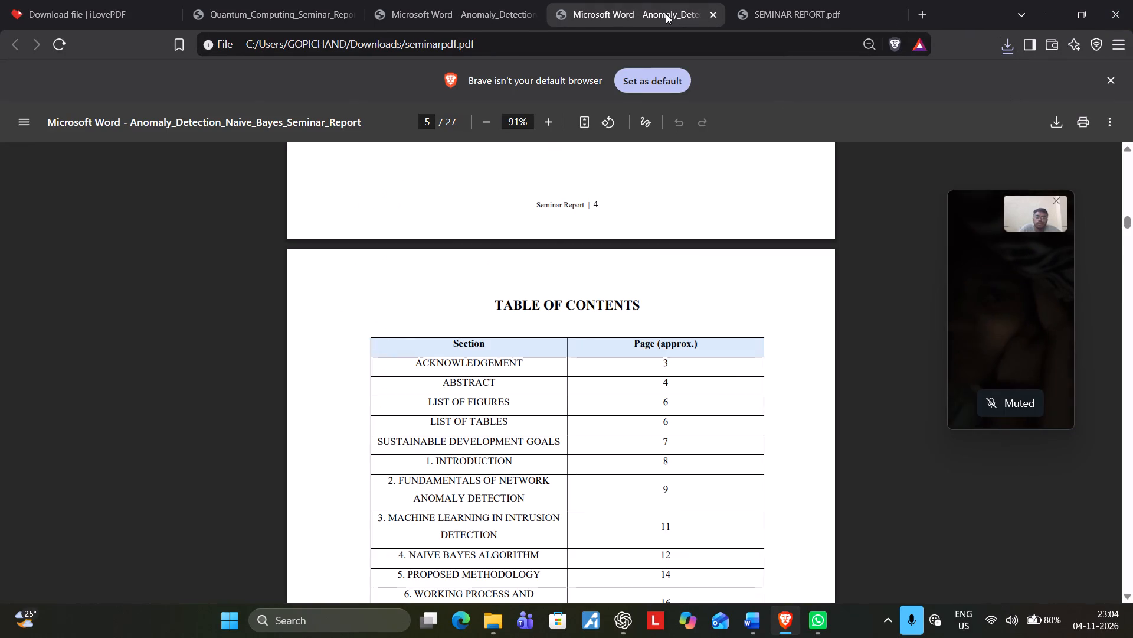
{"action": "left_click", "coordinate": [459, 12]}
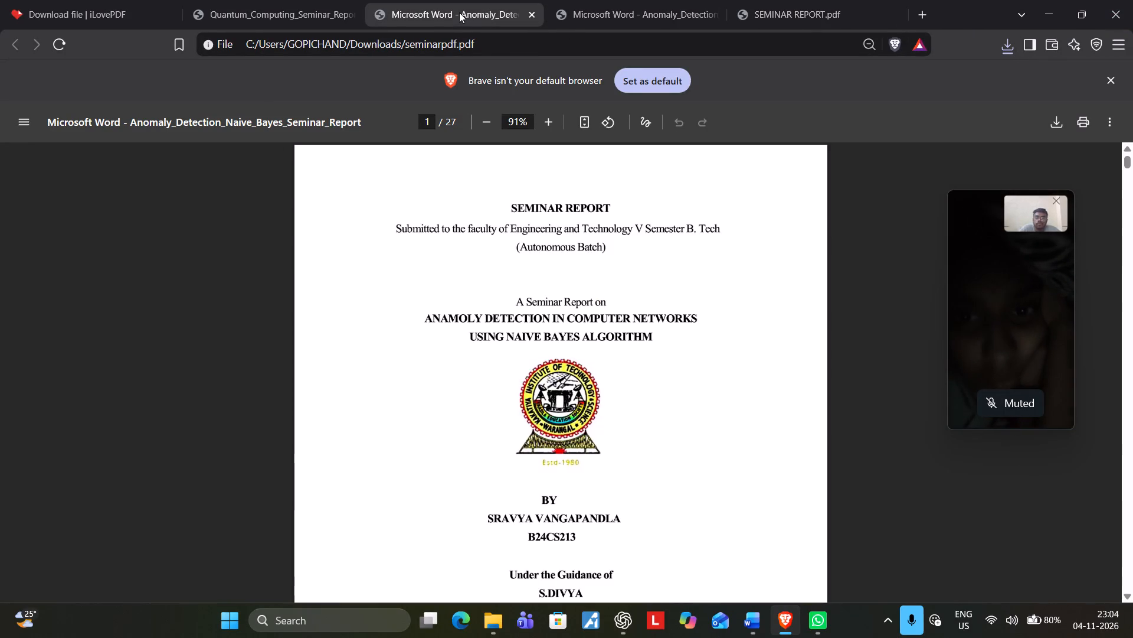
{"action": "left_click", "coordinate": [302, 2]}
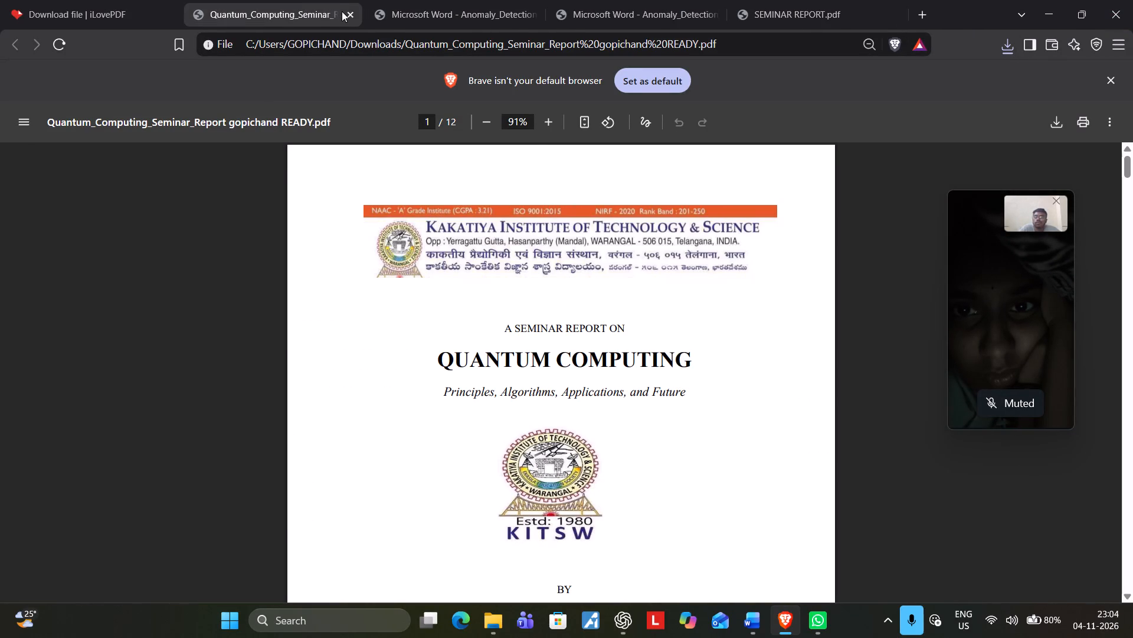
{"action": "left_click", "coordinate": [353, 12]}
{"action": "left_click", "coordinate": [353, 12]}
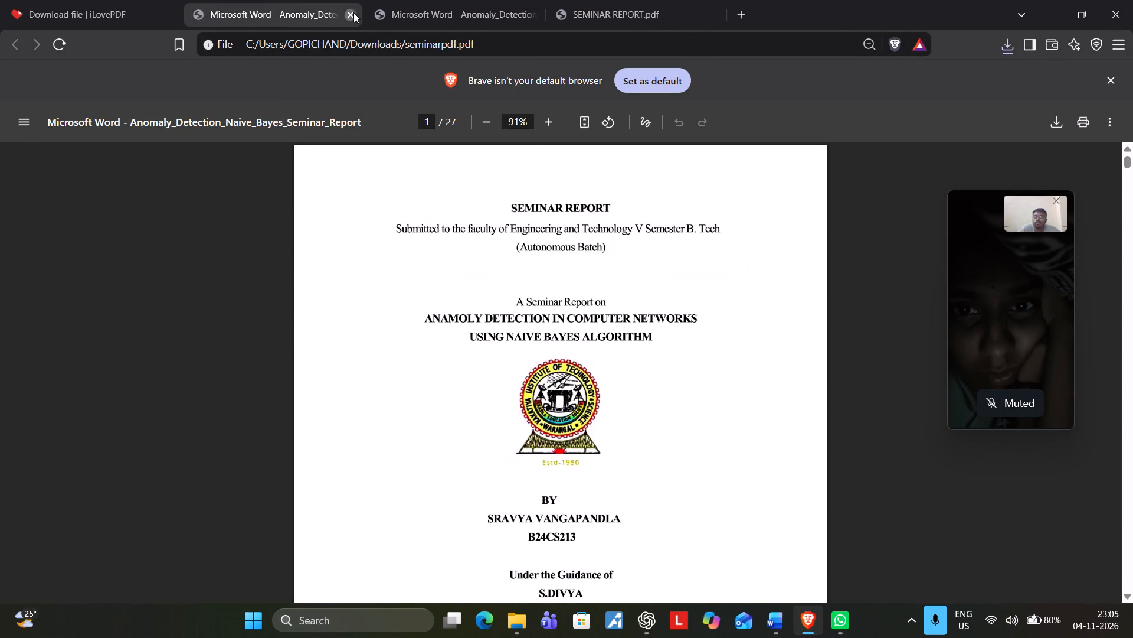
Review the reference report's Table of Contents, List of Figures and List of Tables pages, and close the browser to return to Word.
{"action": "scroll", "coordinate": [498, 429], "scroll_direction": "down", "scroll_amount": 2}
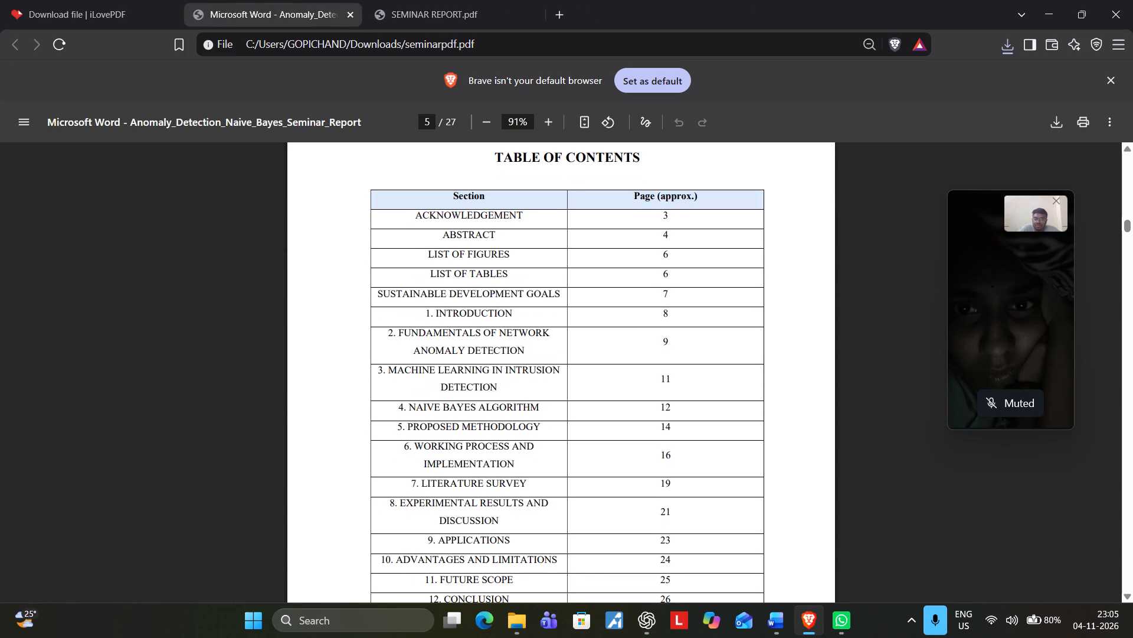
{"action": "scroll", "coordinate": [498, 429], "scroll_direction": "down", "scroll_amount": 11}
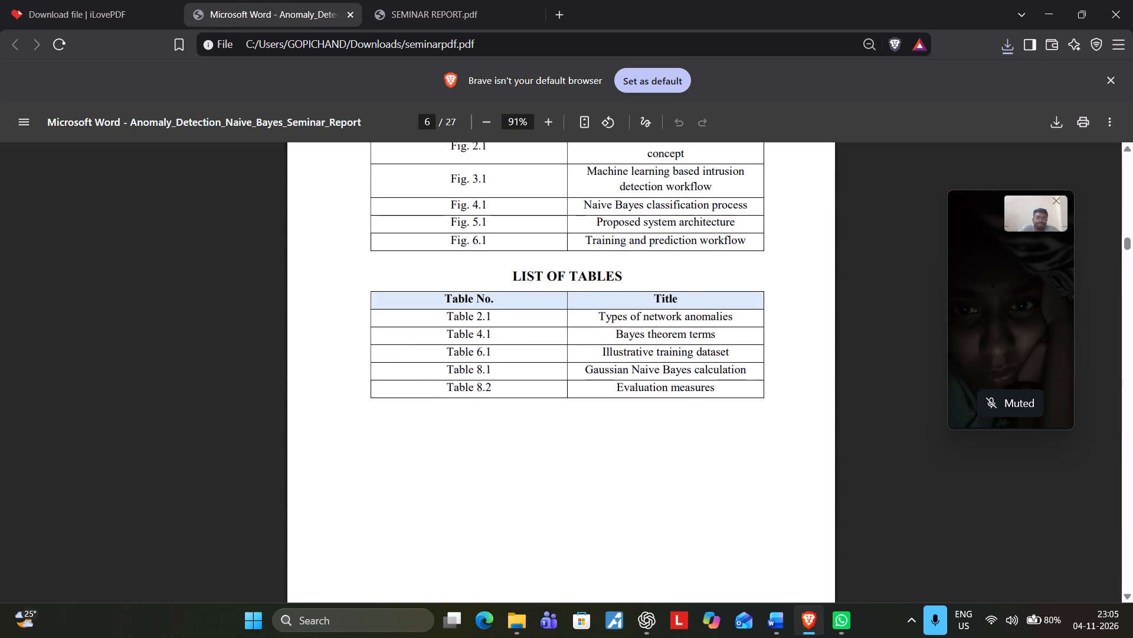
{"action": "scroll", "coordinate": [498, 429], "scroll_direction": "down", "scroll_amount": 3}
{"action": "left_click", "coordinate": [1132, 0]}
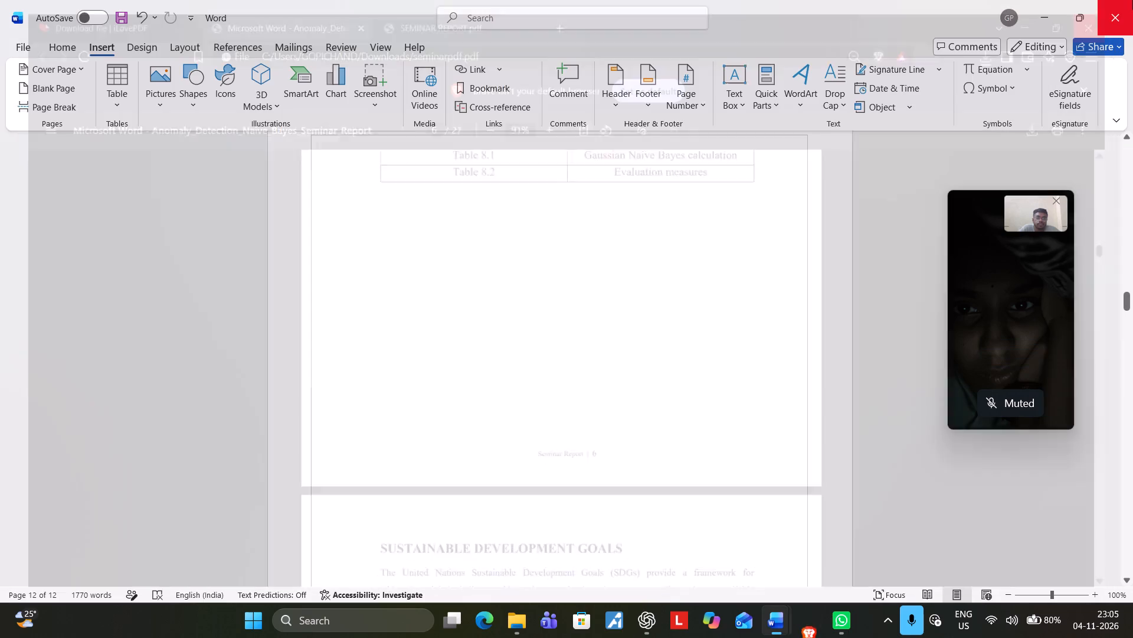
Insert a new row above the large empty row of the table on the Table of Contents page.
{"action": "scroll", "coordinate": [463, 398], "scroll_direction": "up", "scroll_amount": 2}
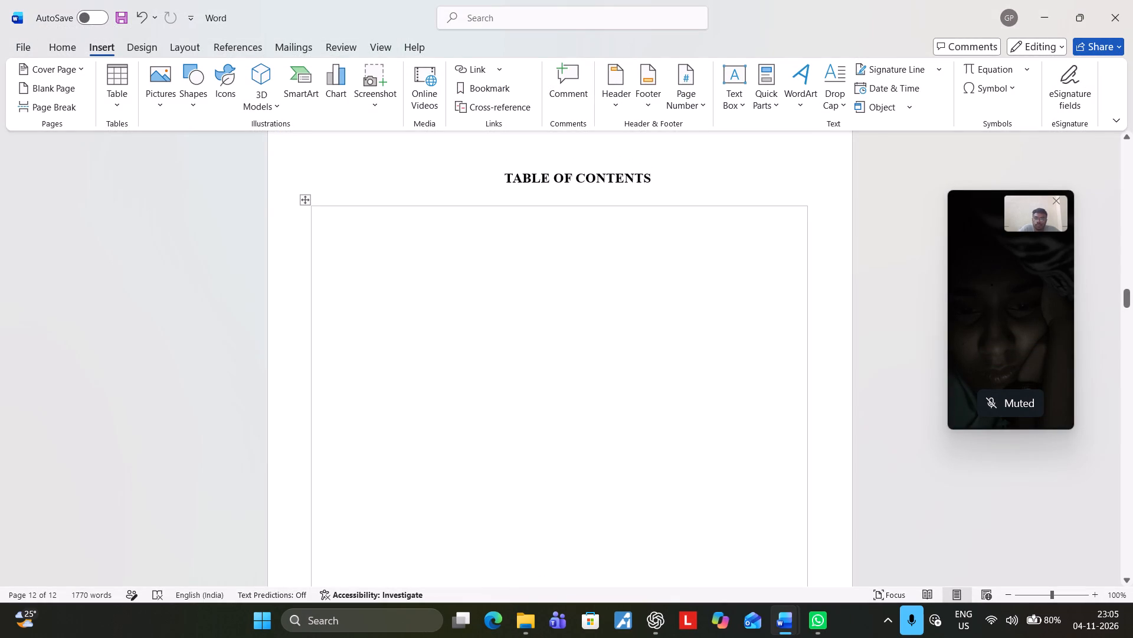
{"action": "right_click", "coordinate": [446, 256]}
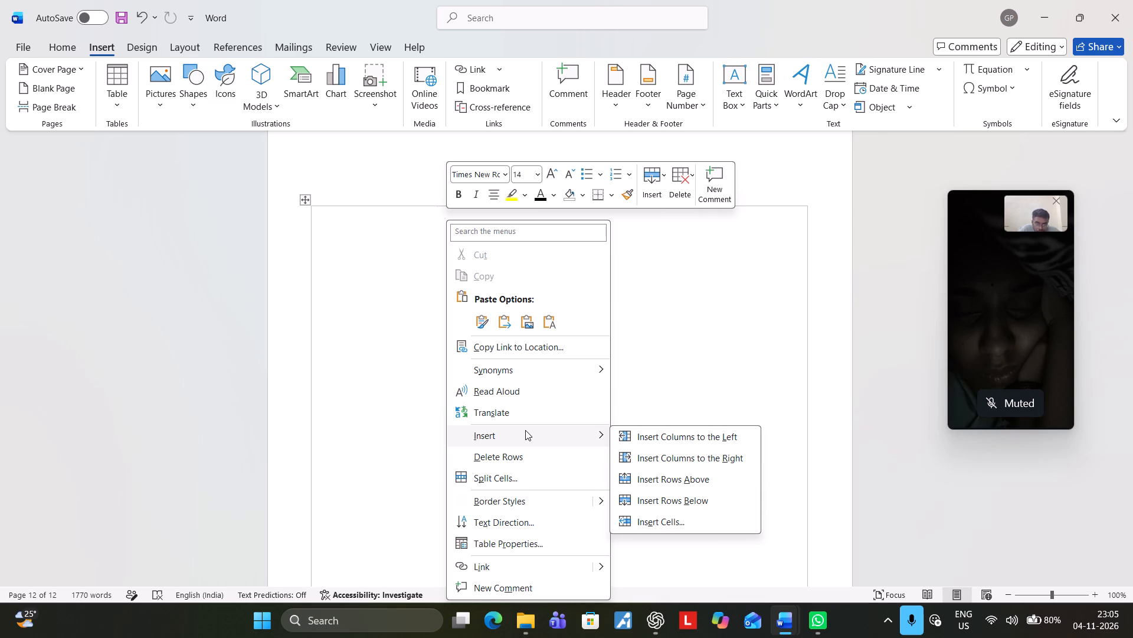
{"action": "left_click", "coordinate": [633, 477]}
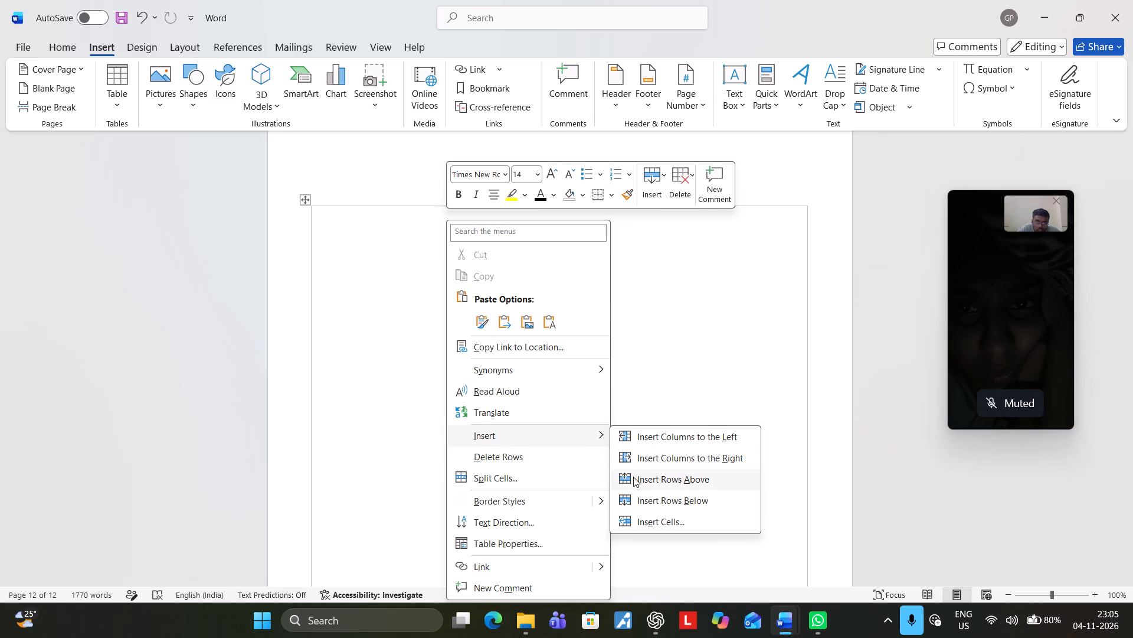
{"action": "left_click", "coordinate": [633, 477]}
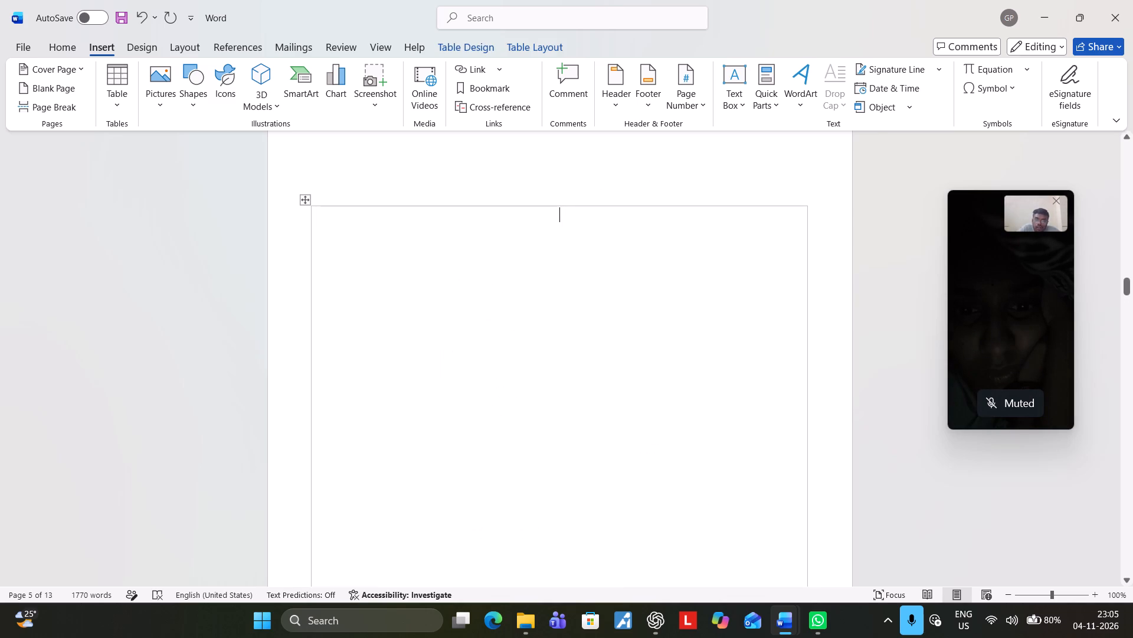
{"action": "scroll", "coordinate": [634, 471], "scroll_direction": "down", "scroll_amount": 11}
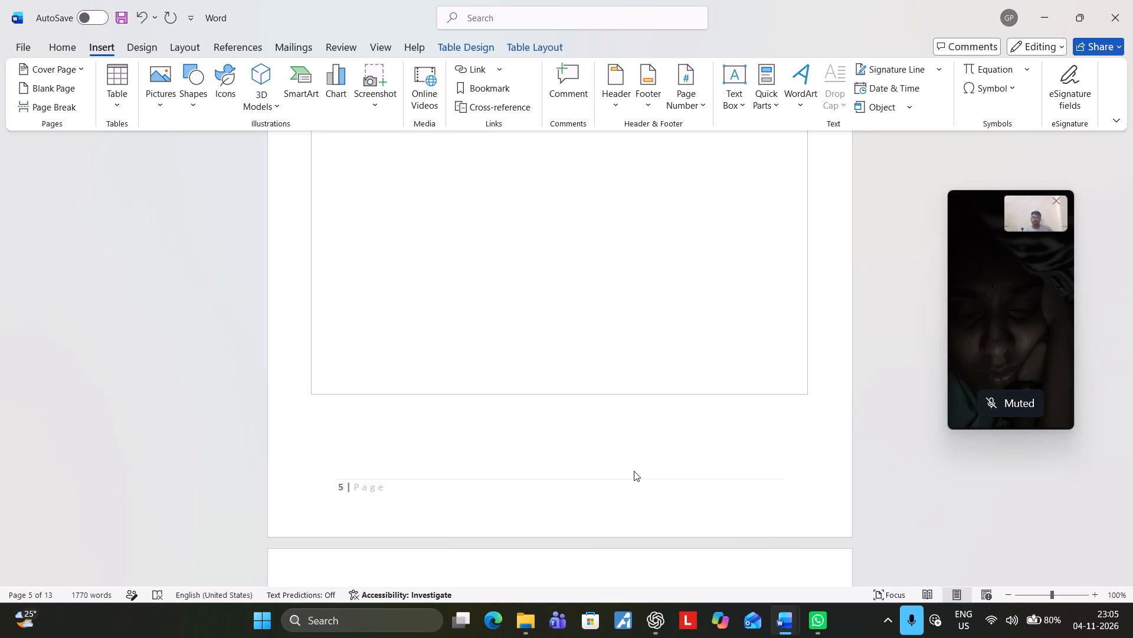
{"action": "left_click", "coordinate": [705, 359]}
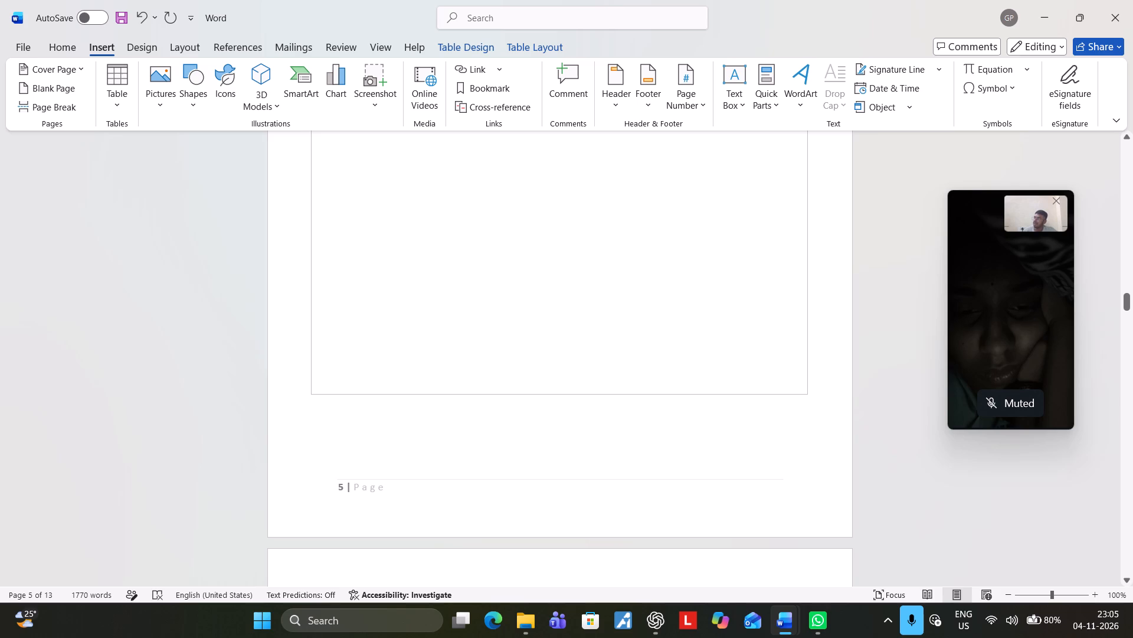
Select the entire Table of Contents page table and insert rows above it twice.
{"action": "scroll", "coordinate": [709, 347], "scroll_direction": "up", "scroll_amount": 4}
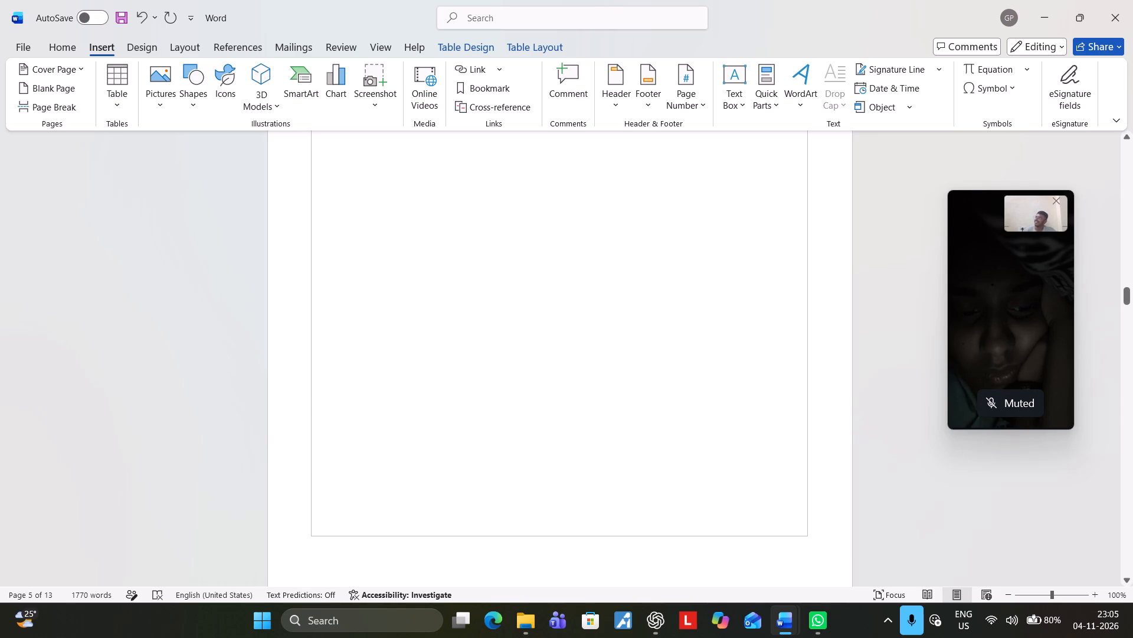
{"action": "scroll", "coordinate": [709, 347], "scroll_direction": "up", "scroll_amount": 3}
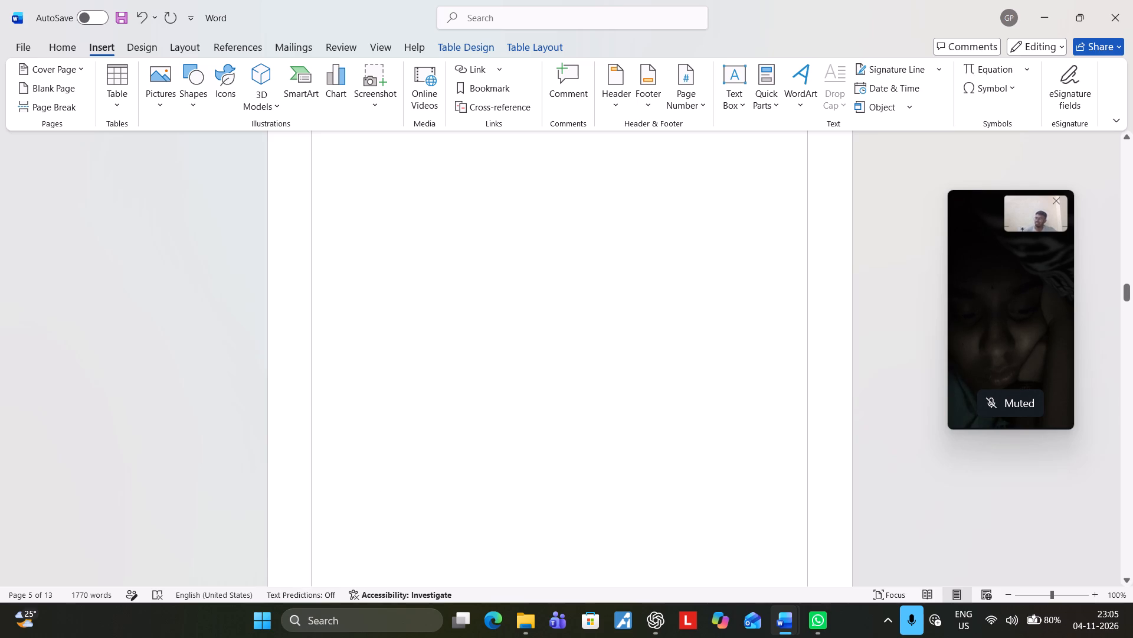
{"action": "scroll", "coordinate": [709, 347], "scroll_direction": "up", "scroll_amount": 5}
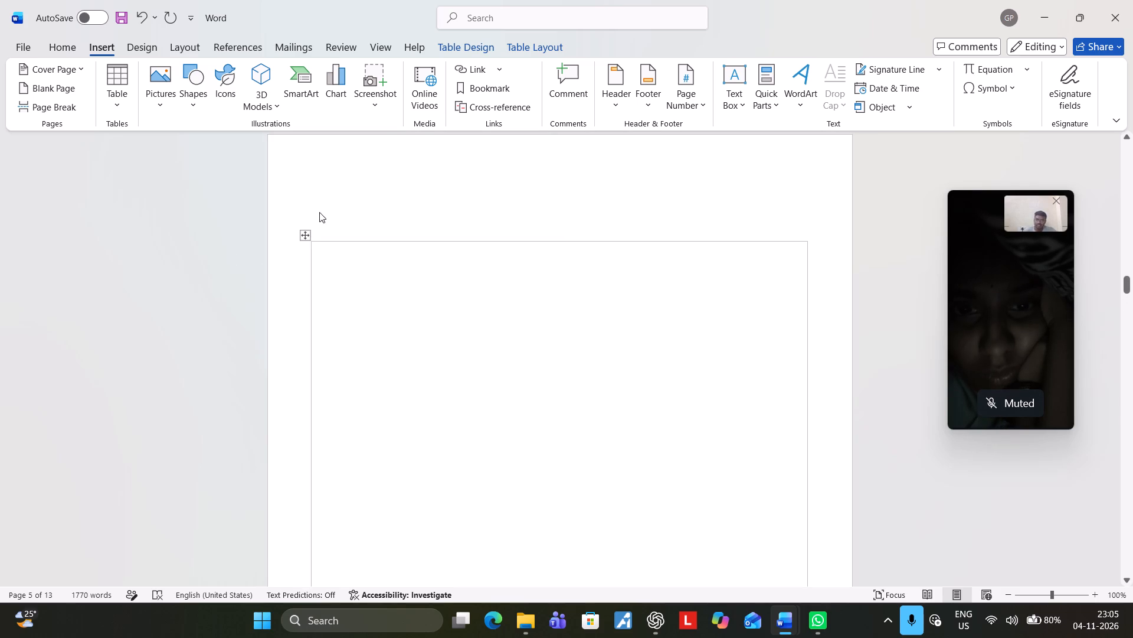
{"action": "left_click", "coordinate": [302, 235]}
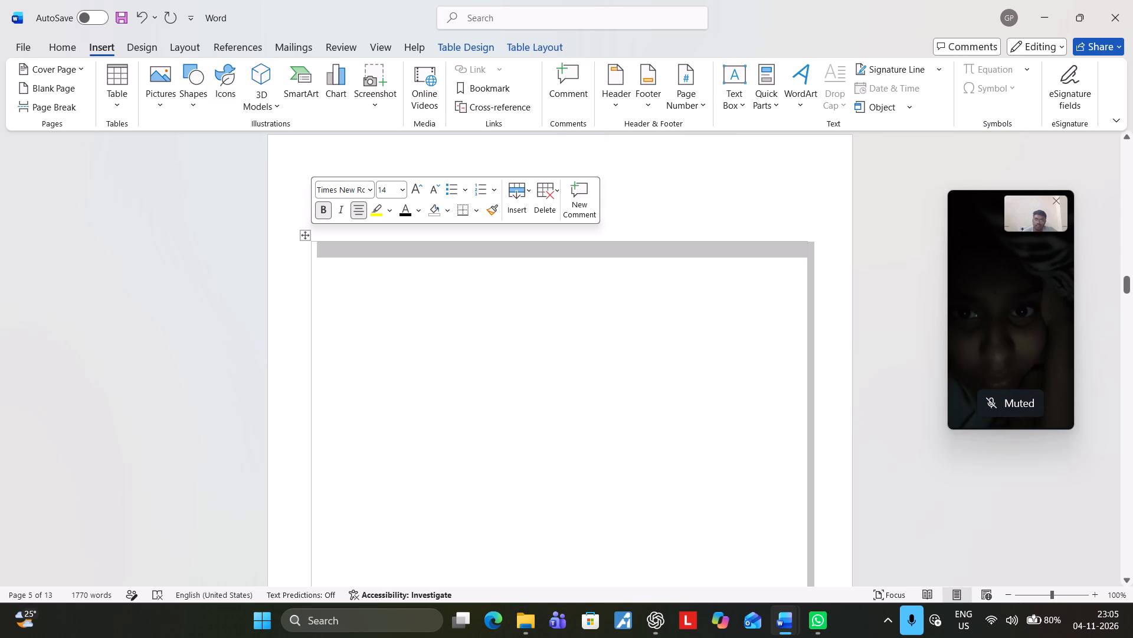
{"action": "left_click", "coordinate": [525, 193]}
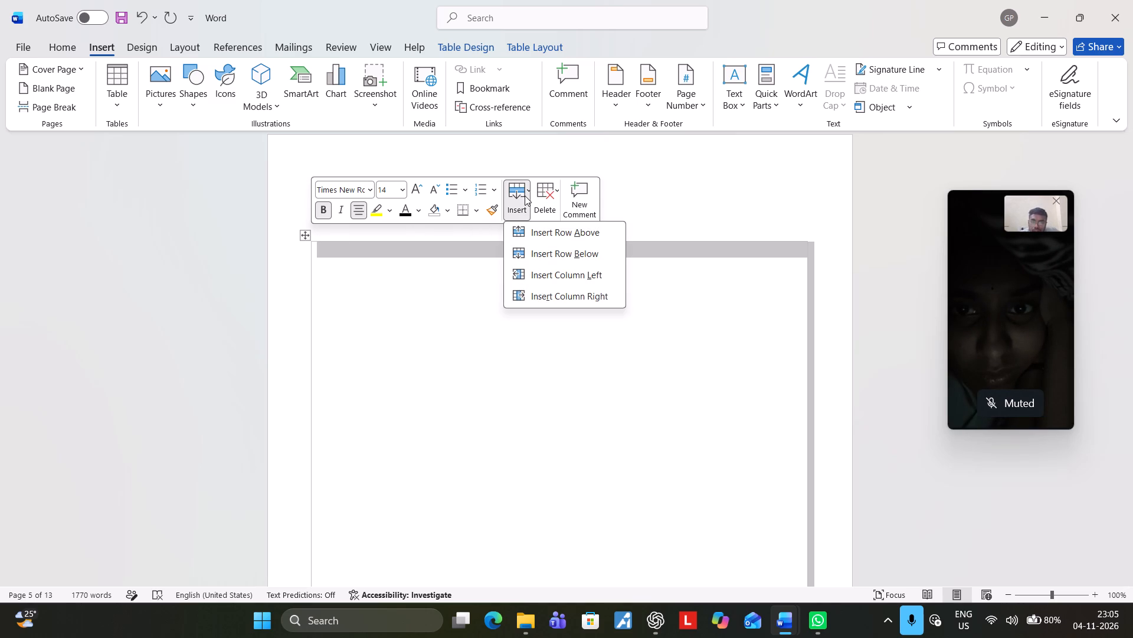
{"action": "left_click", "coordinate": [529, 231]}
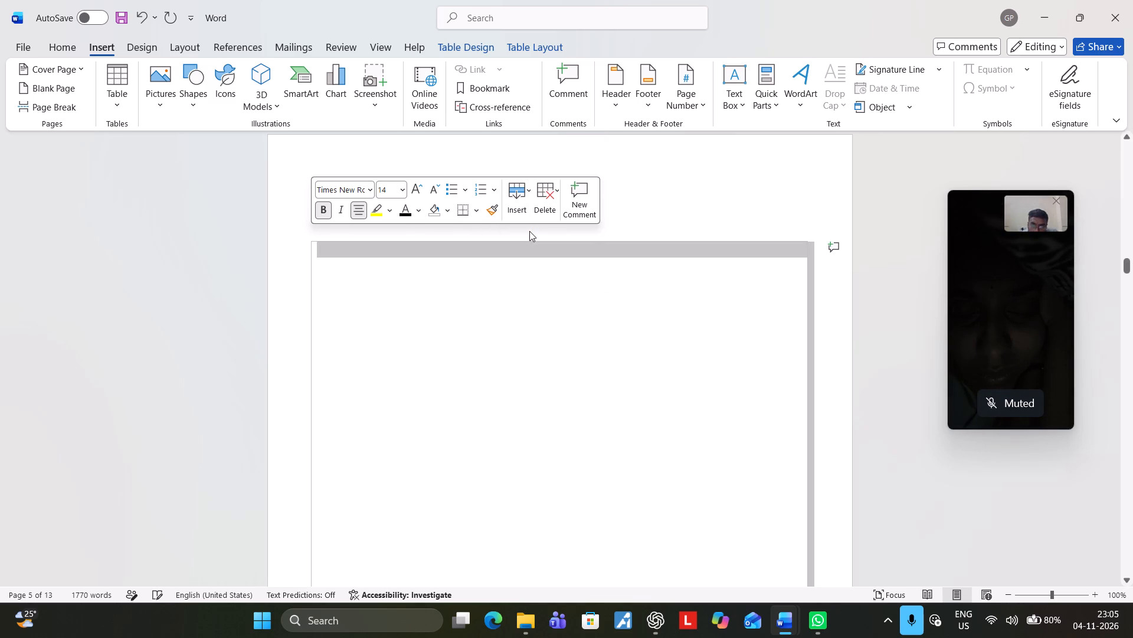
{"action": "left_click", "coordinate": [525, 196]}
{"action": "left_click", "coordinate": [538, 235]}
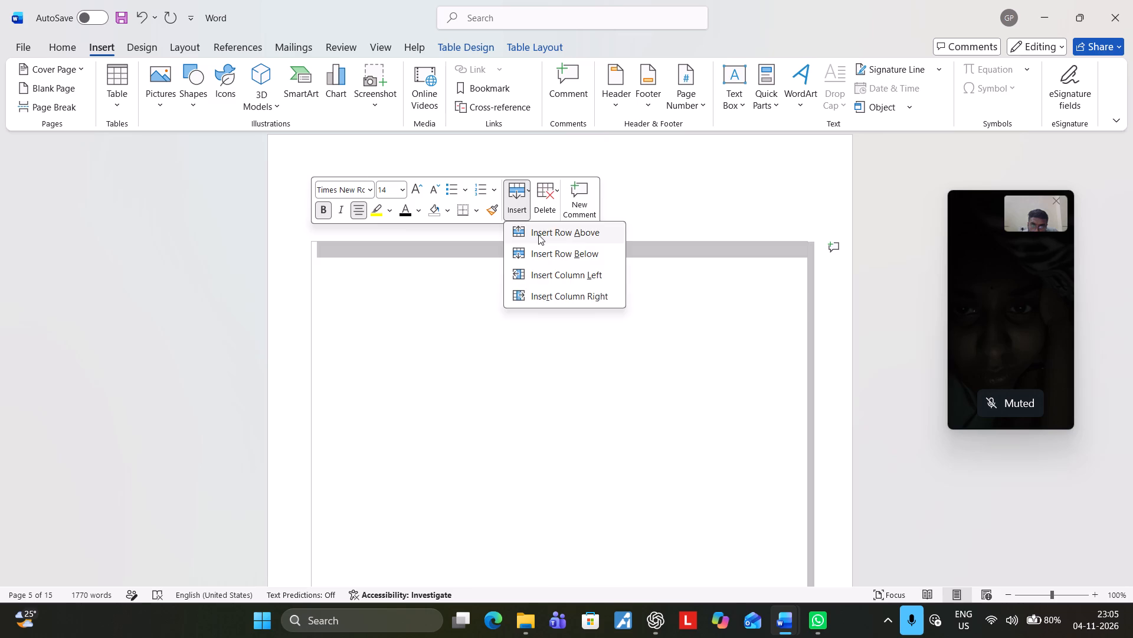
Insert a 2x1 table inside the top empty row of the Table of Contents page table.
{"action": "left_click", "coordinate": [541, 268]}
{"action": "scroll", "coordinate": [574, 311], "scroll_direction": "down", "scroll_amount": 3}
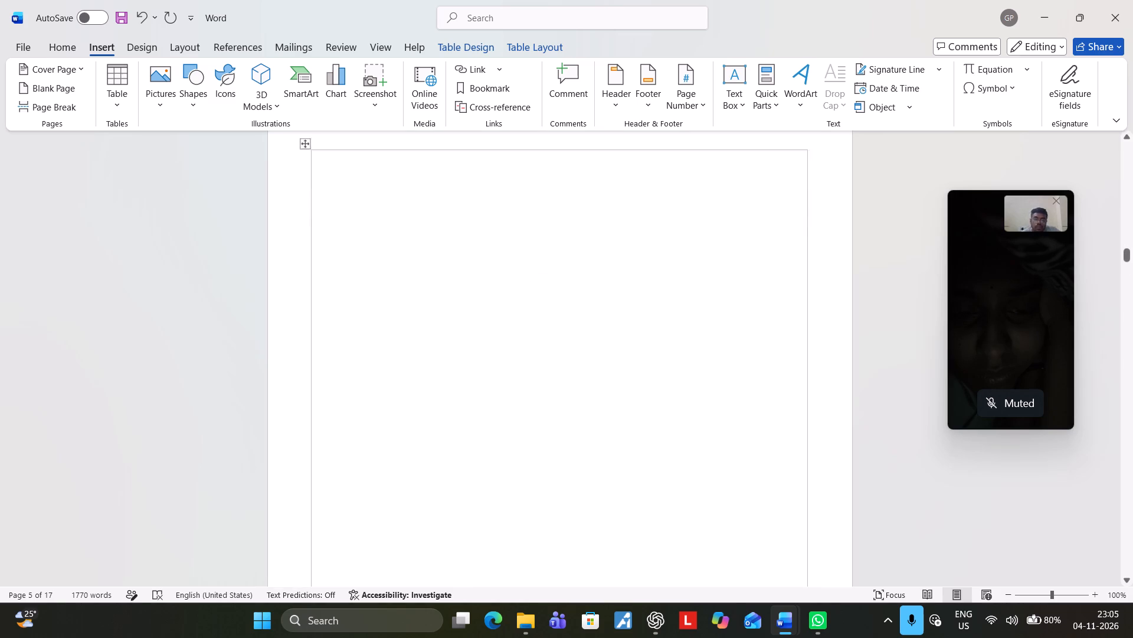
{"action": "scroll", "coordinate": [577, 319], "scroll_direction": "down", "scroll_amount": 11}
{"action": "scroll", "coordinate": [587, 321], "scroll_direction": "up", "scroll_amount": 7}
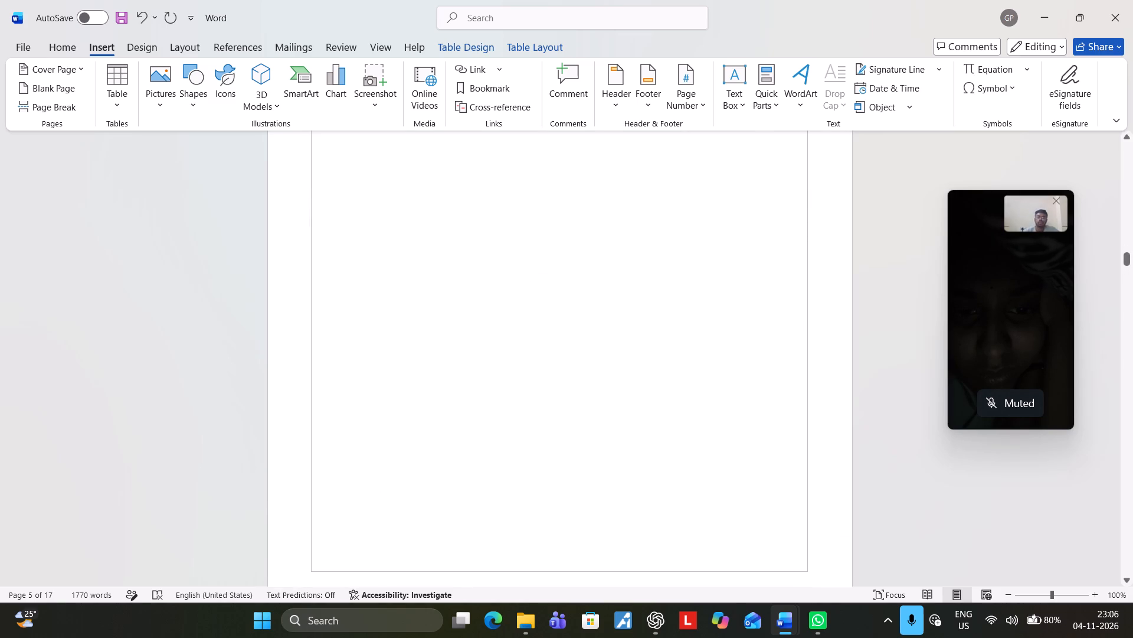
{"action": "scroll", "coordinate": [587, 321], "scroll_direction": "up", "scroll_amount": 7}
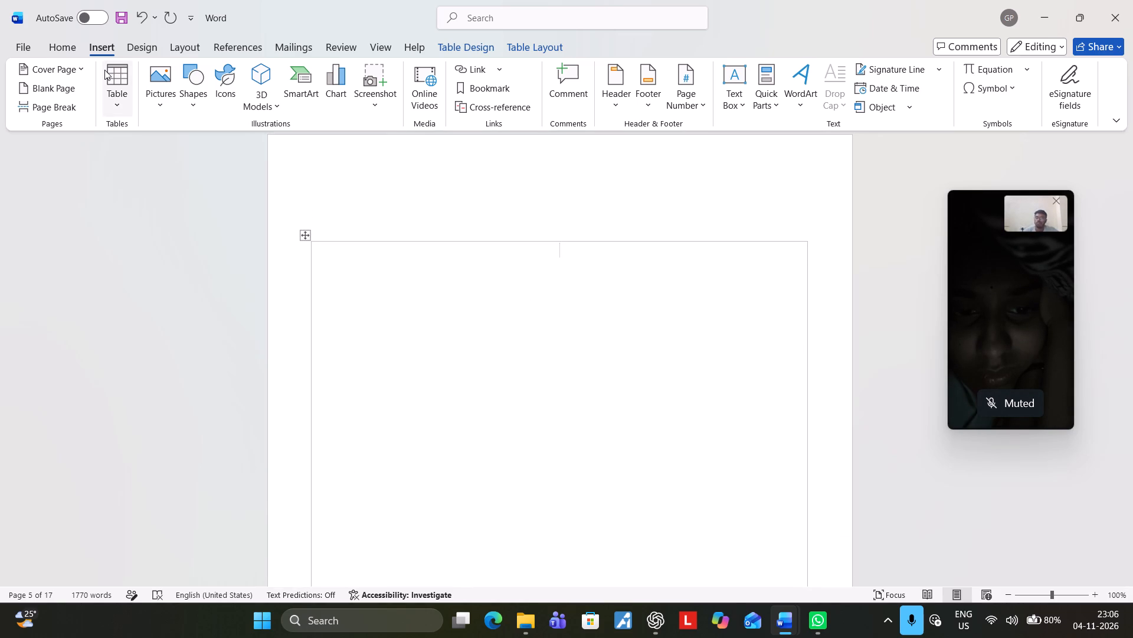
{"action": "left_click", "coordinate": [124, 115]}
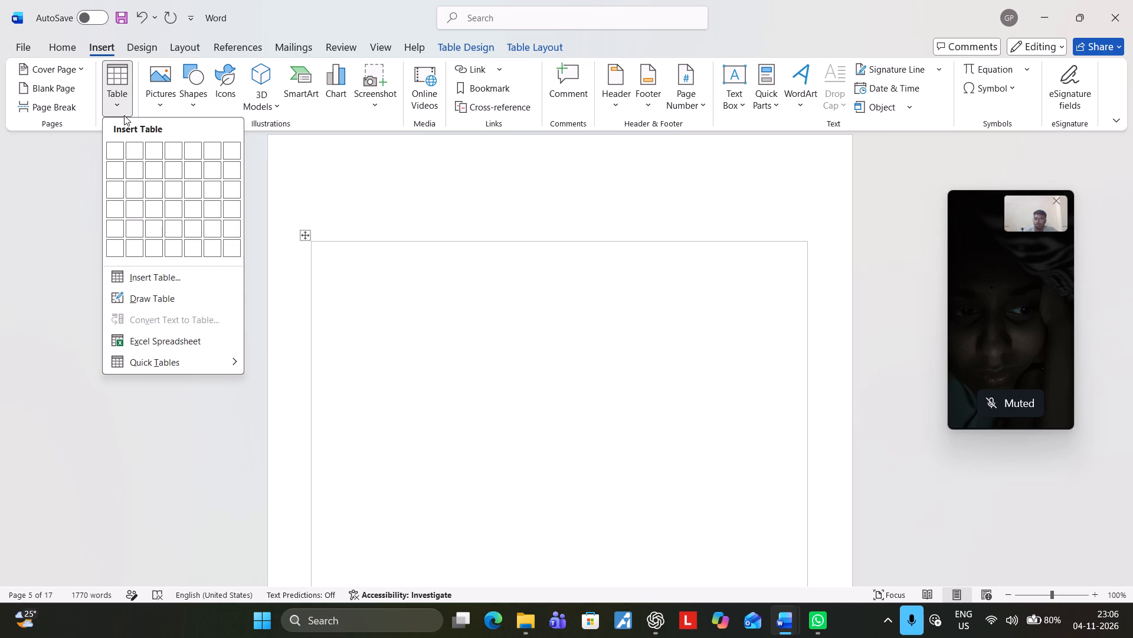
{"action": "left_click", "coordinate": [129, 153]}
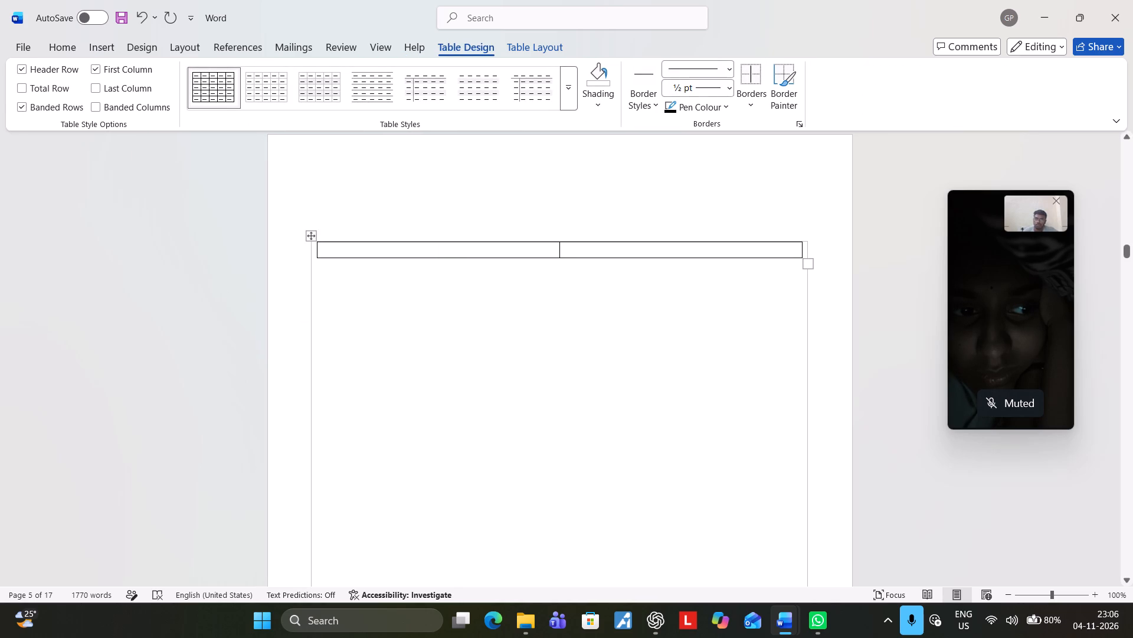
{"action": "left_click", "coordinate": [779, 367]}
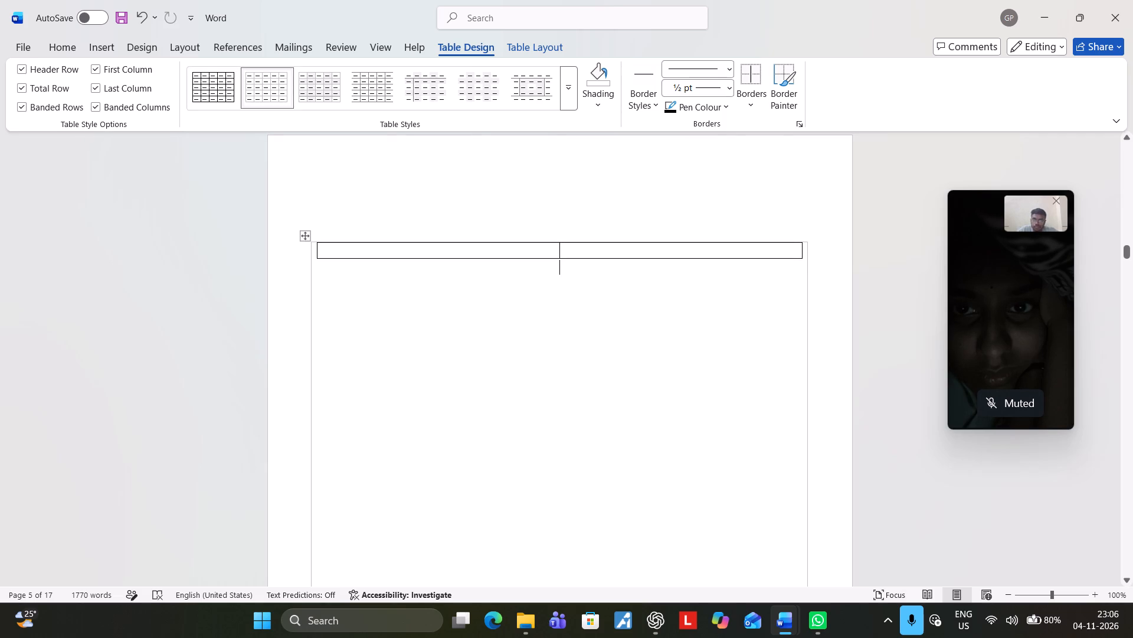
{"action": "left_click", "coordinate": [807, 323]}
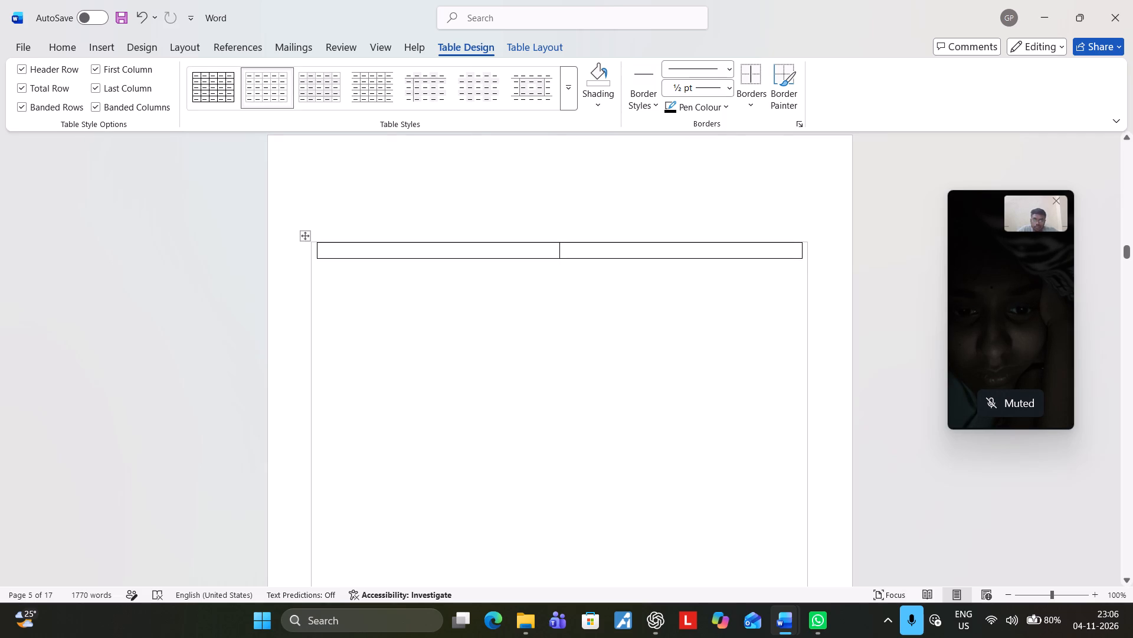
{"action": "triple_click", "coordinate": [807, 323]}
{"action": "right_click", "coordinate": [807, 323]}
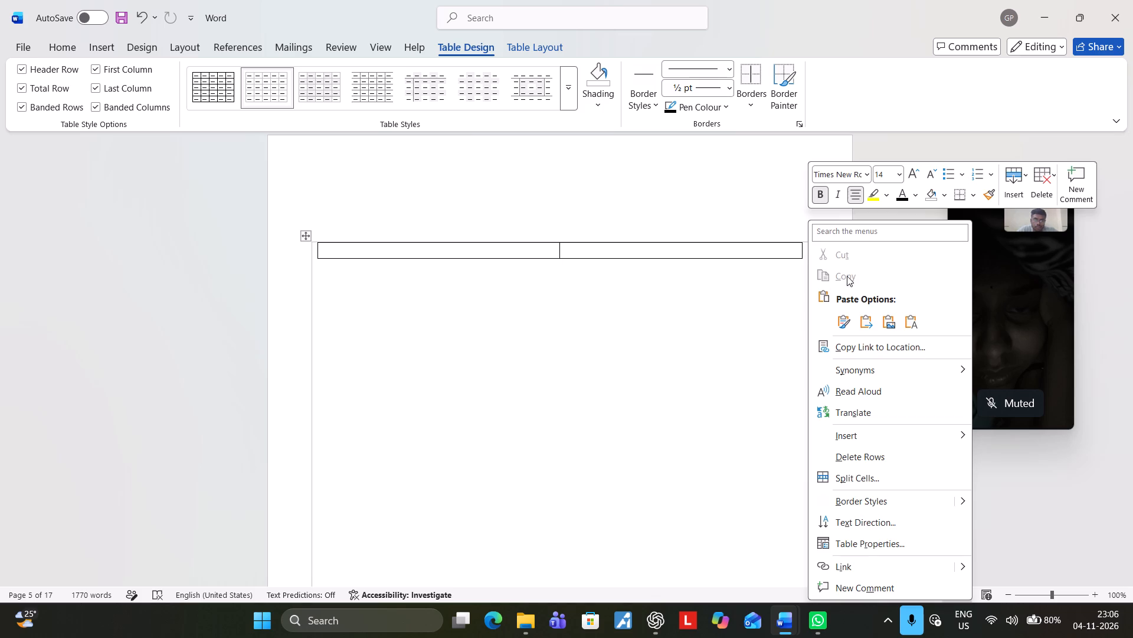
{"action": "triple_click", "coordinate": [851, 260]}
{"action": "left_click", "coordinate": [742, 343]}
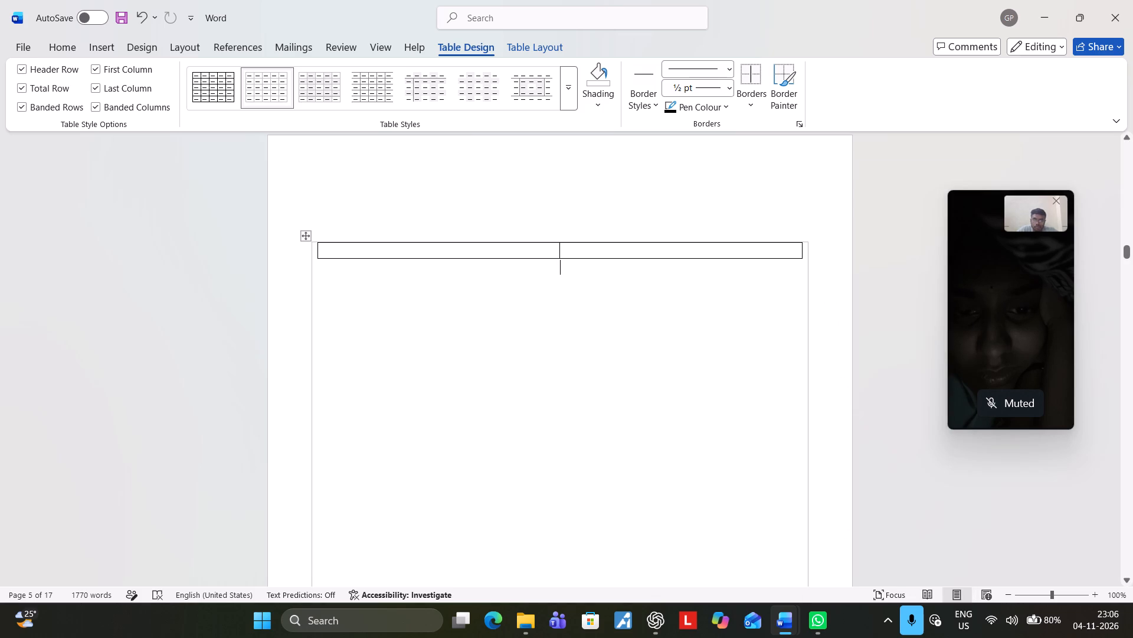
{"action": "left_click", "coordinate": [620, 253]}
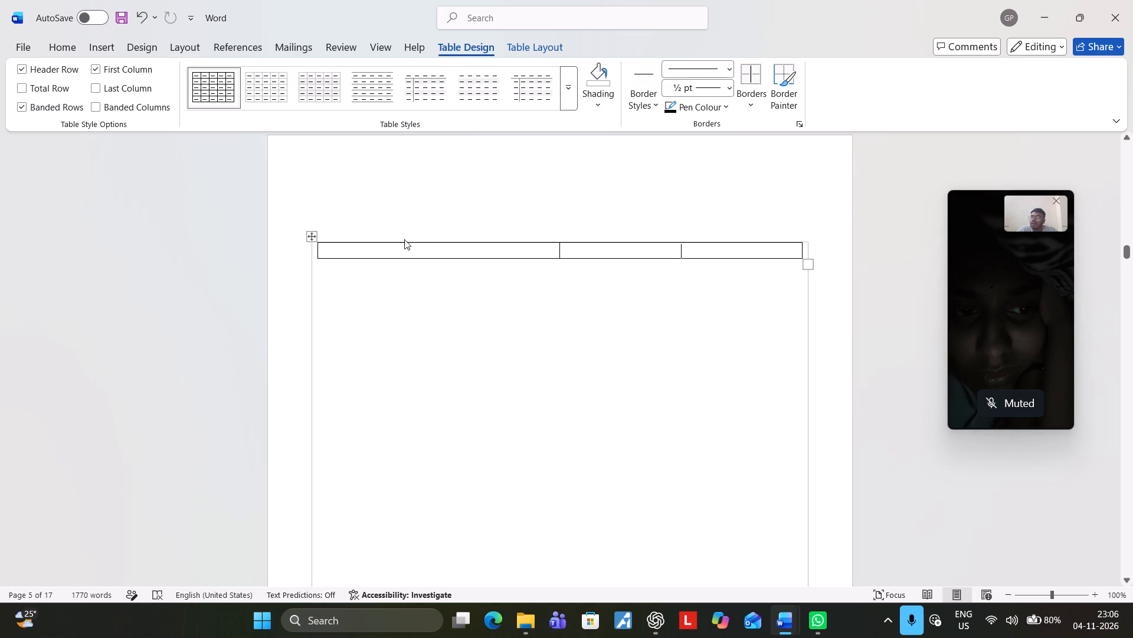
Insert another 2x1 table directly below the small nested table to extend it by a second row.
{"action": "left_click", "coordinate": [459, 301]}
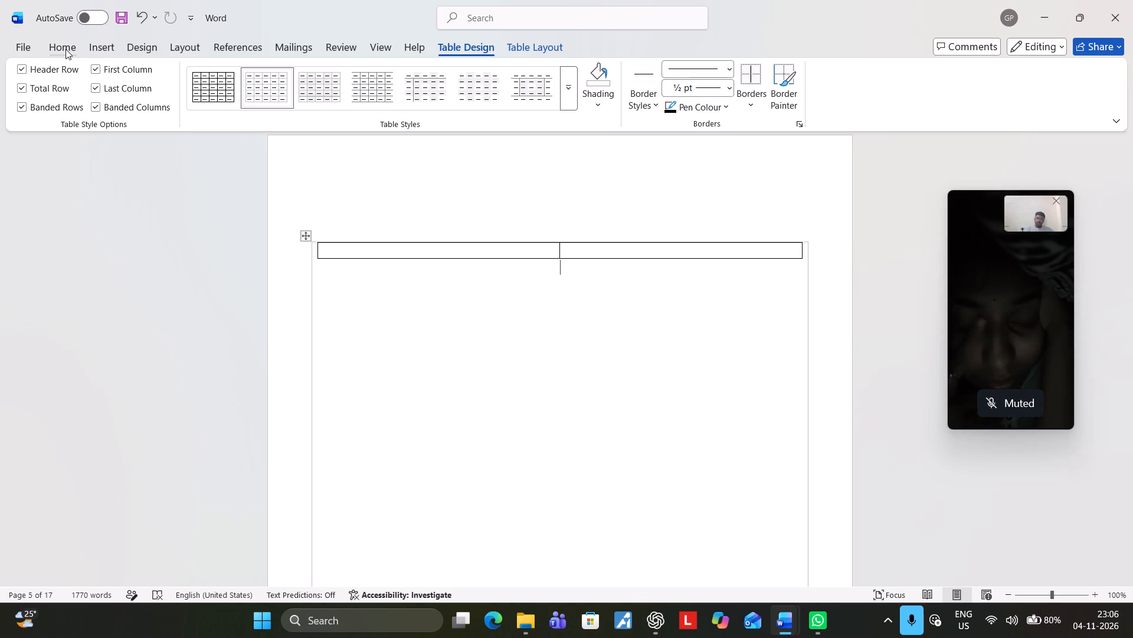
{"action": "left_click", "coordinate": [71, 50]}
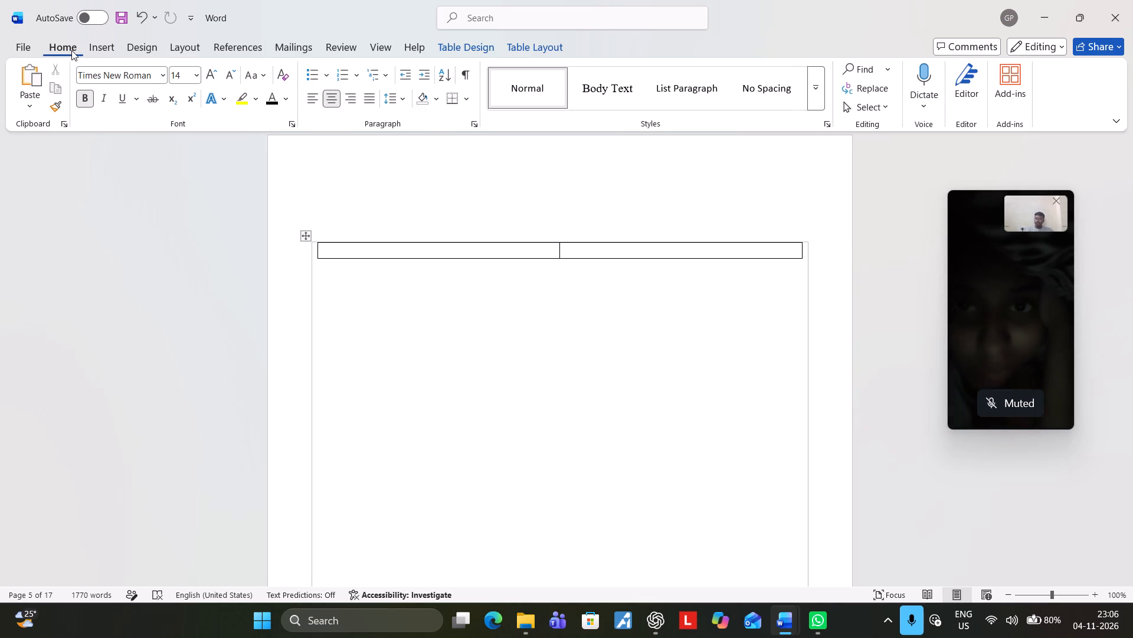
{"action": "left_click", "coordinate": [106, 43]}
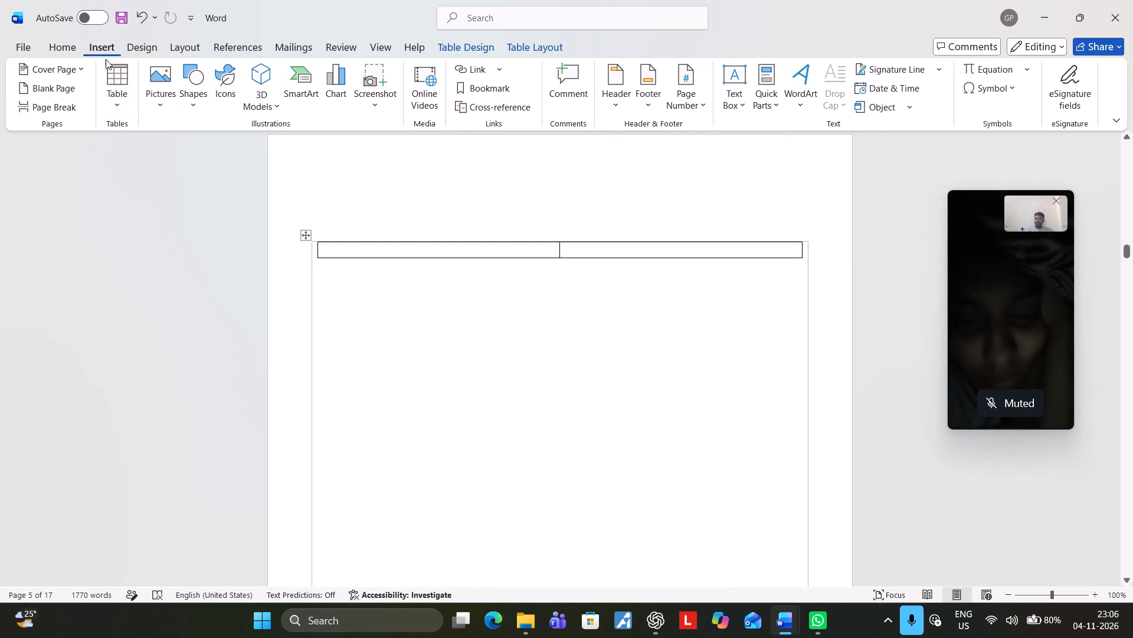
{"action": "left_click", "coordinate": [117, 99]}
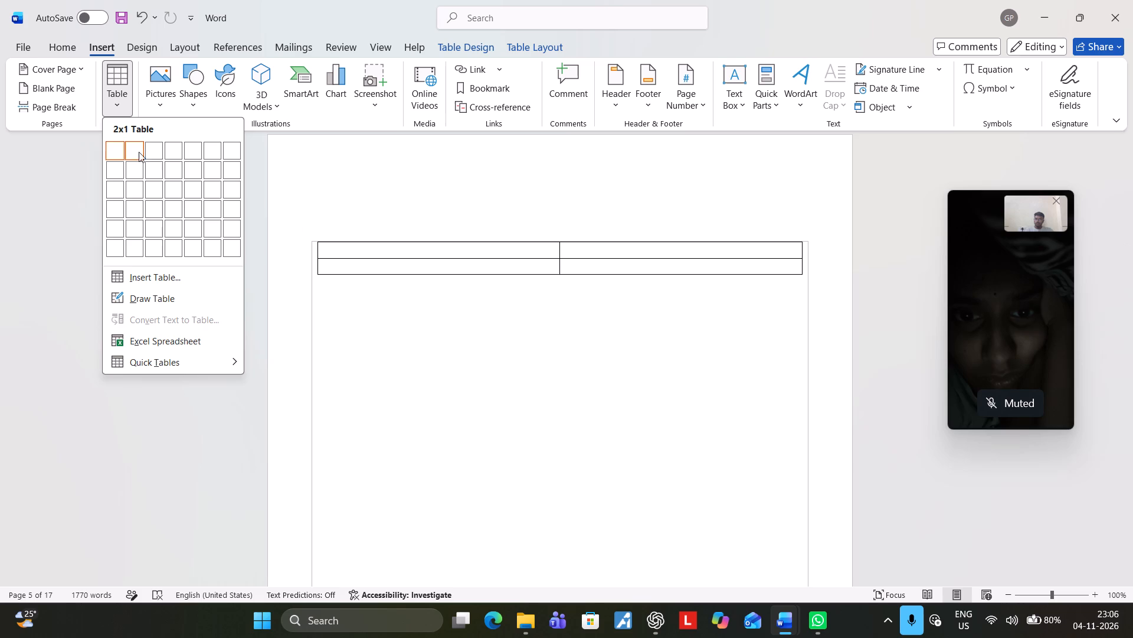
{"action": "left_click", "coordinate": [135, 157]}
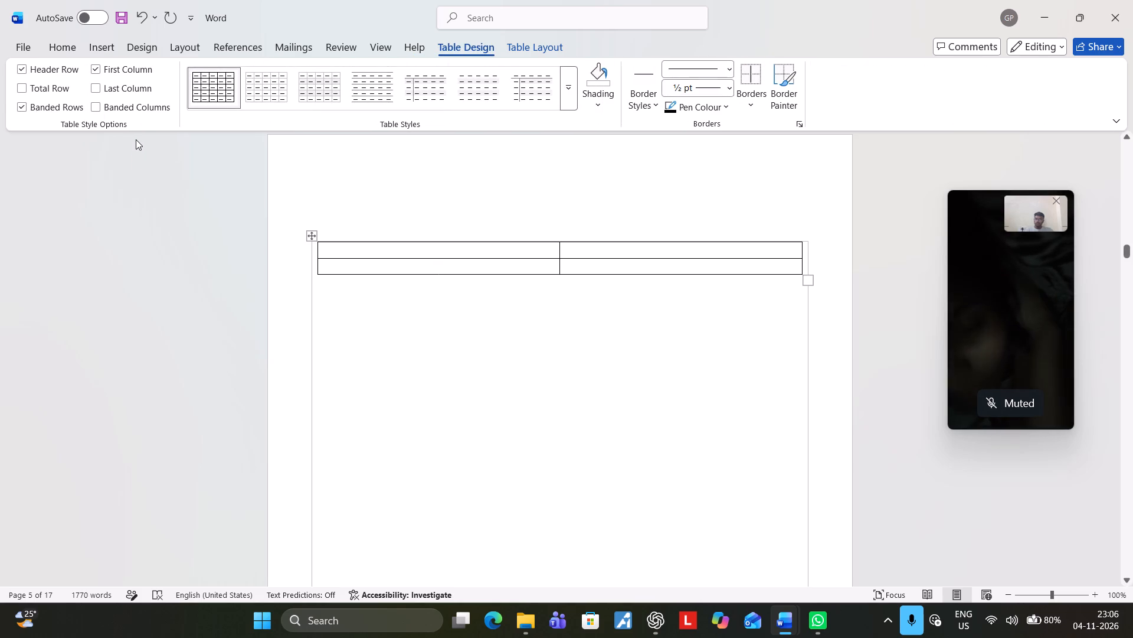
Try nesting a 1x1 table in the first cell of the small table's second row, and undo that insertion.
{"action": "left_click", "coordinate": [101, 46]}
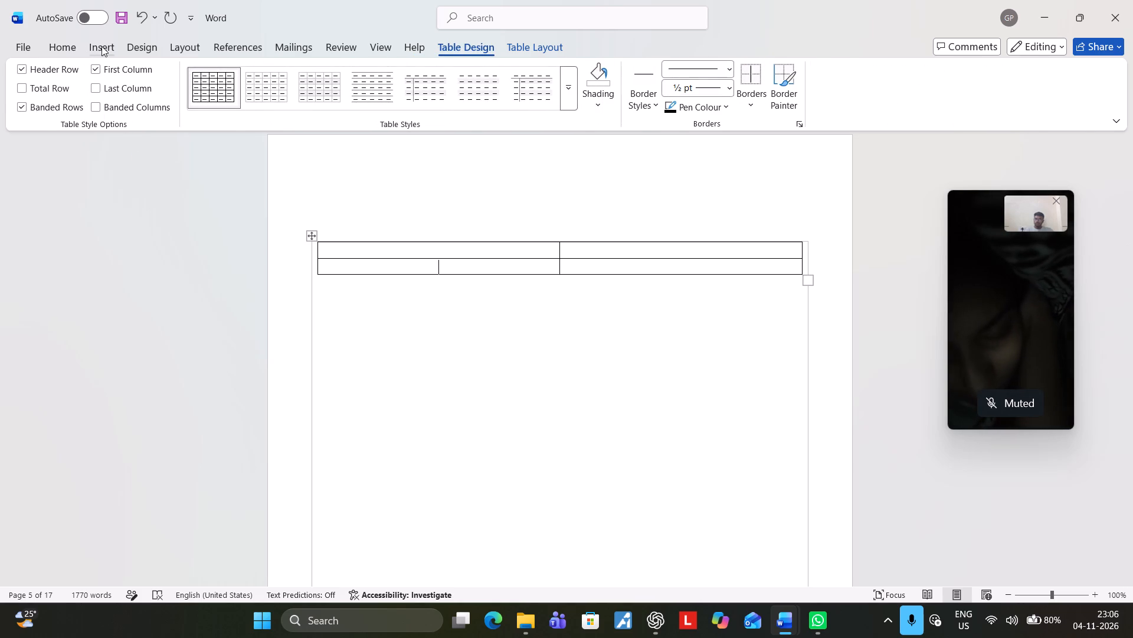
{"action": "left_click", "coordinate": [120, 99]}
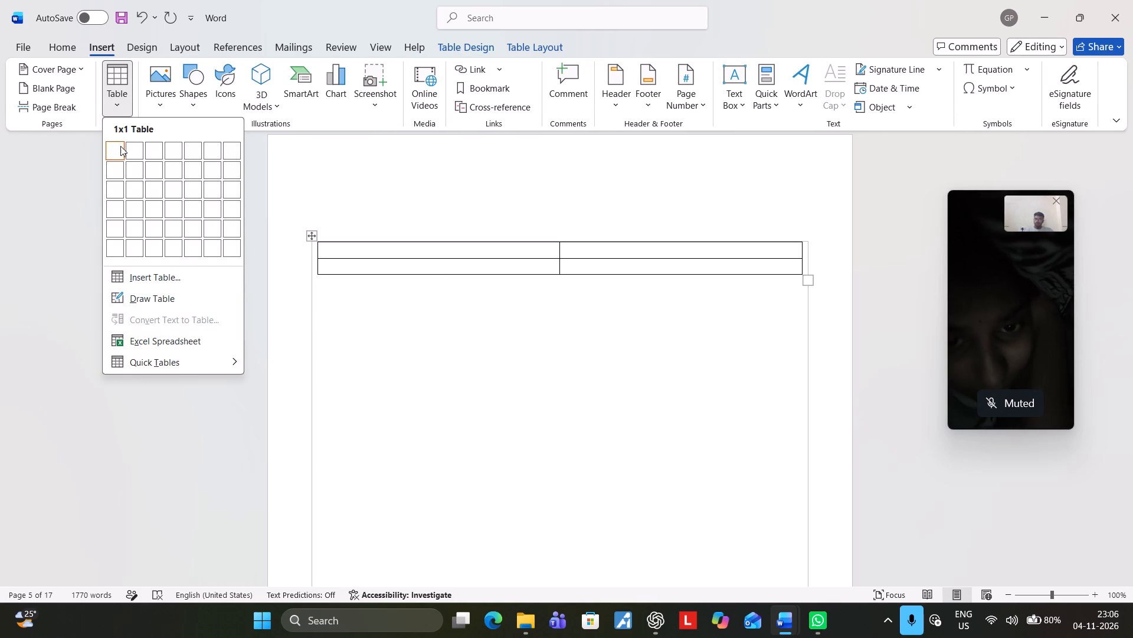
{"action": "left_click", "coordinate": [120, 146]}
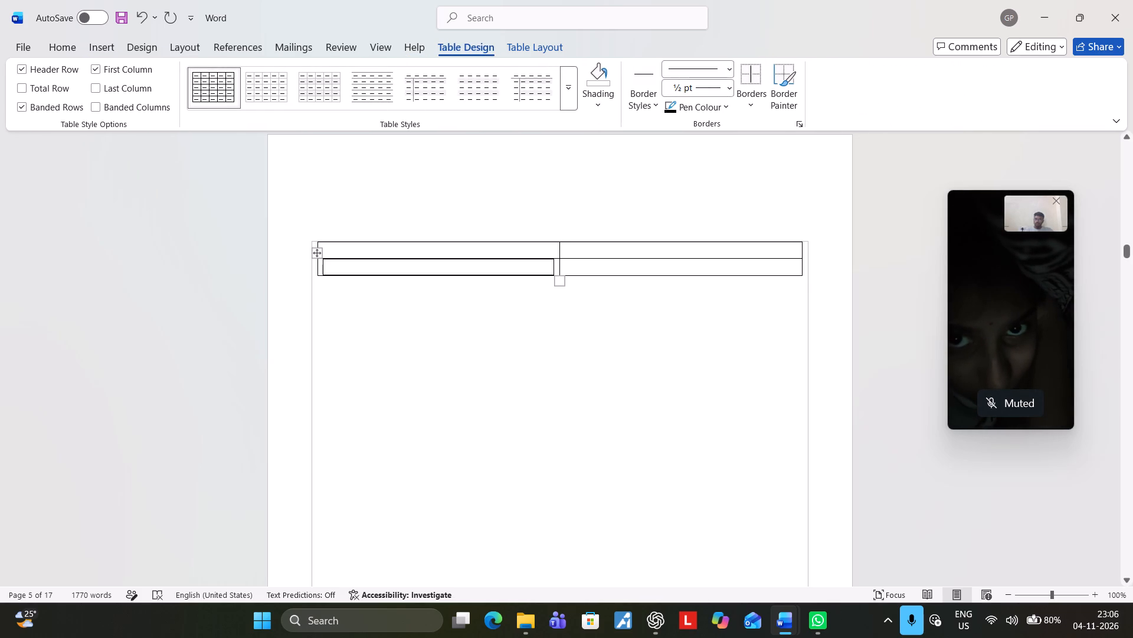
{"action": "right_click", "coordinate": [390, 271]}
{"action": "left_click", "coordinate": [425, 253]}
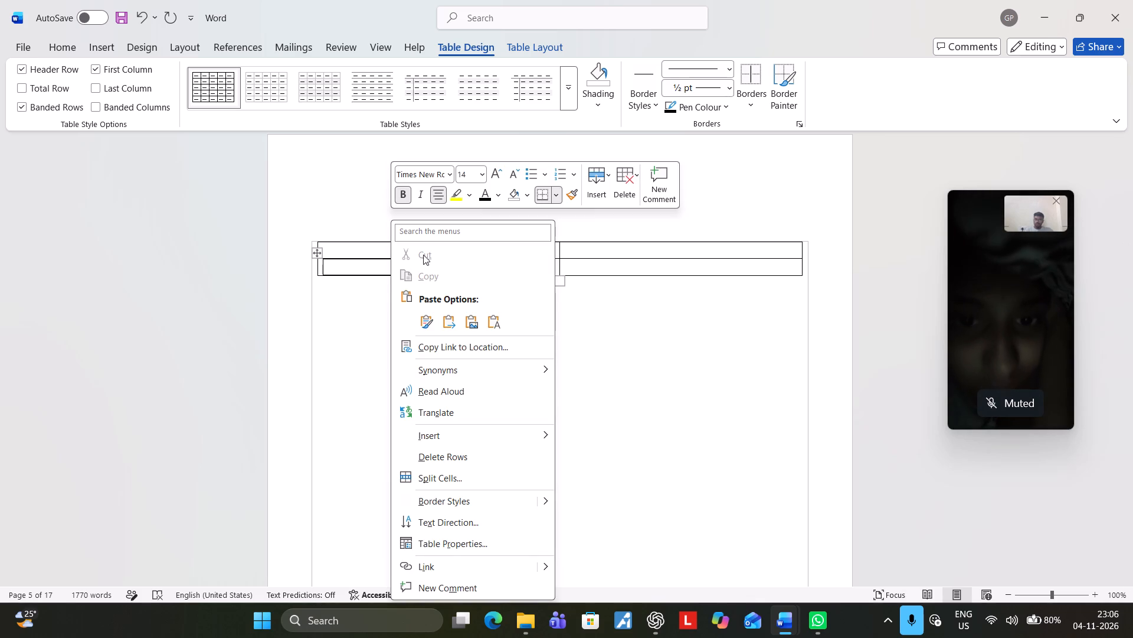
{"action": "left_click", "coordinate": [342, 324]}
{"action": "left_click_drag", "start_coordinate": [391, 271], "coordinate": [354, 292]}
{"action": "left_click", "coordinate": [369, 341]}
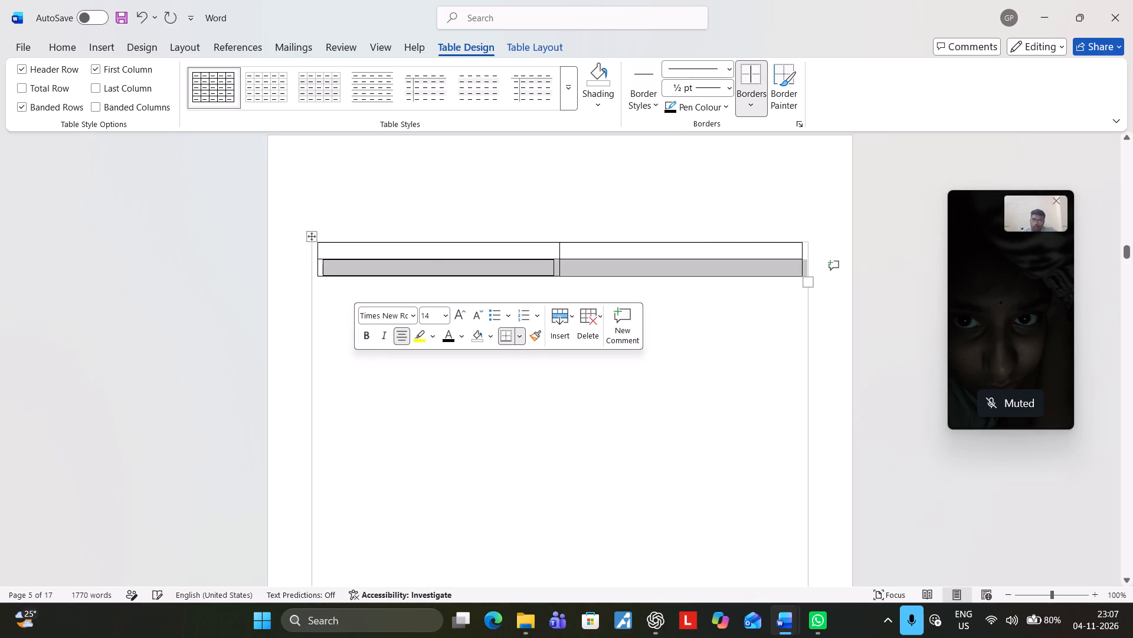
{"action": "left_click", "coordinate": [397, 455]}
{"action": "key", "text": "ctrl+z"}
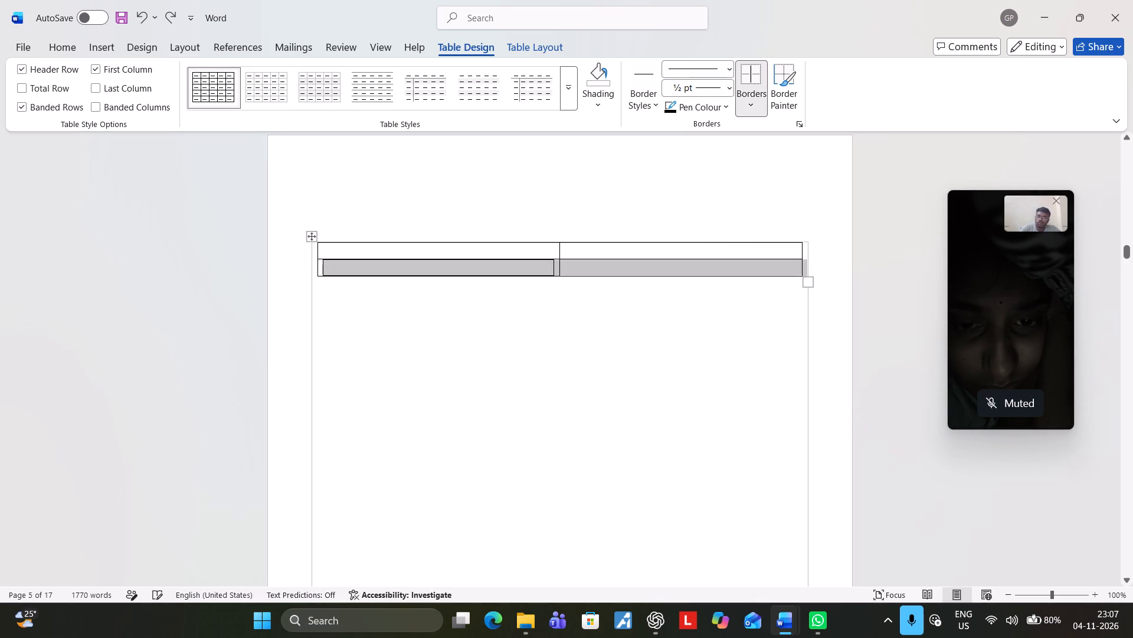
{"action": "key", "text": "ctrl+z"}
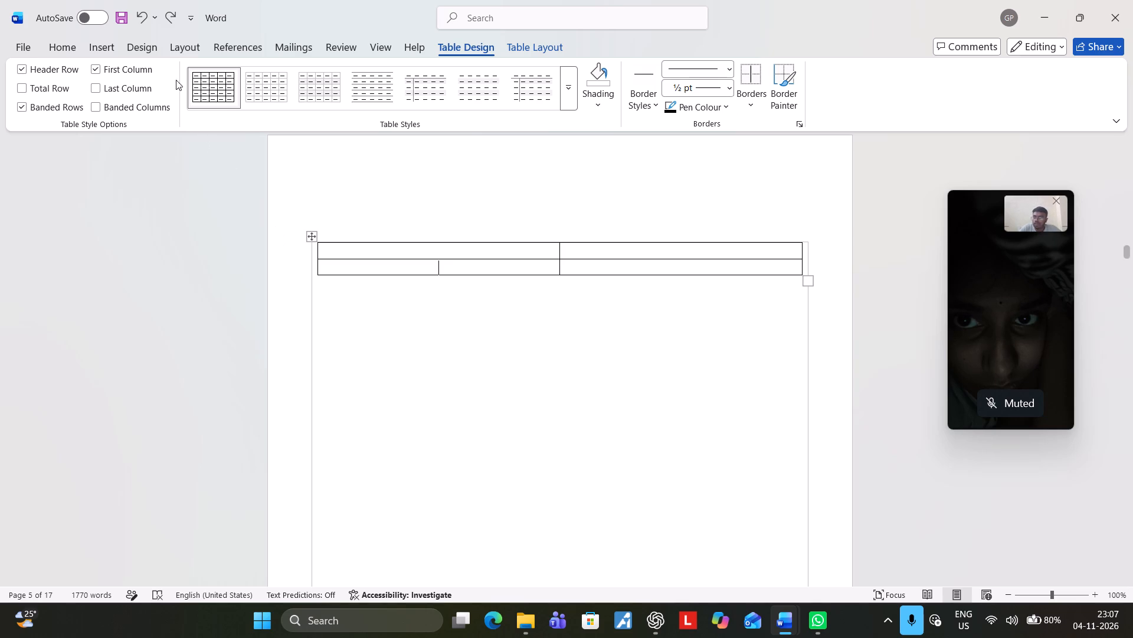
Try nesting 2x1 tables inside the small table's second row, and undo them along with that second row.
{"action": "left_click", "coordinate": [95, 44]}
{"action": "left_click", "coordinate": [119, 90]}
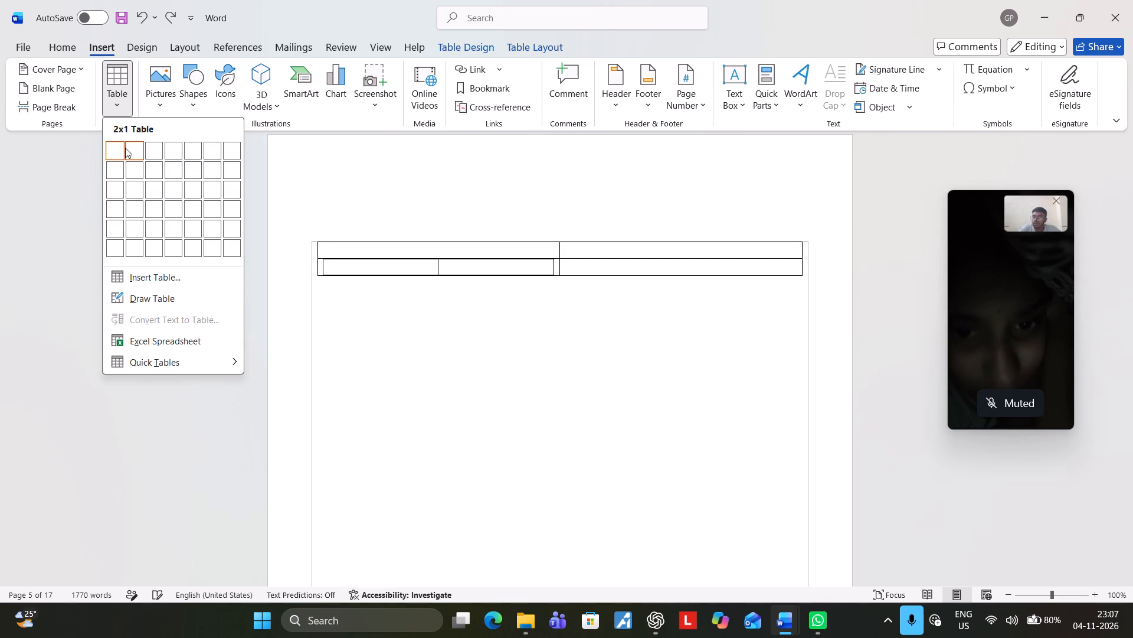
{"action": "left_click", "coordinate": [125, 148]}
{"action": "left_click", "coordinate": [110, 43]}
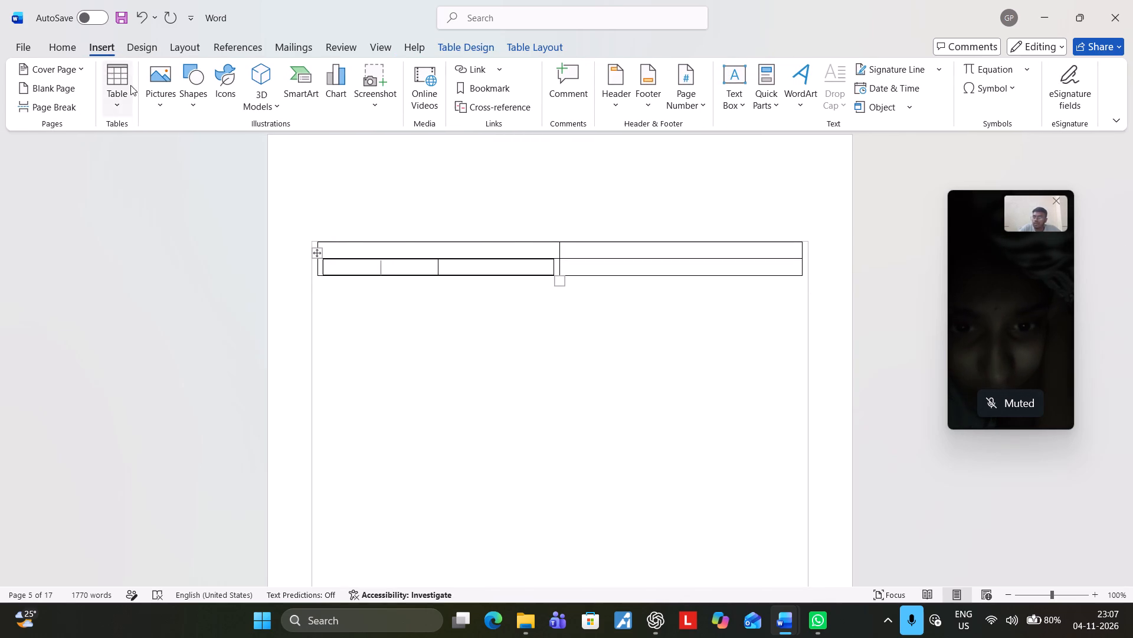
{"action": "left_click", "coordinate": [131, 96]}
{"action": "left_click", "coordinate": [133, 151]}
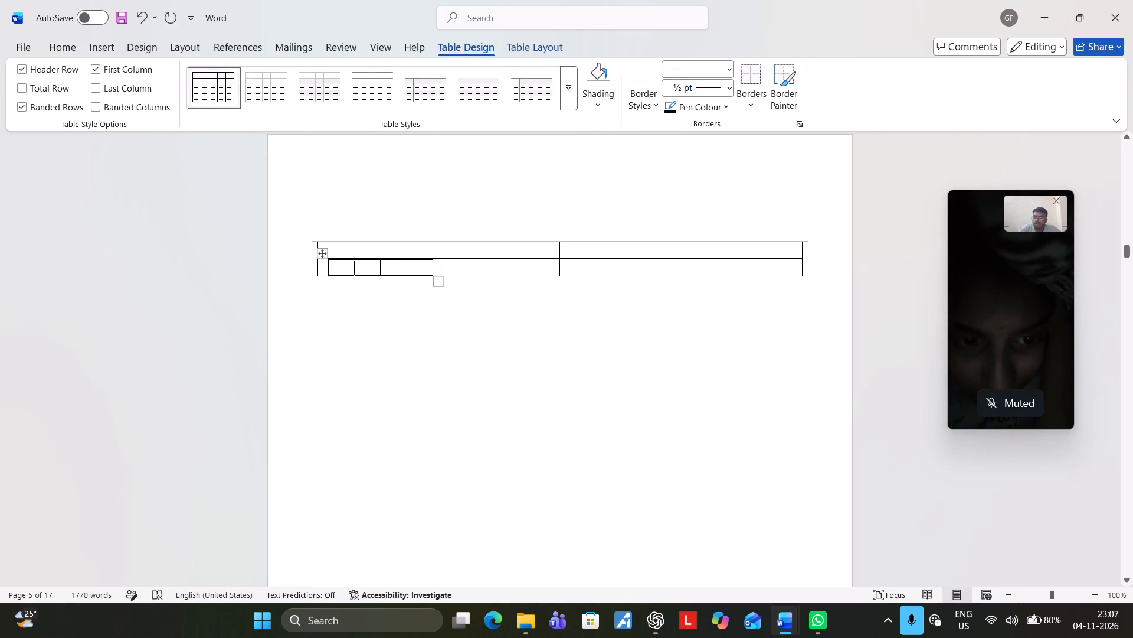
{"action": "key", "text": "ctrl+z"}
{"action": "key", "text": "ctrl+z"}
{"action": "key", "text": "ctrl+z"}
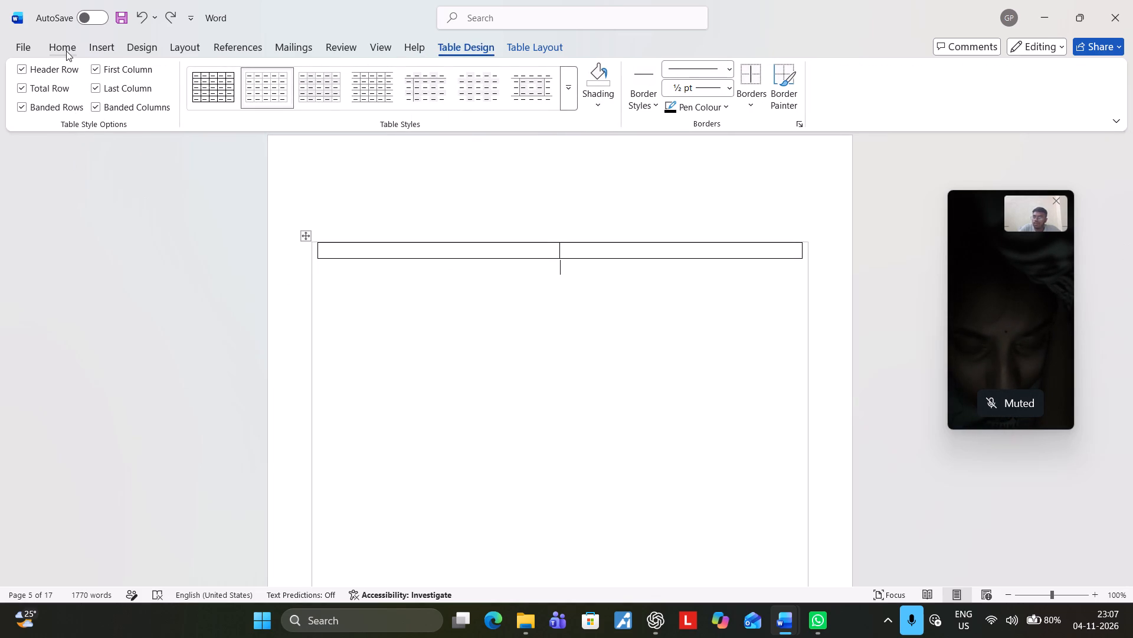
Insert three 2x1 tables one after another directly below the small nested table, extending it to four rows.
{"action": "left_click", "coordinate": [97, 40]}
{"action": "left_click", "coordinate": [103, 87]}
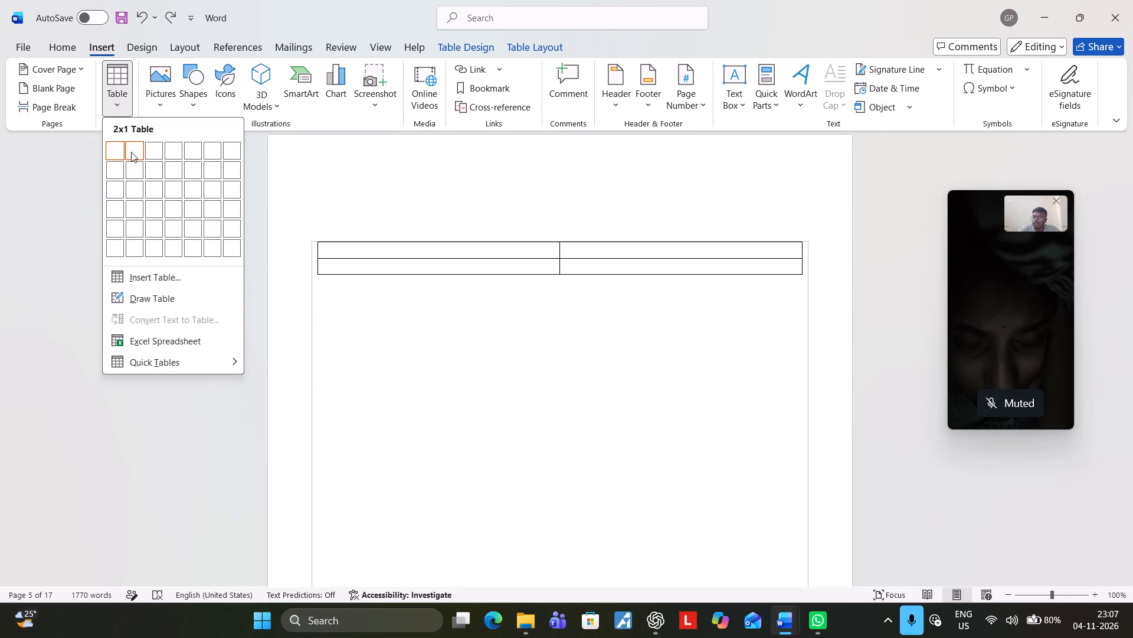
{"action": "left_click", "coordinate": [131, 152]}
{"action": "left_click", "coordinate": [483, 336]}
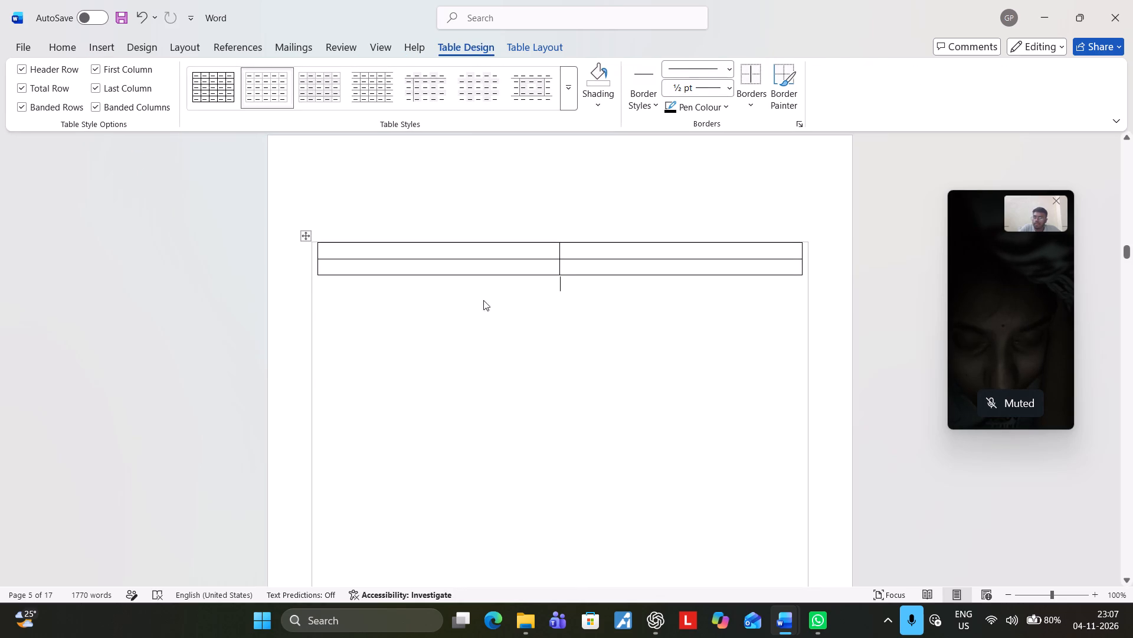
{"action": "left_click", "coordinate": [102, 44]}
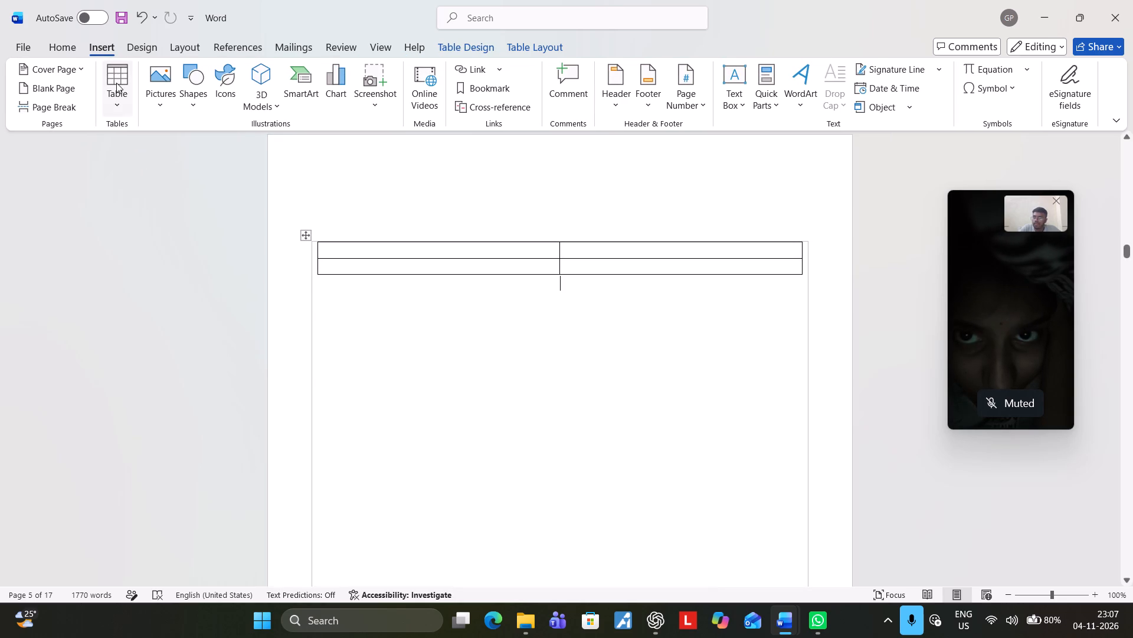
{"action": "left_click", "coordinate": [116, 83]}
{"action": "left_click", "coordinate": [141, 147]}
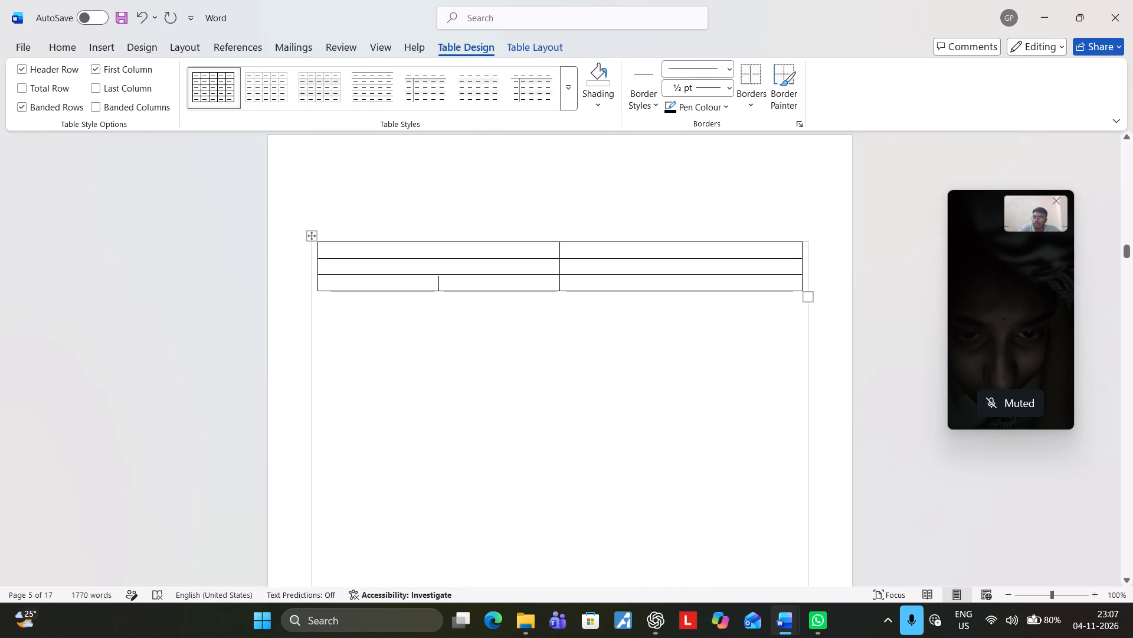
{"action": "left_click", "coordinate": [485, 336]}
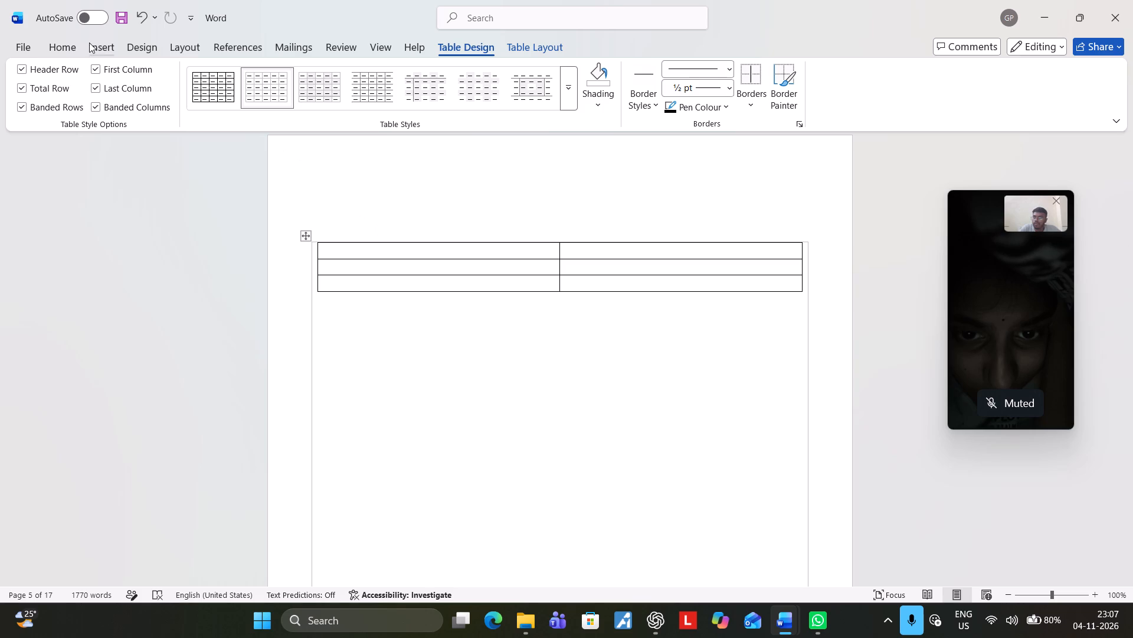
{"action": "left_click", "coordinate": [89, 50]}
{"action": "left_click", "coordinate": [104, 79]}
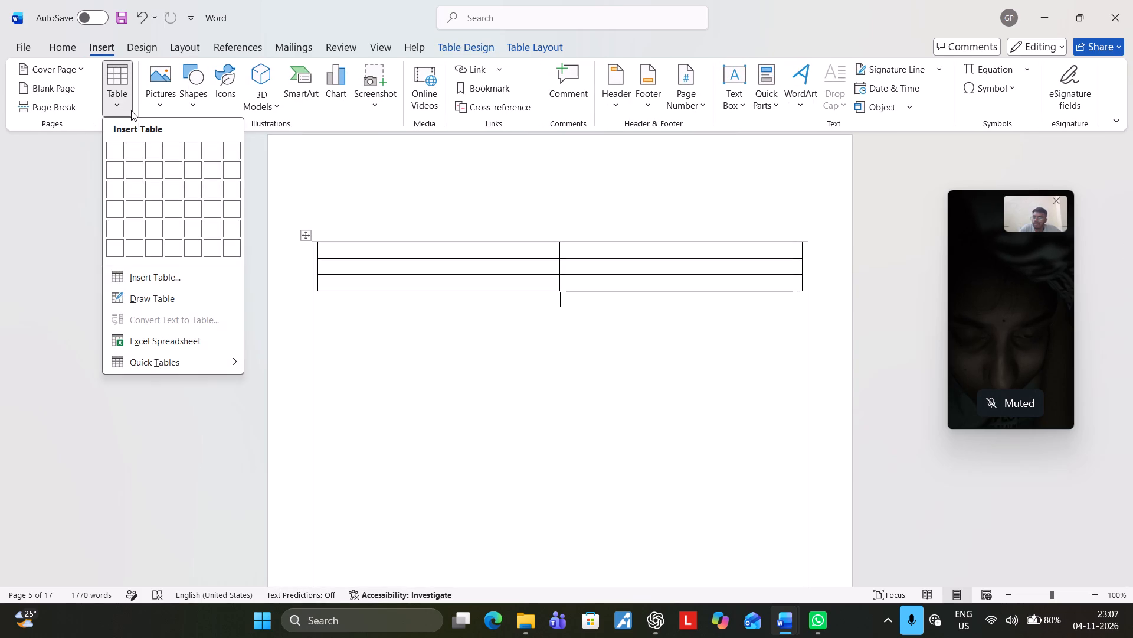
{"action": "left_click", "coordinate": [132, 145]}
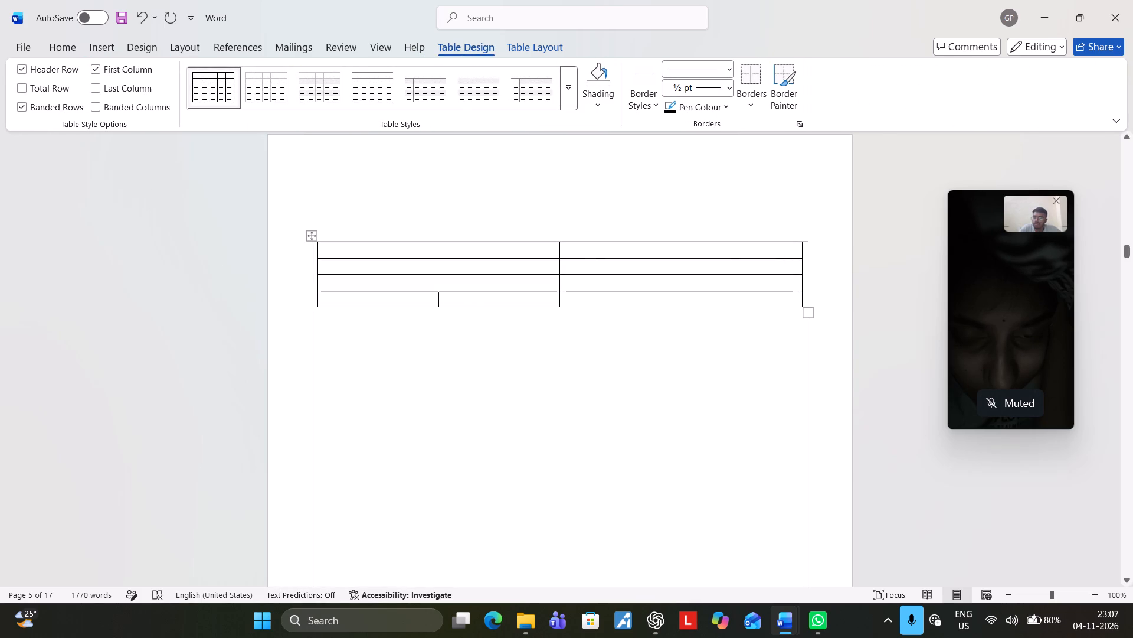
Select the entire Table of Contents page table, including the nested rows, and delete it.
{"action": "left_click", "coordinate": [313, 362]}
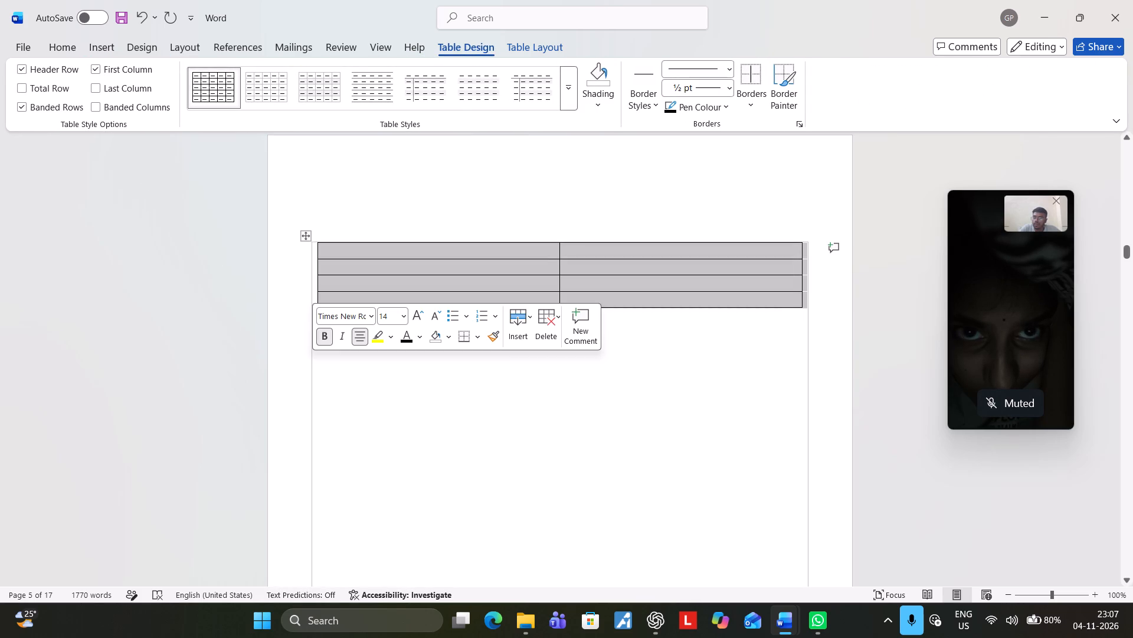
{"action": "left_click", "coordinate": [313, 362]}
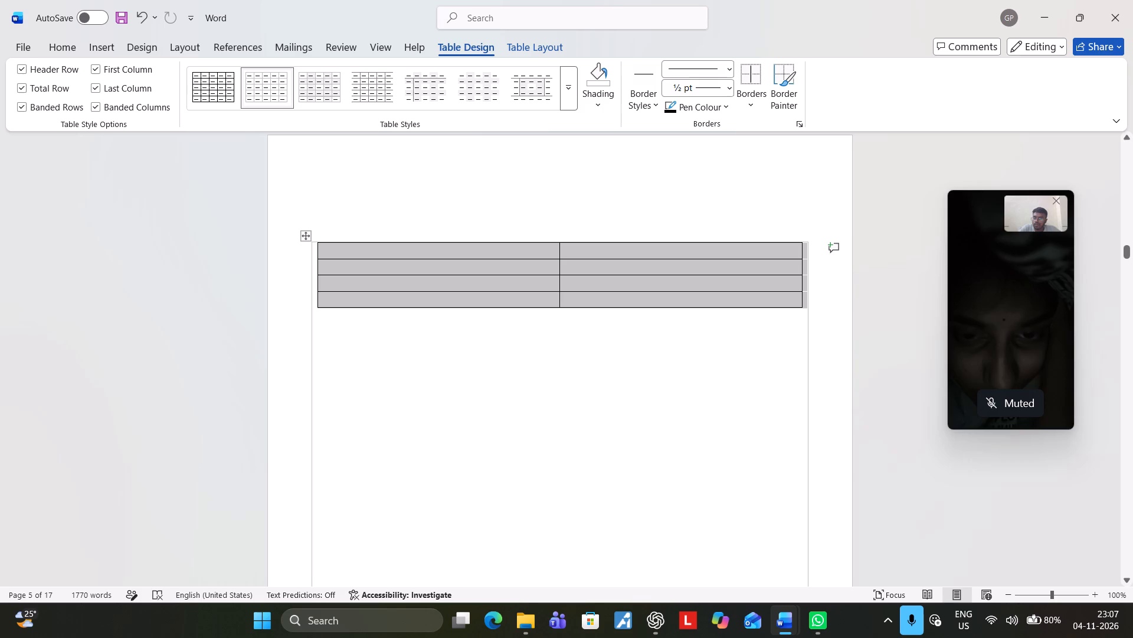
{"action": "left_click", "coordinate": [315, 366]}
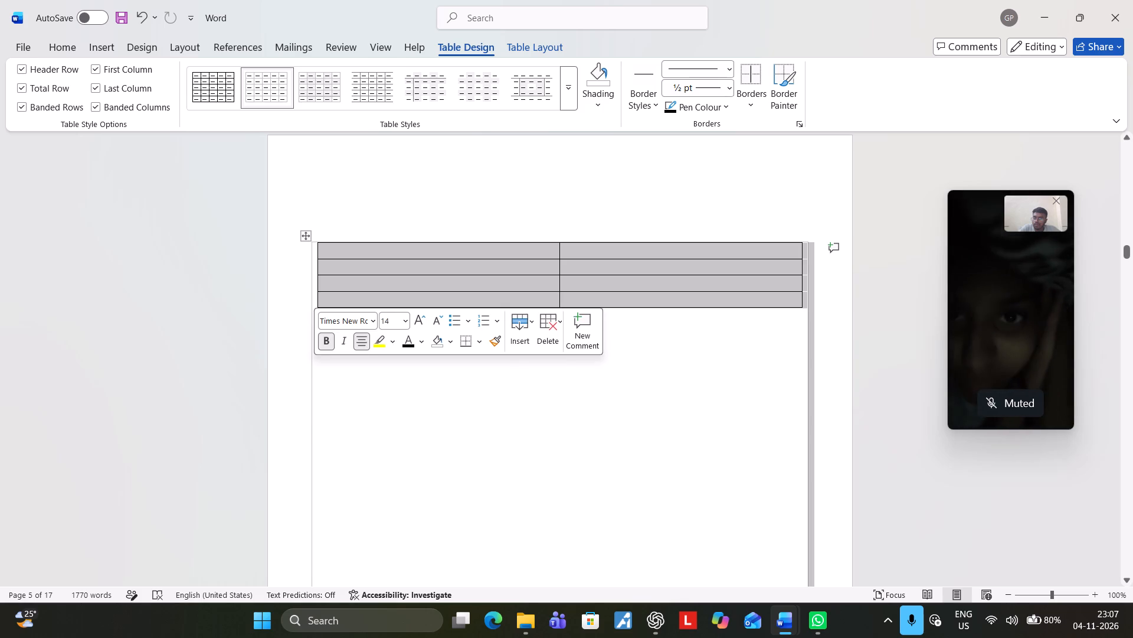
{"action": "right_click", "coordinate": [315, 366]}
{"action": "left_click", "coordinate": [356, 66]}
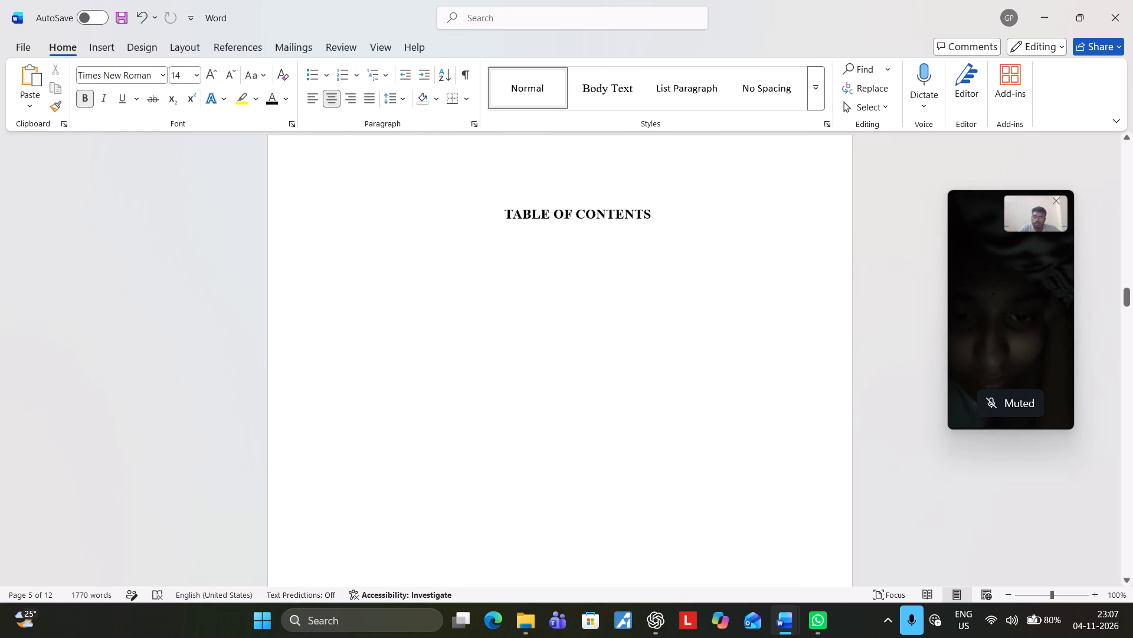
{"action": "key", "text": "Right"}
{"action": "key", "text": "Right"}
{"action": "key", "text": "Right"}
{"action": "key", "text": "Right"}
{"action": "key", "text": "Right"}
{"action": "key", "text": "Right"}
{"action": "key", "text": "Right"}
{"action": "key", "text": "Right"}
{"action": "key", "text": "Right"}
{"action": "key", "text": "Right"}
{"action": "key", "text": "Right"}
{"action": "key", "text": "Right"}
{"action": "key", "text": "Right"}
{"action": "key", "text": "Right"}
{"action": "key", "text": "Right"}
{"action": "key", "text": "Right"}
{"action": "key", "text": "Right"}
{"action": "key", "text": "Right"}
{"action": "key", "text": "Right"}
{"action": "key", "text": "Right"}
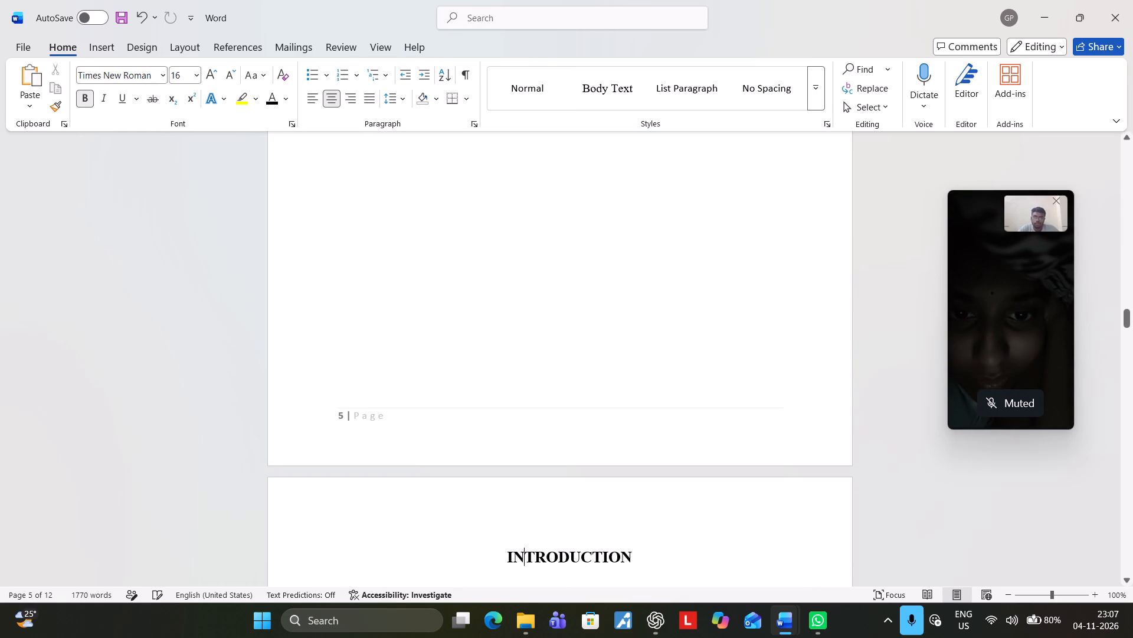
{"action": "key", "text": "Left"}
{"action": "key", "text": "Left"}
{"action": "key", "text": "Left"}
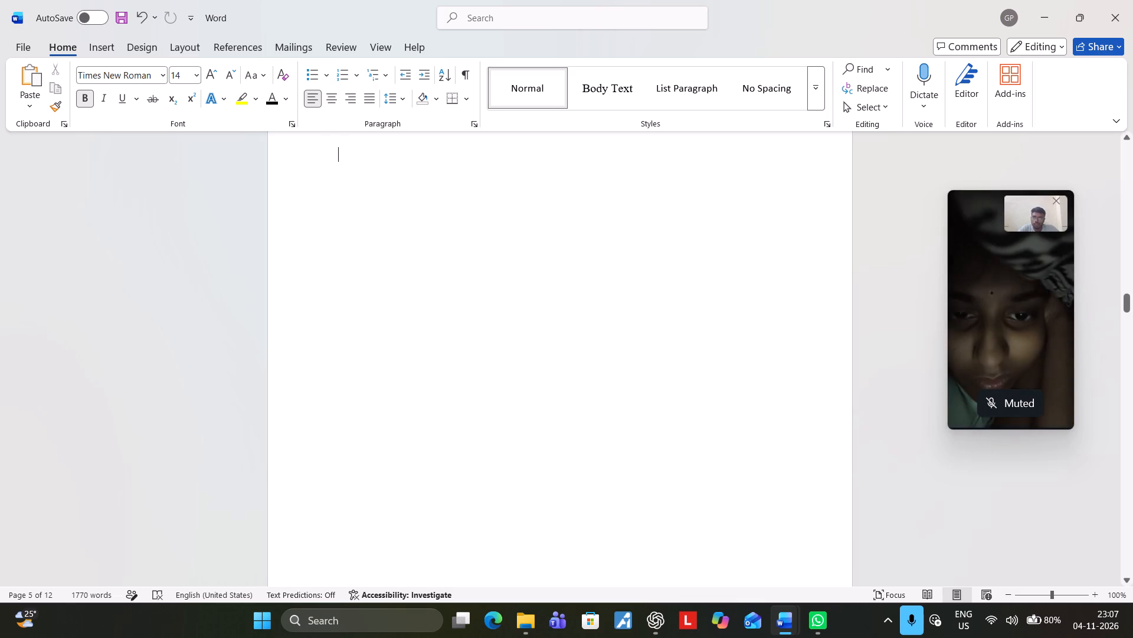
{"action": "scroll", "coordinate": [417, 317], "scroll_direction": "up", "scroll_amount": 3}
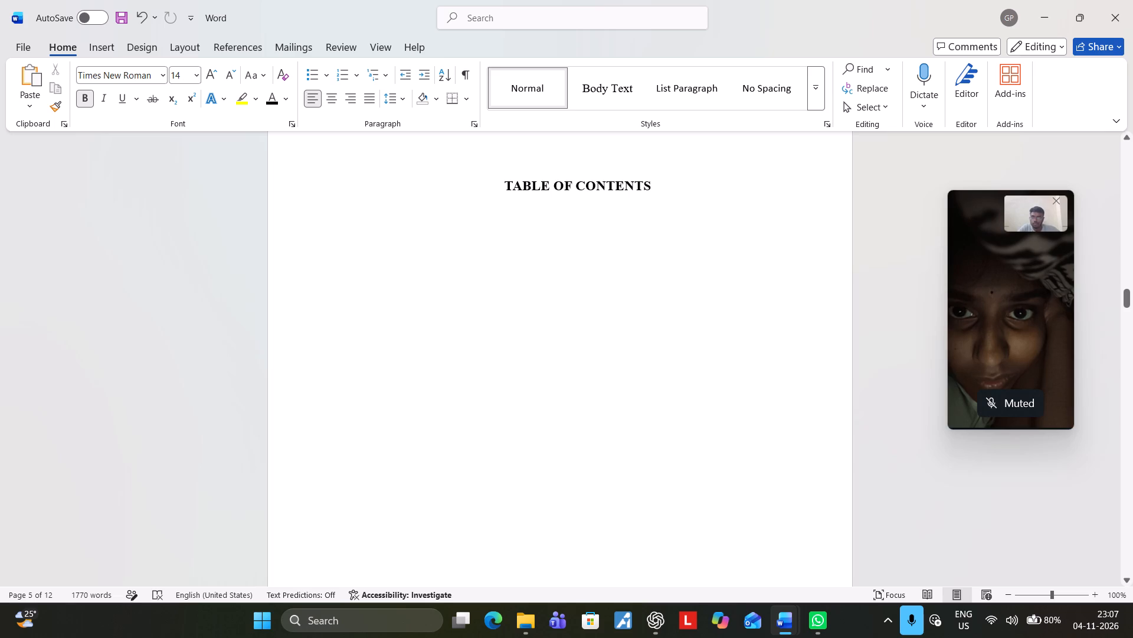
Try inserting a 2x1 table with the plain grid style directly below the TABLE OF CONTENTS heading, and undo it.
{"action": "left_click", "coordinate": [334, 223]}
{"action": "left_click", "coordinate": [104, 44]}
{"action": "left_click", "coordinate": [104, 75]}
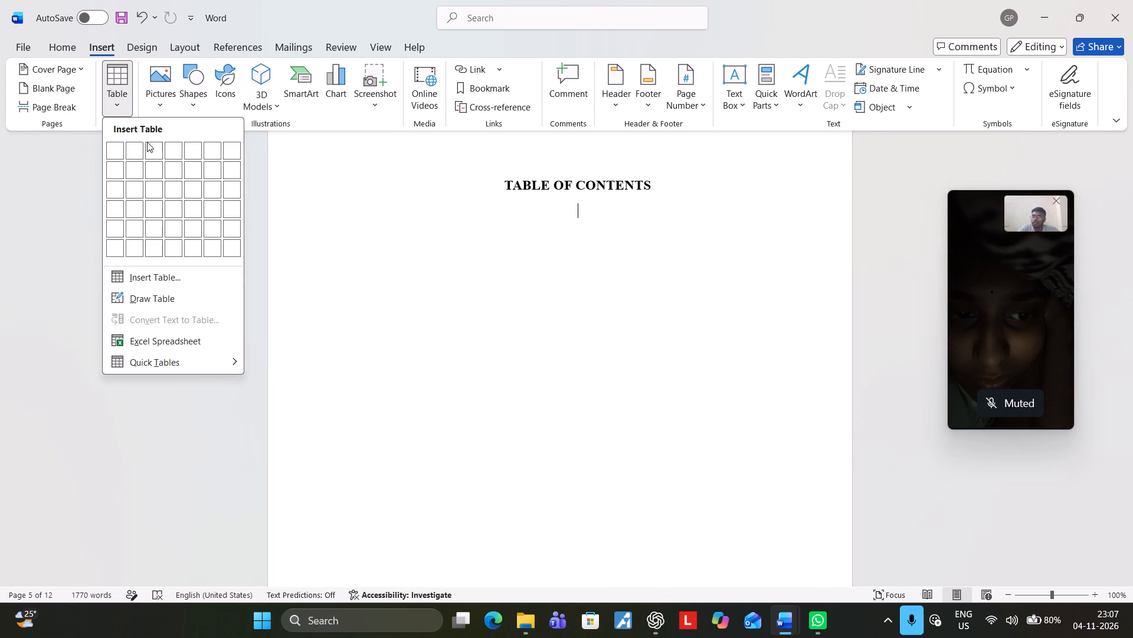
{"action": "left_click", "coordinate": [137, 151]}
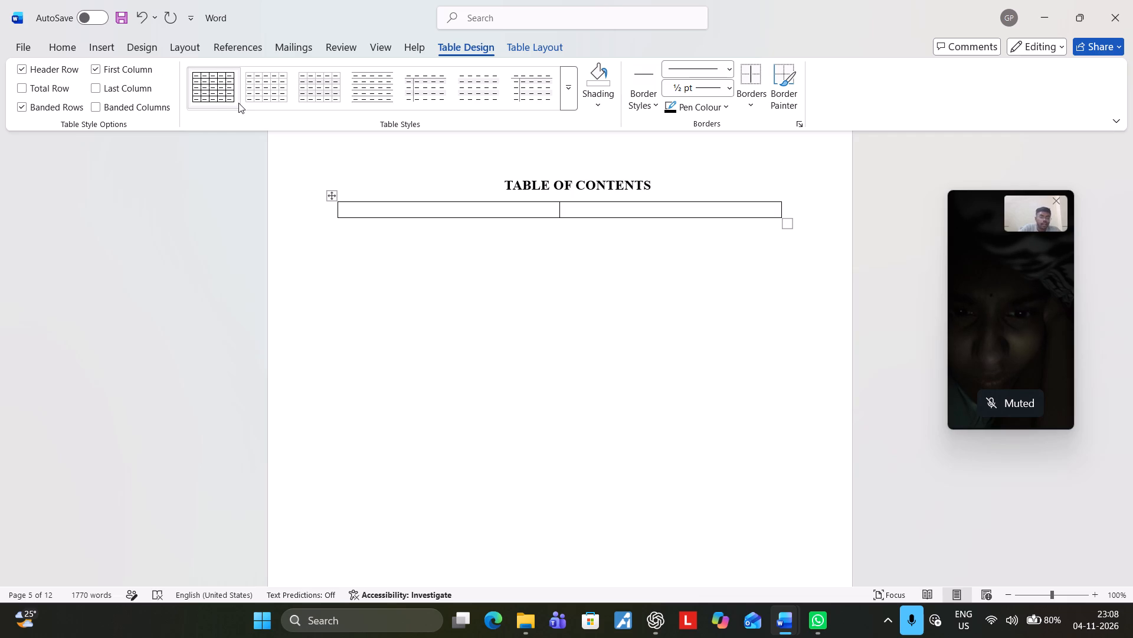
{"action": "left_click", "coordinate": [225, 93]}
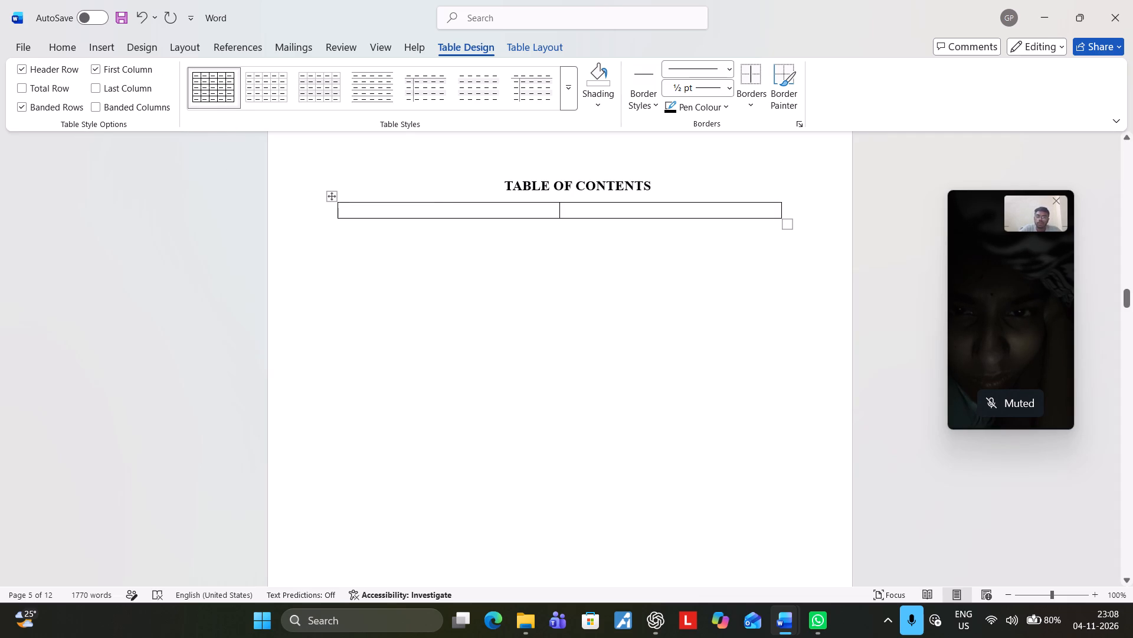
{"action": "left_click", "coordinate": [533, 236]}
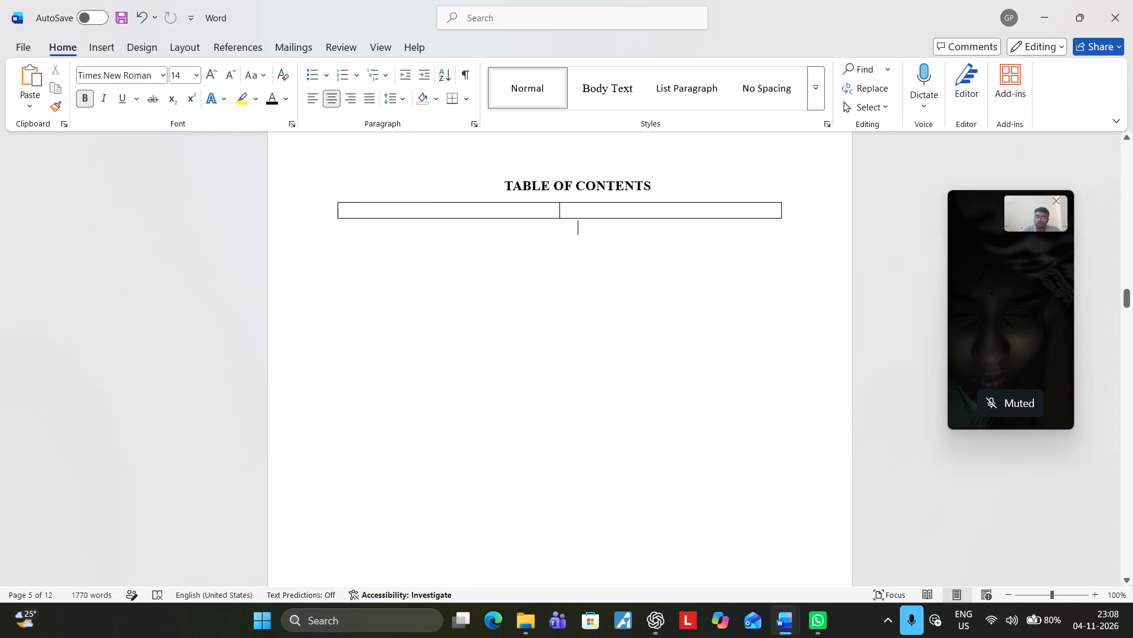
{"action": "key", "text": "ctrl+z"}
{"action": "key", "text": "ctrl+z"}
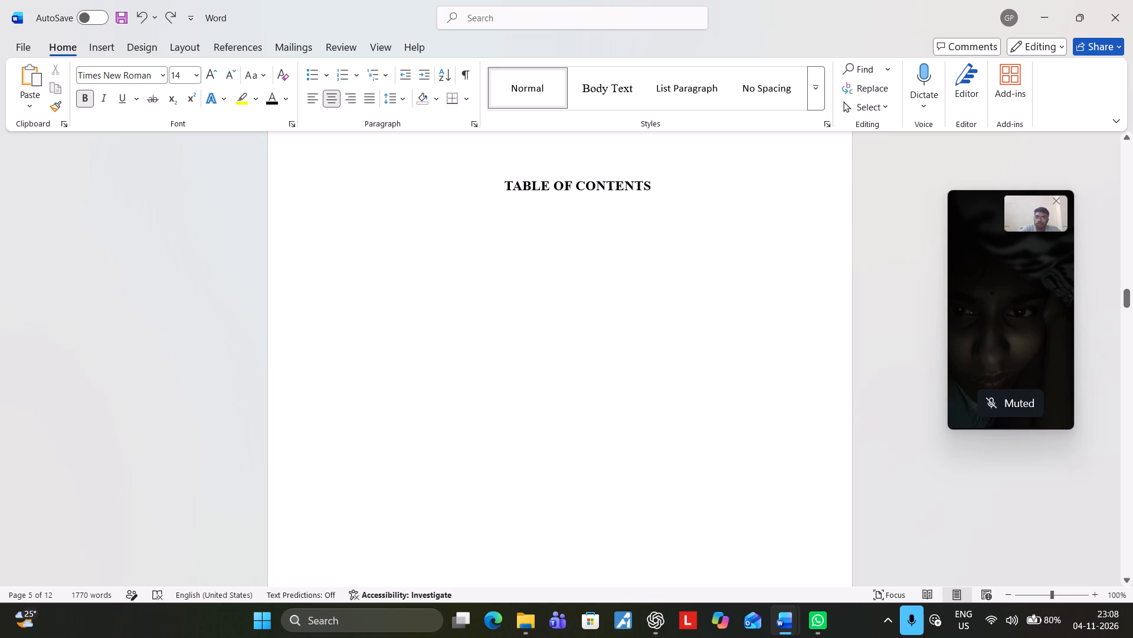
Insert a 2x1 table directly below the TABLE OF CONTENTS heading.
{"action": "left_click", "coordinate": [104, 40]}
{"action": "left_click", "coordinate": [122, 95]}
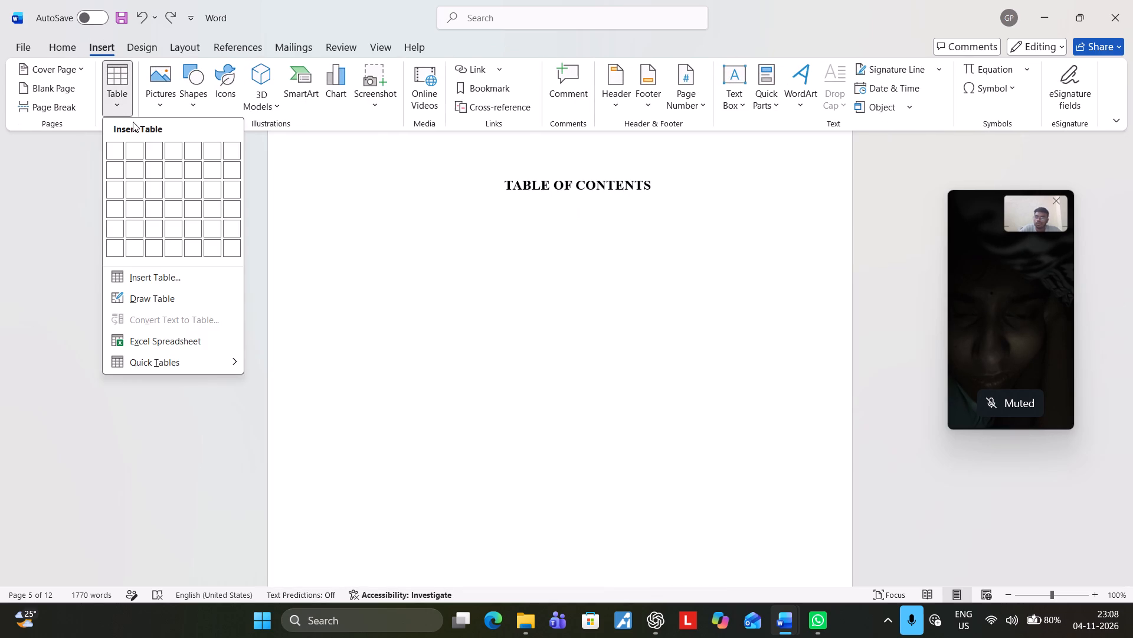
{"action": "left_click", "coordinate": [136, 147]}
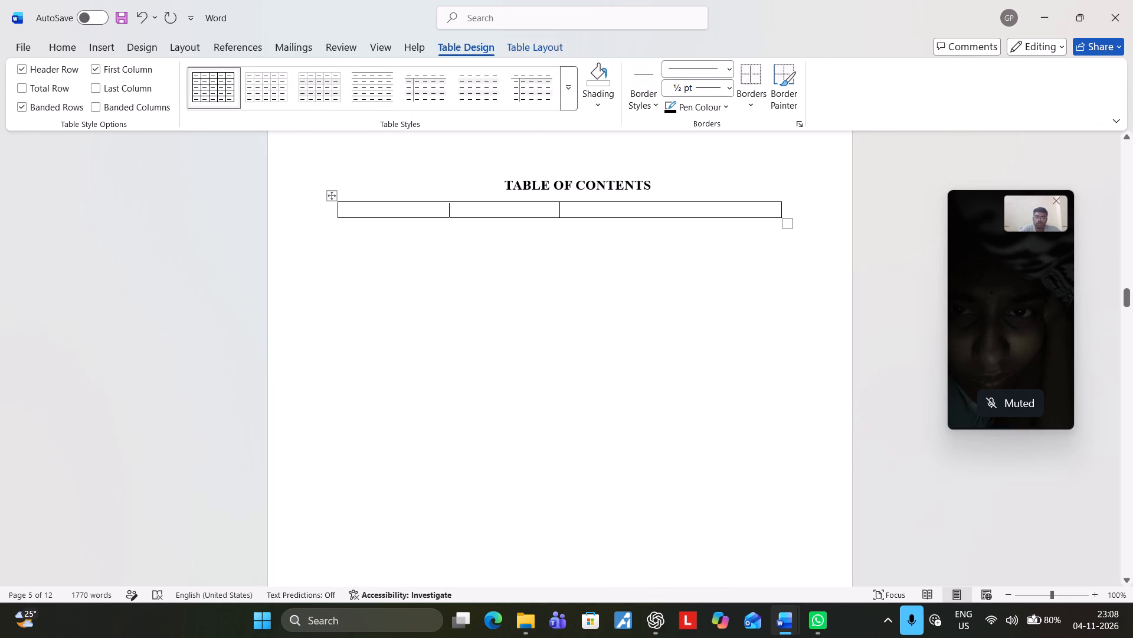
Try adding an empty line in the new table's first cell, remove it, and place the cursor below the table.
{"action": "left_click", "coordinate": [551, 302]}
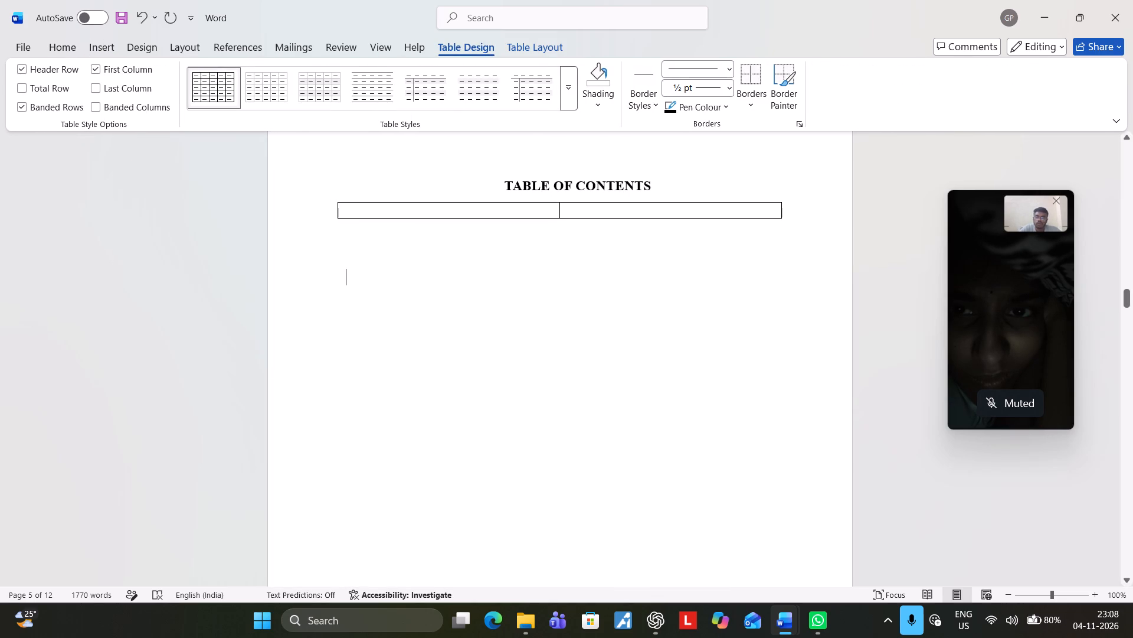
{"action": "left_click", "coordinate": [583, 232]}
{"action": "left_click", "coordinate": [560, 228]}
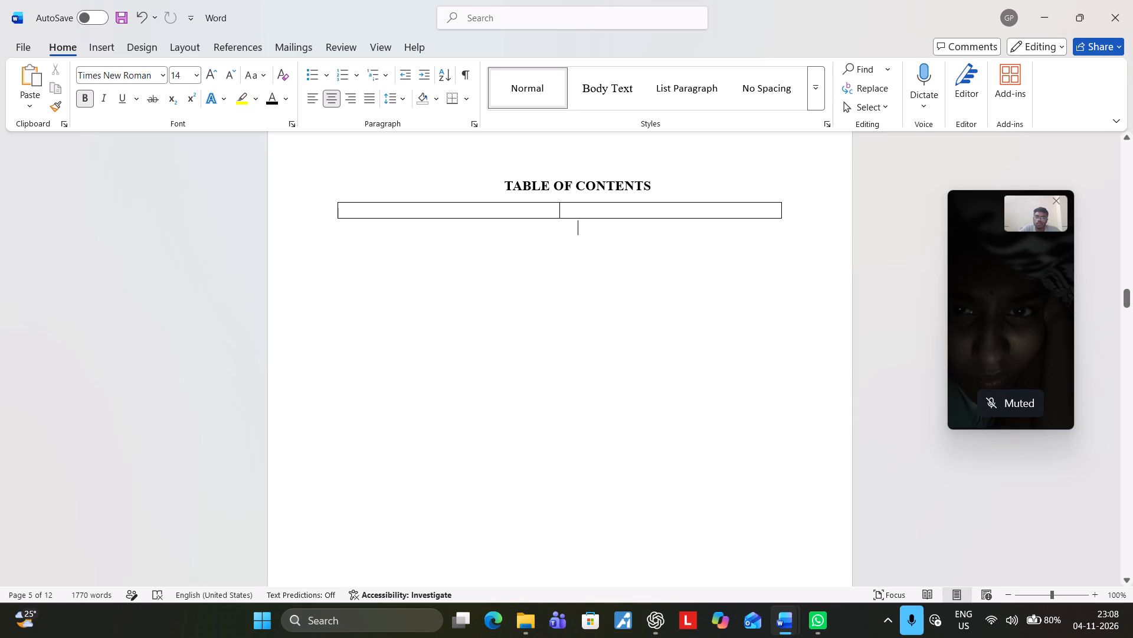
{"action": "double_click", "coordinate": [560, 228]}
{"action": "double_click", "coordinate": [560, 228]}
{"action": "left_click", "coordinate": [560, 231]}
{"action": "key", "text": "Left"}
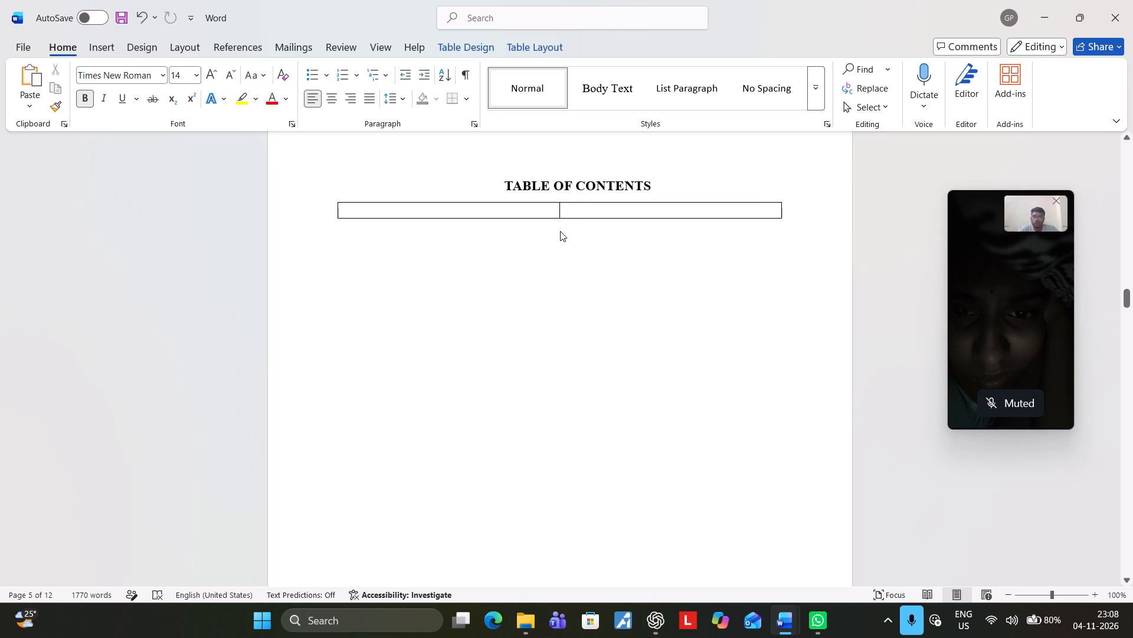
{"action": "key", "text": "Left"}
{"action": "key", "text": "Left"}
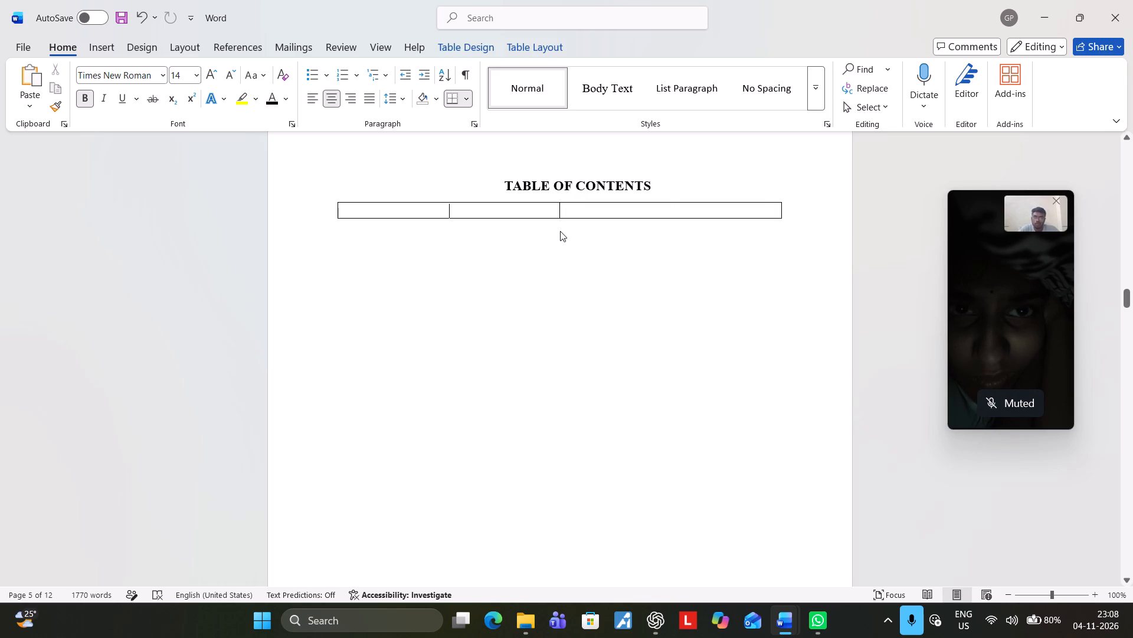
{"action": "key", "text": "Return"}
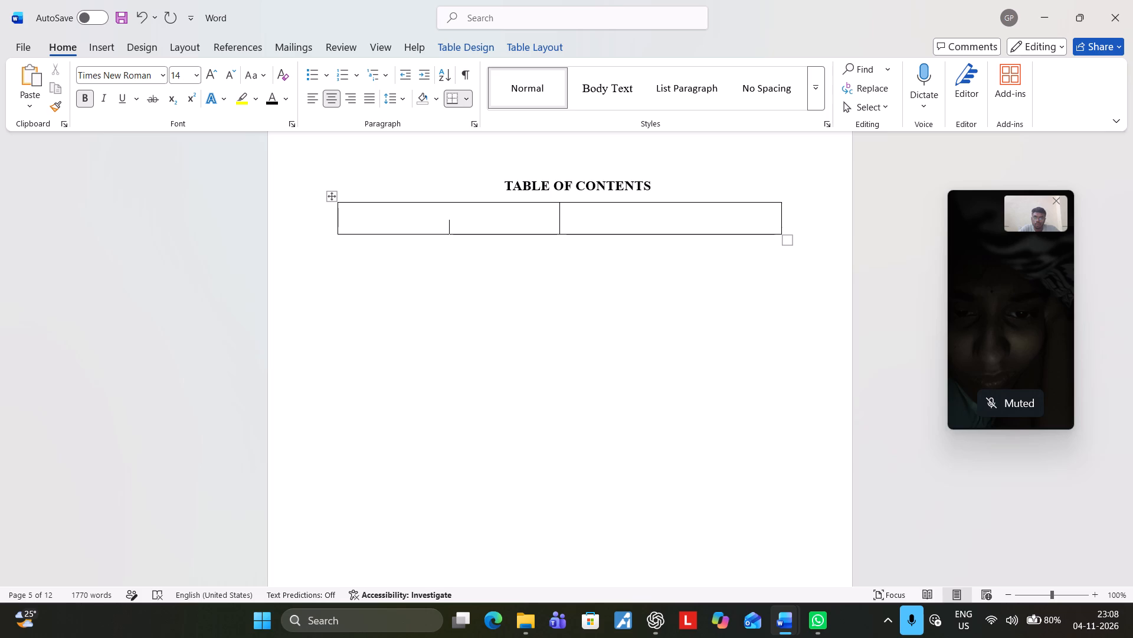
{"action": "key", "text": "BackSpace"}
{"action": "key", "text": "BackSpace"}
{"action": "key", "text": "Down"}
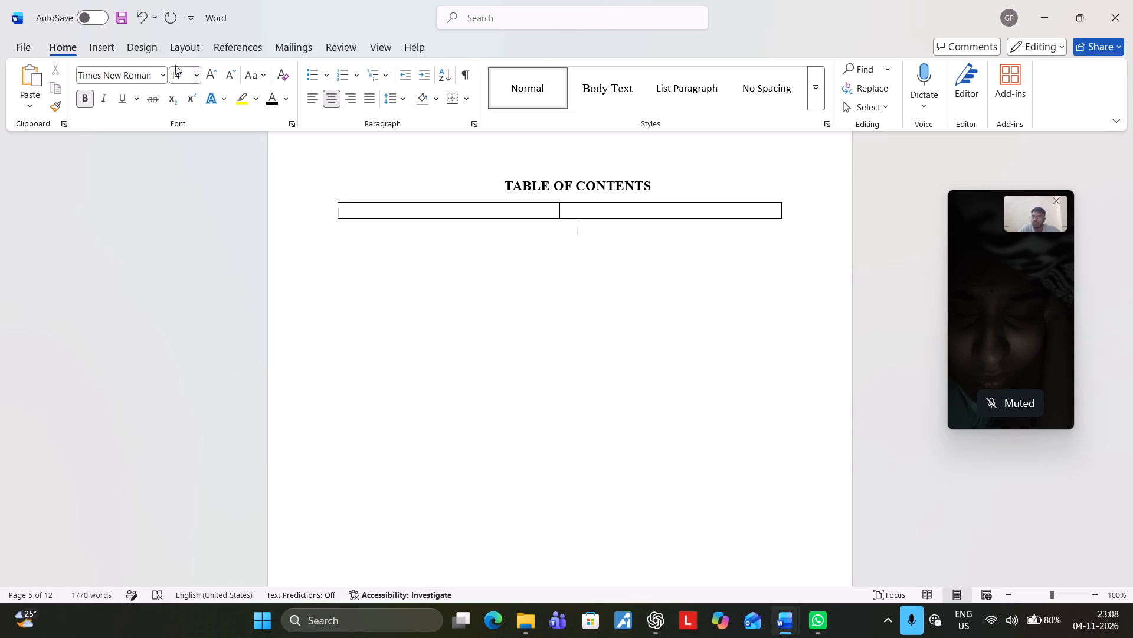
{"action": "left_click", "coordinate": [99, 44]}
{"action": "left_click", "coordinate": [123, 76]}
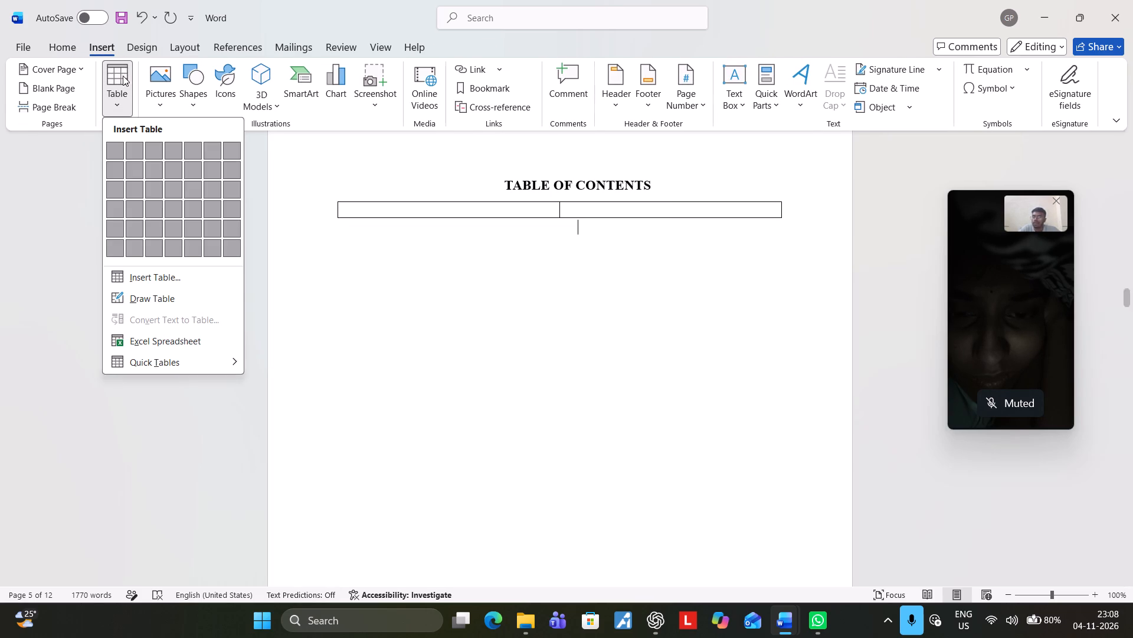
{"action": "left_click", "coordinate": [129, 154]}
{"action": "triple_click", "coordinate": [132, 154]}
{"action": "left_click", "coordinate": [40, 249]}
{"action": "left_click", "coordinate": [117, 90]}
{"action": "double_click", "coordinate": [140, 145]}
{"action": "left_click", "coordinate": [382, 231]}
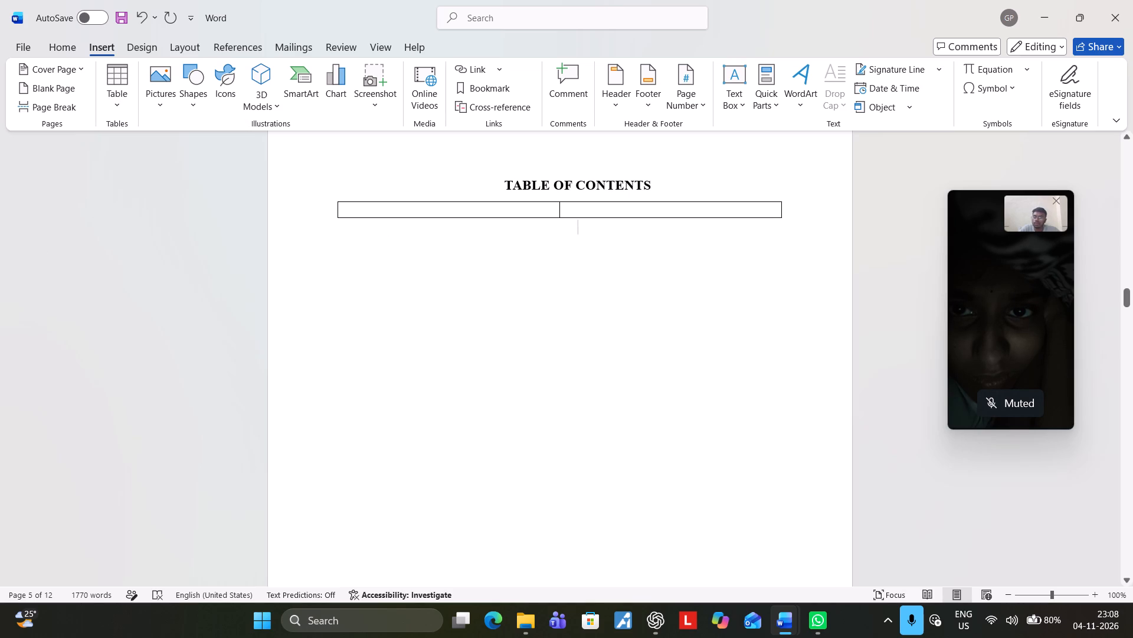
Stretch the two-column table's row downward by its bottom border so it covers over half of the Table of Contents page.
{"action": "left_click", "coordinate": [559, 212]}
{"action": "left_click_drag", "start_coordinate": [561, 217], "coordinate": [543, 345]}
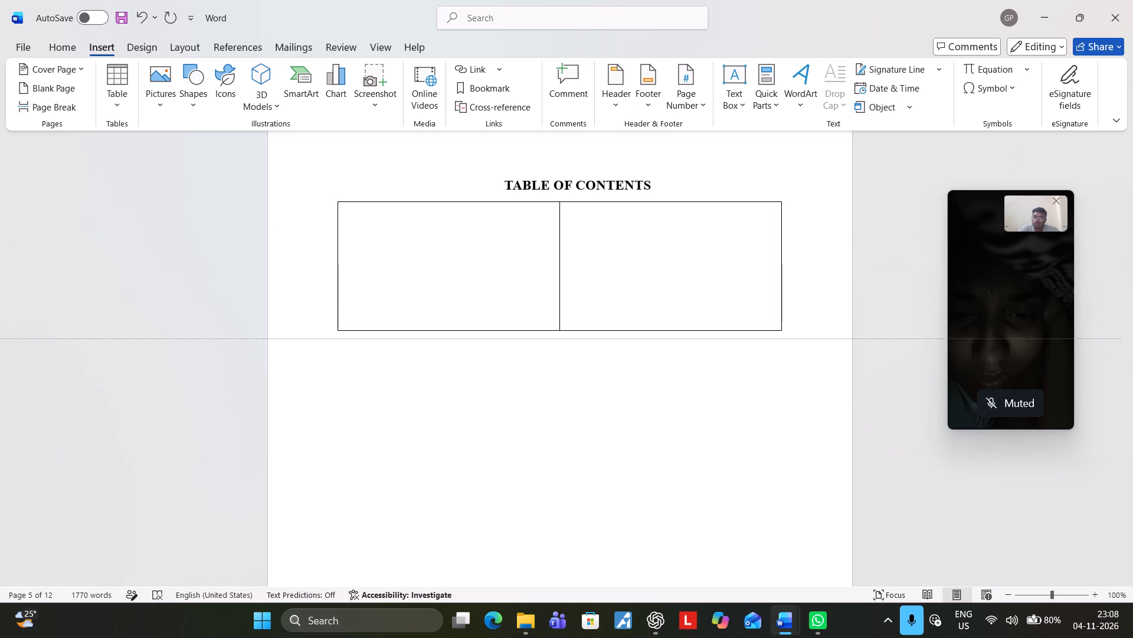
{"action": "left_click_drag", "start_coordinate": [543, 345], "coordinate": [501, 549]}
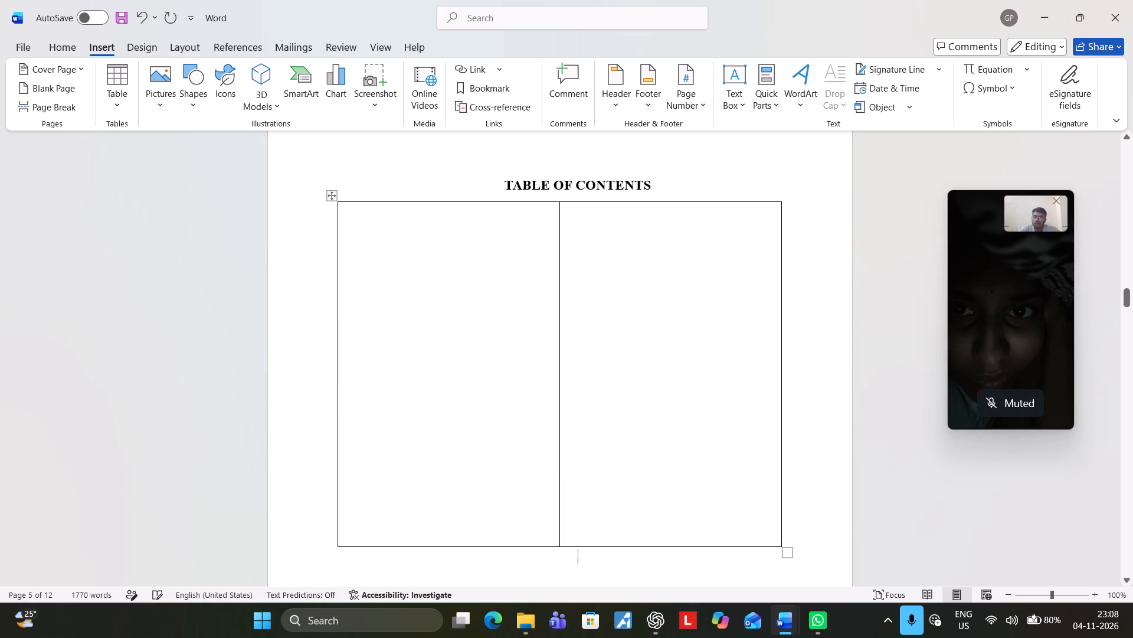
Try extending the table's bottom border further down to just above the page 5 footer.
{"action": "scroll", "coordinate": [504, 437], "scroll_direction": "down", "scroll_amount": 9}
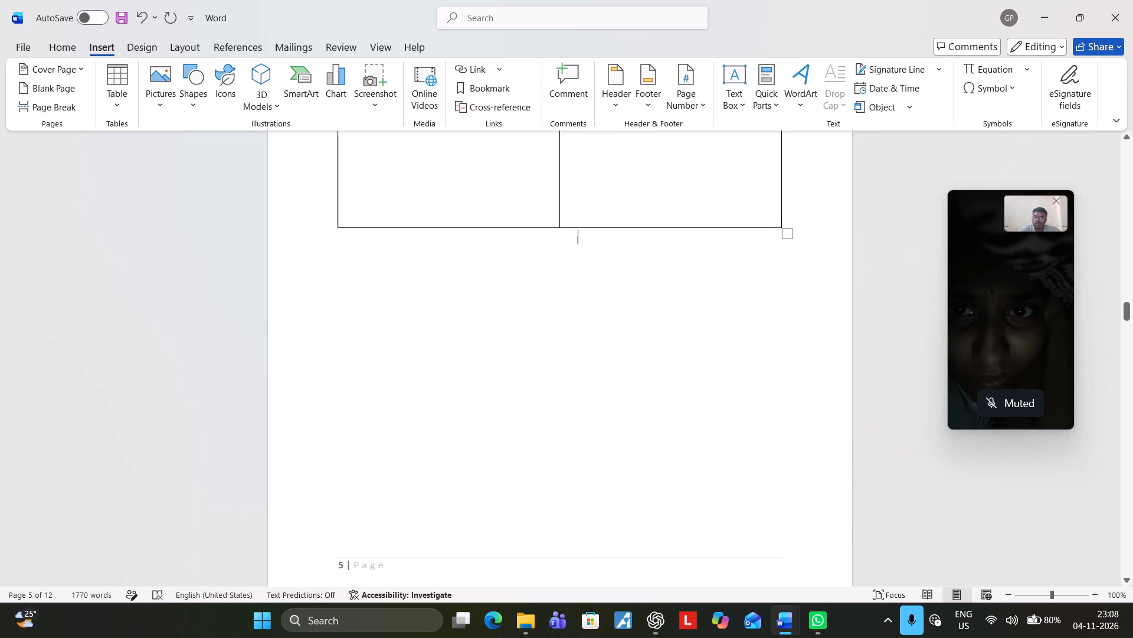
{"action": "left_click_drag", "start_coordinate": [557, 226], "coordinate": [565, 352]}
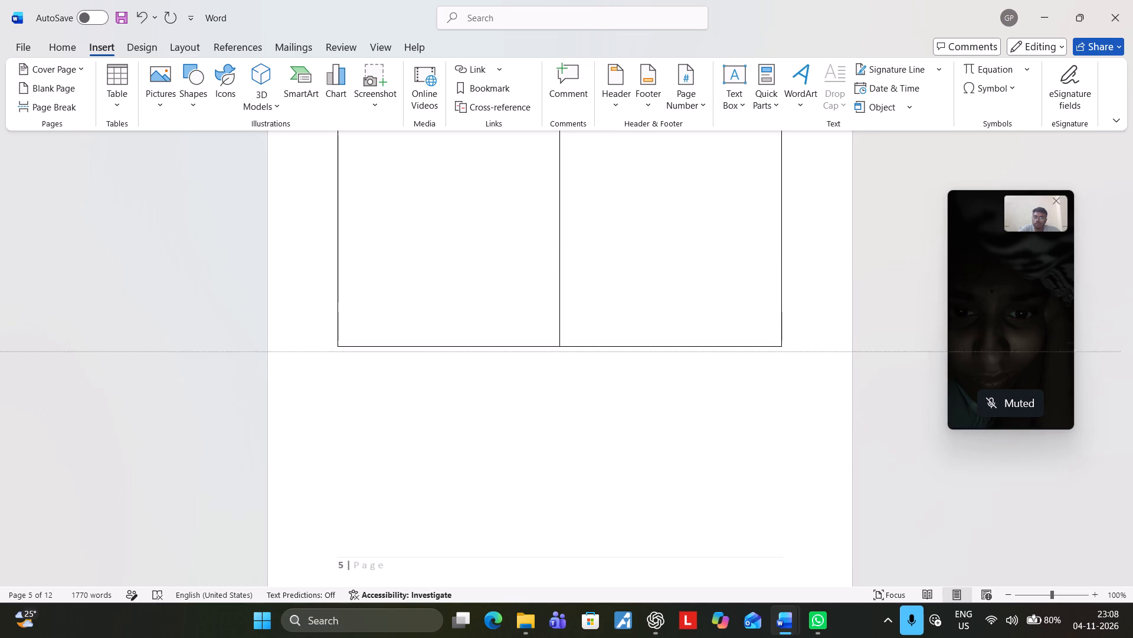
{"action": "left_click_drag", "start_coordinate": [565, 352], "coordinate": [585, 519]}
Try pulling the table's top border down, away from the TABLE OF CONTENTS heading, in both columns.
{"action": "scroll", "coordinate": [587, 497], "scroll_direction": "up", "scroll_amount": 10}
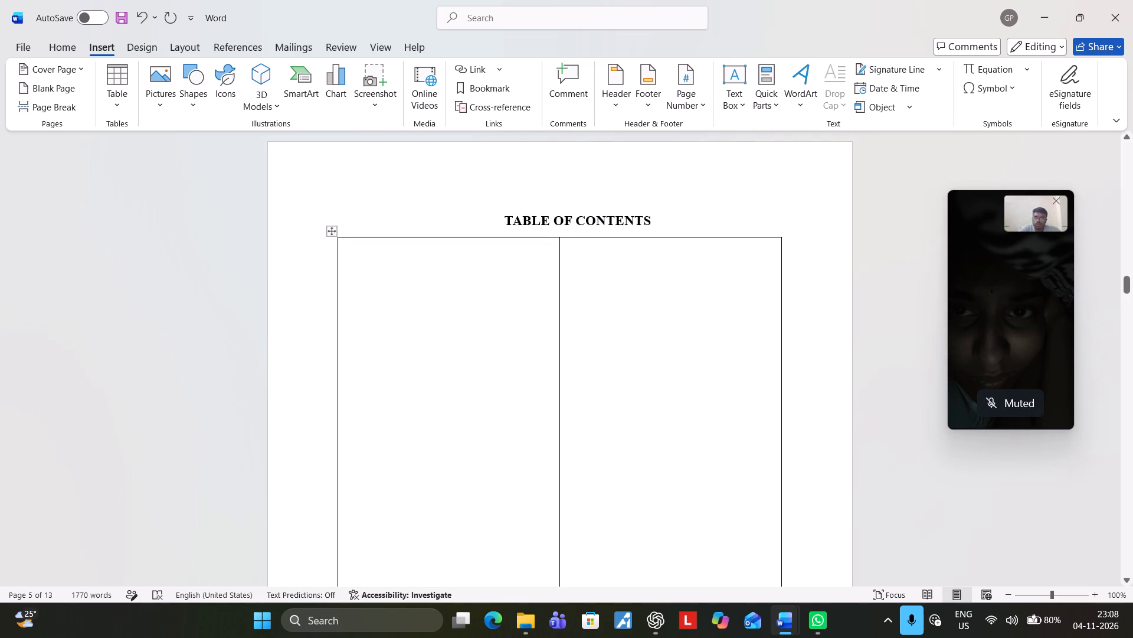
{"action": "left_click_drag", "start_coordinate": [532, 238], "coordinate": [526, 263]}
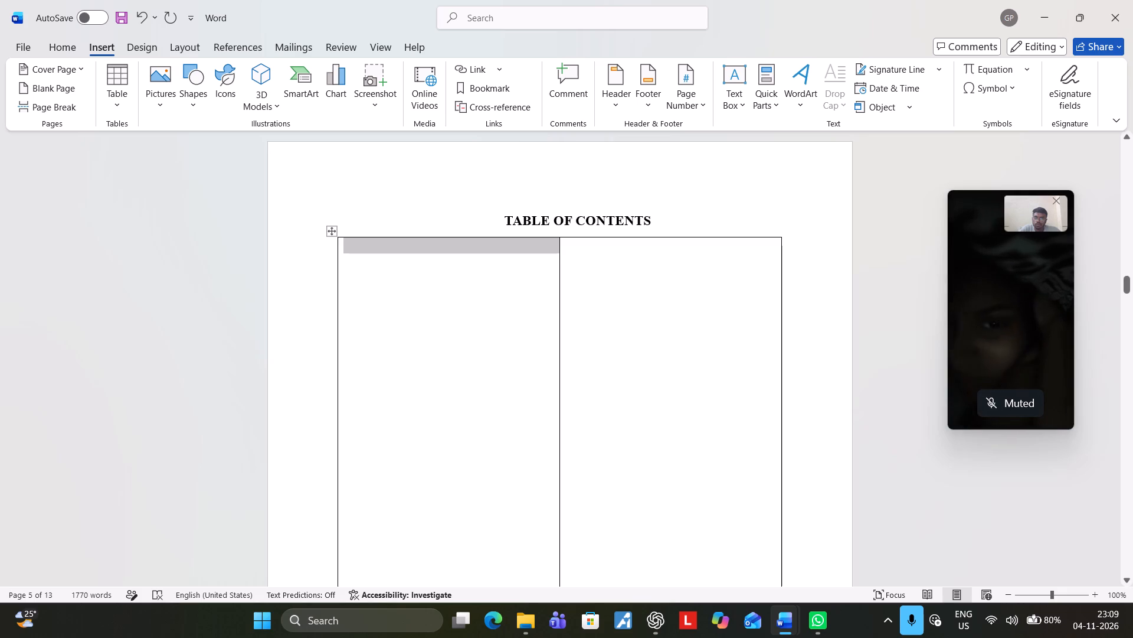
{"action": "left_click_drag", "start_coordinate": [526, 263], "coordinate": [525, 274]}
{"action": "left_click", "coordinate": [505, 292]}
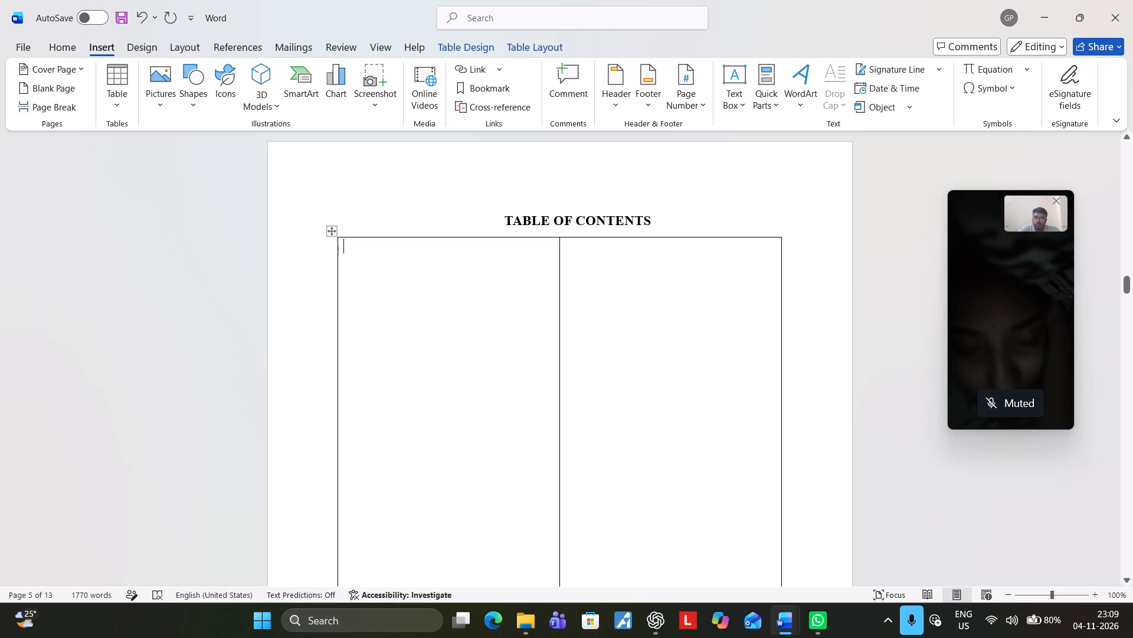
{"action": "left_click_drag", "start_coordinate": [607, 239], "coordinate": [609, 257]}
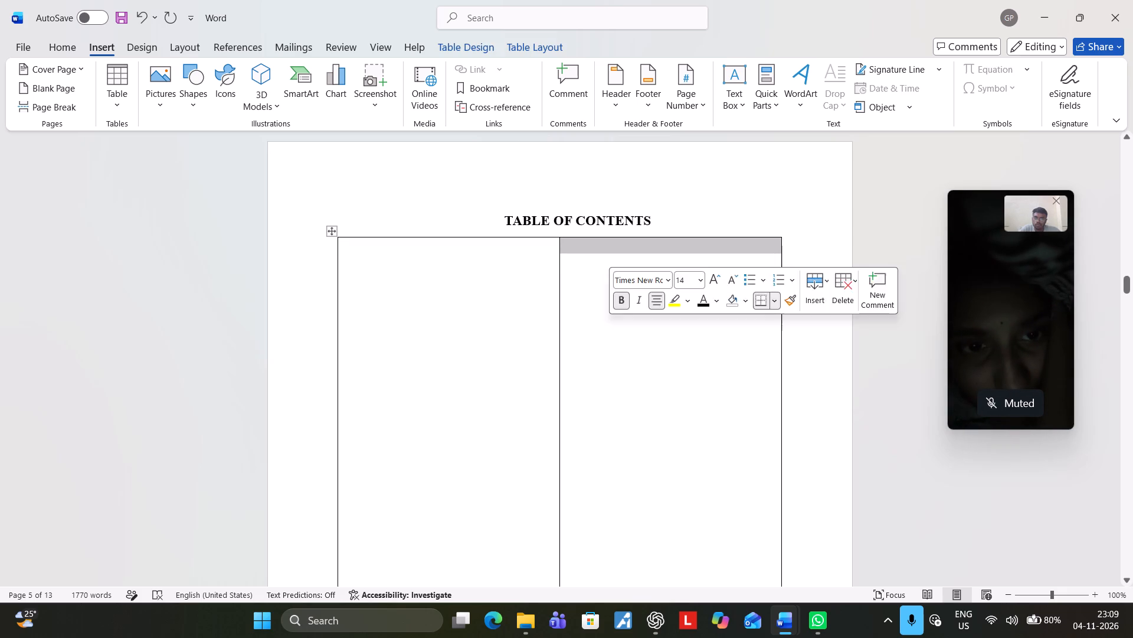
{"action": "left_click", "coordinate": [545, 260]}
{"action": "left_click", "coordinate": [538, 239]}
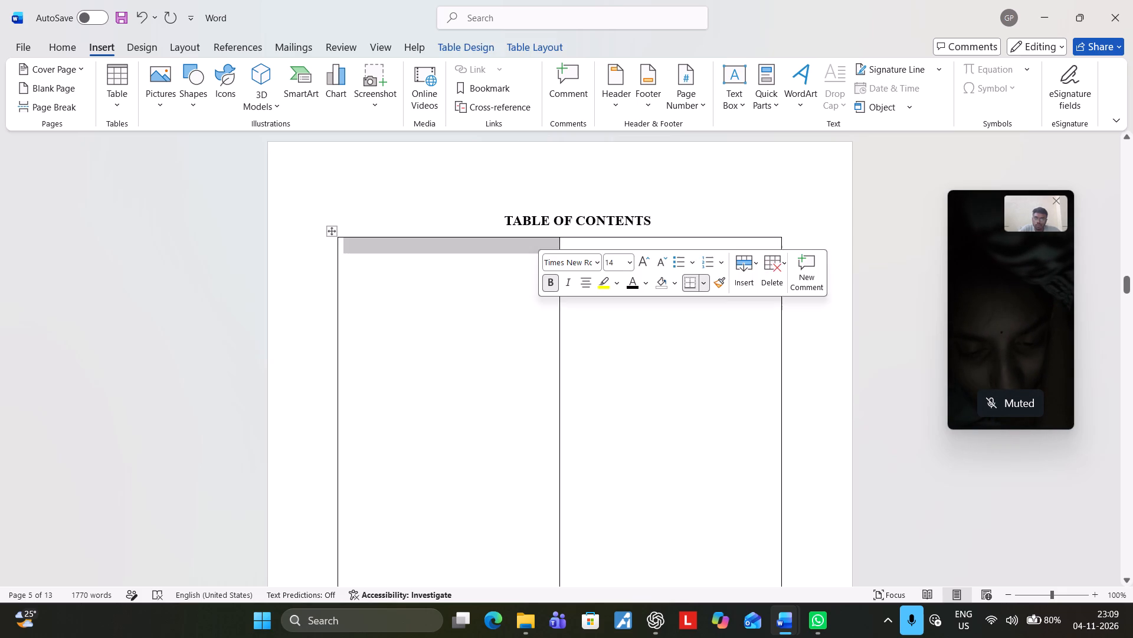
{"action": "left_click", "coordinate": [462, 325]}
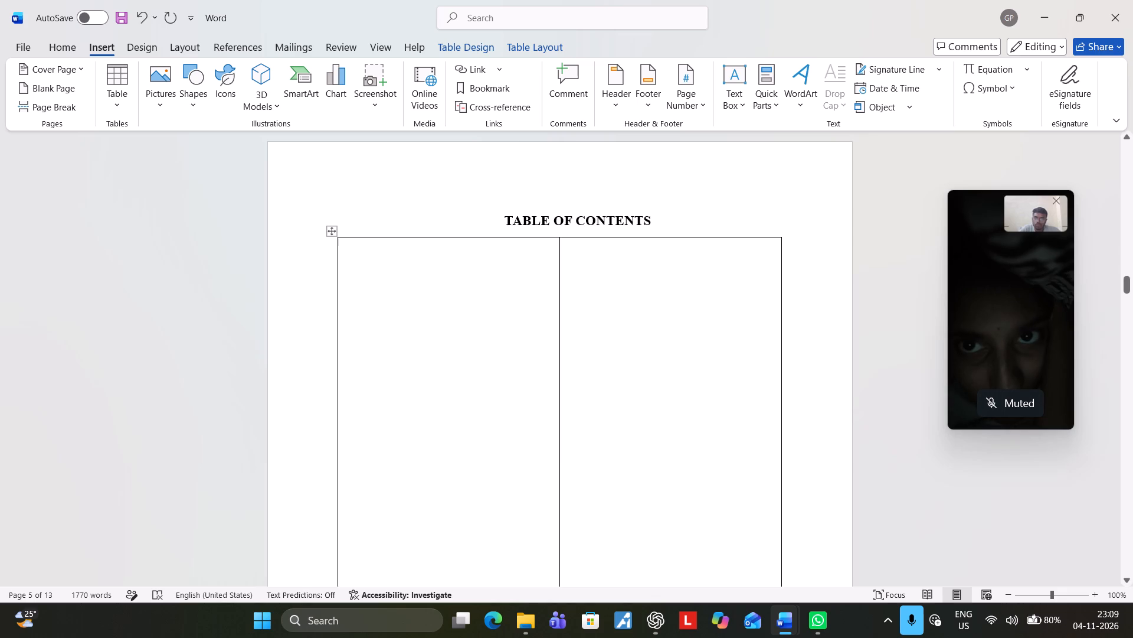
Examine the stretched table's bottom edge and the pages that follow it, at different zoom levels.
{"action": "scroll", "coordinate": [594, 351], "scroll_direction": "down", "scroll_amount": 14}
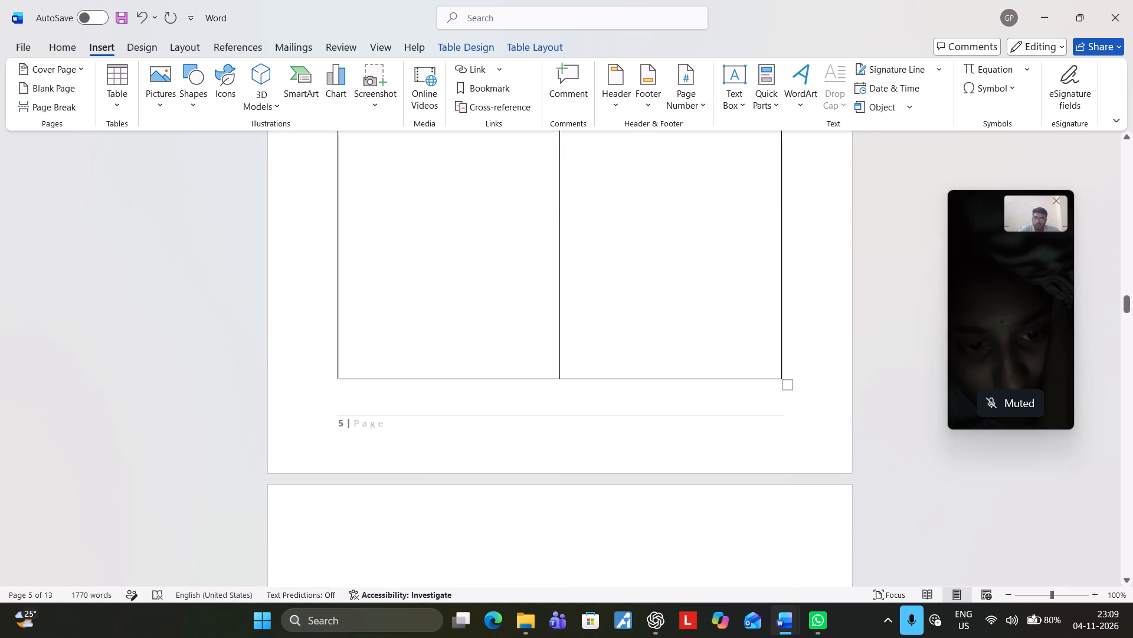
{"action": "scroll", "coordinate": [603, 368], "scroll_direction": "down", "scroll_amount": 2, "text": "ctrl"}
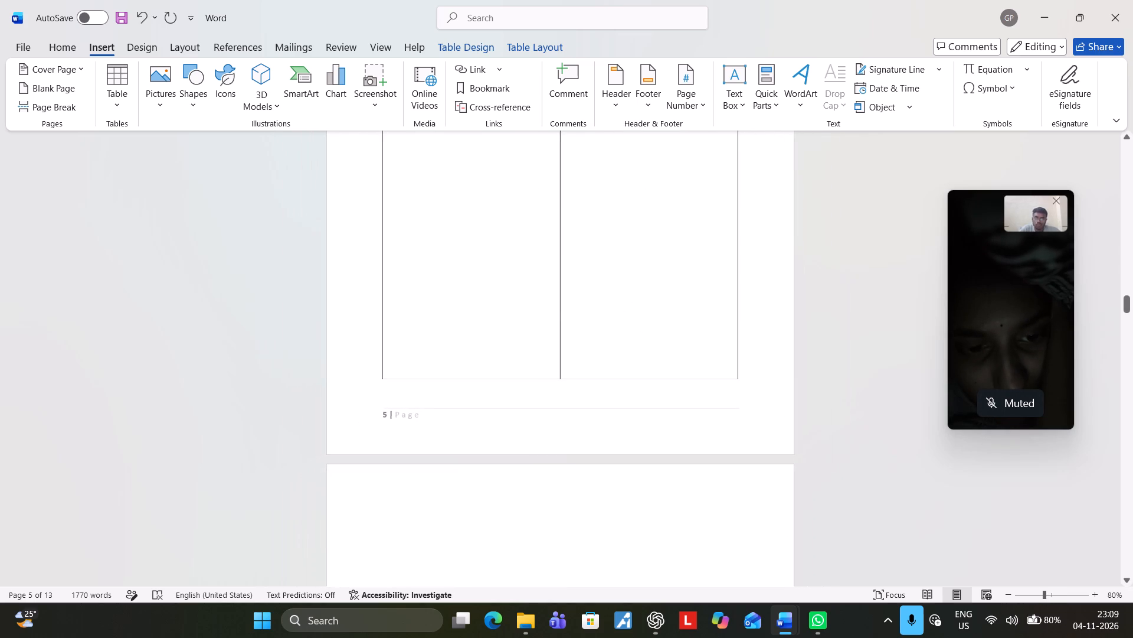
{"action": "scroll", "coordinate": [558, 385], "scroll_direction": "up", "scroll_amount": 1, "text": "ctrl"}
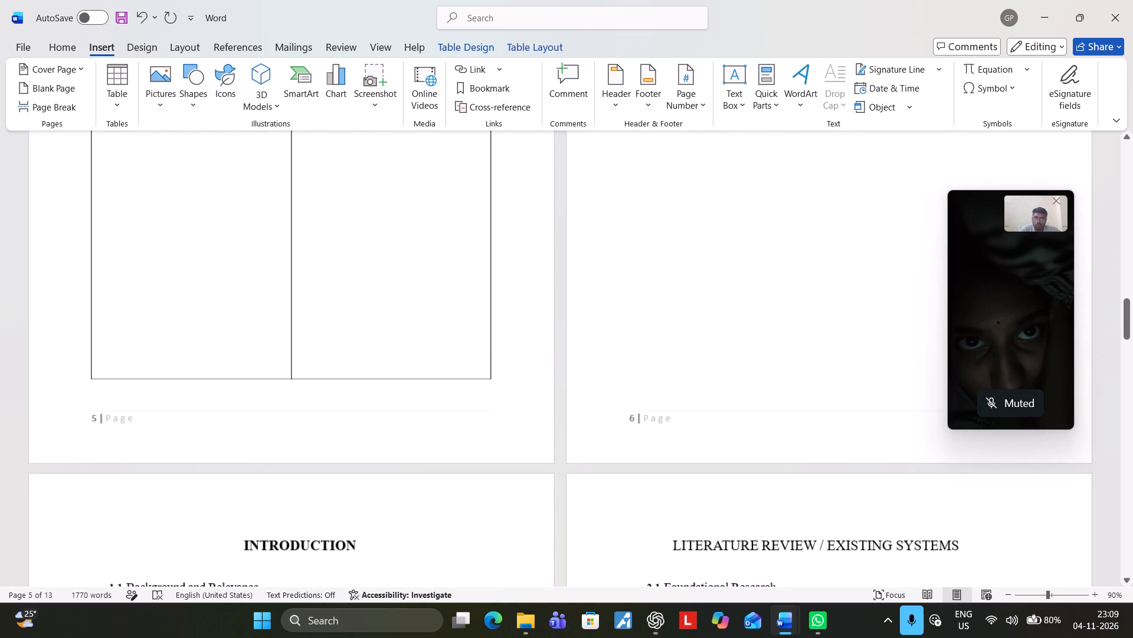
{"action": "scroll", "coordinate": [472, 389], "scroll_direction": "up", "scroll_amount": 2, "text": "ctrl"}
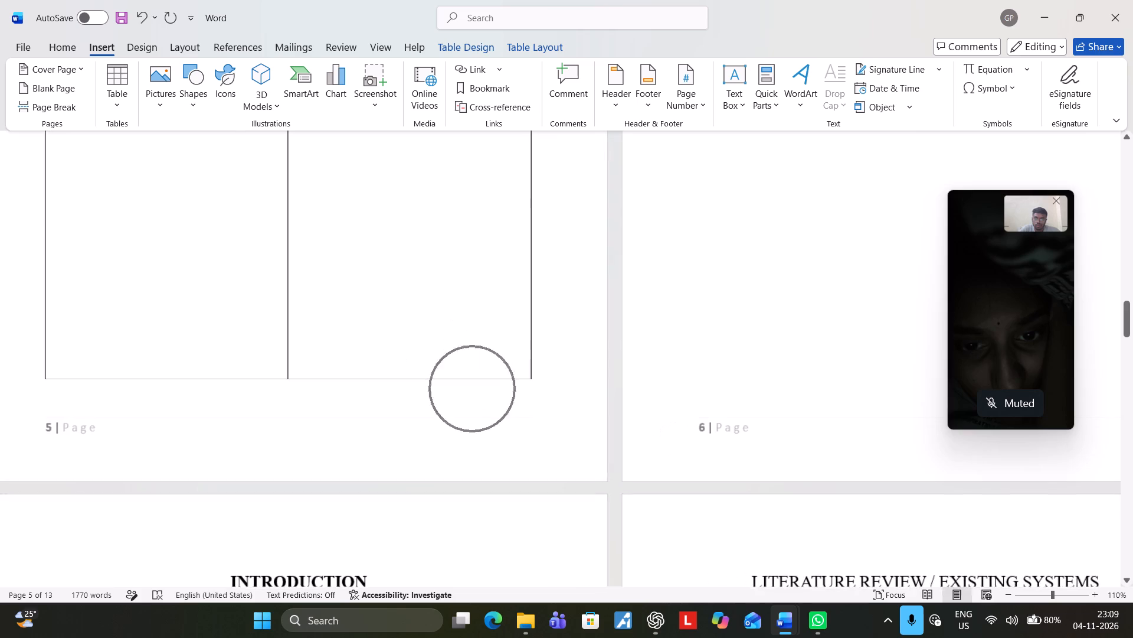
{"action": "scroll", "coordinate": [515, 383], "scroll_direction": "down", "scroll_amount": 1, "text": "ctrl"}
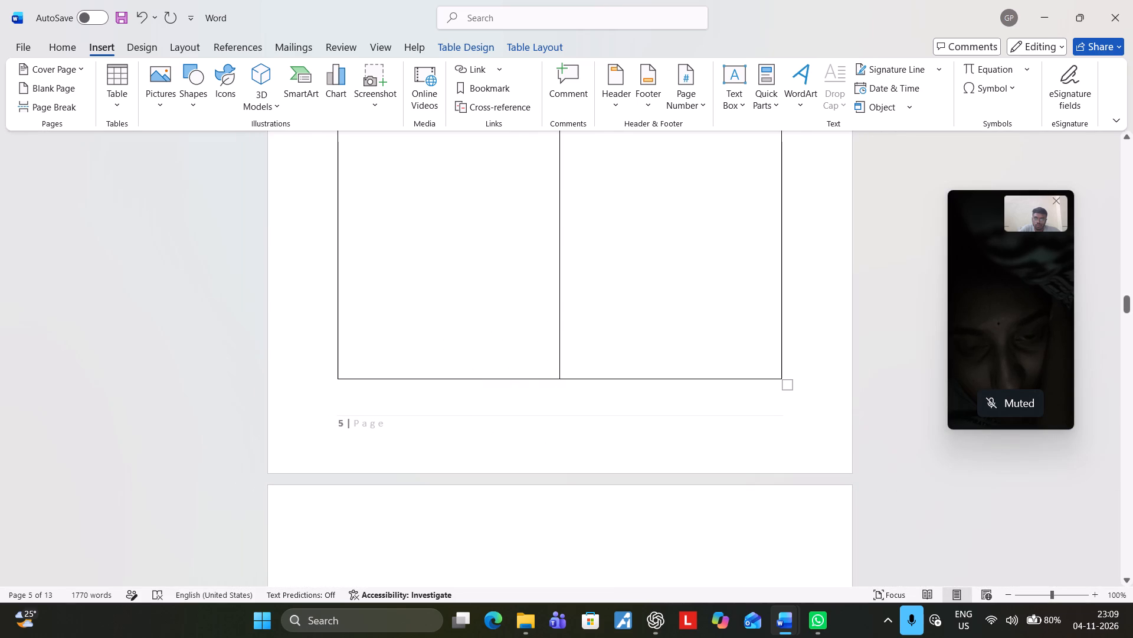
{"action": "scroll", "coordinate": [754, 354], "scroll_direction": "up", "scroll_amount": 13}
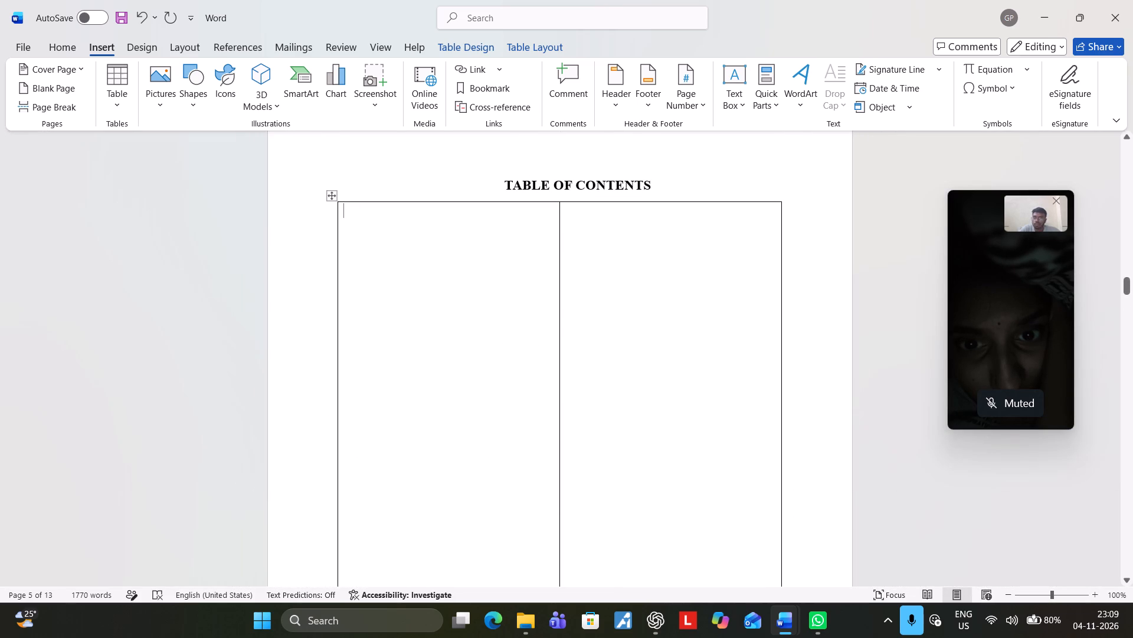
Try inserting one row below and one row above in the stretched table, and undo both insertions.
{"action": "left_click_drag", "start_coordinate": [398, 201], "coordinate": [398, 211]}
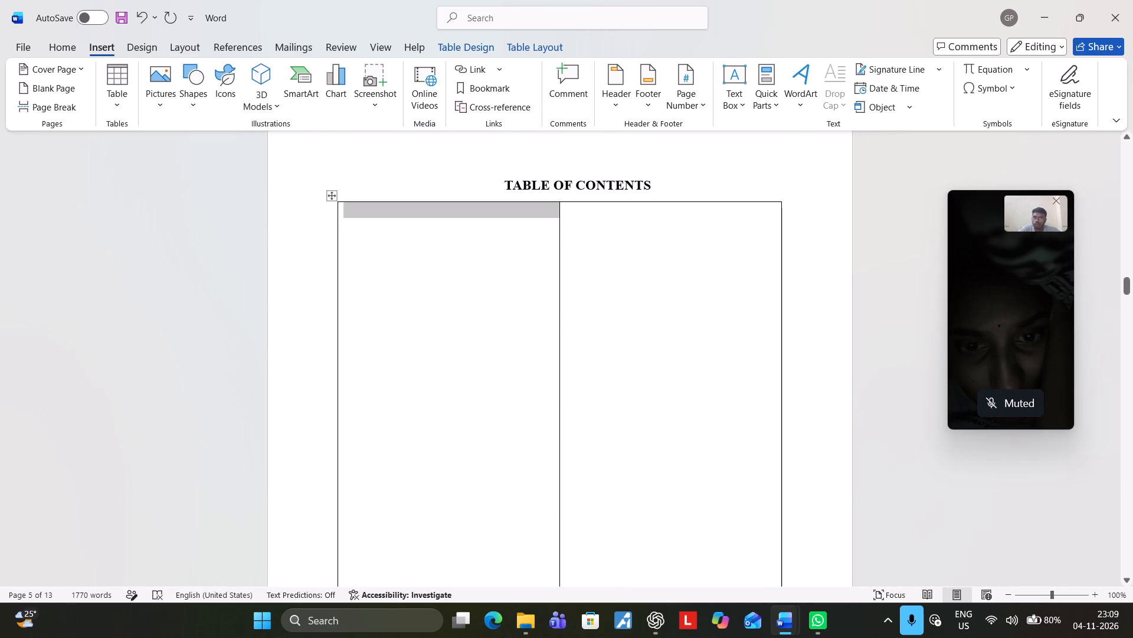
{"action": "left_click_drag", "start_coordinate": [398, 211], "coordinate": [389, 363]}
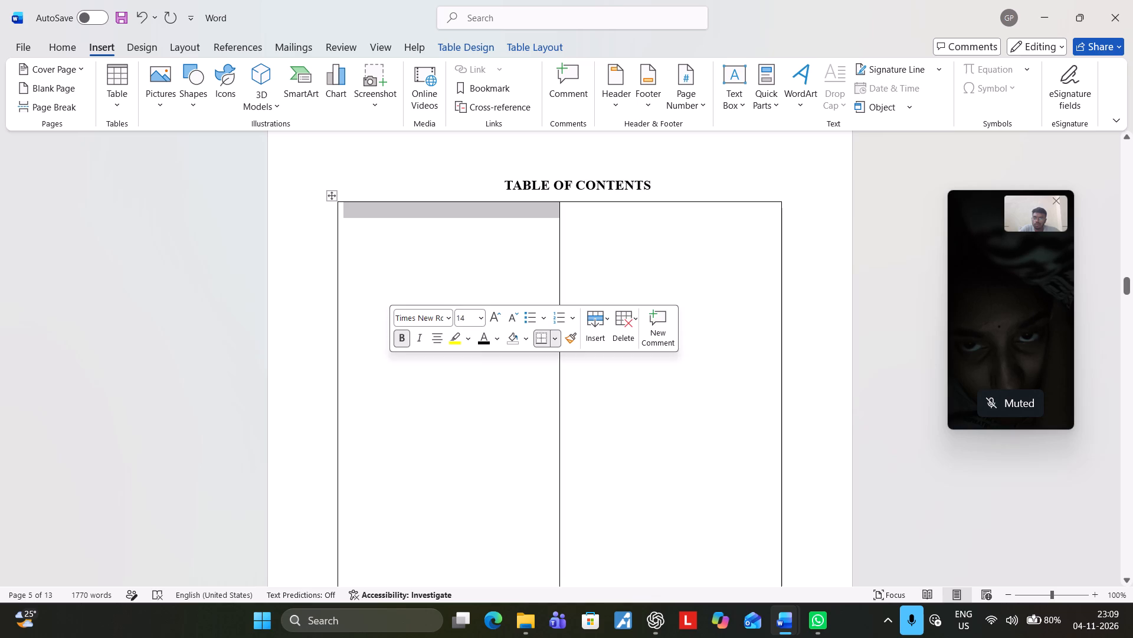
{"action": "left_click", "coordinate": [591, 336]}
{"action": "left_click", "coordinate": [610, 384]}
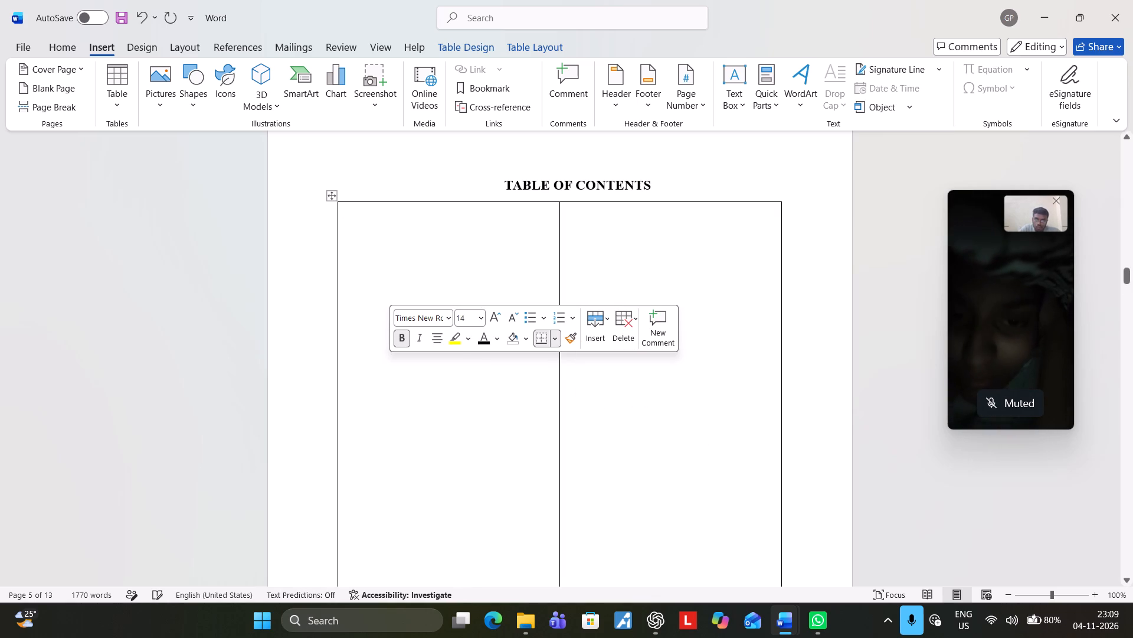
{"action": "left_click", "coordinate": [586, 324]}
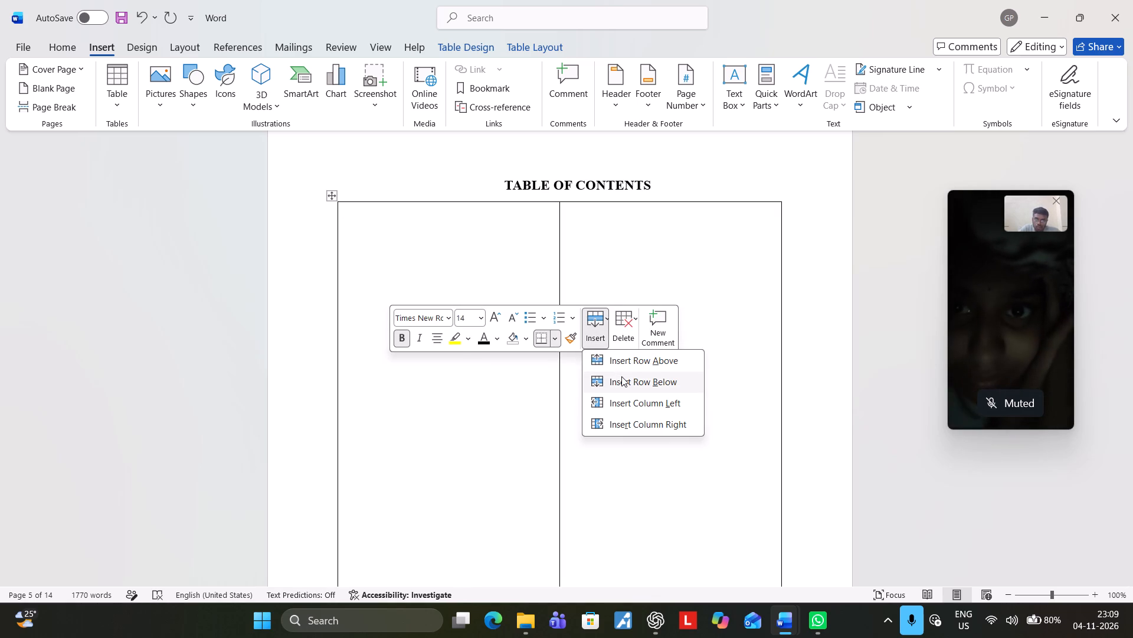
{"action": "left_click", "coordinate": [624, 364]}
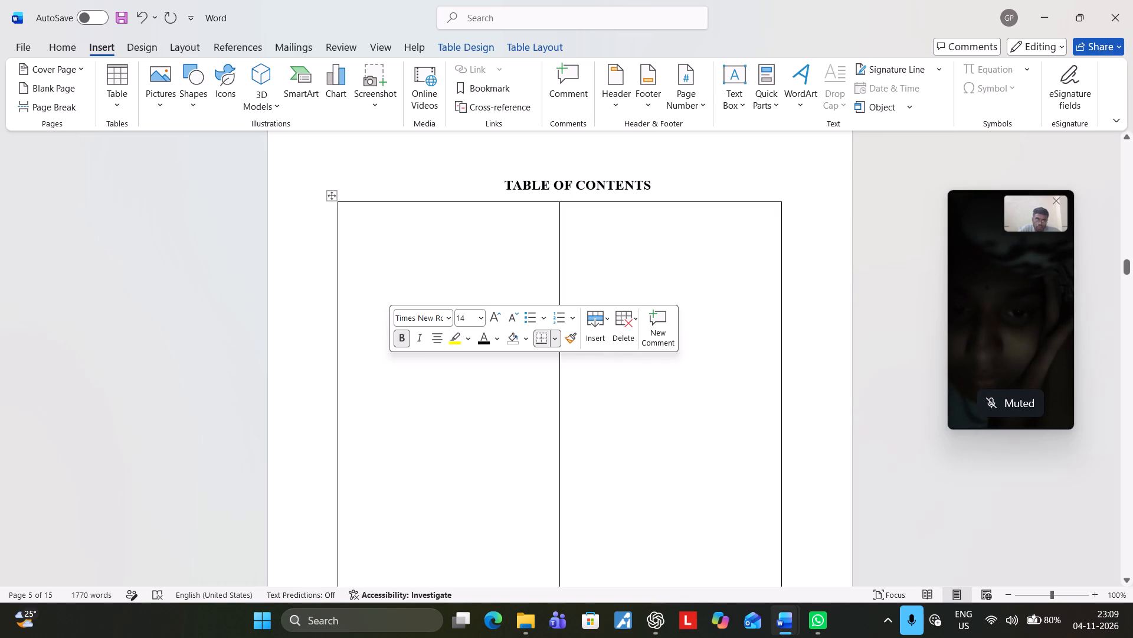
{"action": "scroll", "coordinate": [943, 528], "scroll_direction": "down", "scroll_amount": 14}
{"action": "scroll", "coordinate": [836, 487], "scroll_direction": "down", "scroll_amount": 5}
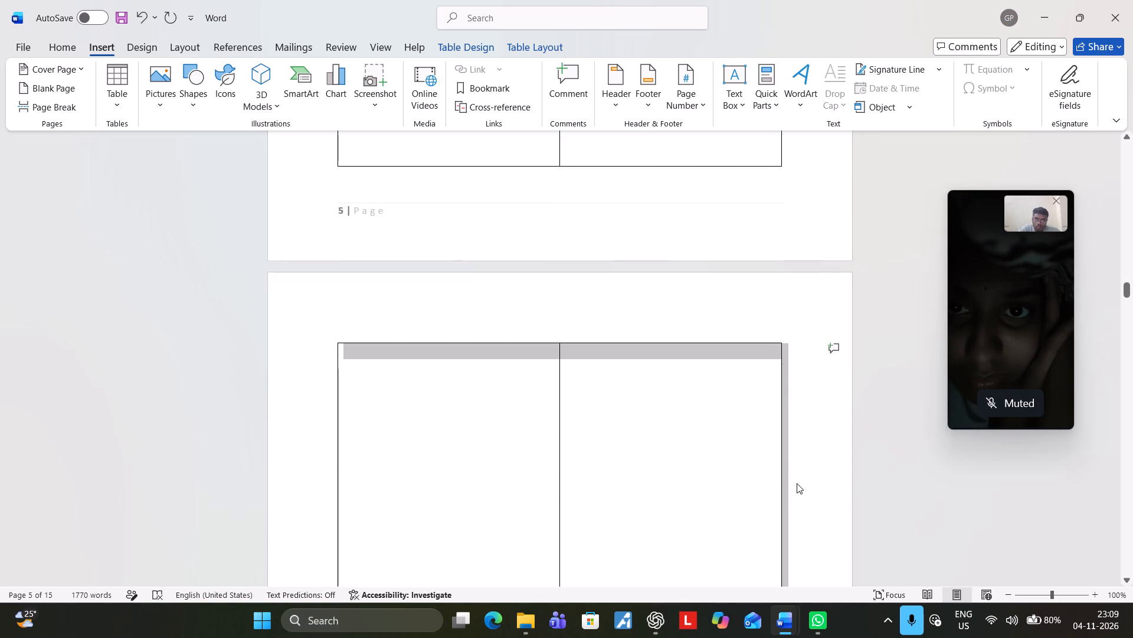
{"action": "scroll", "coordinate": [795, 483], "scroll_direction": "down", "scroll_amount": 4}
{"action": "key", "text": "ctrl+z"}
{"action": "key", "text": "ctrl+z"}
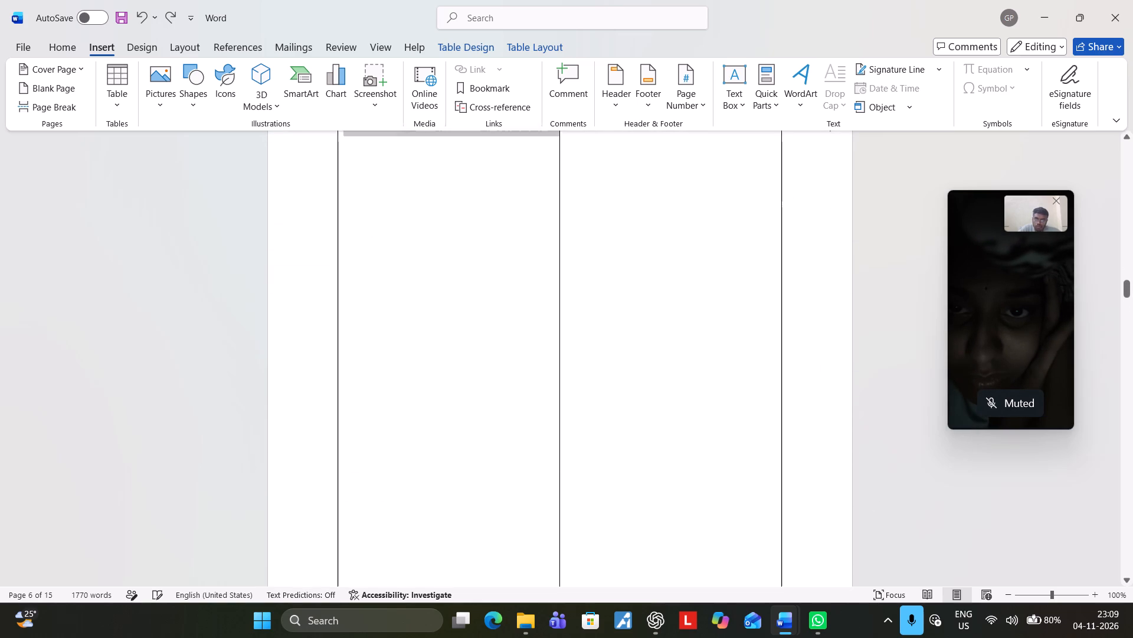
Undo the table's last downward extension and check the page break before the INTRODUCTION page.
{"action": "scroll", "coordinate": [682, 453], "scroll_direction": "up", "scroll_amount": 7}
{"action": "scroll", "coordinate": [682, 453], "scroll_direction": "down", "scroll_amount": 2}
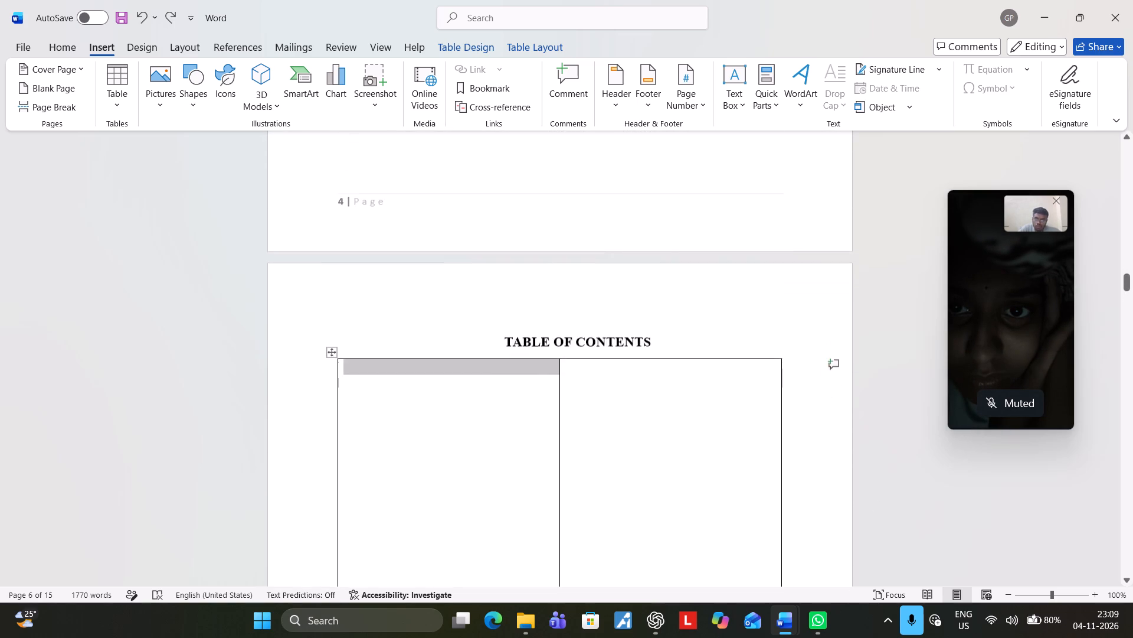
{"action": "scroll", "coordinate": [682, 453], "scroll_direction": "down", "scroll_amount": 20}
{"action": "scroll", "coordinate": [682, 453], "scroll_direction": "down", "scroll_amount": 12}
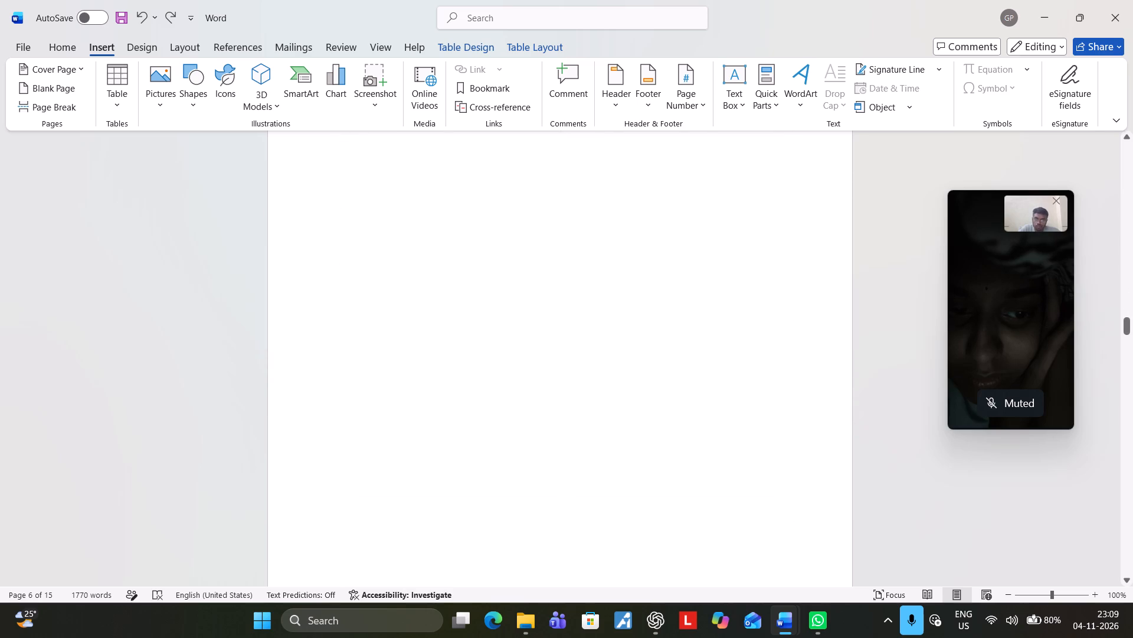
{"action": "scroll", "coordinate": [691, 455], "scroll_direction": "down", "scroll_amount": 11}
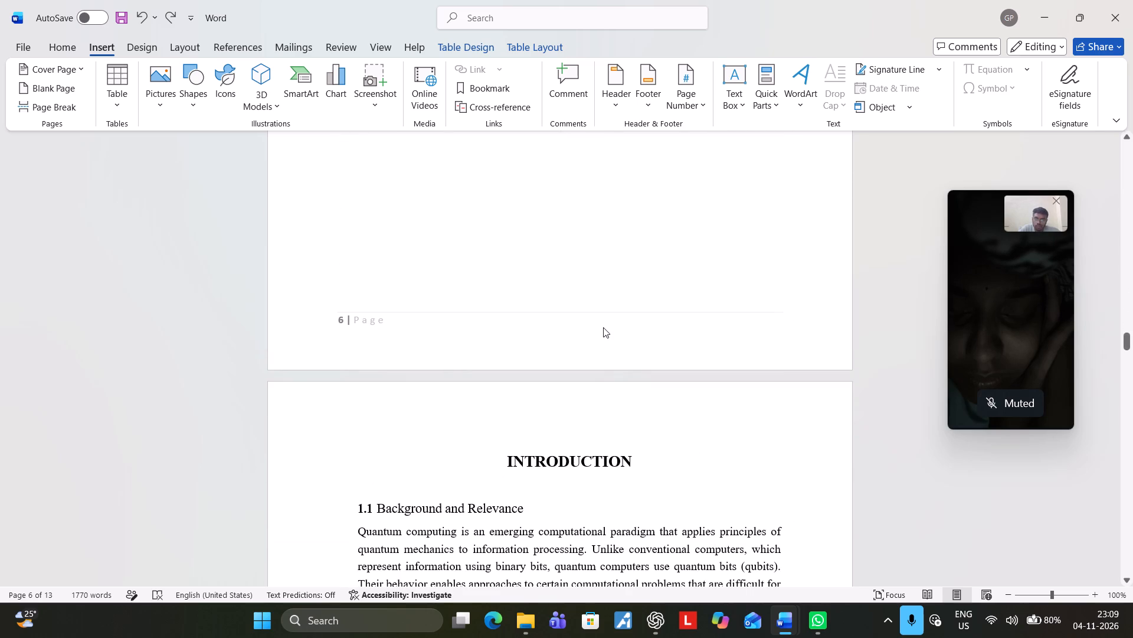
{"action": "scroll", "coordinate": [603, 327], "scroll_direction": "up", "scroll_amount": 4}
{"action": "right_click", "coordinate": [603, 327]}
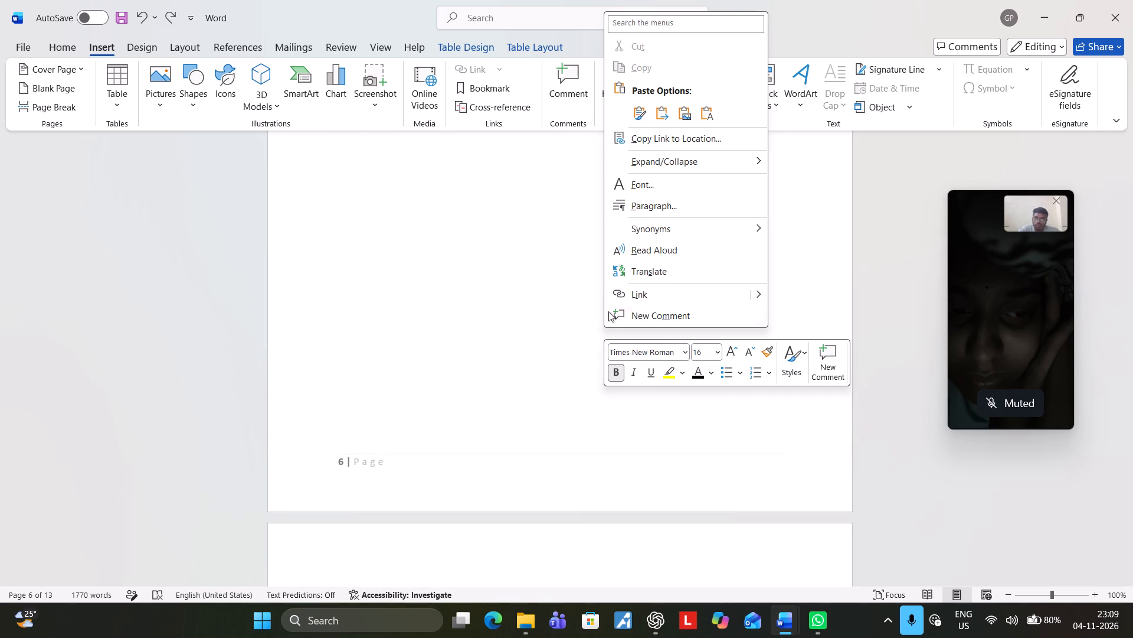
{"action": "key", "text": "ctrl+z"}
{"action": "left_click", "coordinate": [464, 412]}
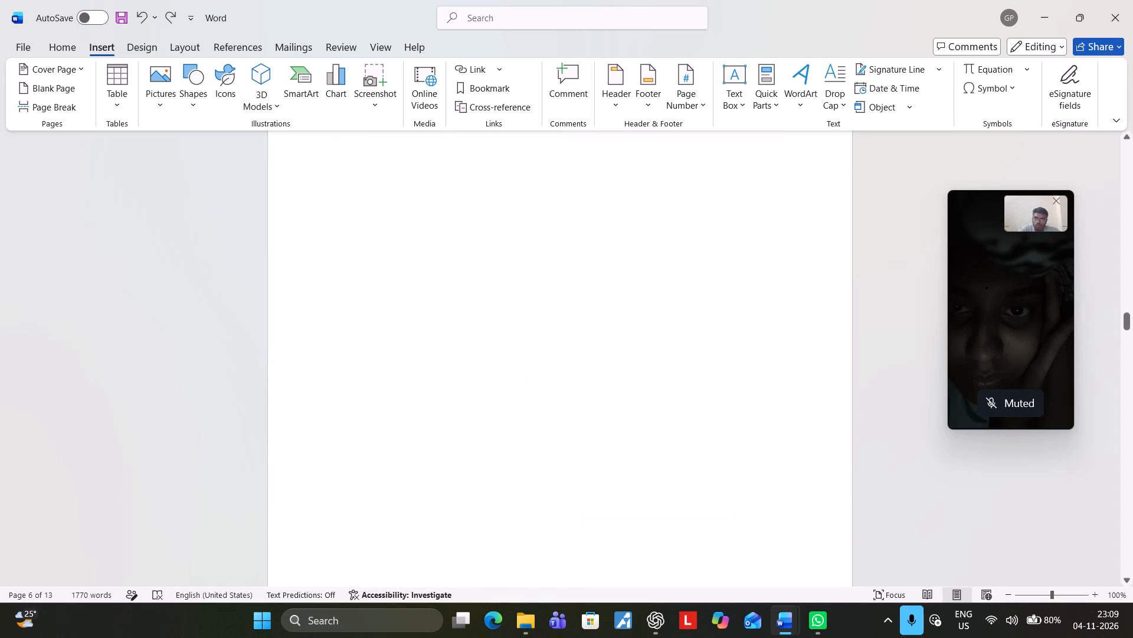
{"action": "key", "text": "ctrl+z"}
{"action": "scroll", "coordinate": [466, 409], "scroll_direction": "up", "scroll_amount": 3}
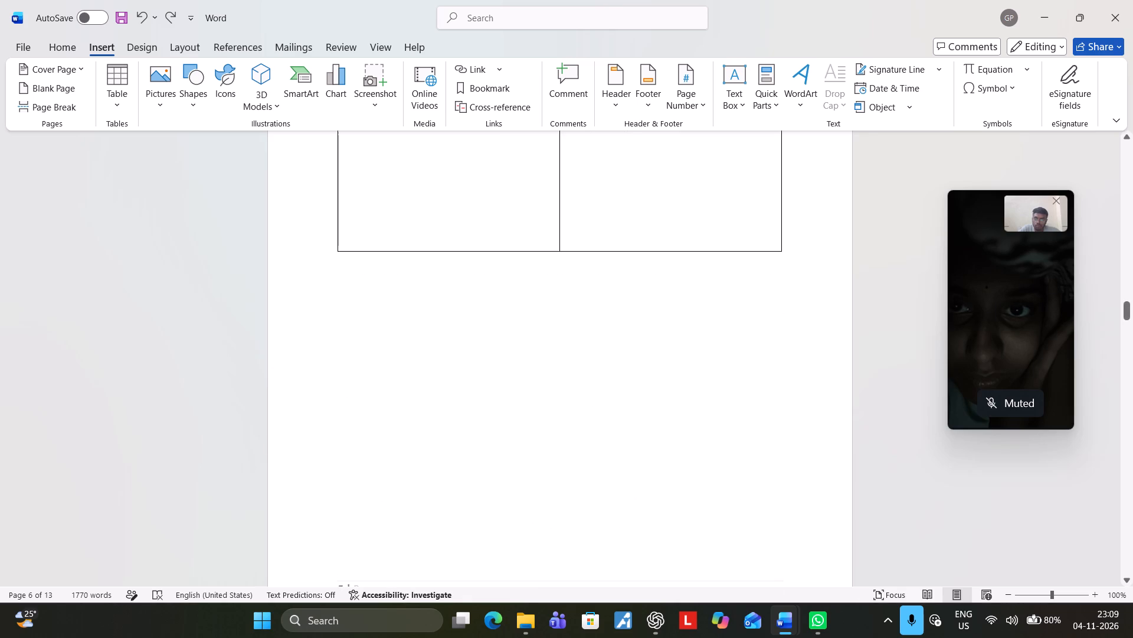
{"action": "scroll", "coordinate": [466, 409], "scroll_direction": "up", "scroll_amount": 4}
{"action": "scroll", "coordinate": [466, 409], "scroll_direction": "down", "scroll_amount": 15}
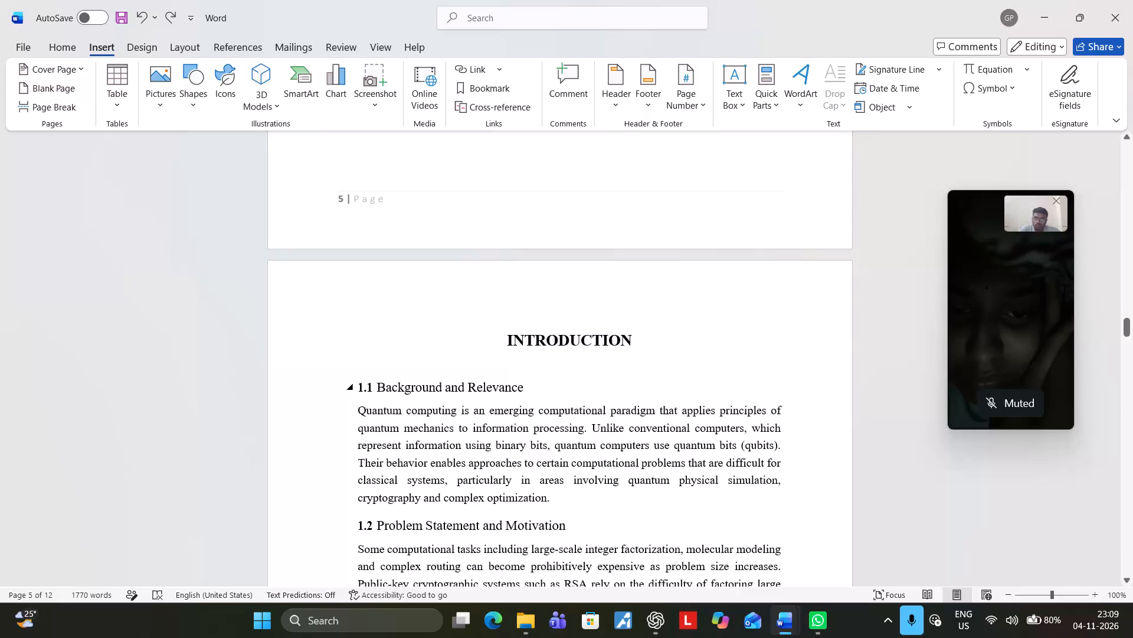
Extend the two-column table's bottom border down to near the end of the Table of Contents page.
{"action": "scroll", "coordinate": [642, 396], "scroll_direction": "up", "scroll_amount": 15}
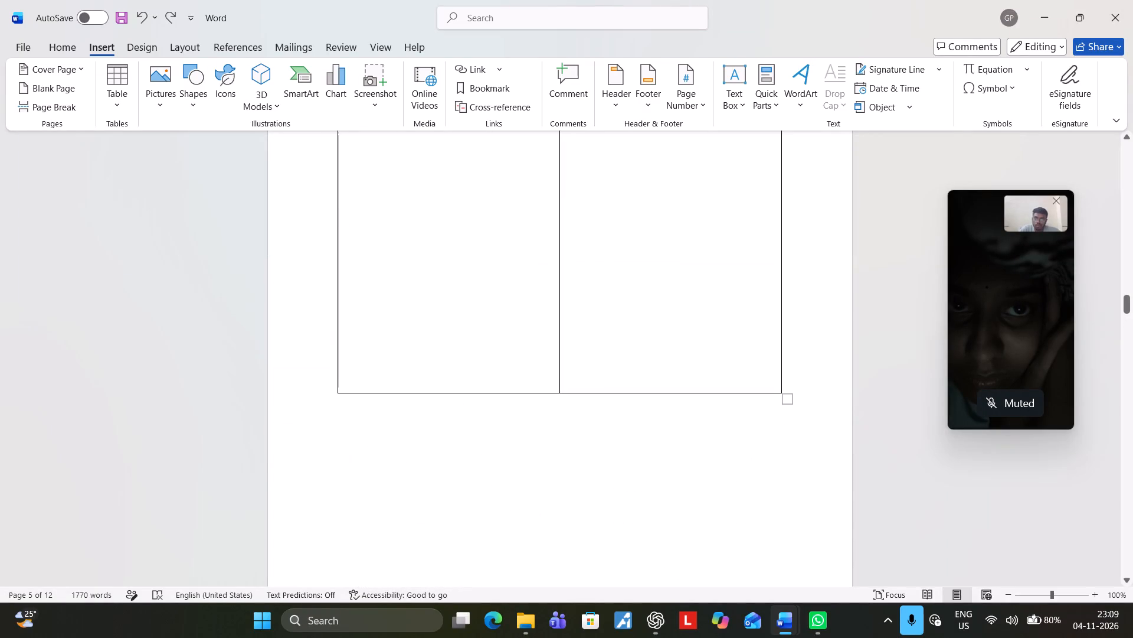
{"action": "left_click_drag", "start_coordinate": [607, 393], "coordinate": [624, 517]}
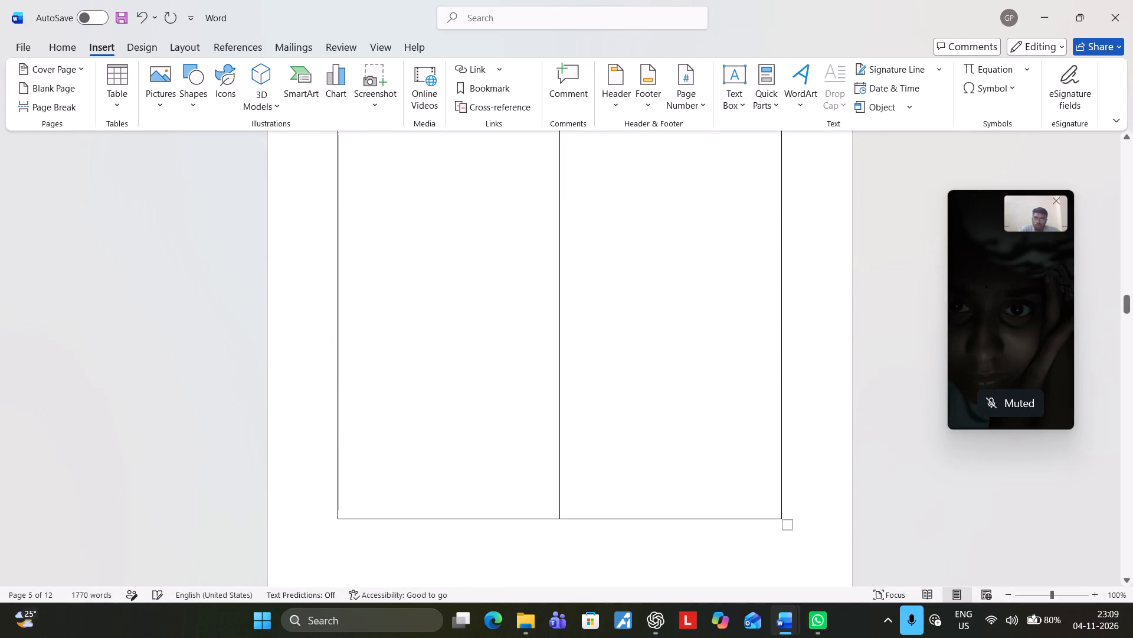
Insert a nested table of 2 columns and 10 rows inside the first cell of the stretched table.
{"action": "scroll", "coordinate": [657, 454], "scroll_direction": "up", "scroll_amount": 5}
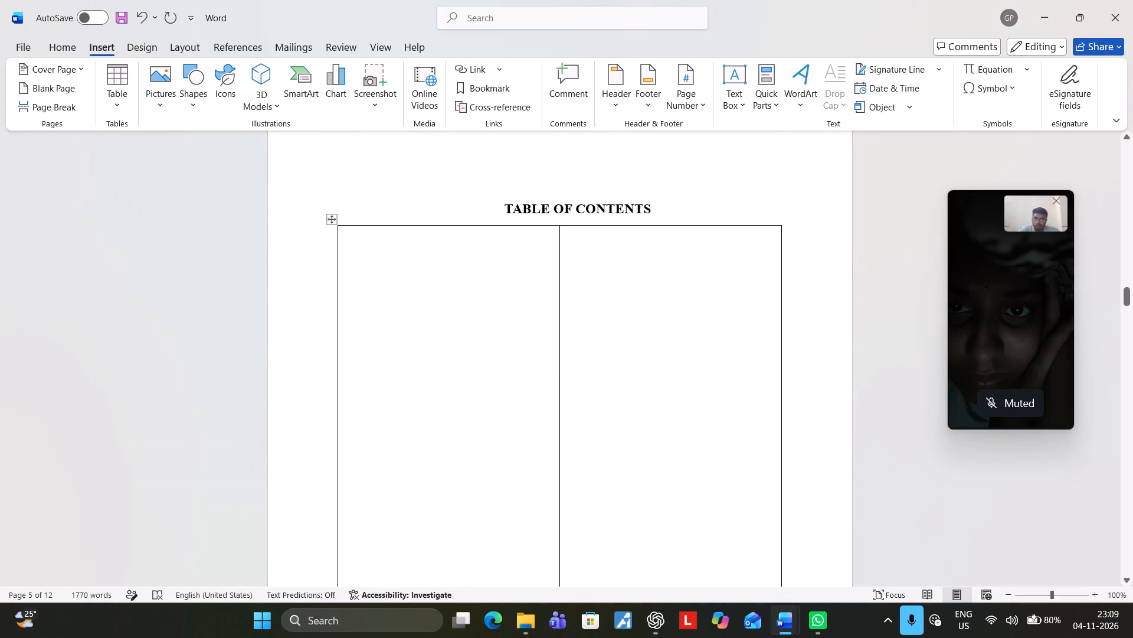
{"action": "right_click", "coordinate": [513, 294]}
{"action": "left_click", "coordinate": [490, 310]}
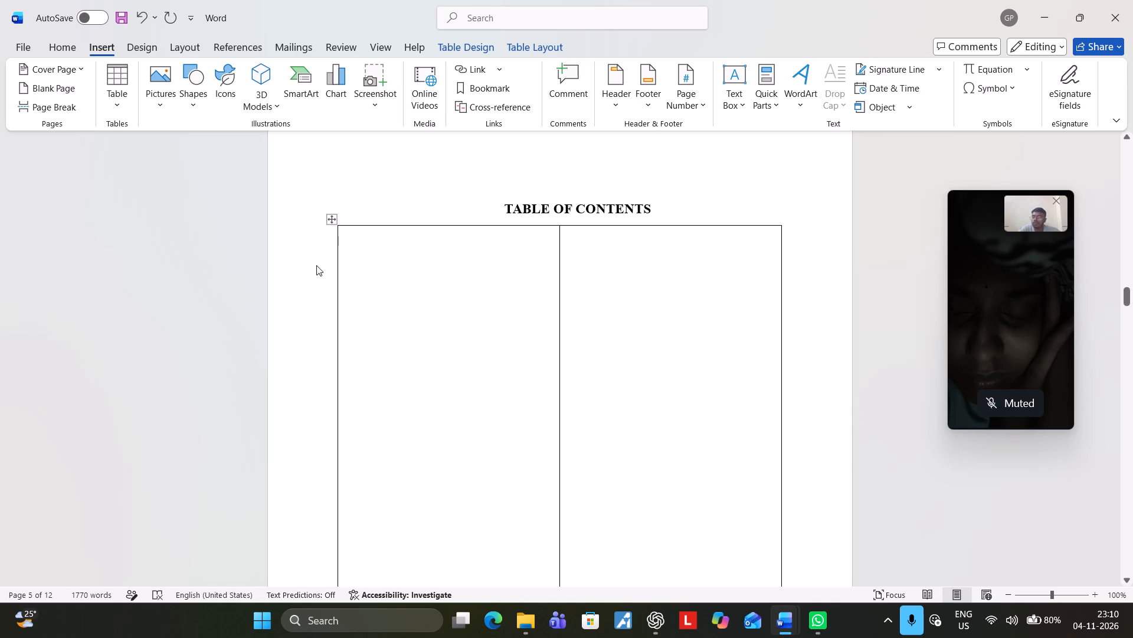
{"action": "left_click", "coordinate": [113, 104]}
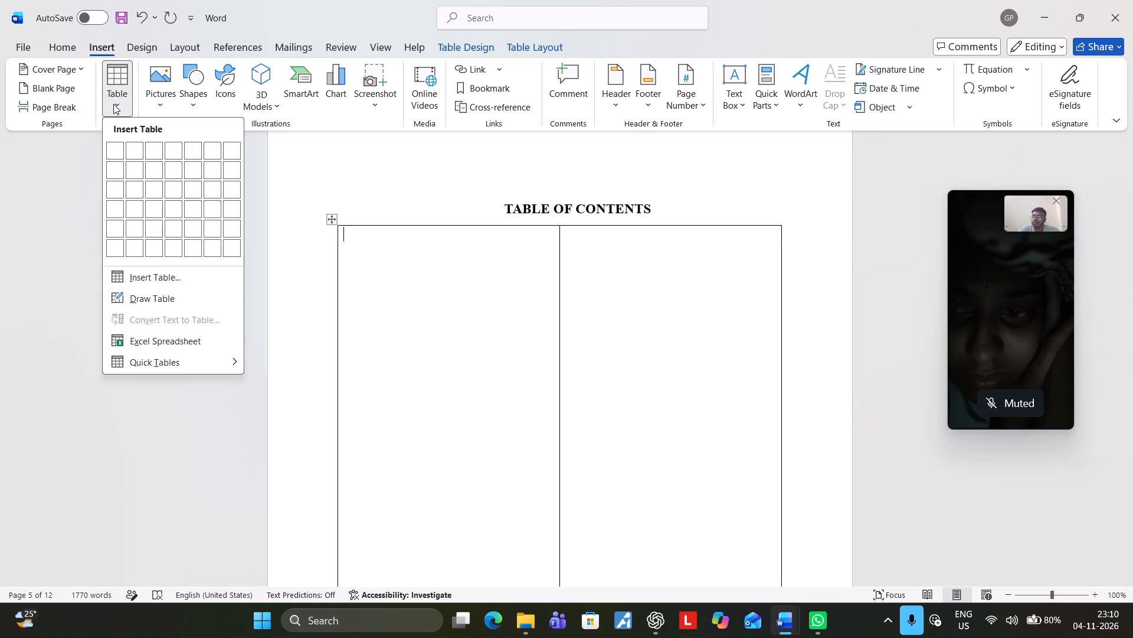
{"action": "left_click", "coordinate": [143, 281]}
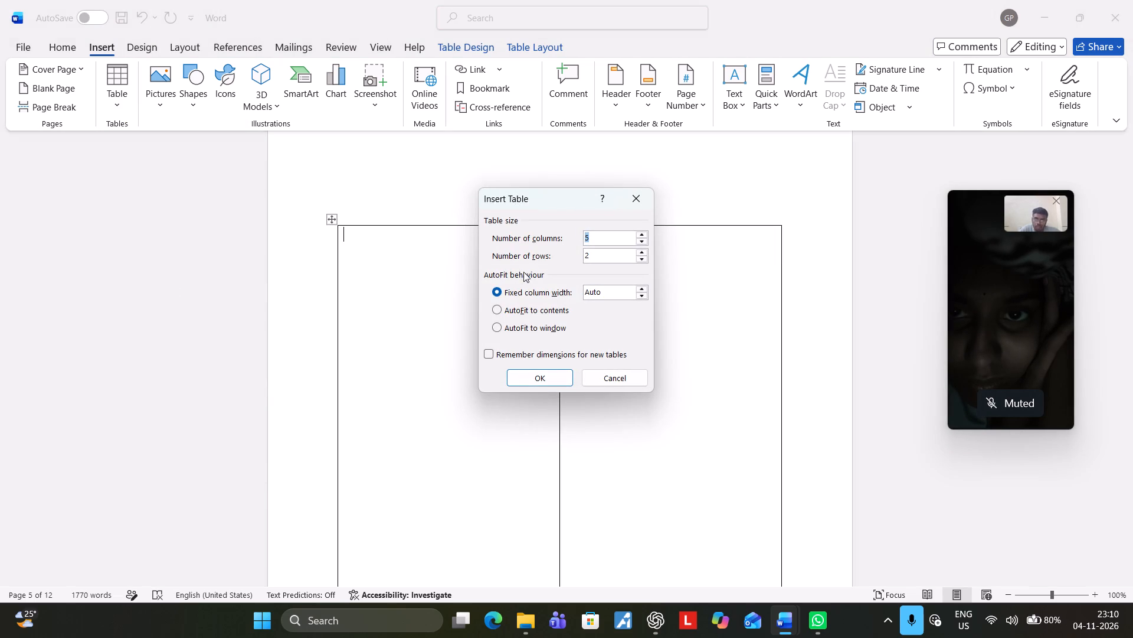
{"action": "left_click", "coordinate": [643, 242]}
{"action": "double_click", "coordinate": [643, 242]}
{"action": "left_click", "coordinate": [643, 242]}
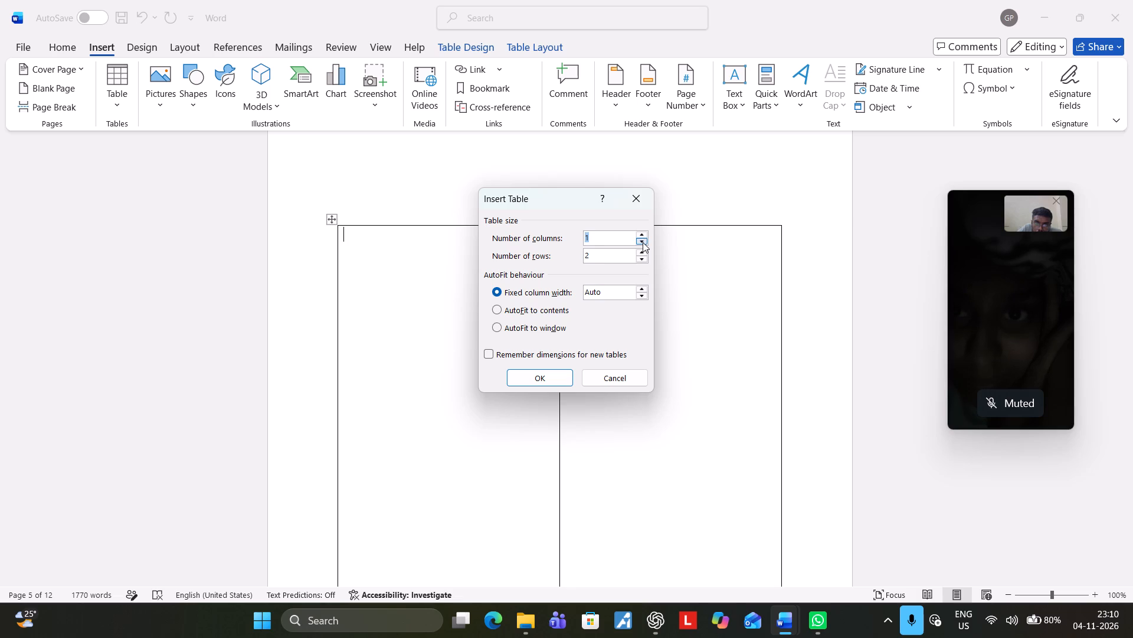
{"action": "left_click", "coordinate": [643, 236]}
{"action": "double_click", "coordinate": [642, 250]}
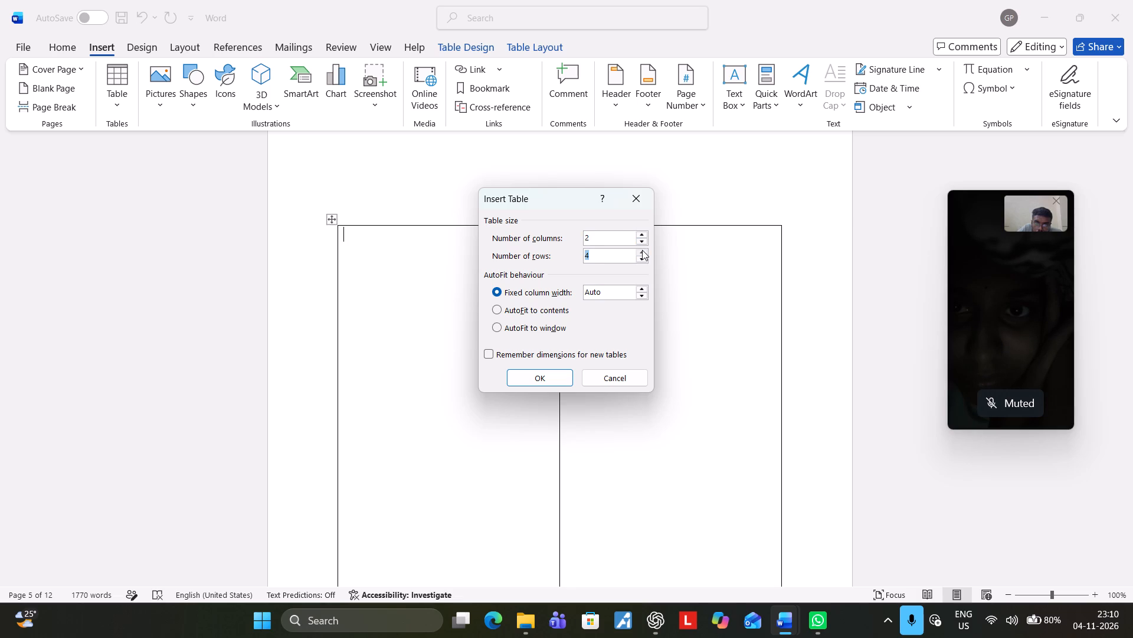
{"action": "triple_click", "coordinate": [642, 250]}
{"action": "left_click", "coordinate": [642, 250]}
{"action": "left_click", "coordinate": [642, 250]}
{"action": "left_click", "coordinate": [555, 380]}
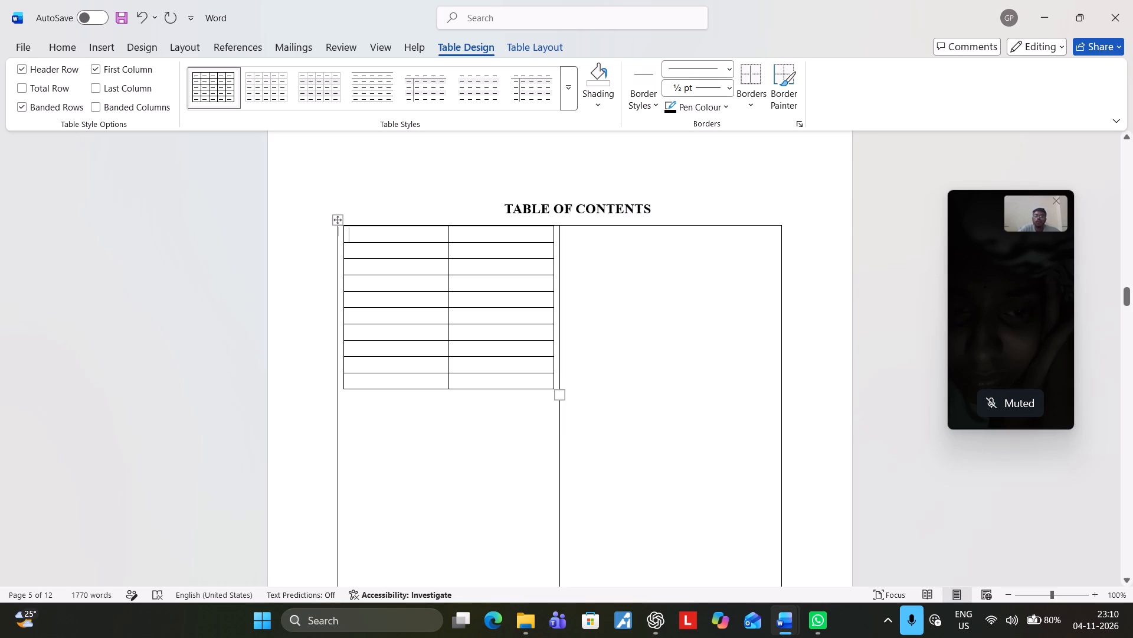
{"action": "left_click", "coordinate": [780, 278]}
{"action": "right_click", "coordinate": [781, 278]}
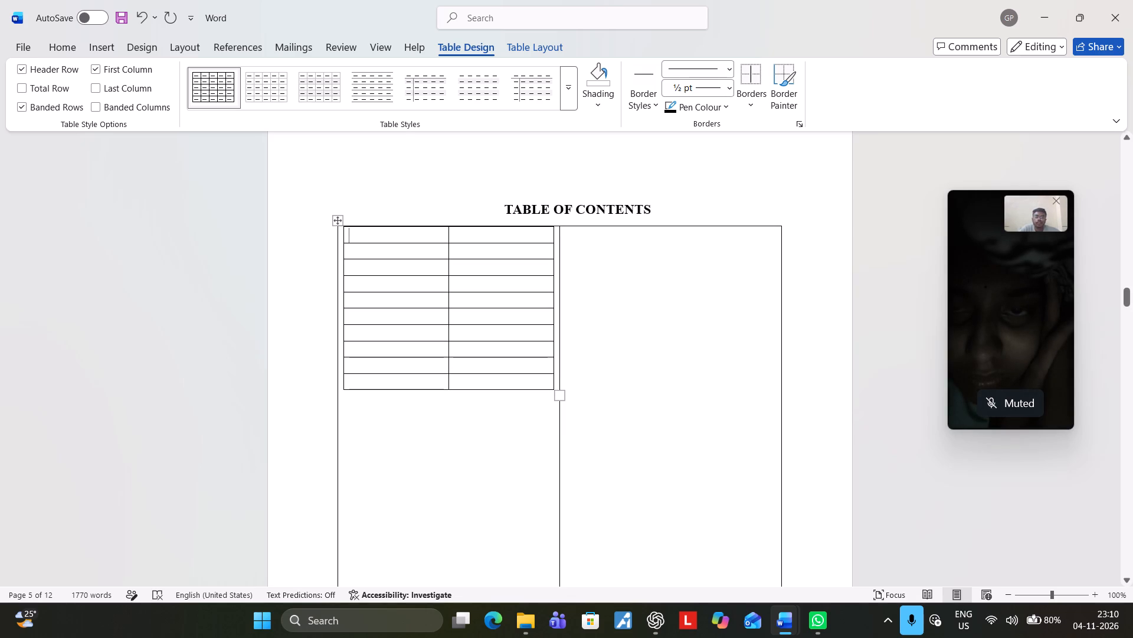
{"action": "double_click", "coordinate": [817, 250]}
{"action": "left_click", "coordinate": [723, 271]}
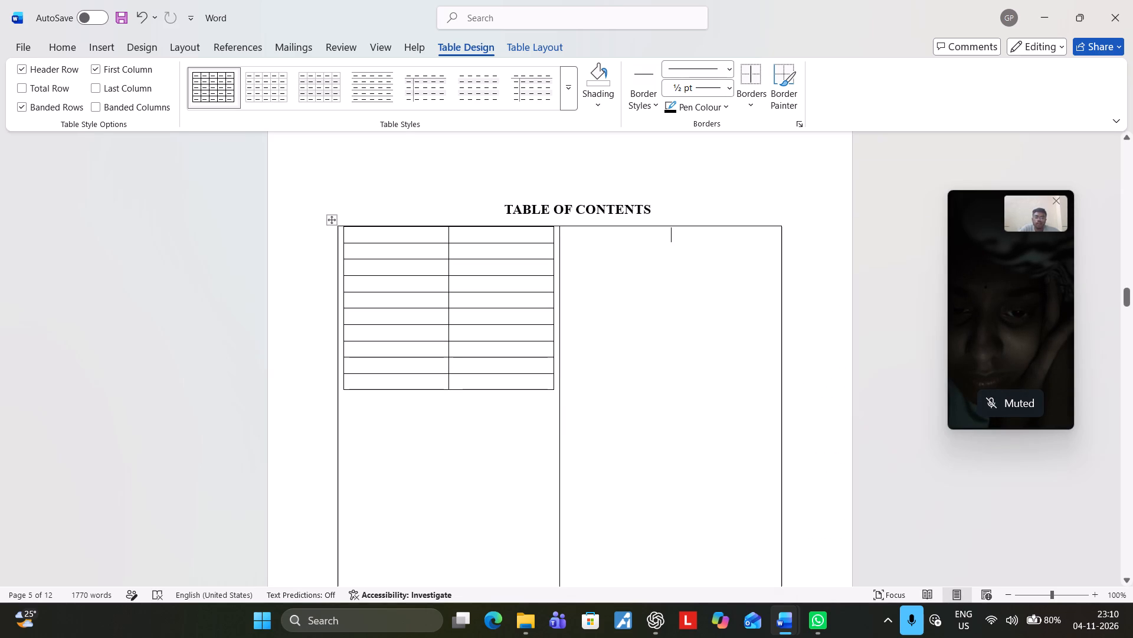
Undo the nested table, the stretching and the original two-column table until only the TABLE OF CONTENTS heading remains.
{"action": "key", "text": "ctrl+z"}
{"action": "key", "text": "ctrl+z"}
{"action": "key", "text": "ctrl+z"}
{"action": "key", "text": "ctrl+z"}
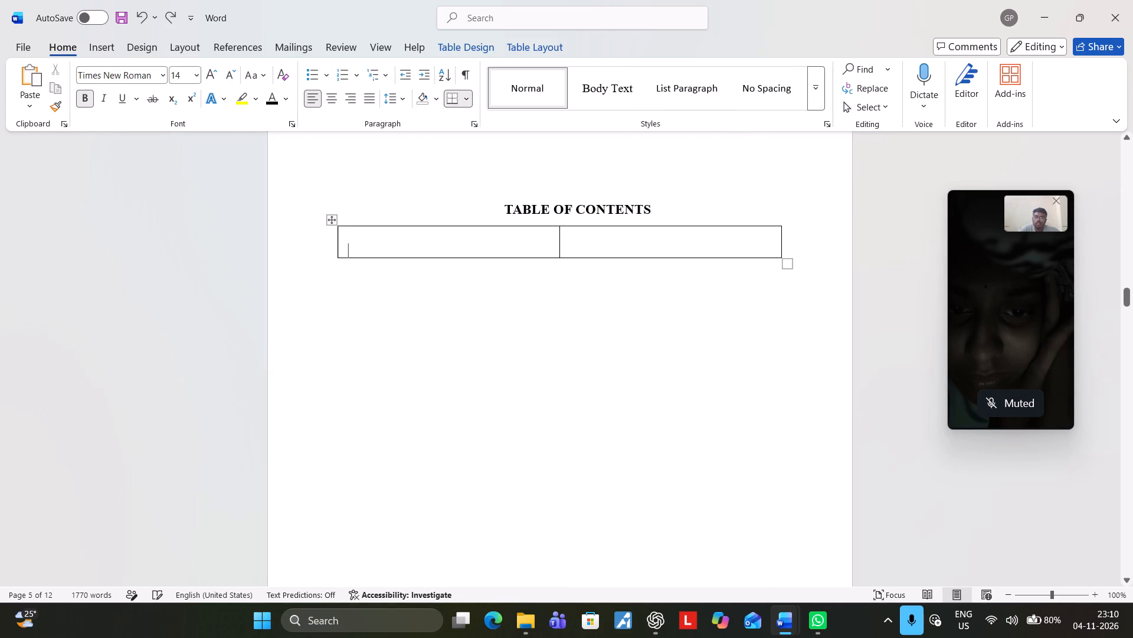
{"action": "key", "text": "ctrl+z"}
{"action": "key", "text": "ctrl+z"}
{"action": "key", "text": "ctrl+z"}
Insert a table with 2 columns and 10 rows below the TABLE OF CONTENTS heading.
{"action": "scroll", "coordinate": [693, 285], "scroll_direction": "down", "scroll_amount": 18}
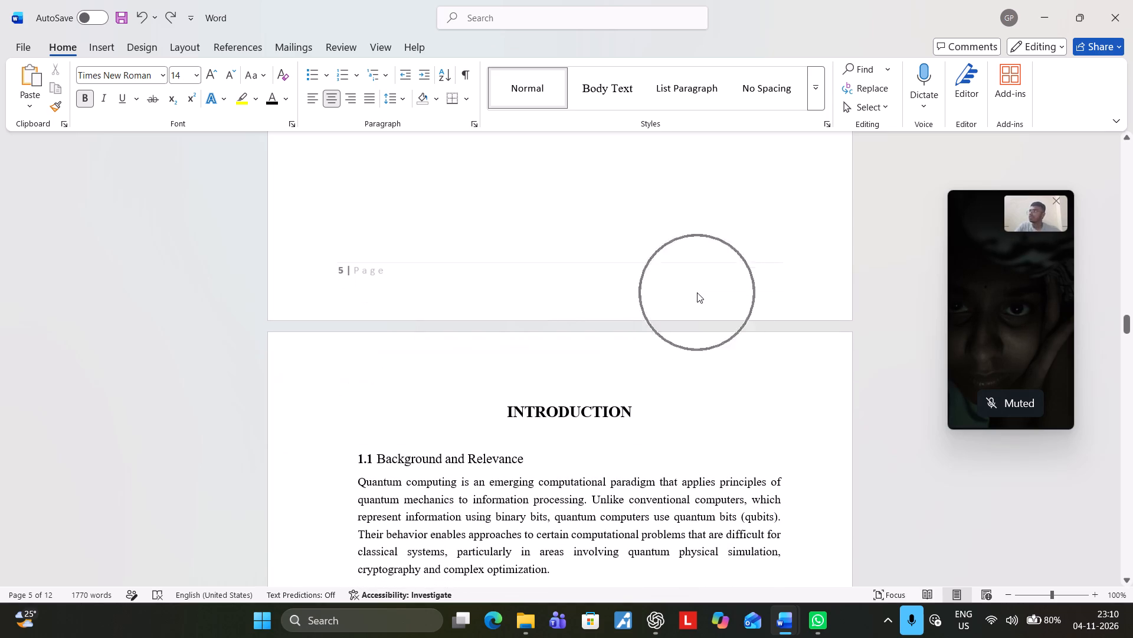
{"action": "scroll", "coordinate": [697, 292], "scroll_direction": "up", "scroll_amount": 14}
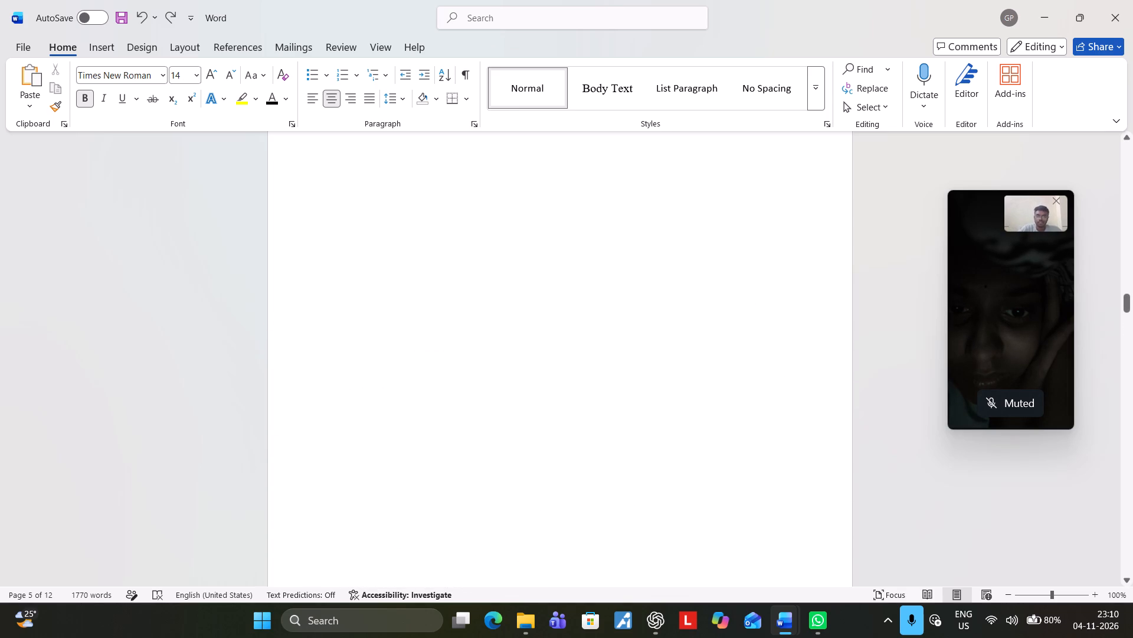
{"action": "scroll", "coordinate": [697, 292], "scroll_direction": "up", "scroll_amount": 5}
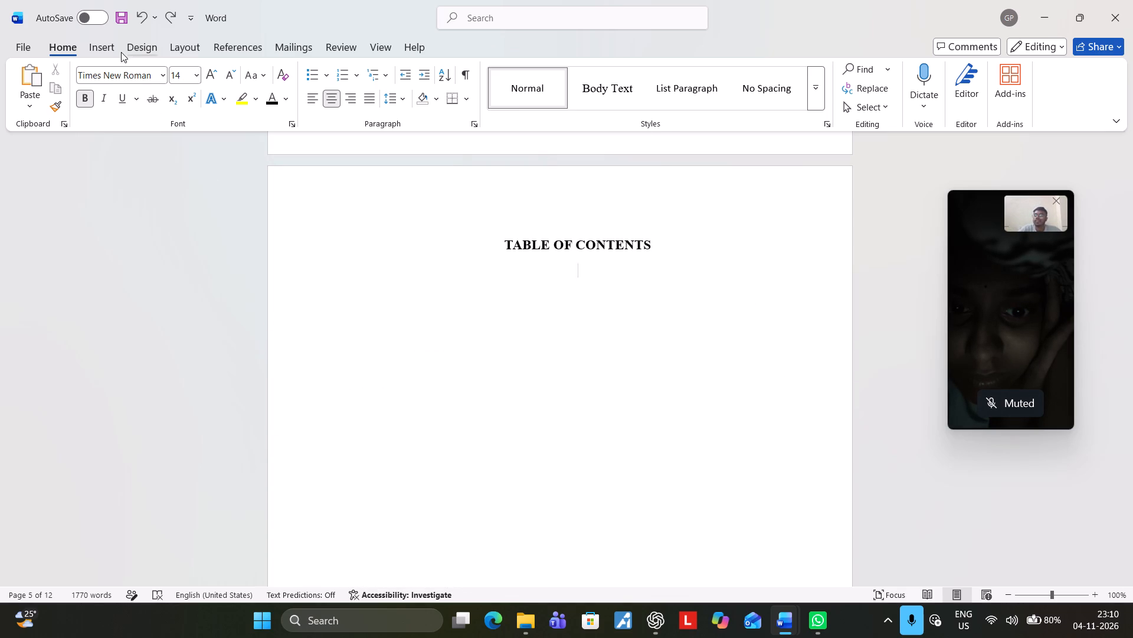
{"action": "left_click", "coordinate": [109, 53]}
{"action": "left_click", "coordinate": [109, 77]}
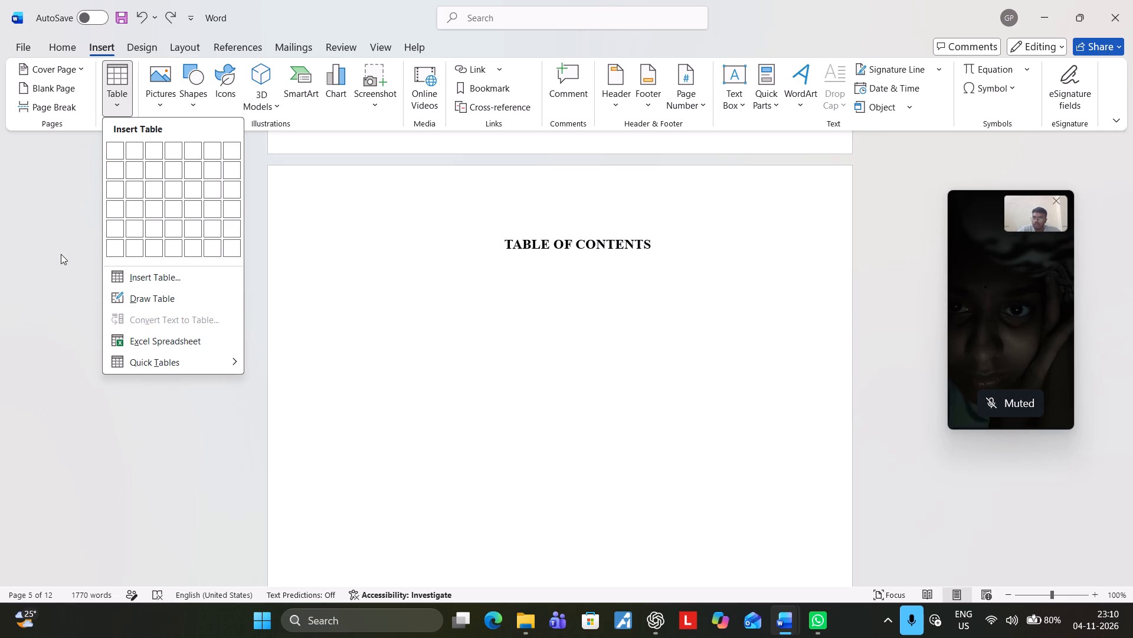
{"action": "left_click", "coordinate": [140, 271]}
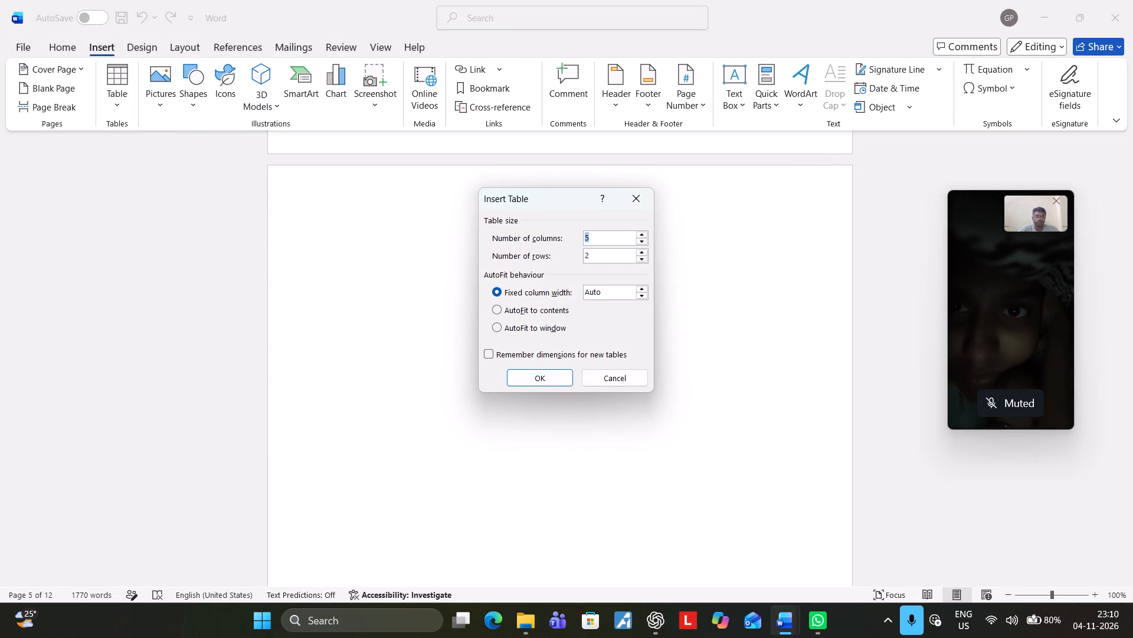
{"action": "key", "text": "2"}
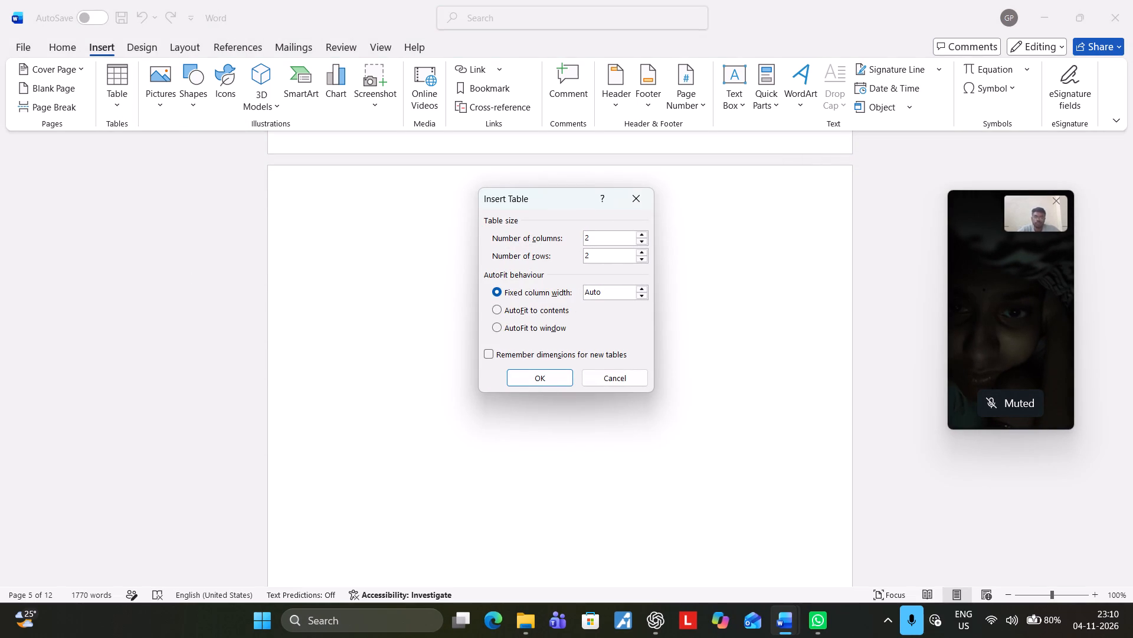
{"action": "left_click", "coordinate": [623, 259]}
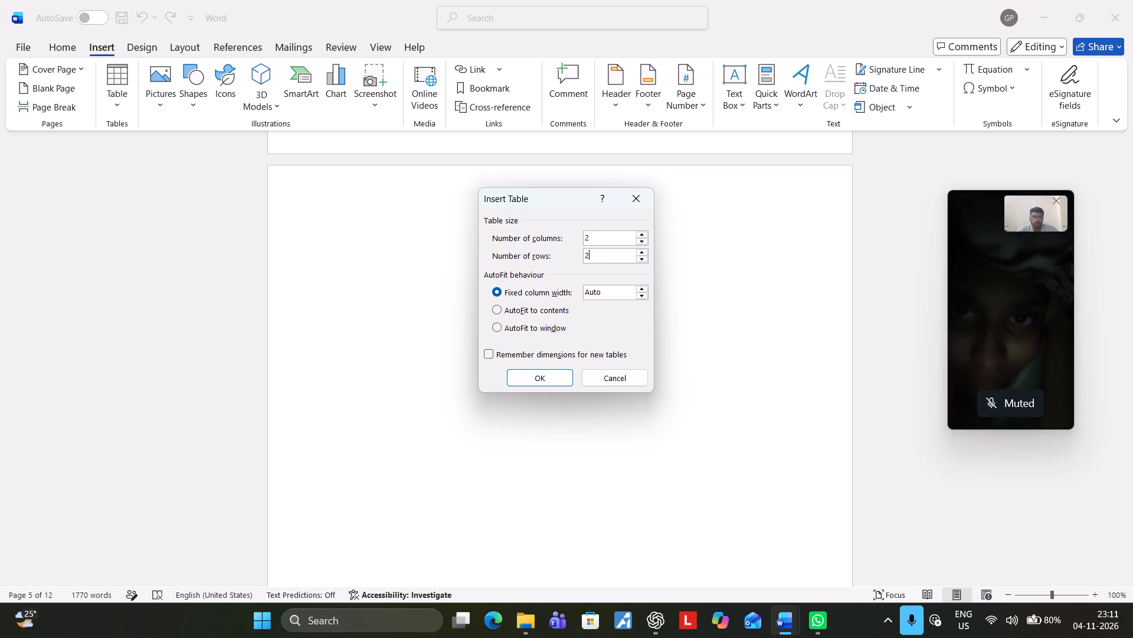
{"action": "key", "text": "BackSpace"}
{"action": "type", "text": "10"}
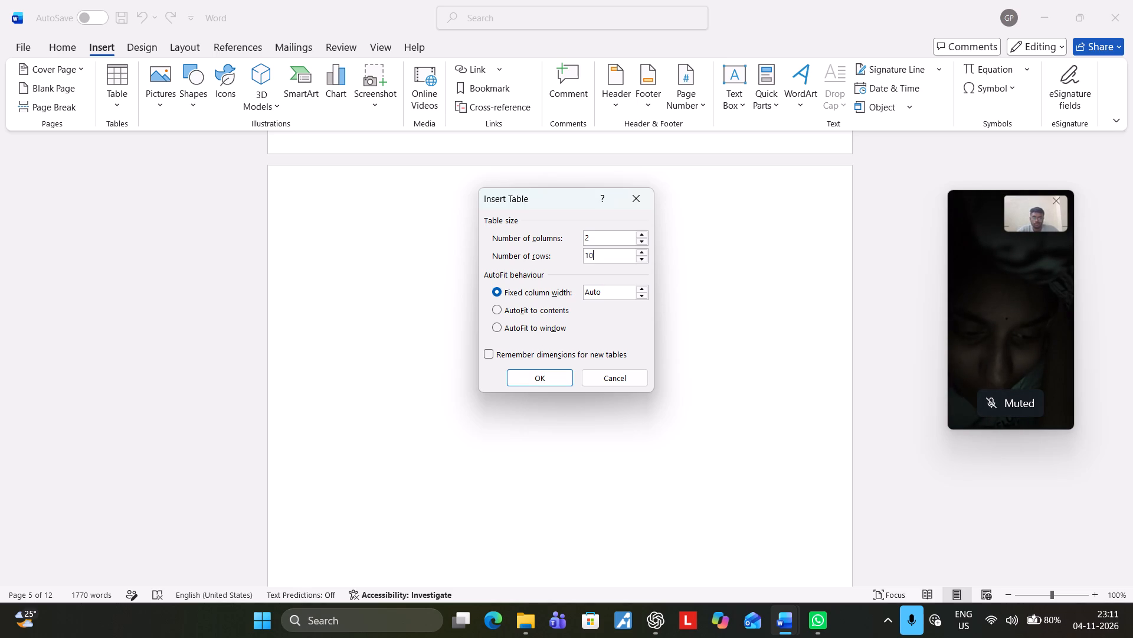
{"action": "left_click", "coordinate": [558, 384]}
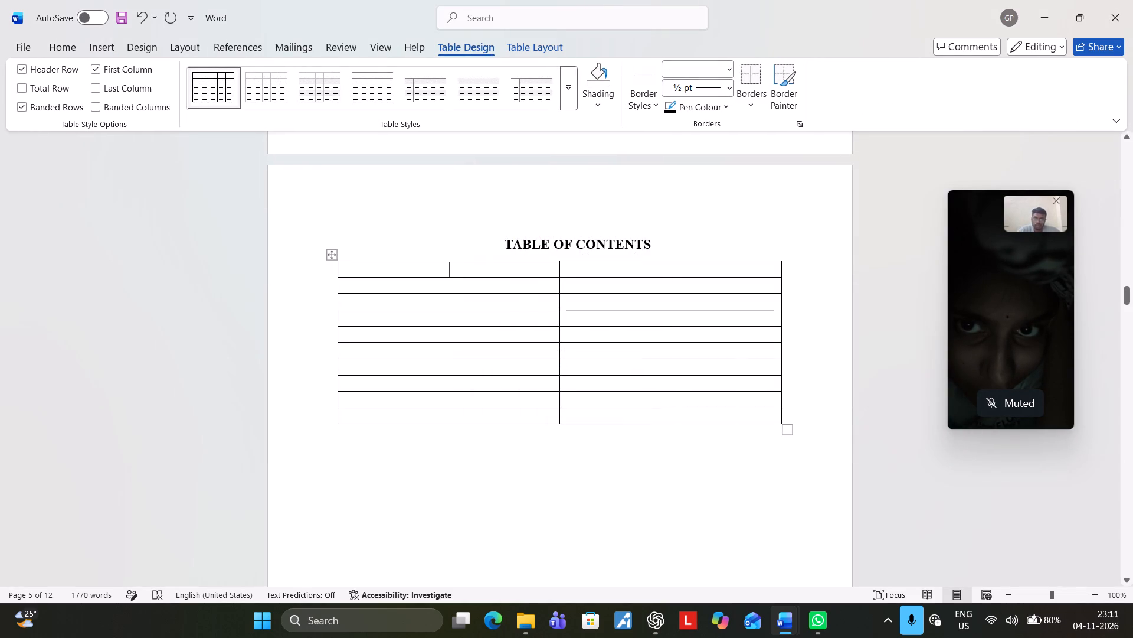
Stretch the last row of the 10-row table by pulling its bottom border down toward the end of the page.
{"action": "left_click_drag", "start_coordinate": [562, 422], "coordinate": [564, 437]}
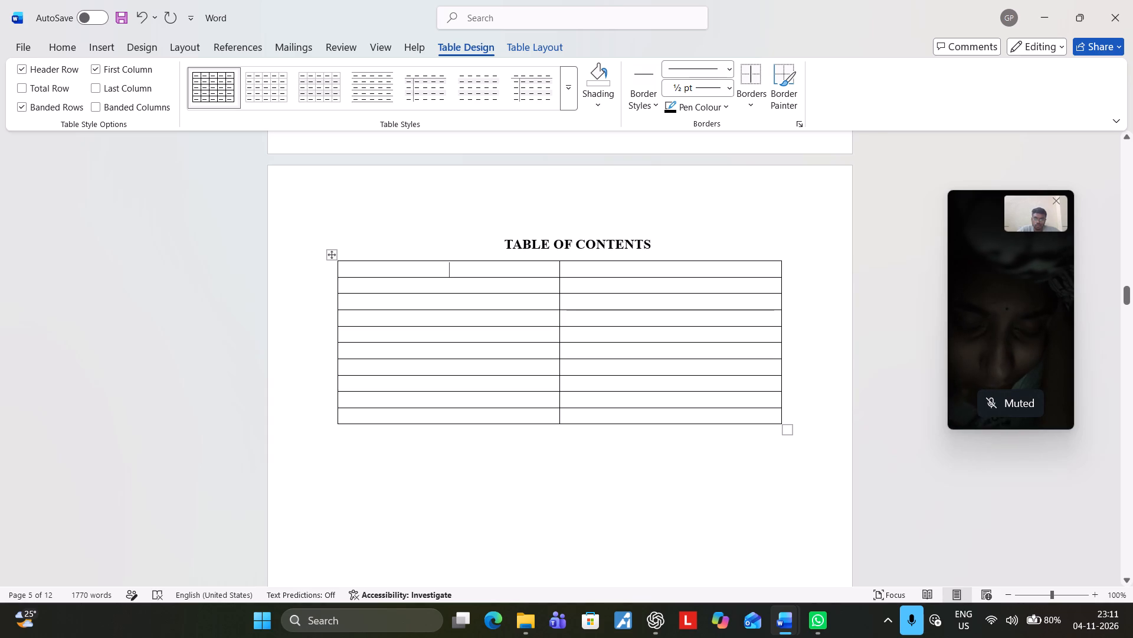
{"action": "left_click", "coordinate": [574, 421]}
{"action": "left_click", "coordinate": [564, 421]}
{"action": "left_click", "coordinate": [555, 421]}
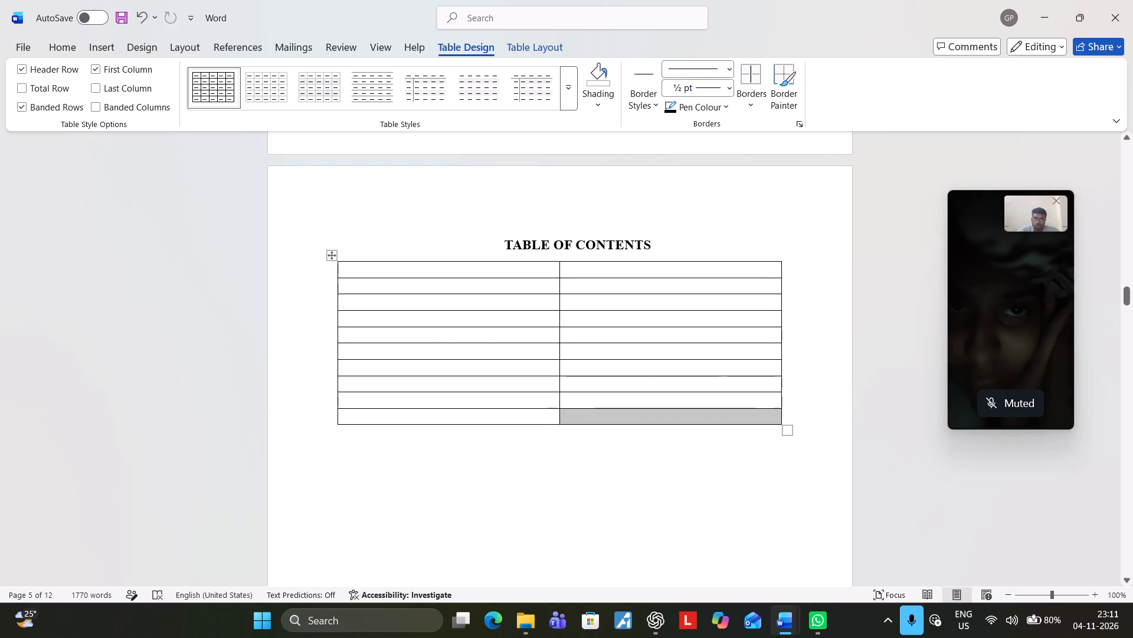
{"action": "left_click_drag", "start_coordinate": [551, 423], "coordinate": [543, 470]}
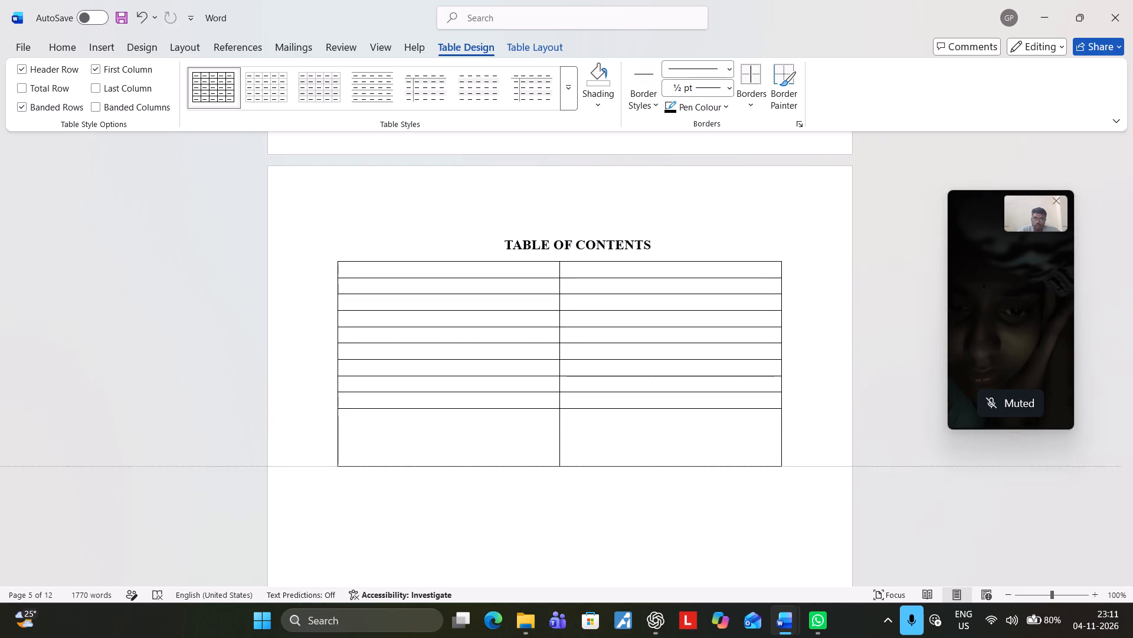
{"action": "left_click_drag", "start_coordinate": [543, 470], "coordinate": [528, 565]}
{"action": "scroll", "coordinate": [531, 523], "scroll_direction": "down", "scroll_amount": 5}
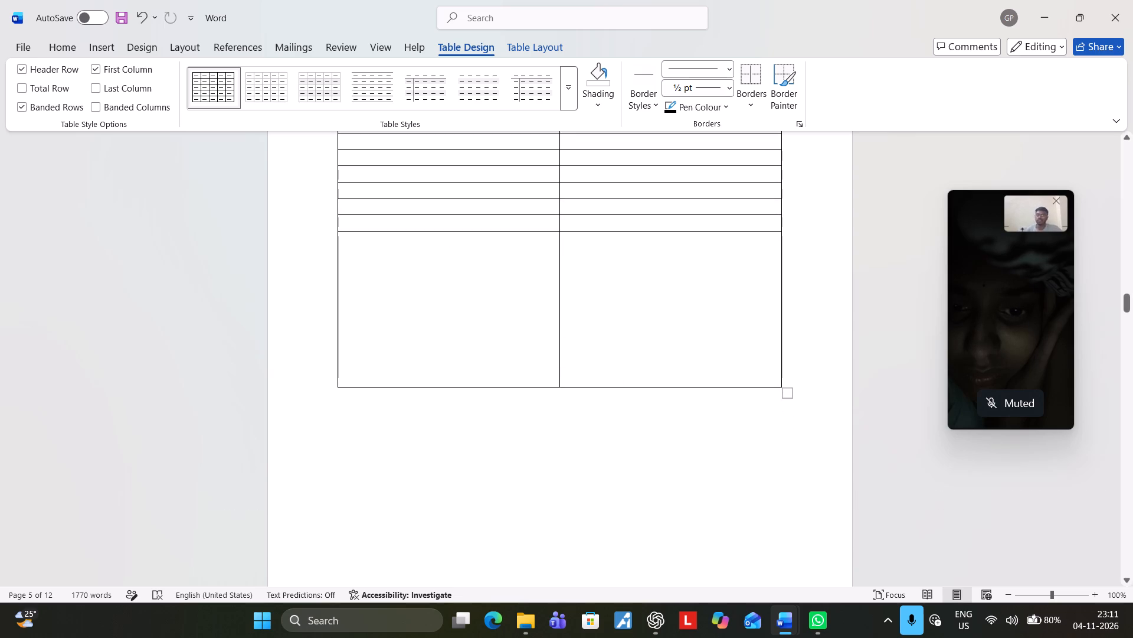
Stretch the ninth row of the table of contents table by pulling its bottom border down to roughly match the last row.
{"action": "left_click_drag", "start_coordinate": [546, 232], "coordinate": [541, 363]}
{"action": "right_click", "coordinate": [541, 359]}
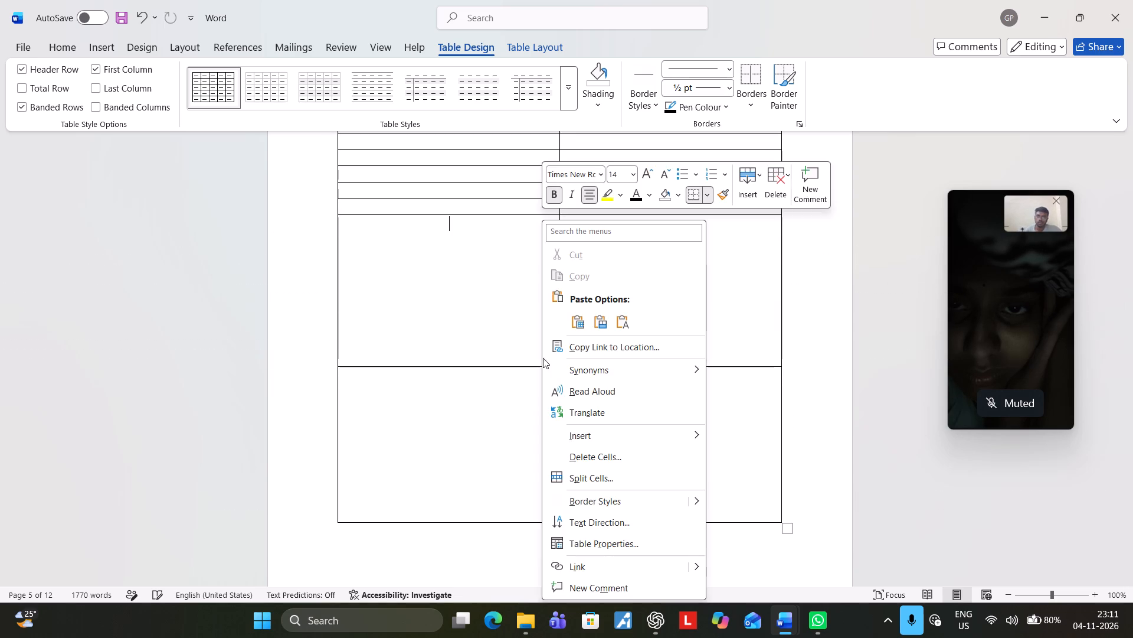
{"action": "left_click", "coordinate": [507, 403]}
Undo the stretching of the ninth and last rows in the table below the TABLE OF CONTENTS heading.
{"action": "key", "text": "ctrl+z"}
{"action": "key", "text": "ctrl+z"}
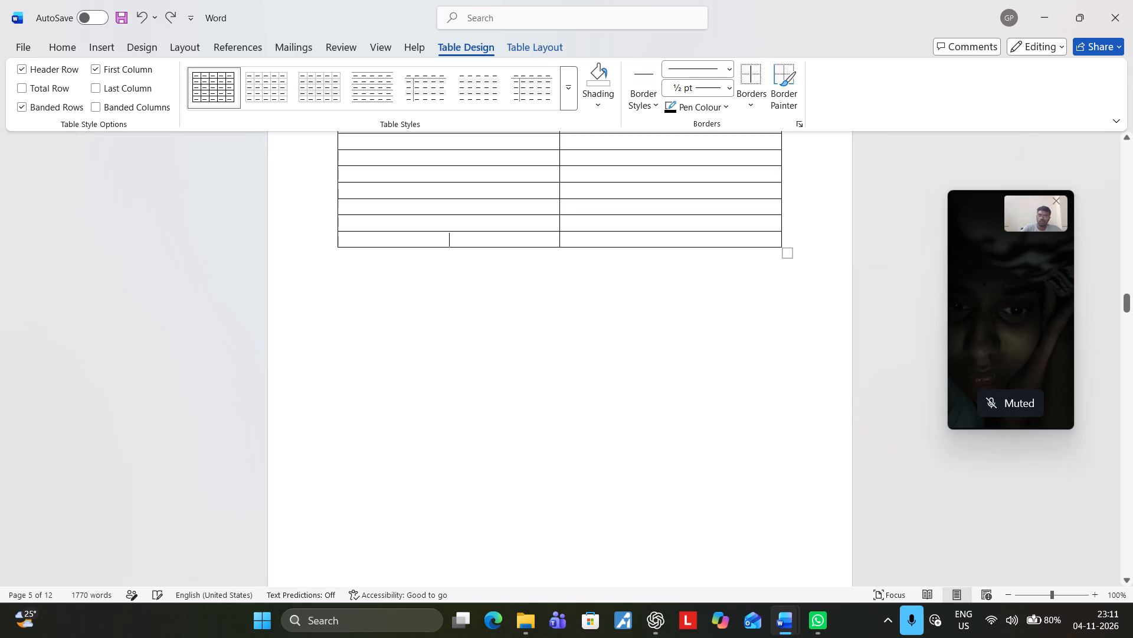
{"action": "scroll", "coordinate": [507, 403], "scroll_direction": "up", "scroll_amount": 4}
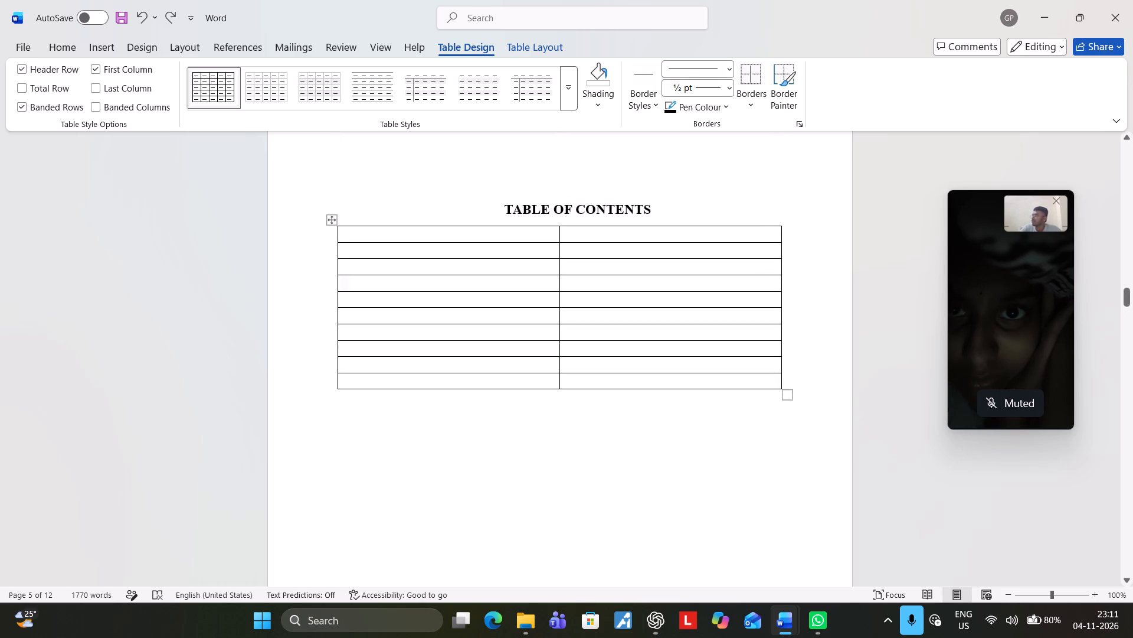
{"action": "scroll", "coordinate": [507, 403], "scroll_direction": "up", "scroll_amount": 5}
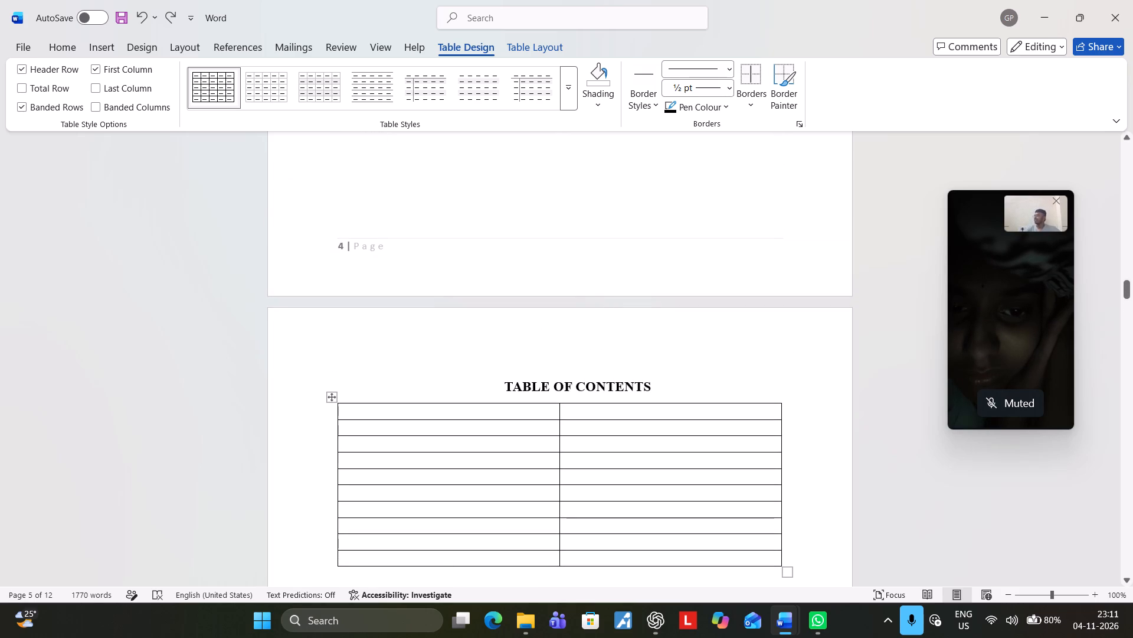
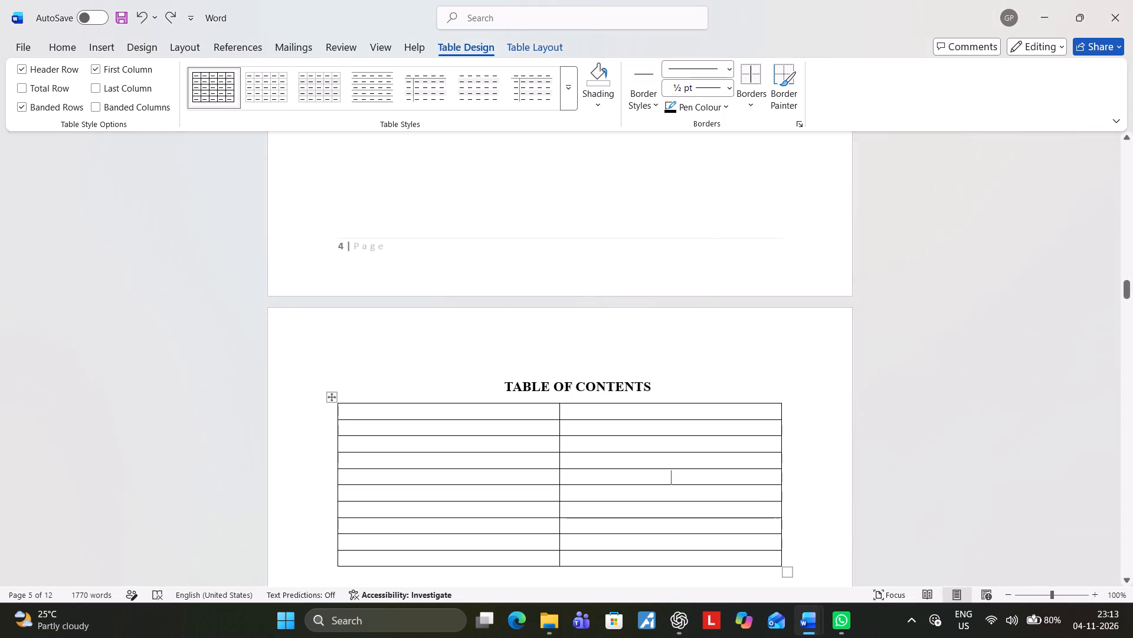
{"action": "right_click", "coordinate": [669, 474]}
{"action": "left_click", "coordinate": [701, 129]}
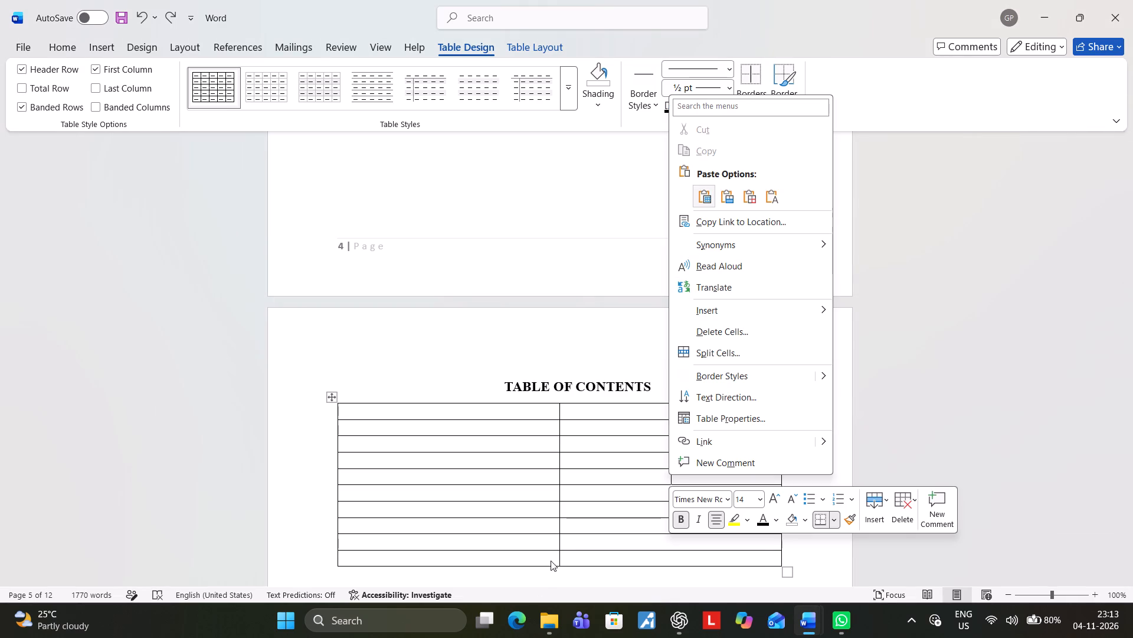
Select the first-column cells of the fourth and fifth rows in the TABLE OF CONTENTS table.
{"action": "left_click_drag", "start_coordinate": [480, 509], "coordinate": [551, 486]}
{"action": "left_click_drag", "start_coordinate": [456, 458], "coordinate": [522, 487]}
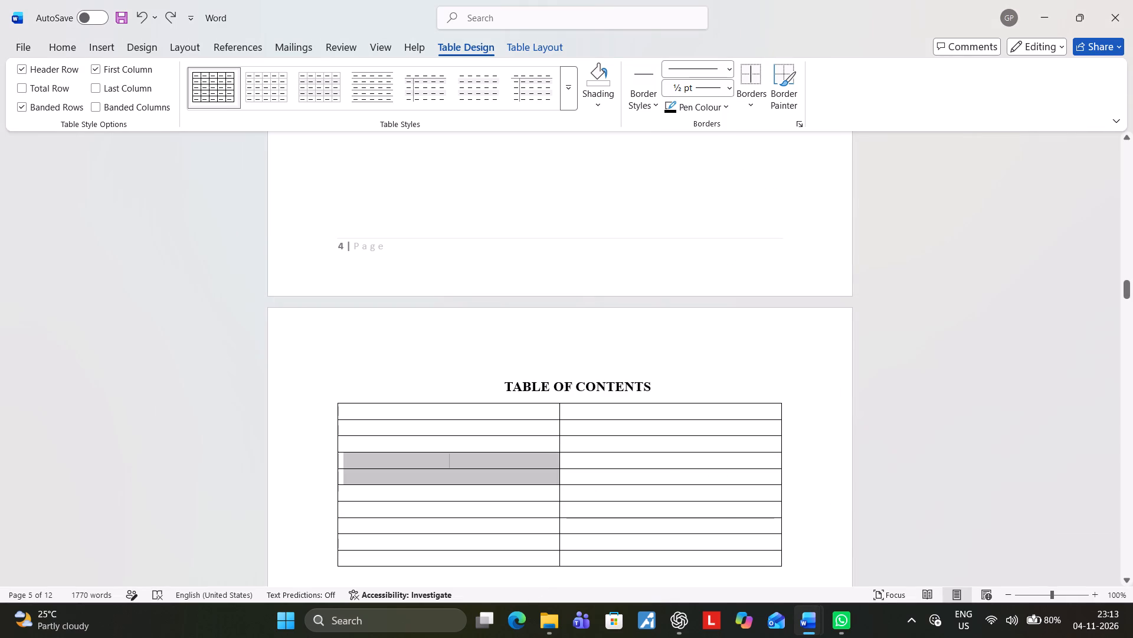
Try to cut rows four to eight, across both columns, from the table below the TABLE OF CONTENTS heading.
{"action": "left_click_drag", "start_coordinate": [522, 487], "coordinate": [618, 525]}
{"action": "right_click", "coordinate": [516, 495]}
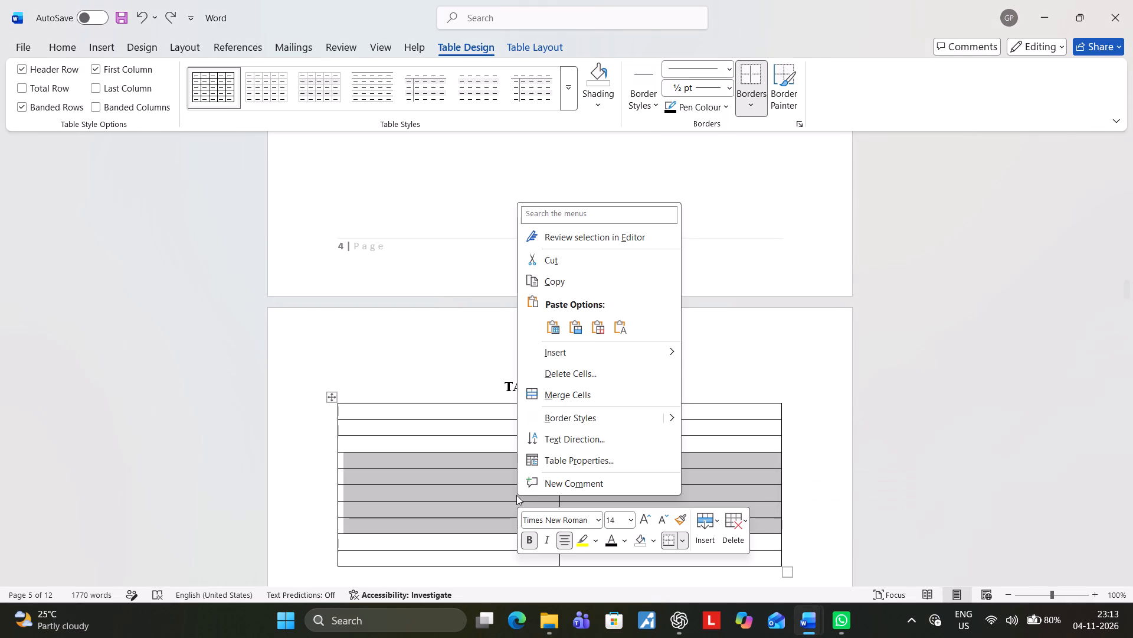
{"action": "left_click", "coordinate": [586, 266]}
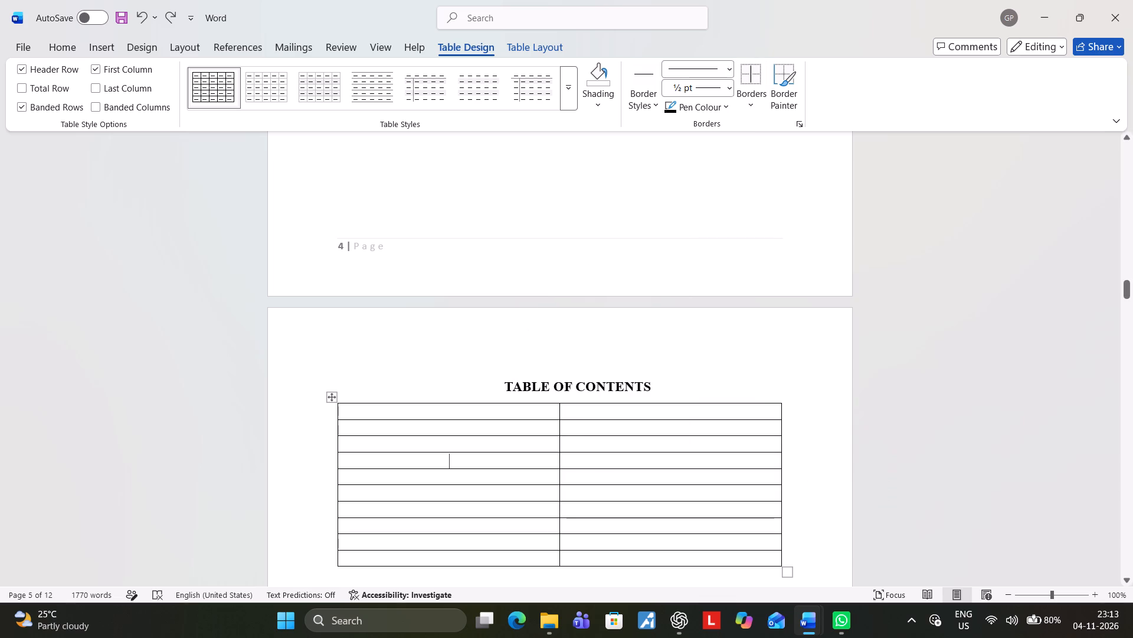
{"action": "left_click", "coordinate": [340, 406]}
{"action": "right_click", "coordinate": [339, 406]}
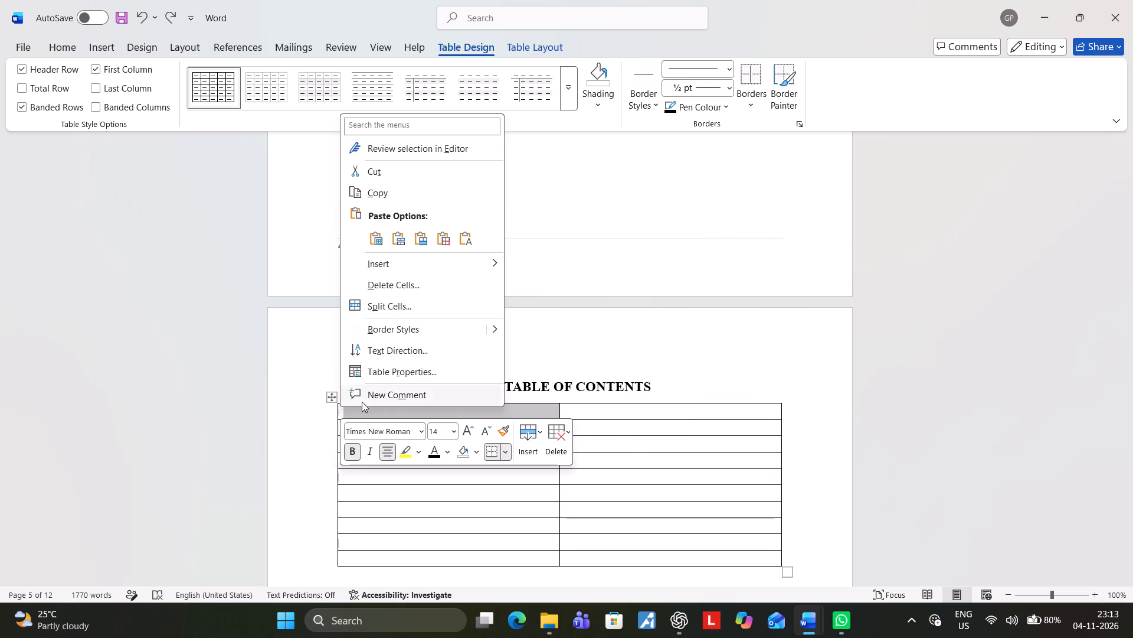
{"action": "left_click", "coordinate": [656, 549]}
Undo the insertion of the two-column, ten-row table below the TABLE OF CONTENTS heading.
{"action": "key", "text": "ctrl+z"}
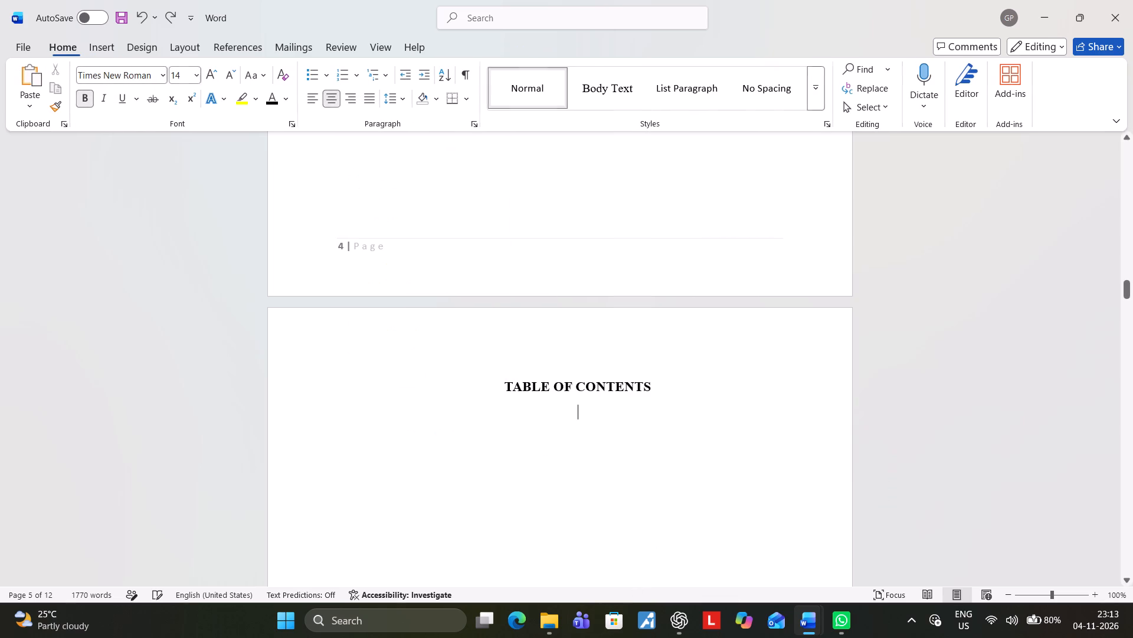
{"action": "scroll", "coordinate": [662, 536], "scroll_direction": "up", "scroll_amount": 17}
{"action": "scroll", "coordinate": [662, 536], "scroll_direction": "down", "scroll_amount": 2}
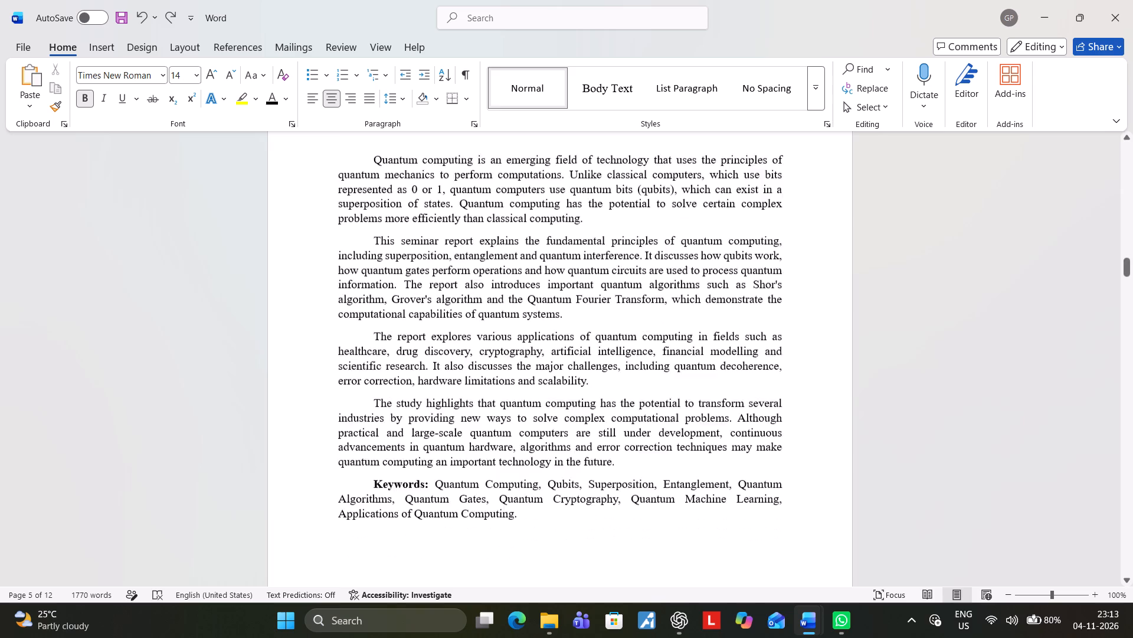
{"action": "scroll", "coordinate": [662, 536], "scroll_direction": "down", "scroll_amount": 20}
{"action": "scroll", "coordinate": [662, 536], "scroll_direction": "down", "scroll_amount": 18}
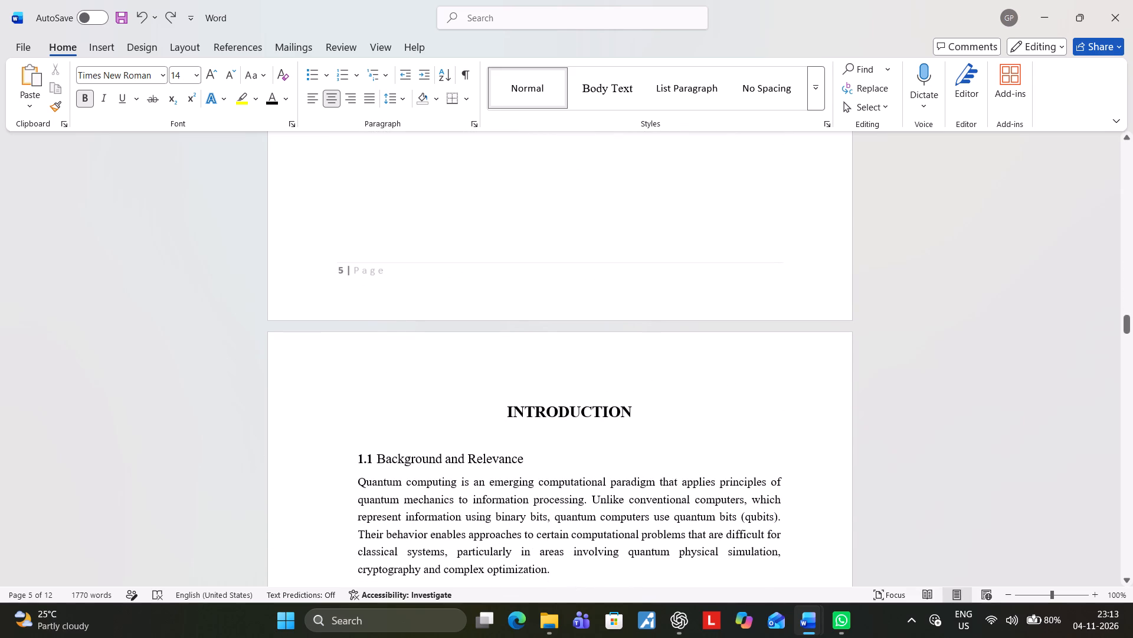
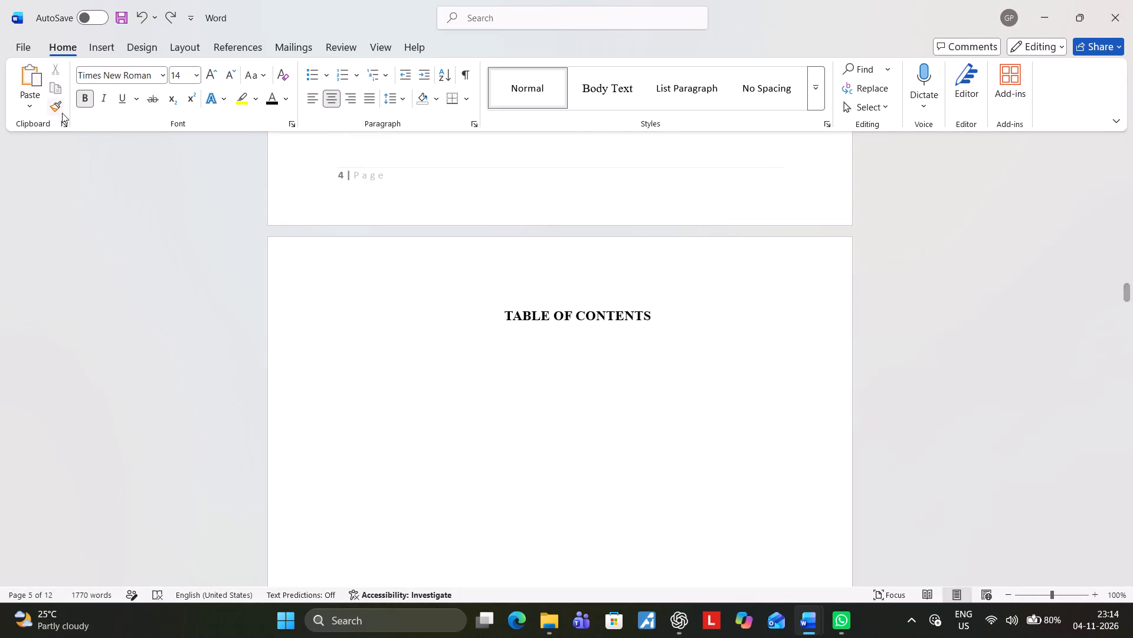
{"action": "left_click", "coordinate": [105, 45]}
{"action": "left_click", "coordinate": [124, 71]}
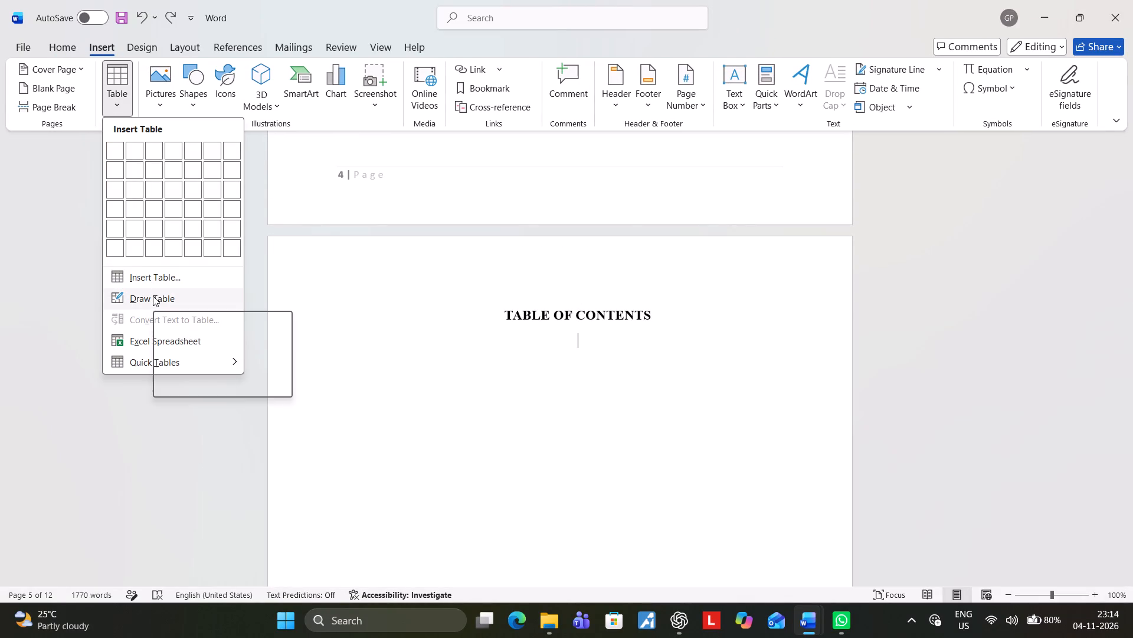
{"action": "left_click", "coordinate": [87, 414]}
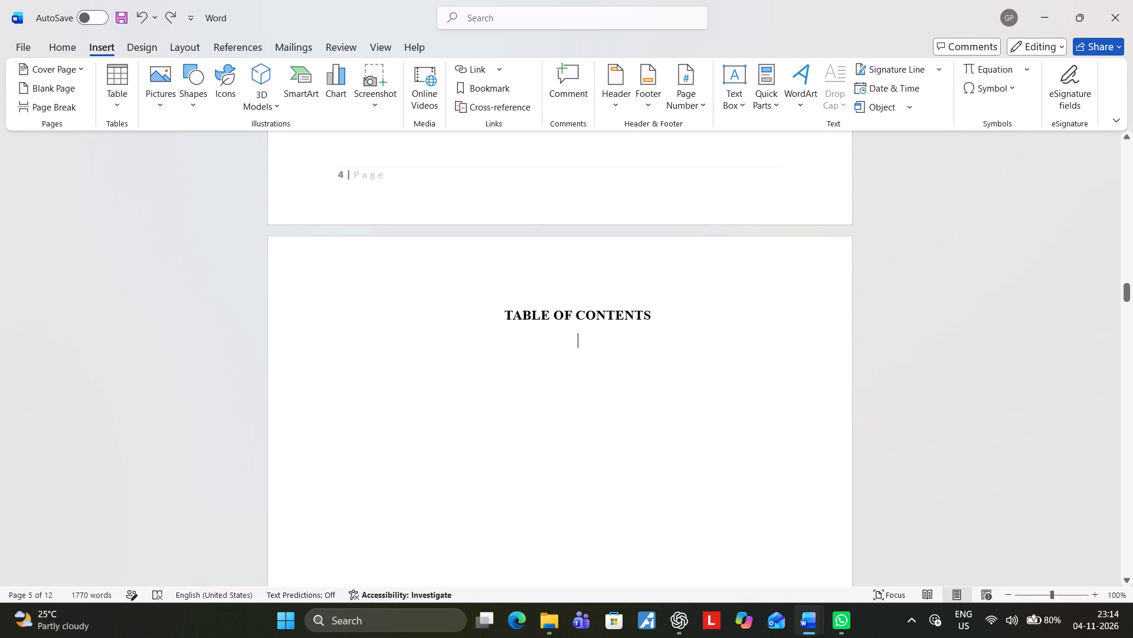
Paste the copied contents list, from Certificate through 7.2 References, with its page numbers below the TABLE OF CONTENTS heading.
{"action": "key", "text": "ctrl+v"}
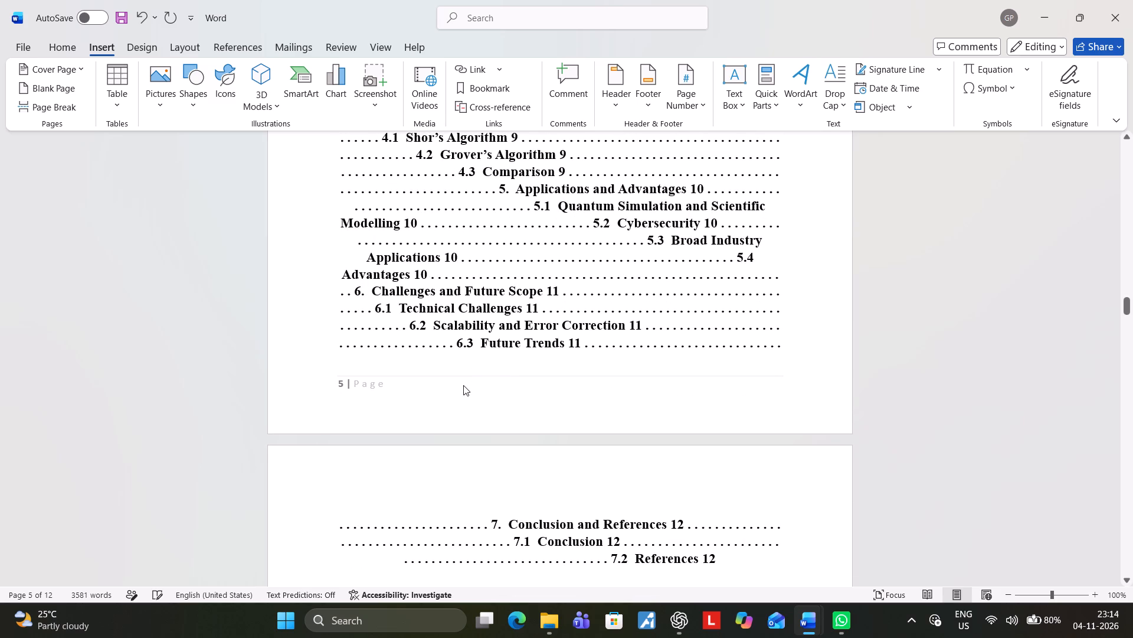
Review the layout of the pasted contents entries from the last one back up to the TABLE OF CONTENTS heading.
{"action": "scroll", "coordinate": [478, 377], "scroll_direction": "down", "scroll_amount": 6}
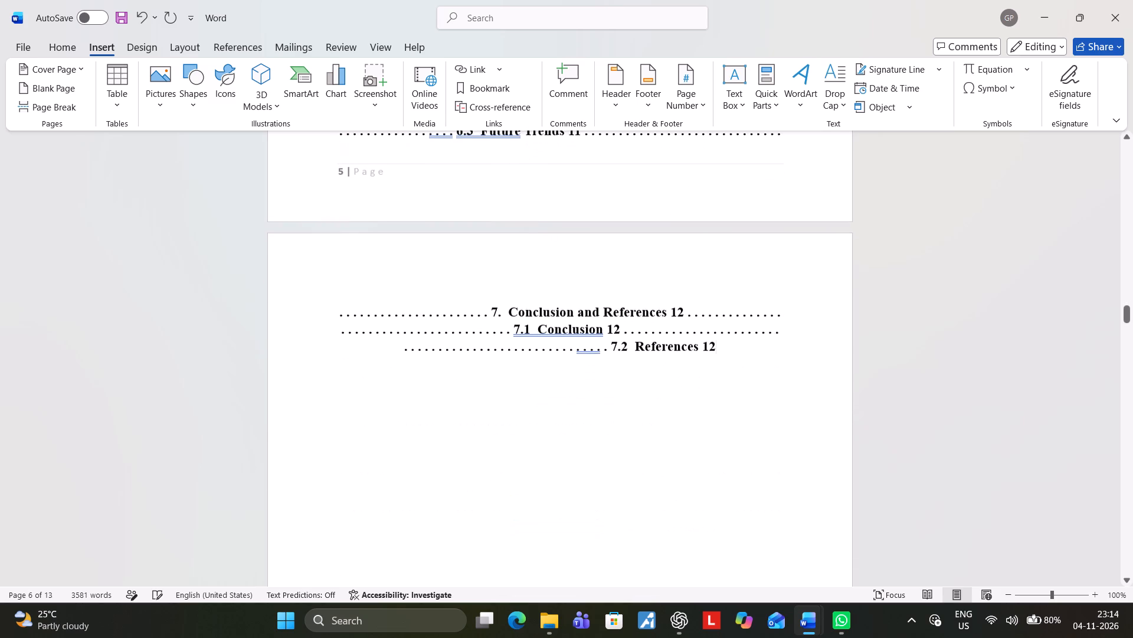
{"action": "scroll", "coordinate": [484, 385], "scroll_direction": "down", "scroll_amount": 11}
{"action": "scroll", "coordinate": [487, 387], "scroll_direction": "up", "scroll_amount": 10}
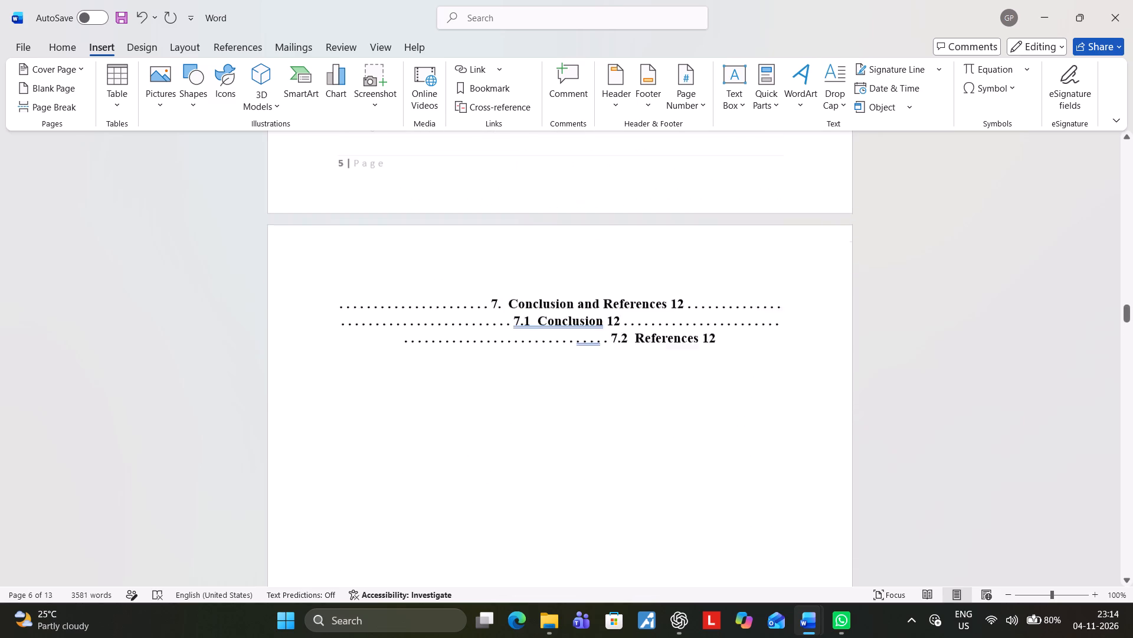
{"action": "scroll", "coordinate": [487, 387], "scroll_direction": "up", "scroll_amount": 17}
{"action": "scroll", "coordinate": [487, 387], "scroll_direction": "up", "scroll_amount": 5}
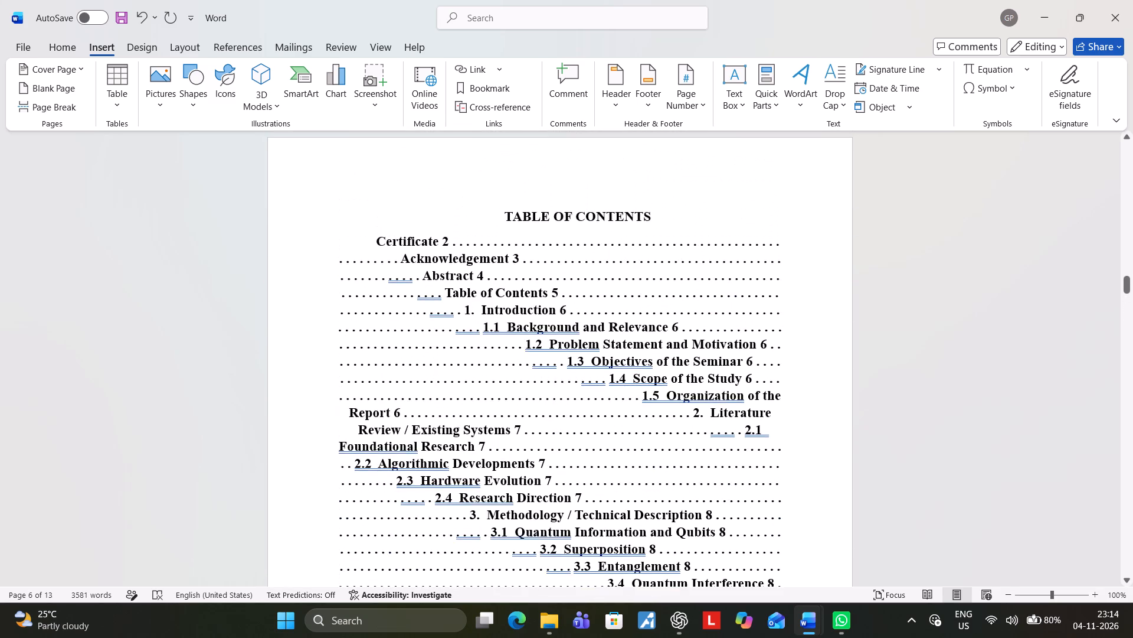
{"action": "scroll", "coordinate": [487, 387], "scroll_direction": "up", "scroll_amount": 2}
{"action": "scroll", "coordinate": [407, 331], "scroll_direction": "up", "scroll_amount": 4}
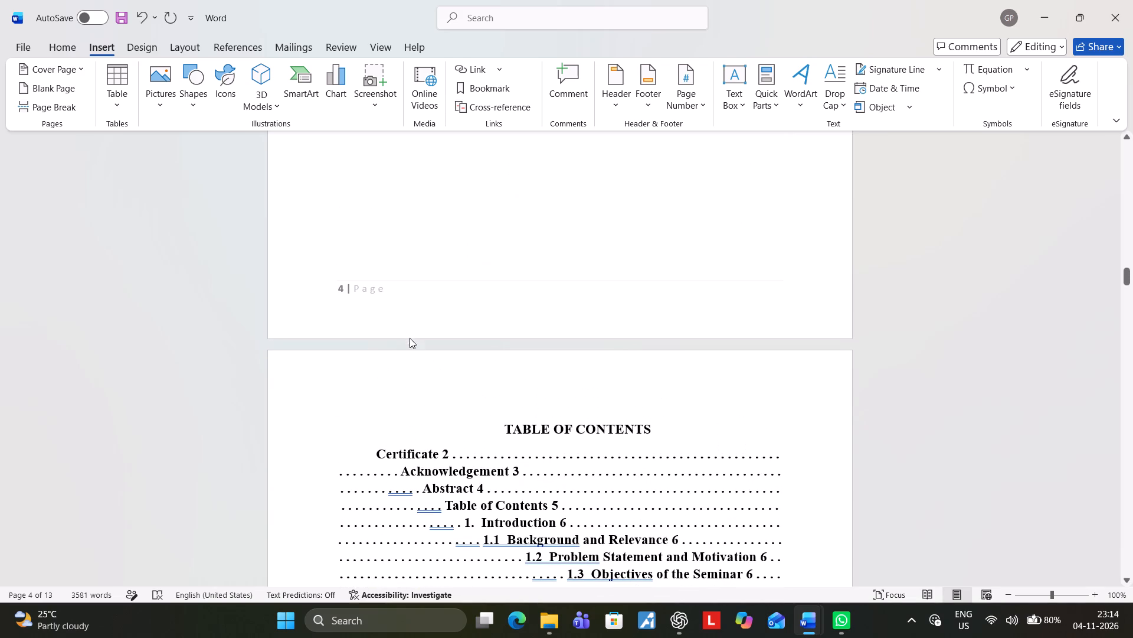
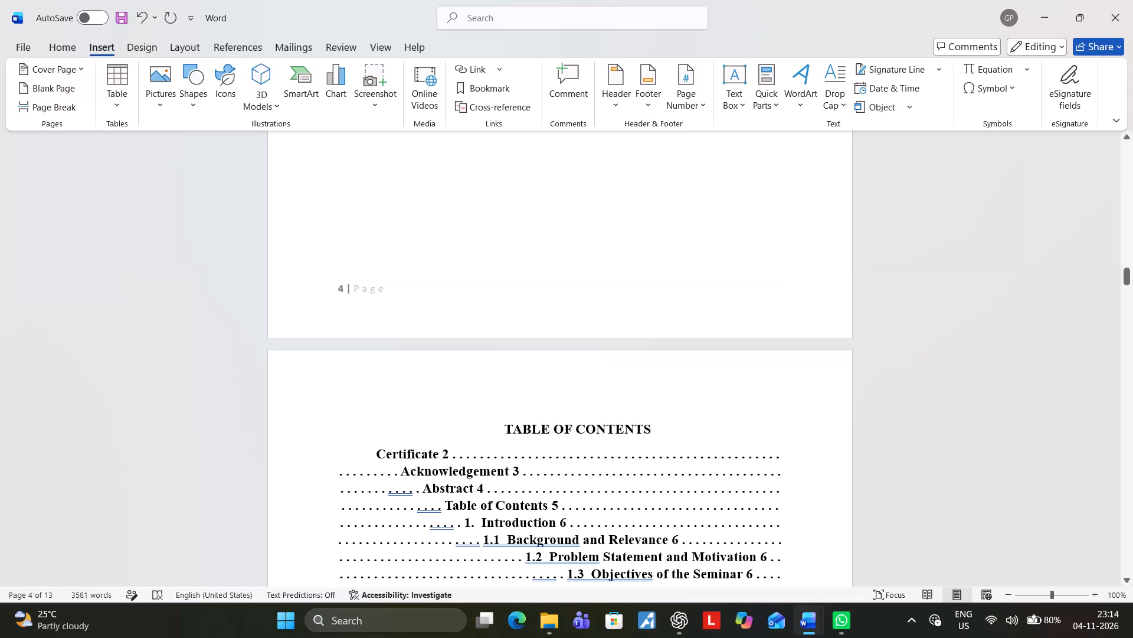
Undo the paste of the dotted contents list below the TABLE OF CONTENTS heading.
{"action": "key", "text": "ctrl+z"}
{"action": "scroll", "coordinate": [516, 461], "scroll_direction": "down", "scroll_amount": 18}
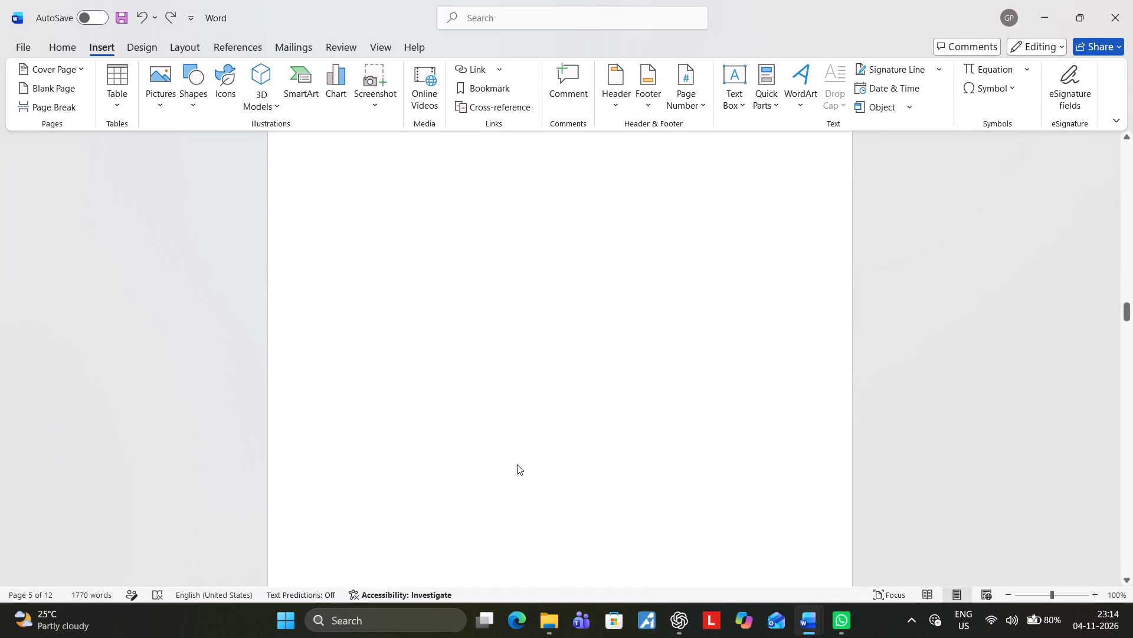
{"action": "scroll", "coordinate": [517, 464], "scroll_direction": "down", "scroll_amount": 8}
{"action": "scroll", "coordinate": [641, 398], "scroll_direction": "down", "scroll_amount": 1}
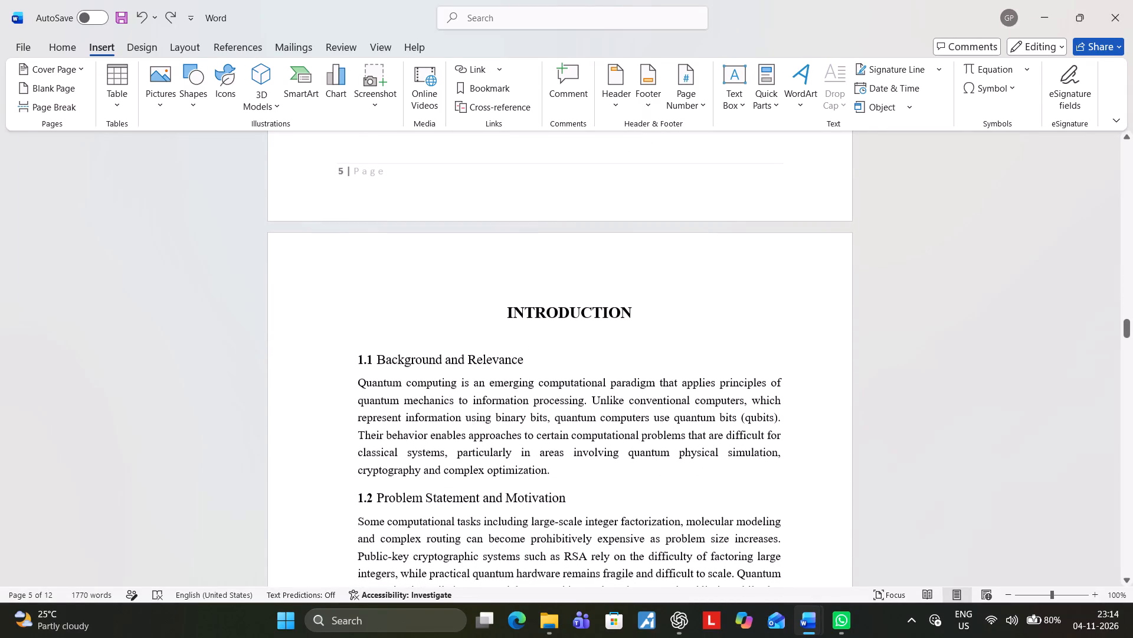
Close the report document, saving its changes as SEMINAR REPORT in the personal OneDrive Documents folder.
{"action": "left_click", "coordinate": [1128, 0]}
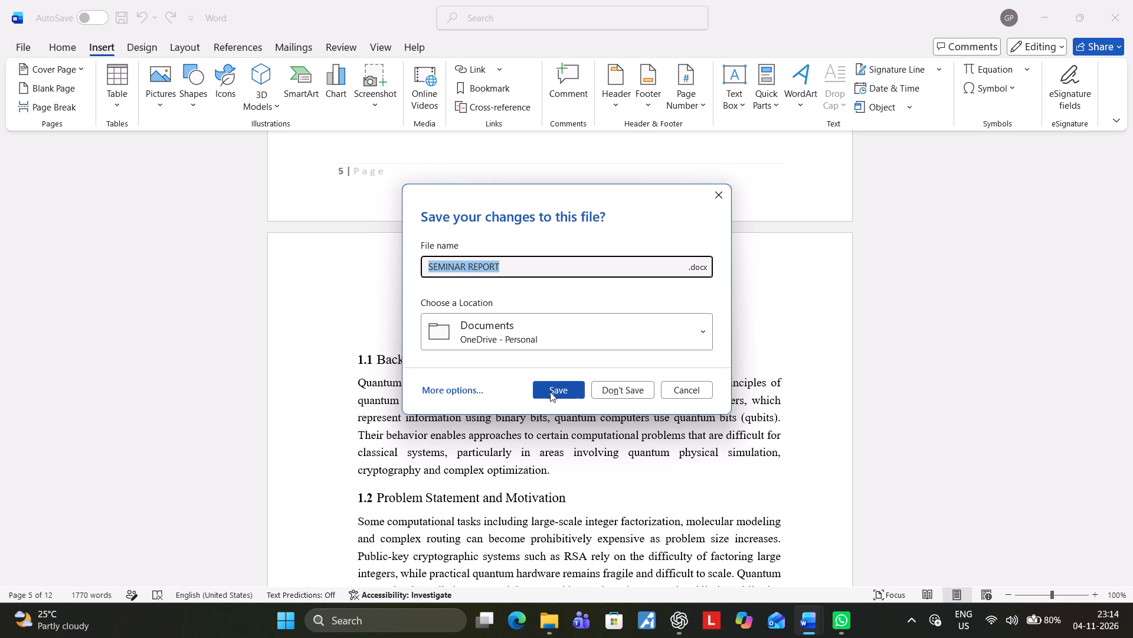
{"action": "left_click", "coordinate": [550, 392]}
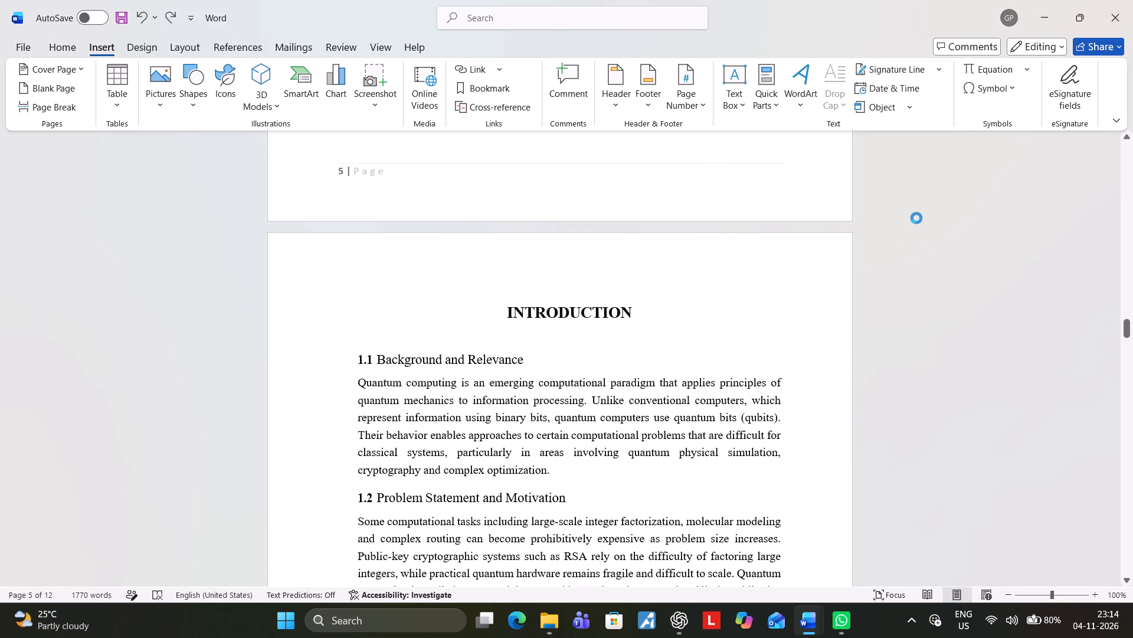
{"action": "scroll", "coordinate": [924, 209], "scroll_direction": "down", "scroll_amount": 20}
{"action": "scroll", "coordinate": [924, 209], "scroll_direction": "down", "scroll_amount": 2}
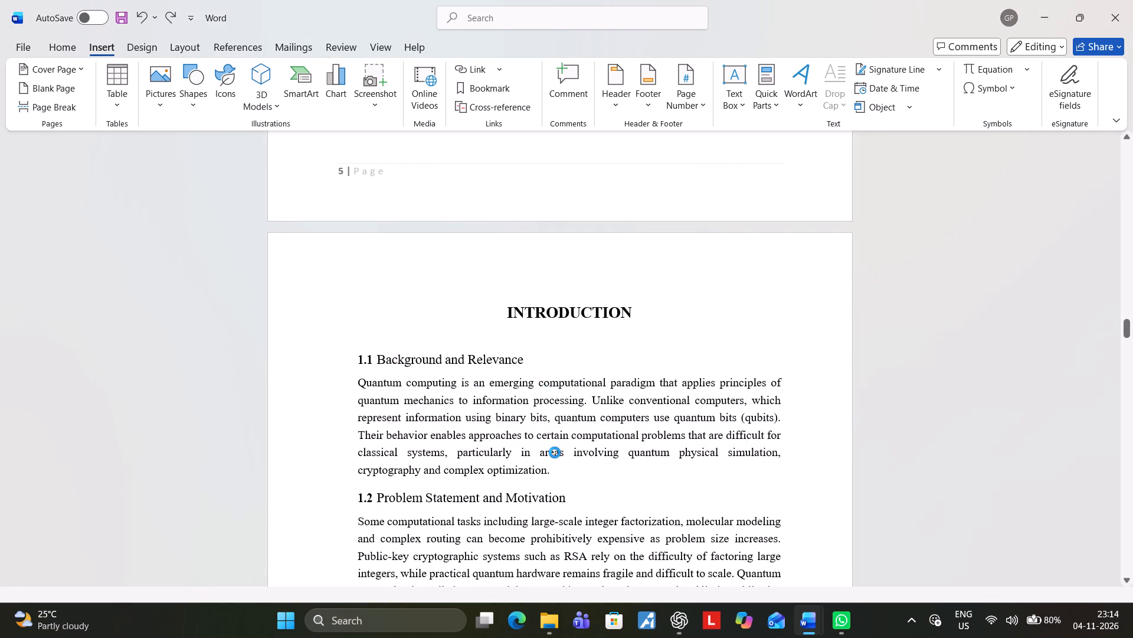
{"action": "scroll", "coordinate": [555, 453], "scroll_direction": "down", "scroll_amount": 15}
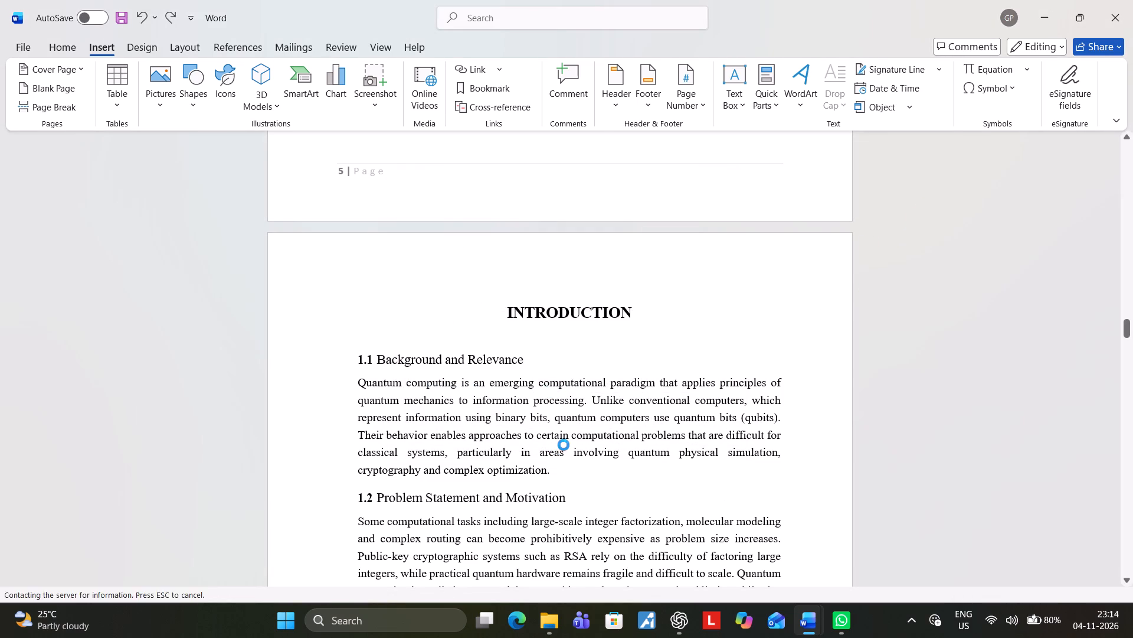
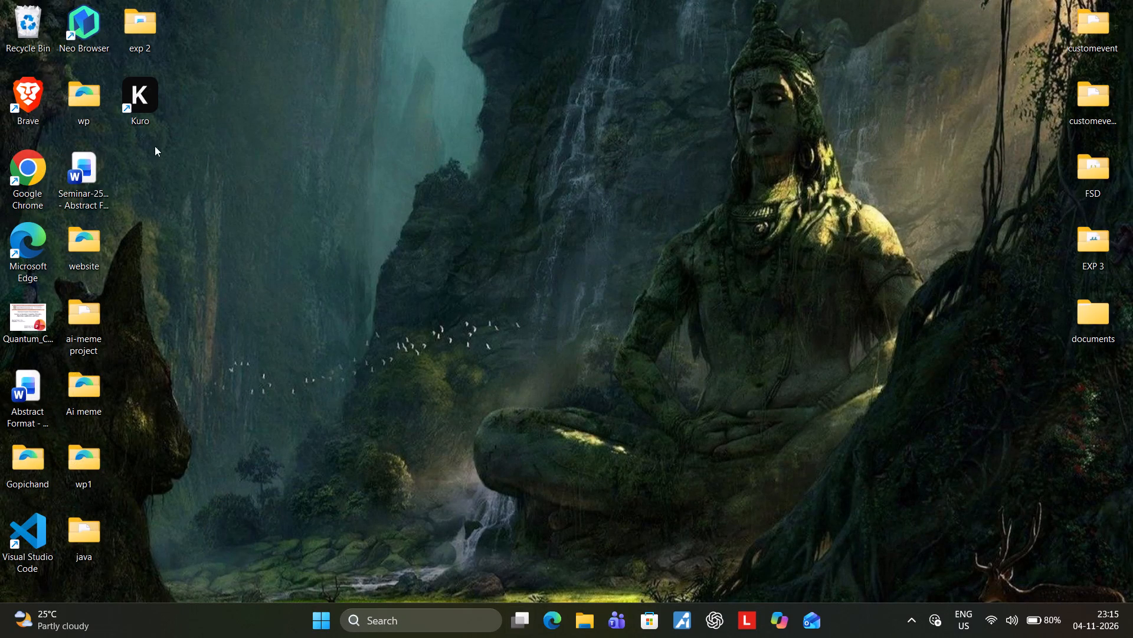
Switch to Brave, search for "i love pdf to word" in a new tab, and open iLovePDF's PDF to WORD converter.
{"action": "double_click", "coordinate": [32, 99]}
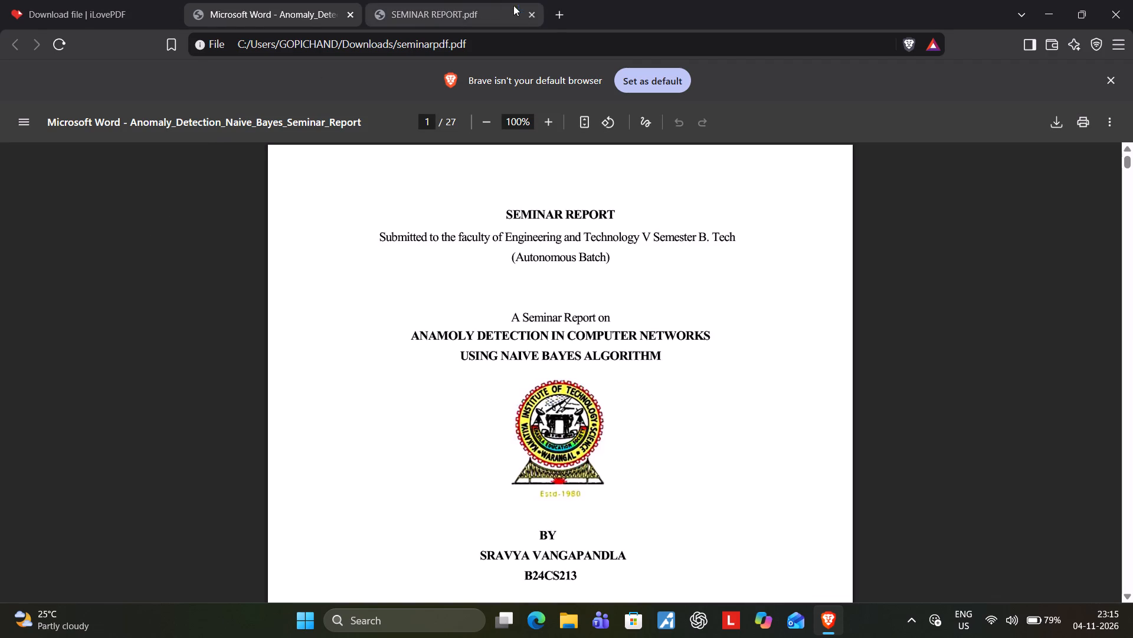
{"action": "left_click", "coordinate": [555, 18]}
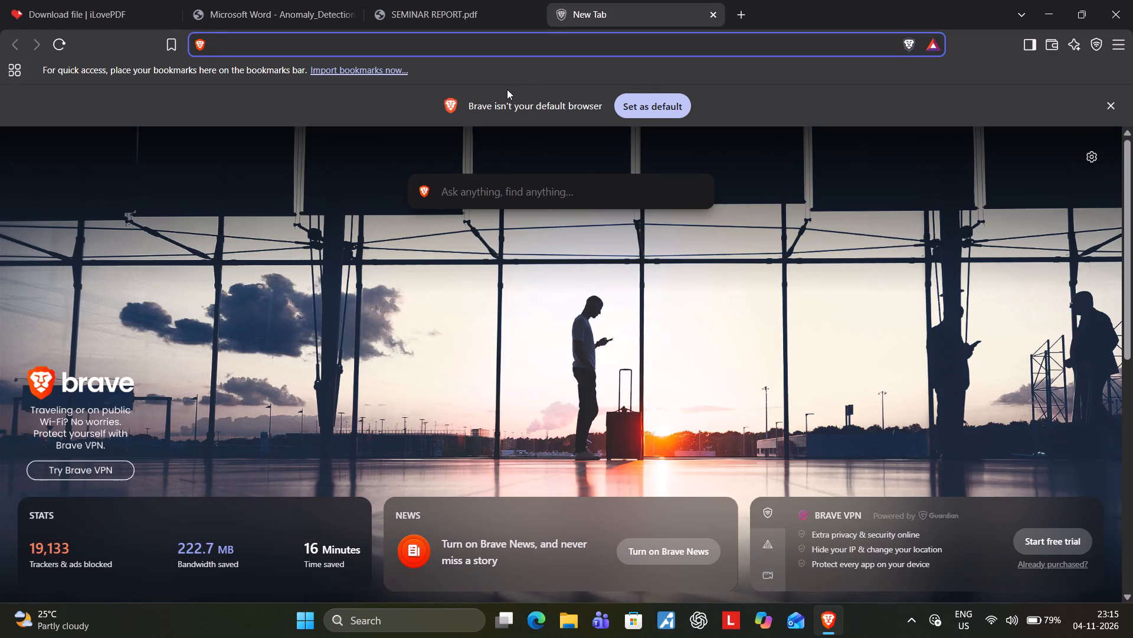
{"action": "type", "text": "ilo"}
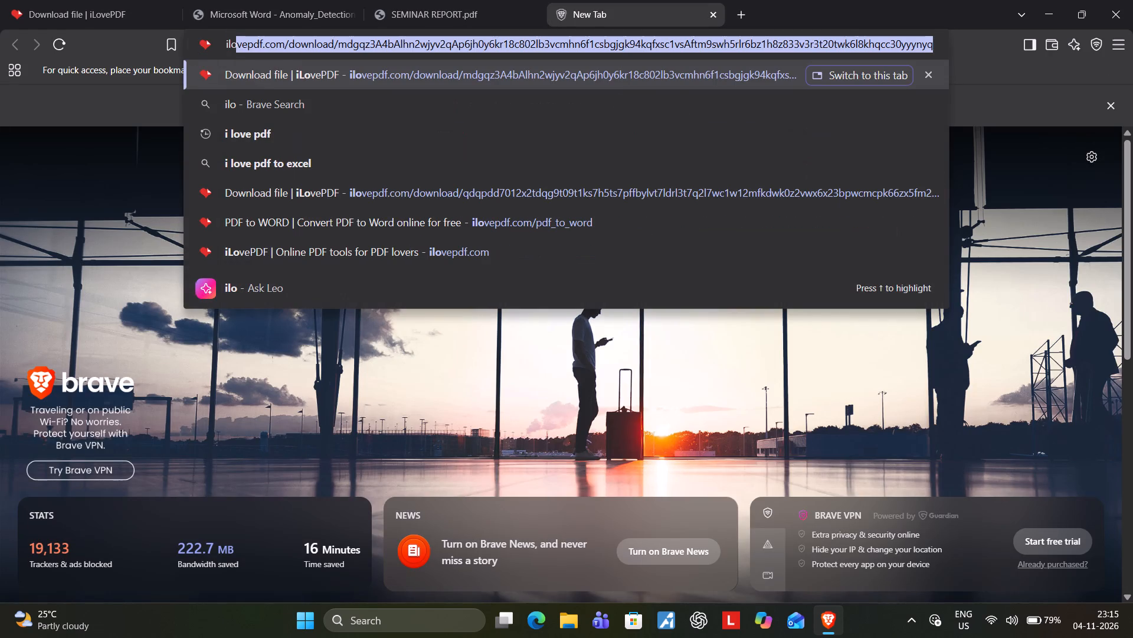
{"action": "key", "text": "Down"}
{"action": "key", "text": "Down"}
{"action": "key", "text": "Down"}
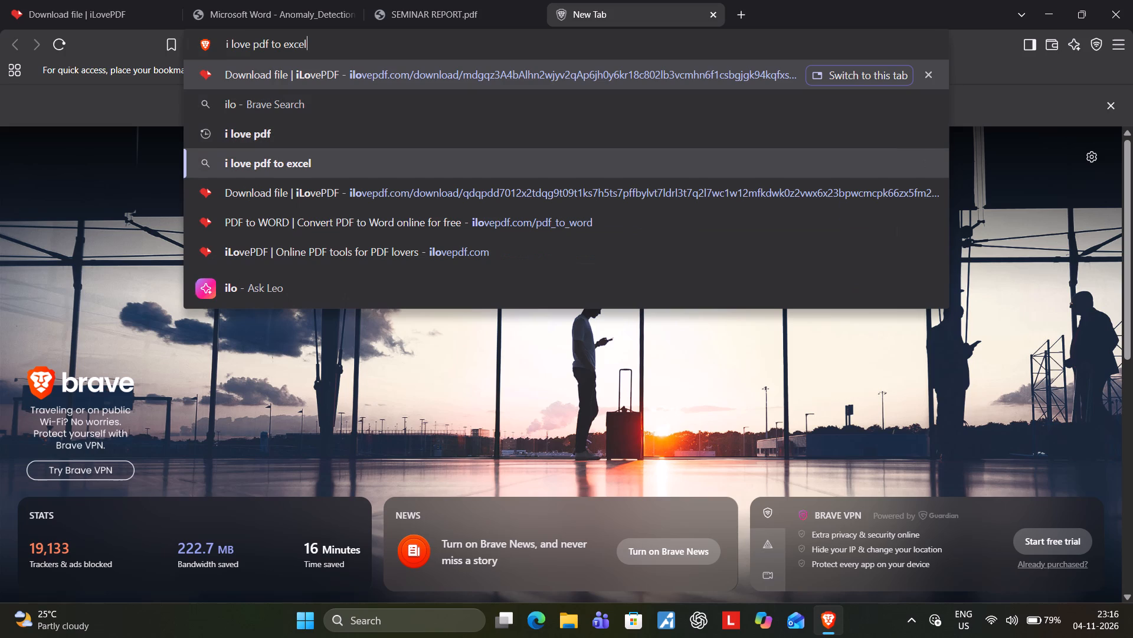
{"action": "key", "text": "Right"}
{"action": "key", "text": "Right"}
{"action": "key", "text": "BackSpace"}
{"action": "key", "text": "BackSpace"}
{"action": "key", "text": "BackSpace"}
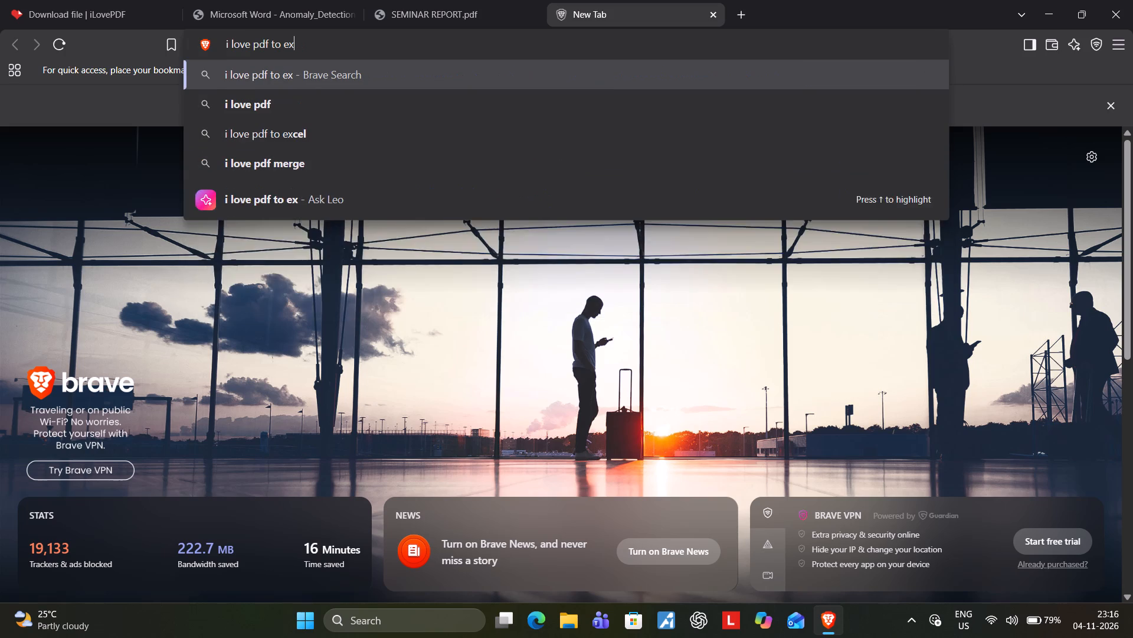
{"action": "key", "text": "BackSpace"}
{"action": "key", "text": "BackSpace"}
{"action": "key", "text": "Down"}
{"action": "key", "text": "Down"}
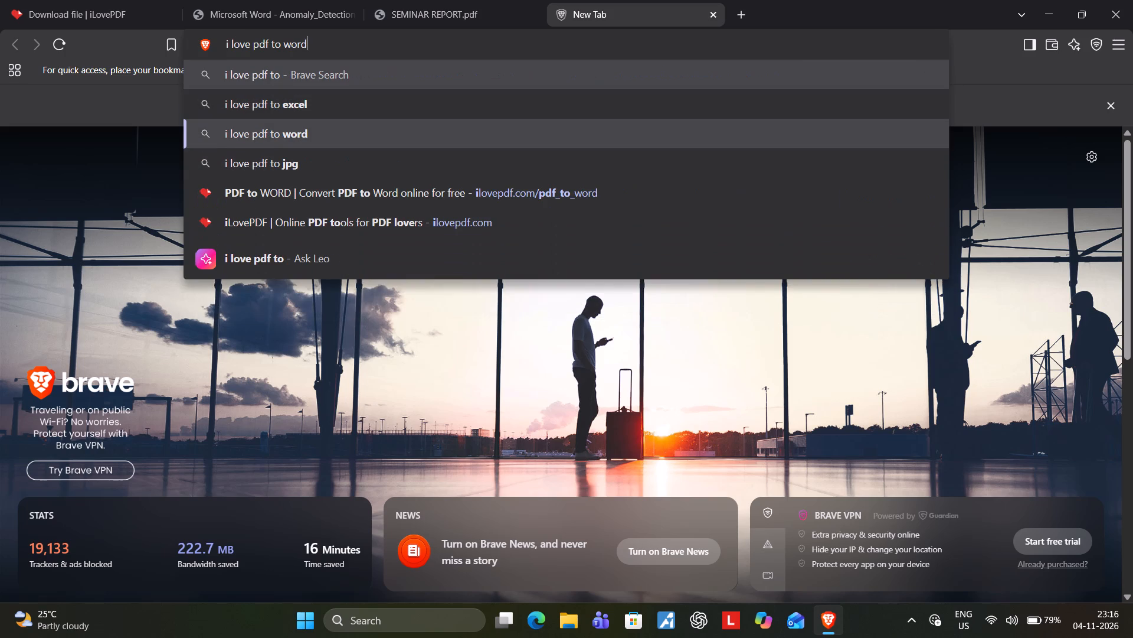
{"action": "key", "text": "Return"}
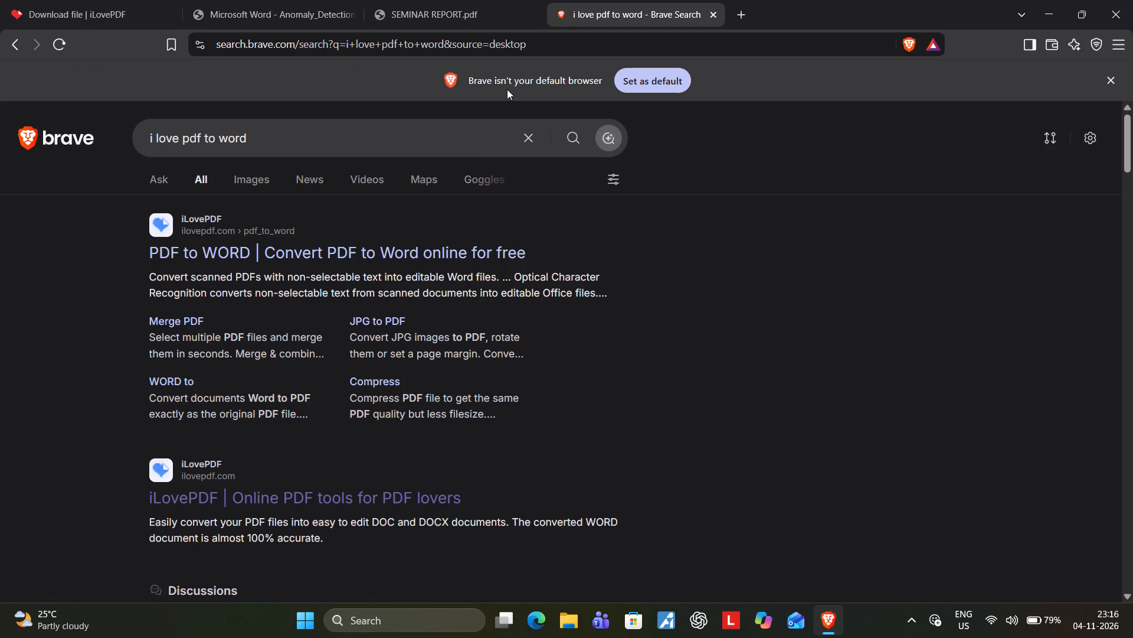
{"action": "left_click", "coordinate": [335, 246]}
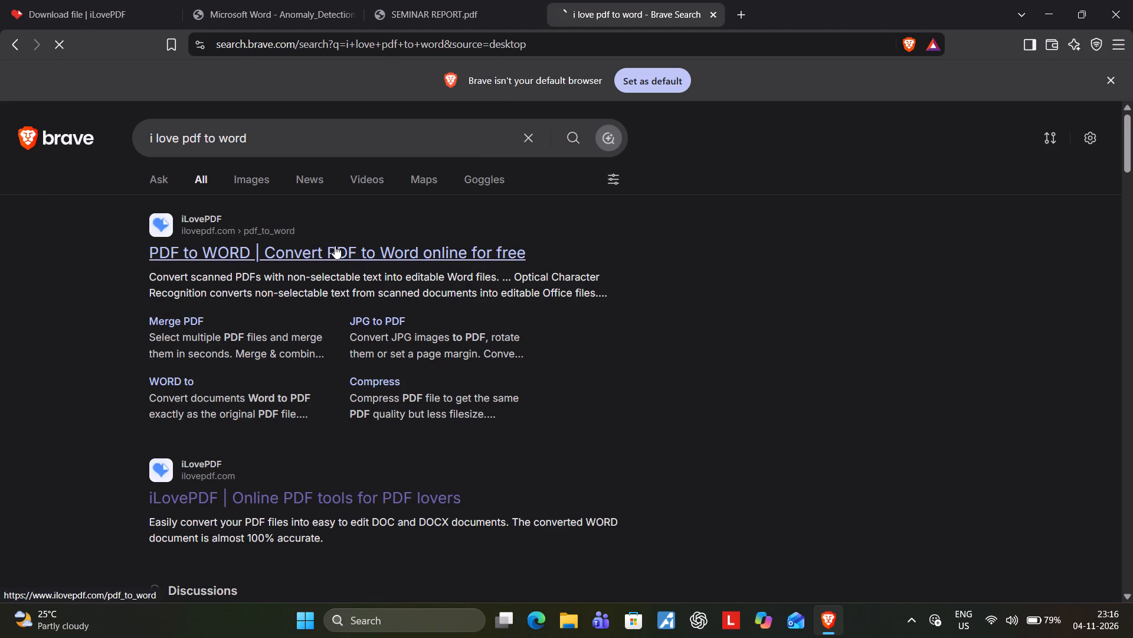
Open the PDF file selection for the PDF to WORD conversion.
{"action": "scroll", "coordinate": [333, 256], "scroll_direction": "down", "scroll_amount": 1}
{"action": "left_click", "coordinate": [507, 305]}
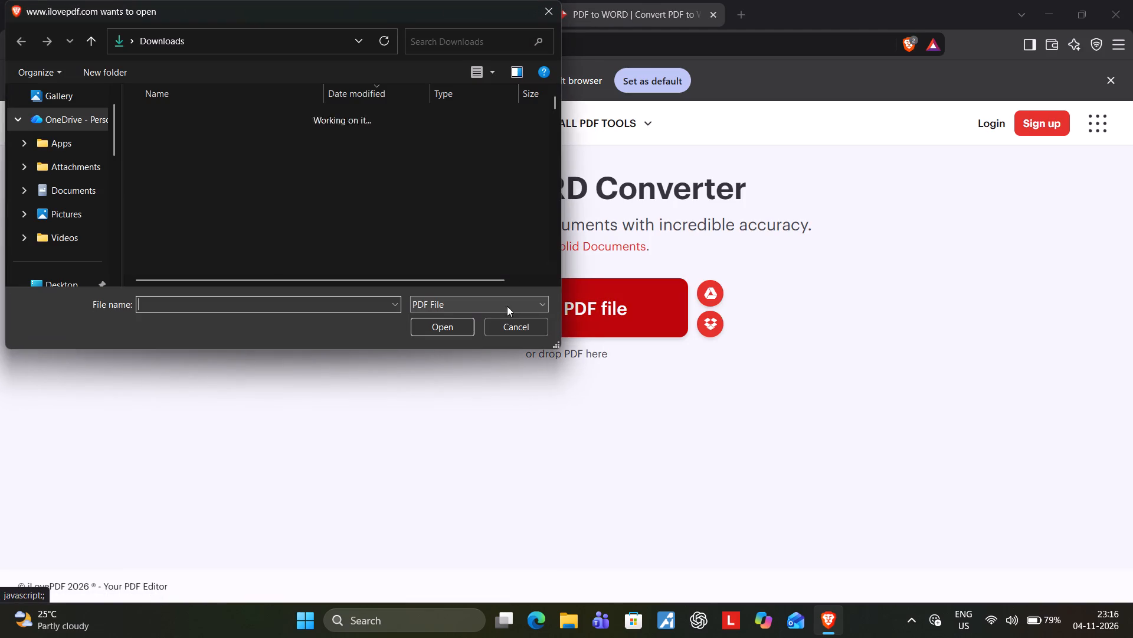
Convert the SEMINAR_REPORT_Gopi_with_TOC PDF from Downloads to Word and save the converted document in Downloads.
{"action": "left_click", "coordinate": [262, 127]}
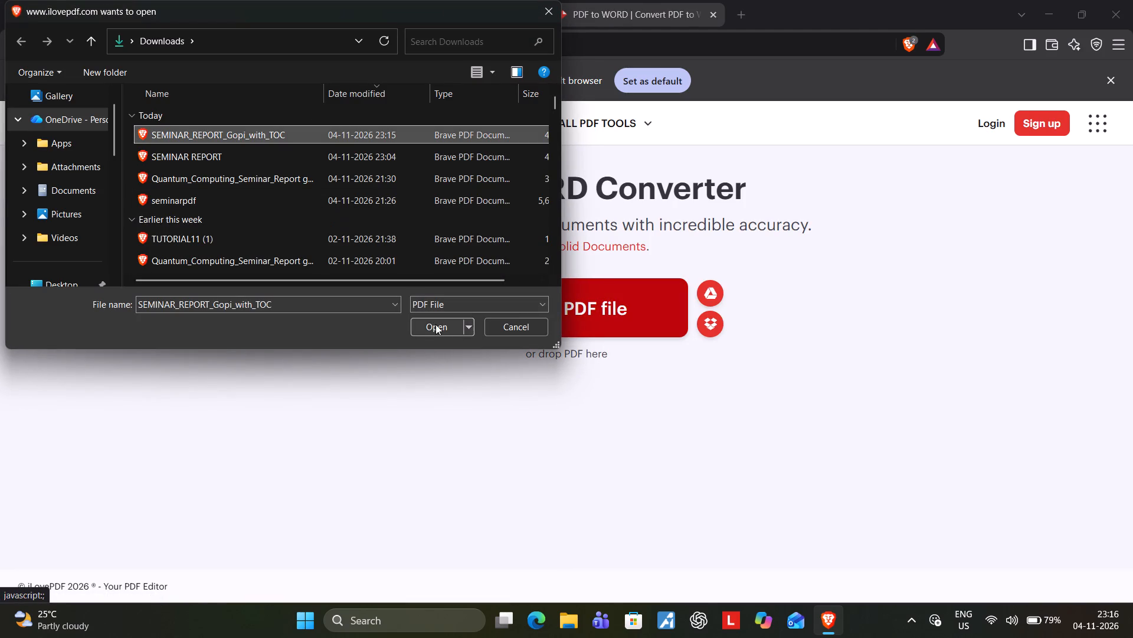
{"action": "left_click", "coordinate": [435, 324]}
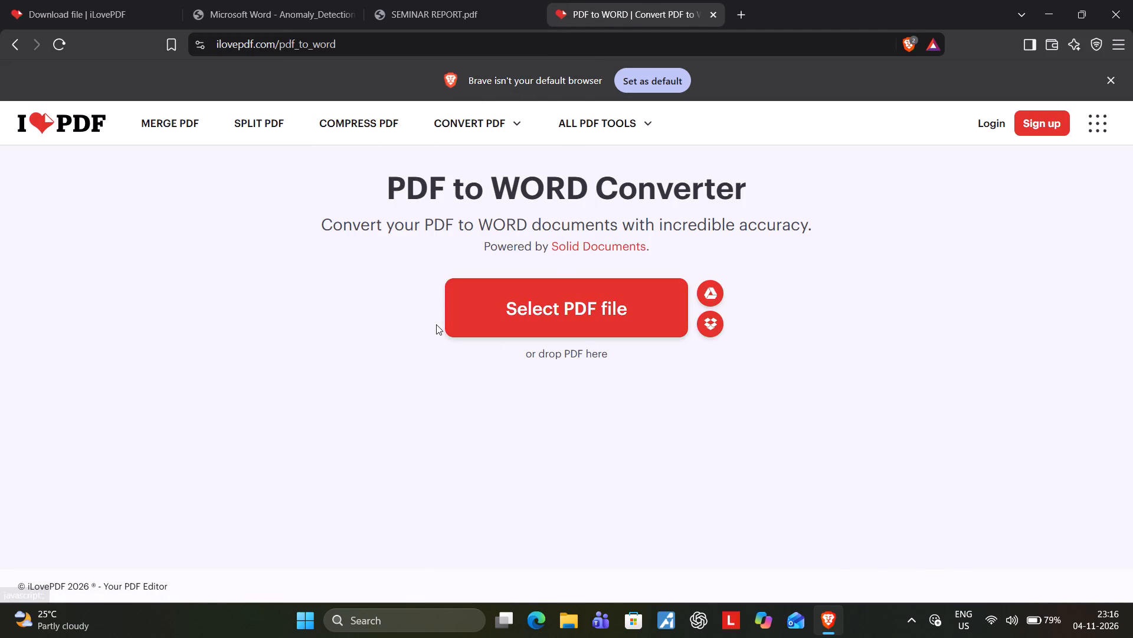
{"action": "left_click", "coordinate": [918, 550]}
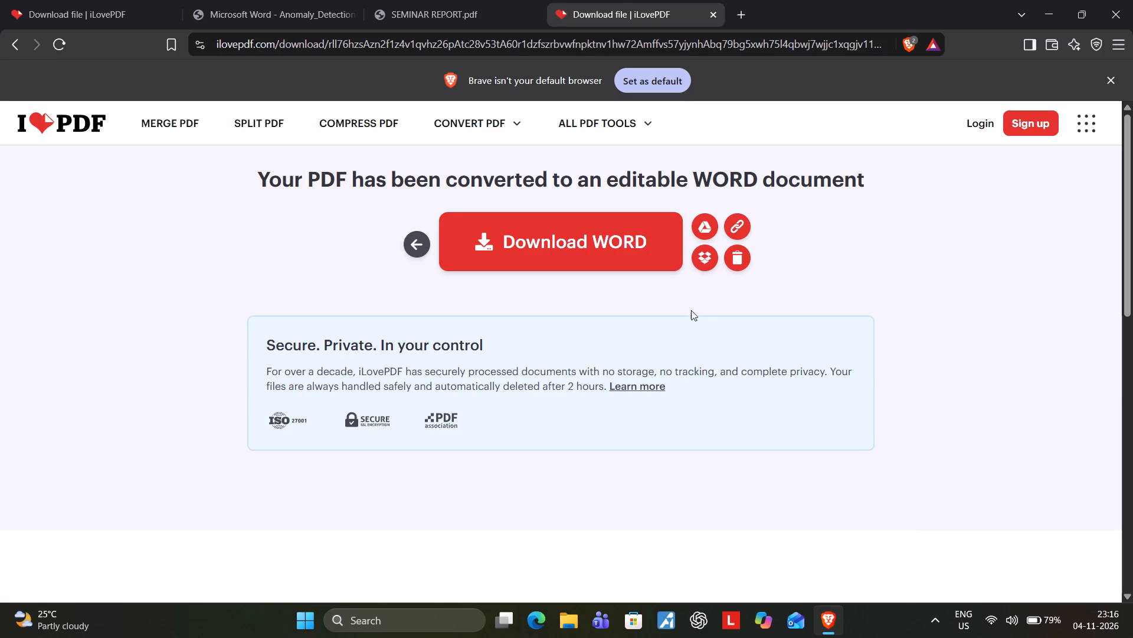
{"action": "left_click", "coordinate": [618, 213]}
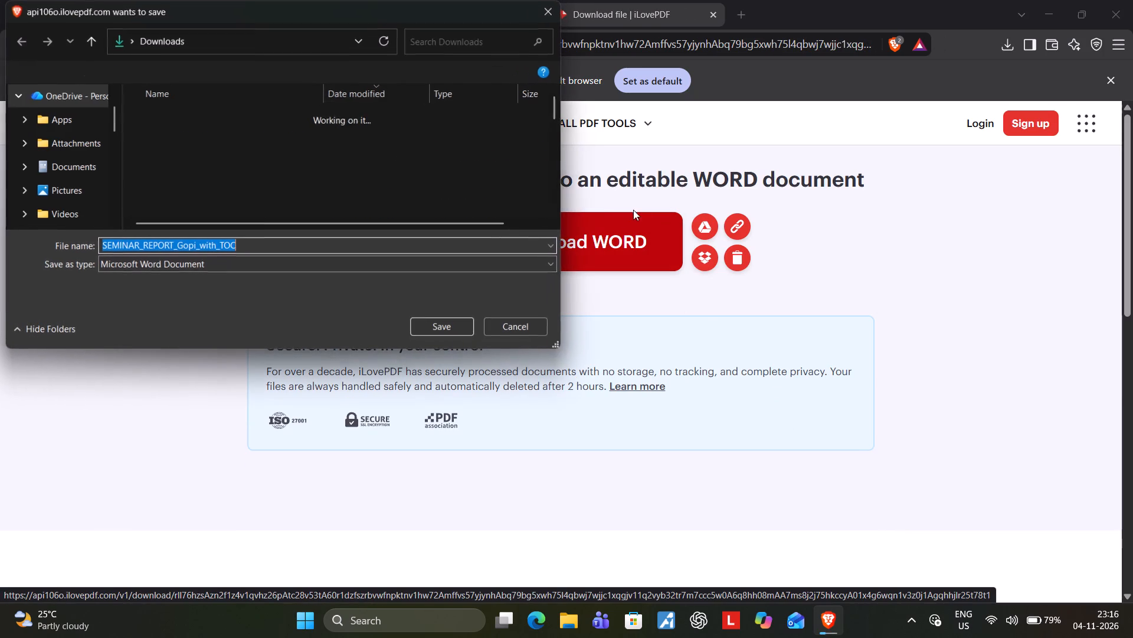
{"action": "left_click", "coordinate": [430, 327]}
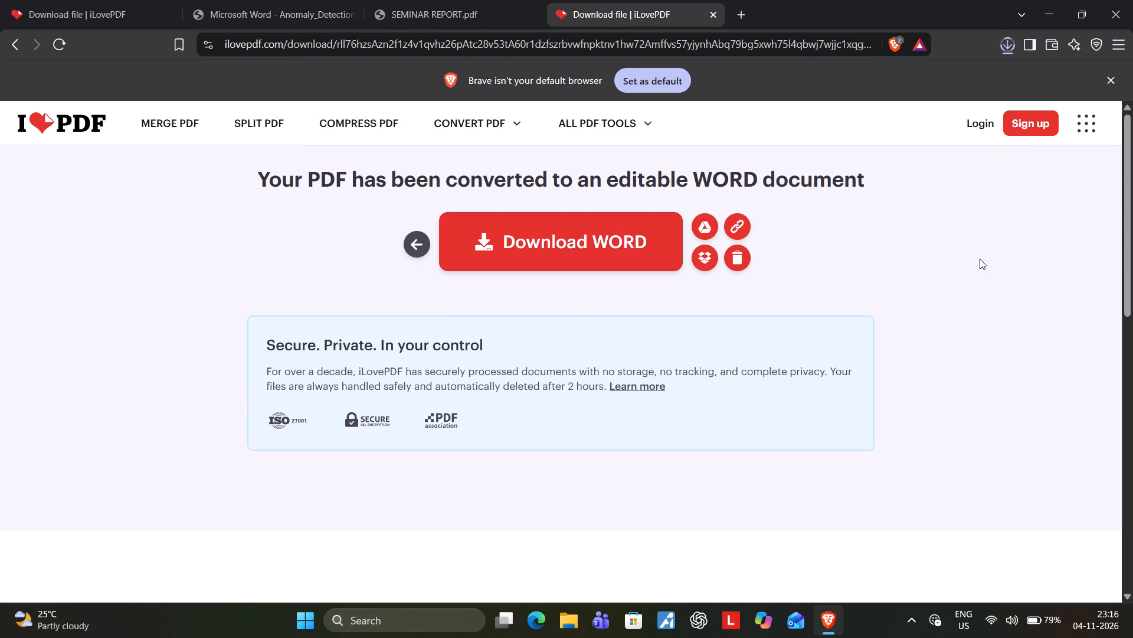
Open the downloaded SEMINAR_REPORT_Gopi_with_TOC document in Word and enable editing.
{"action": "left_click", "coordinate": [877, 83]}
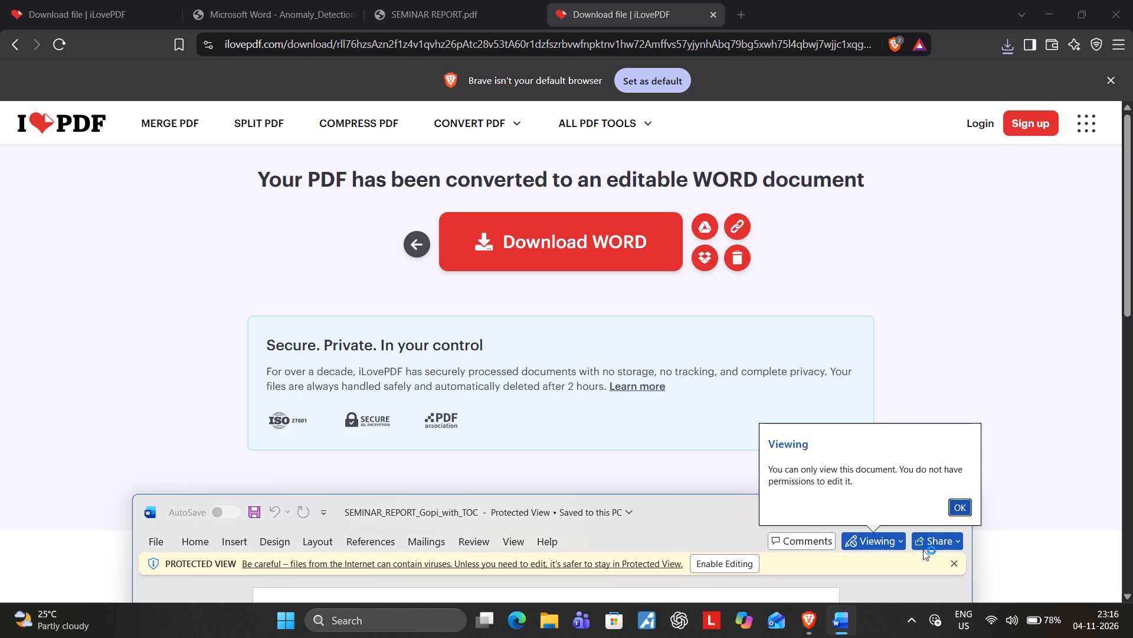
{"action": "left_click", "coordinate": [966, 513]}
{"action": "left_click", "coordinate": [926, 517]}
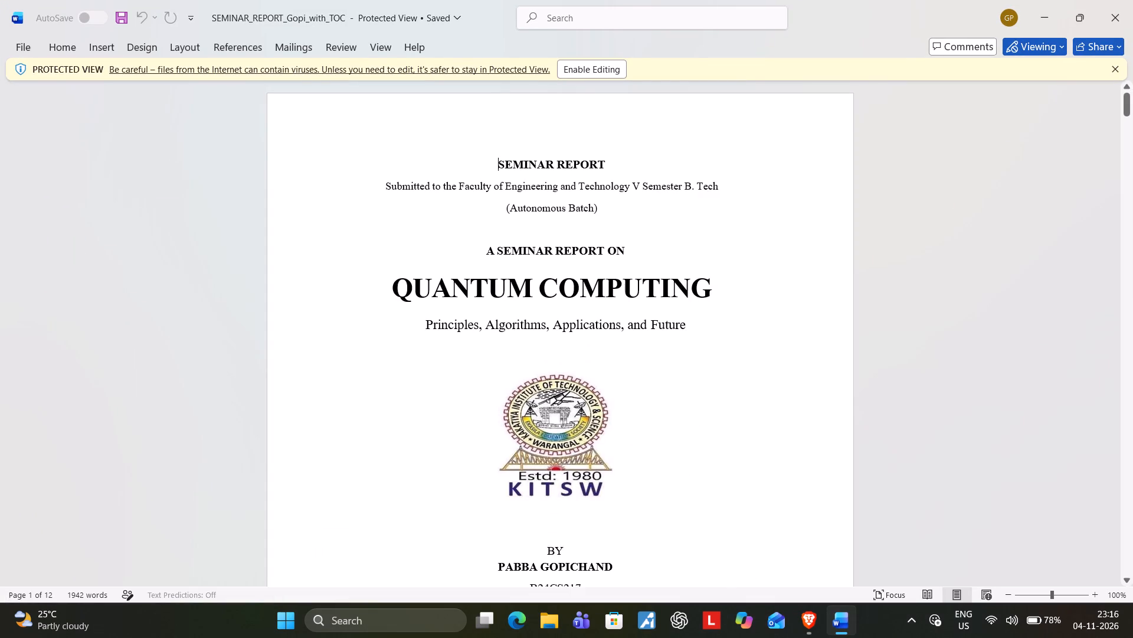
{"action": "left_click", "coordinate": [590, 68]}
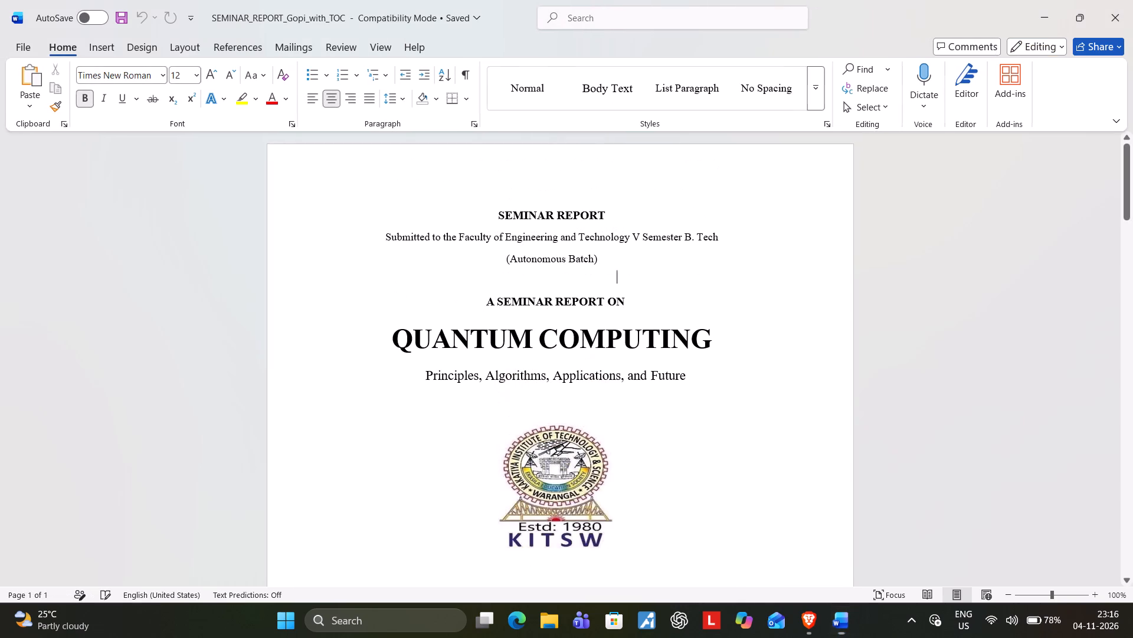
Center the certificate page's text from the department heading through the end of the certification paragraph.
{"action": "scroll", "coordinate": [717, 233], "scroll_direction": "down", "scroll_amount": 9}
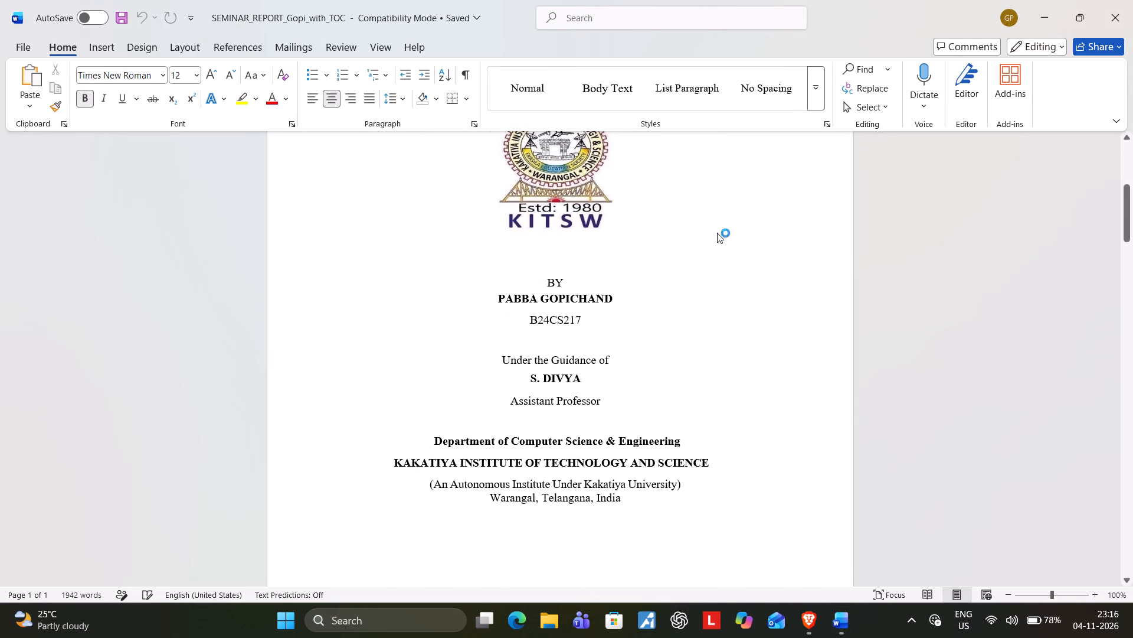
{"action": "scroll", "coordinate": [717, 233], "scroll_direction": "down", "scroll_amount": 7}
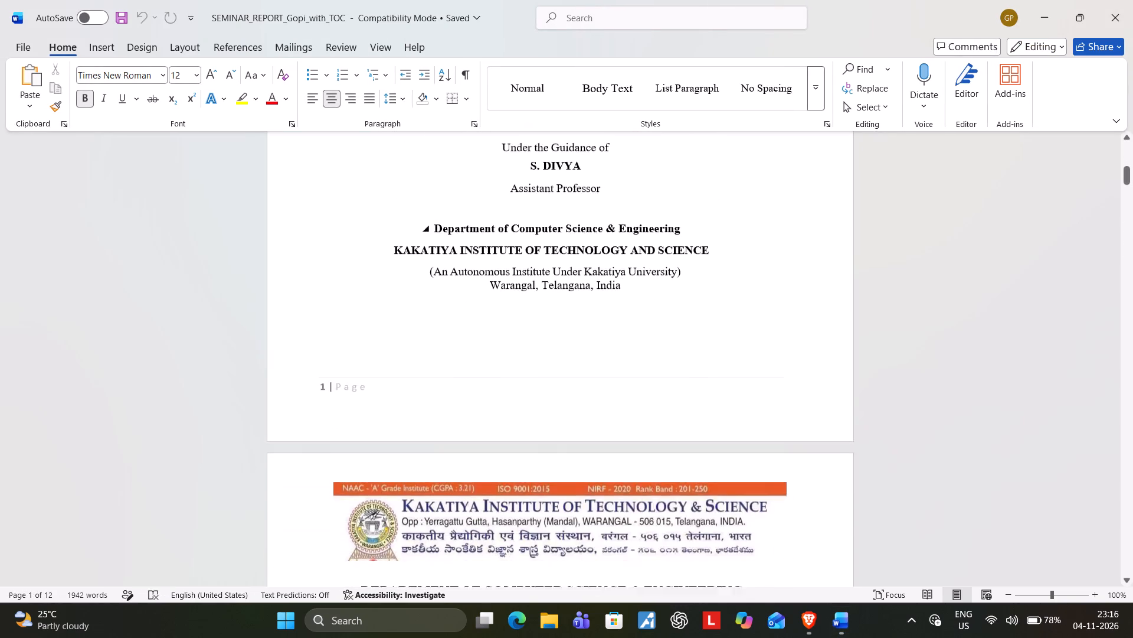
{"action": "scroll", "coordinate": [717, 233], "scroll_direction": "down", "scroll_amount": 14}
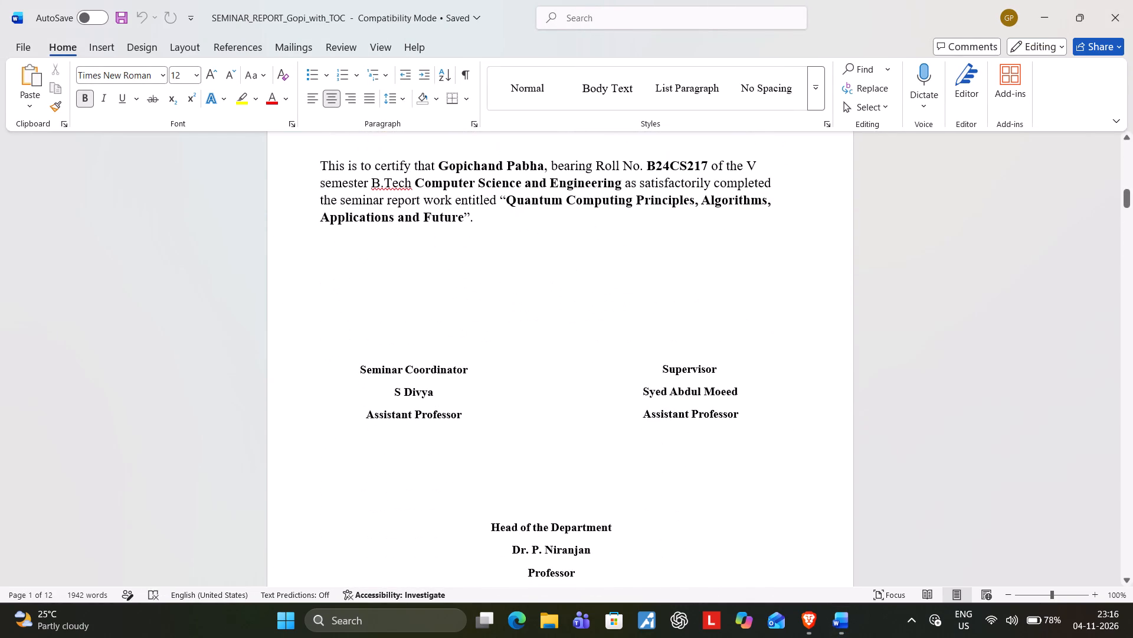
{"action": "scroll", "coordinate": [717, 233], "scroll_direction": "up", "scroll_amount": 5}
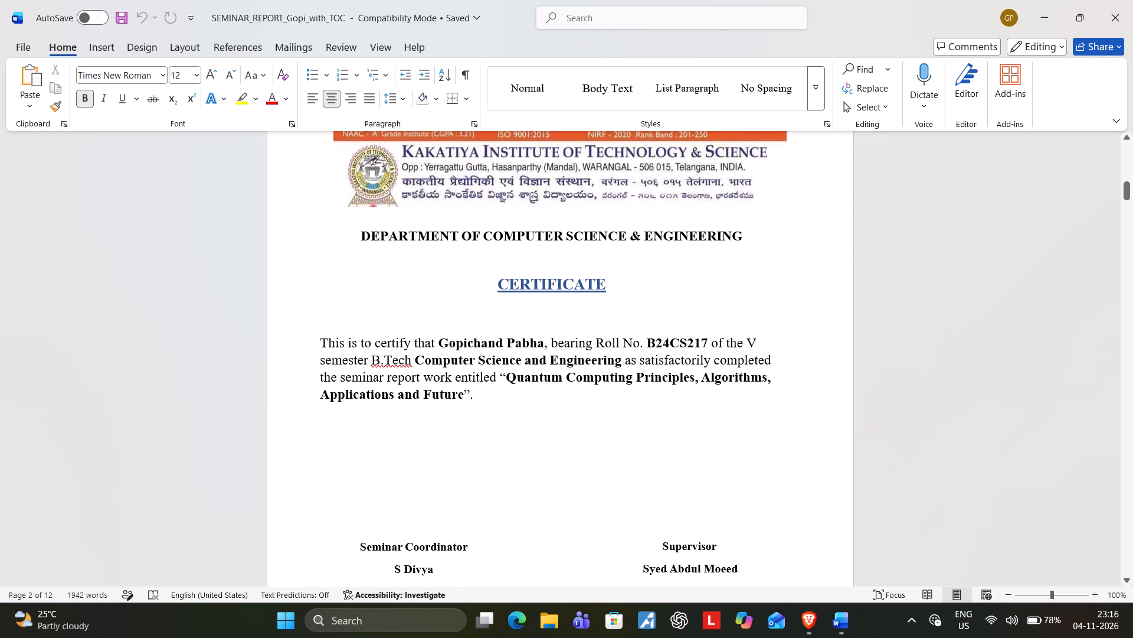
{"action": "left_click_drag", "start_coordinate": [362, 236], "coordinate": [455, 396]}
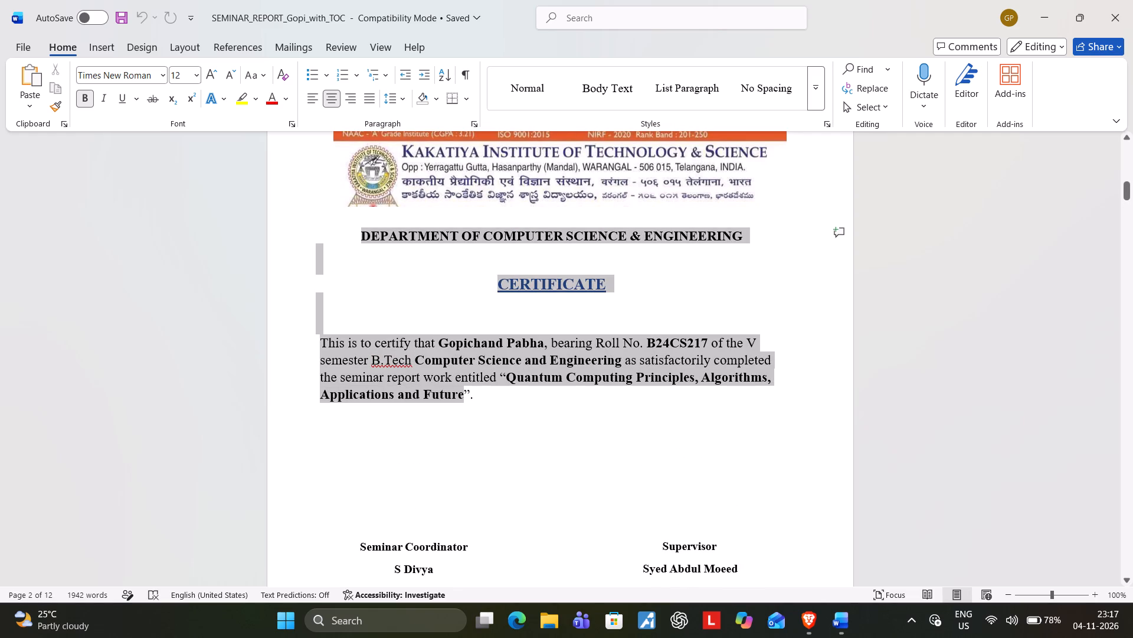
{"action": "left_click_drag", "start_coordinate": [455, 396], "coordinate": [482, 399]}
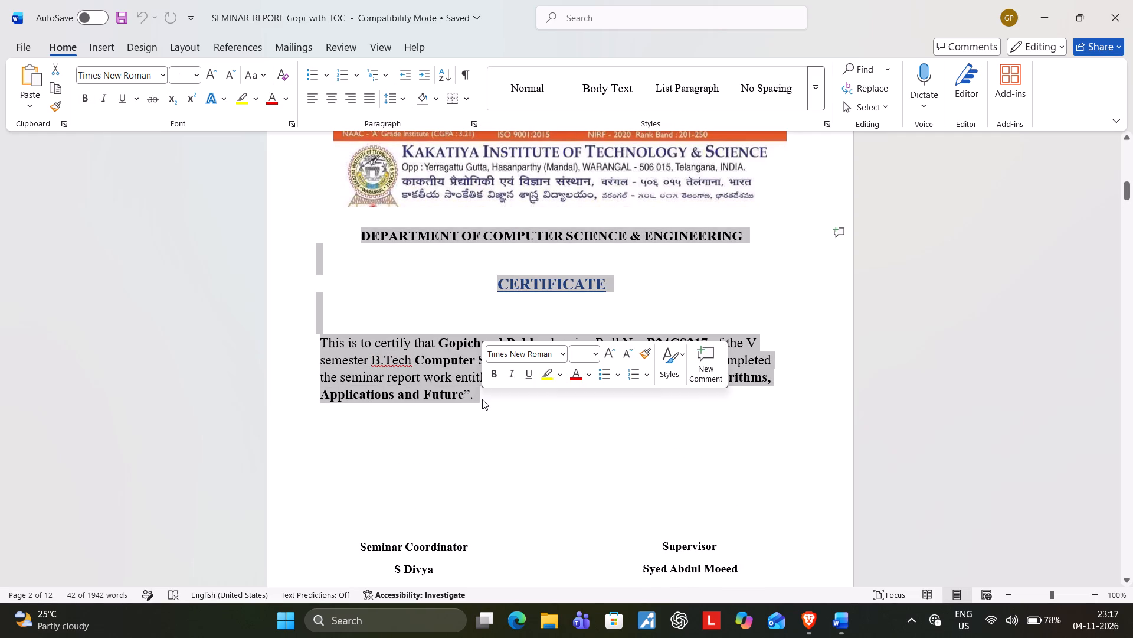
{"action": "left_click", "coordinate": [330, 99]}
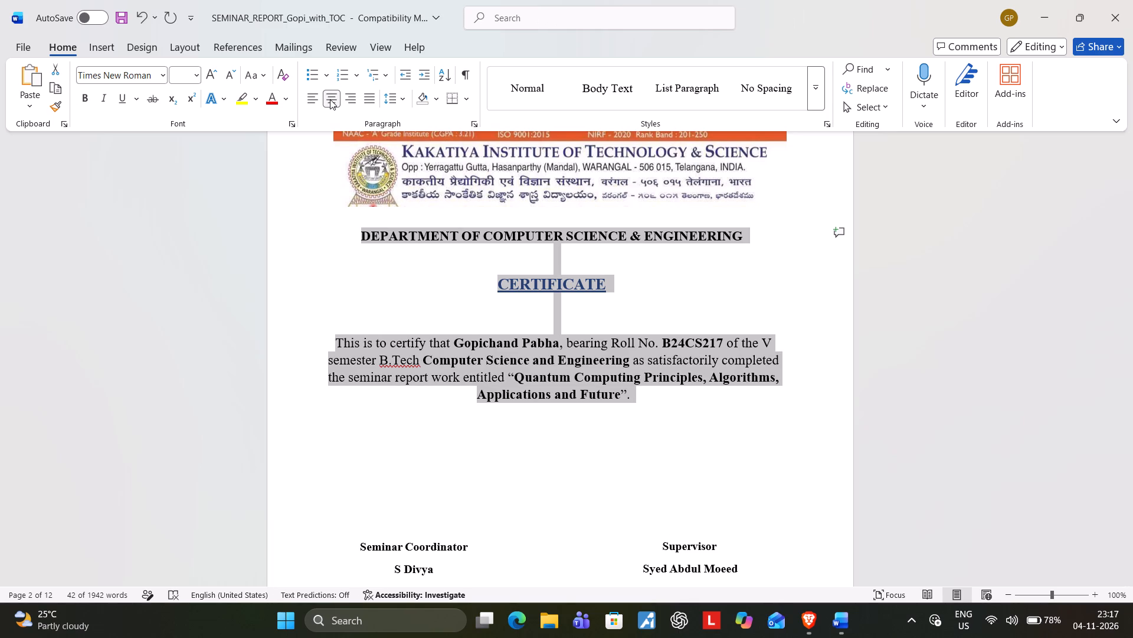
{"action": "left_click", "coordinate": [355, 276]}
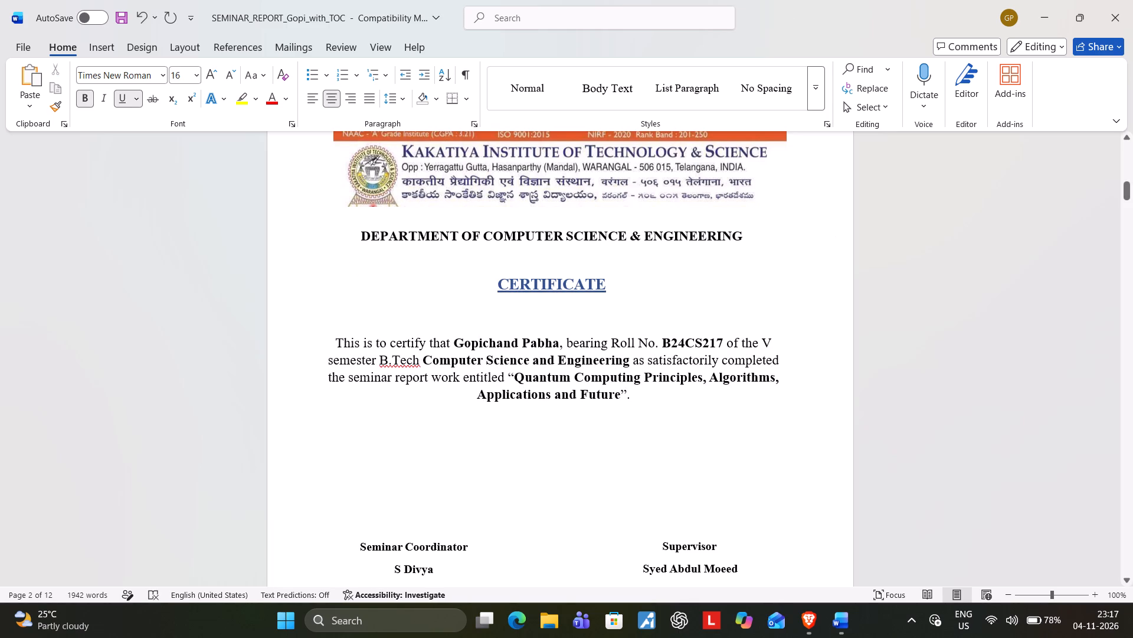
Justify the "This is to certify that" paragraph on the certificate page.
{"action": "left_click_drag", "start_coordinate": [331, 337], "coordinate": [651, 402]}
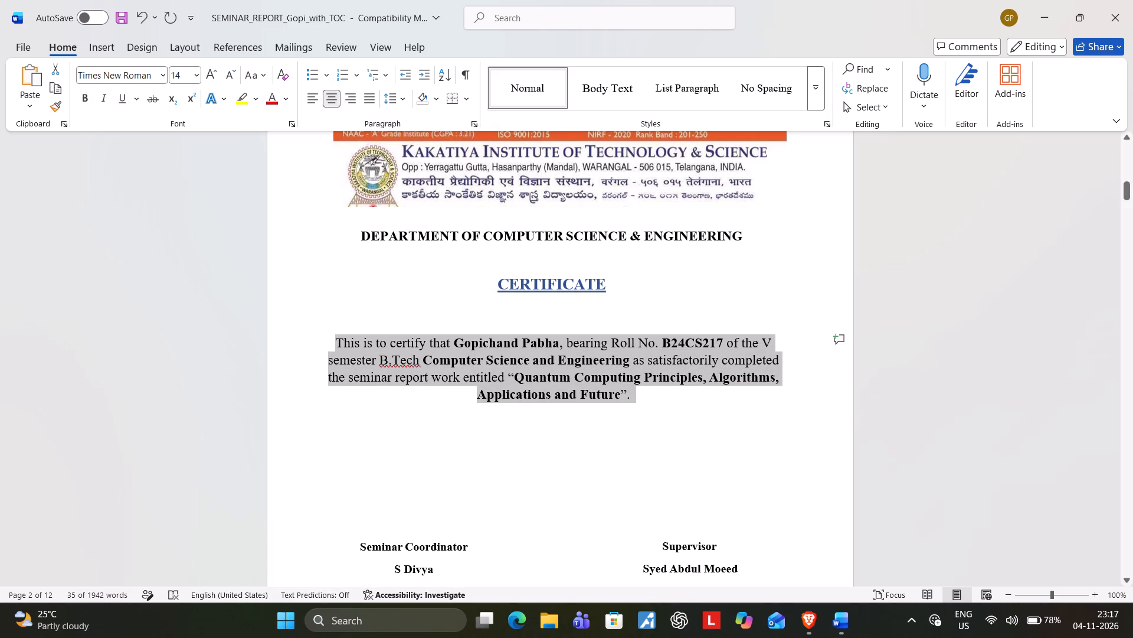
{"action": "left_click", "coordinate": [374, 101]}
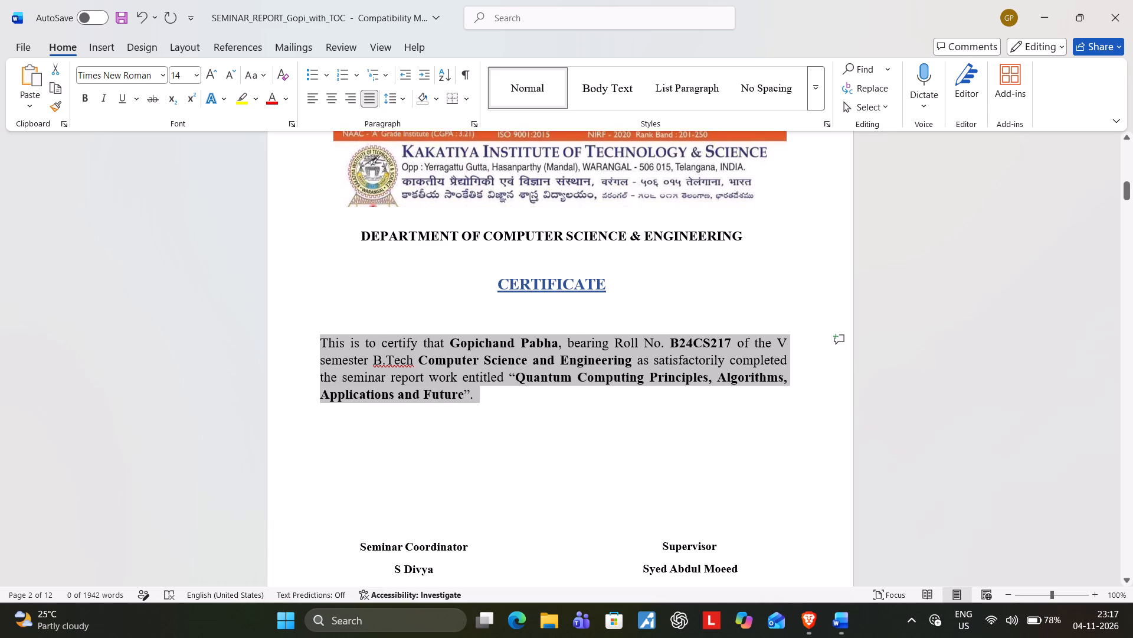
{"action": "left_click", "coordinate": [525, 437]}
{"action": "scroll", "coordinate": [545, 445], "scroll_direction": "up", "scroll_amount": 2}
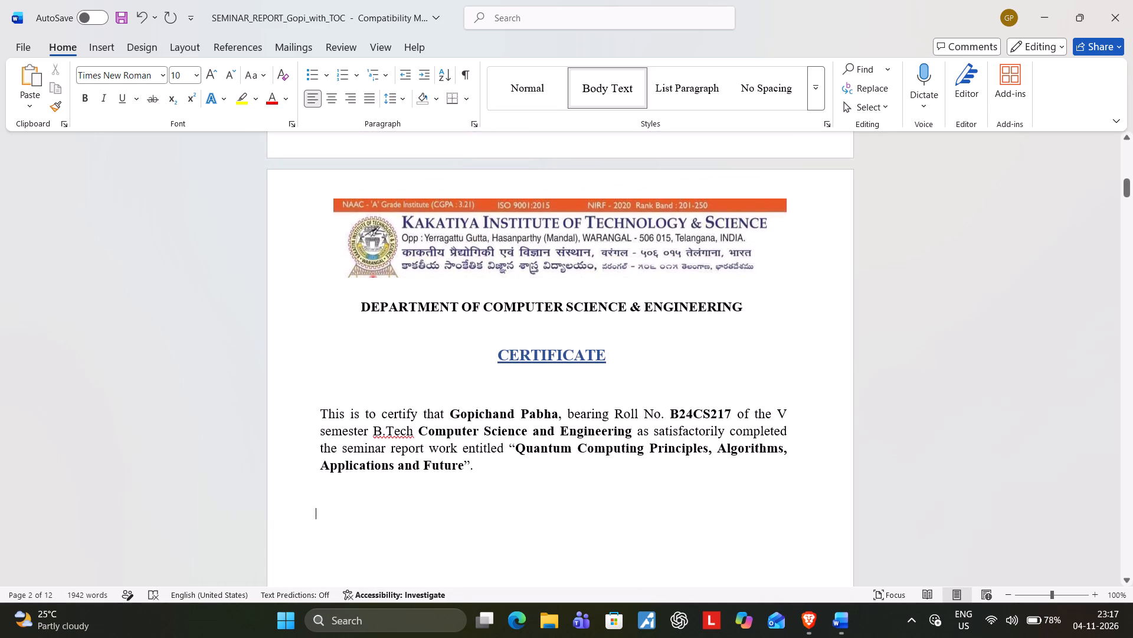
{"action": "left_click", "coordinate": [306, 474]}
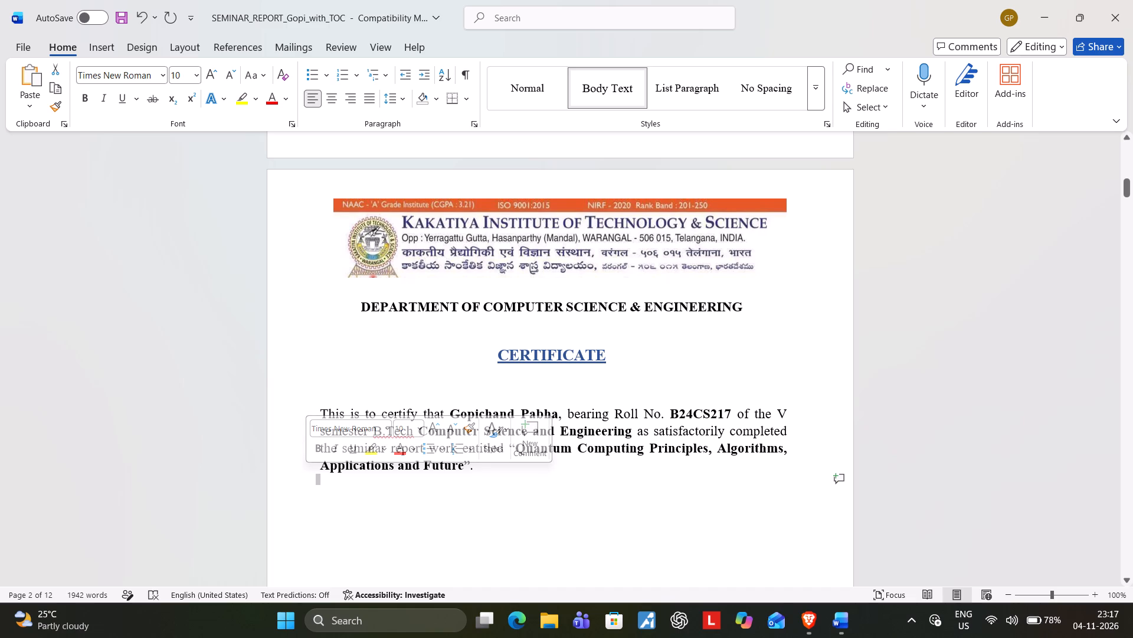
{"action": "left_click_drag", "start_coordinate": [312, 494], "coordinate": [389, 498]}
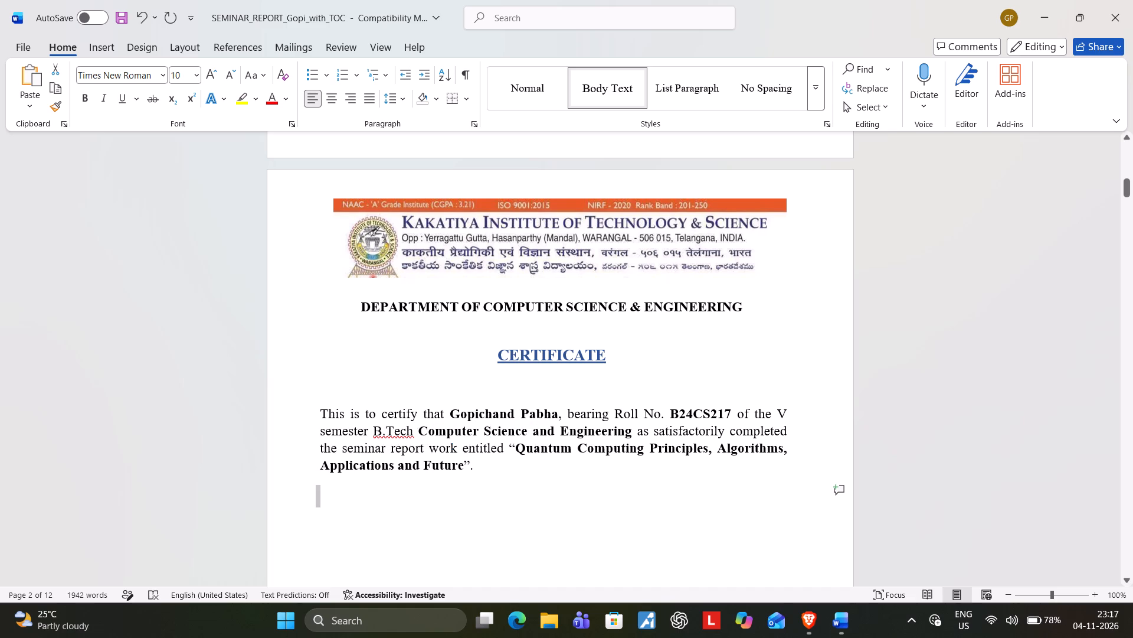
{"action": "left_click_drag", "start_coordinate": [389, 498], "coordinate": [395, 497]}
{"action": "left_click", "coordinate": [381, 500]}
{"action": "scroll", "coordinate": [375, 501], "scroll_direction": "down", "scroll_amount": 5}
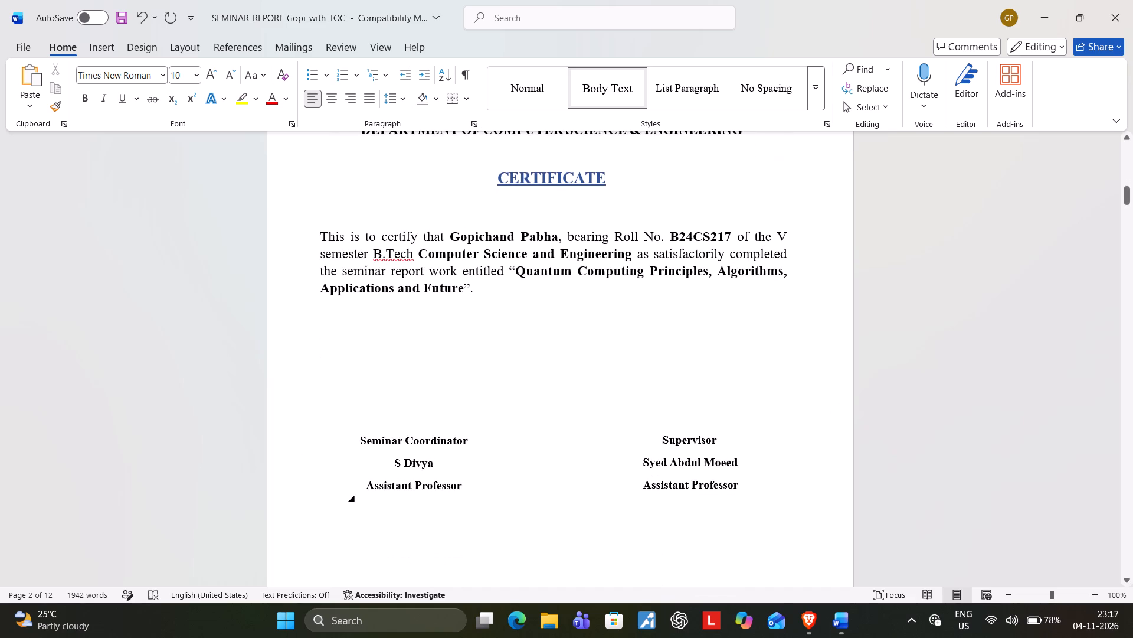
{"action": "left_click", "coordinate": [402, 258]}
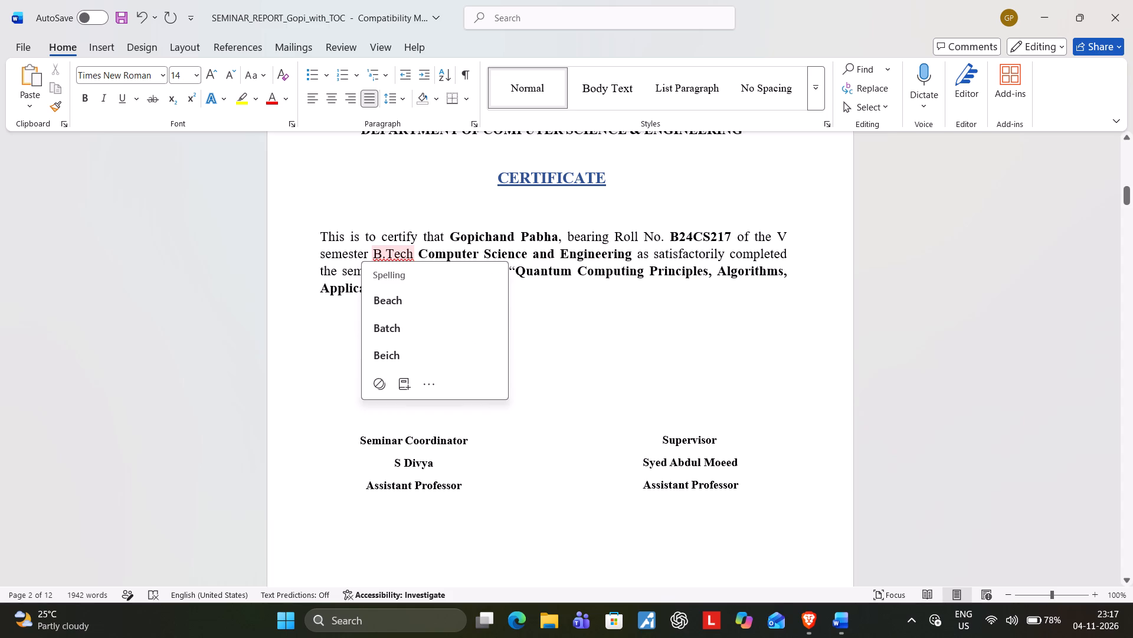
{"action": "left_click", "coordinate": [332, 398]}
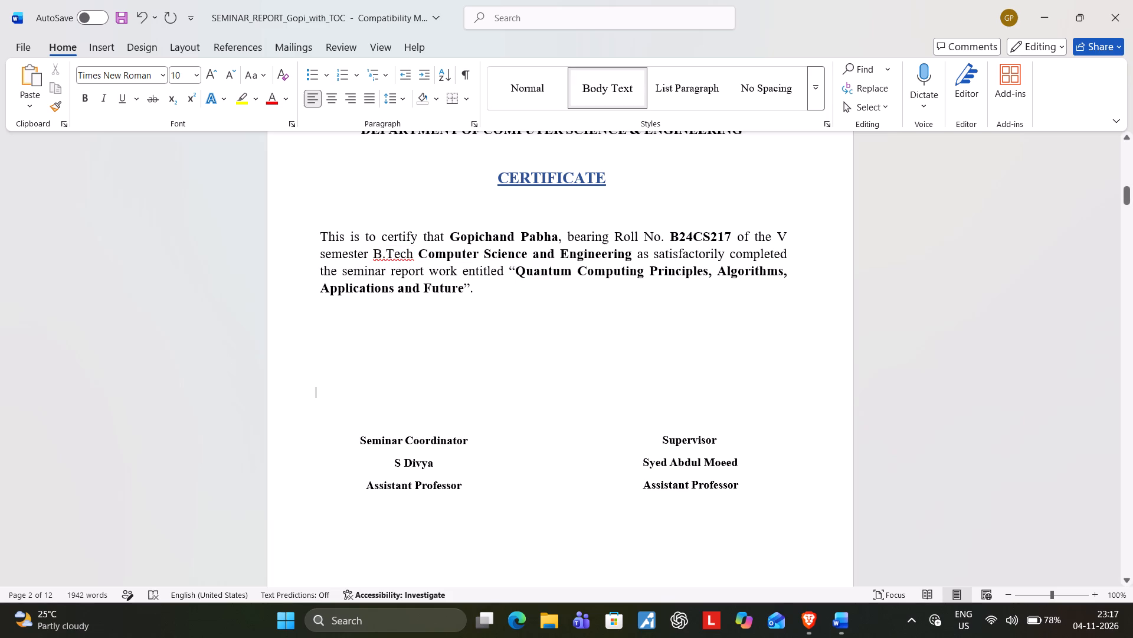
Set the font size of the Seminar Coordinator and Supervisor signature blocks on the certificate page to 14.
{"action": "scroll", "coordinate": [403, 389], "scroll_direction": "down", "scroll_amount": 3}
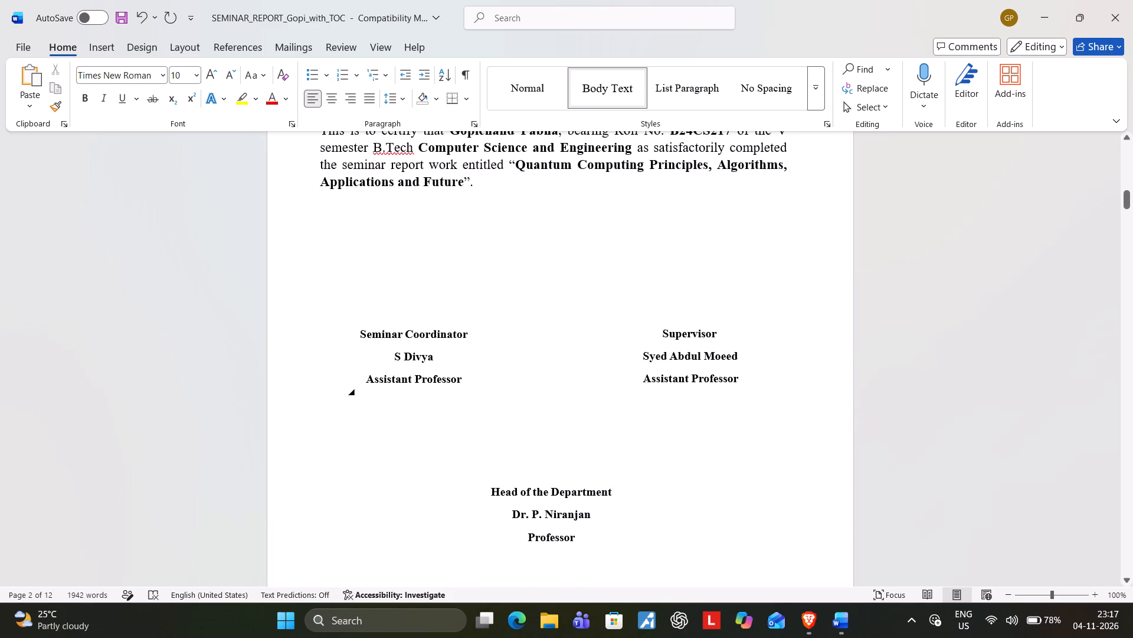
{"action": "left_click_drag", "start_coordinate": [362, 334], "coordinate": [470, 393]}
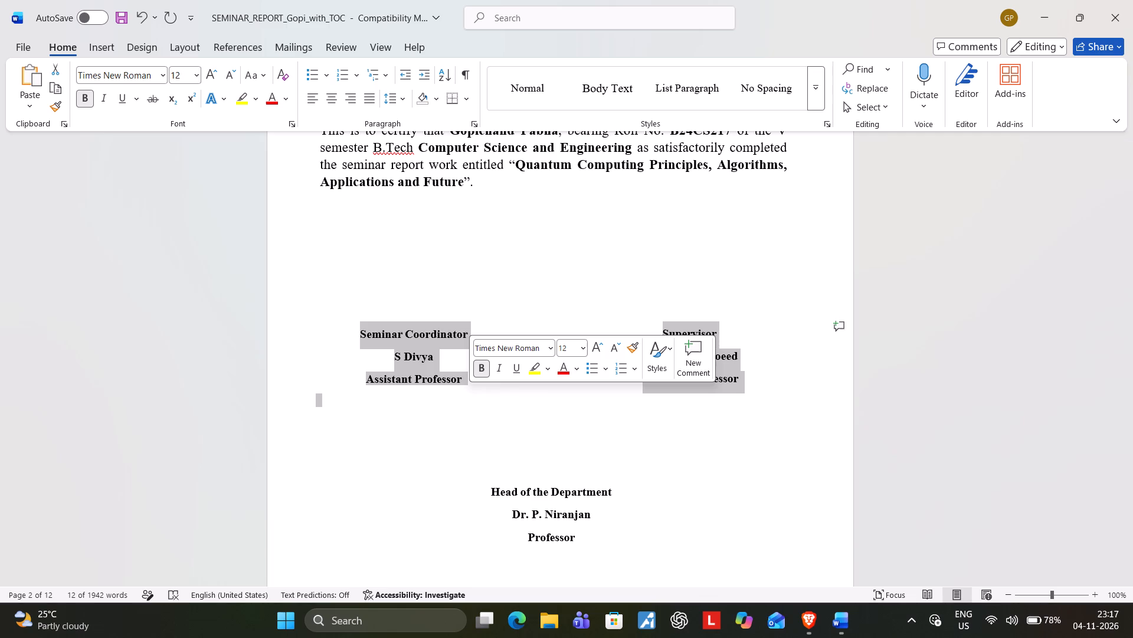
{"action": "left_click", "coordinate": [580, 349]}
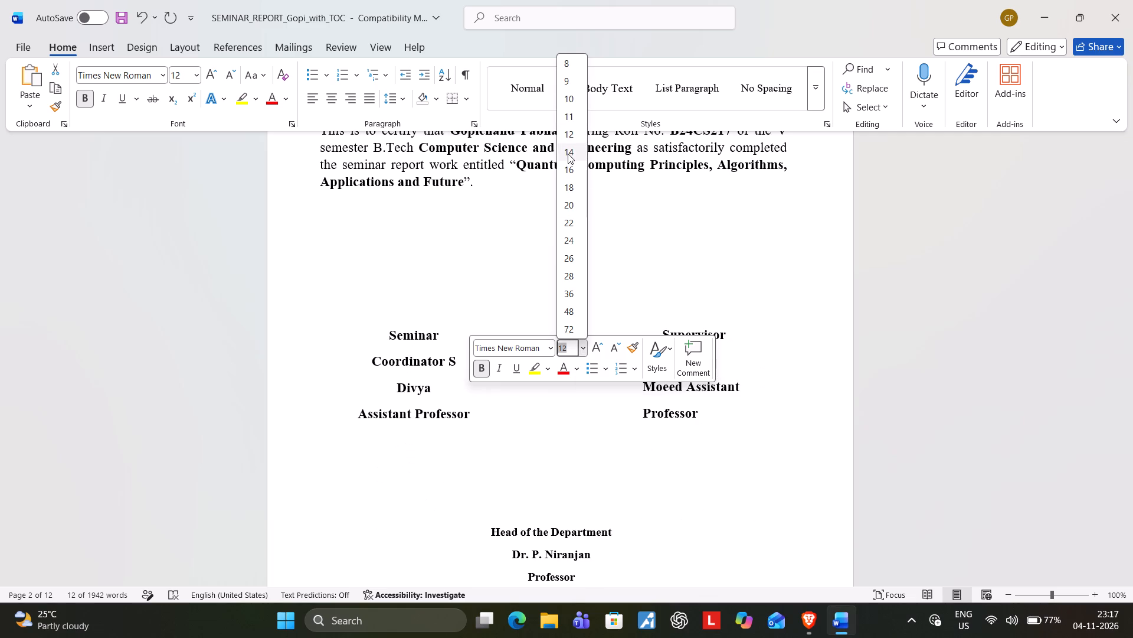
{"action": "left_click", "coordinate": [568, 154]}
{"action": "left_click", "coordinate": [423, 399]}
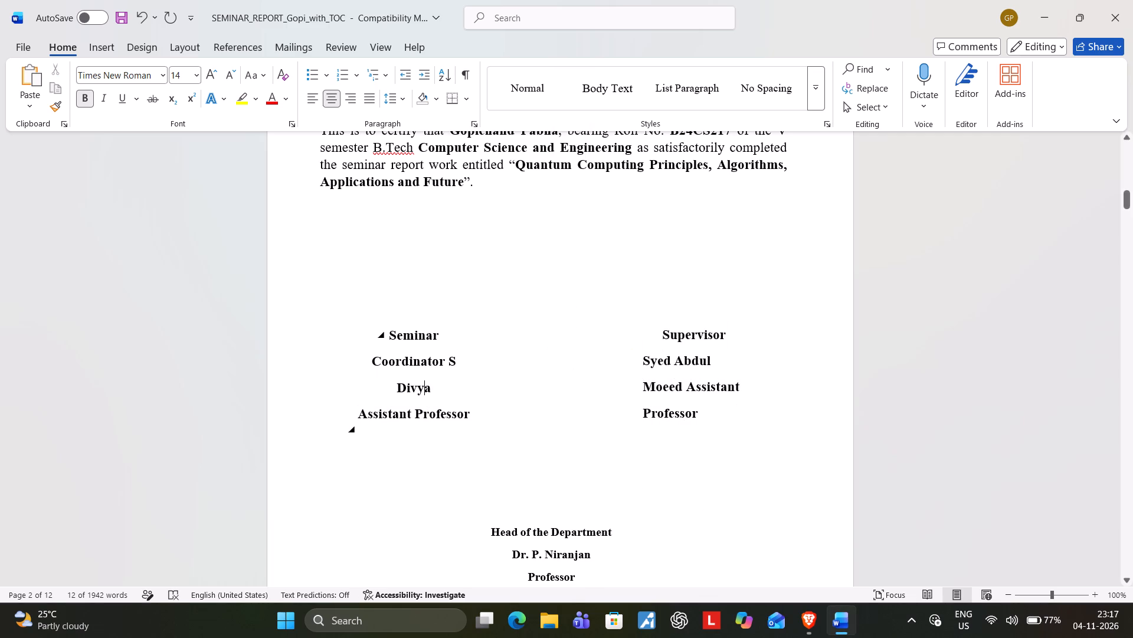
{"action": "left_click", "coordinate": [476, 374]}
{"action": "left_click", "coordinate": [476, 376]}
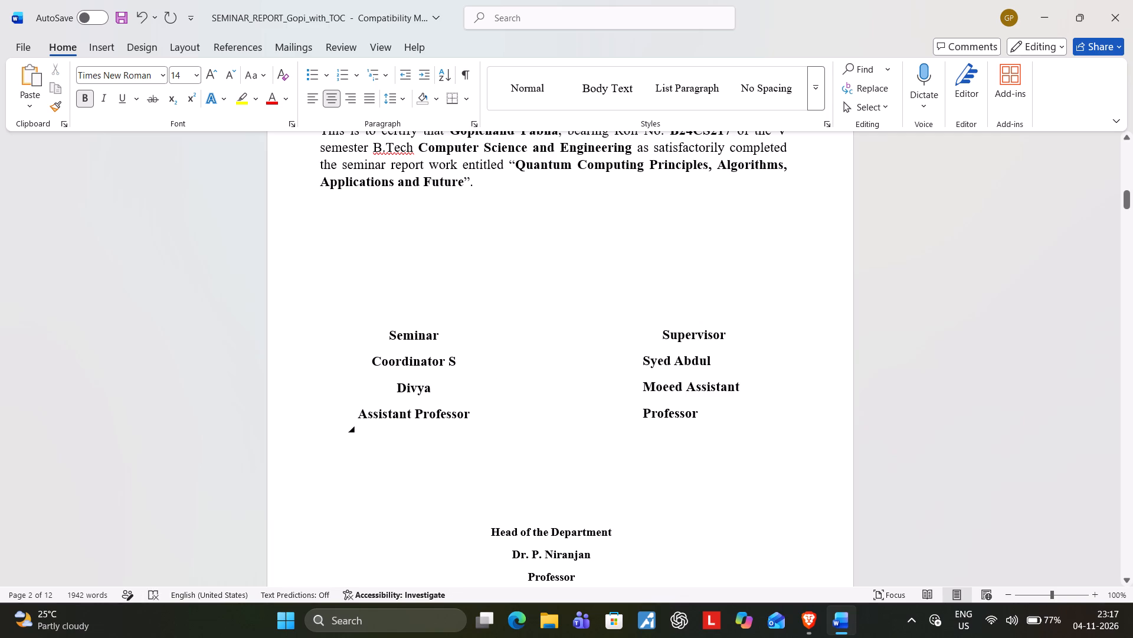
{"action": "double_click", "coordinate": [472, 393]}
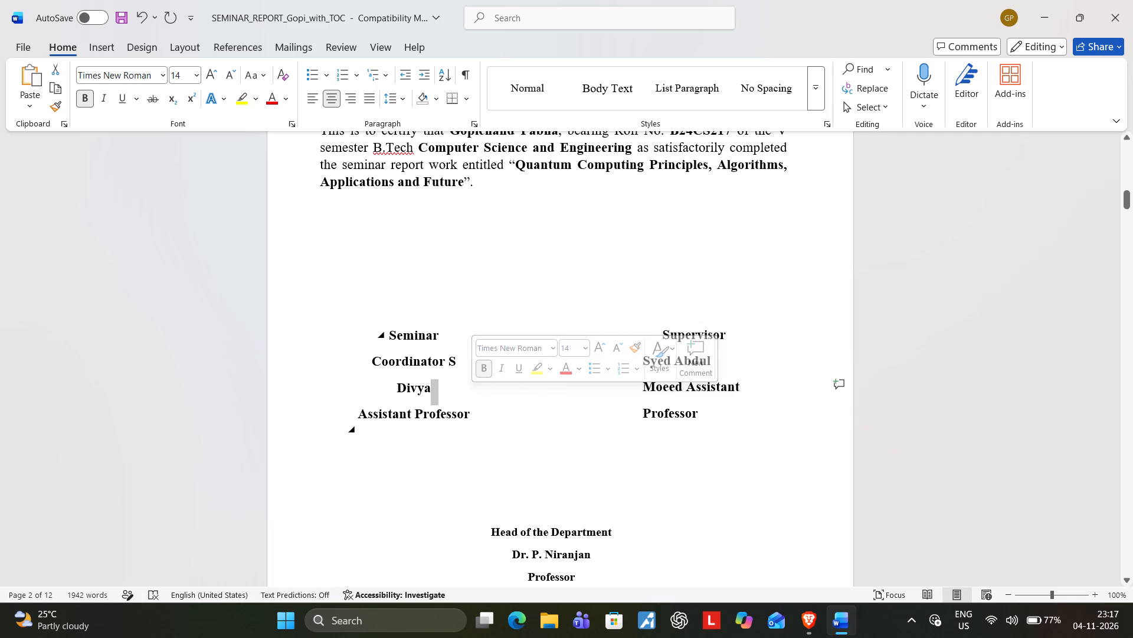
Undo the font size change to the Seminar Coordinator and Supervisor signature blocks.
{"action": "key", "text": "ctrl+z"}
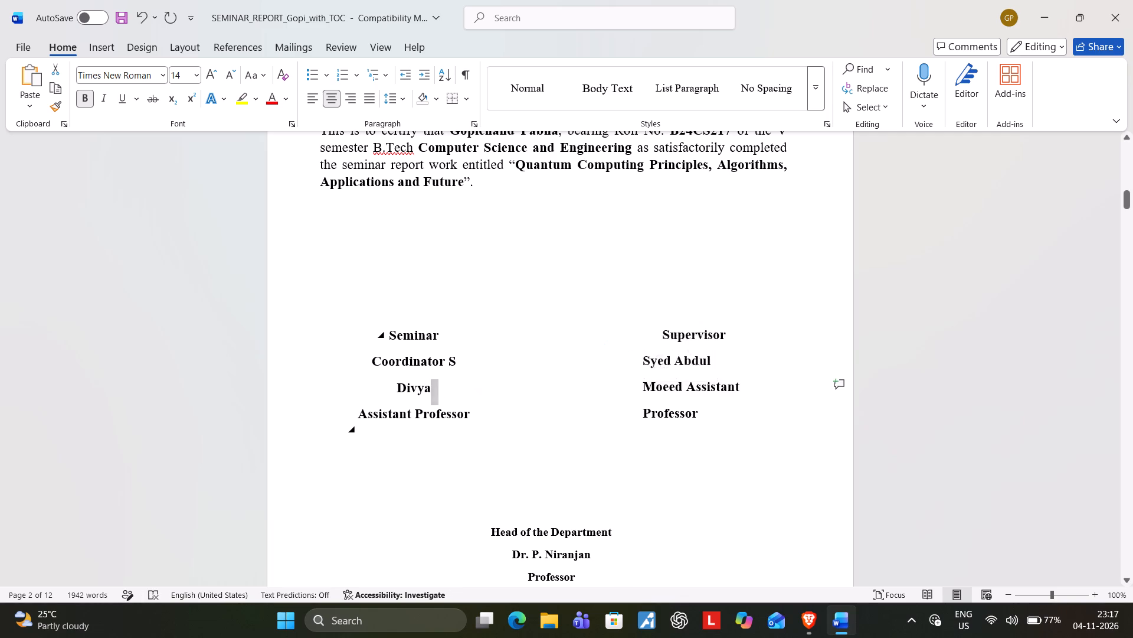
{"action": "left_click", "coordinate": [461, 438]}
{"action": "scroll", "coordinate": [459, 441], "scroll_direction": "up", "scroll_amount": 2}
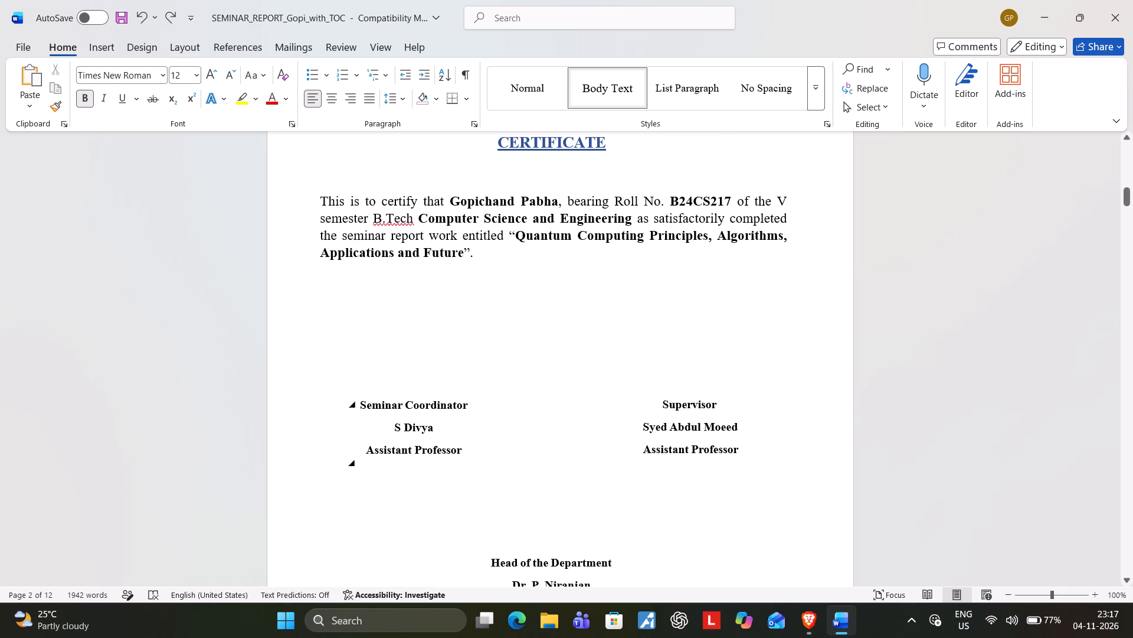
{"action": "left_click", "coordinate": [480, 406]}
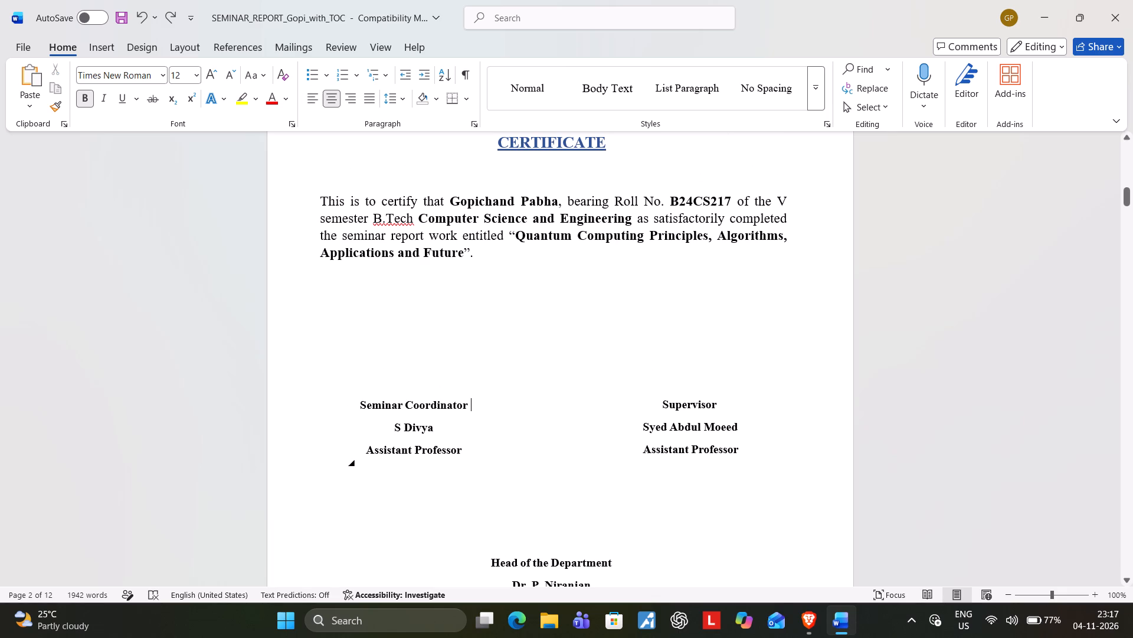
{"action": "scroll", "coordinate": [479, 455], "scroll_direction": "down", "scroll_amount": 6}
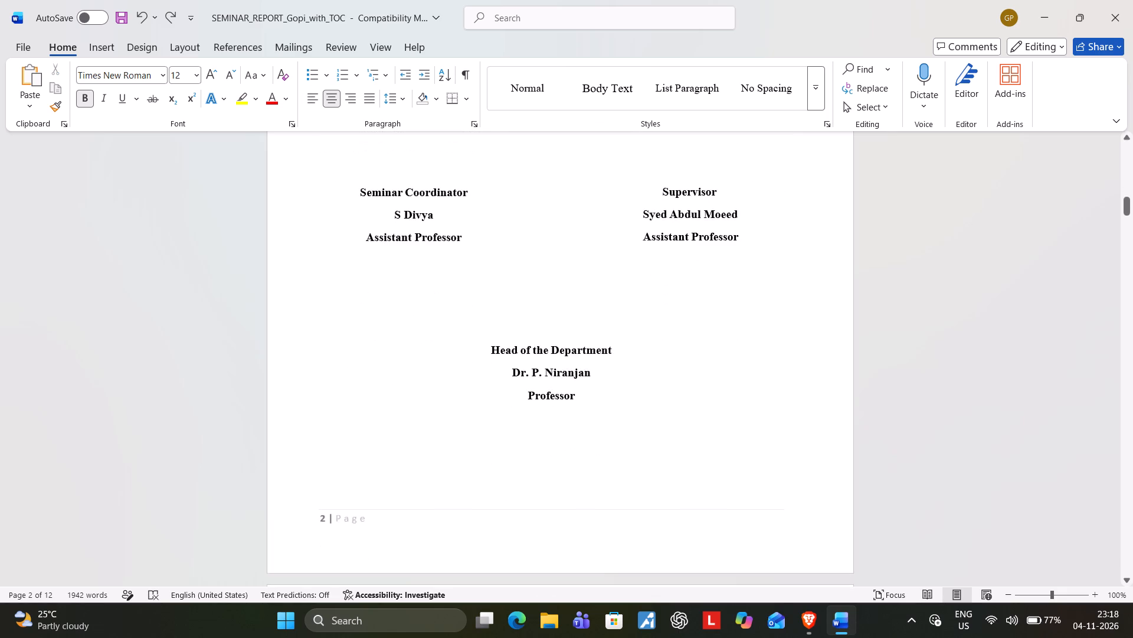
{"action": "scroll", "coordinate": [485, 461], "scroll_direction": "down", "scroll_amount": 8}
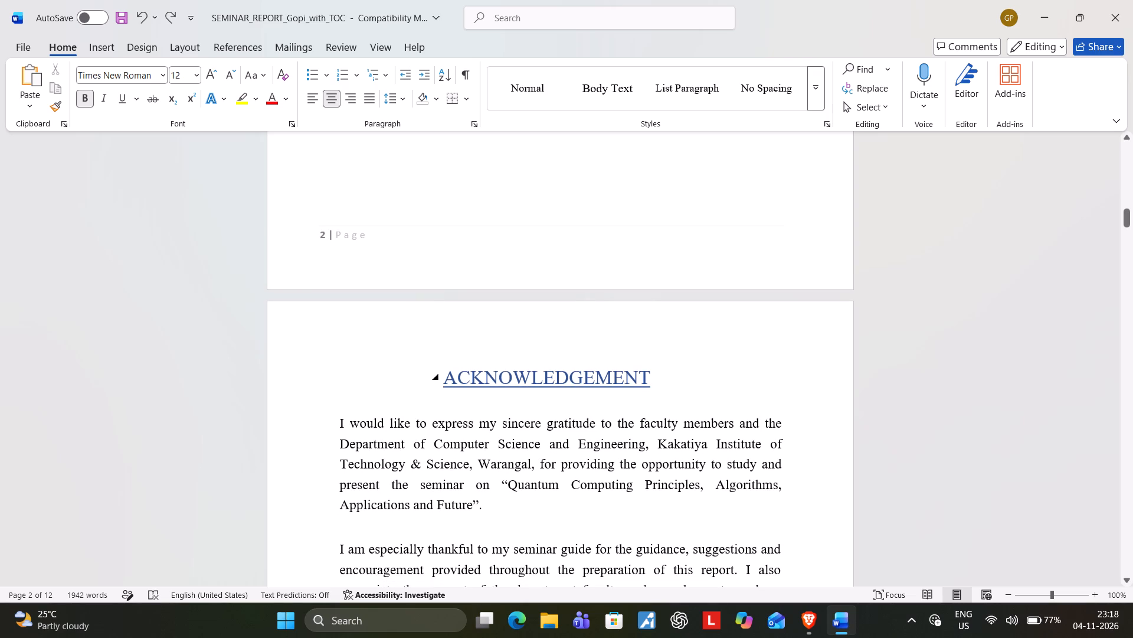
Change the font colour of the ACKNOWLEDGEMENT heading to black.
{"action": "left_click_drag", "start_coordinate": [448, 381], "coordinate": [674, 386]}
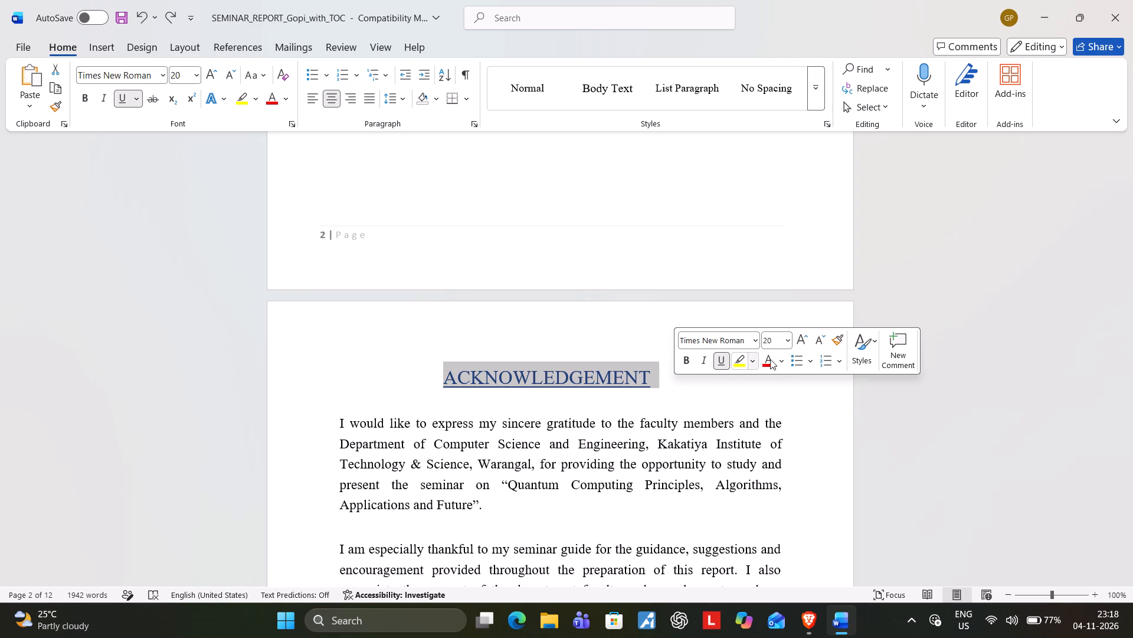
{"action": "left_click", "coordinate": [780, 360]}
{"action": "left_click", "coordinate": [790, 133]}
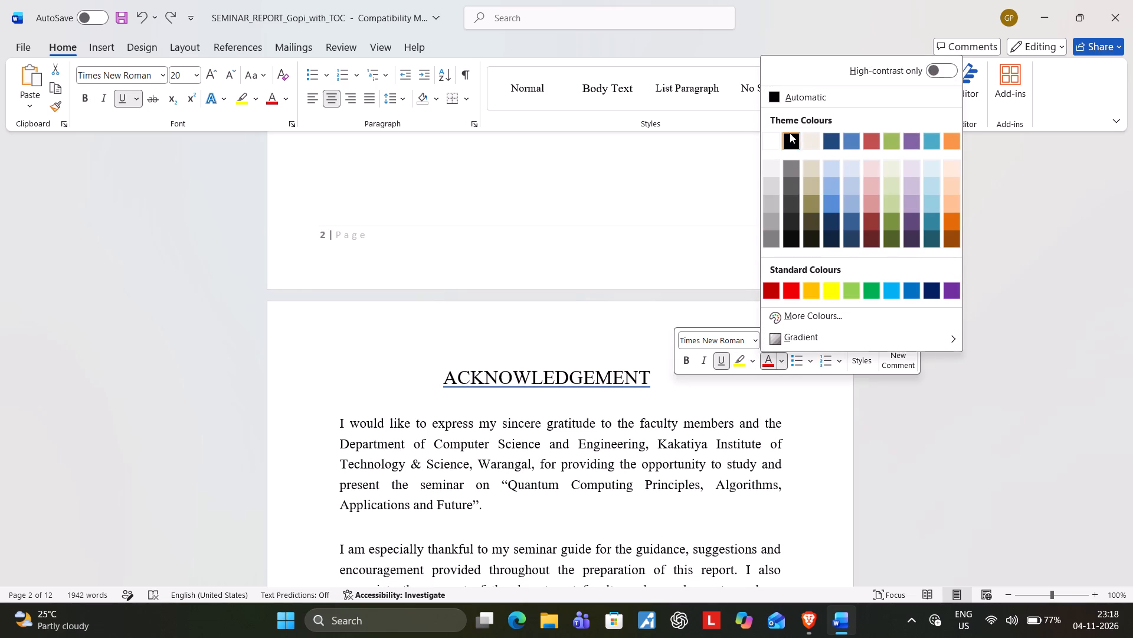
{"action": "left_click", "coordinate": [803, 527]}
Review the formatting of the acknowledgement, abstract, table of contents and introduction pages.
{"action": "scroll", "coordinate": [801, 517], "scroll_direction": "down", "scroll_amount": 8}
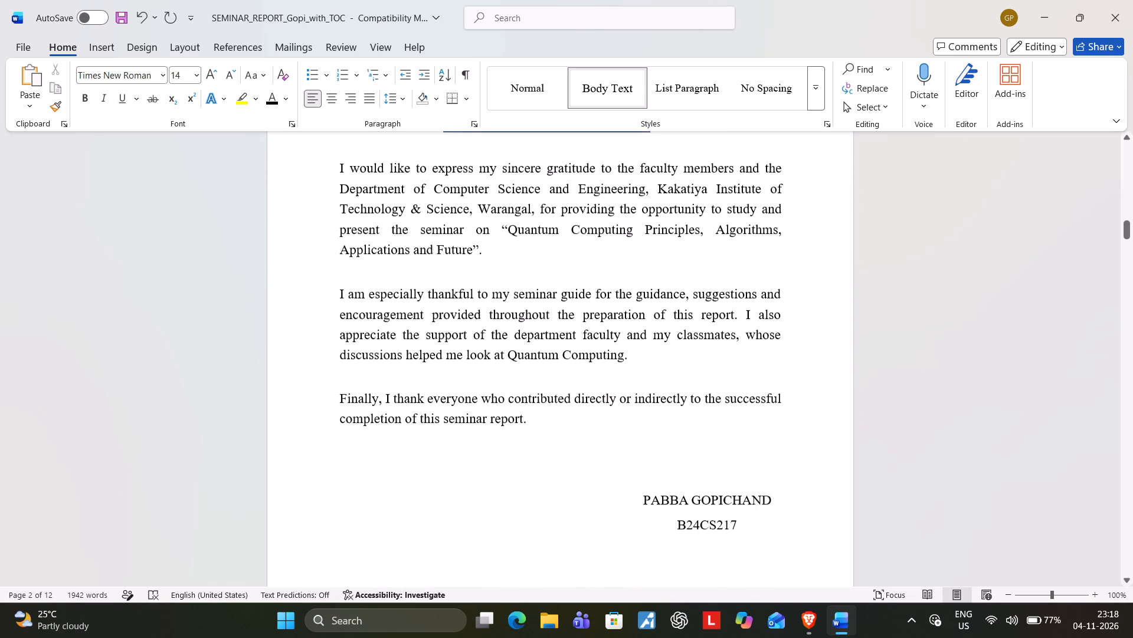
{"action": "scroll", "coordinate": [801, 517], "scroll_direction": "down", "scroll_amount": 20}
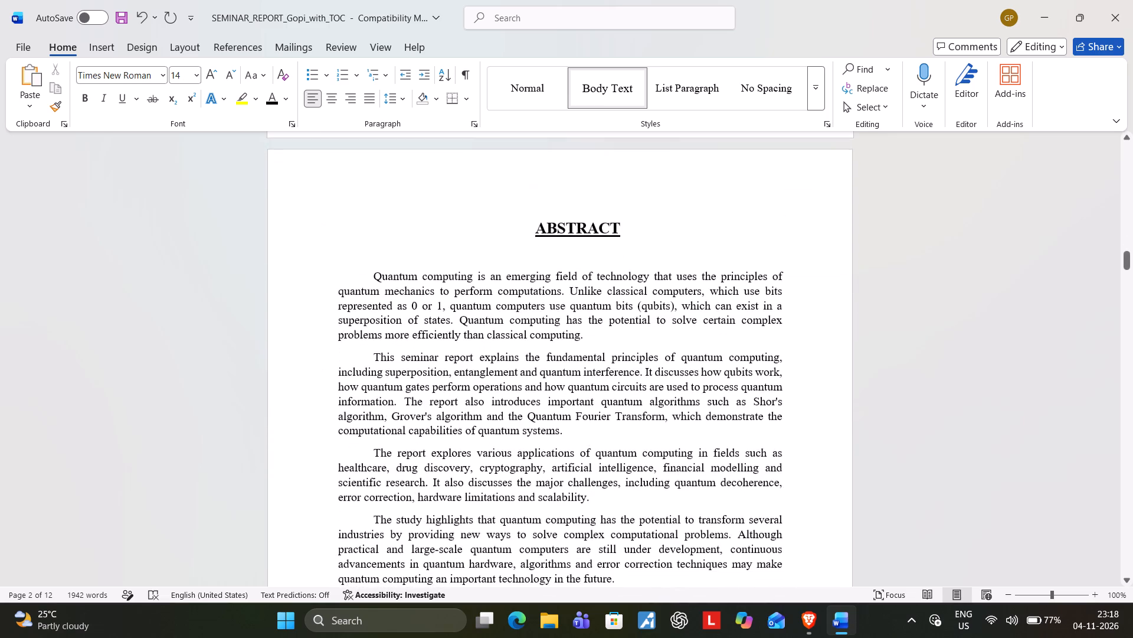
{"action": "scroll", "coordinate": [801, 517], "scroll_direction": "down", "scroll_amount": 8}
{"action": "left_click_drag", "start_coordinate": [555, 213], "coordinate": [600, 282]}
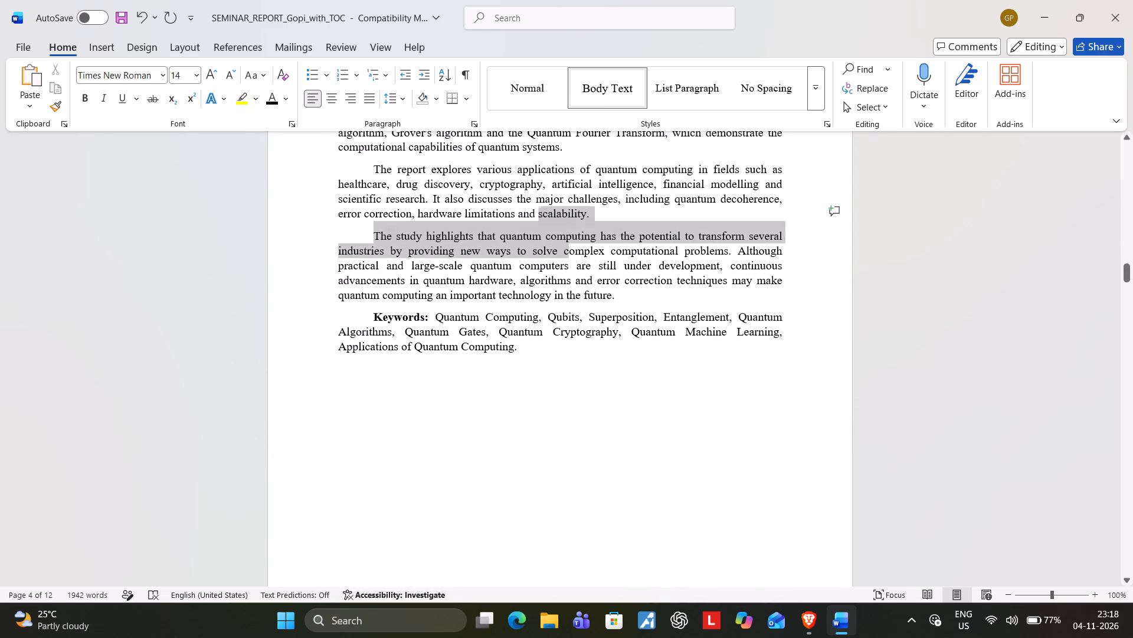
{"action": "left_click_drag", "start_coordinate": [600, 282], "coordinate": [609, 291]}
{"action": "left_click", "coordinate": [730, 392]}
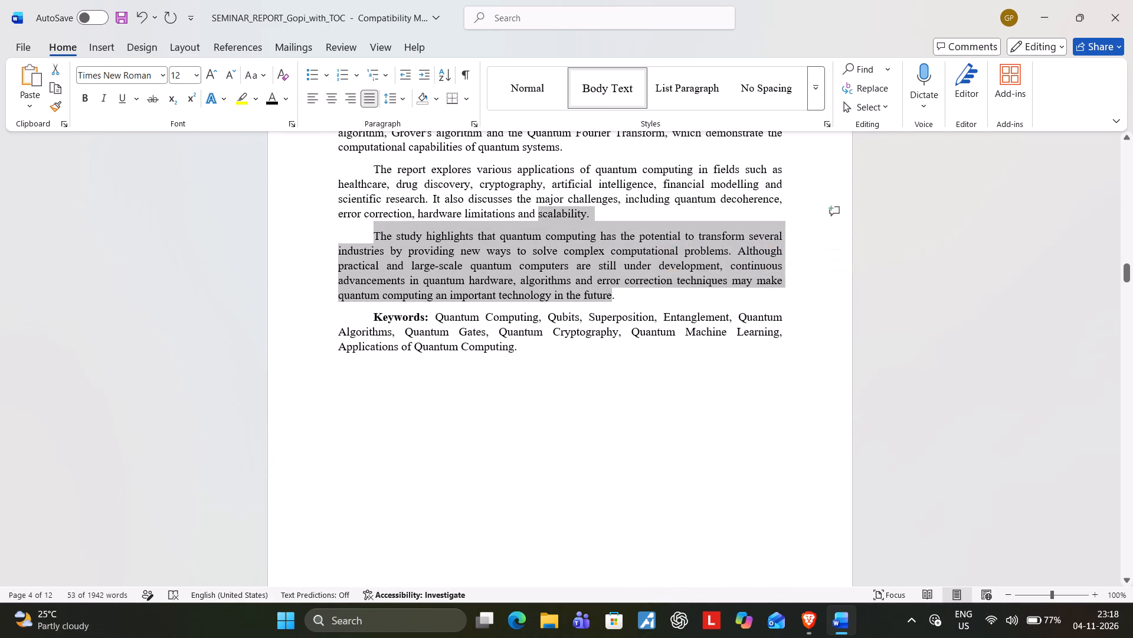
{"action": "scroll", "coordinate": [743, 408], "scroll_direction": "down", "scroll_amount": 17}
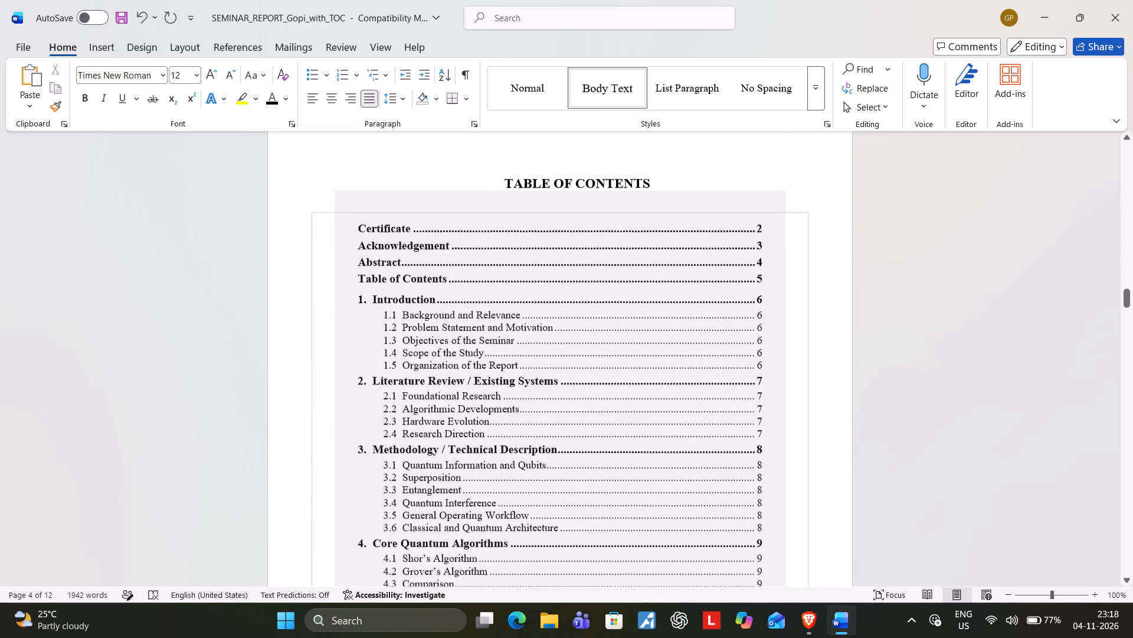
{"action": "scroll", "coordinate": [755, 434], "scroll_direction": "down", "scroll_amount": 18}
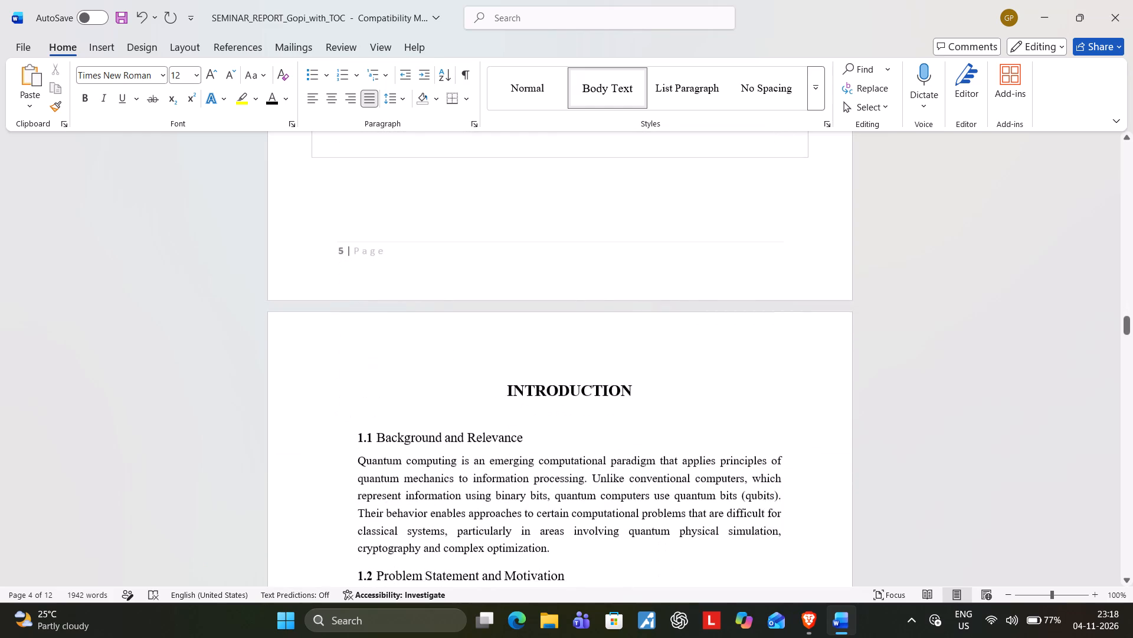
Make the LITERATURE REVIEW / EXISTING SYSTEMS chapter heading bold.
{"action": "scroll", "coordinate": [758, 445], "scroll_direction": "down", "scroll_amount": 20}
{"action": "scroll", "coordinate": [758, 445], "scroll_direction": "down", "scroll_amount": 5}
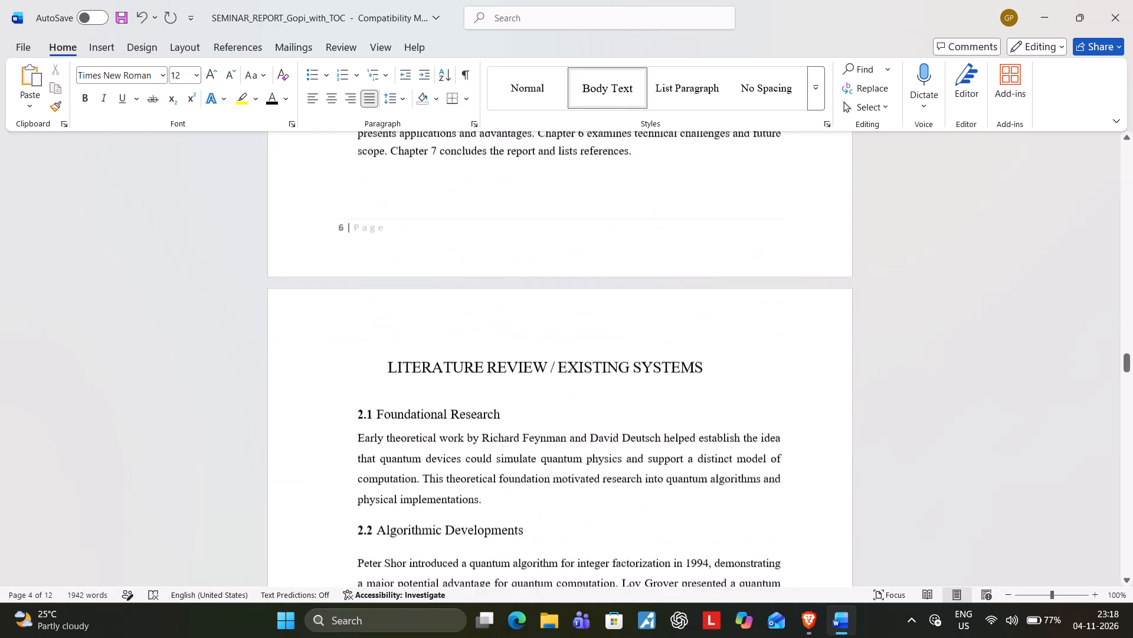
{"action": "left_click_drag", "start_coordinate": [391, 336], "coordinate": [625, 351]}
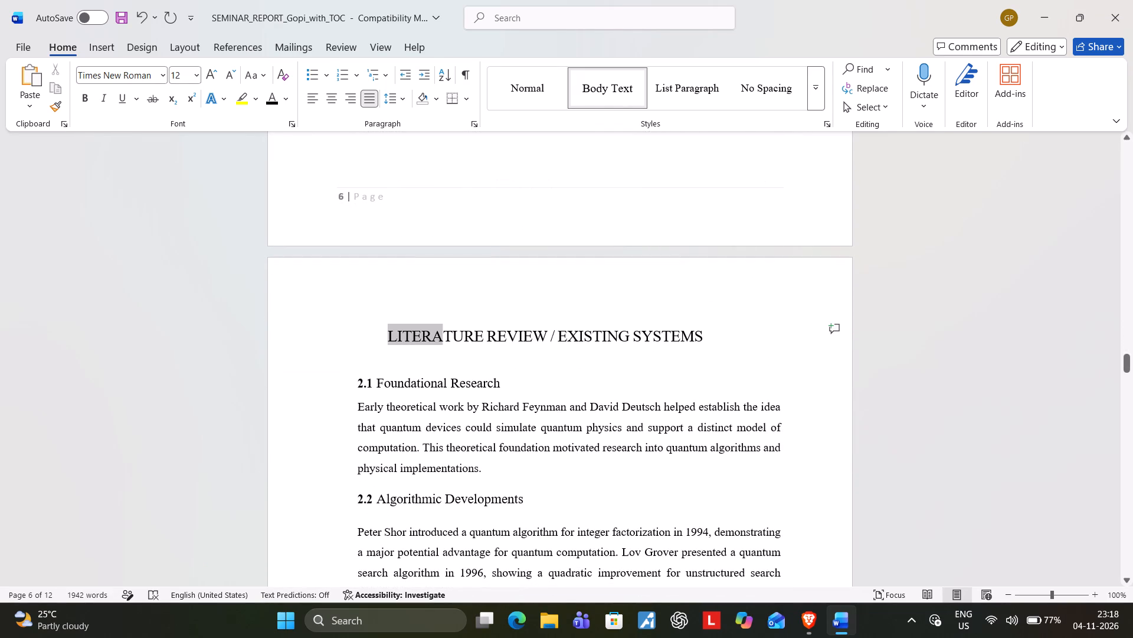
{"action": "left_click_drag", "start_coordinate": [625, 351], "coordinate": [702, 340]}
{"action": "left_click", "coordinate": [715, 319]}
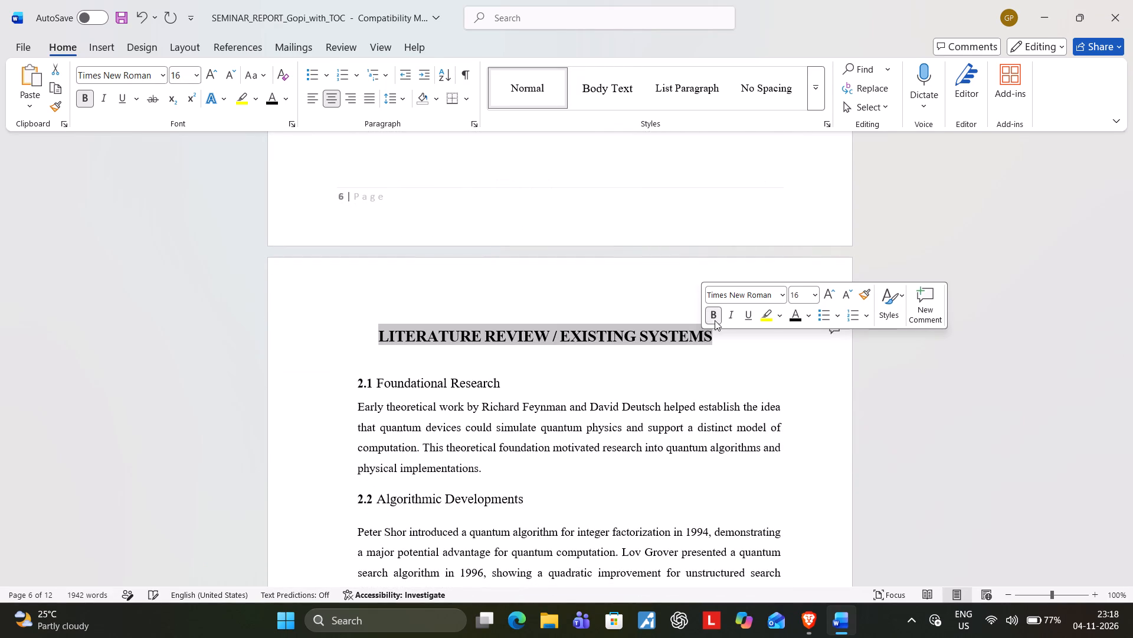
Make the METHODOLOGY / TECHNICAL DESCRIPTION chapter heading bold.
{"action": "scroll", "coordinate": [721, 393], "scroll_direction": "down", "scroll_amount": 20}
{"action": "scroll", "coordinate": [721, 393], "scroll_direction": "down", "scroll_amount": 1}
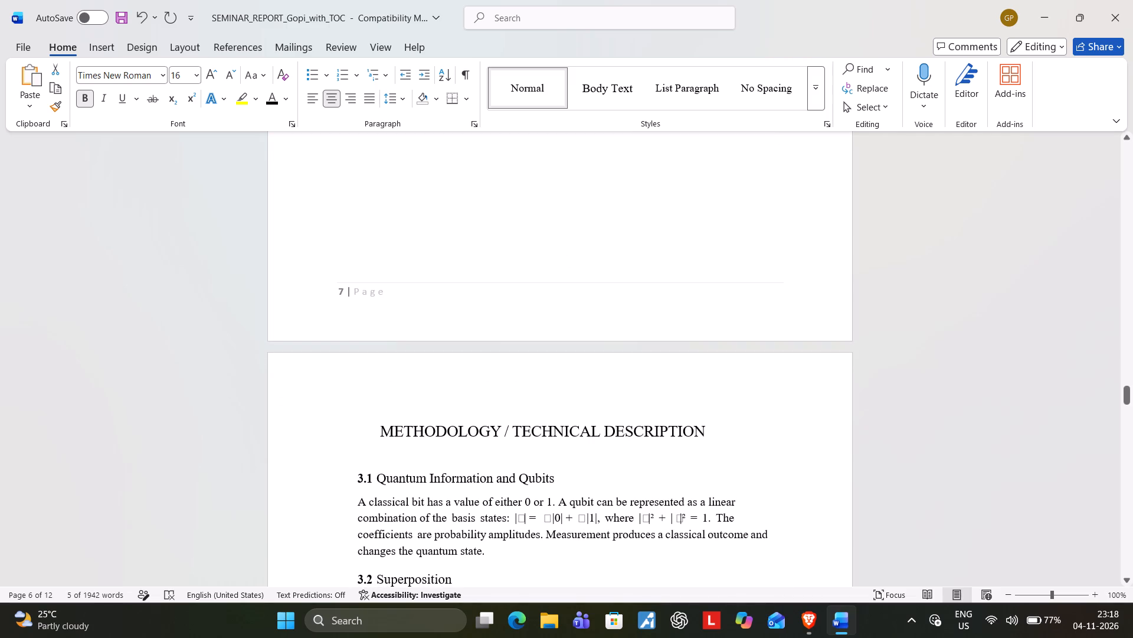
{"action": "left_click_drag", "start_coordinate": [381, 428], "coordinate": [683, 436]}
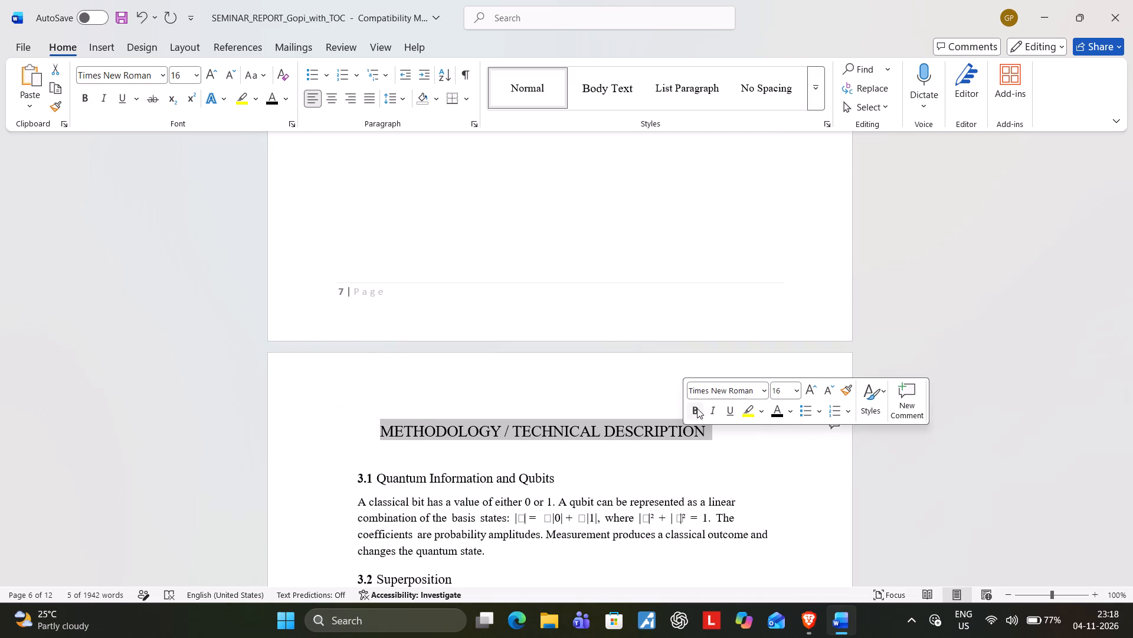
{"action": "left_click", "coordinate": [696, 408]}
Make the CORE QUANTUM ALGORITHMS chapter heading bold.
{"action": "scroll", "coordinate": [703, 438], "scroll_direction": "down", "scroll_amount": 20}
{"action": "scroll", "coordinate": [703, 438], "scroll_direction": "down", "scroll_amount": 5}
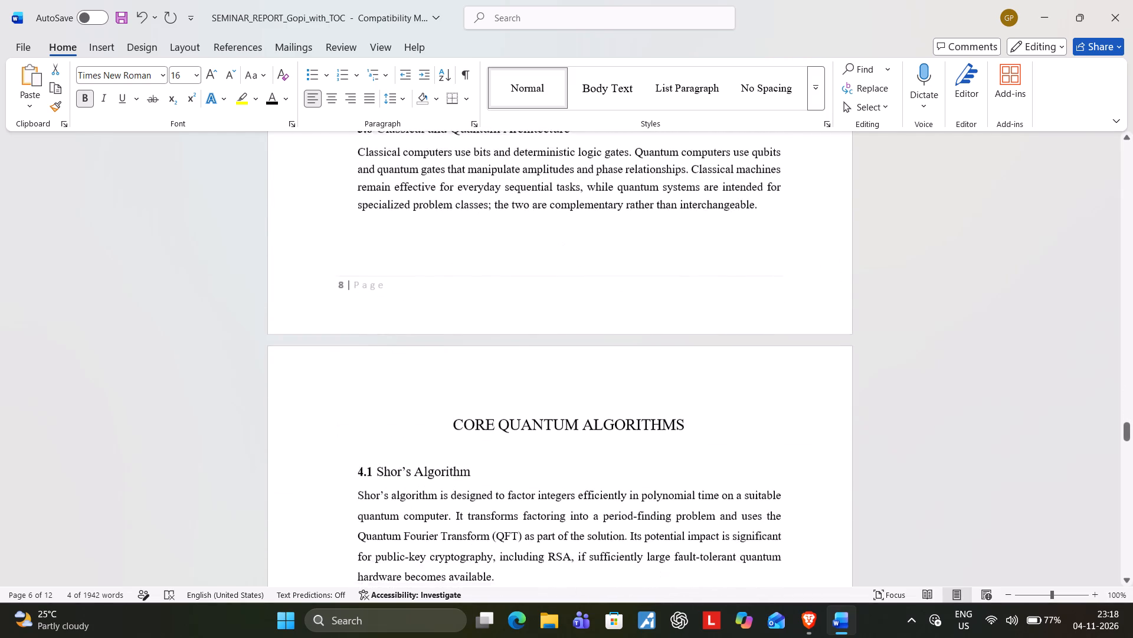
{"action": "scroll", "coordinate": [621, 452], "scroll_direction": "down", "scroll_amount": 2}
{"action": "left_click_drag", "start_coordinate": [458, 314], "coordinate": [669, 320]}
{"action": "left_click", "coordinate": [680, 294]}
Make the APPLICATIONS AND ADVANTAGES chapter heading bold.
{"action": "scroll", "coordinate": [679, 383], "scroll_direction": "down", "scroll_amount": 15}
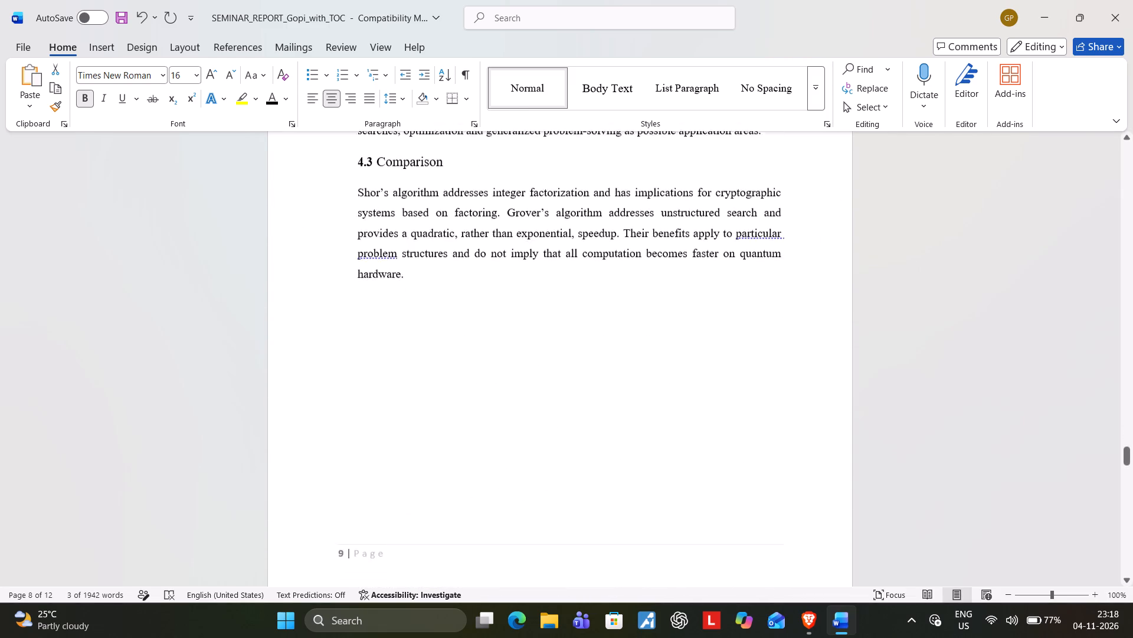
{"action": "scroll", "coordinate": [679, 402], "scroll_direction": "down", "scroll_amount": 7}
{"action": "left_click_drag", "start_coordinate": [441, 374], "coordinate": [681, 374]}
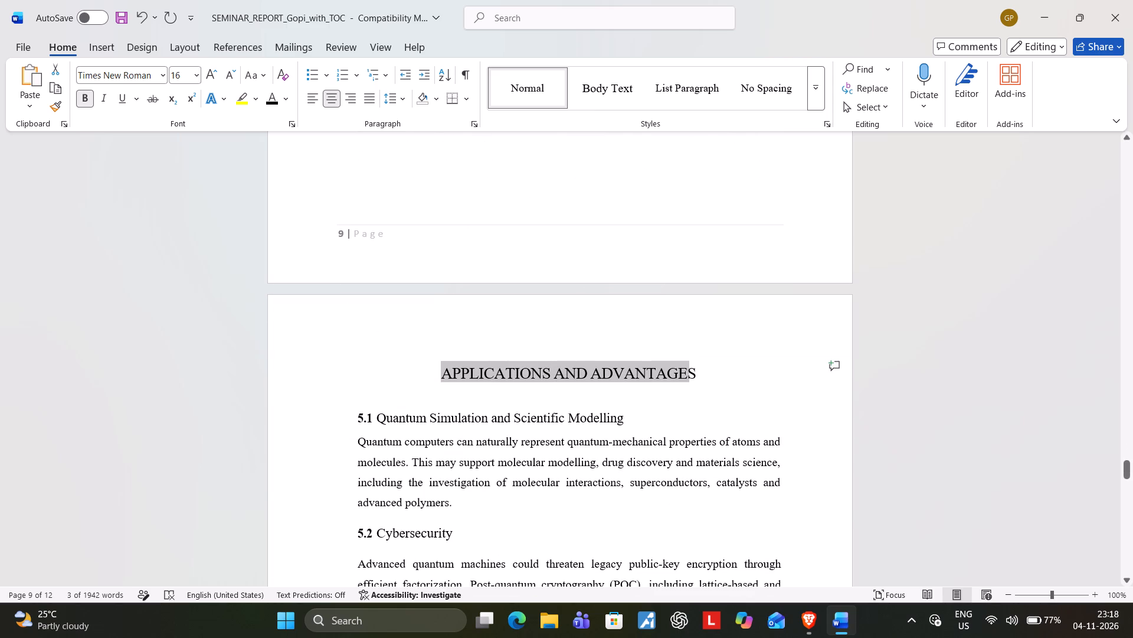
{"action": "left_click_drag", "start_coordinate": [681, 374], "coordinate": [732, 374]}
{"action": "left_click", "coordinate": [739, 347]}
Insert a blank line between the CONCLUSION AND REFERENCES heading and section 7.1 on the last page.
{"action": "scroll", "coordinate": [665, 412], "scroll_direction": "down", "scroll_amount": 10}
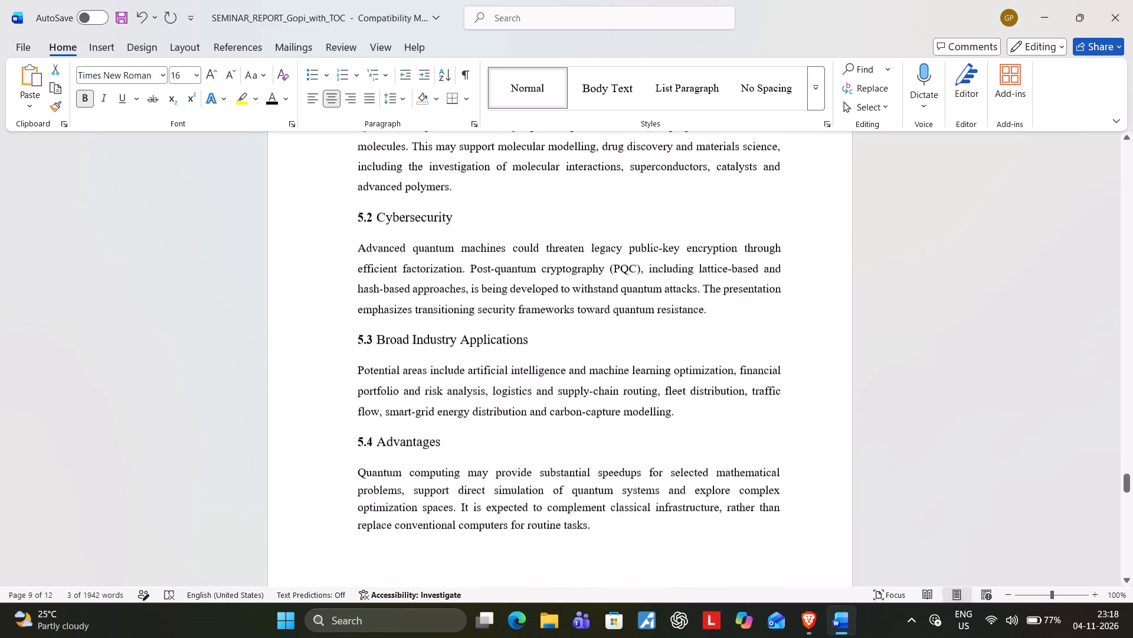
{"action": "scroll", "coordinate": [659, 420], "scroll_direction": "down", "scroll_amount": 13}
{"action": "scroll", "coordinate": [522, 399], "scroll_direction": "down", "scroll_amount": 3}
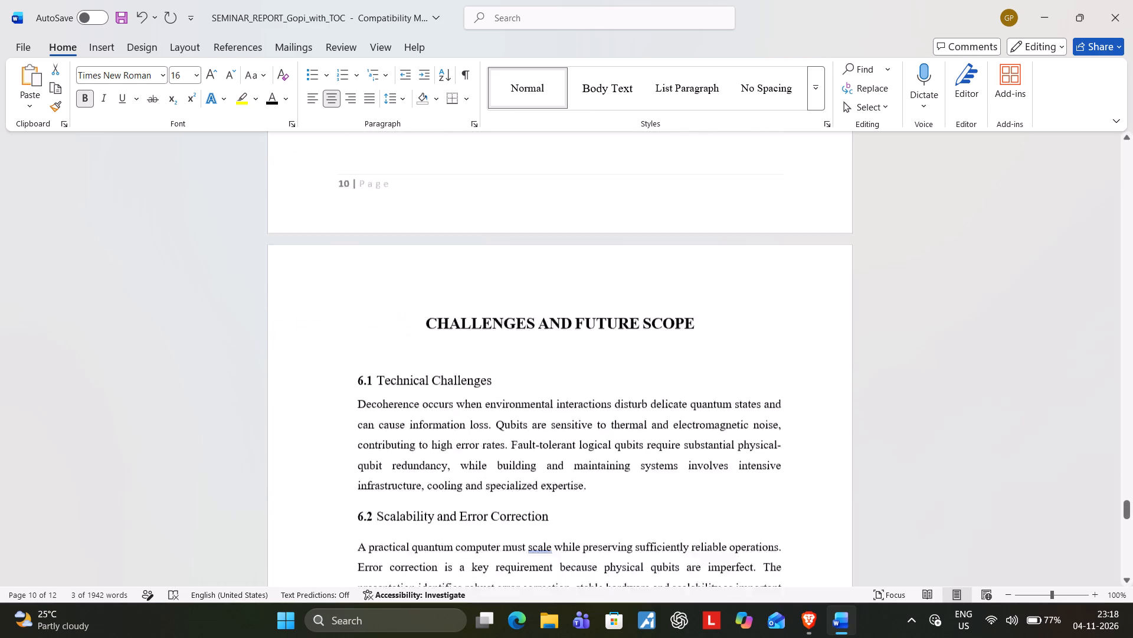
{"action": "scroll", "coordinate": [529, 408], "scroll_direction": "down", "scroll_amount": 18}
{"action": "scroll", "coordinate": [544, 429], "scroll_direction": "down", "scroll_amount": 15}
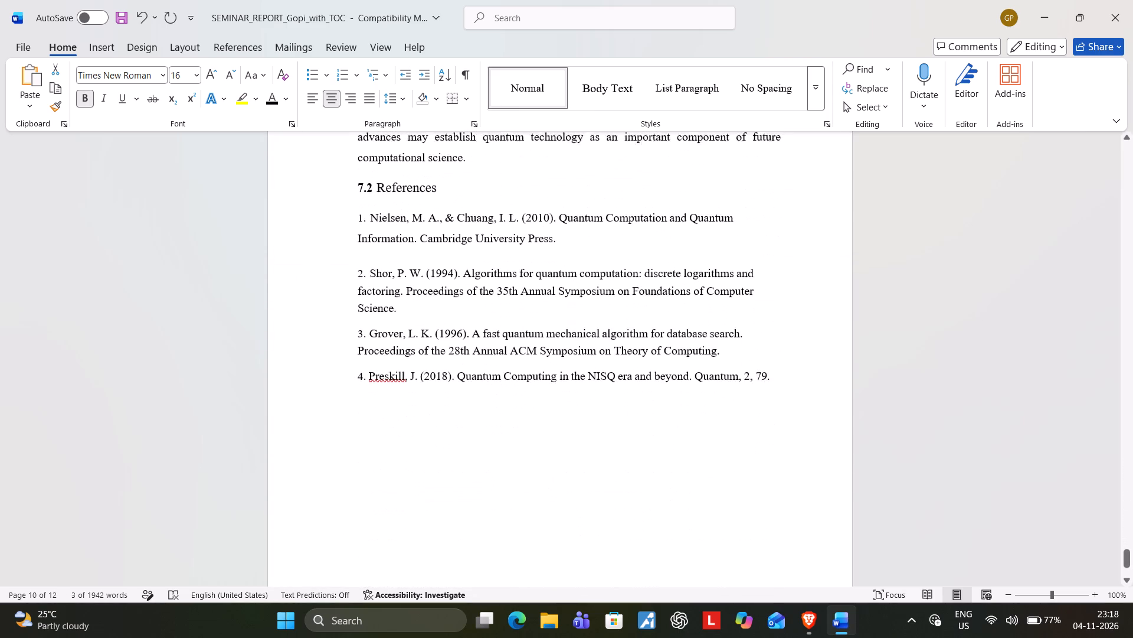
{"action": "scroll", "coordinate": [544, 429], "scroll_direction": "up", "scroll_amount": 11}
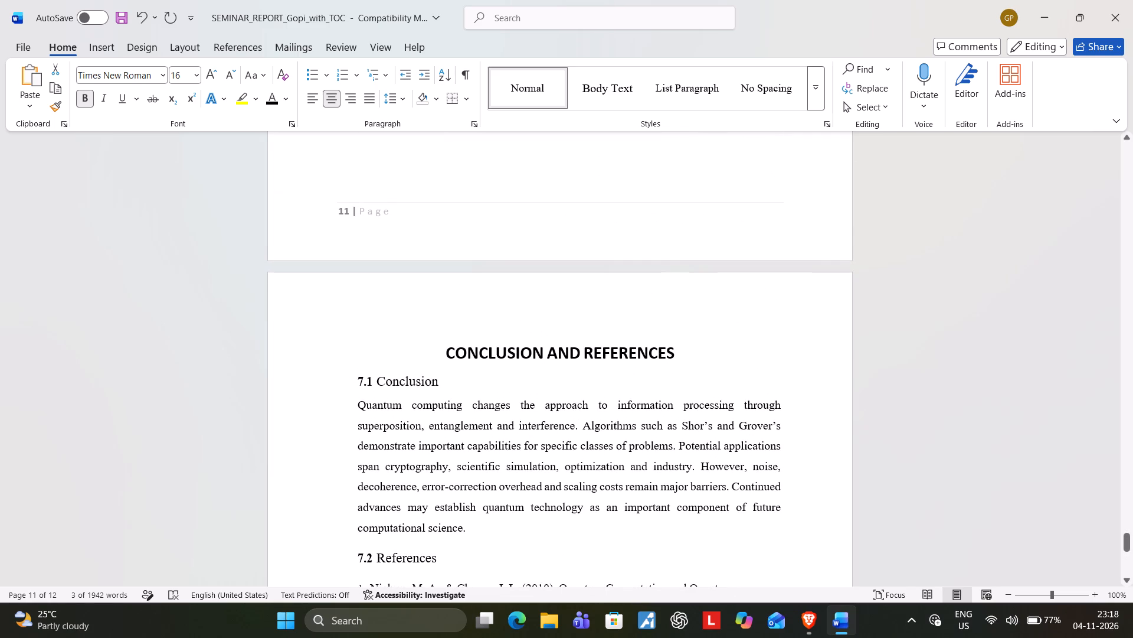
{"action": "left_click", "coordinate": [732, 358]}
{"action": "key", "text": "Return"}
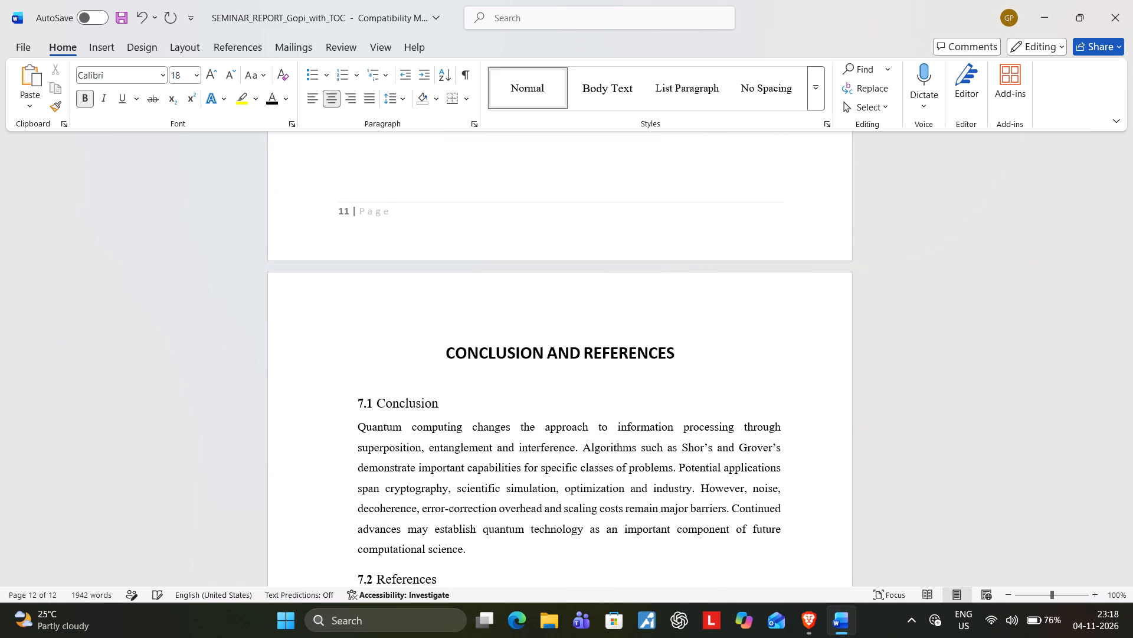
Recheck the chapter pages from Challenges and Future Scope back to the Introduction, reading through the Introduction's sections.
{"action": "scroll", "coordinate": [719, 349], "scroll_direction": "up", "scroll_amount": 20}
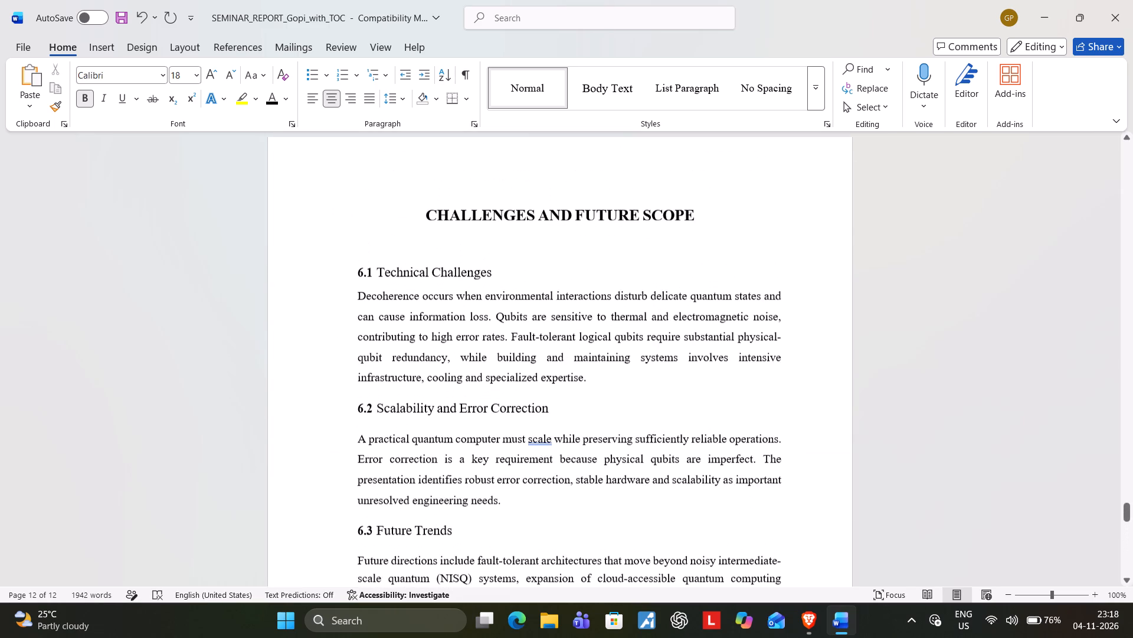
{"action": "scroll", "coordinate": [719, 349], "scroll_direction": "up", "scroll_amount": 20}
{"action": "scroll", "coordinate": [719, 349], "scroll_direction": "up", "scroll_amount": 2}
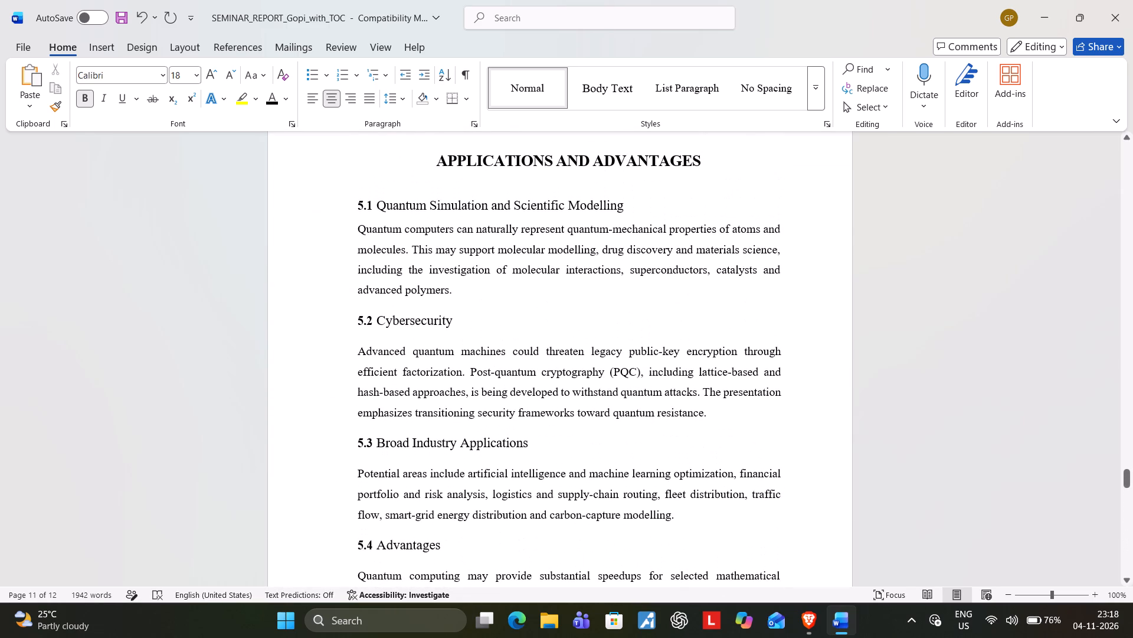
{"action": "scroll", "coordinate": [892, 361], "scroll_direction": "up", "scroll_amount": 1}
{"action": "middle_click", "coordinate": [892, 361]}
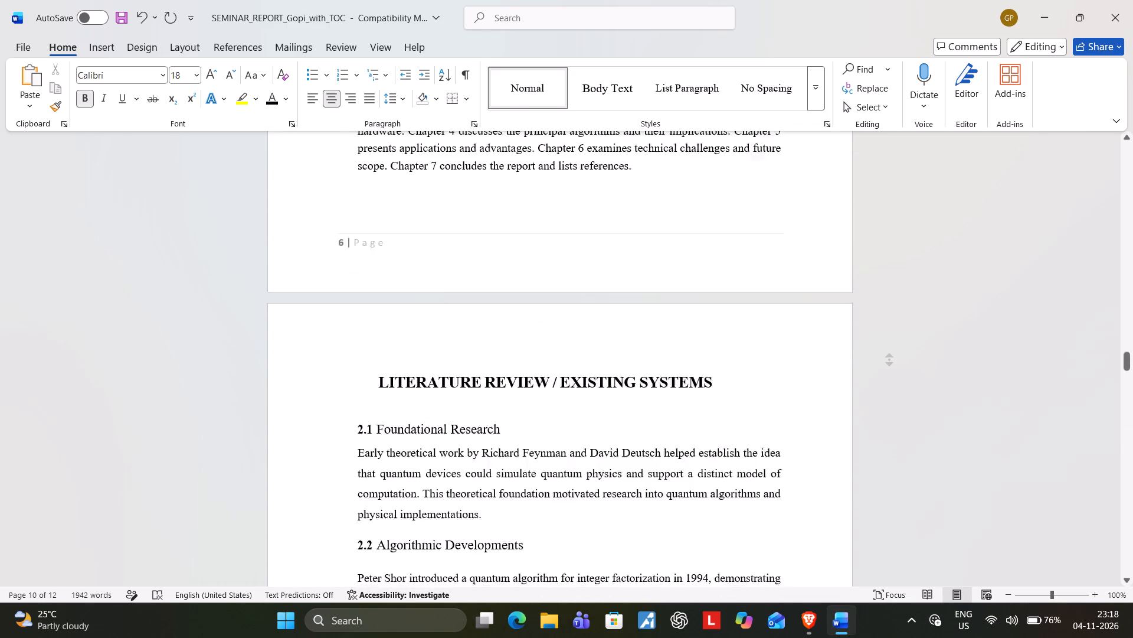
{"action": "left_click", "coordinate": [903, 268]}
{"action": "scroll", "coordinate": [906, 272], "scroll_direction": "down", "scroll_amount": 3}
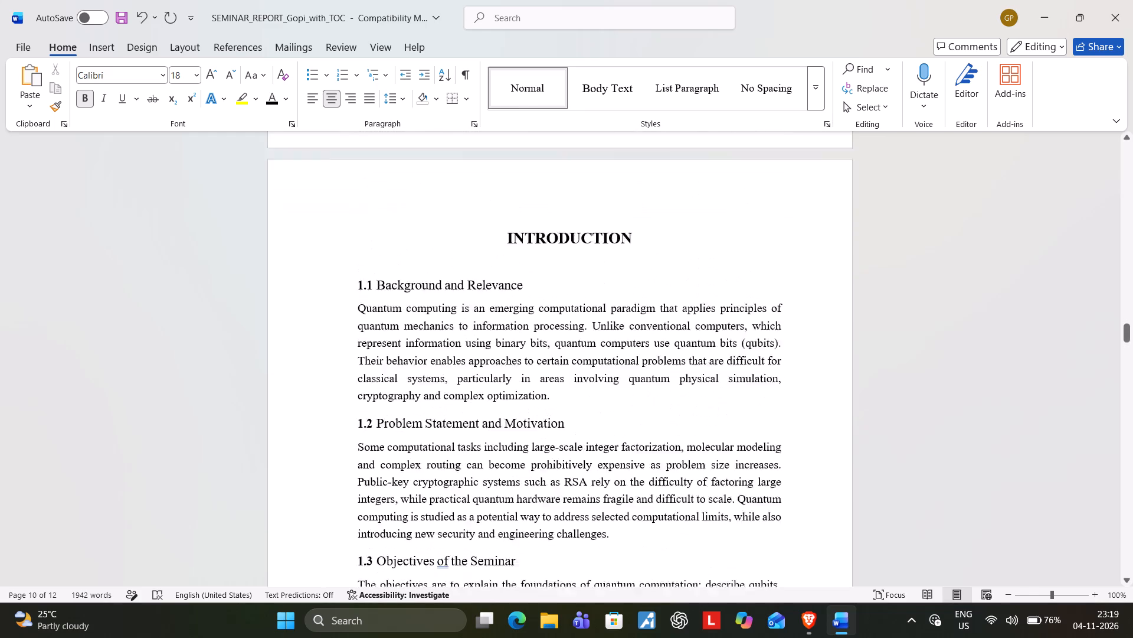
{"action": "scroll", "coordinate": [909, 278], "scroll_direction": "down", "scroll_amount": 2}
{"action": "left_click_drag", "start_coordinate": [405, 172], "coordinate": [411, 193]}
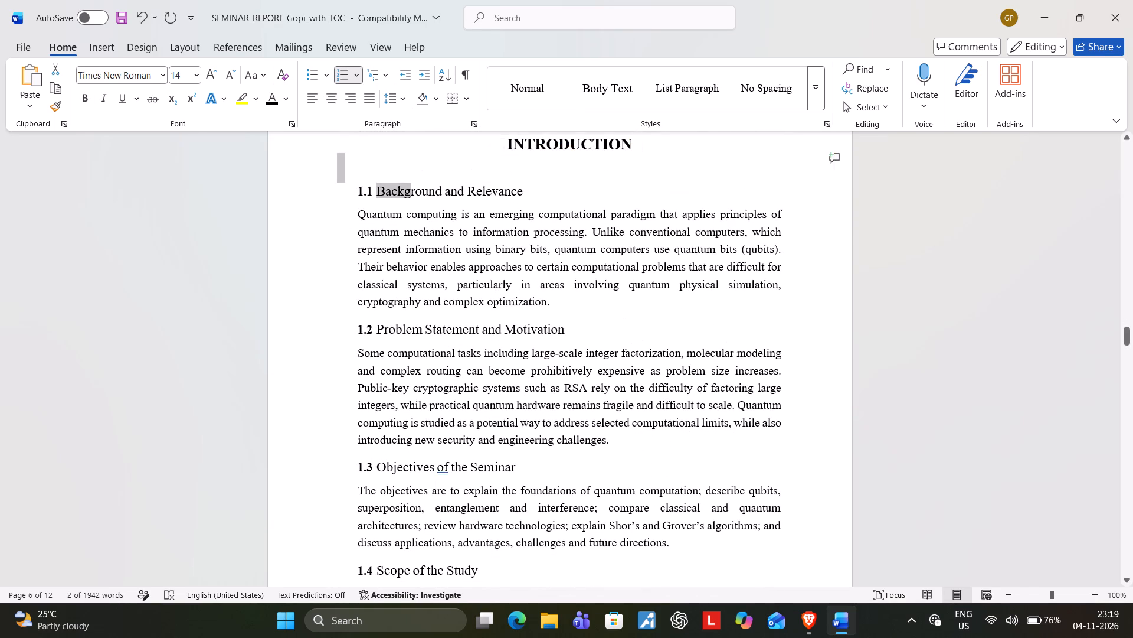
{"action": "left_click_drag", "start_coordinate": [385, 245], "coordinate": [493, 278]}
{"action": "left_click_drag", "start_coordinate": [461, 430], "coordinate": [580, 464]}
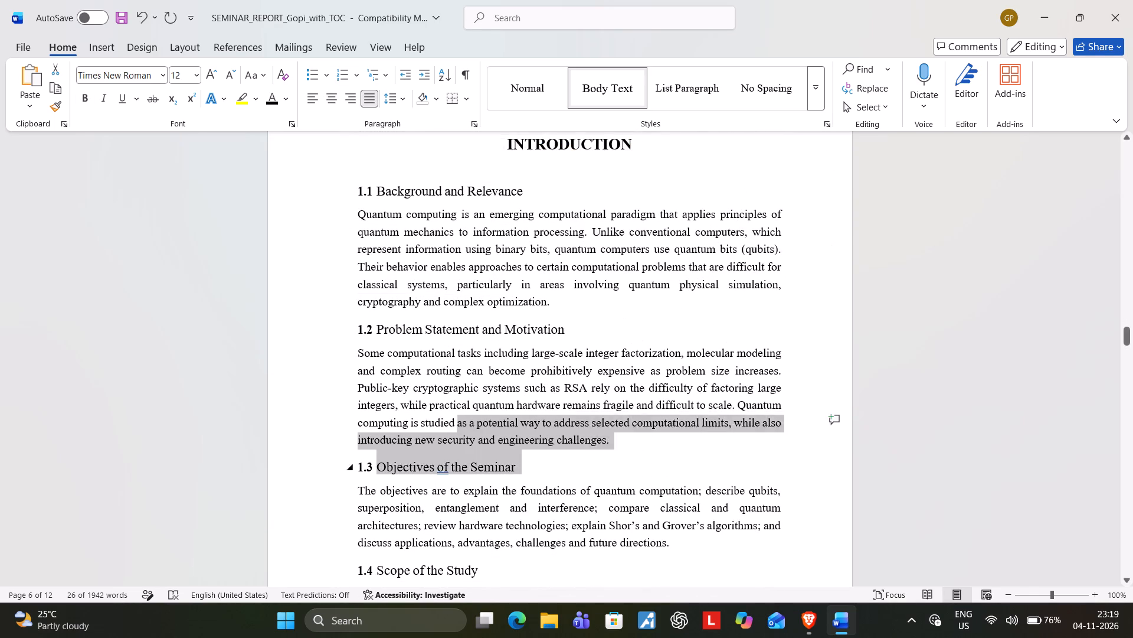
{"action": "left_click_drag", "start_coordinate": [580, 464], "coordinate": [580, 464]}
{"action": "scroll", "coordinate": [623, 406], "scroll_direction": "down", "scroll_amount": 1}
{"action": "left_click", "coordinate": [455, 328]}
{"action": "left_click_drag", "start_coordinate": [418, 322], "coordinate": [439, 326]}
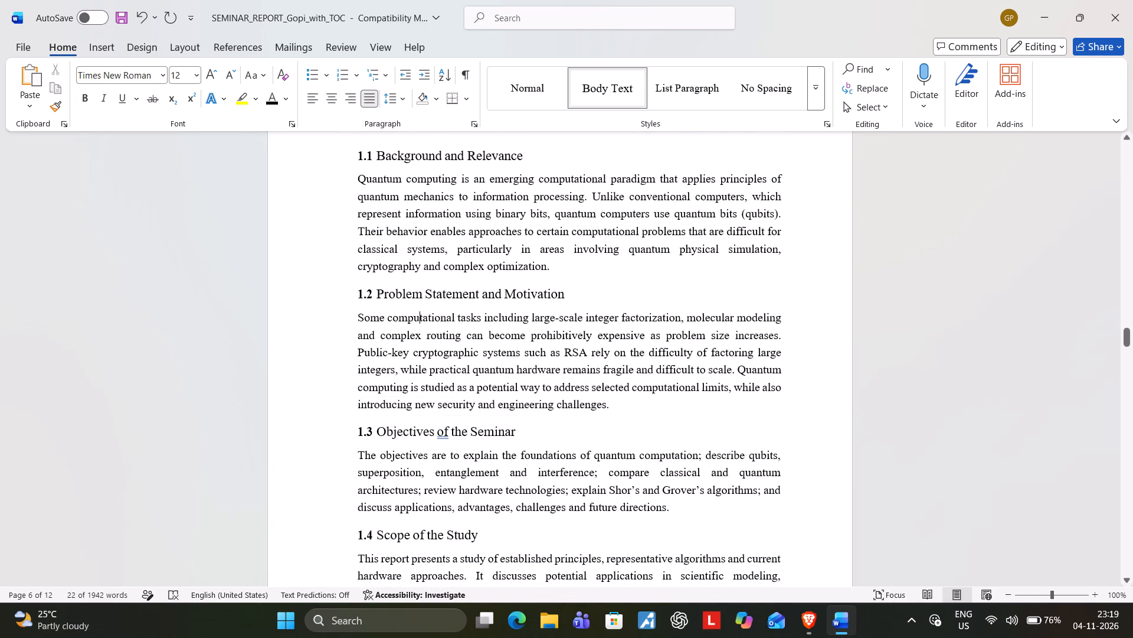
{"action": "left_click_drag", "start_coordinate": [439, 326], "coordinate": [522, 357]}
{"action": "scroll", "coordinate": [527, 357], "scroll_direction": "down", "scroll_amount": 4}
{"action": "left_click_drag", "start_coordinate": [435, 366], "coordinate": [570, 392]}
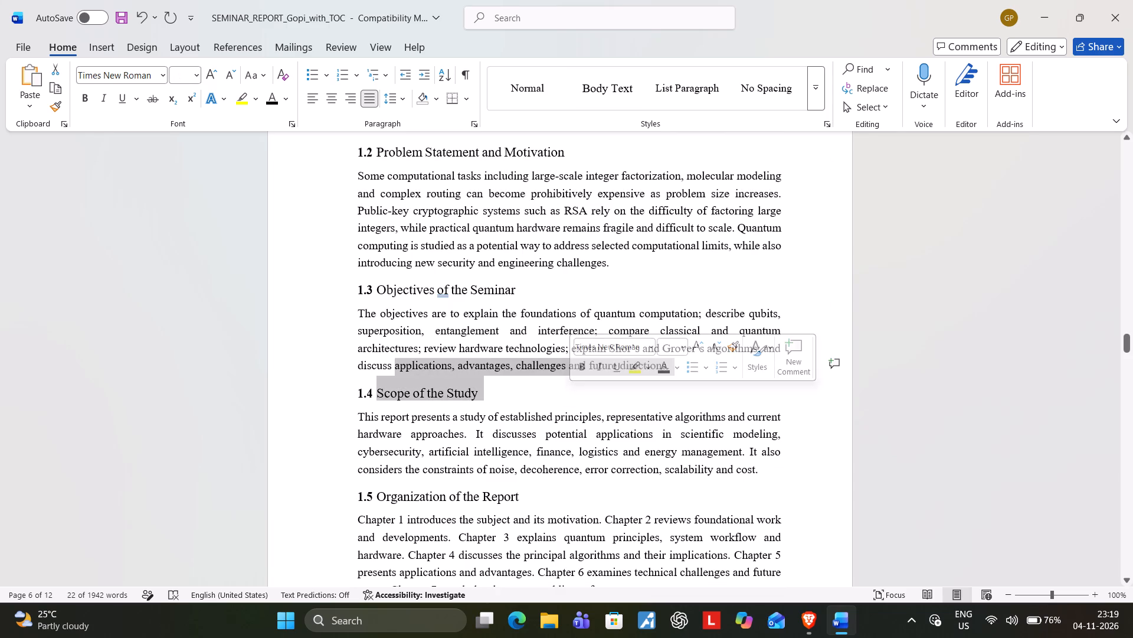
Check the grammar suggestion for "of" in the 1.3 Objectives of the Seminar heading and dismiss it.
{"action": "left_click_drag", "start_coordinate": [408, 295], "coordinate": [486, 295]}
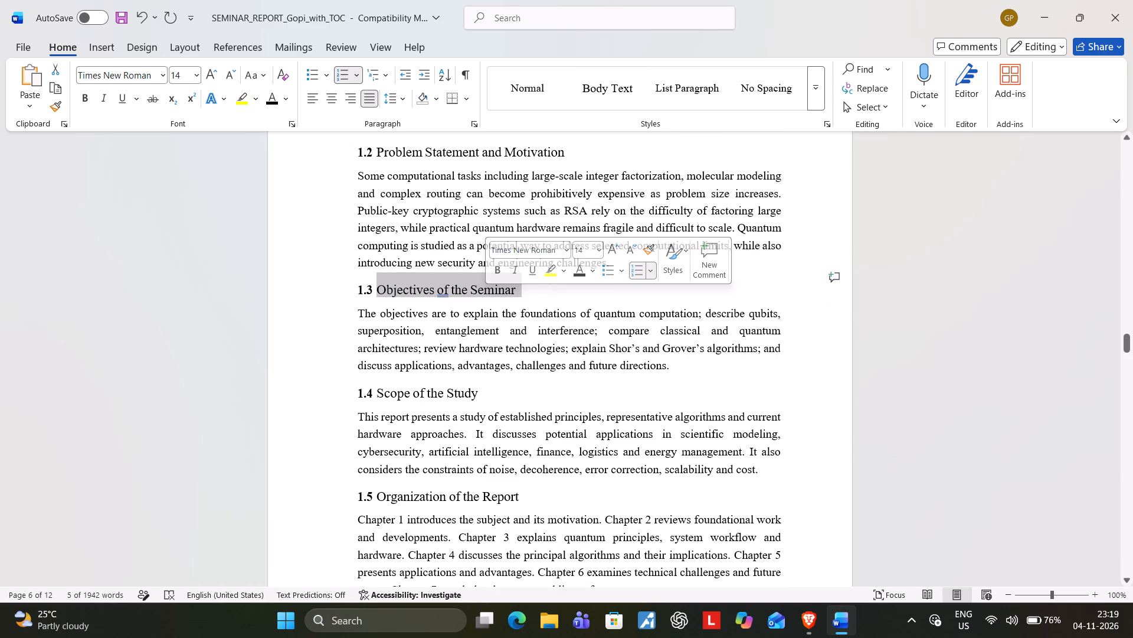
{"action": "left_click", "coordinate": [460, 307]}
{"action": "left_click", "coordinate": [447, 291]}
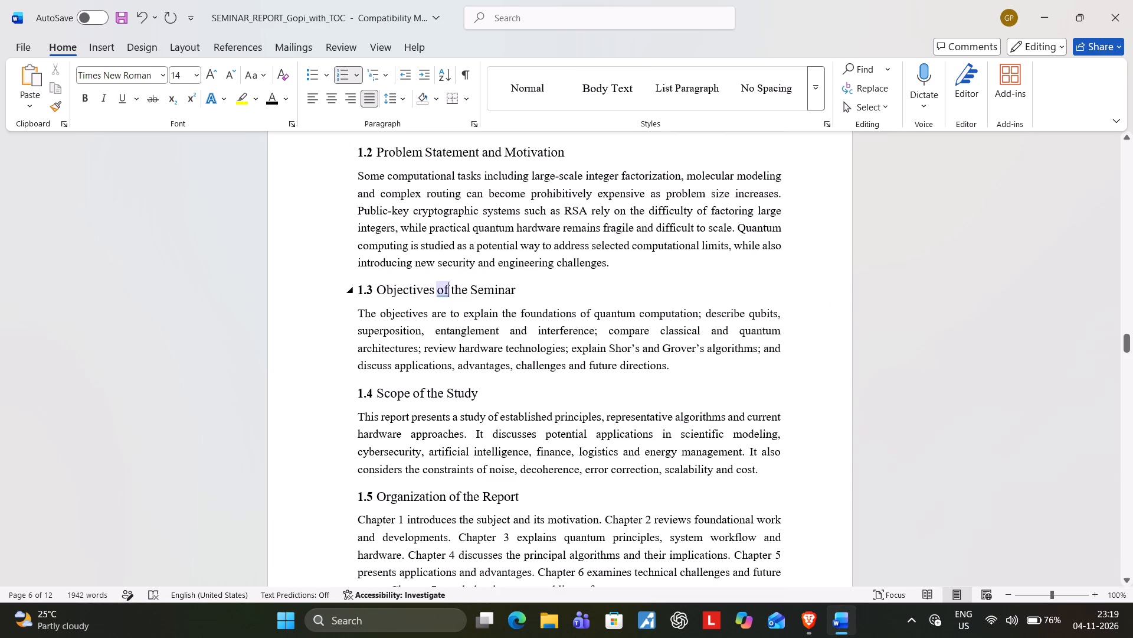
{"action": "left_click", "coordinate": [443, 297]}
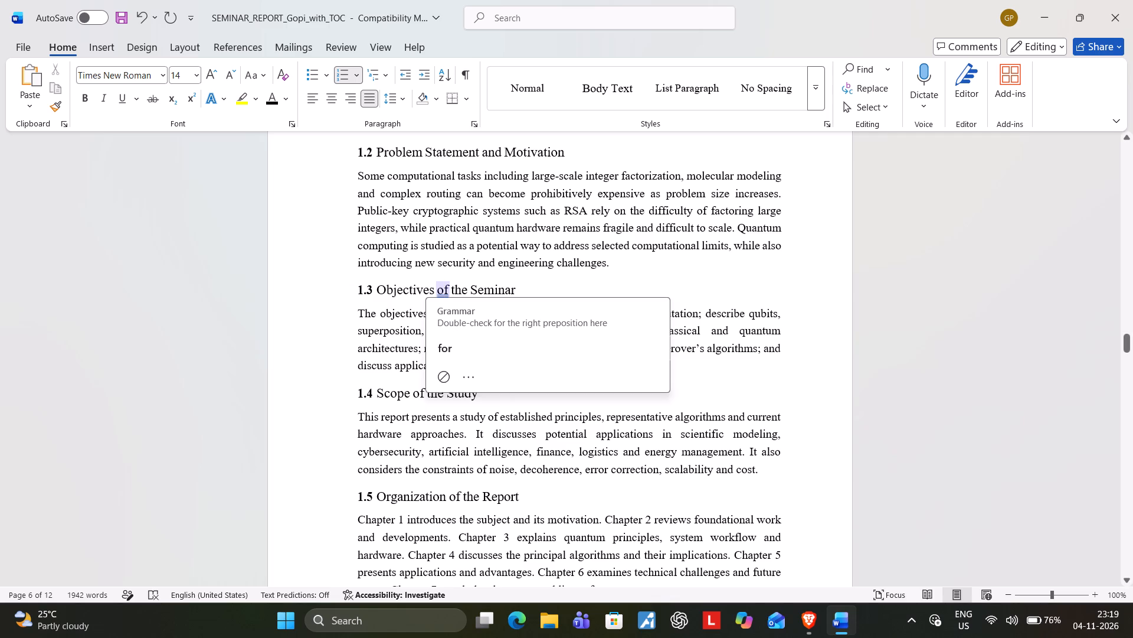
{"action": "left_click", "coordinate": [235, 306]}
Read through the report from the Introduction's remaining sections to the Methodology chapter, checking the headings and layout.
{"action": "scroll", "coordinate": [532, 383], "scroll_direction": "down", "scroll_amount": 2}
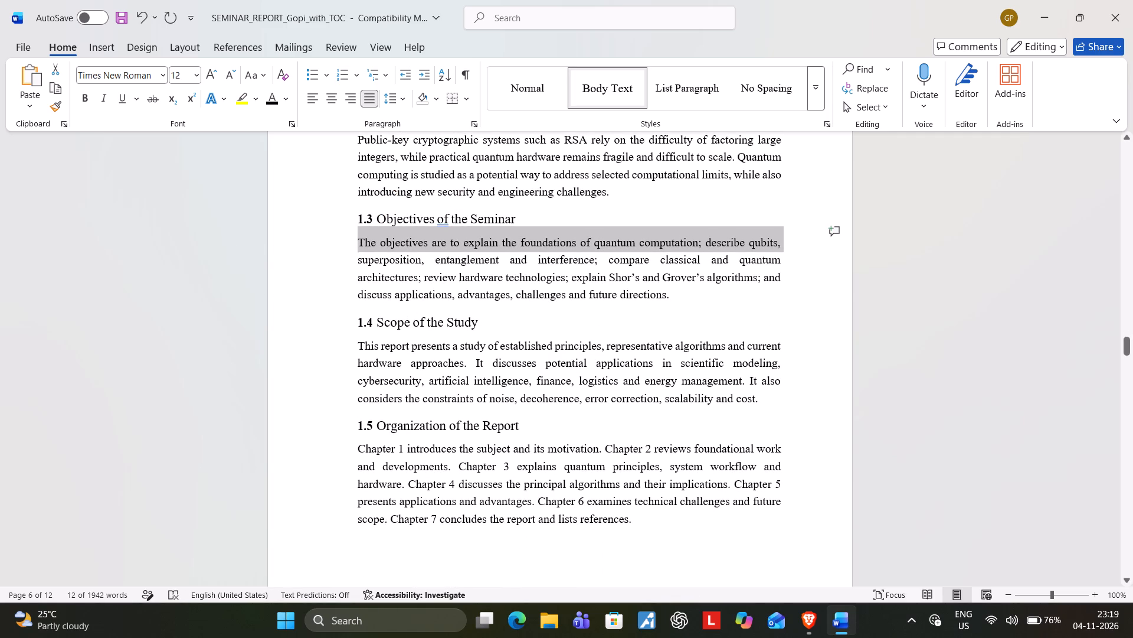
{"action": "left_click", "coordinate": [1078, 499]}
{"action": "scroll", "coordinate": [744, 456], "scroll_direction": "down", "scroll_amount": 5}
{"action": "scroll", "coordinate": [665, 430], "scroll_direction": "down", "scroll_amount": 5}
{"action": "scroll", "coordinate": [536, 415], "scroll_direction": "down", "scroll_amount": 3}
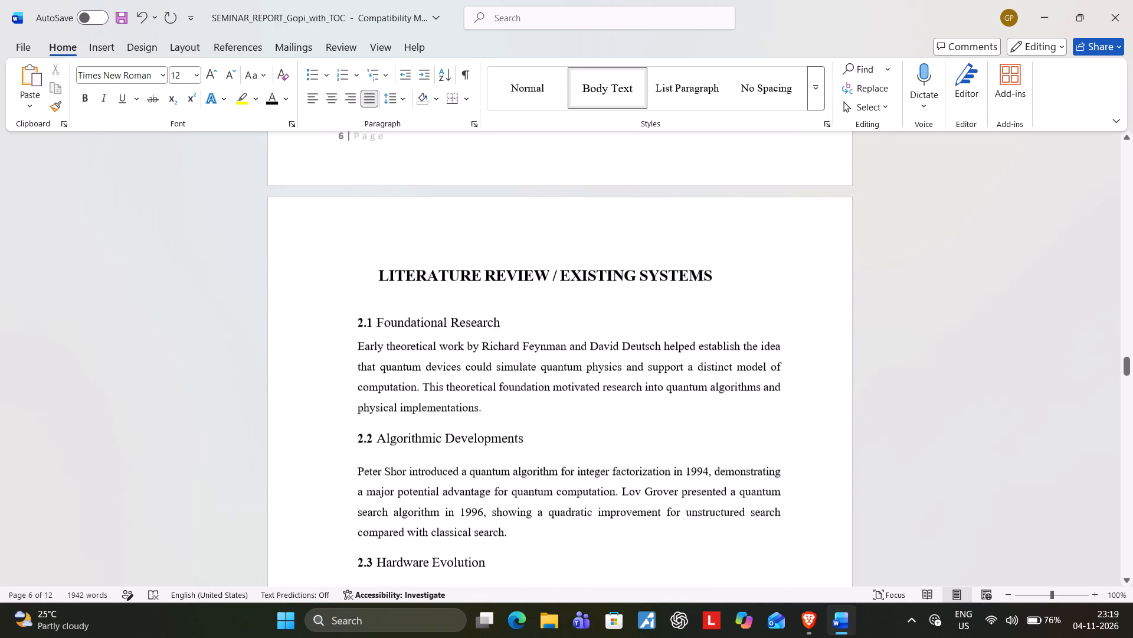
{"action": "left_click_drag", "start_coordinate": [384, 318], "coordinate": [423, 325]}
{"action": "scroll", "coordinate": [492, 349], "scroll_direction": "down", "scroll_amount": 6}
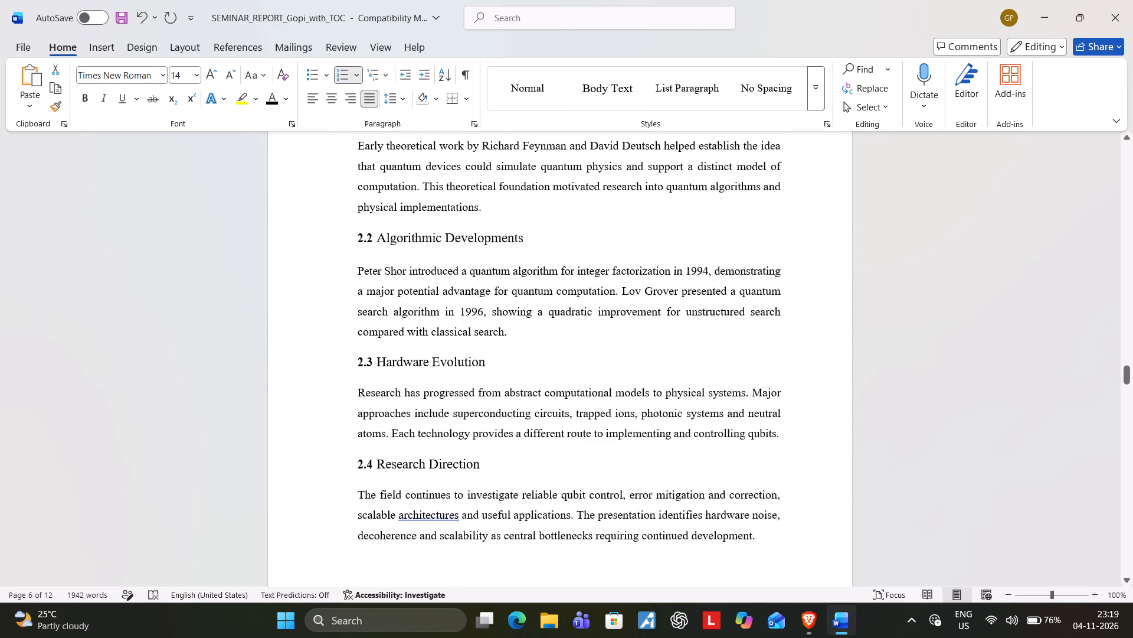
{"action": "scroll", "coordinate": [499, 366], "scroll_direction": "down", "scroll_amount": 17}
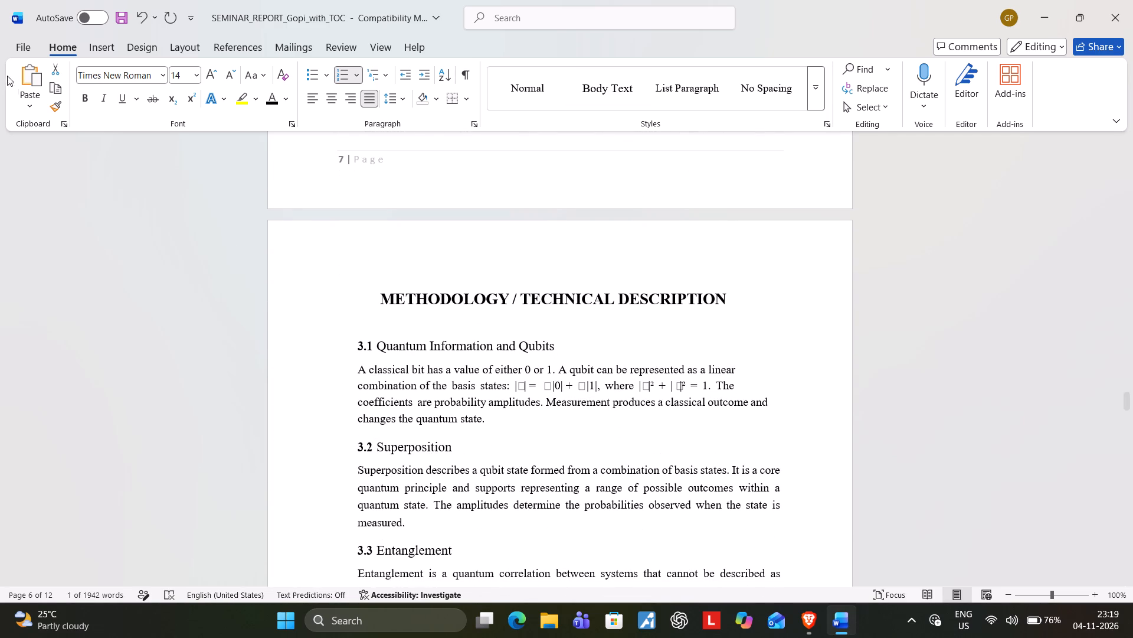
Export the report as a PDF named SEMINAR_REPORT_Gopichand in the Downloads folder.
{"action": "left_click", "coordinate": [20, 41]}
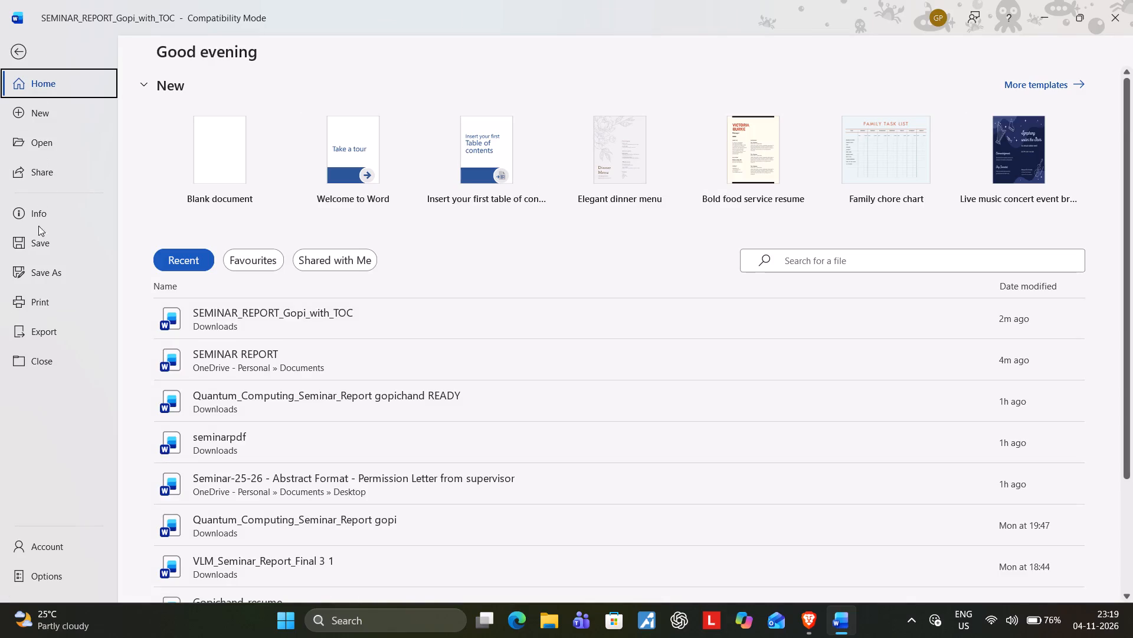
{"action": "left_click", "coordinate": [38, 272]}
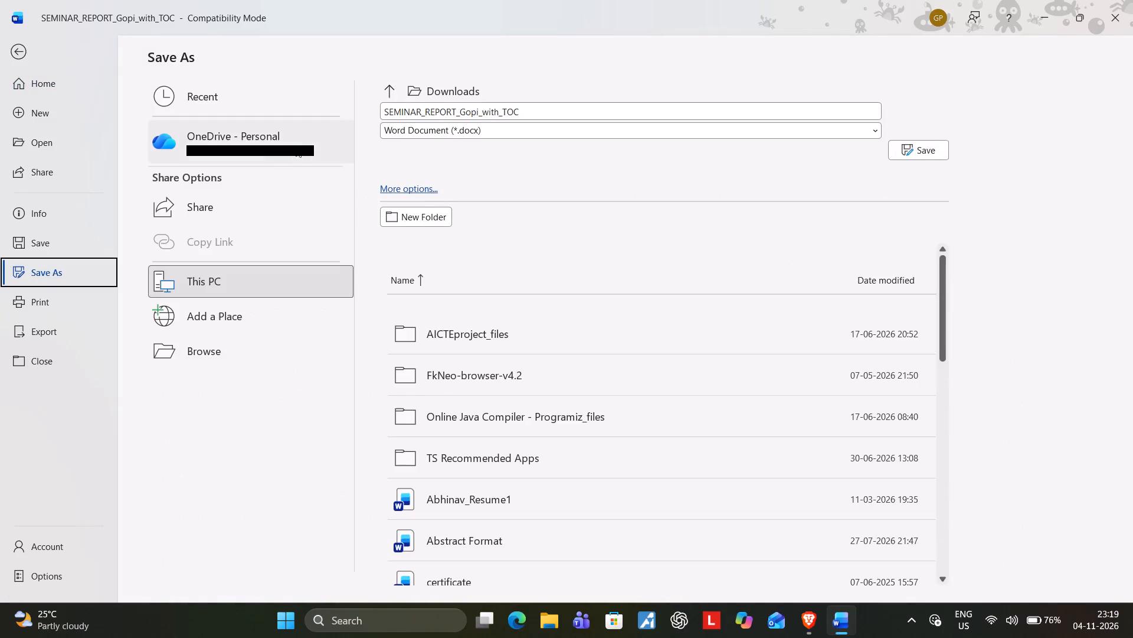
{"action": "left_click", "coordinate": [541, 136]}
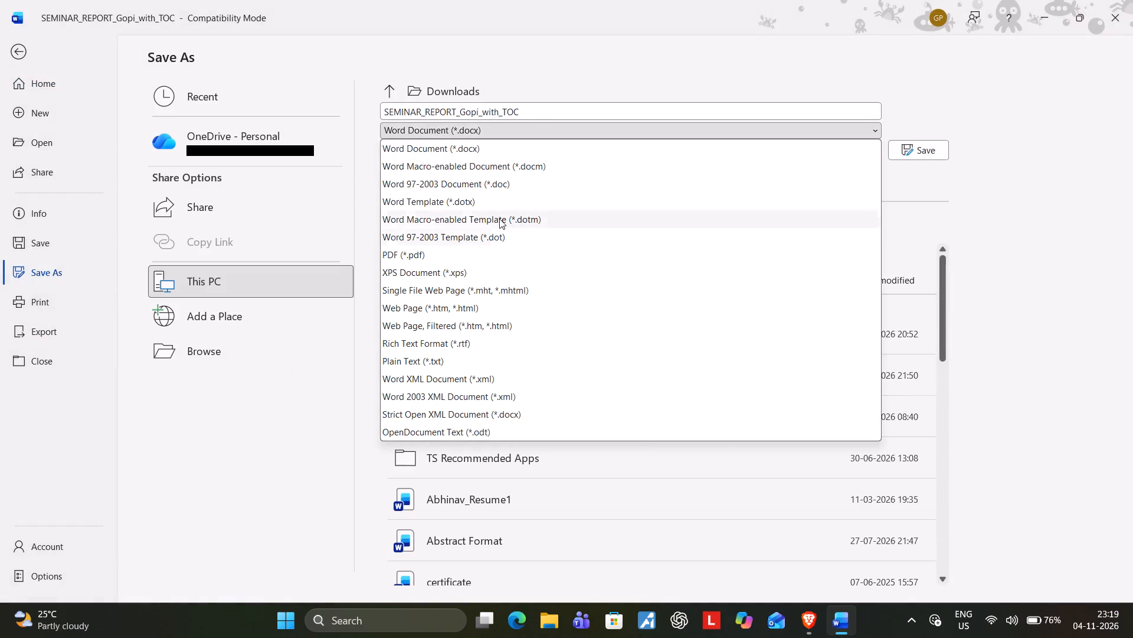
{"action": "left_click", "coordinate": [477, 259]}
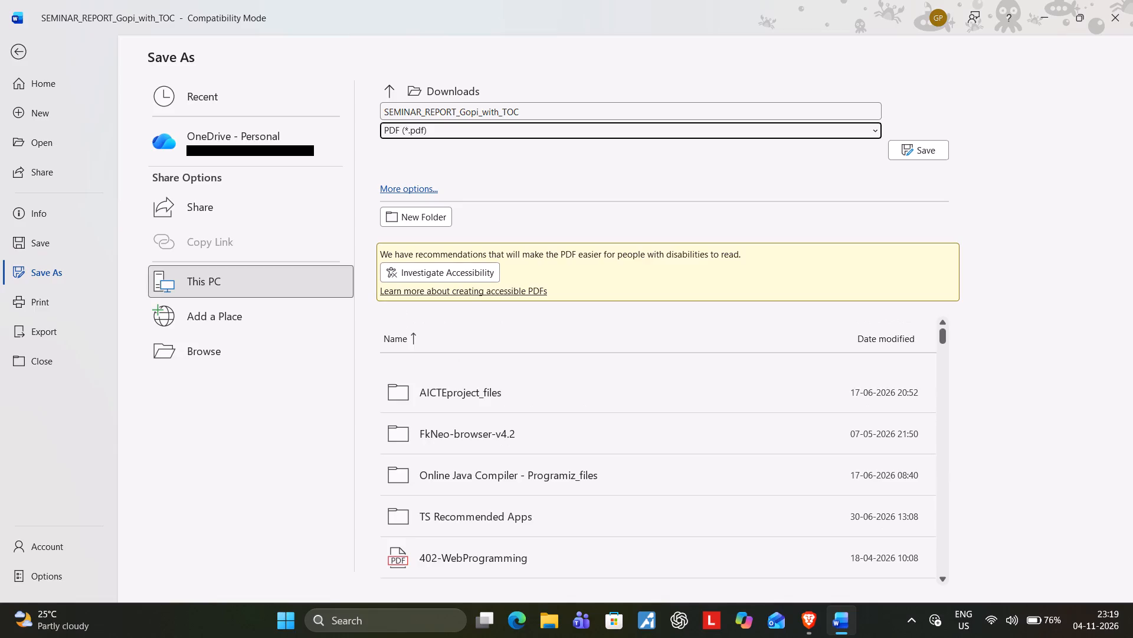
{"action": "left_click", "coordinate": [520, 110]}
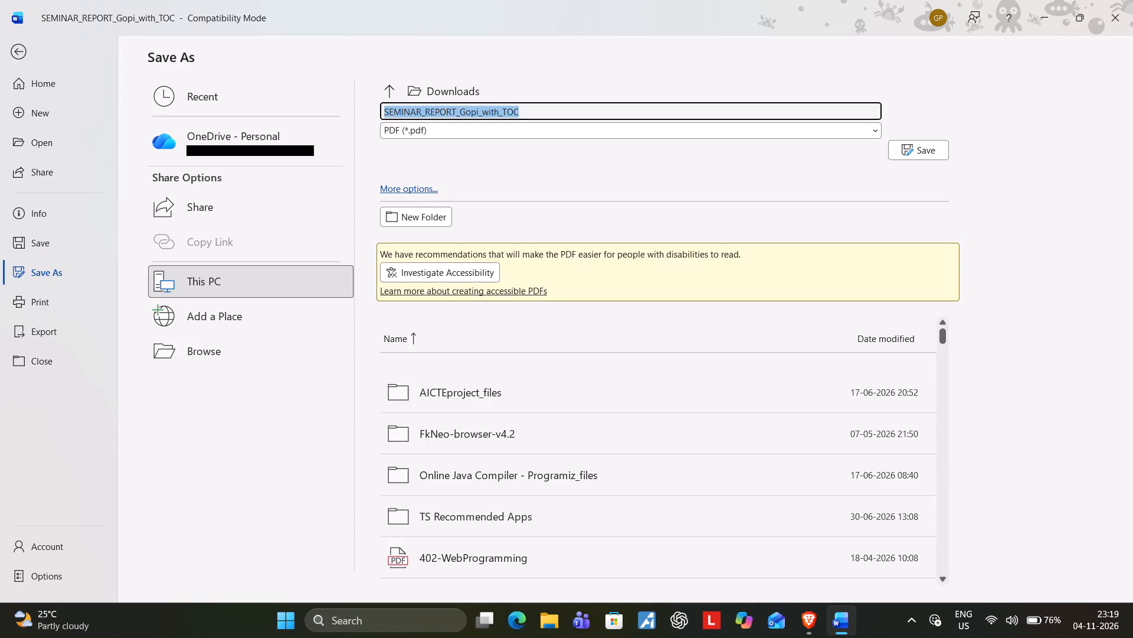
{"action": "key", "text": "Right"}
{"action": "key", "text": "BackSpace"}
{"action": "key", "text": "BackSpace"}
{"action": "key", "text": "BackSpace"}
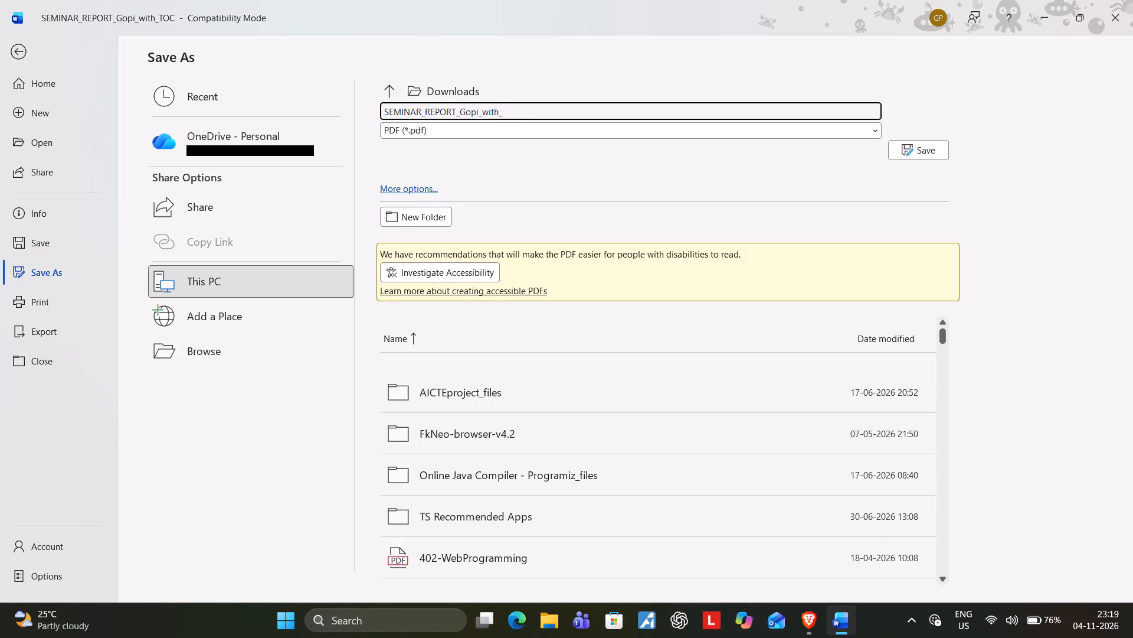
{"action": "key", "text": "BackSpace"}
{"action": "key", "text": "BackSpace"}
{"action": "key", "text": "BackSpace"}
{"action": "key", "text": "BackSpace"}
{"action": "key", "text": "BackSpace"}
{"action": "key", "text": "BackSpace"}
{"action": "type", "text": "chan"}
{"action": "key", "text": "d"}
{"action": "key", "text": "Return"}
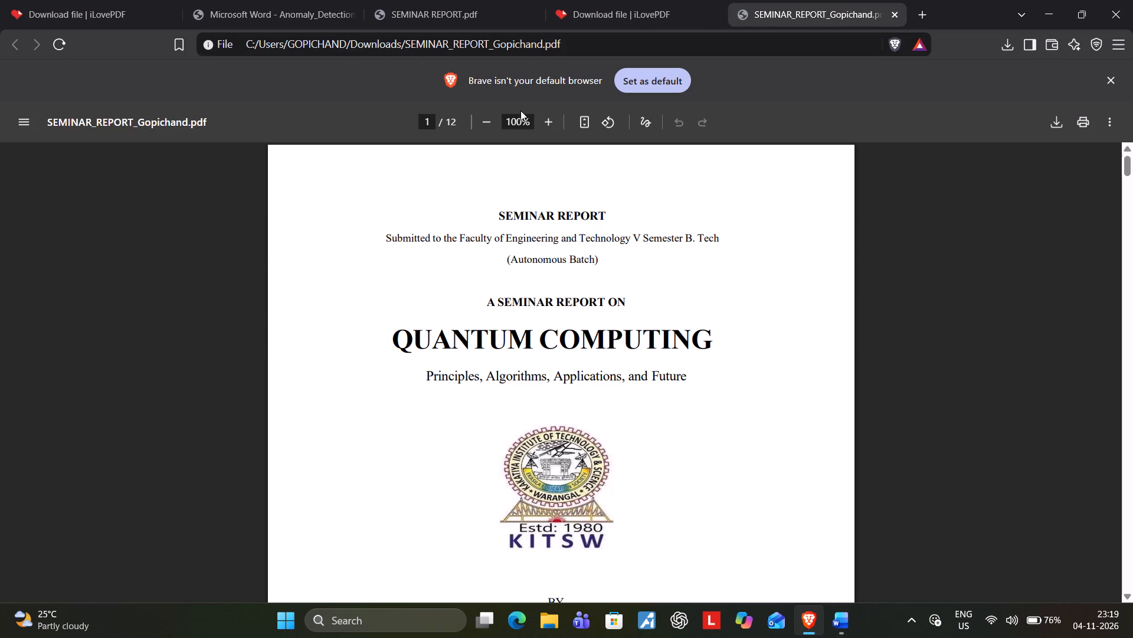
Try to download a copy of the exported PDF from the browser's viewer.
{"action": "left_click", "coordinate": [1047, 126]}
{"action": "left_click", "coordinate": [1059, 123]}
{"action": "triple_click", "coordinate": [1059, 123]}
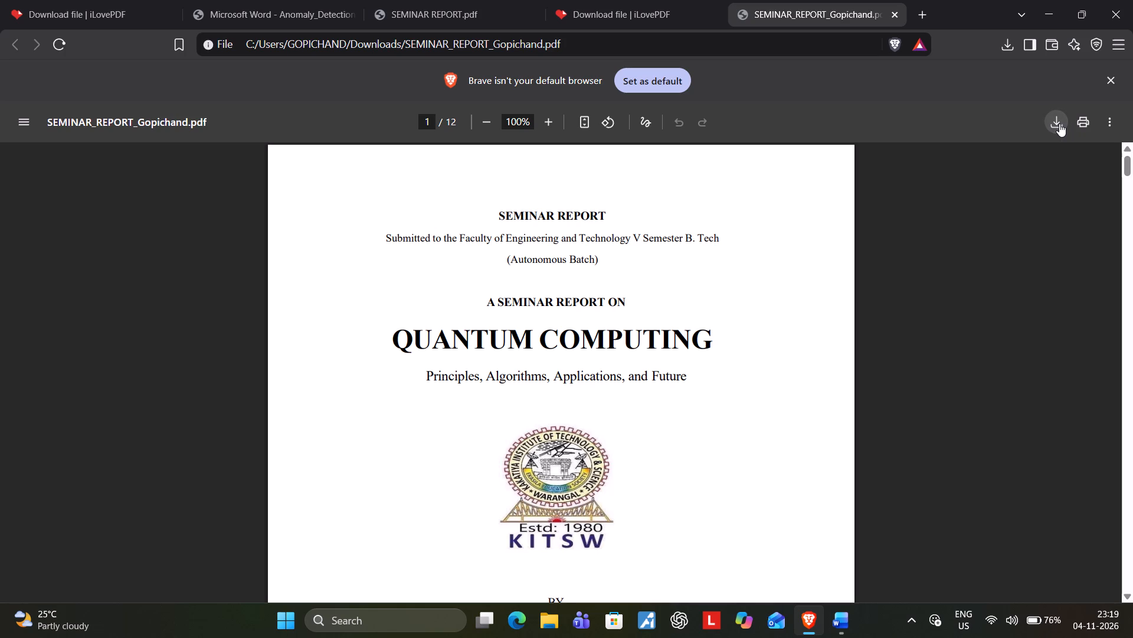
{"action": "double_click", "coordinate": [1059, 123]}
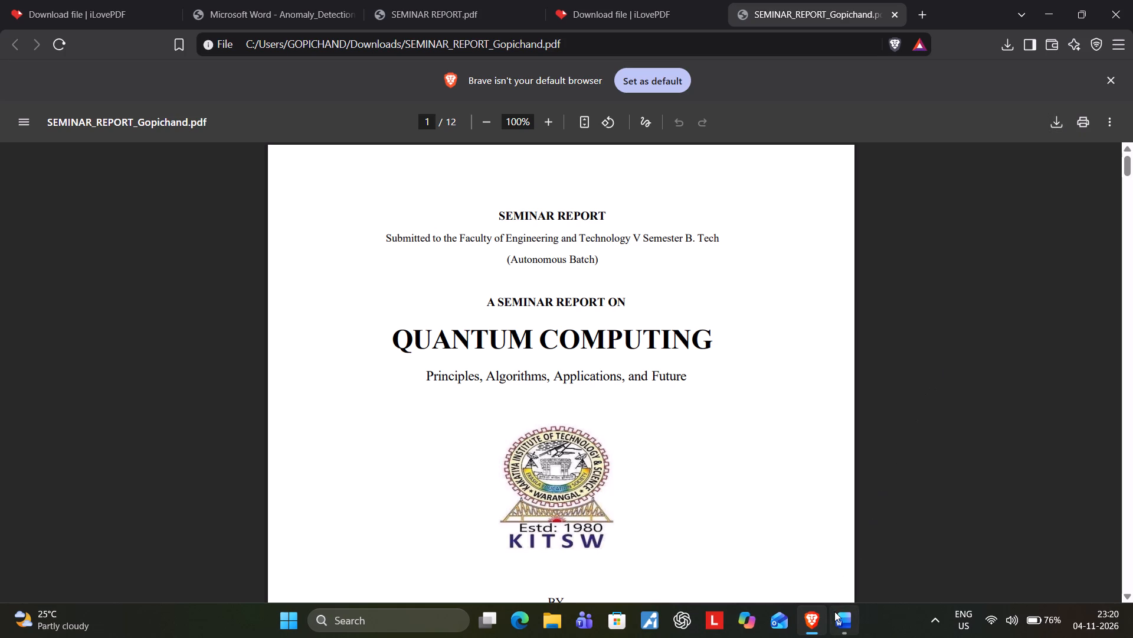
Close the report in Word, saving its changes as SEMINAR_REPORT_Gopi_with_TOC in Downloads.
{"action": "right_click", "coordinate": [834, 613]}
{"action": "left_click", "coordinate": [838, 584]}
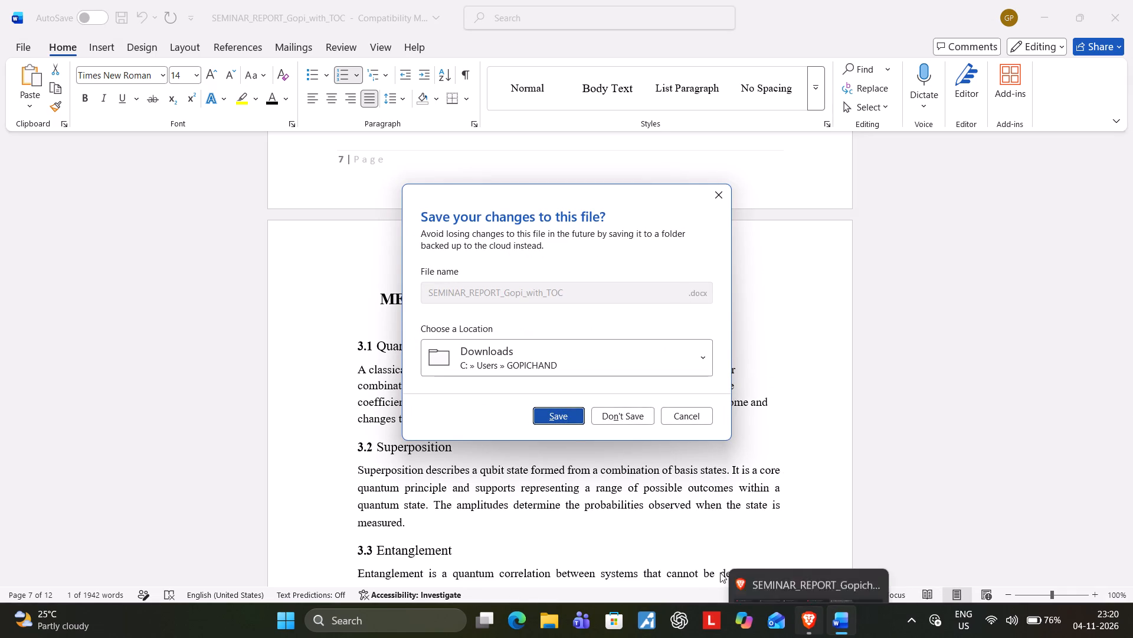
{"action": "left_click", "coordinate": [570, 418]}
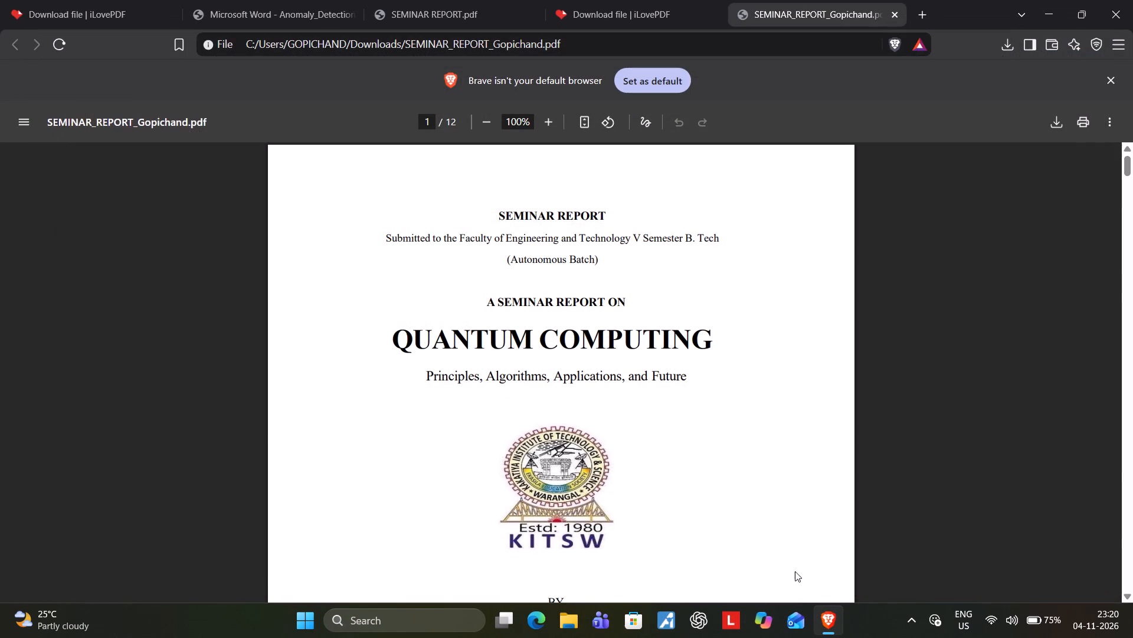
Open the exported PDF's print preview in the browser and look through its pages from the cover to the Abstract.
{"action": "left_click", "coordinate": [1057, 124]}
{"action": "left_click", "coordinate": [1082, 123]}
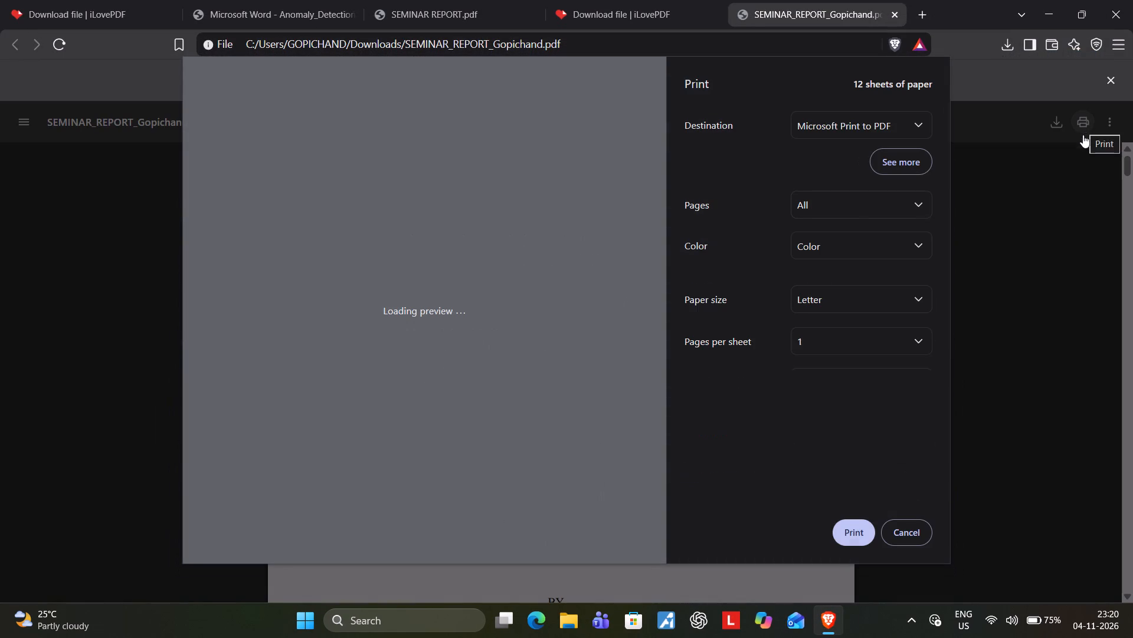
{"action": "scroll", "coordinate": [483, 294], "scroll_direction": "down", "scroll_amount": 11}
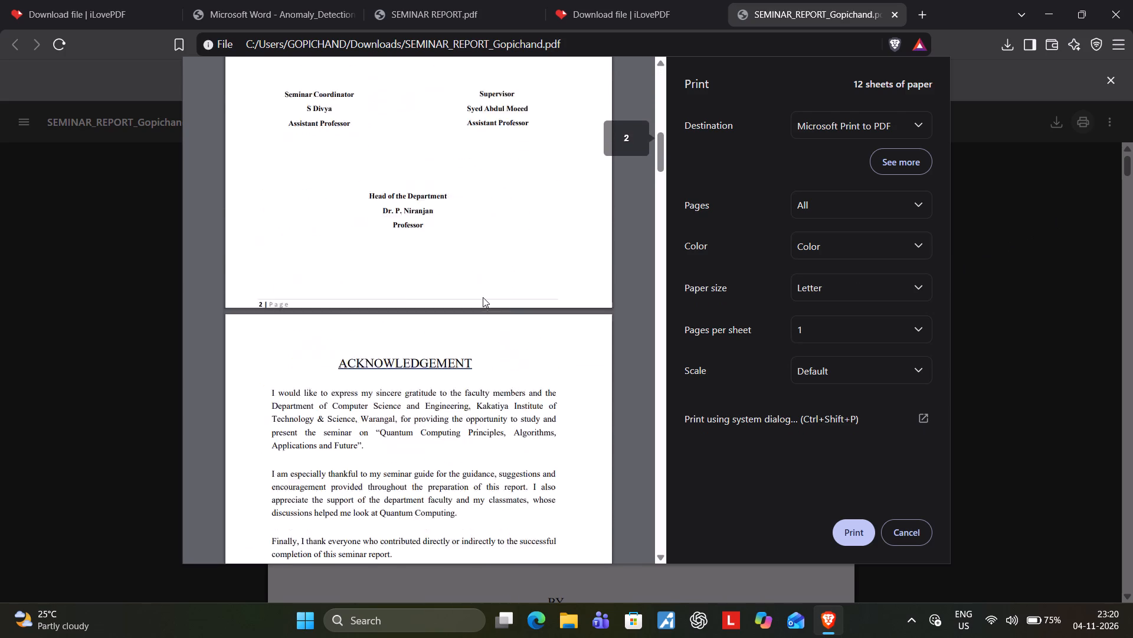
{"action": "scroll", "coordinate": [483, 297], "scroll_direction": "down", "scroll_amount": 12}
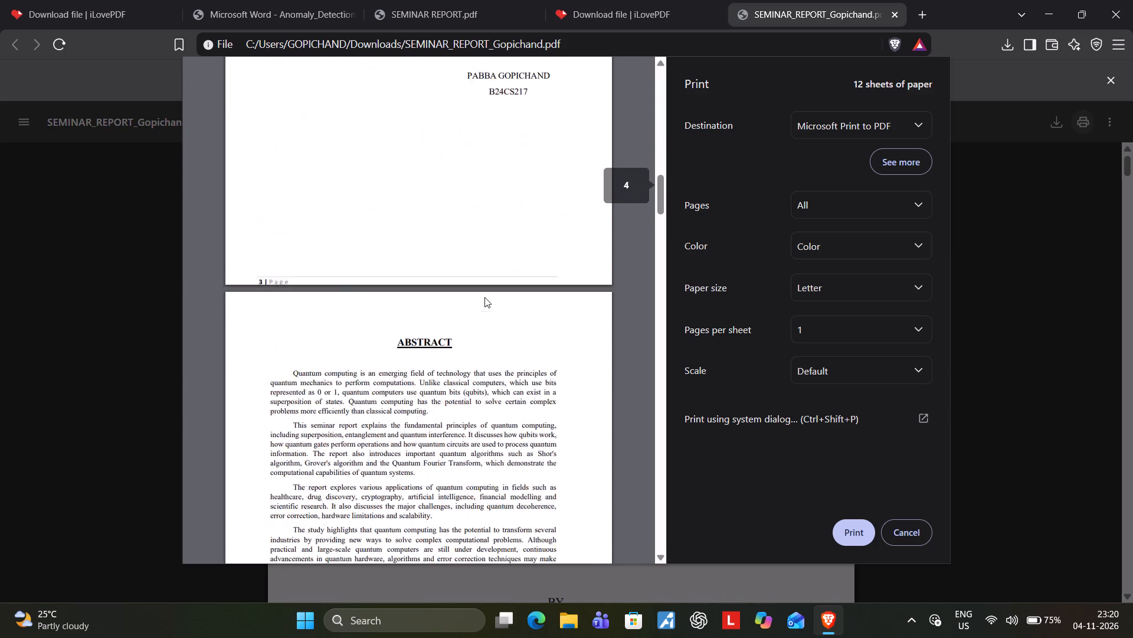
Review the remaining pages in the print preview, from the Acknowledgement and Abstract through the chapters to Conclusion and References.
{"action": "scroll", "coordinate": [484, 297], "scroll_direction": "down", "scroll_amount": 4}
{"action": "scroll", "coordinate": [484, 297], "scroll_direction": "up", "scroll_amount": 15}
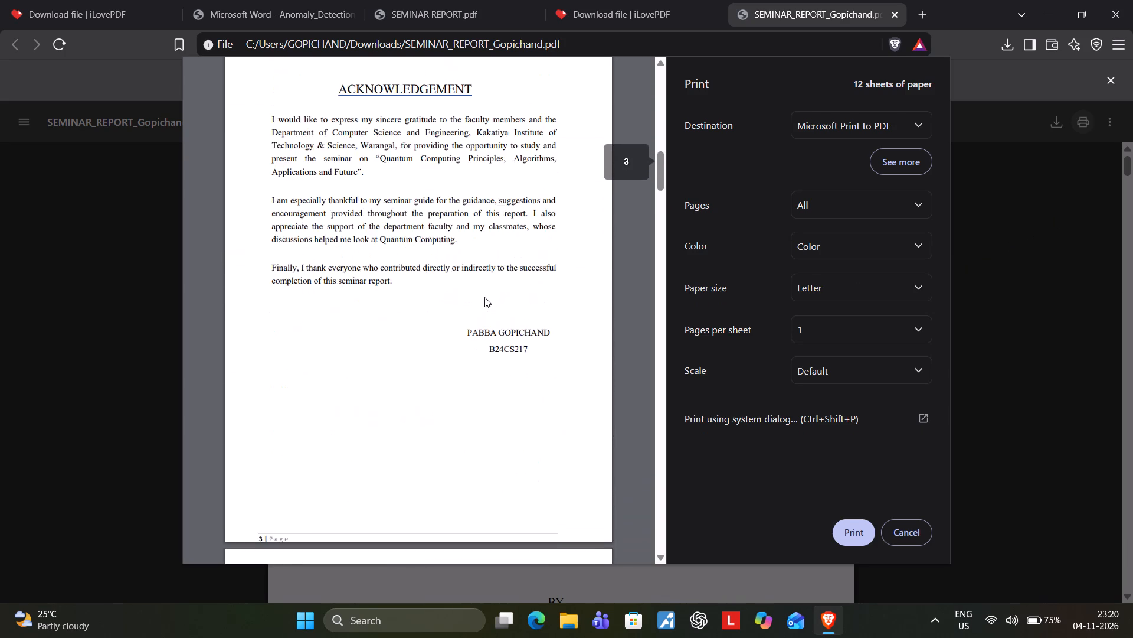
{"action": "scroll", "coordinate": [484, 297], "scroll_direction": "up", "scroll_amount": 10}
{"action": "scroll", "coordinate": [484, 297], "scroll_direction": "down", "scroll_amount": 16}
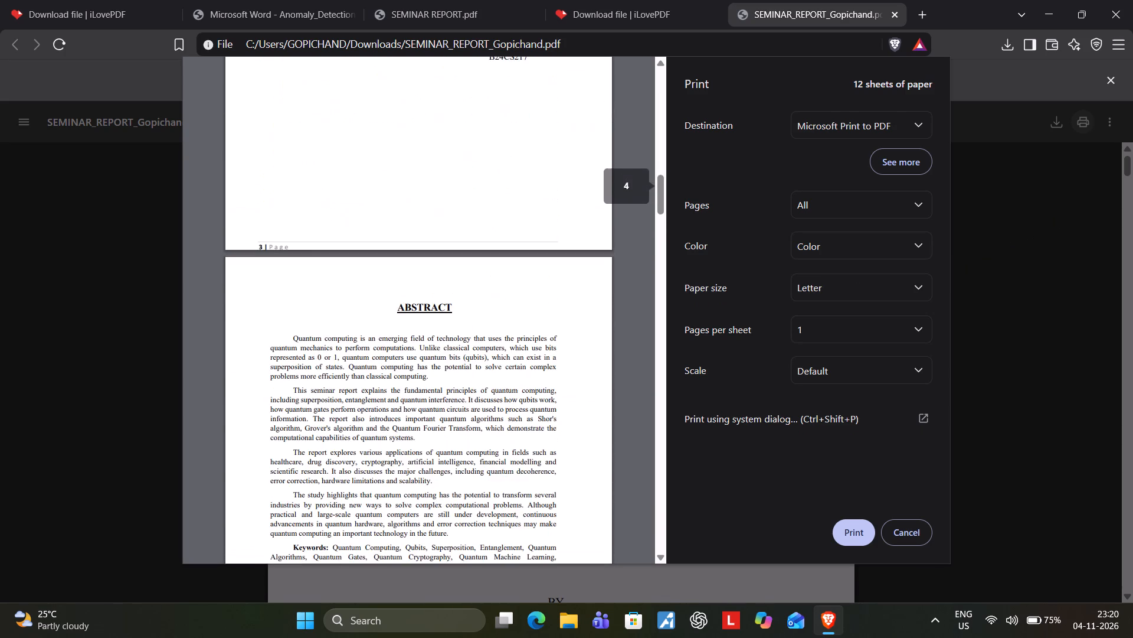
{"action": "scroll", "coordinate": [485, 297], "scroll_direction": "down", "scroll_amount": 16}
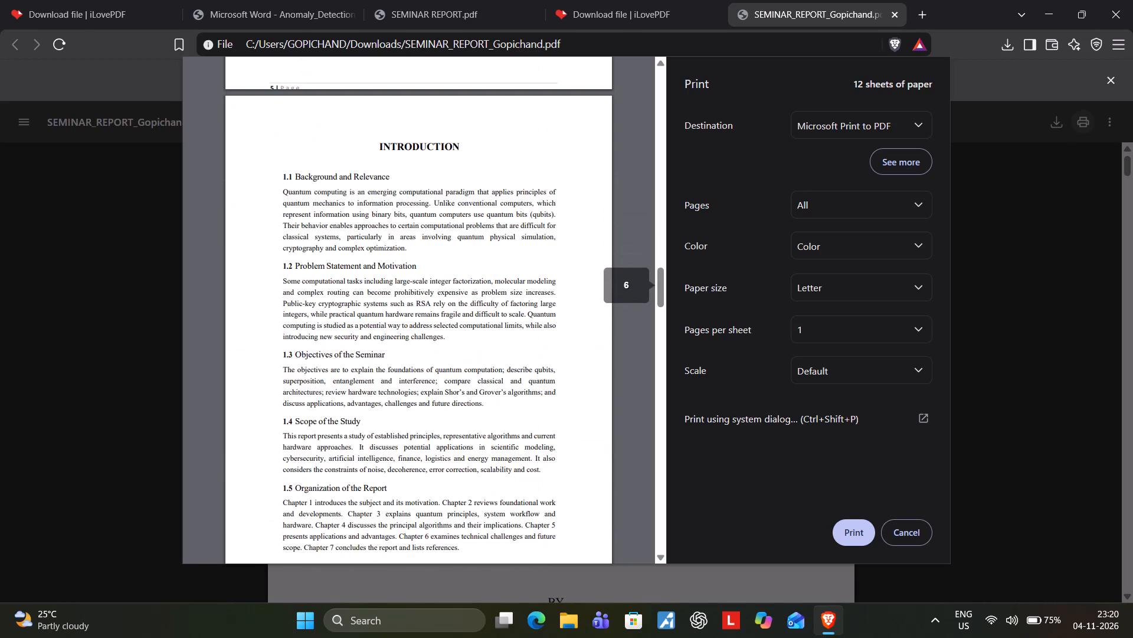
{"action": "scroll", "coordinate": [485, 297], "scroll_direction": "down", "scroll_amount": 19}
{"action": "scroll", "coordinate": [485, 297], "scroll_direction": "up", "scroll_amount": 2}
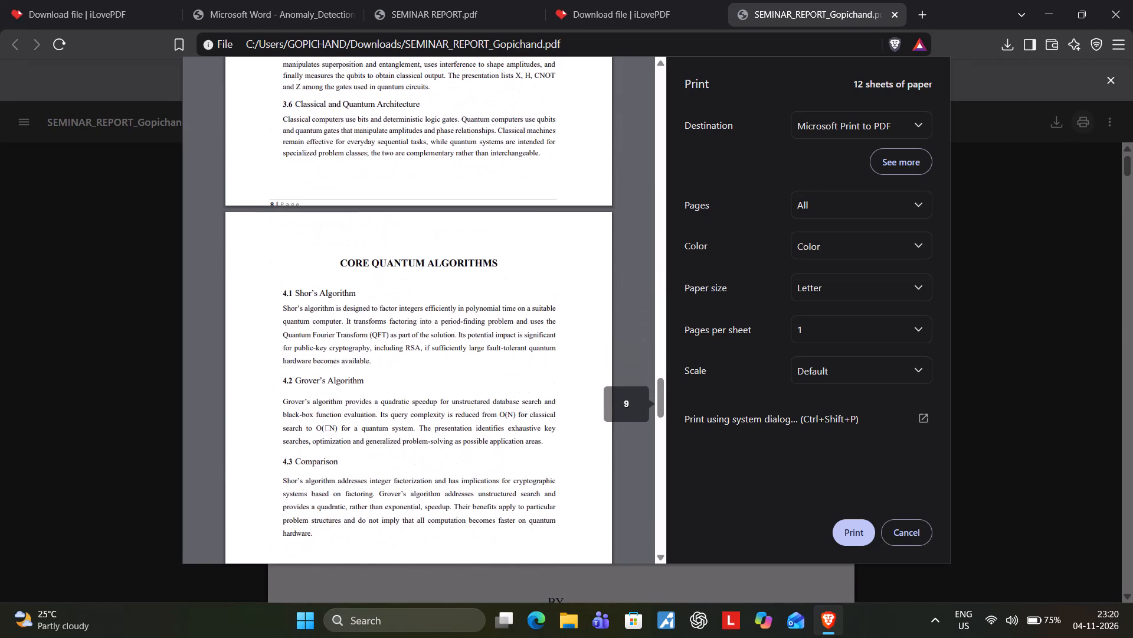
{"action": "scroll", "coordinate": [485, 297], "scroll_direction": "up", "scroll_amount": 2}
{"action": "scroll", "coordinate": [485, 297], "scroll_direction": "down", "scroll_amount": 10}
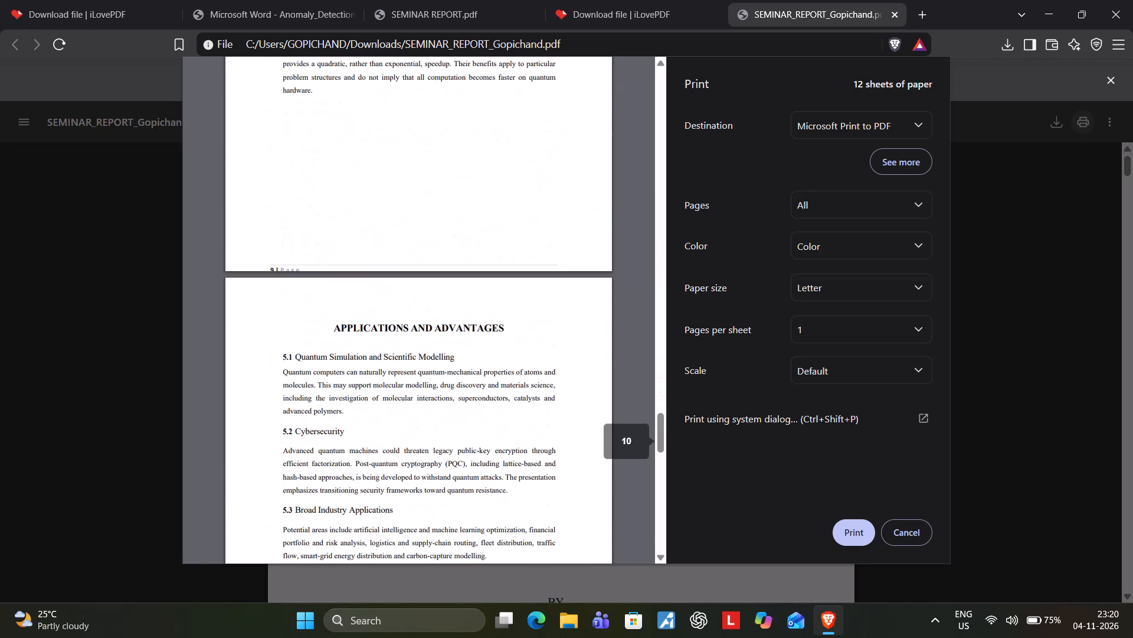
{"action": "scroll", "coordinate": [485, 297], "scroll_direction": "down", "scroll_amount": 17}
{"action": "scroll", "coordinate": [485, 299], "scroll_direction": "down", "scroll_amount": 8}
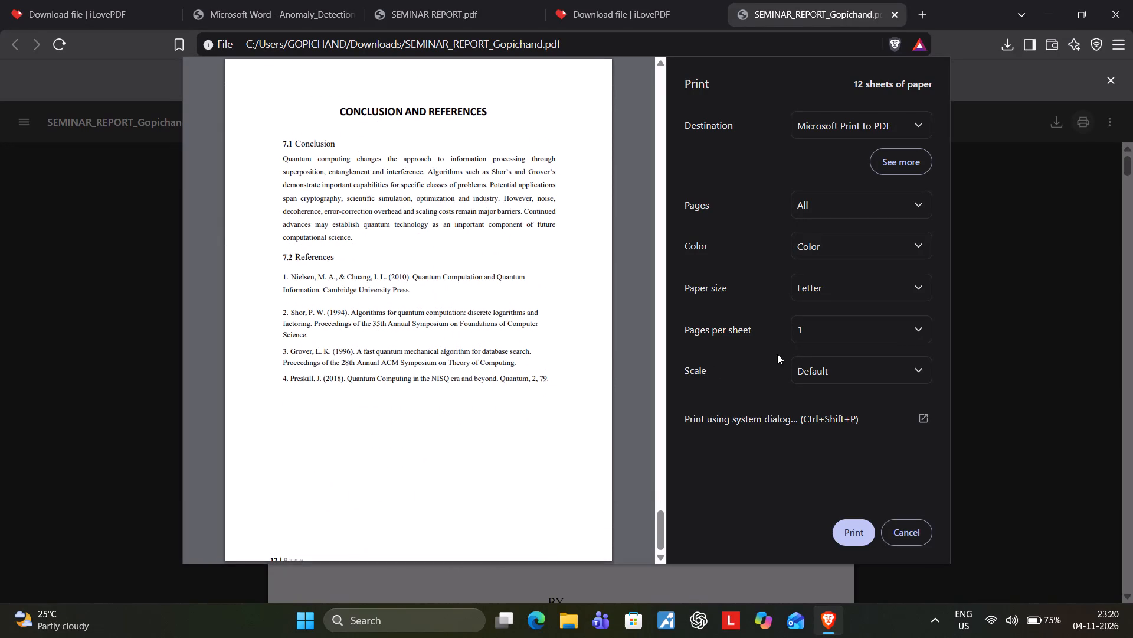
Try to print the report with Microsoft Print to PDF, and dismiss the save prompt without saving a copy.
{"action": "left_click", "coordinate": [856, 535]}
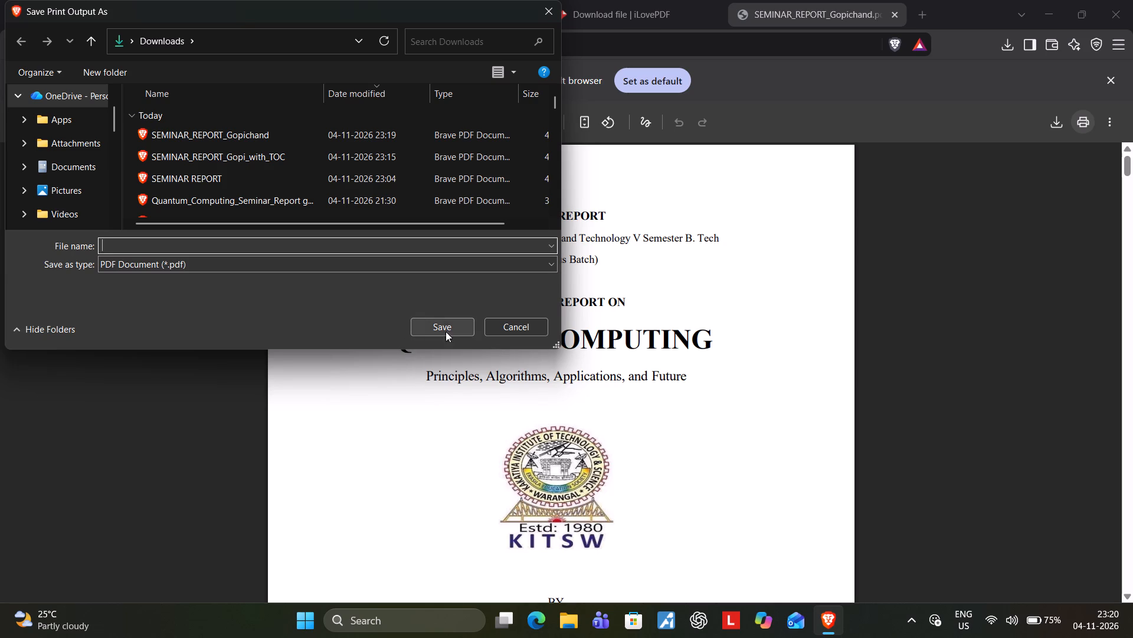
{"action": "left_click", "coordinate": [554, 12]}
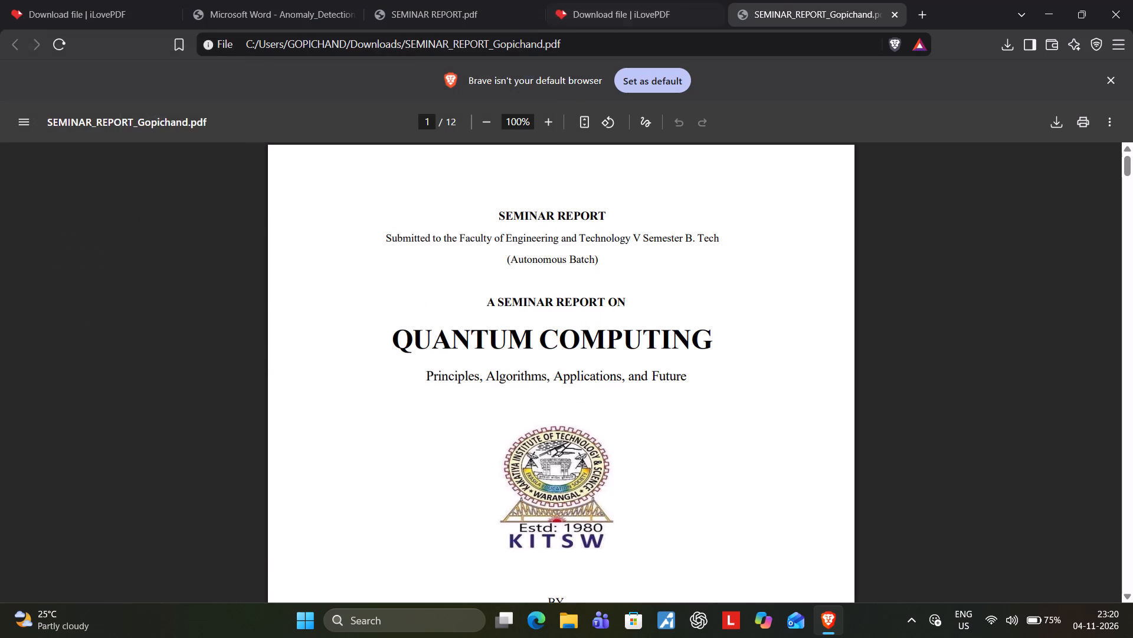
Open Windows search to look for another app.
{"action": "left_click", "coordinate": [420, 629]}
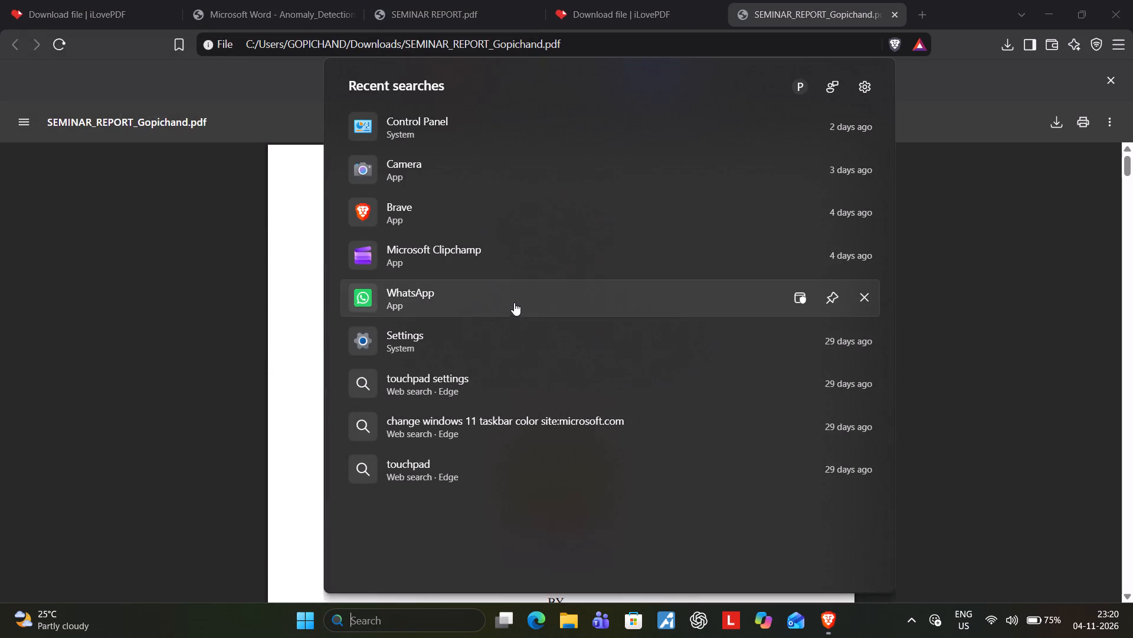